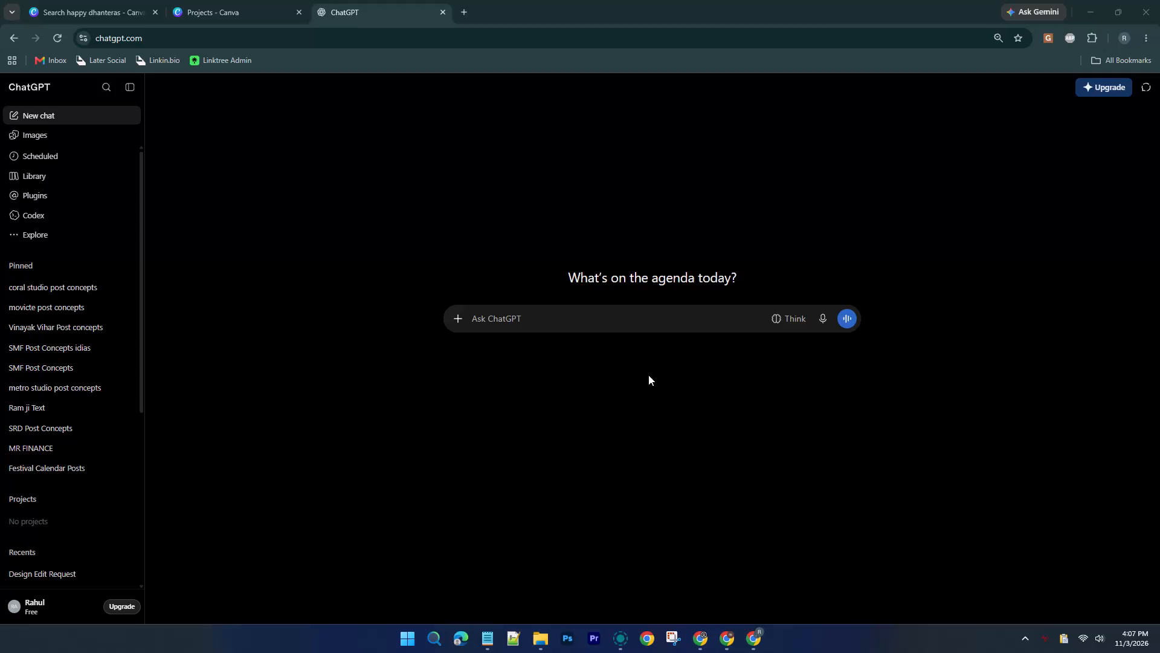
# Switch to the Canva templates page and search the templates for "diwali".
pyautogui.click(43, 0)
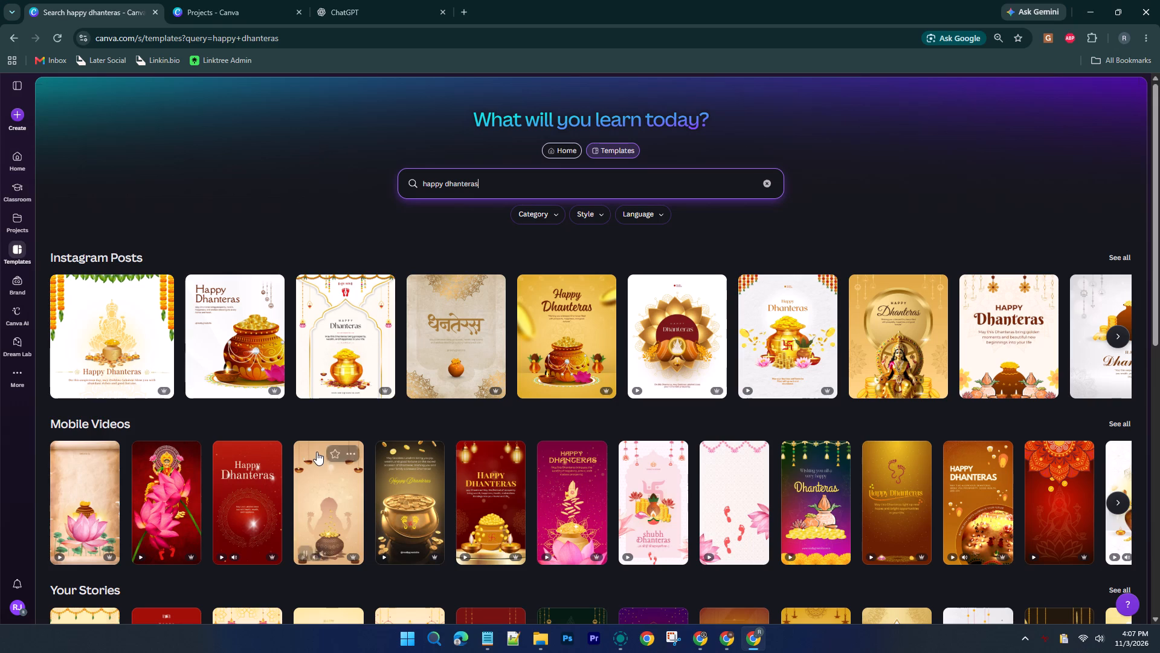
pyautogui.hotkey('ctrl', 'a')
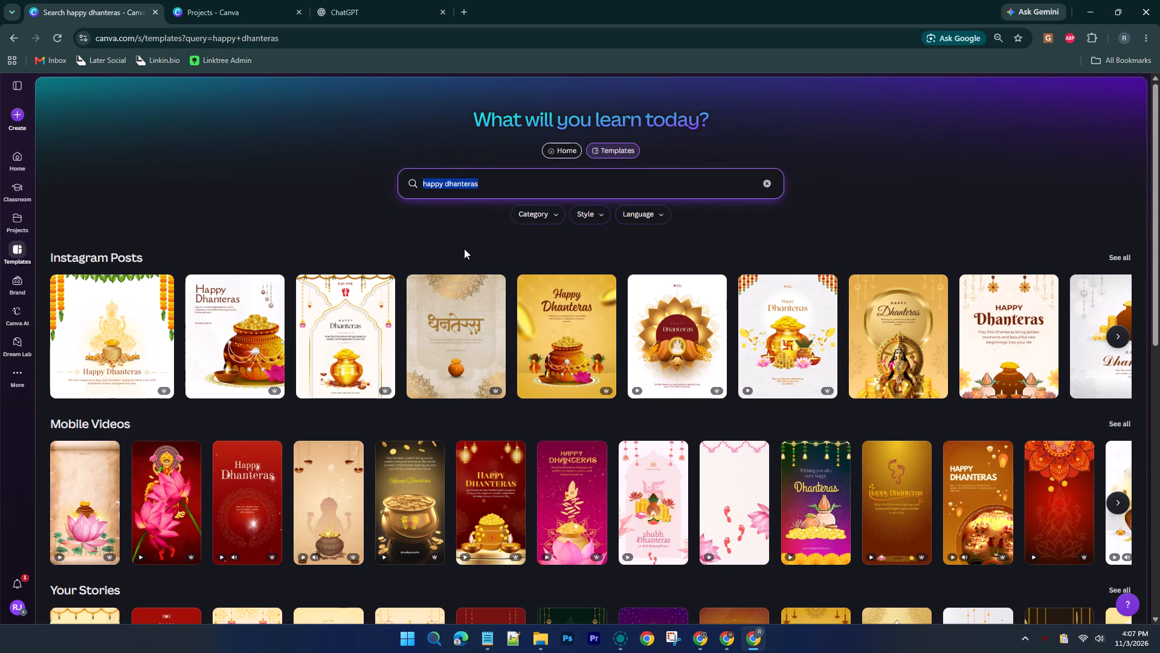
pyautogui.write('diwali')
pyautogui.press('Return')
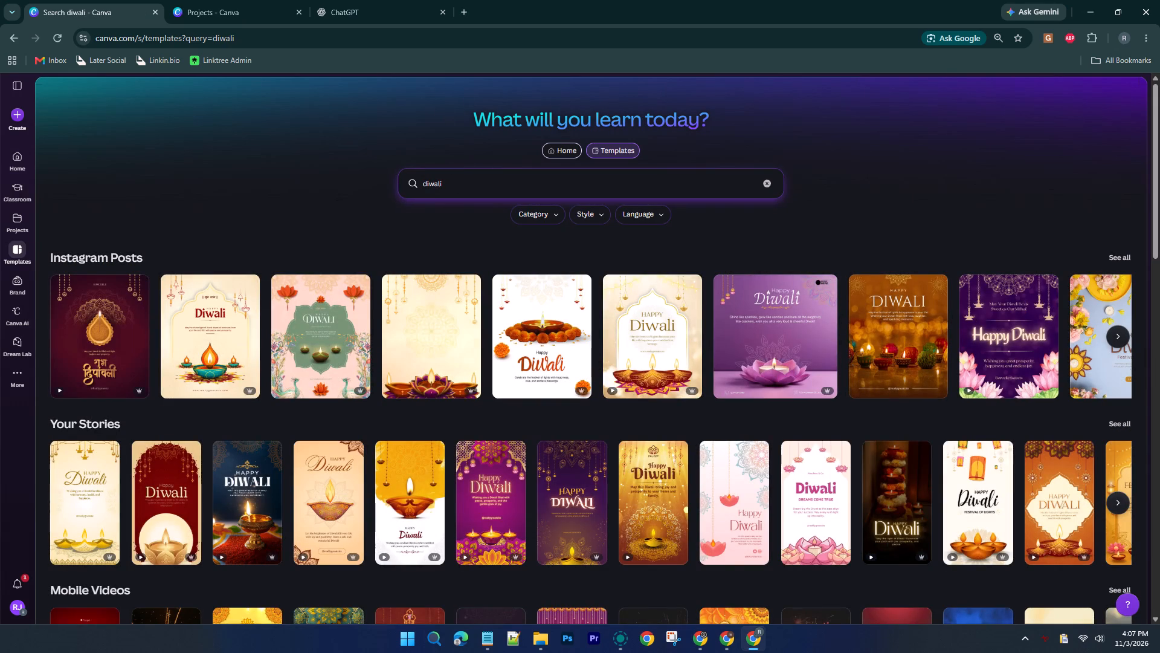
# Start editing the template search term in front of the word "diwali".
pyautogui.click(420, 184)
pyautogui.press('Left')
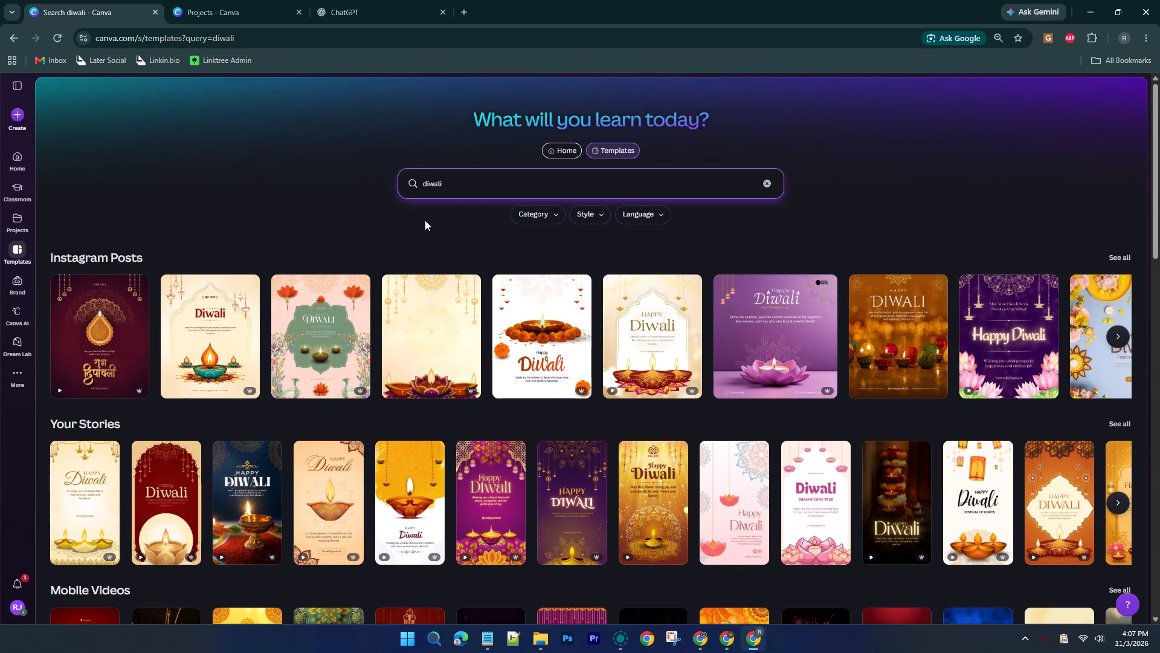
pyautogui.click(426, 187)
pyautogui.press('Left')
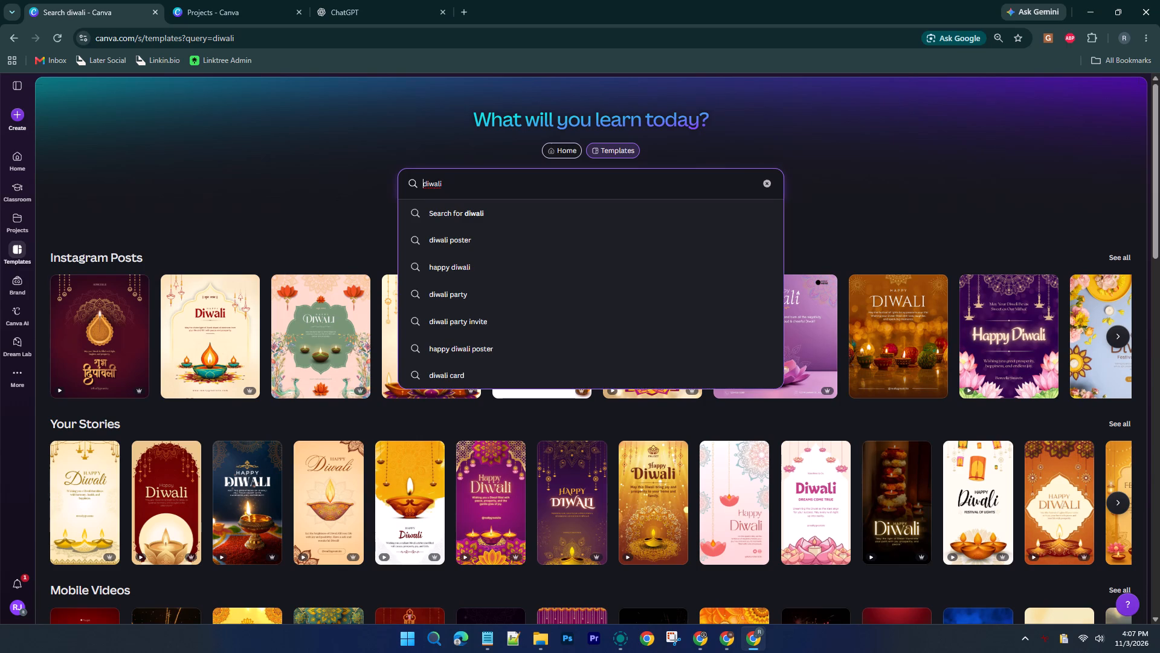
# Complete the template search term as "chhoti diwali" and run the search.
pyautogui.press('Left')
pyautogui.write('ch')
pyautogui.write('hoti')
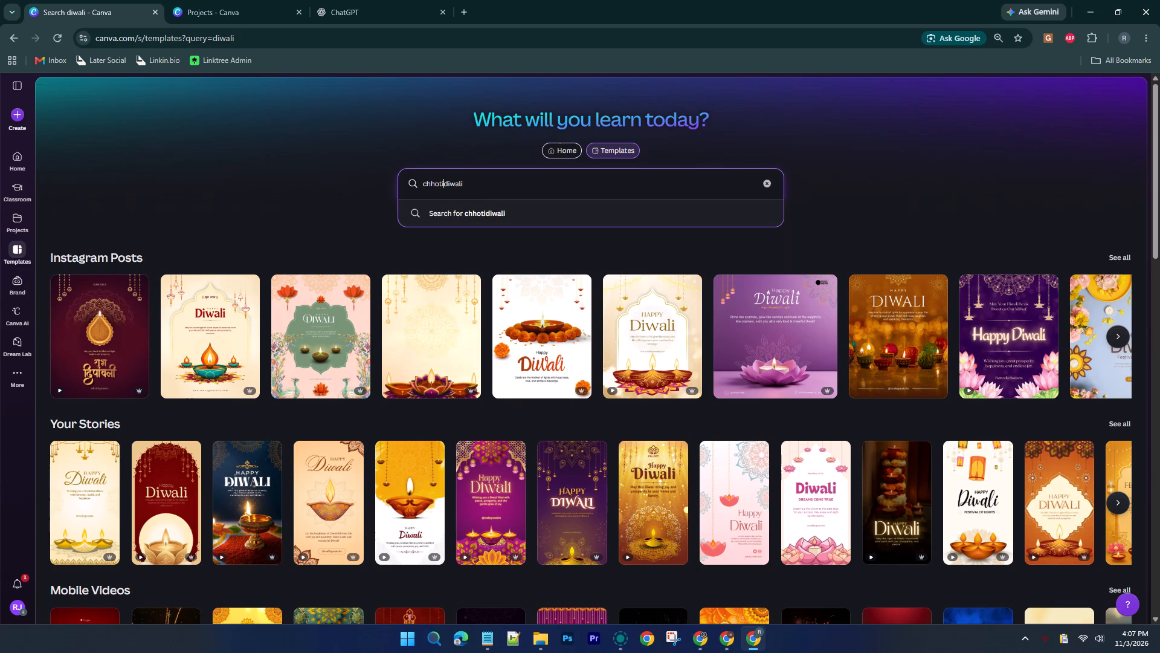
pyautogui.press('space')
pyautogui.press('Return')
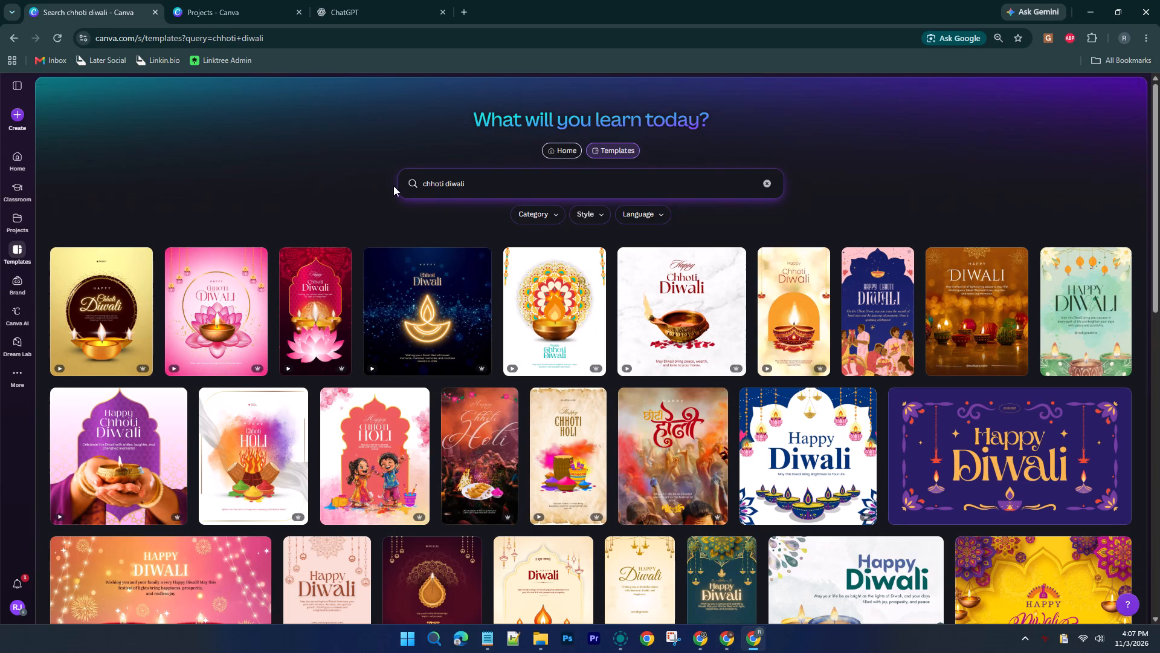
# Filter the template results to the Instagram Post category and the Festive style.
pyautogui.click(537, 215)
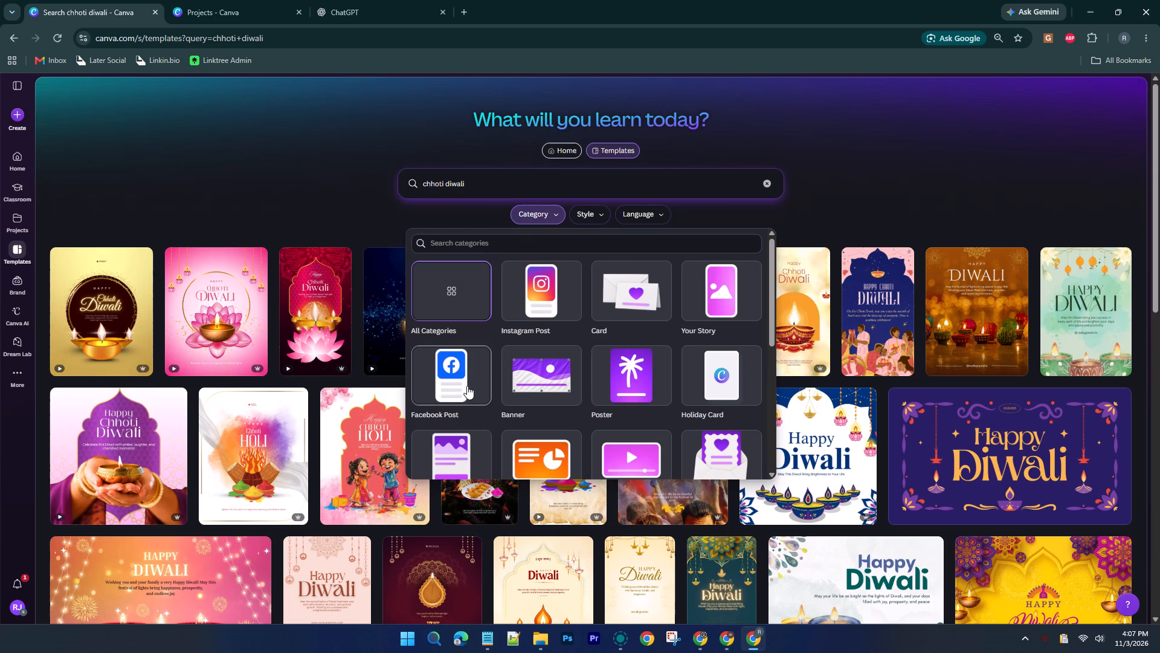
pyautogui.scroll(-1, 465, 380)
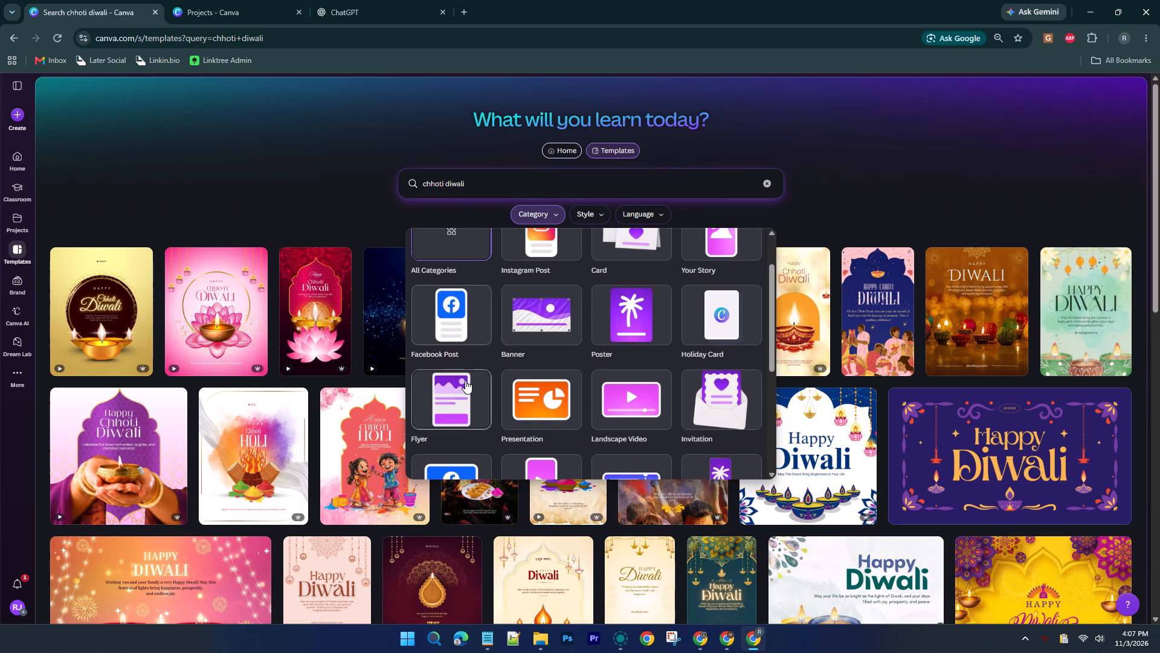
pyautogui.scroll(1, 462, 311)
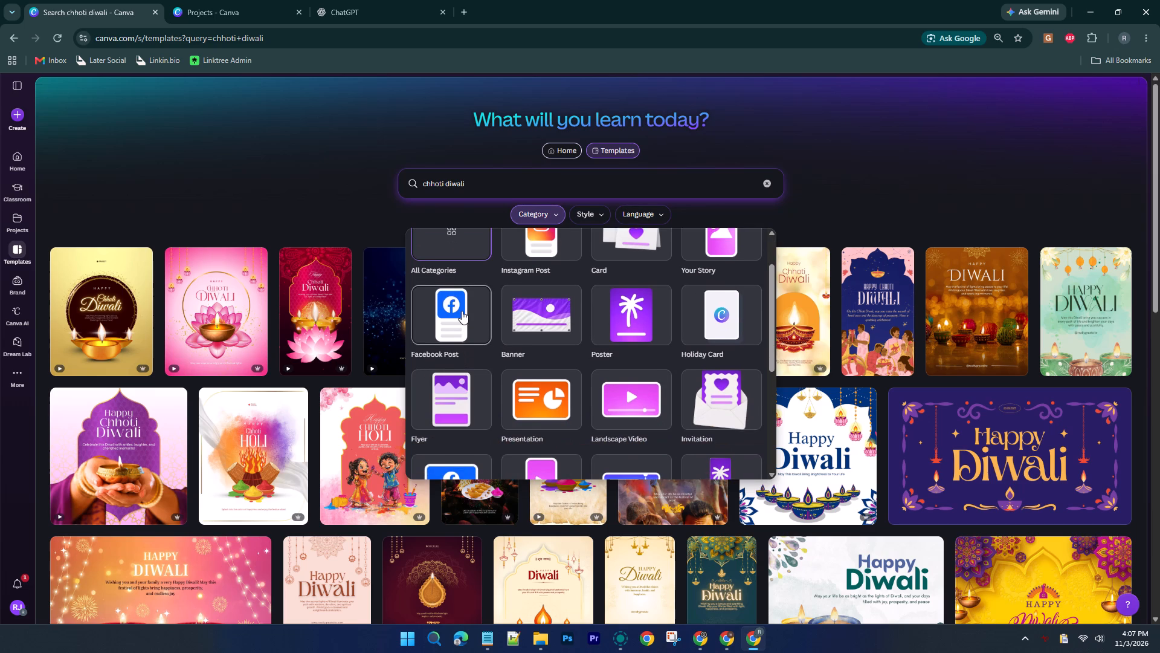
pyautogui.click(532, 288)
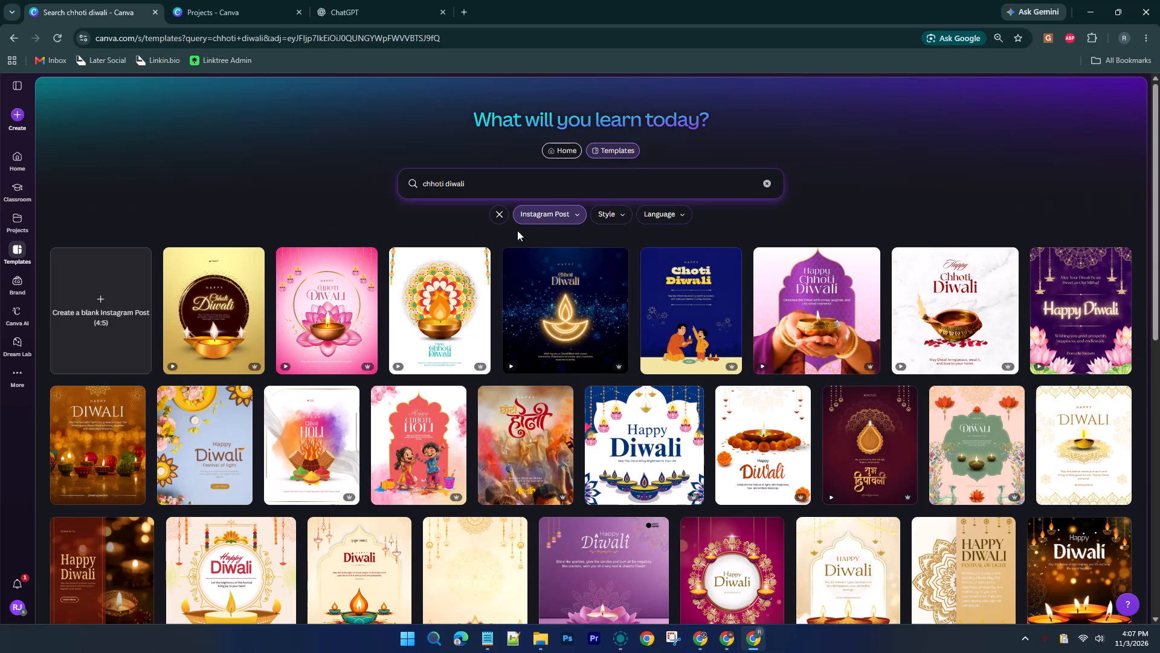
pyautogui.click(598, 211)
pyautogui.click(614, 279)
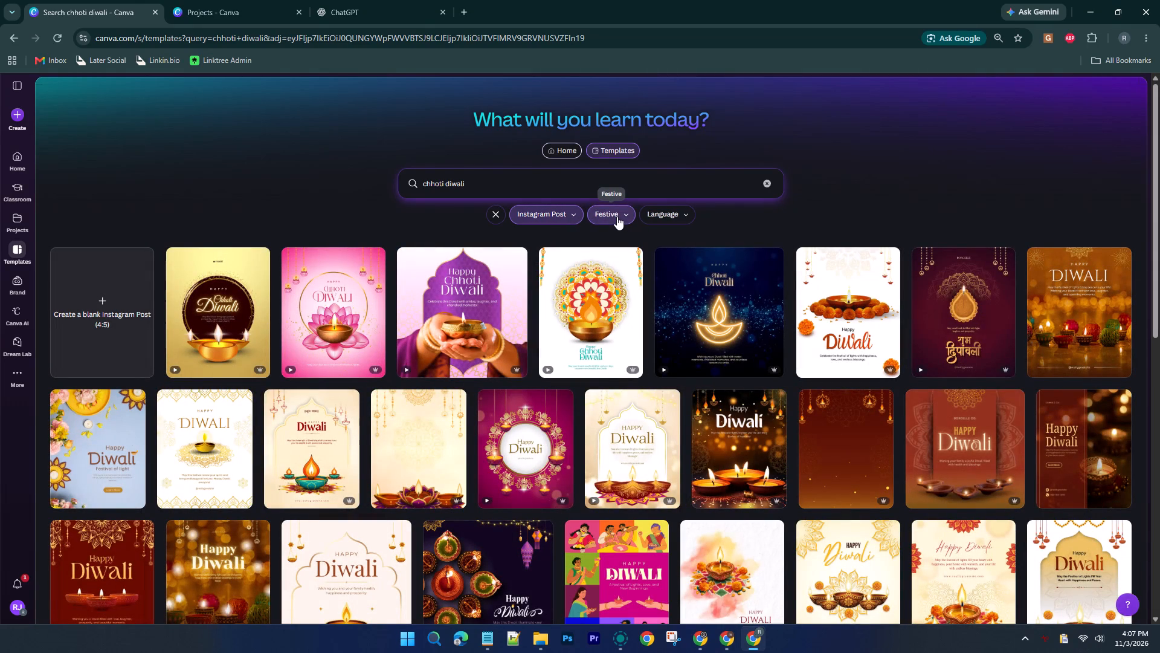
# Browse the filtered templates and preview the Gold and White Traditional Happy Diwali Instagram Post, then close the preview.
pyautogui.scroll(-2, 297, 205)
pyautogui.scroll(1, 297, 205)
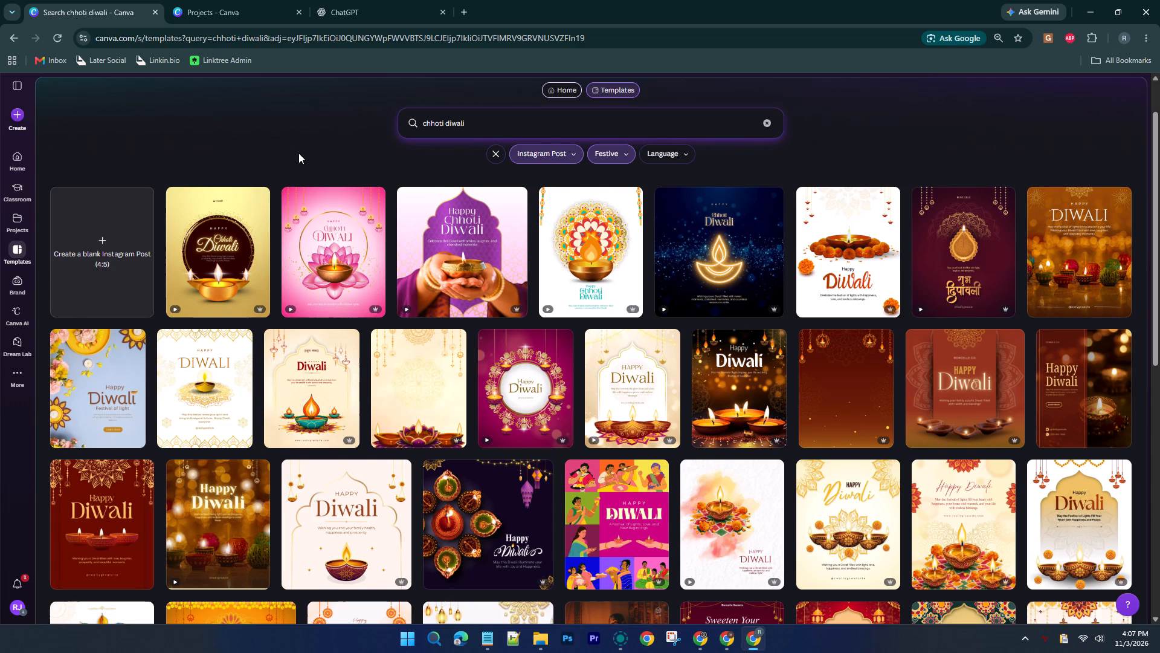
pyautogui.scroll(-1, 298, 153)
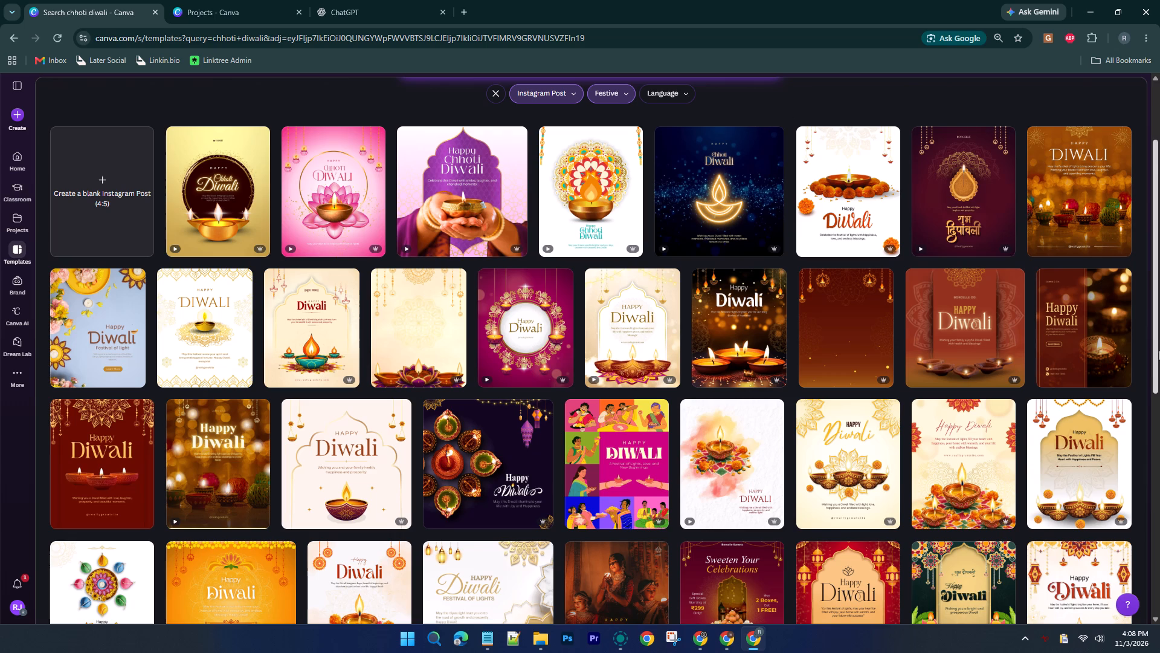
pyautogui.scroll(-1, 1155, 357)
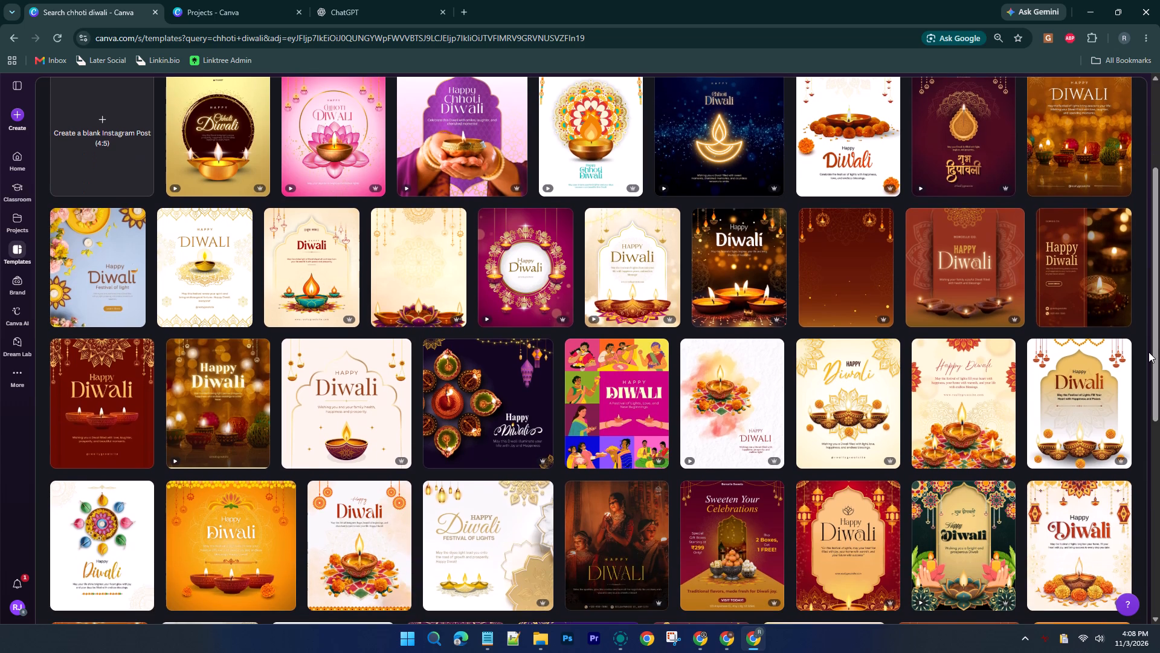
pyautogui.middleClick(610, 255)
pyautogui.doubleClick(610, 255)
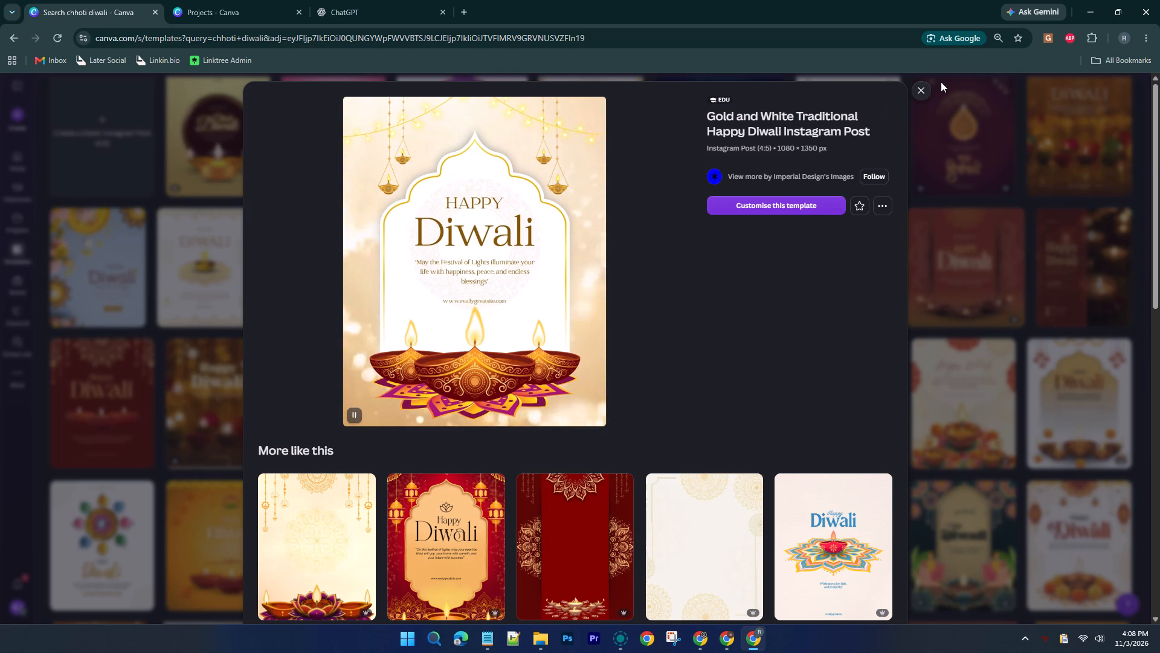
pyautogui.click(924, 91)
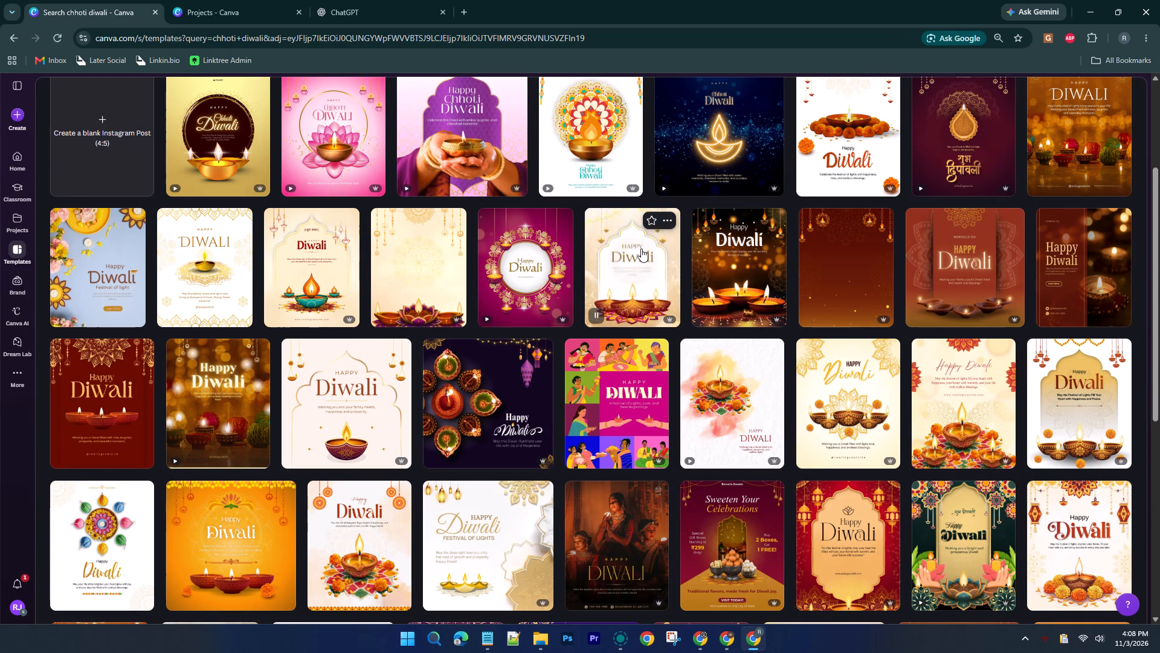
# Preview the Orange and Gold Illustrative Happy Diwali Instagram Post template and open it for customising as a new design.
pyautogui.scroll(-1, 641, 249)
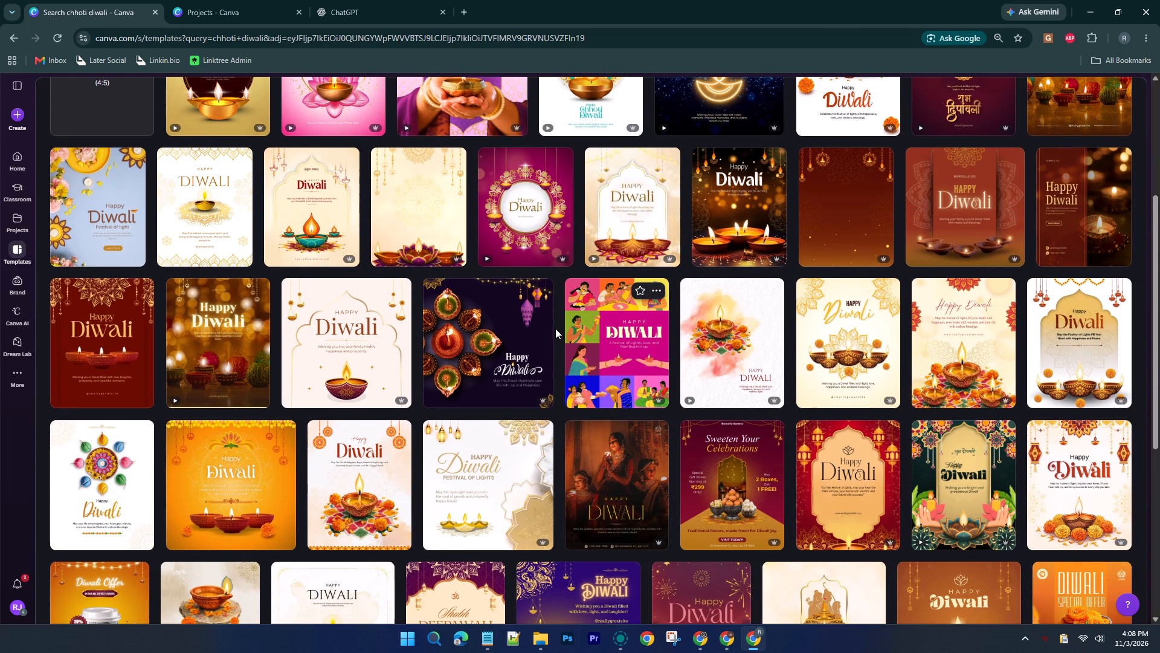
pyautogui.scroll(-1, 555, 328)
pyautogui.click(361, 414)
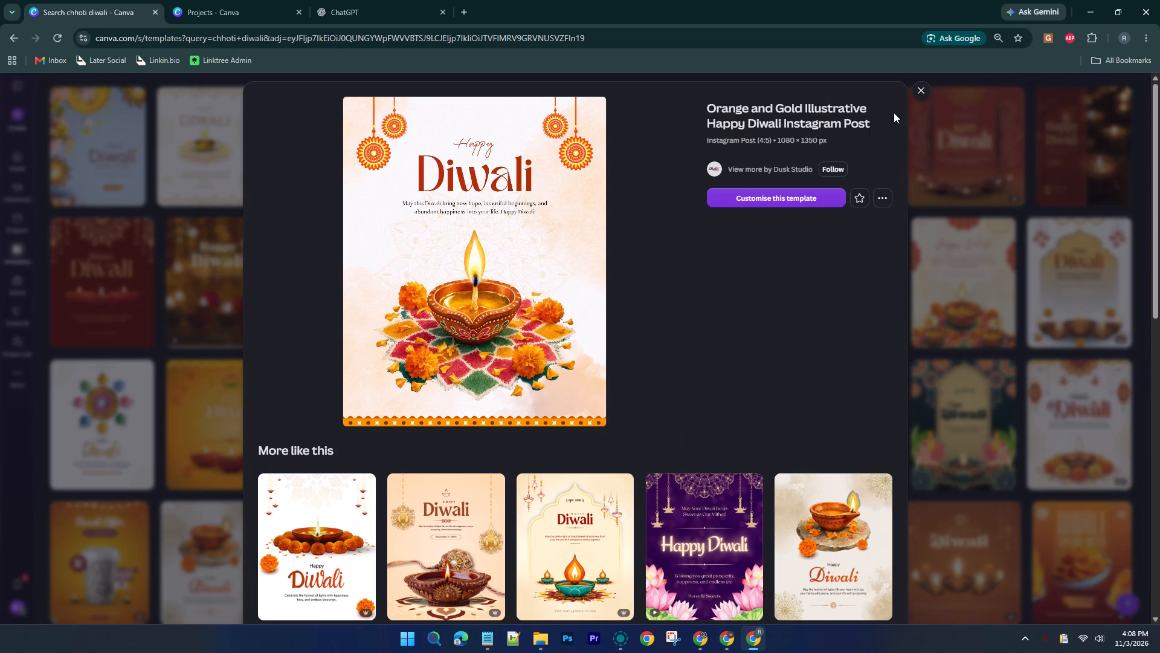
pyautogui.click(921, 88)
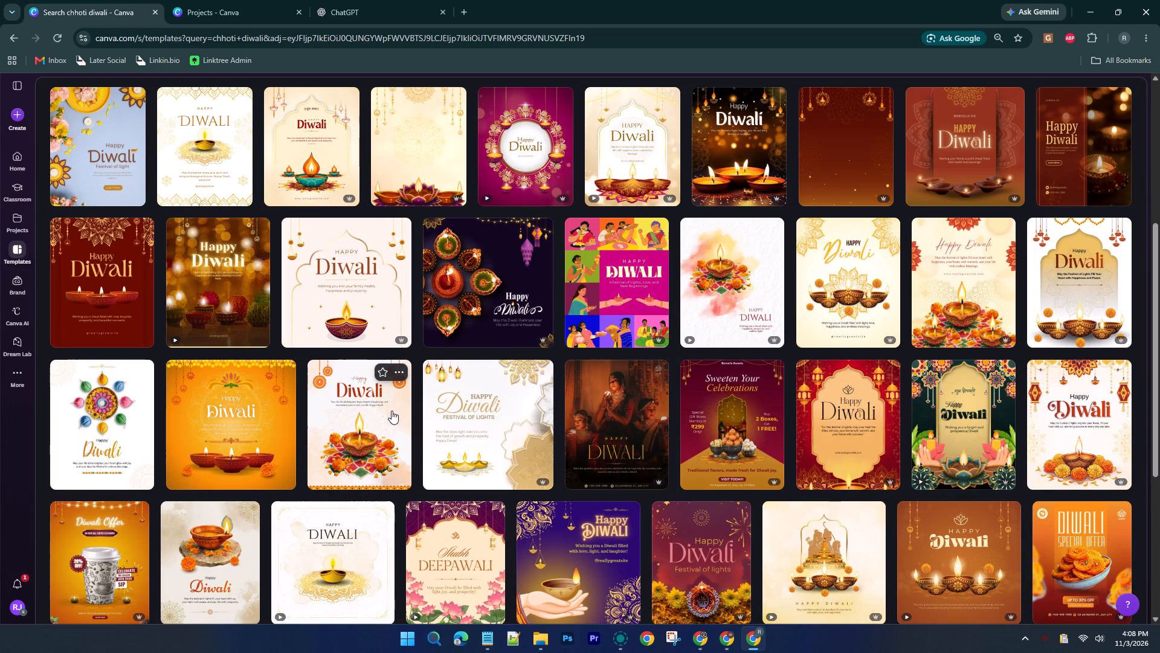
pyautogui.click(375, 415)
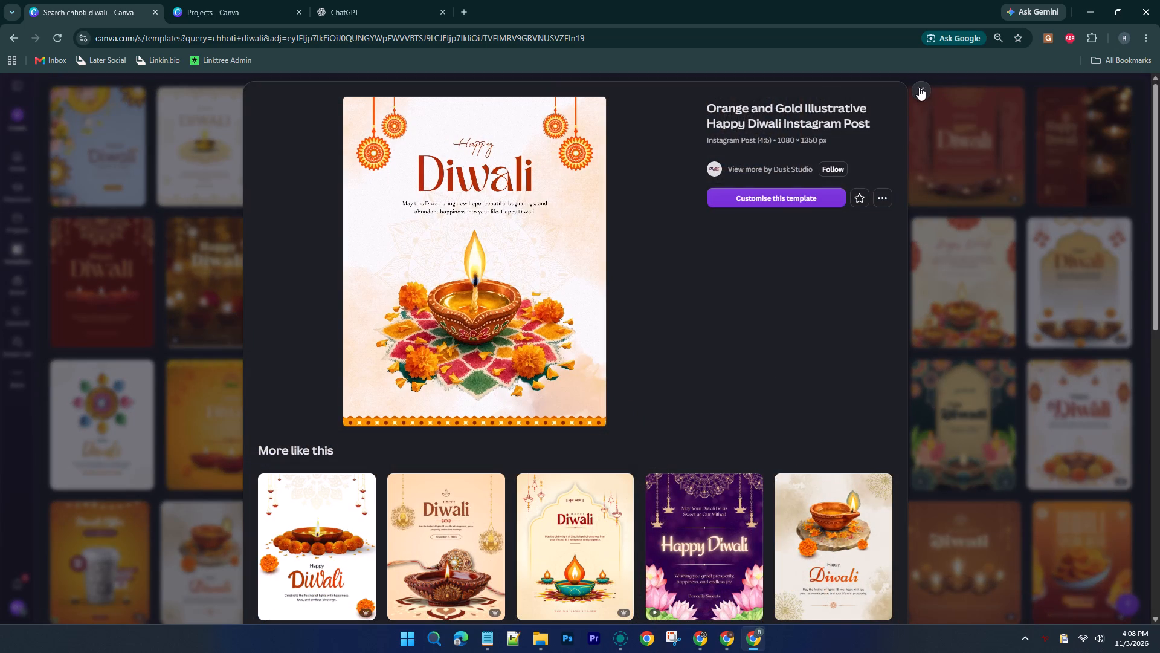
pyautogui.click(792, 197)
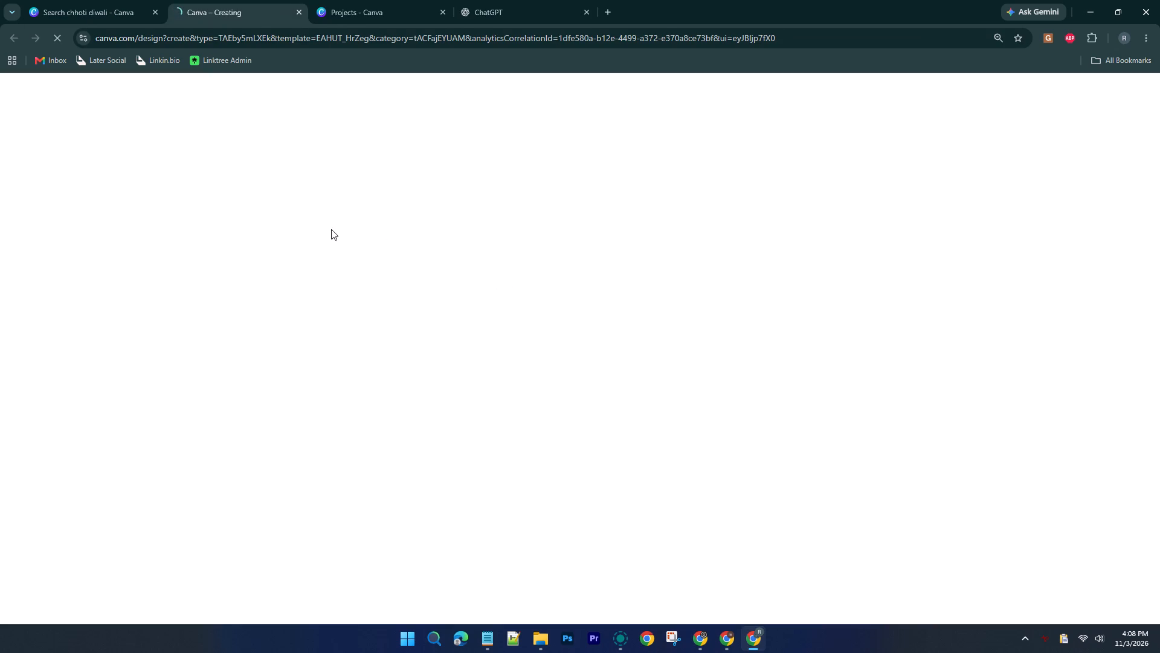
# Return to the template search results and preview the Orange and Brown Traditional Happy Diwali Instagram Post, closing it after viewing.
pyautogui.click(83, 0)
pyautogui.click(1110, 335)
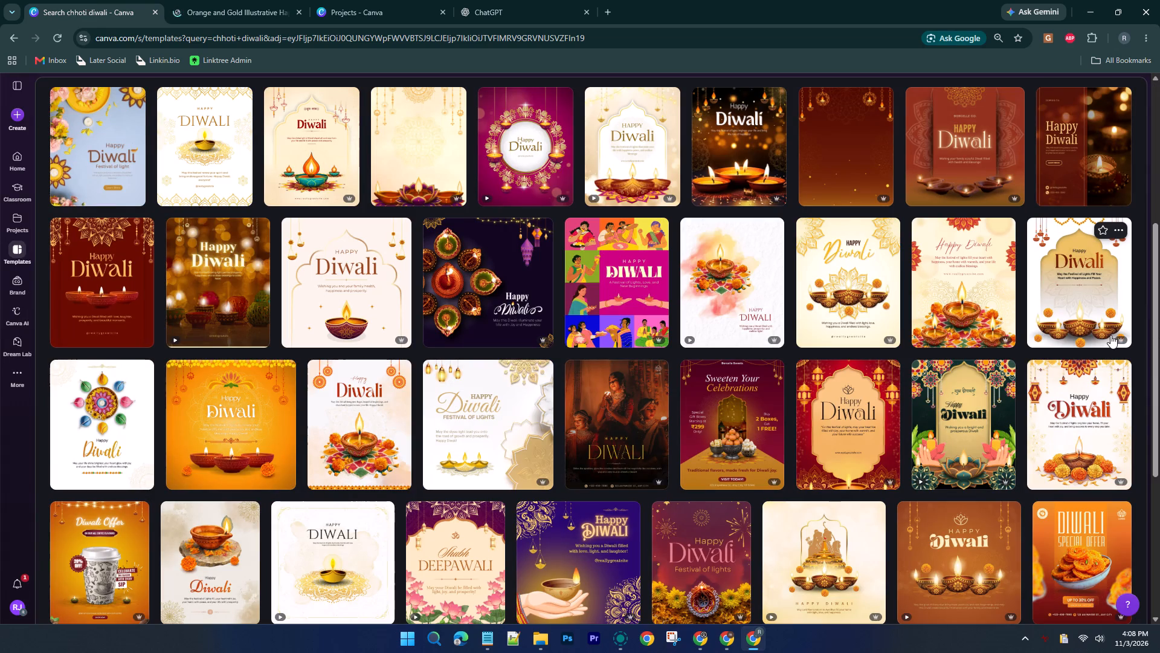
pyautogui.click(1069, 436)
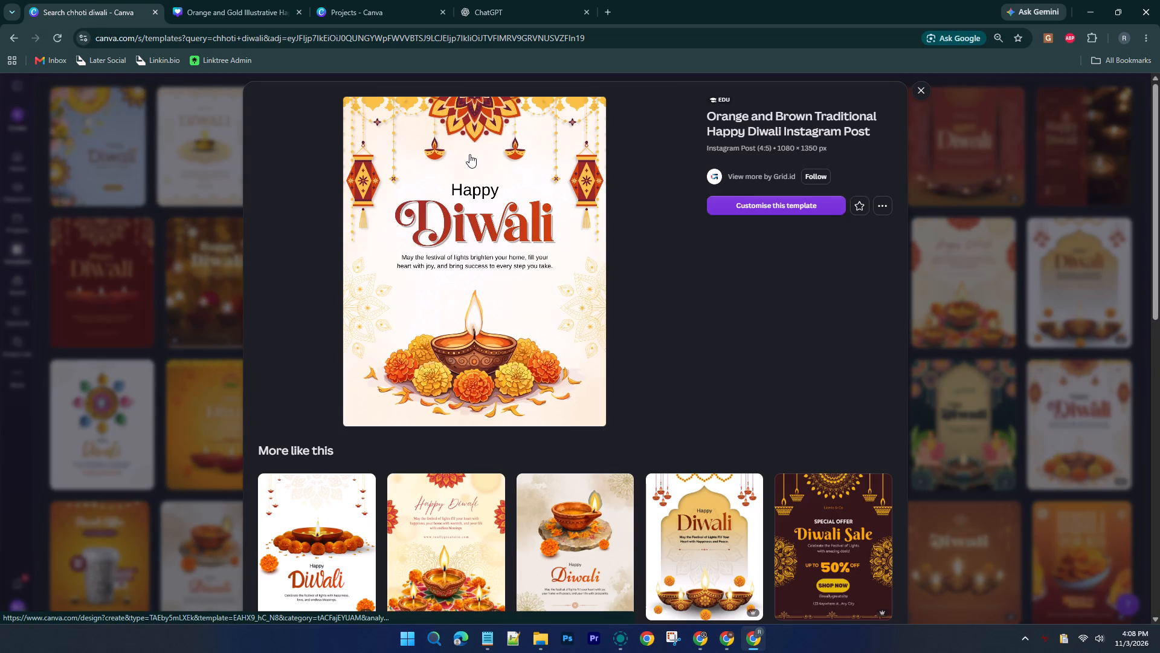
pyautogui.click(929, 88)
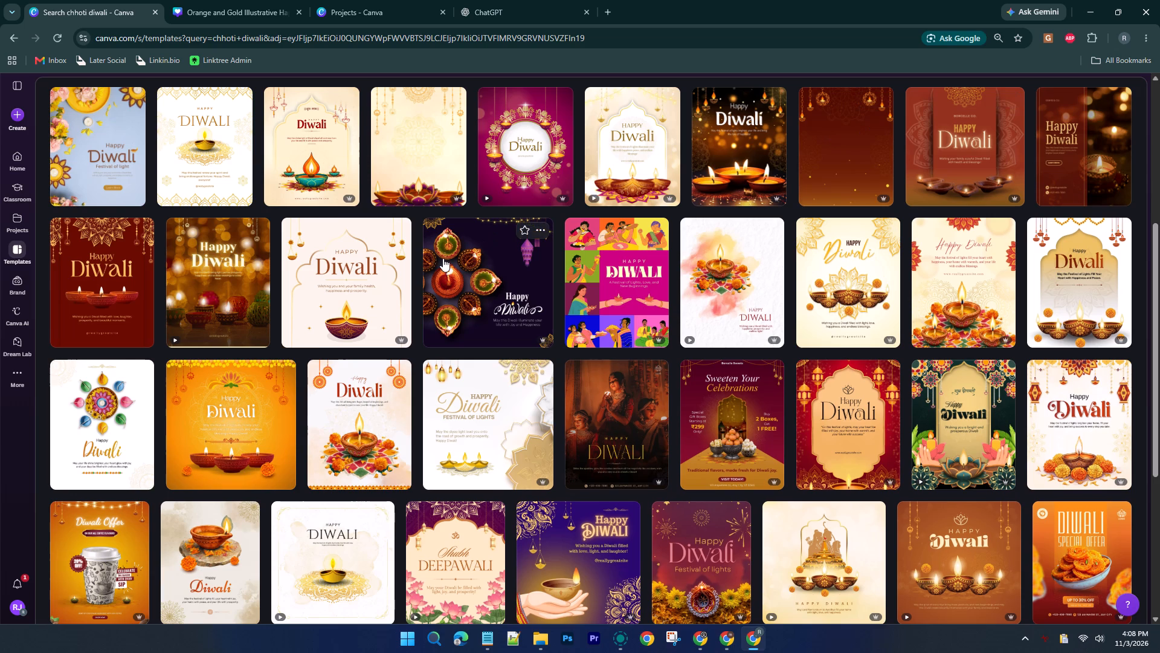
# Browse the remaining festive Instagram Post results for further Diwali template designs.
pyautogui.scroll(-4, 441, 263)
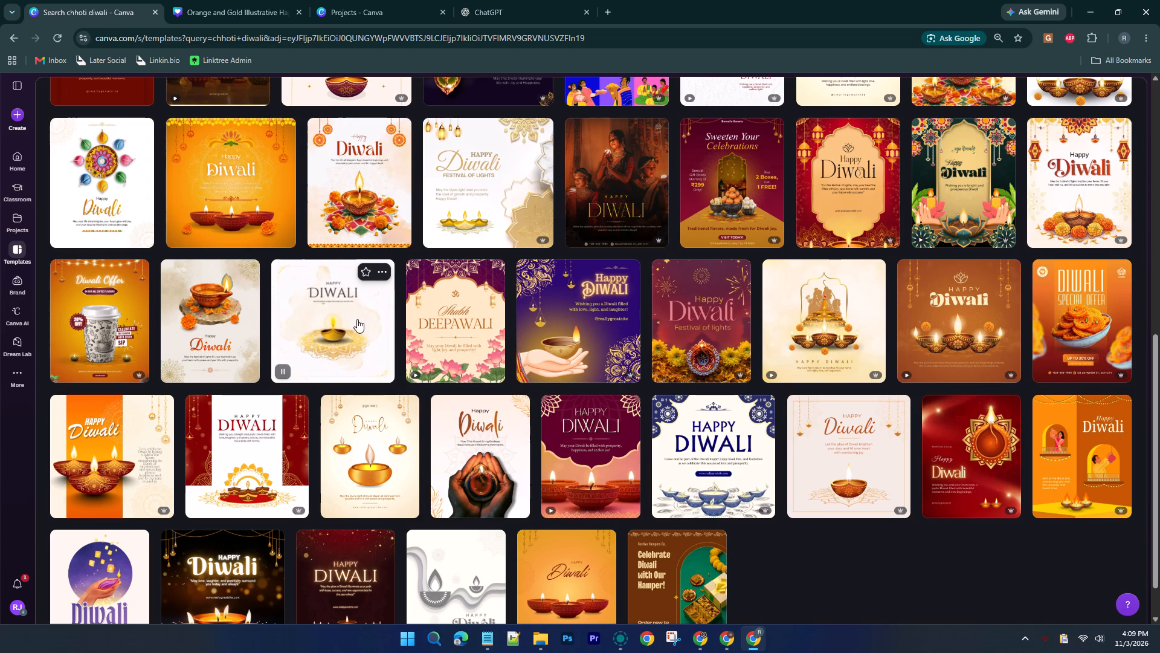
# Look through the chhoti diwali template results for suitable post designs.
pyautogui.scroll(-1, 351, 325)
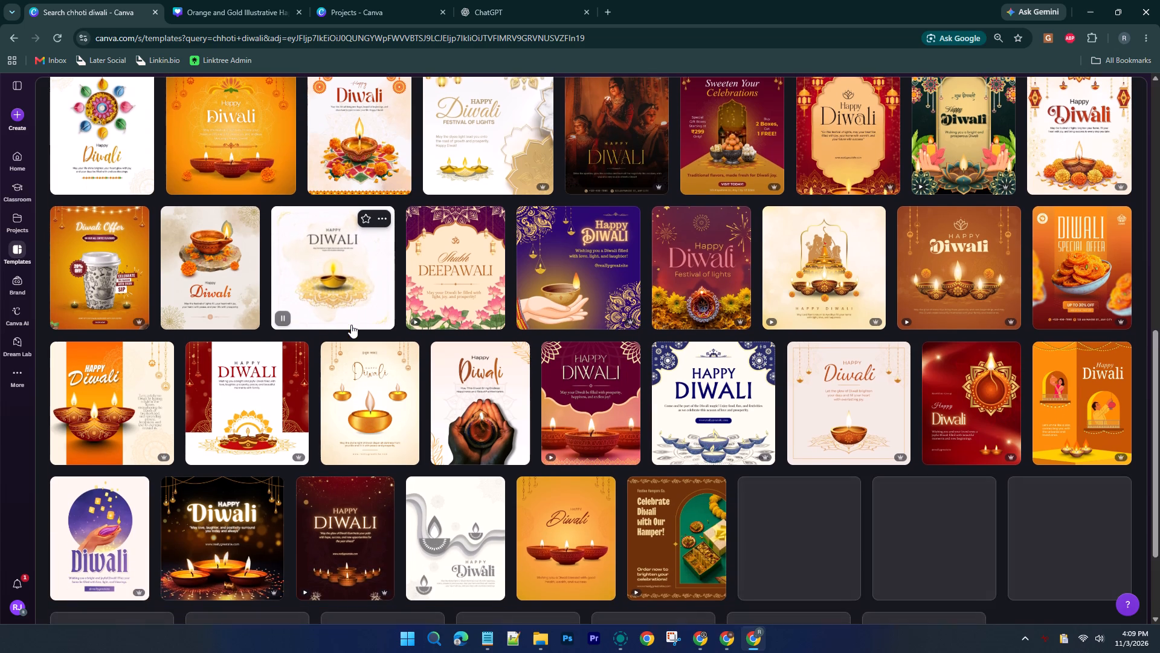
pyautogui.scroll(-4, 351, 325)
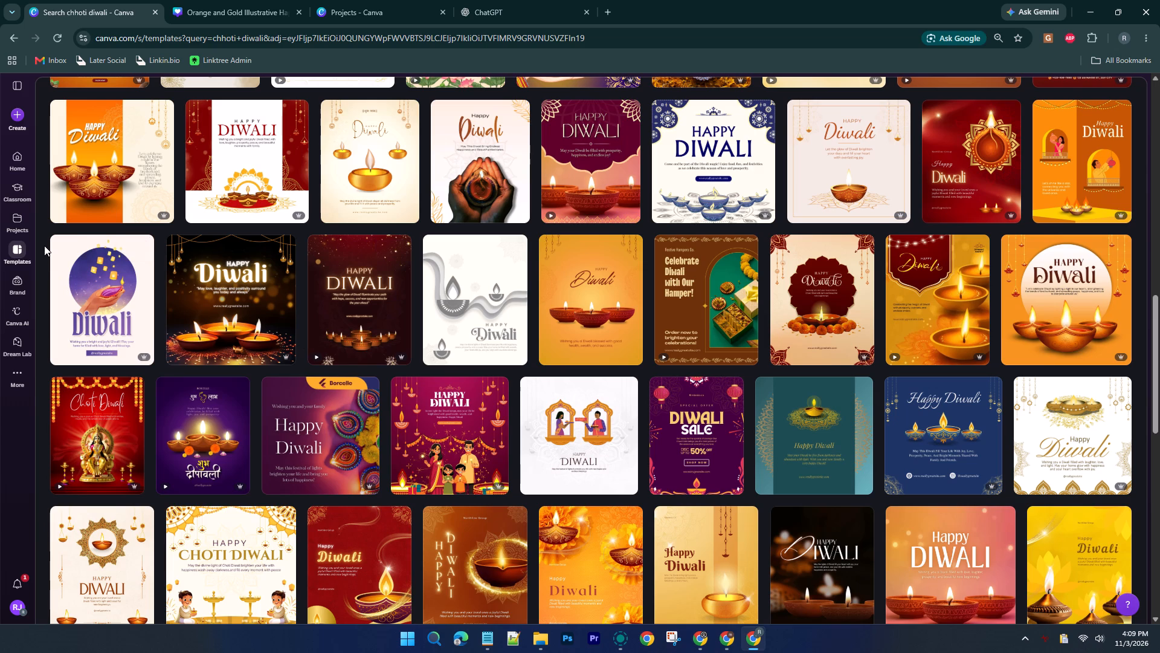
pyautogui.scroll(-1, 44, 245)
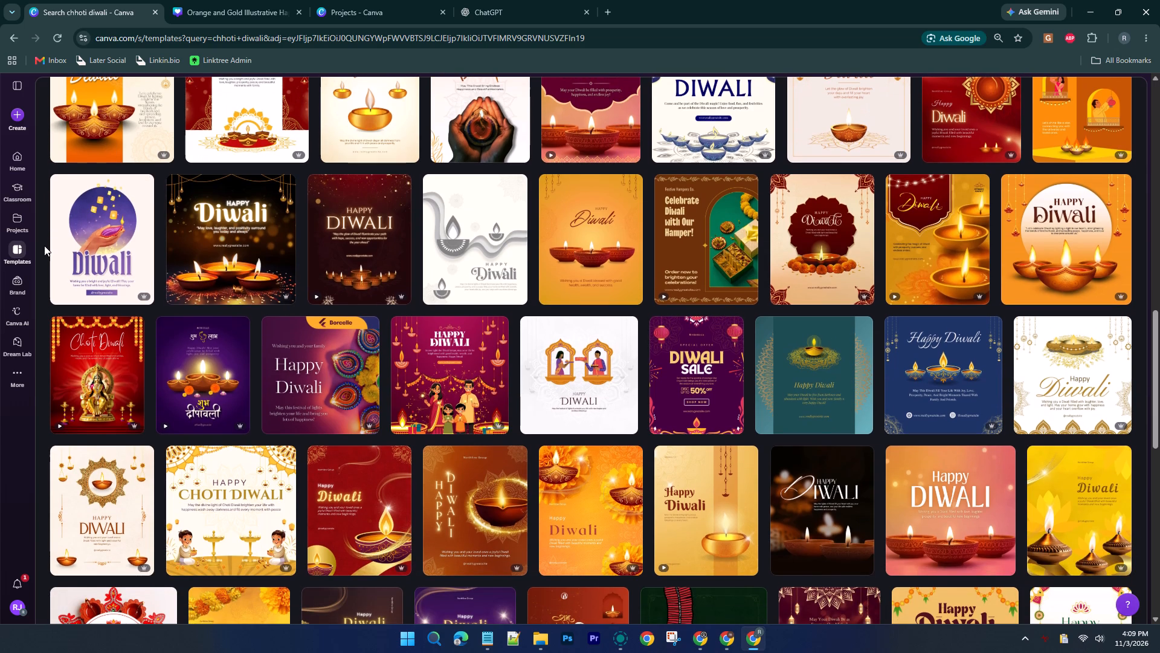
pyautogui.scroll(-2, 44, 245)
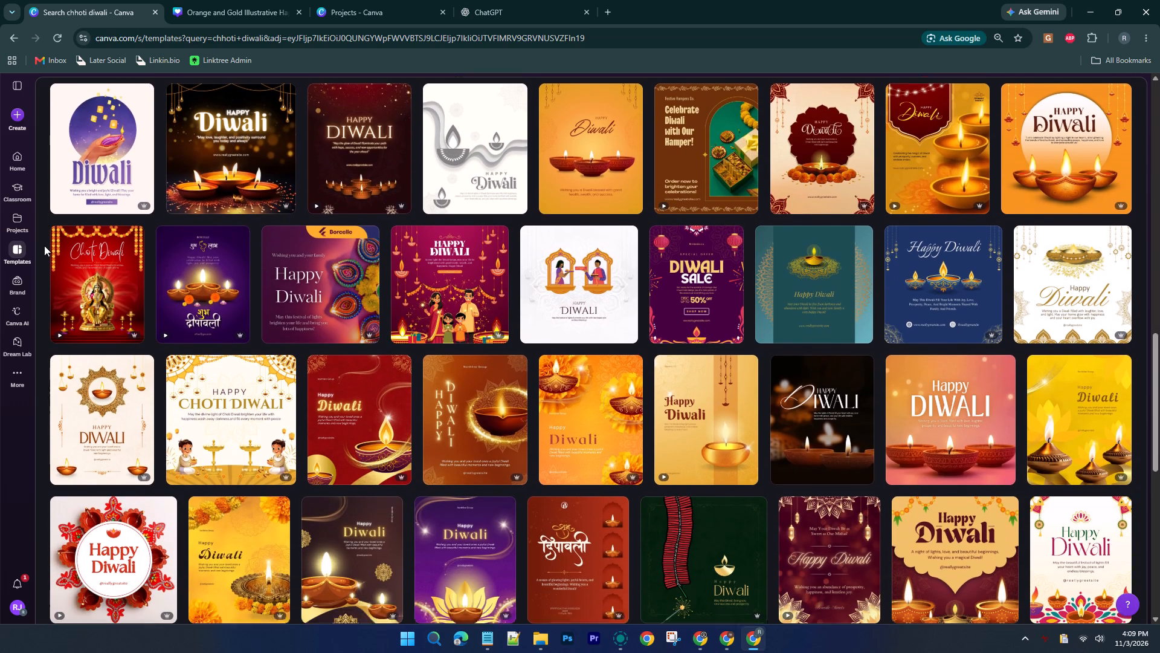
pyautogui.scroll(-2, 44, 245)
# In the open Orange and Gold Happy Diwali design, duplicate the "Diwali" heading and change the copy's text to "Chhoti".
pyautogui.click(227, 0)
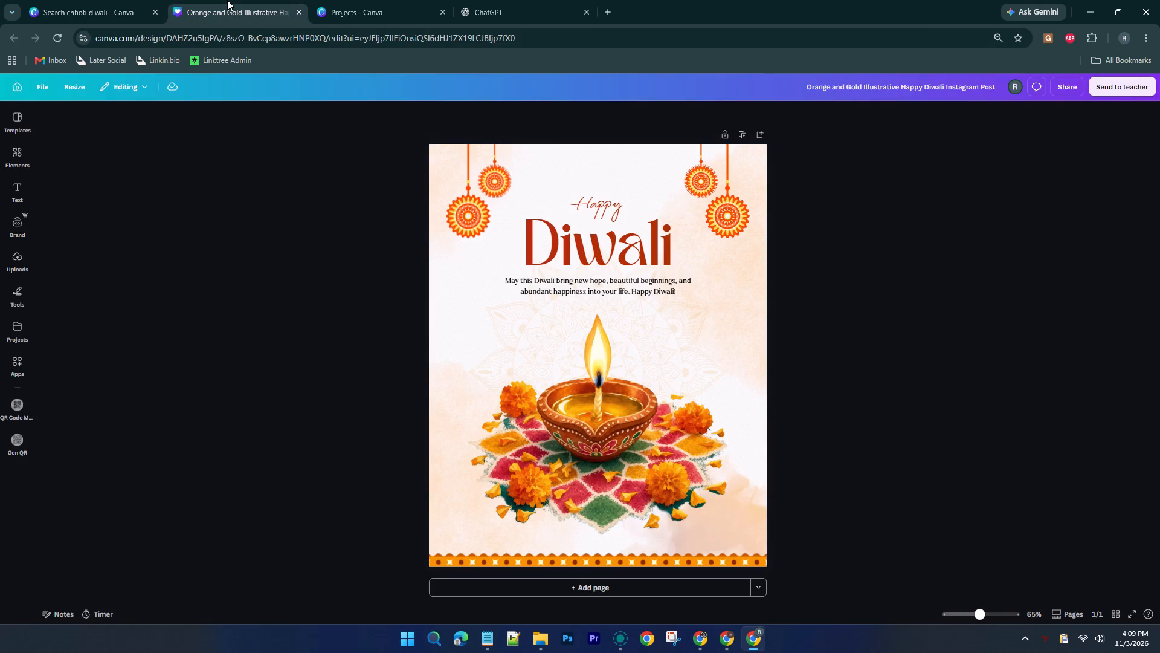
pyautogui.click(600, 253)
pyautogui.hotkey('ctrl', 'c')
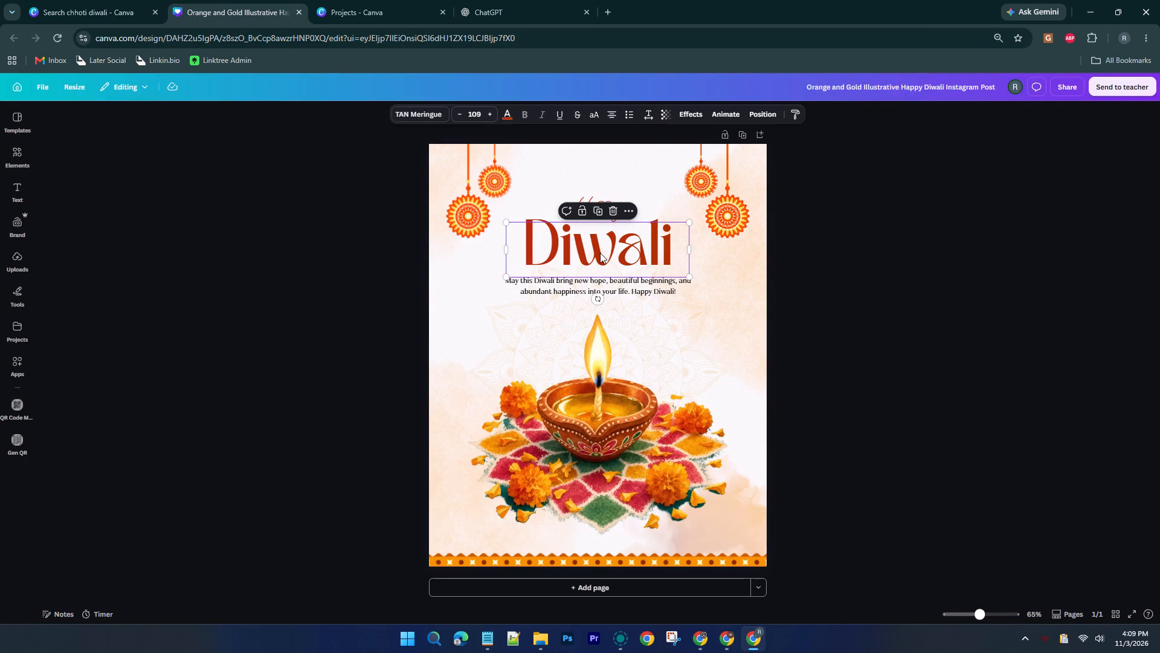
pyautogui.hotkey('ctrl', 'v')
pyautogui.doubleClick(600, 253)
pyautogui.write('Chhoti')
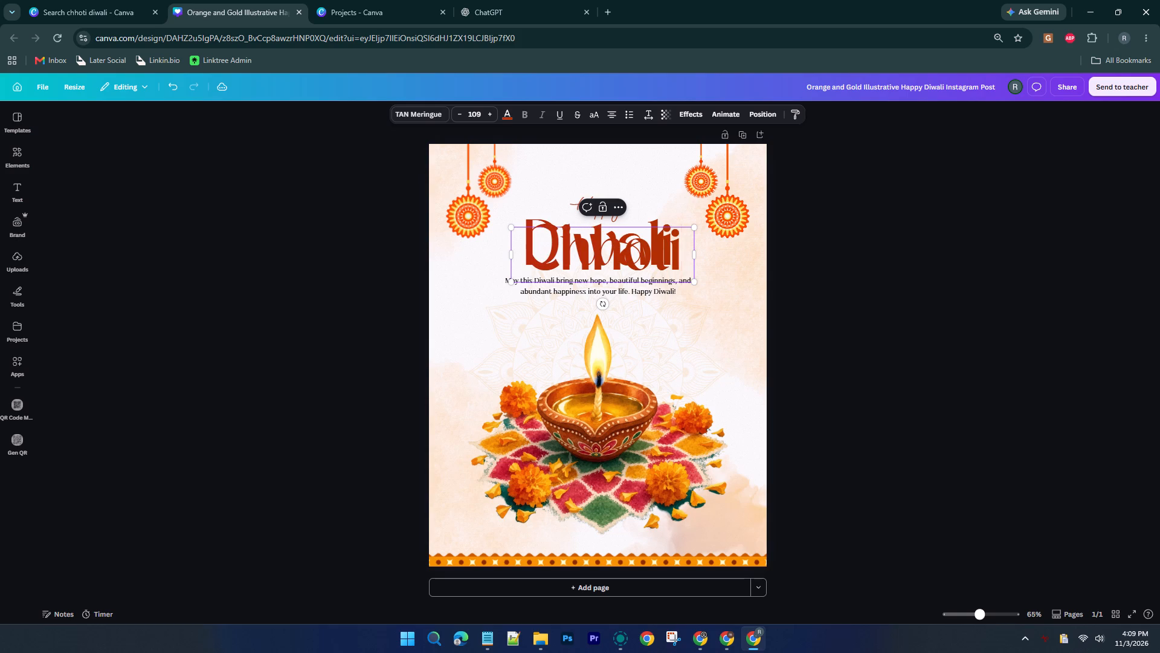
pyautogui.click(874, 268)
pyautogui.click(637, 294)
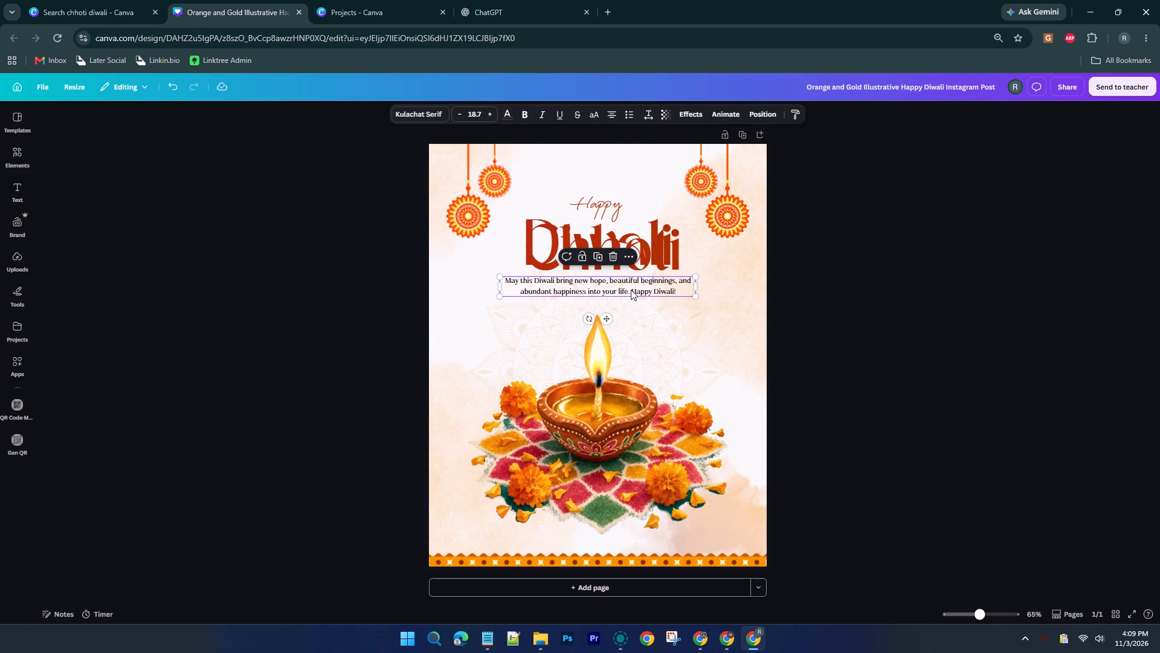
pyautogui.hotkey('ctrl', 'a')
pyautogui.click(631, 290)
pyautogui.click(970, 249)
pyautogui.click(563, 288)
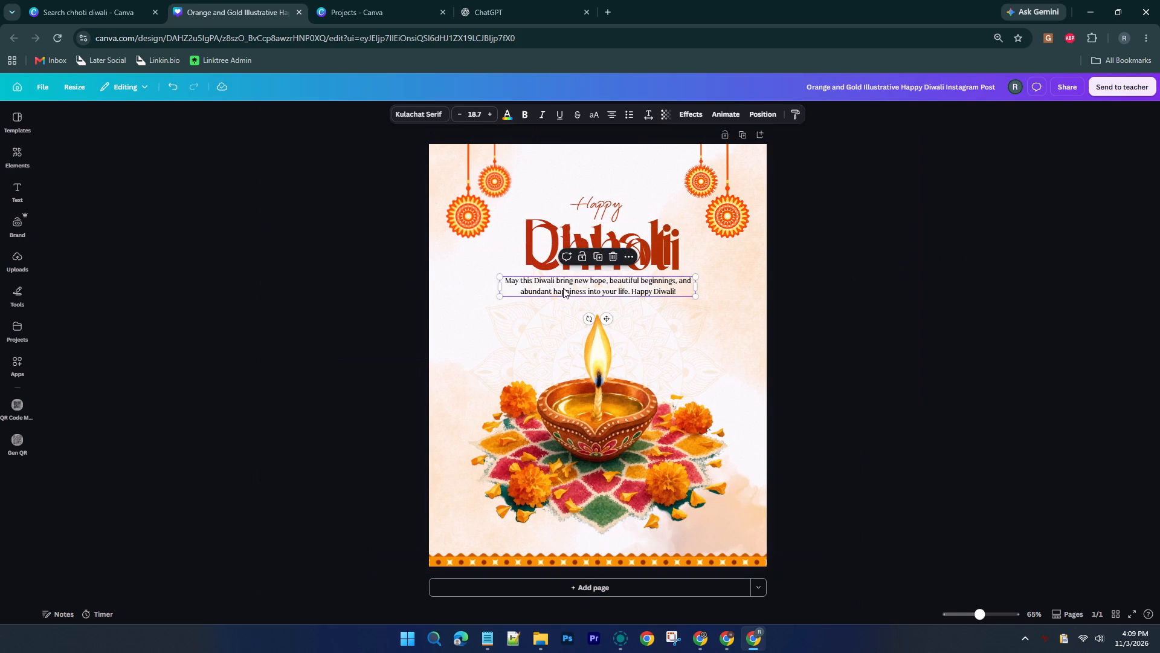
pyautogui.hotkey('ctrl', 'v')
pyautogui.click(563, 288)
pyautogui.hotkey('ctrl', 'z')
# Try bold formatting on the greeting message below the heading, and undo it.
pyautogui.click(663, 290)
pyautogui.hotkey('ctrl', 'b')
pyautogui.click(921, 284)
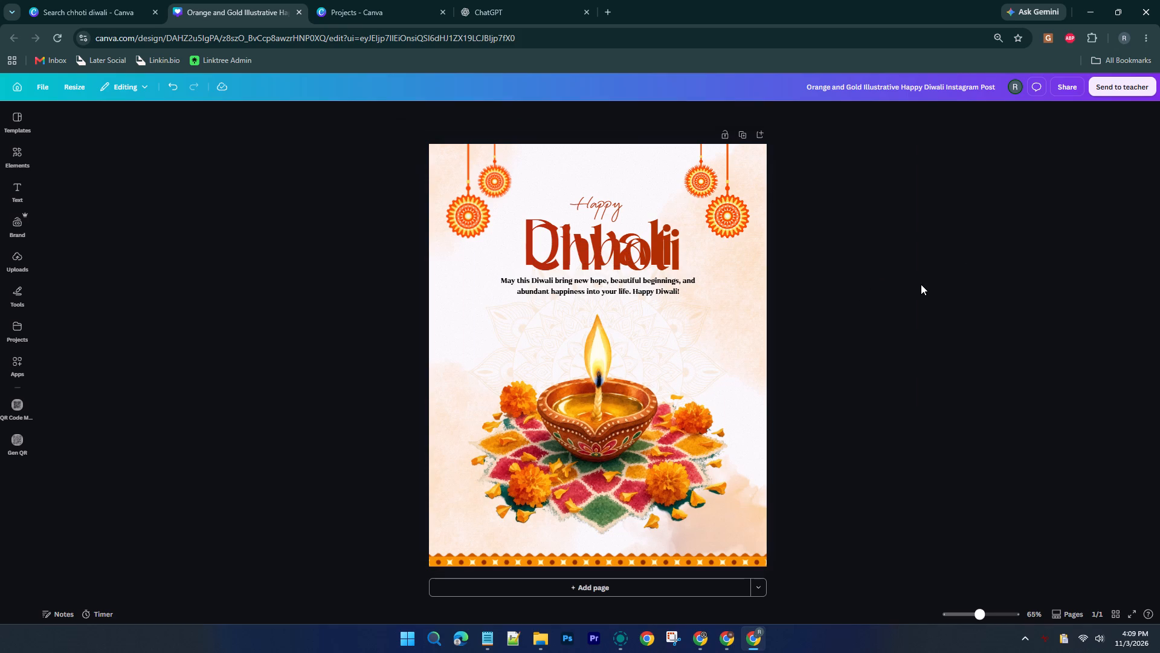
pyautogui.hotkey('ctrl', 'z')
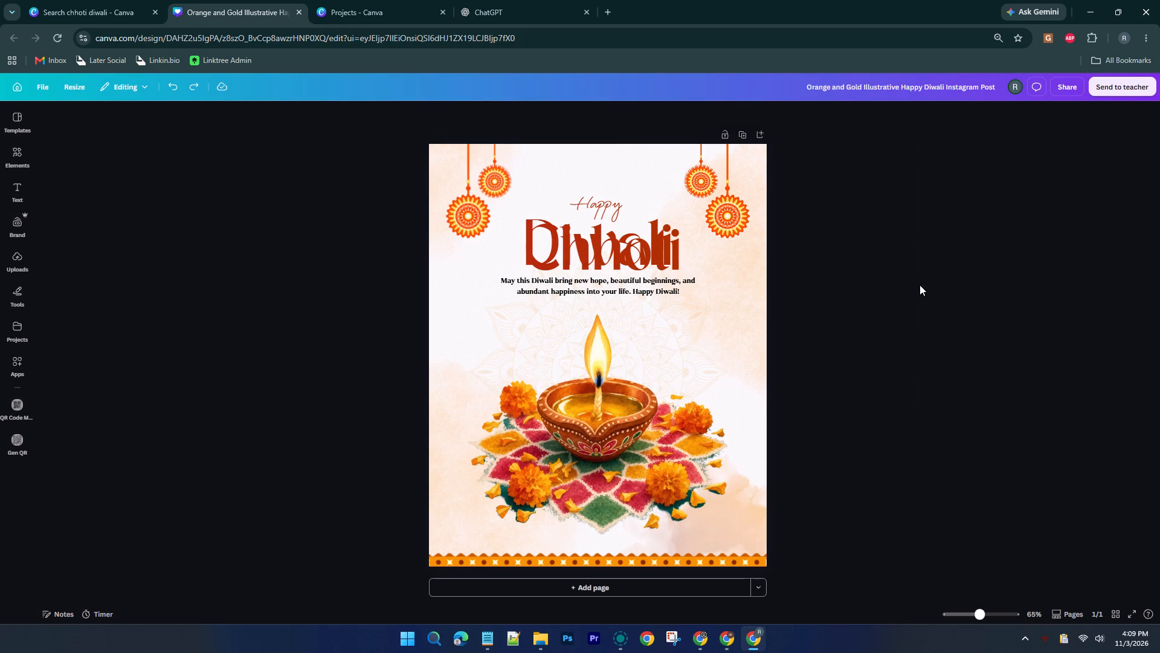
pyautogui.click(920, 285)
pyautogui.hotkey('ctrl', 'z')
# Set the font size of the greeting message below the heading to 25.
pyautogui.click(649, 285)
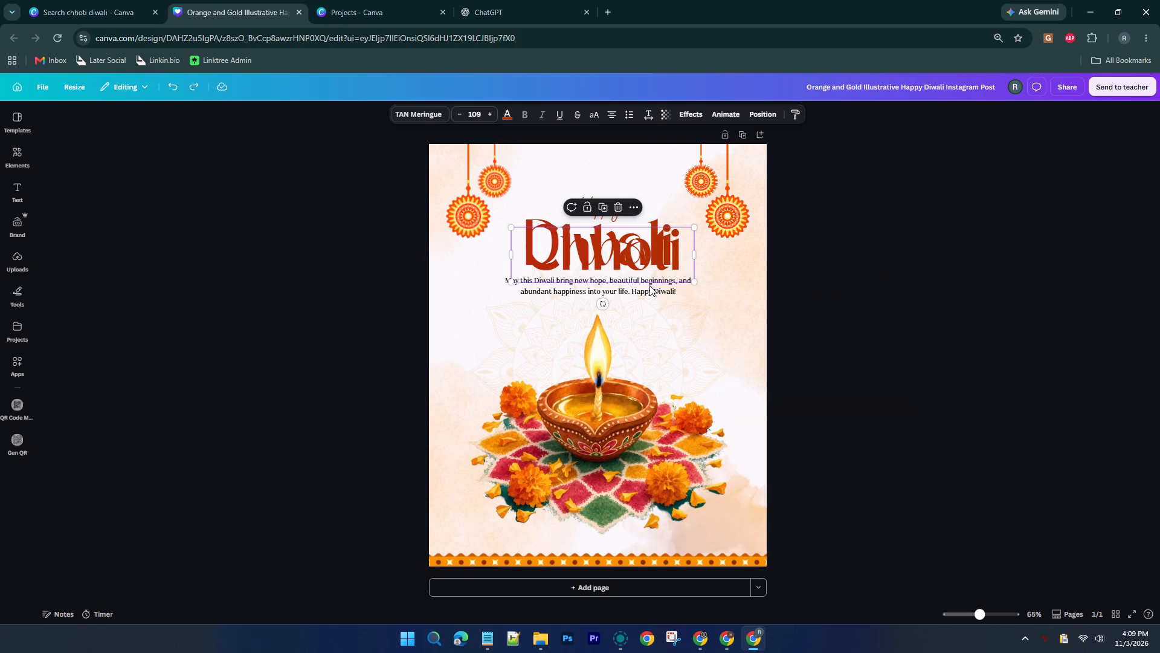
pyautogui.click(643, 291)
pyautogui.click(466, 114)
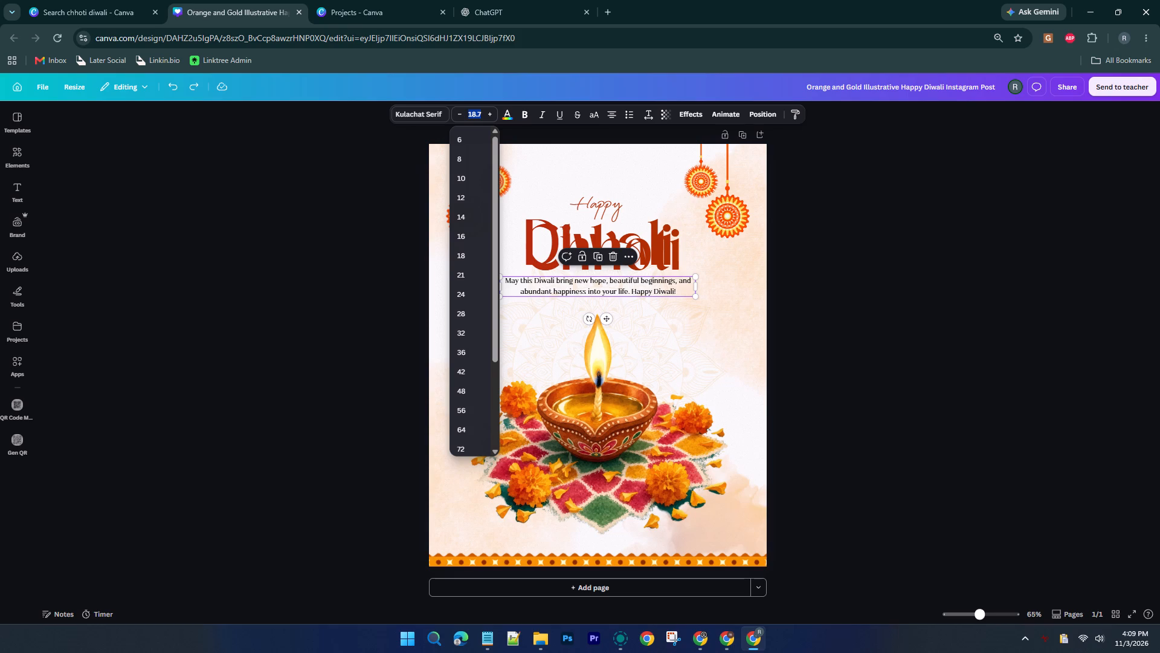
pyautogui.write('25')
pyautogui.press('Return')
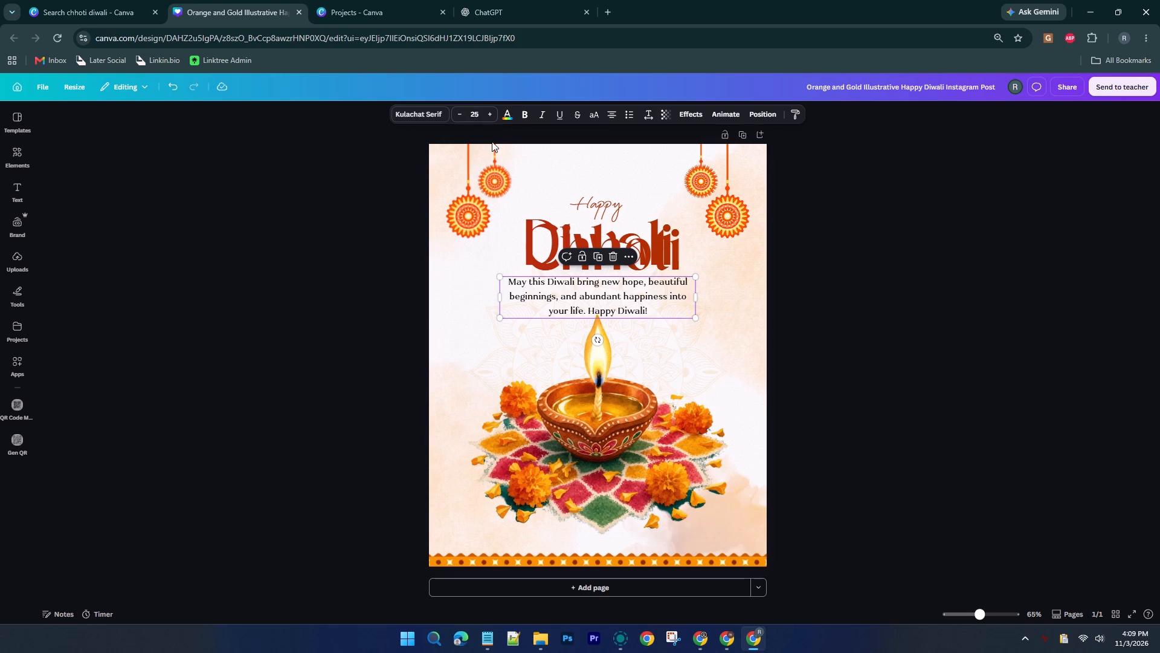
# Widen the greeting message's text box so it wraps onto two lines, and reposition it centrally below the heading.
pyautogui.moveTo(498, 297); pyautogui.dragTo(468, 296)
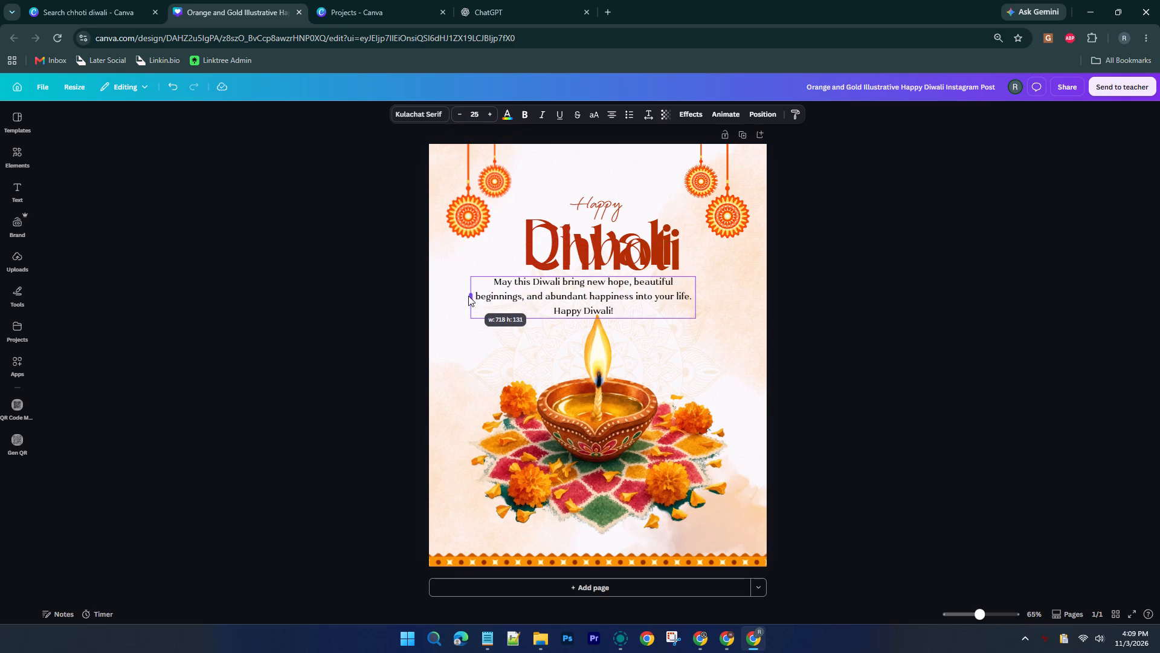
pyautogui.moveTo(468, 296); pyautogui.dragTo(457, 295)
pyautogui.moveTo(637, 291); pyautogui.dragTo(662, 296)
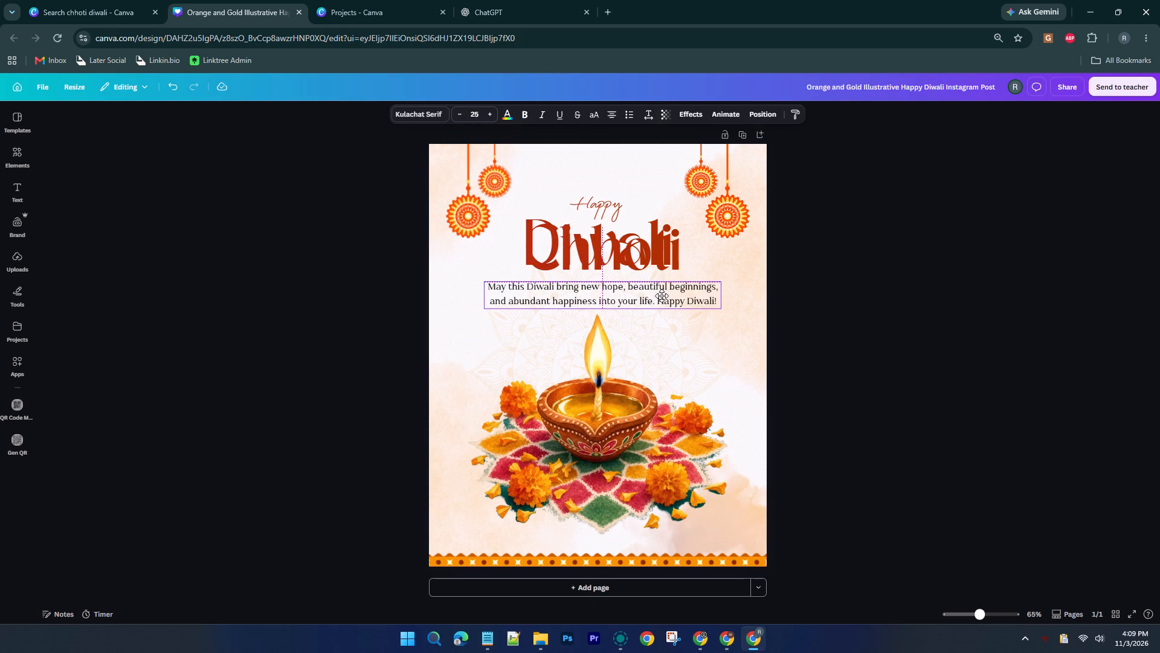
pyautogui.moveTo(662, 296); pyautogui.dragTo(662, 291)
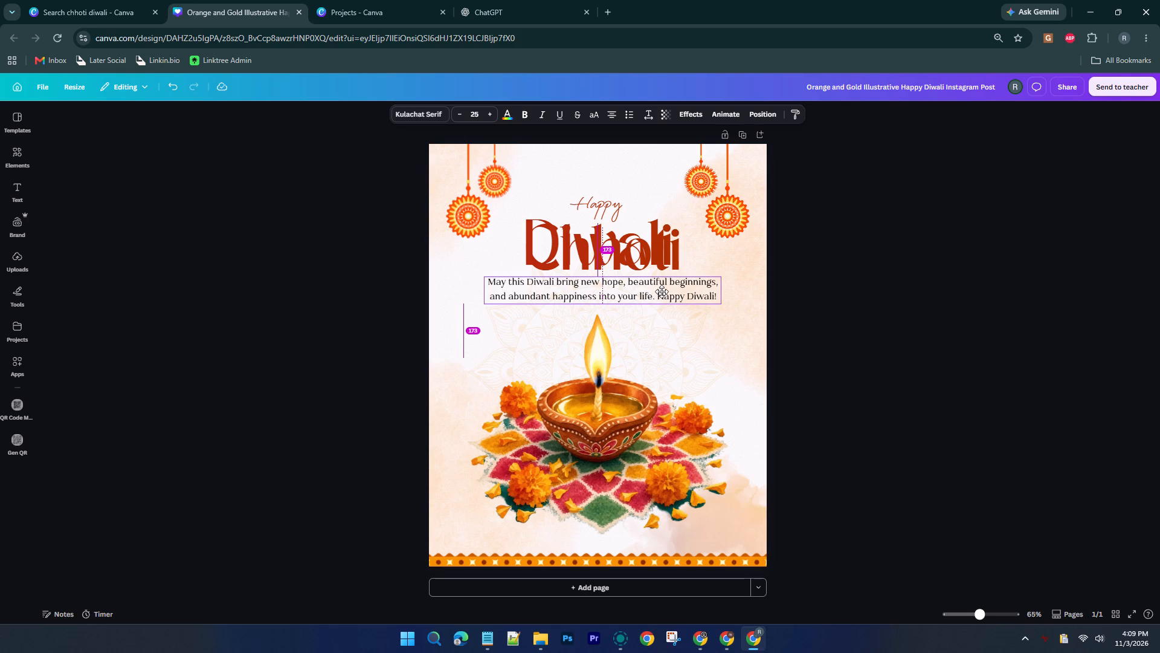
pyautogui.moveTo(662, 291); pyautogui.dragTo(662, 293)
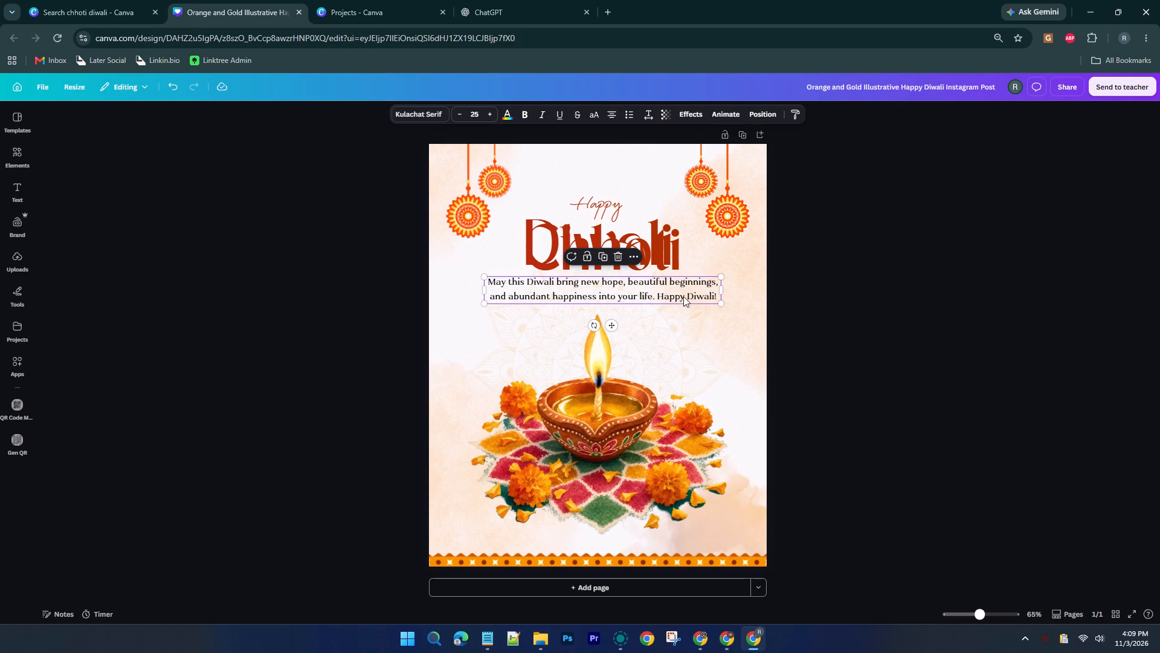
# Add the word "Choti" to the end of the greeting message so it reads "Happy Choti Diwali!".
pyautogui.tripleClick(683, 296)
pyautogui.click(686, 296)
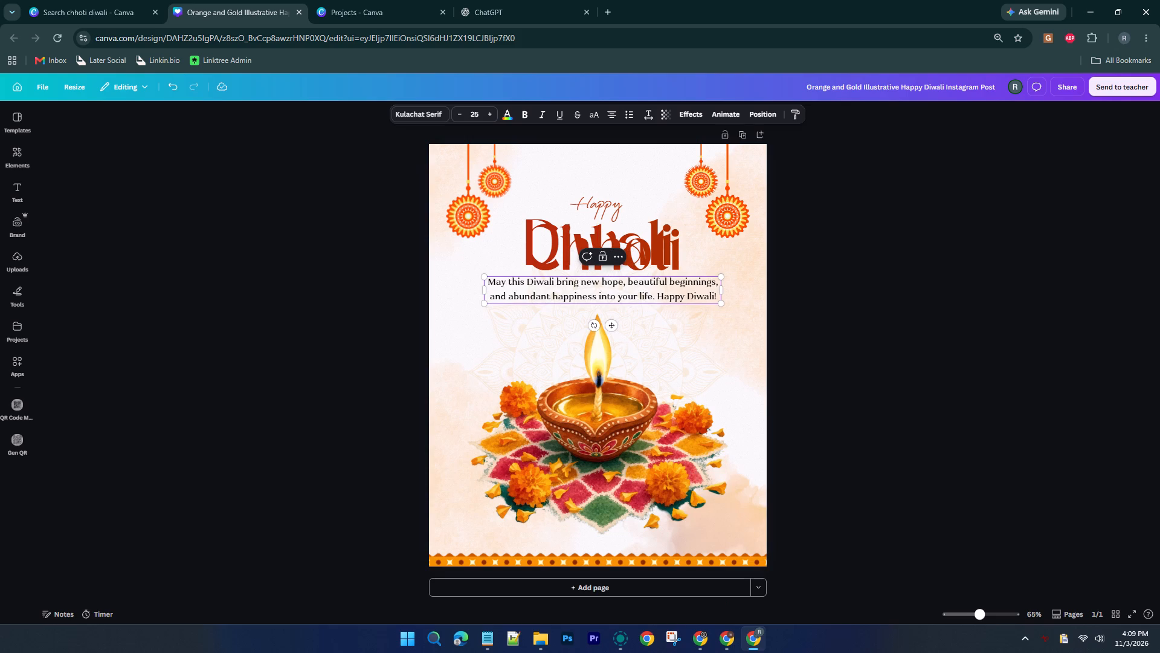
pyautogui.write('Chhoti')
pyautogui.press('space')
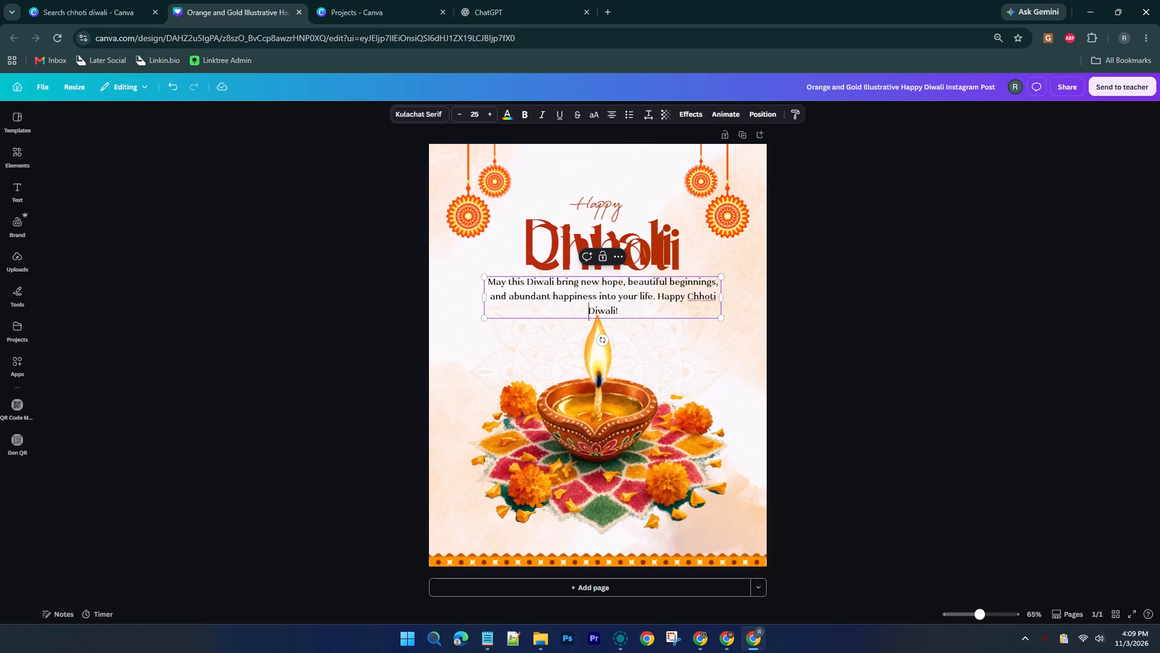
pyautogui.press('Left')
pyautogui.press('Left')
pyautogui.press('Left')
pyautogui.press('Left')
pyautogui.press('BackSpace')
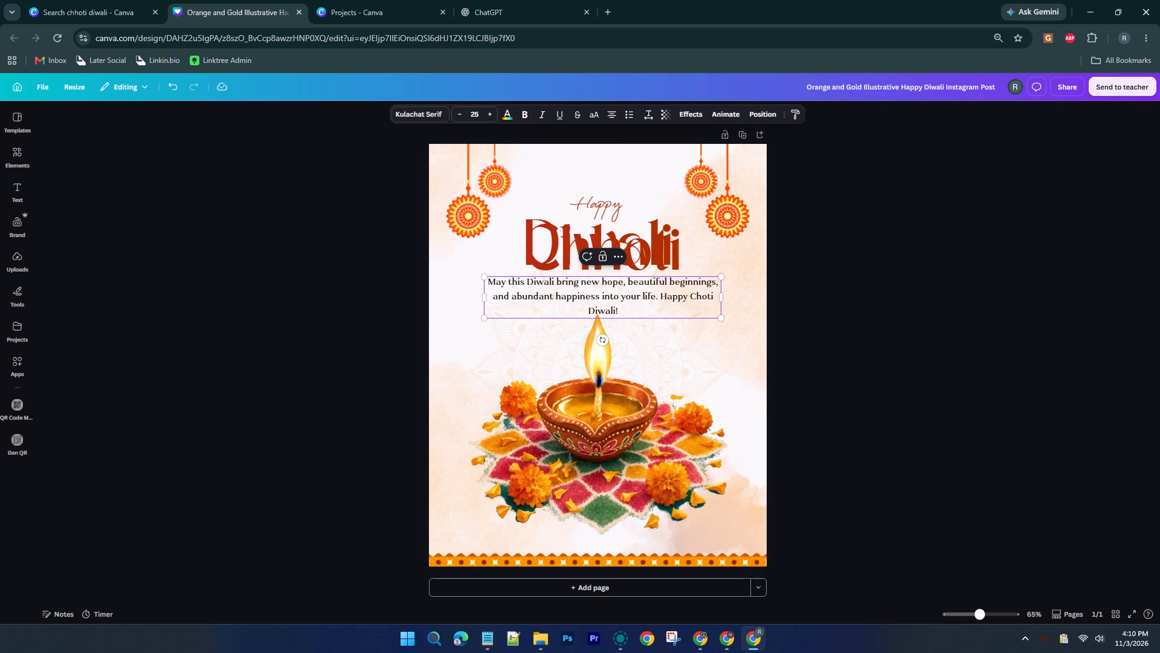
pyautogui.click(860, 317)
# Widen the greeting message's text box to about 794 so it fits two lines, and centre it on the page.
pyautogui.click(685, 297)
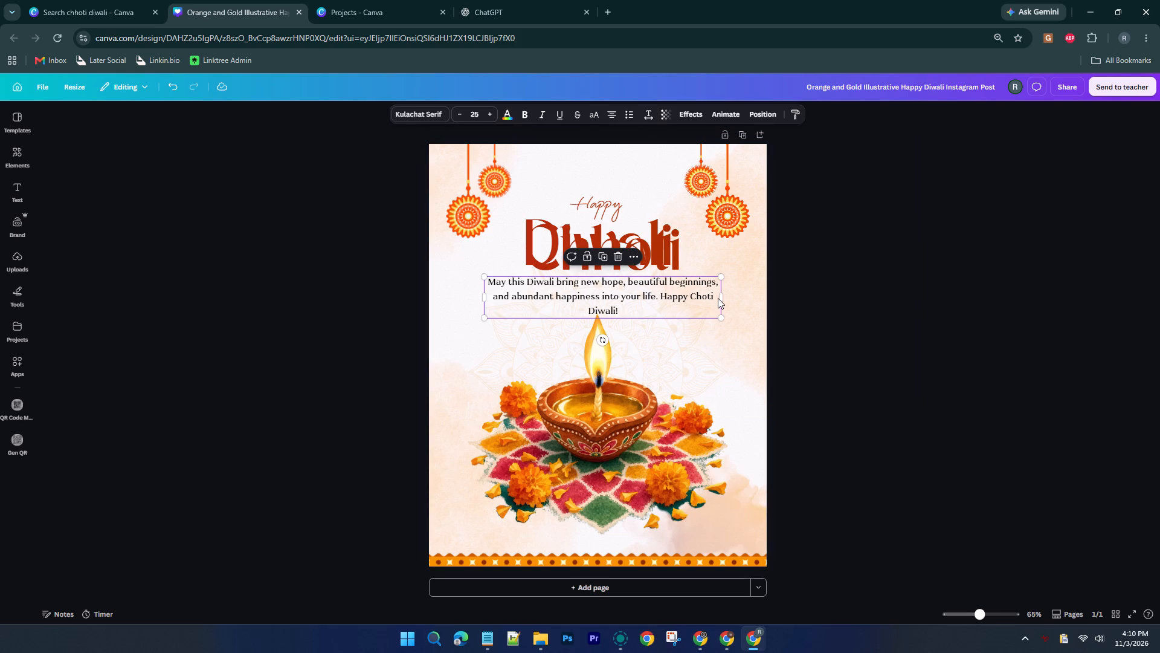
pyautogui.moveTo(723, 299); pyautogui.dragTo(735, 299)
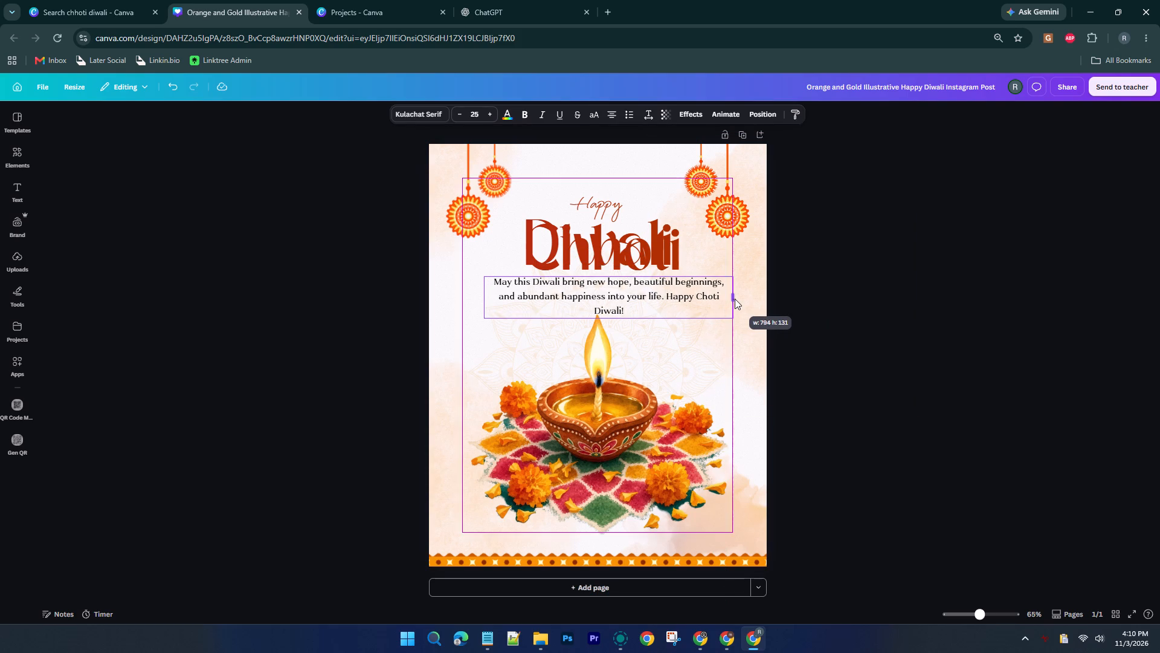
pyautogui.moveTo(735, 299); pyautogui.dragTo(735, 299)
pyautogui.moveTo(648, 293); pyautogui.dragTo(640, 294)
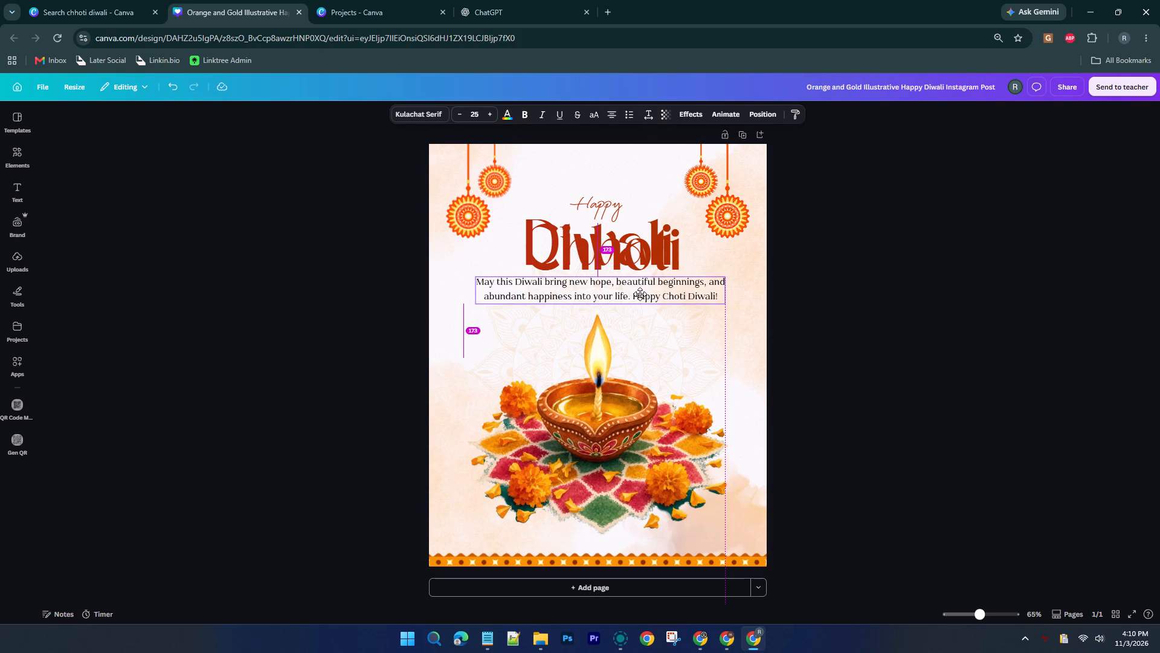
pyautogui.moveTo(640, 294); pyautogui.dragTo(634, 294)
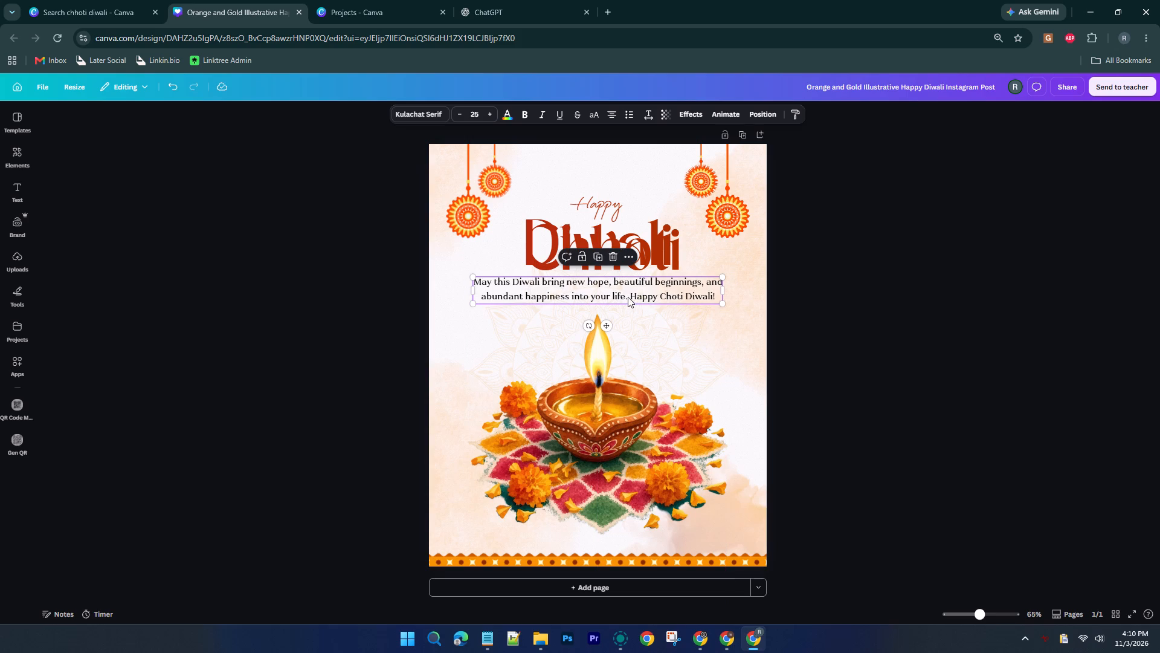
# Search Google for "choti diwali" in a new browser tab.
pyautogui.click(606, 7)
pyautogui.write('ch')
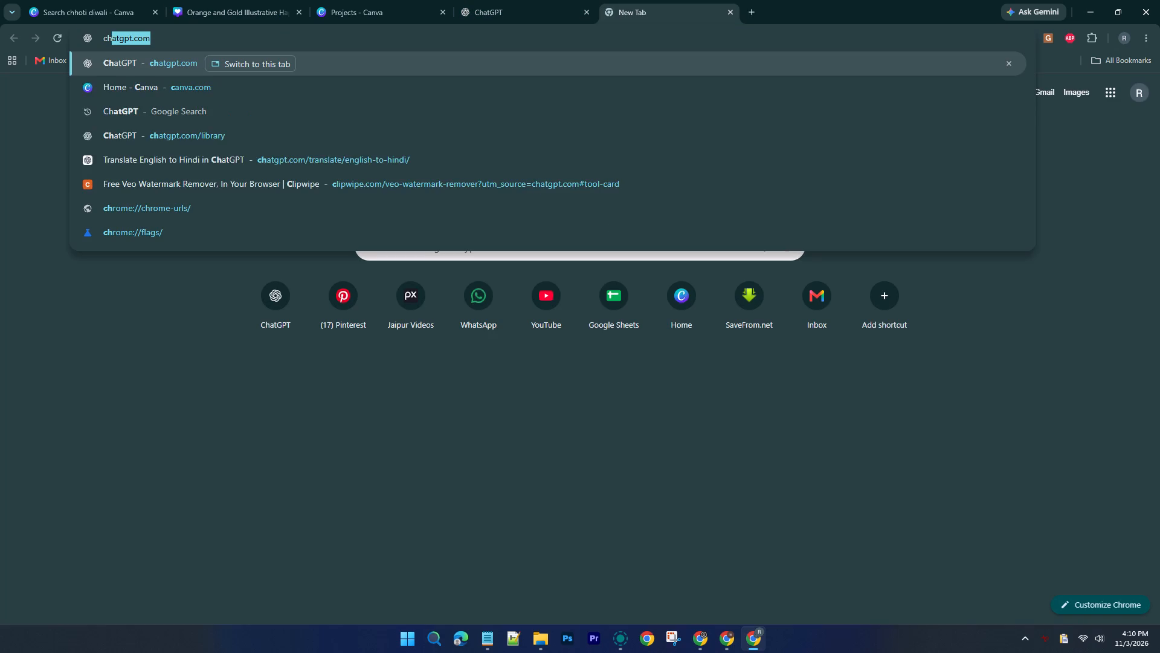
pyautogui.write('oti diwali')
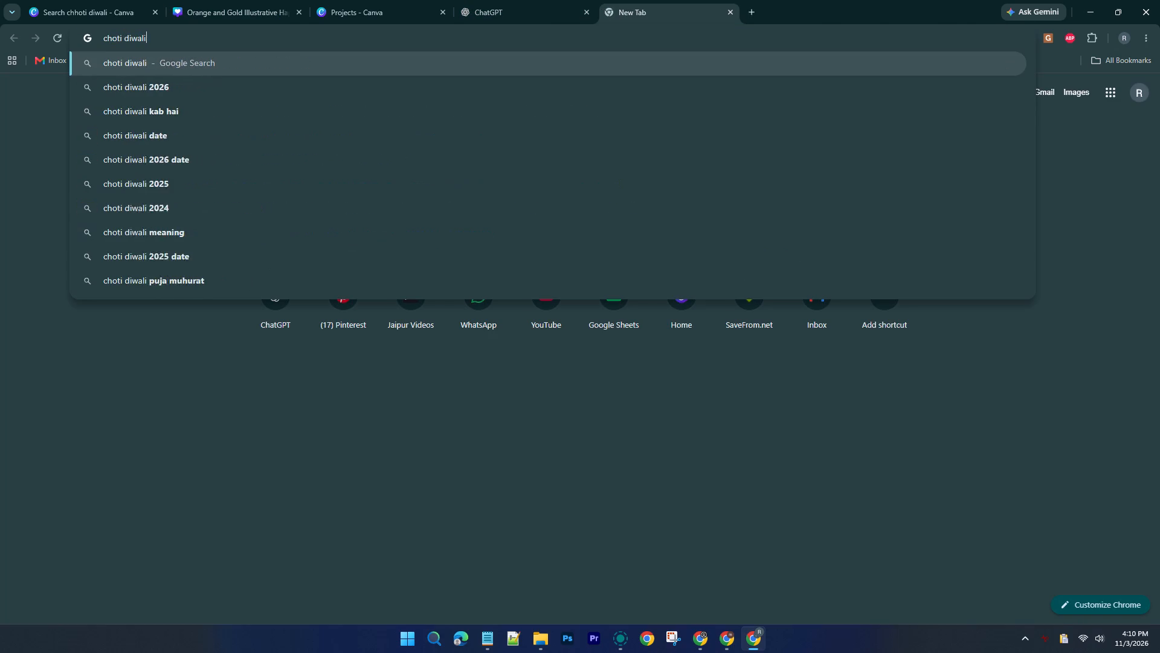
pyautogui.press('Return')
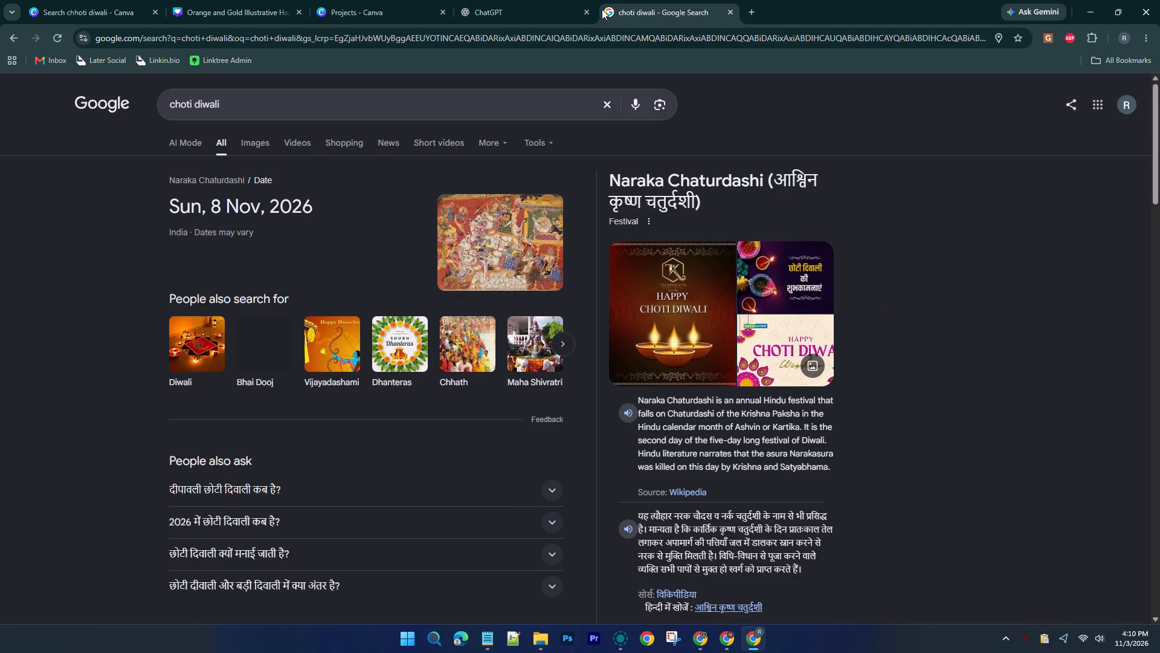
# Return to the Canva Diwali post, make the word "Happy" bold and set its font size to 80.
pyautogui.click(143, 0)
pyautogui.click(240, 0)
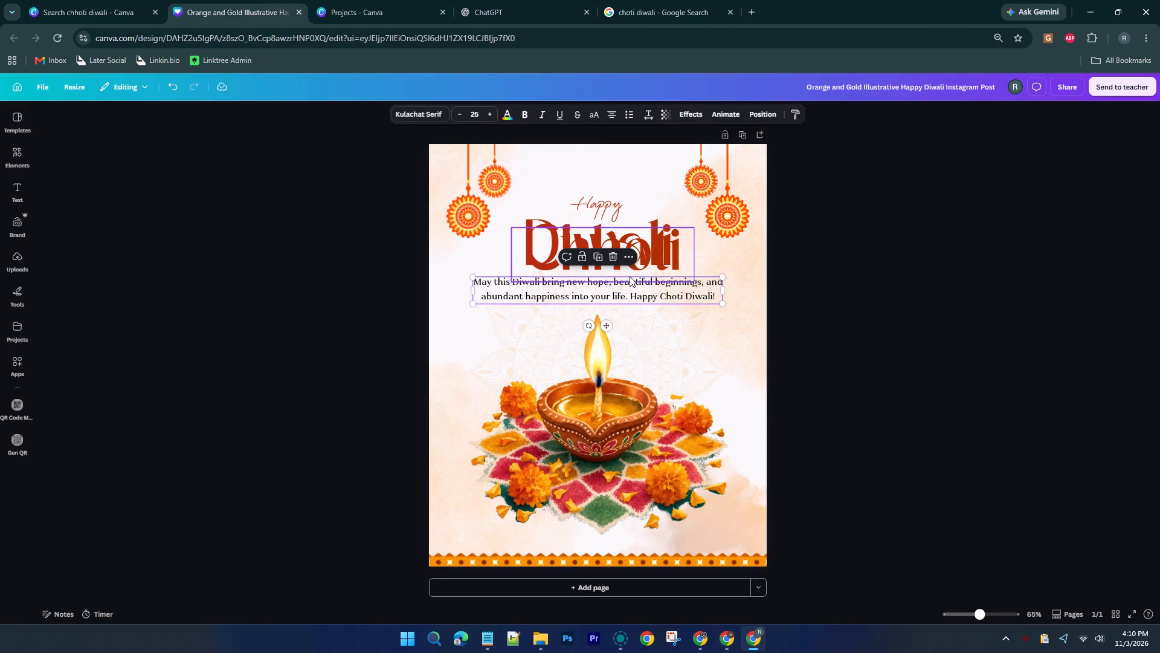
pyautogui.click(608, 207)
pyautogui.hotkey('ctrl', 'b')
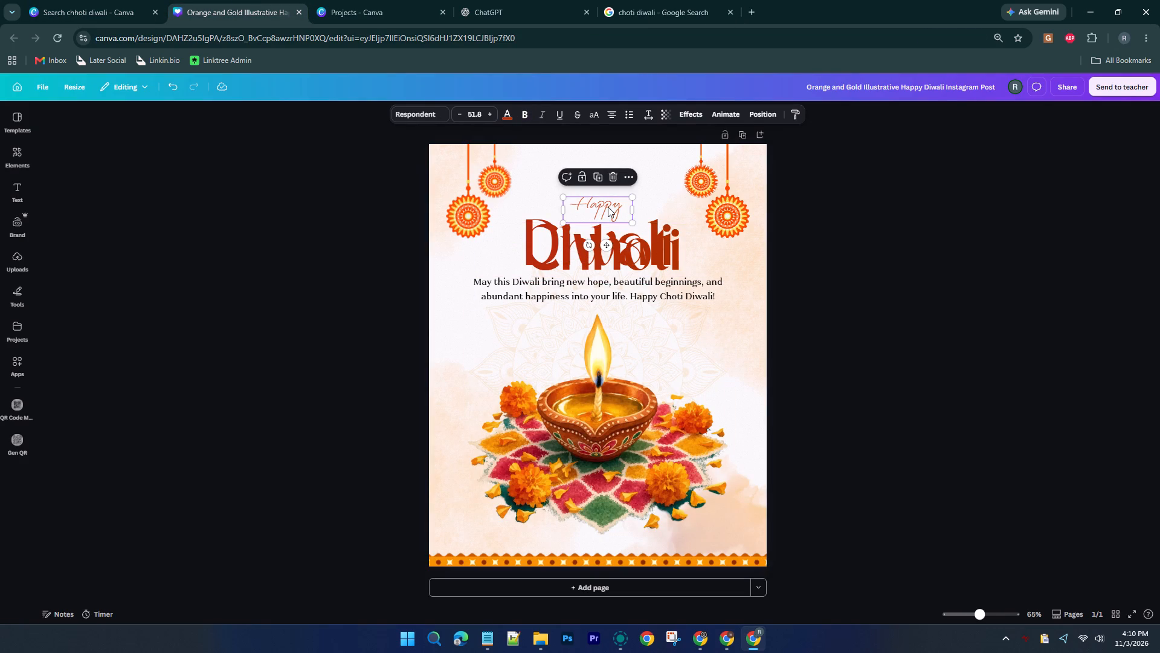
pyautogui.hotkey('ctrl', 'b')
pyautogui.click(478, 115)
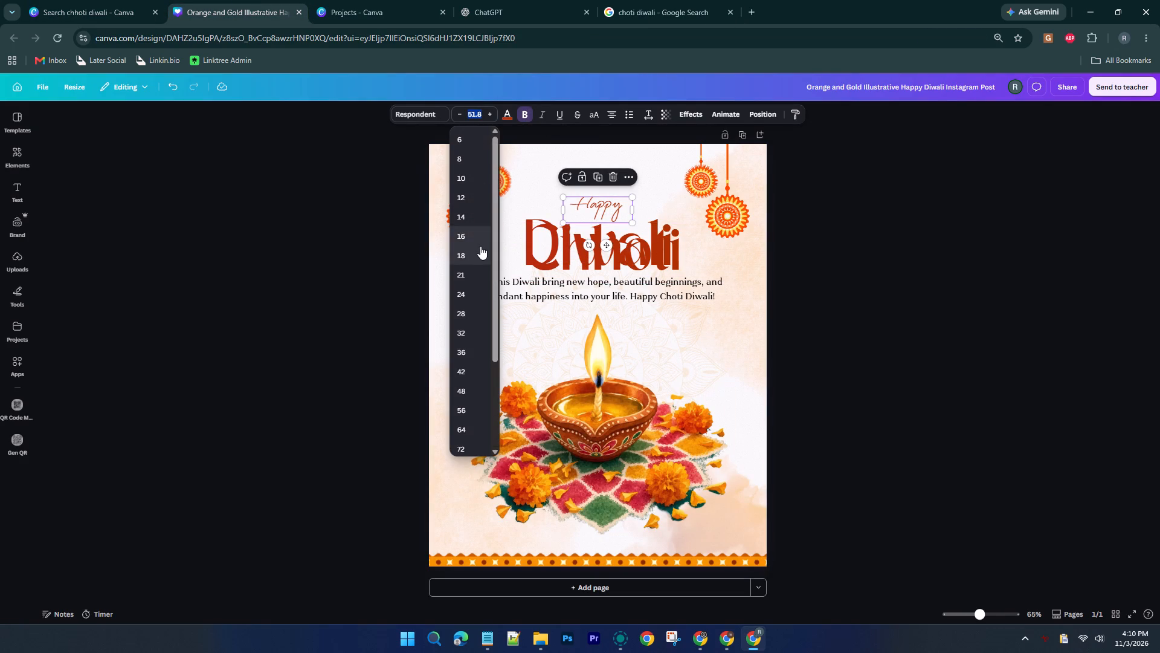
pyautogui.scroll(-2, 470, 296)
pyautogui.click(468, 304)
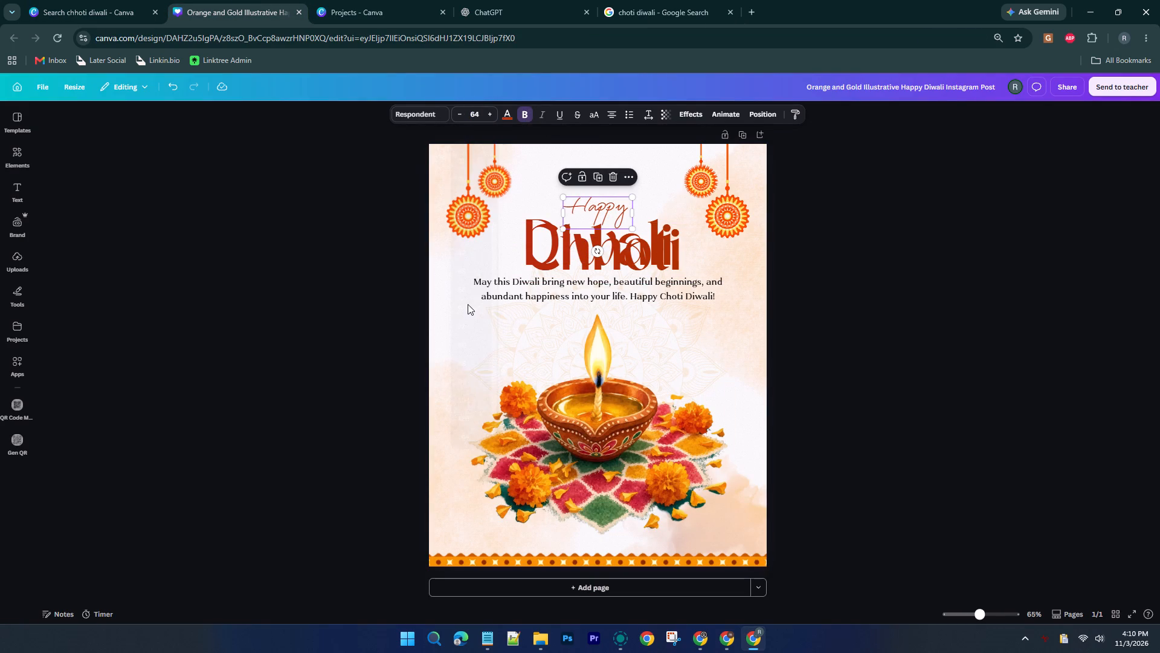
pyautogui.tripleClick(487, 115)
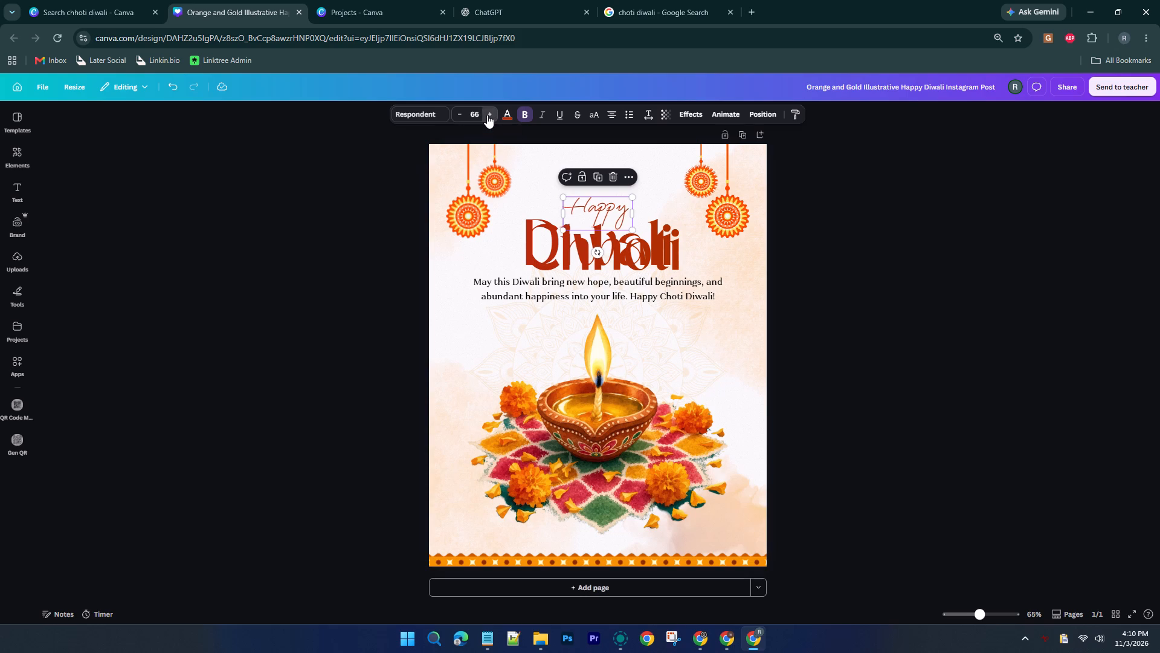
pyautogui.tripleClick(487, 115)
pyautogui.tripleClick(487, 115)
pyautogui.tripleClick(487, 115)
pyautogui.tripleClick(487, 115)
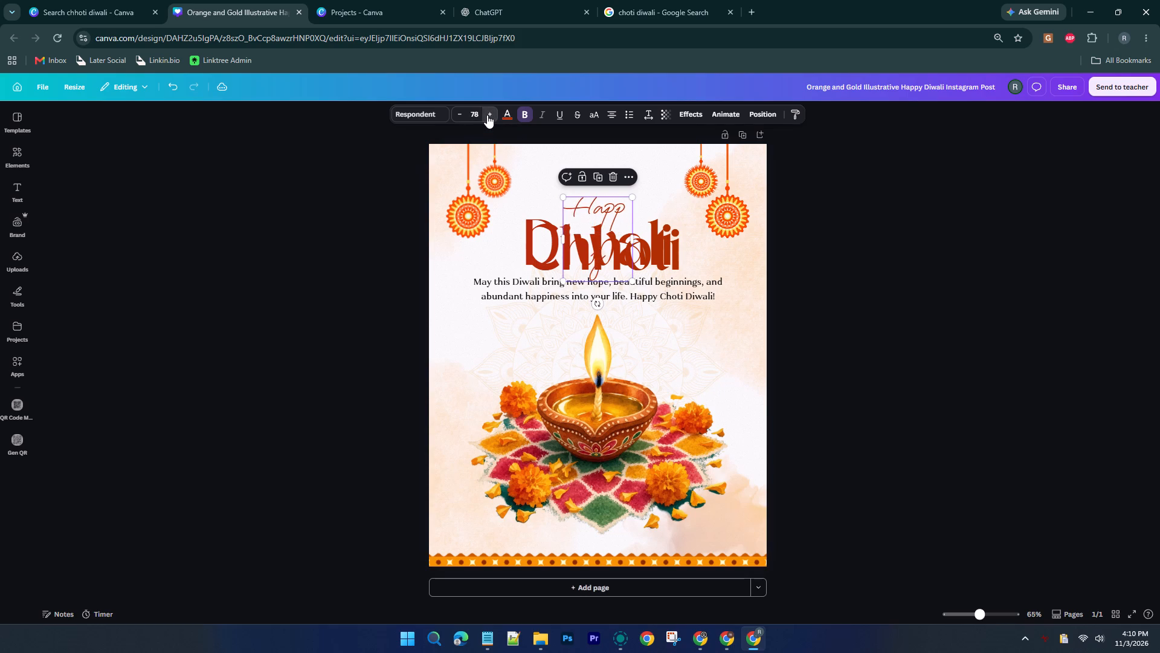
pyautogui.click(487, 114)
# Widen the "Happy" text box to about 271 so the word fits one line, and move it slightly up.
pyautogui.moveTo(636, 240); pyautogui.dragTo(652, 240)
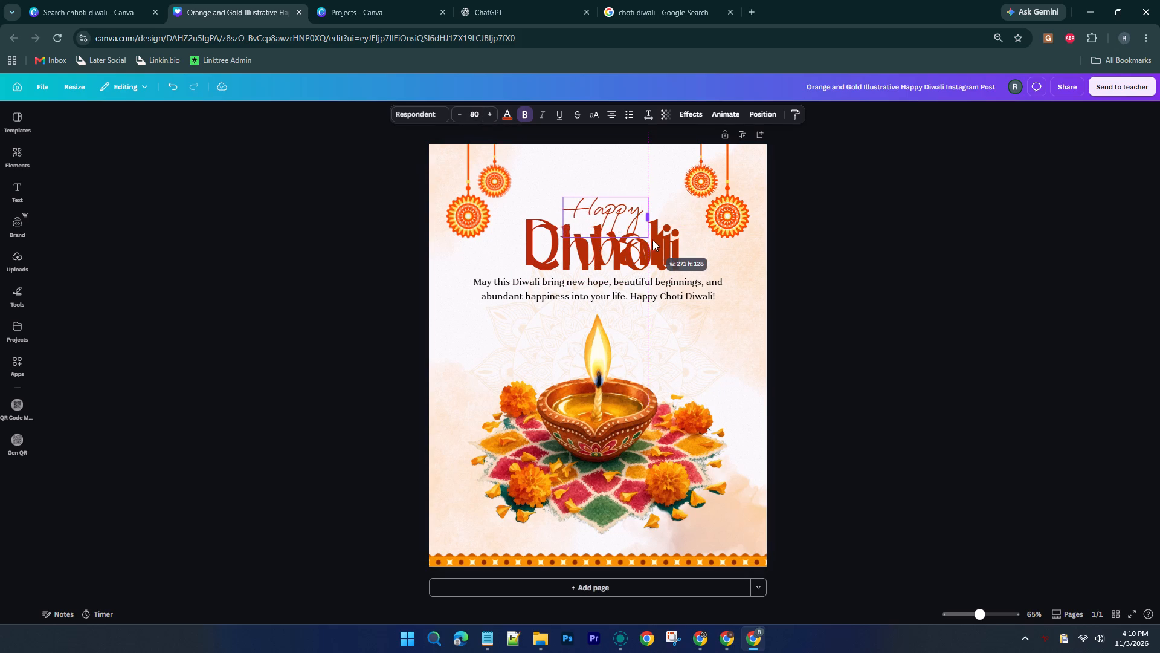
pyautogui.moveTo(652, 240); pyautogui.dragTo(654, 240)
pyautogui.moveTo(592, 212); pyautogui.dragTo(592, 200)
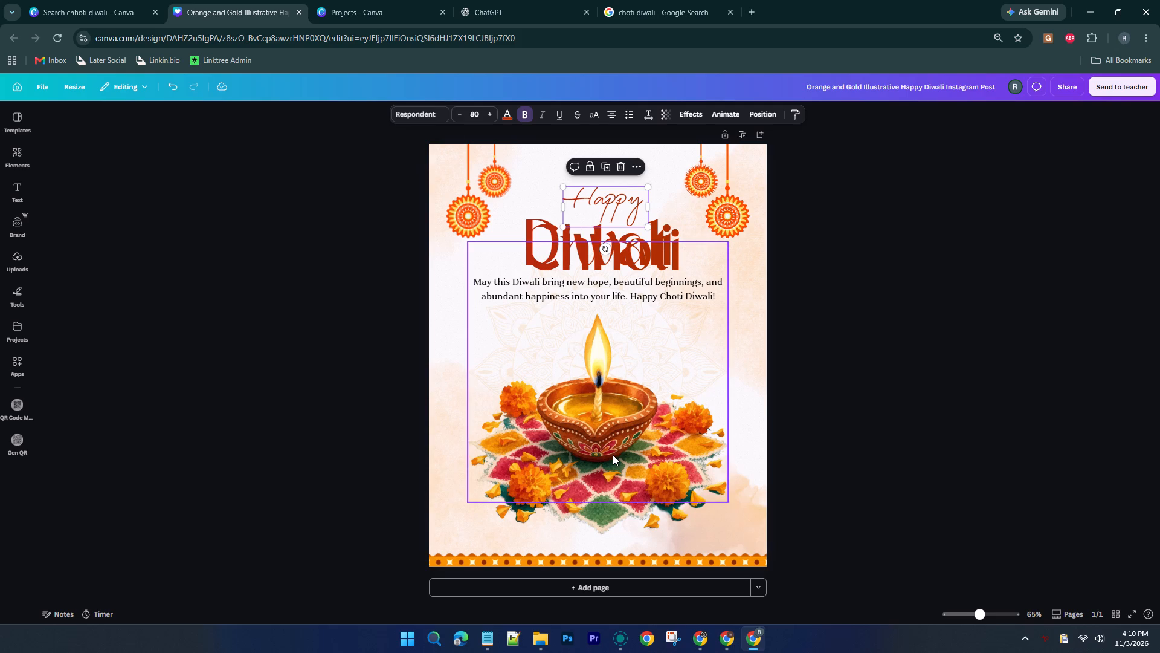
# Move the diya and rangoli image down to just above the bottom border, centred on the page.
pyautogui.moveTo(613, 455); pyautogui.dragTo(611, 468)
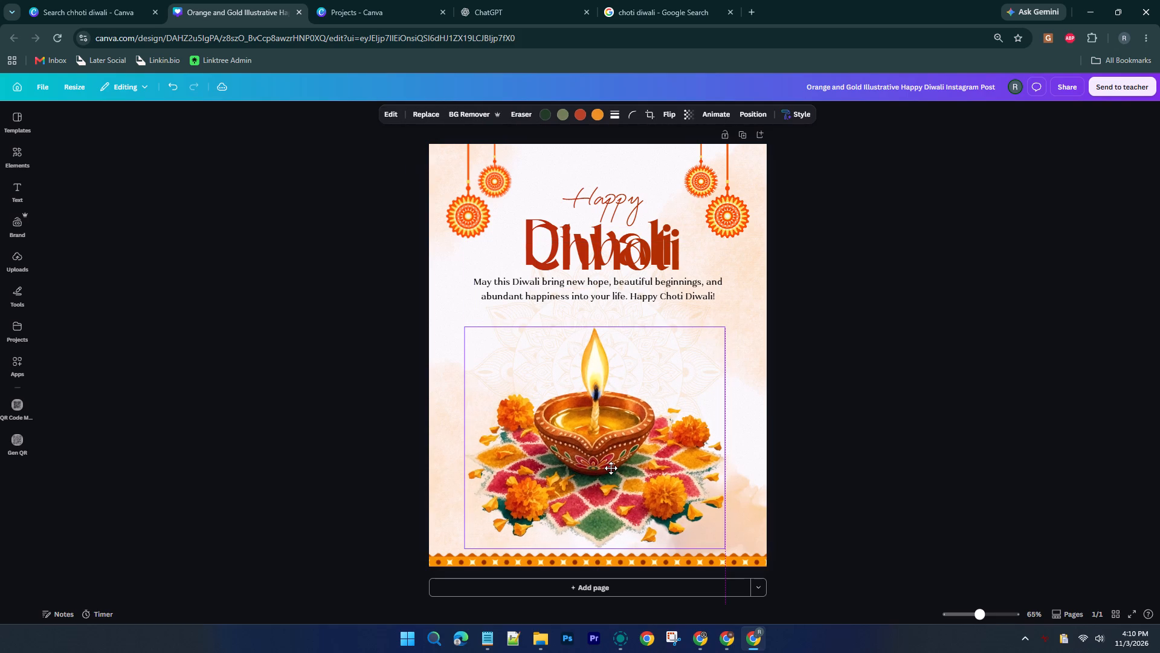
pyautogui.moveTo(611, 468); pyautogui.dragTo(608, 468)
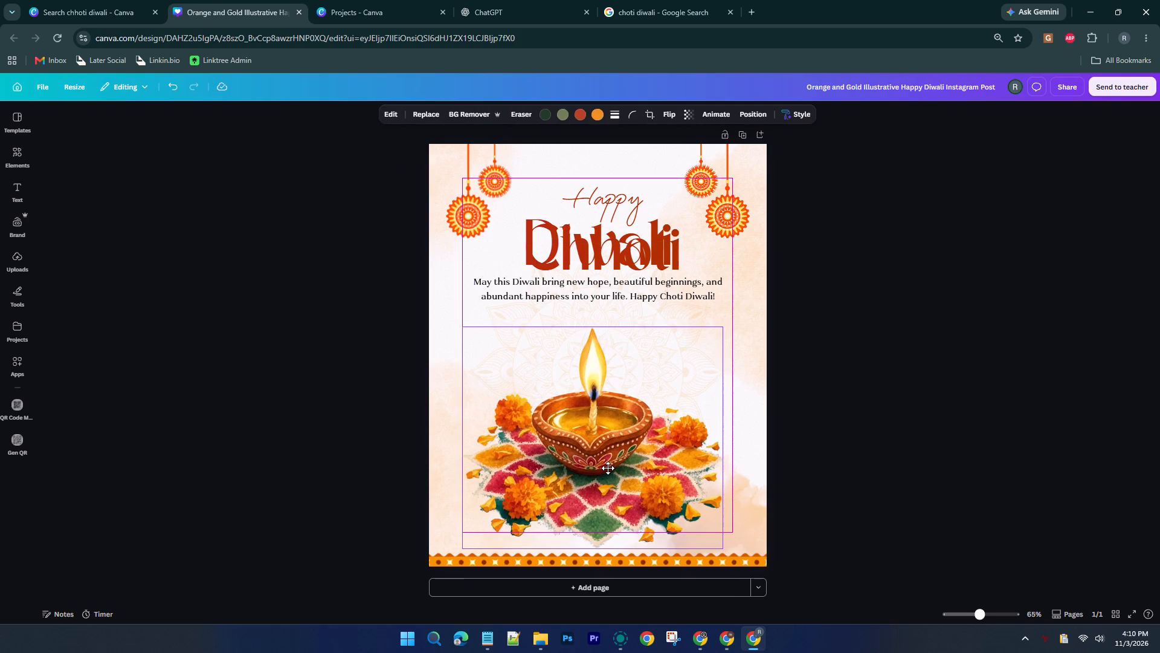
pyautogui.moveTo(608, 468); pyautogui.dragTo(611, 468)
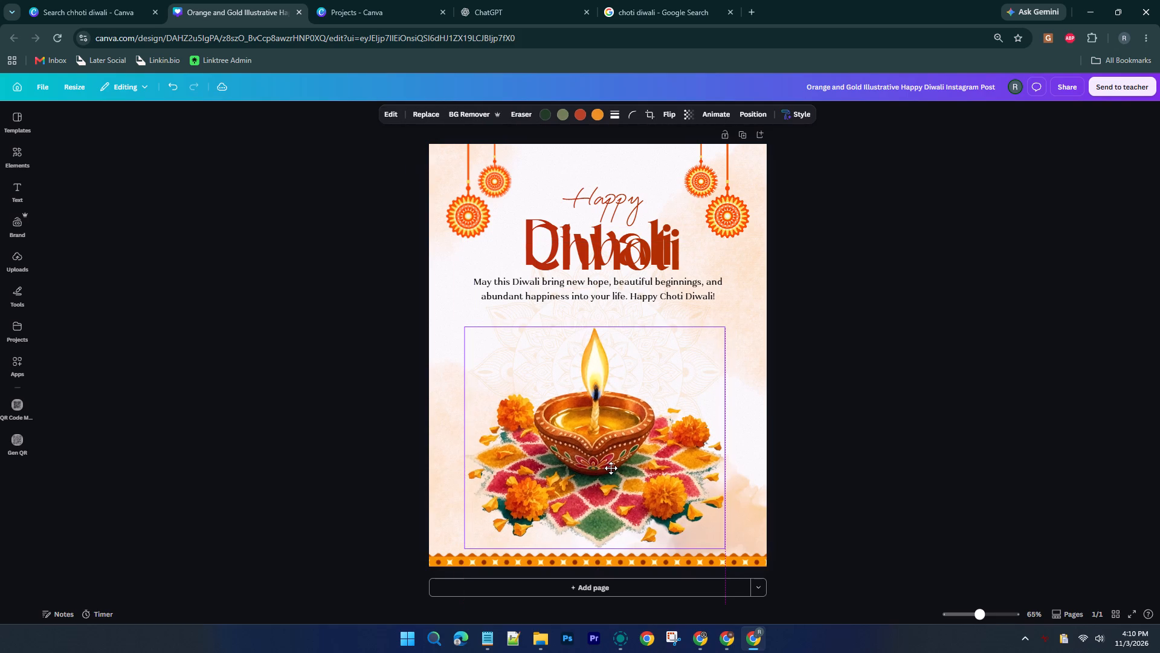
pyautogui.moveTo(611, 468); pyautogui.dragTo(613, 470)
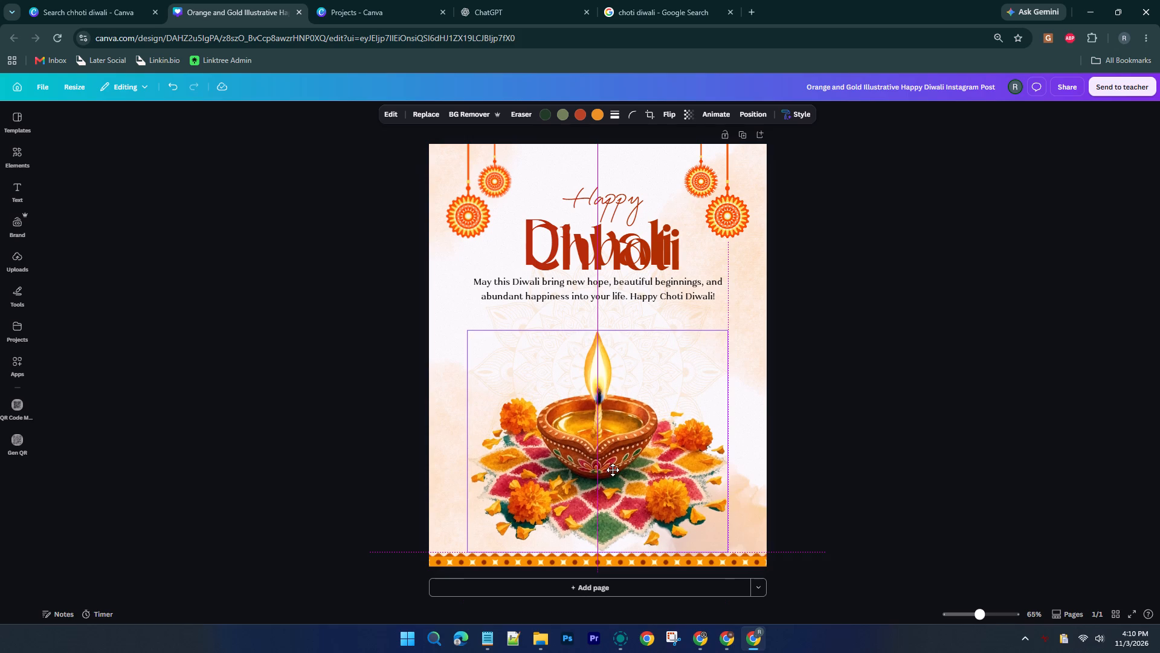
pyautogui.moveTo(613, 470); pyautogui.dragTo(613, 470)
pyautogui.click(983, 359)
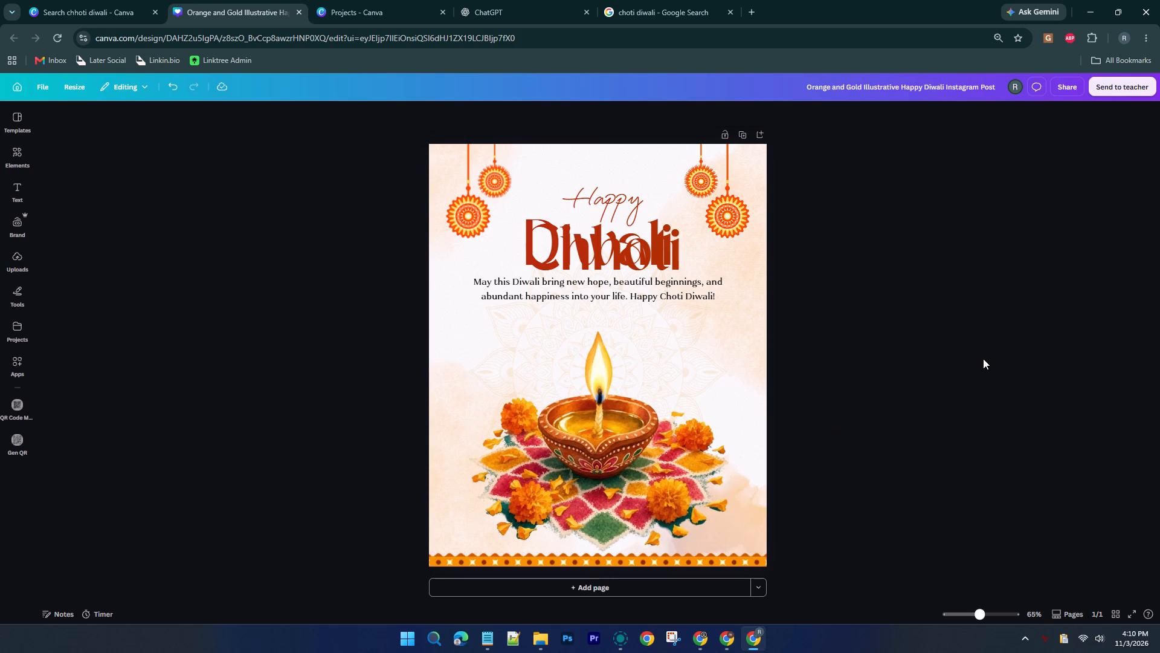
# Move the greeting message down, centred and evenly spaced between the heading and the diya.
pyautogui.moveTo(627, 294); pyautogui.dragTo(627, 310)
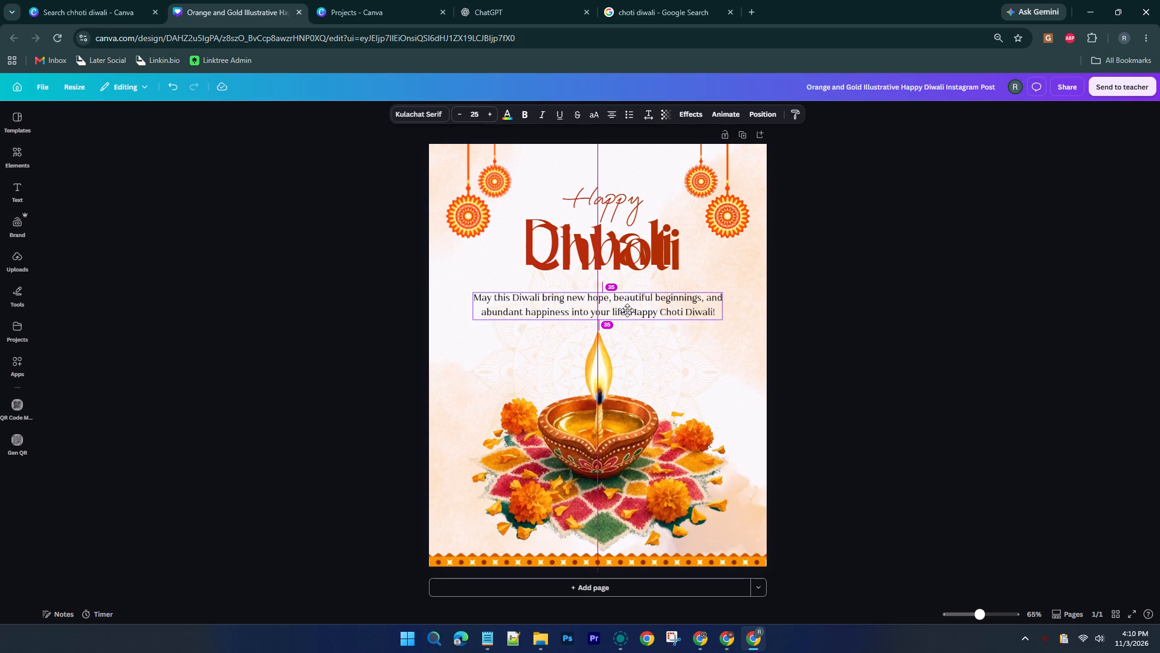
pyautogui.moveTo(627, 310); pyautogui.dragTo(627, 311)
pyautogui.click(1086, 267)
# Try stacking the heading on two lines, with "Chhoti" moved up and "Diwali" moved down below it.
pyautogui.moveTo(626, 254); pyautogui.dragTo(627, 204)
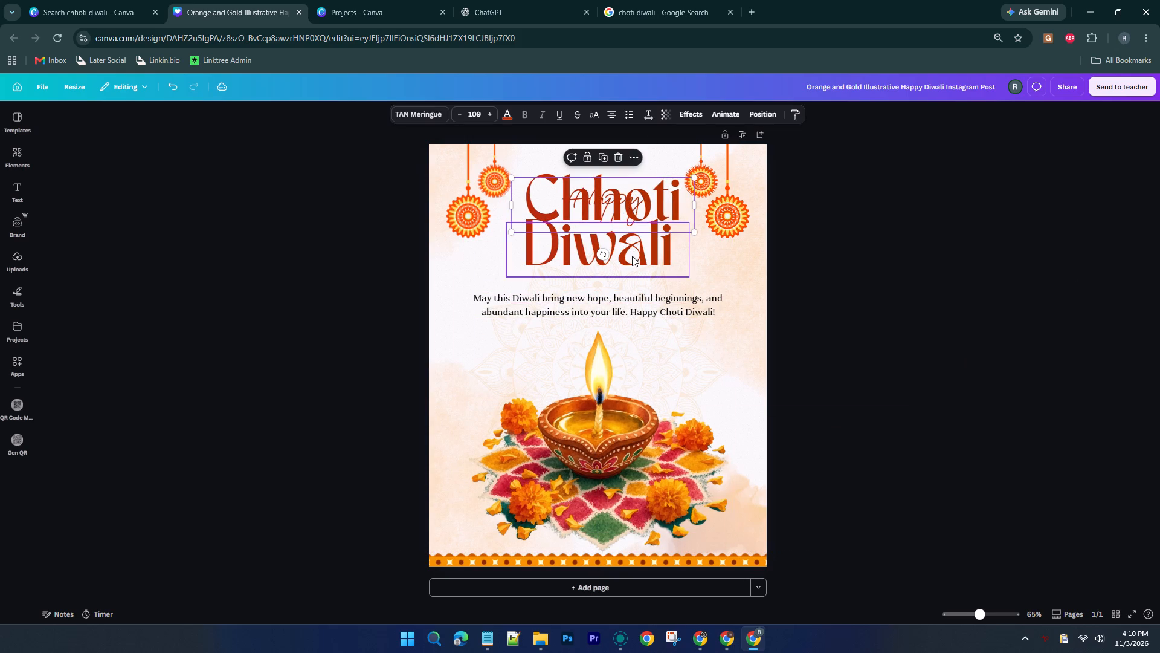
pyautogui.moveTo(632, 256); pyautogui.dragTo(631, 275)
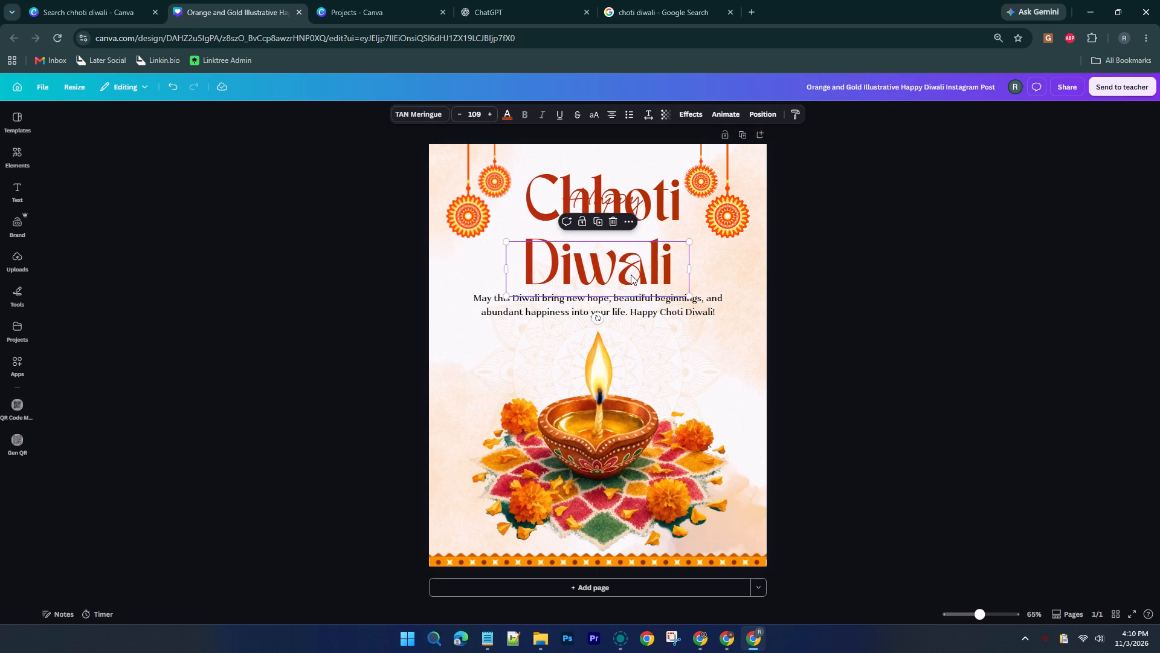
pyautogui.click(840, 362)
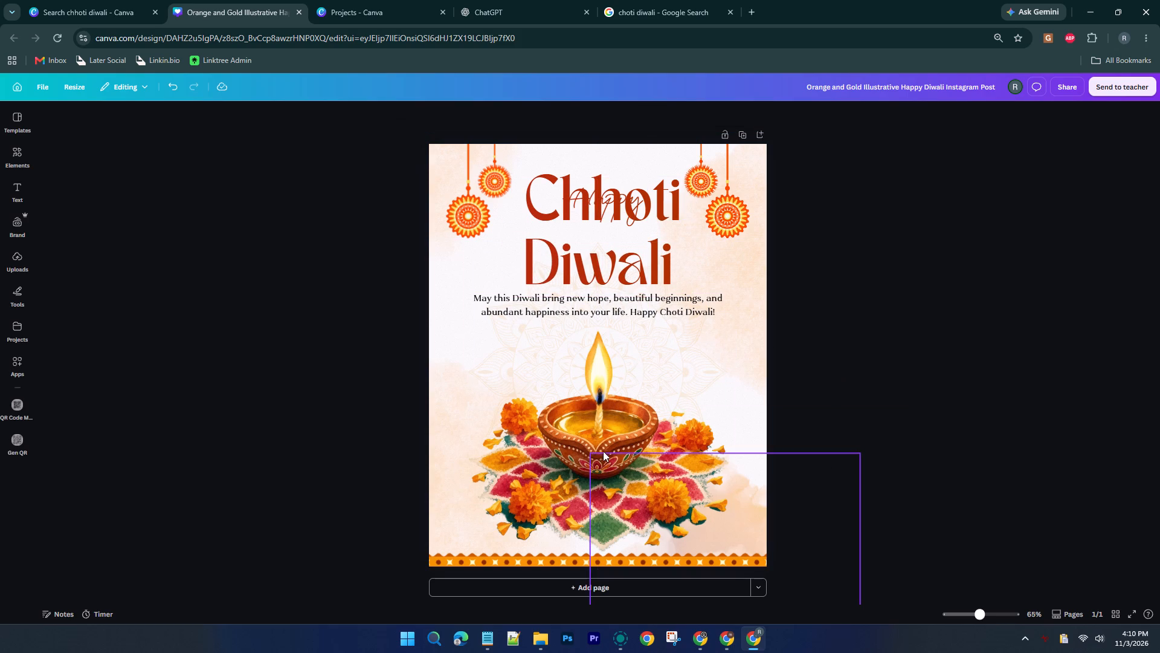
# Raise the diya image slightly and lower the greeting message a little, keeping both centred on the page.
pyautogui.click(600, 450)
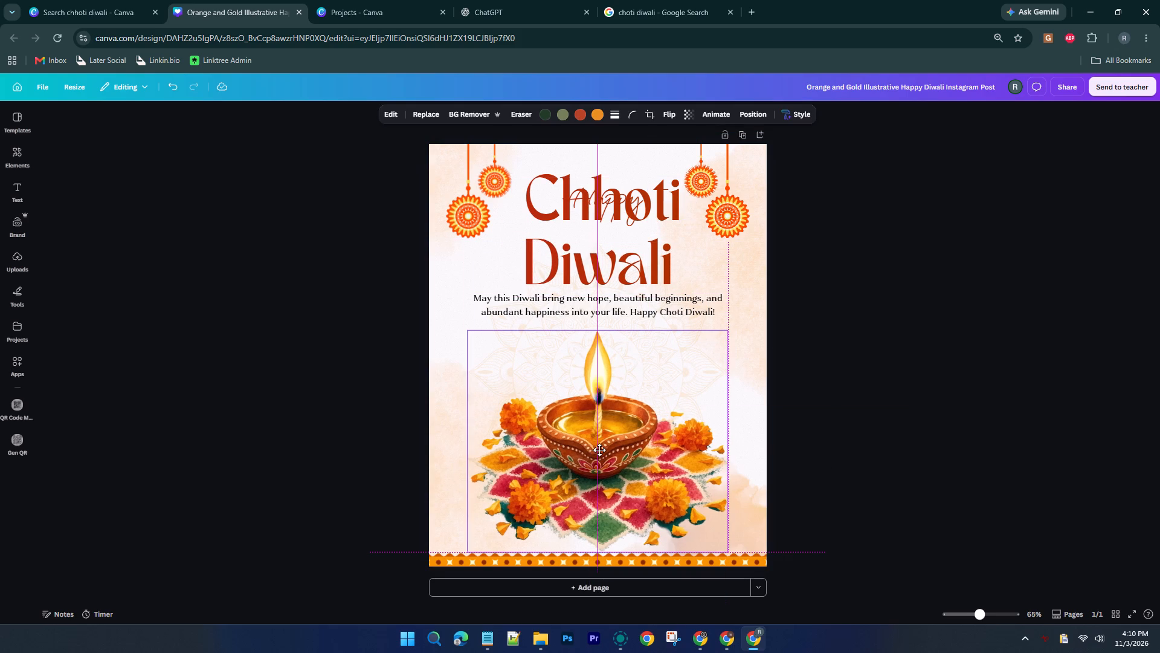
pyautogui.click(874, 444)
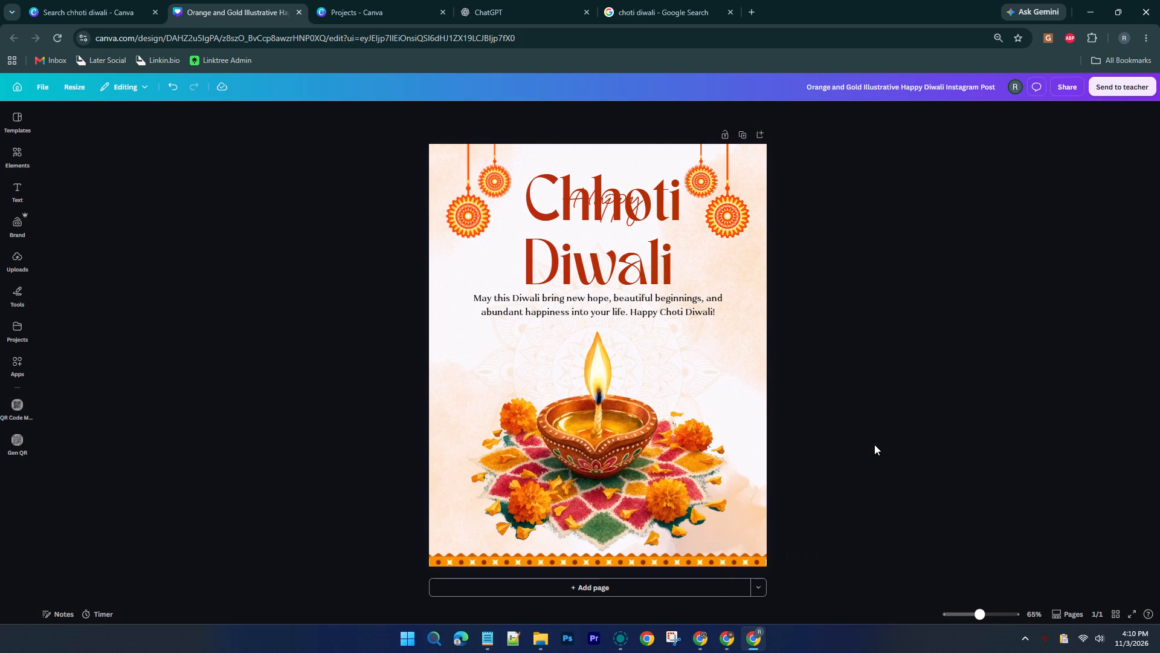
pyautogui.moveTo(625, 439); pyautogui.dragTo(625, 434)
pyautogui.click(648, 308)
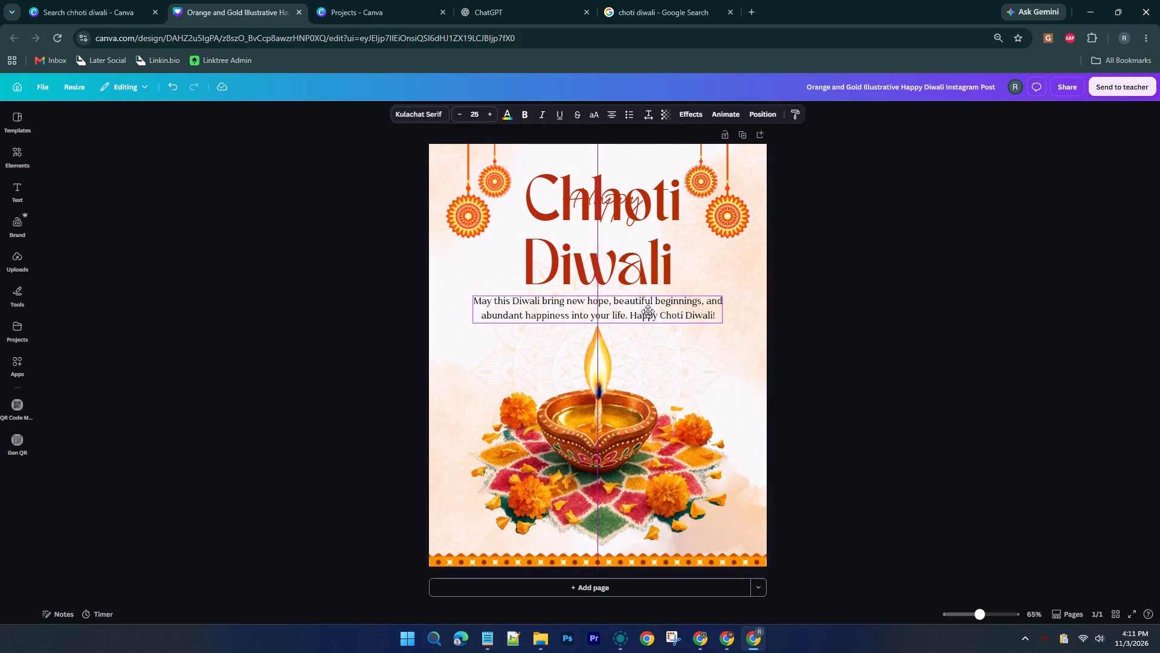
pyautogui.click(893, 311)
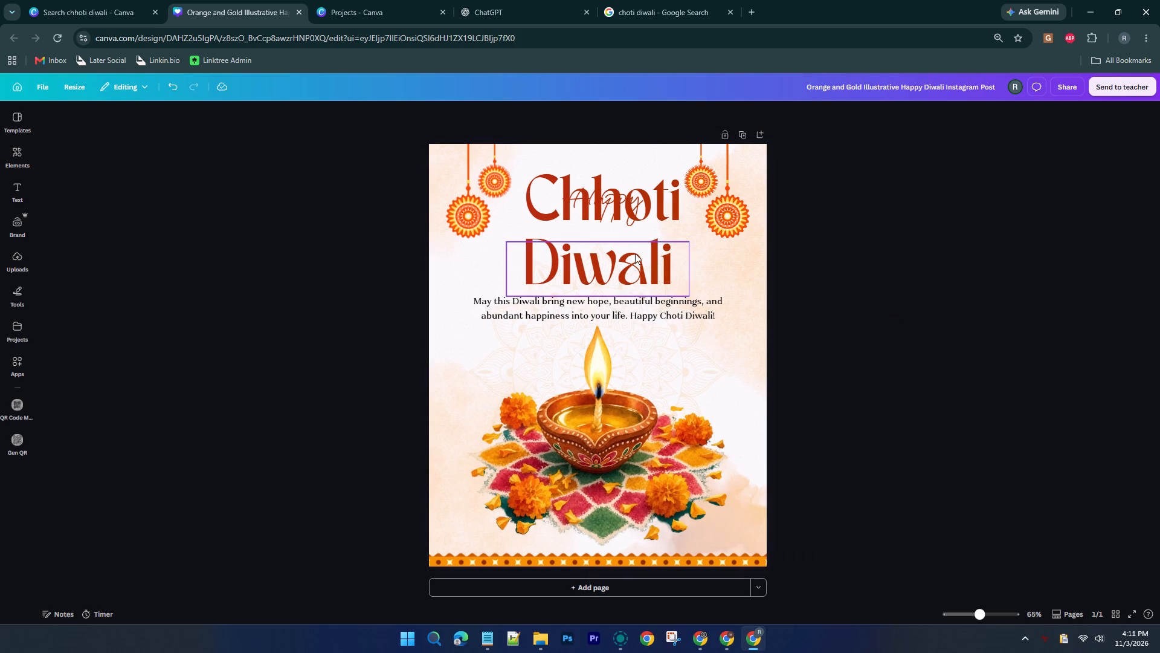
# Move "Chhoti" back down over "Diwali", and place "Happy" higher up, centred on the page above the heading.
pyautogui.moveTo(612, 192); pyautogui.dragTo(610, 242)
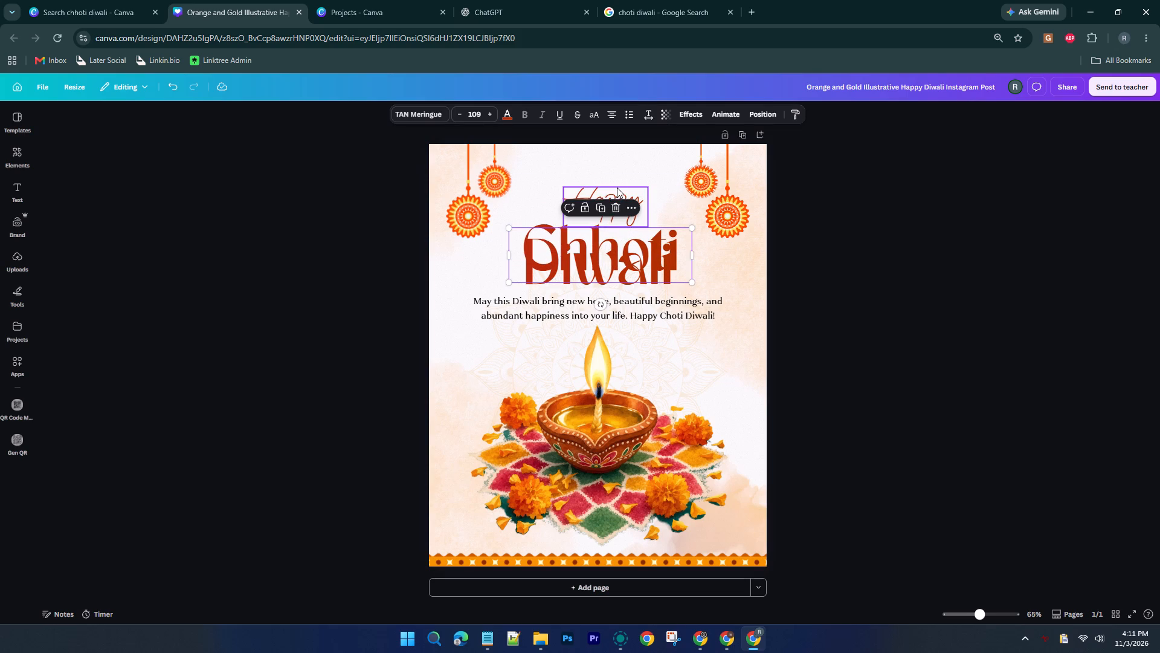
pyautogui.moveTo(617, 187); pyautogui.dragTo(608, 177)
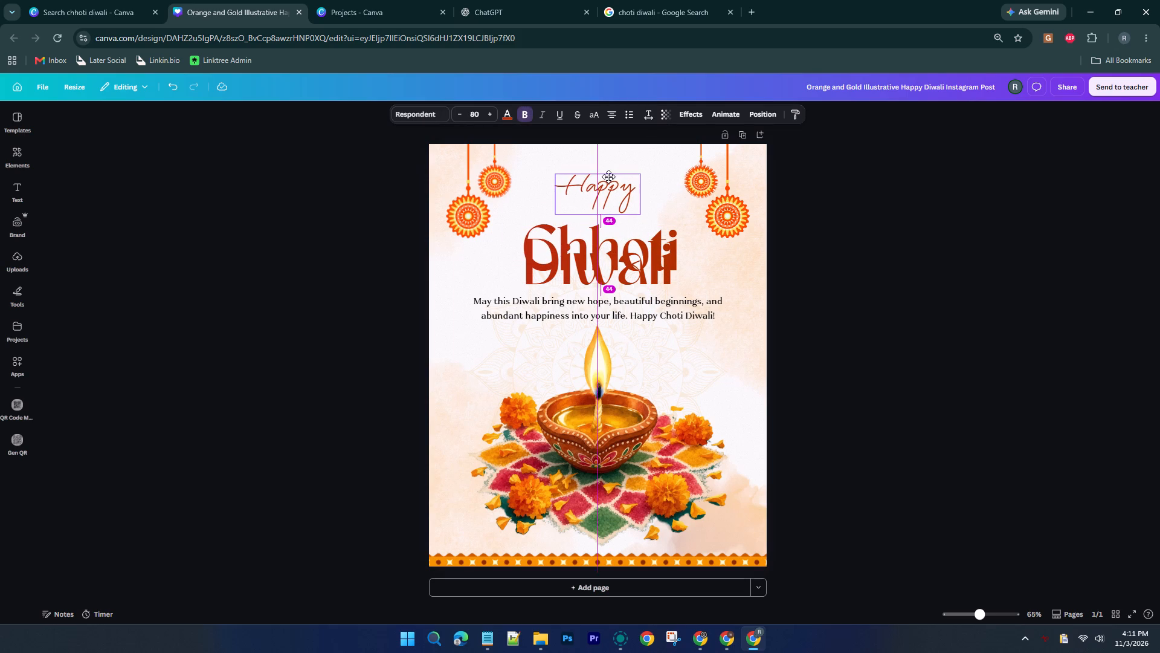
pyautogui.moveTo(608, 177); pyautogui.dragTo(618, 177)
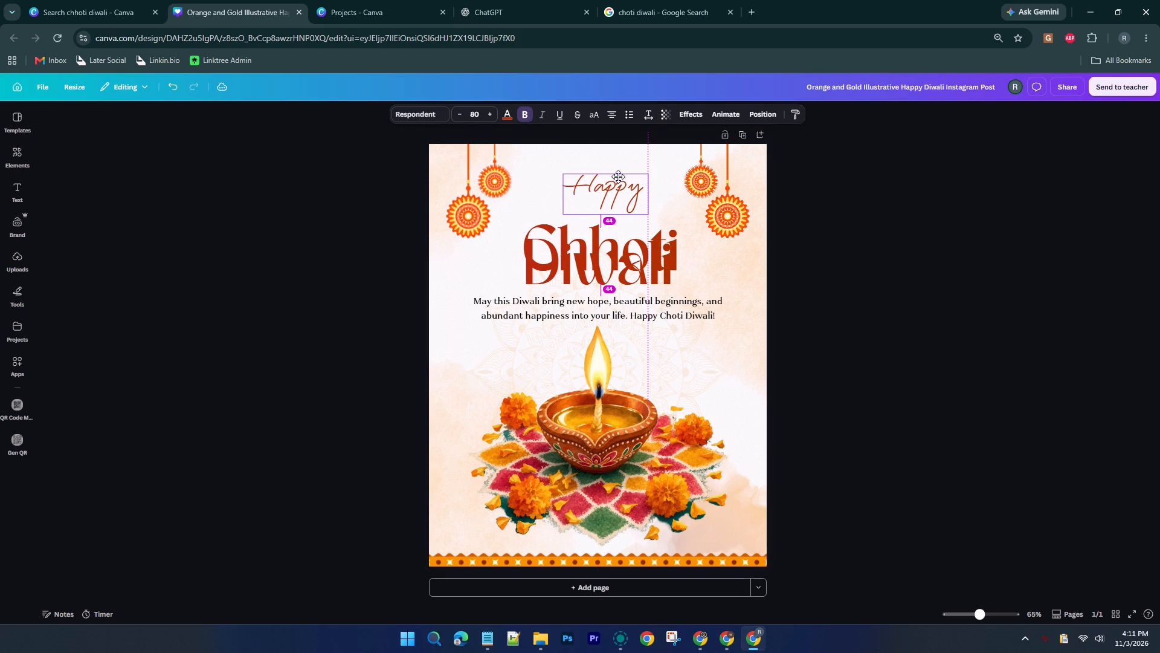
pyautogui.moveTo(618, 177); pyautogui.dragTo(610, 177)
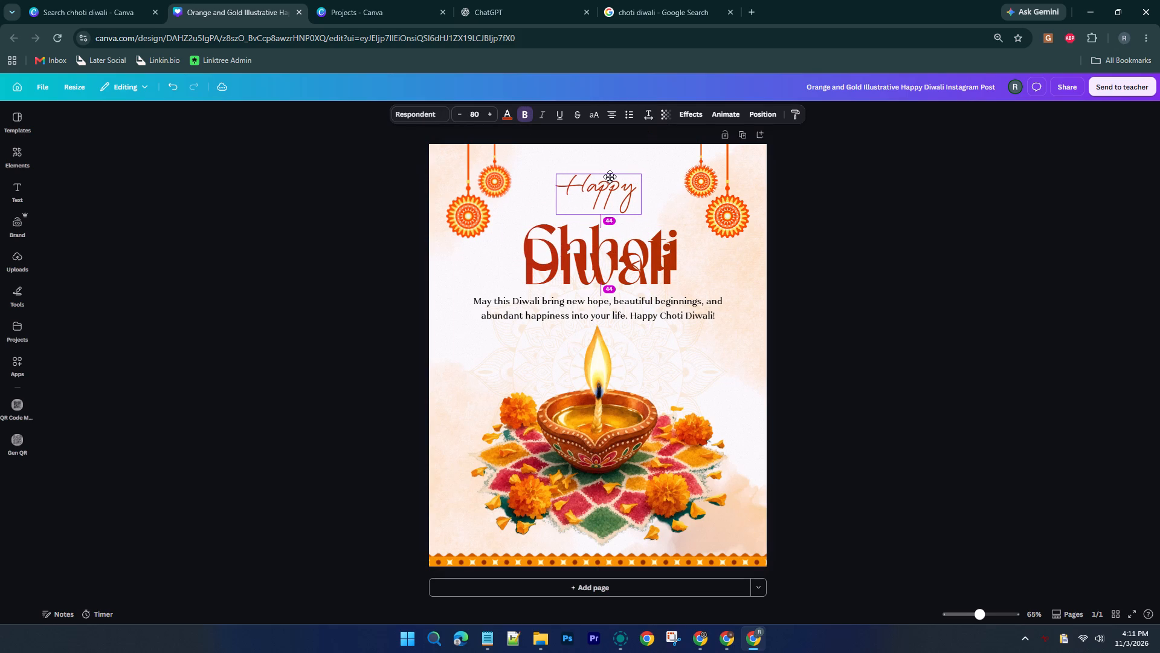
pyautogui.moveTo(610, 177); pyautogui.dragTo(608, 177)
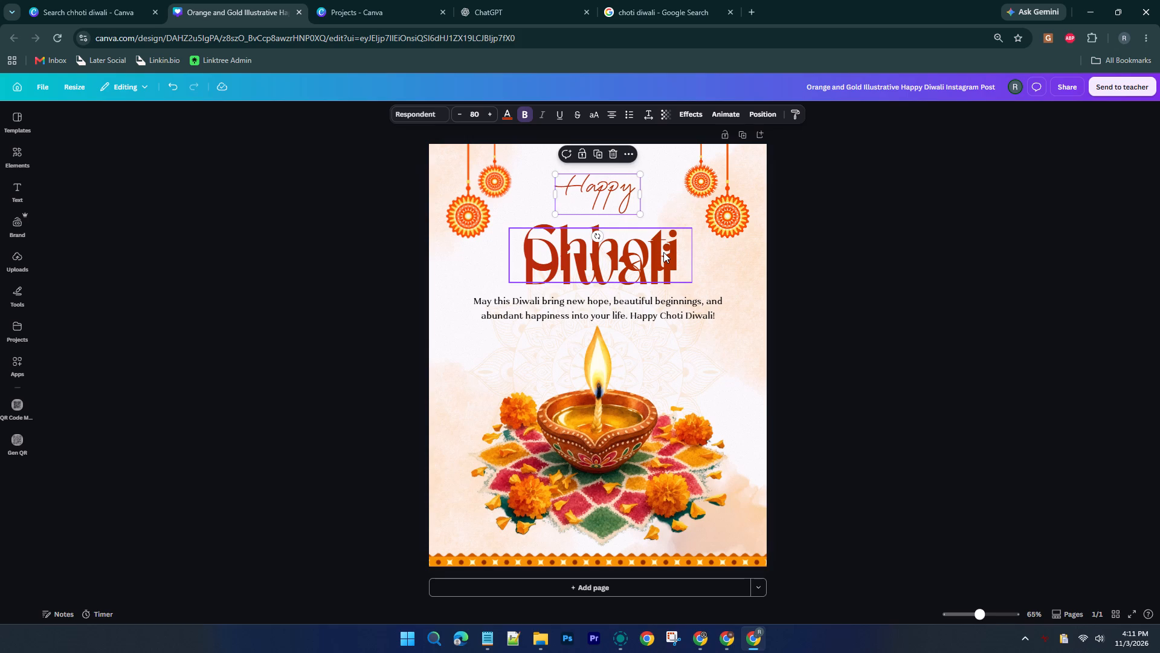
# Move "Chhoti" clear of "Diwali" and correct its spelling to "Choti".
pyautogui.doubleClick(663, 252)
pyautogui.click(918, 248)
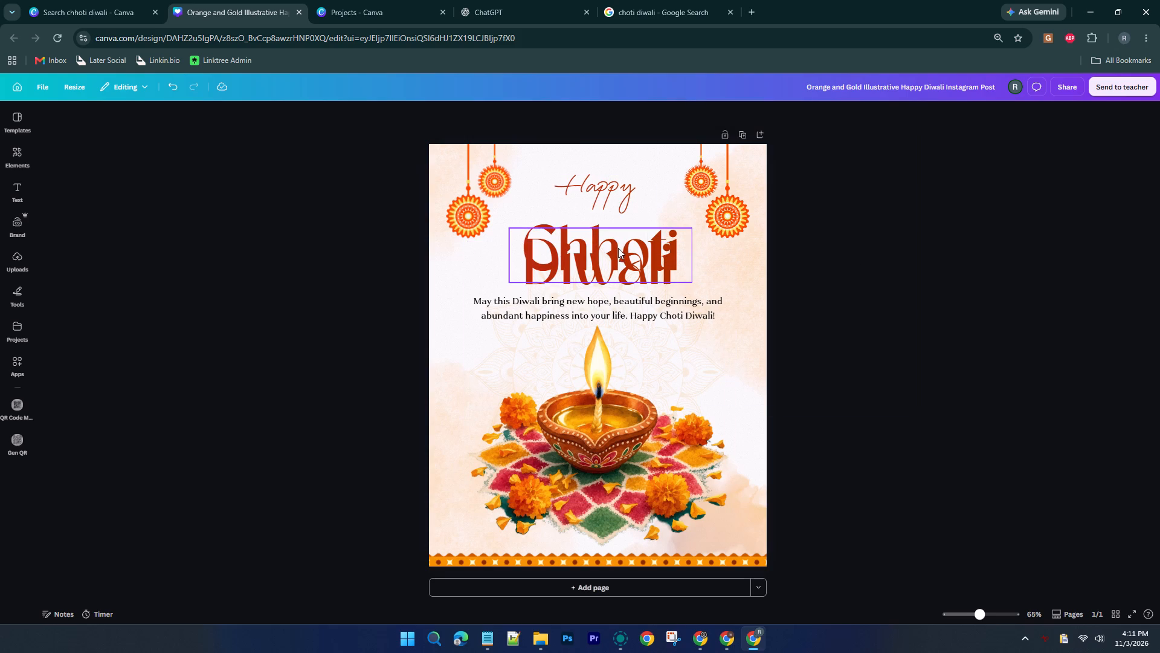
pyautogui.moveTo(618, 248); pyautogui.dragTo(608, 224)
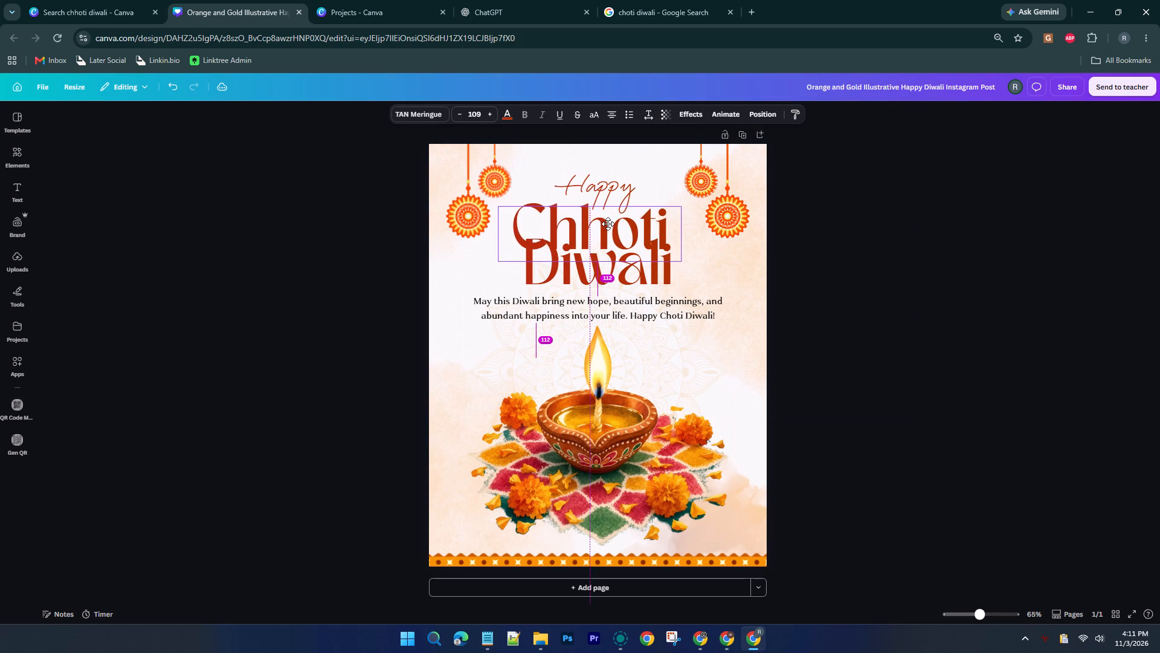
pyautogui.moveTo(608, 224); pyautogui.dragTo(601, 221)
pyautogui.click(591, 226)
pyautogui.press('BackSpace')
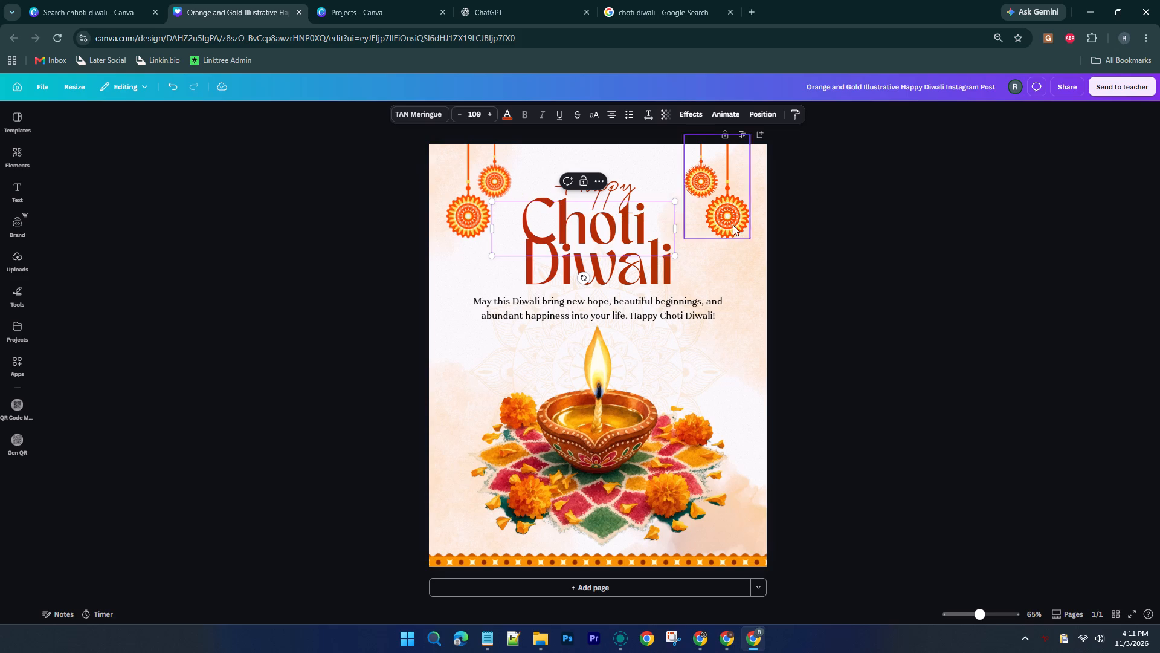
pyautogui.click(892, 217)
# Arrange "Choti" and "Diwali" side by side on one line below "Happy", with a small gap between the words.
pyautogui.moveTo(575, 227); pyautogui.dragTo(569, 227)
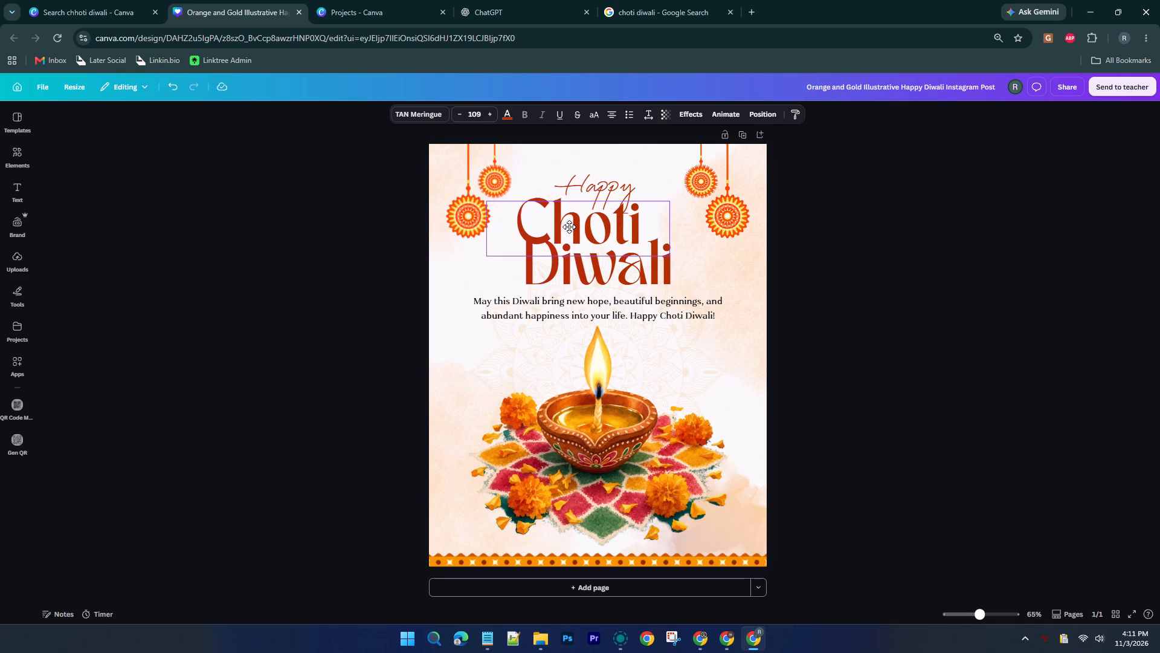
pyautogui.moveTo(569, 227); pyautogui.dragTo(552, 238)
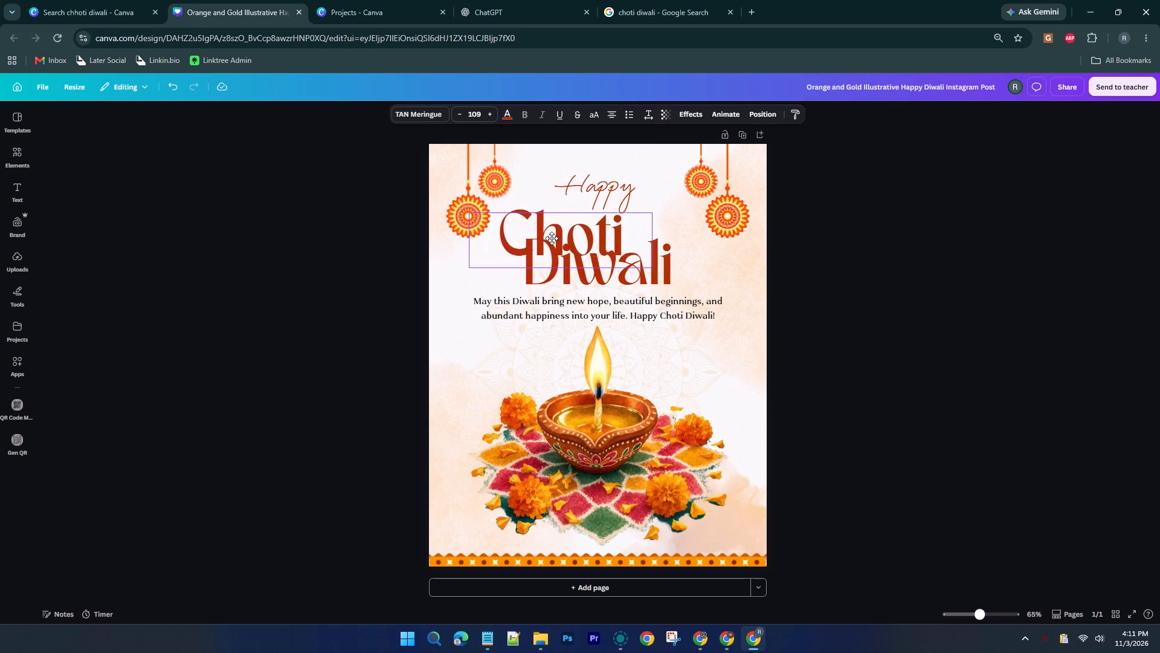
pyautogui.moveTo(552, 238); pyautogui.dragTo(520, 263)
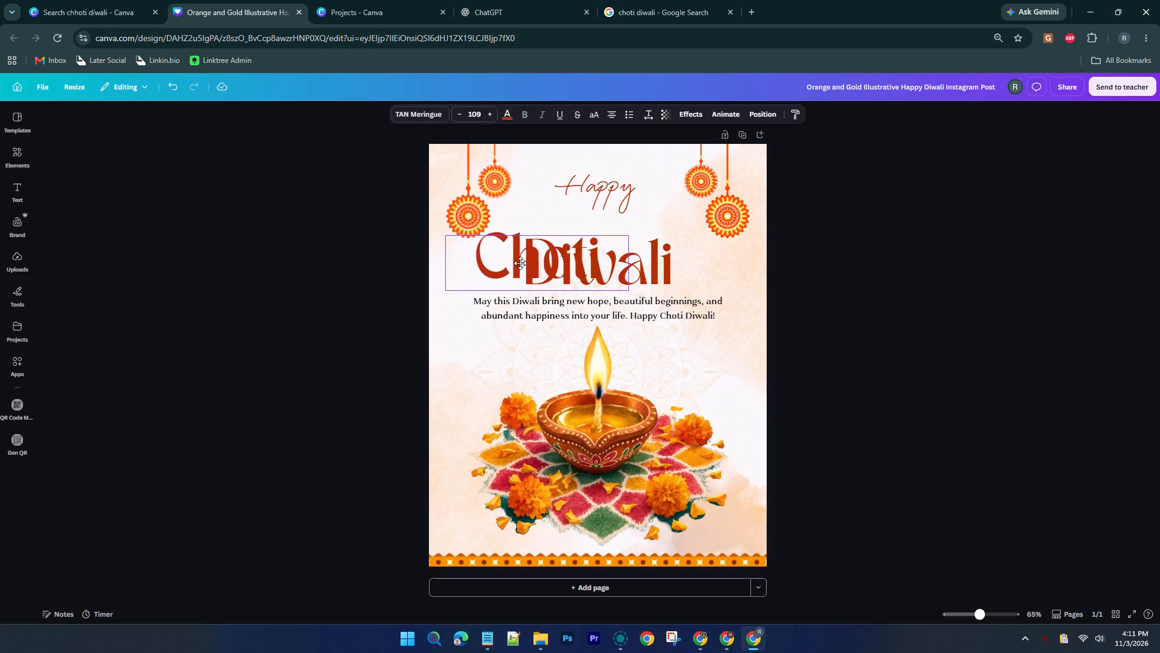
pyautogui.moveTo(520, 263); pyautogui.dragTo(514, 264)
pyautogui.moveTo(677, 267); pyautogui.dragTo(738, 273)
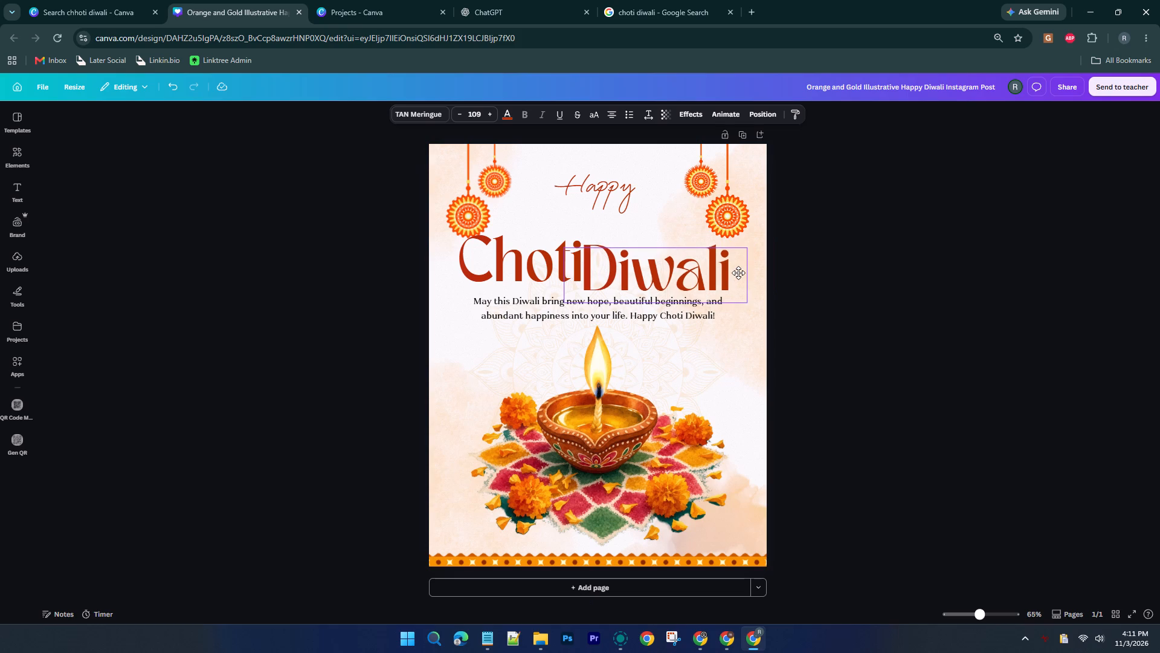
pyautogui.moveTo(738, 273); pyautogui.dragTo(744, 264)
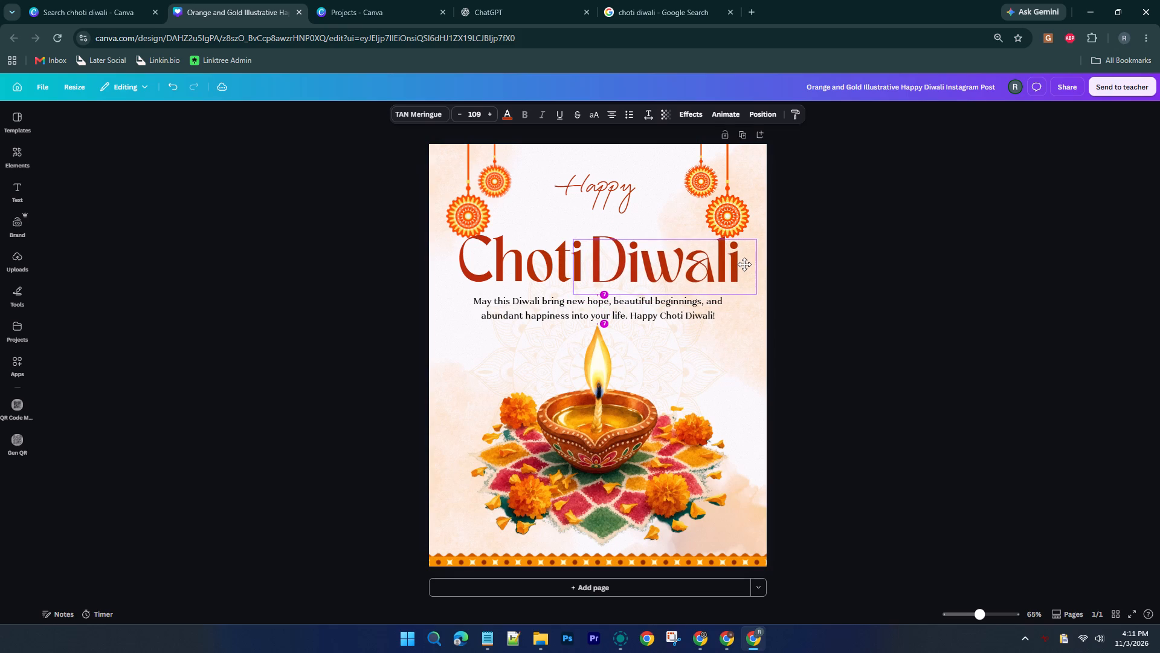
pyautogui.moveTo(744, 264); pyautogui.dragTo(750, 264)
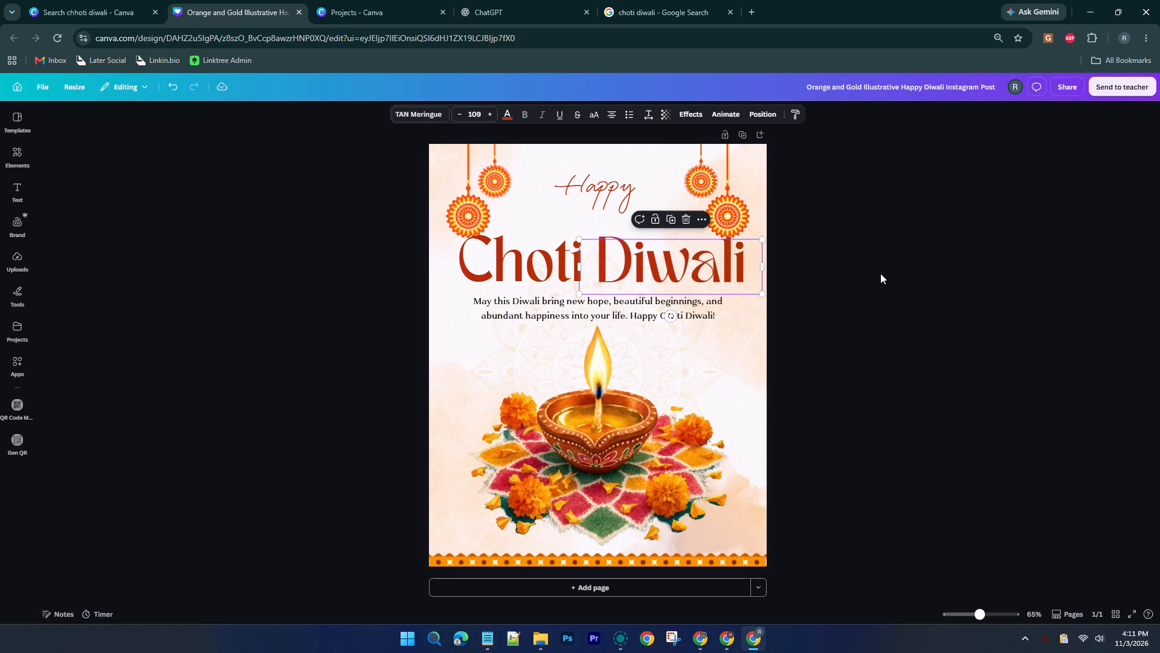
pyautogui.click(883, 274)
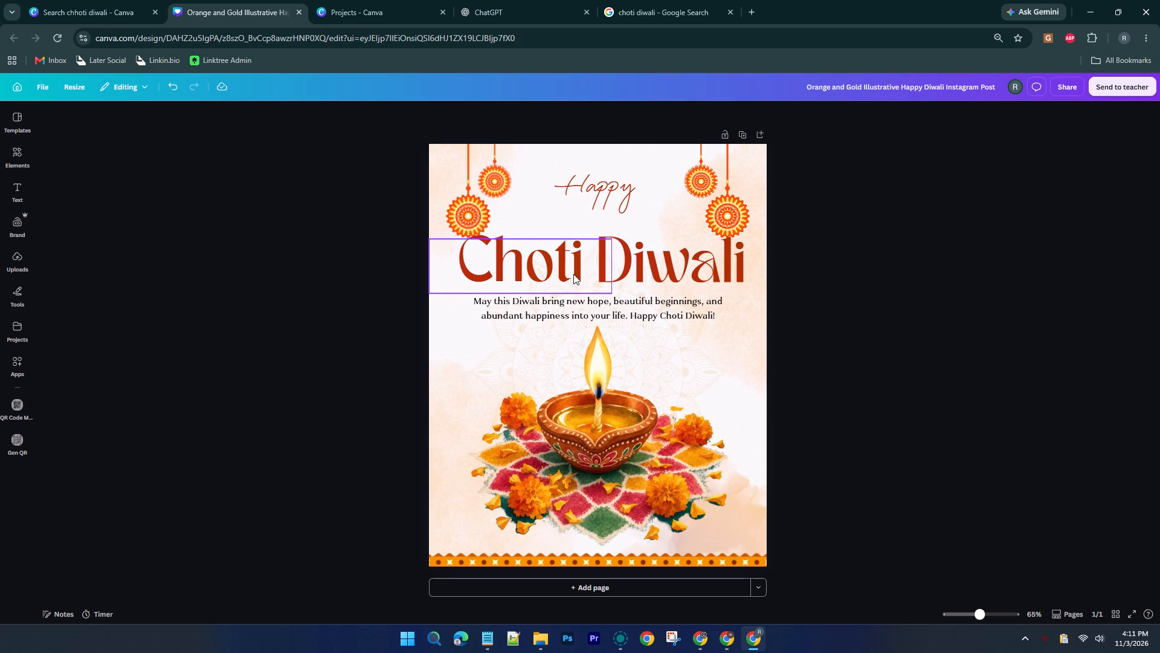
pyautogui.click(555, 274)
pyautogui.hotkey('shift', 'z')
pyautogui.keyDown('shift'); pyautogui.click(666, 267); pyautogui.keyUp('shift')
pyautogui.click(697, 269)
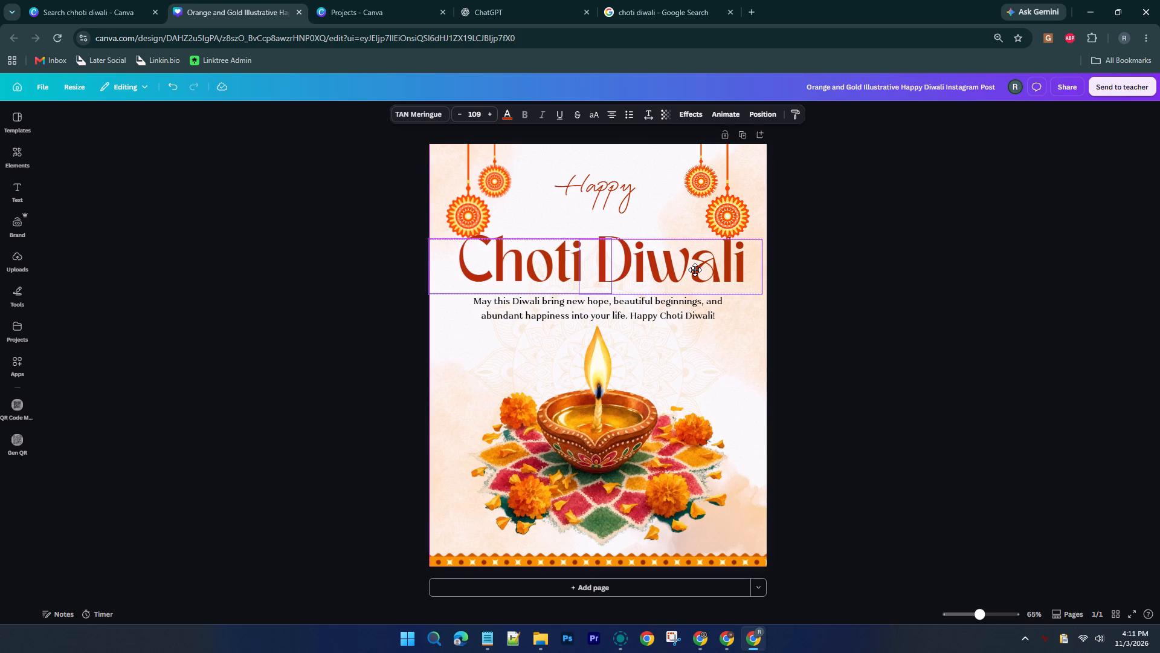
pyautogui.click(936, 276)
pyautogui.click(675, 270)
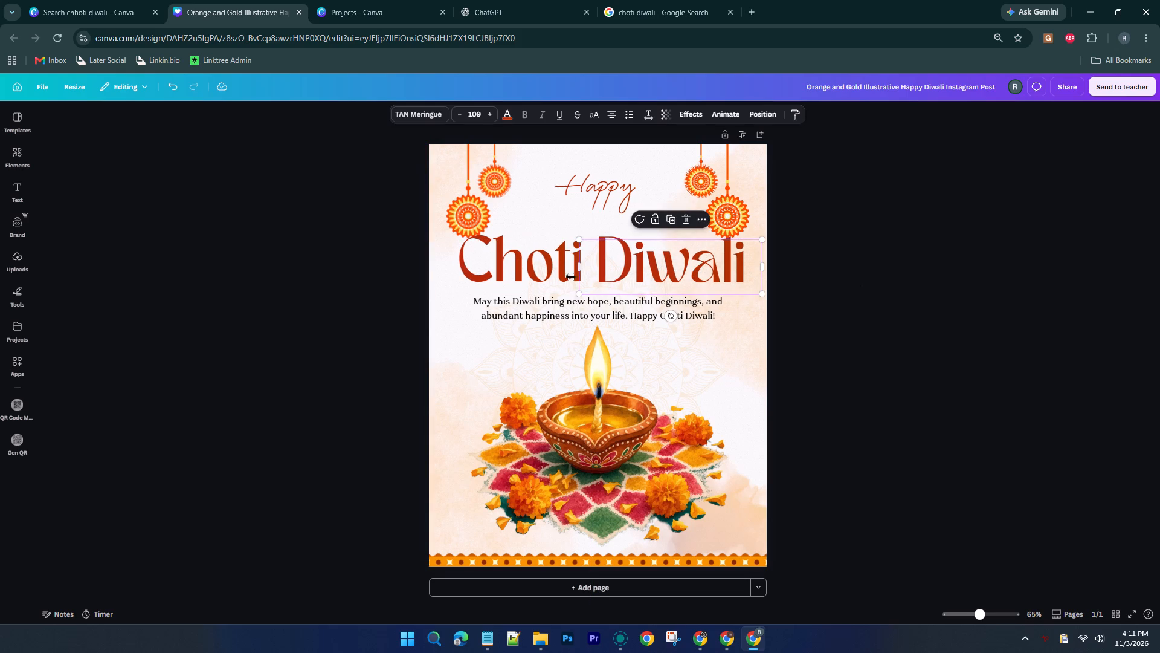
# Delete the separate "Choti" text and insert "Choti" with a space before "Diwali" in the remaining heading text.
pyautogui.click(540, 276)
pyautogui.press('Delete')
pyautogui.click(646, 270)
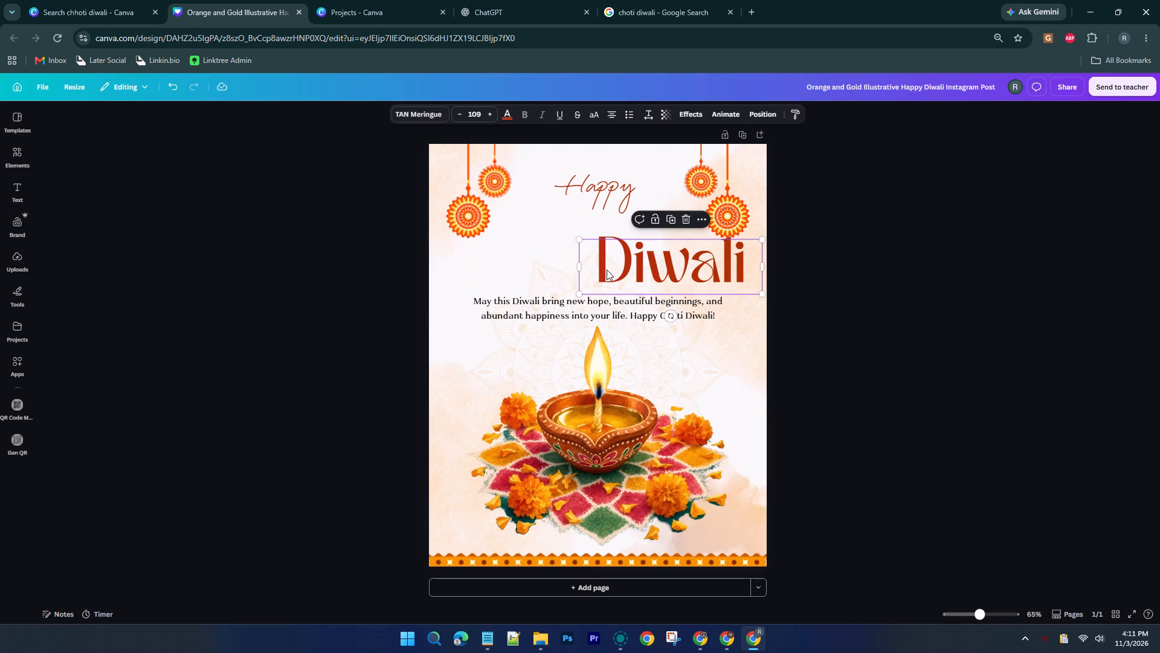
pyautogui.click(607, 270)
pyautogui.click(592, 264)
pyautogui.write('Choti')
pyautogui.press('space')
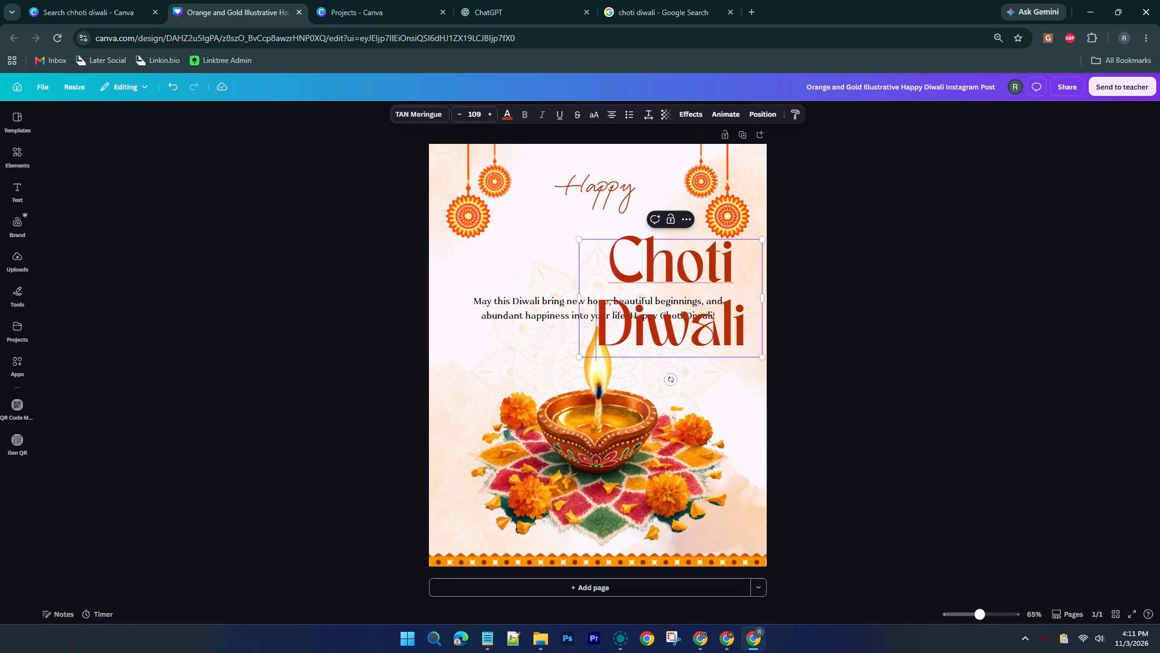
# Widen the combined heading's text box to the full page width so "Choti Diwali" fits on one line.
pyautogui.moveTo(578, 298); pyautogui.dragTo(425, 288)
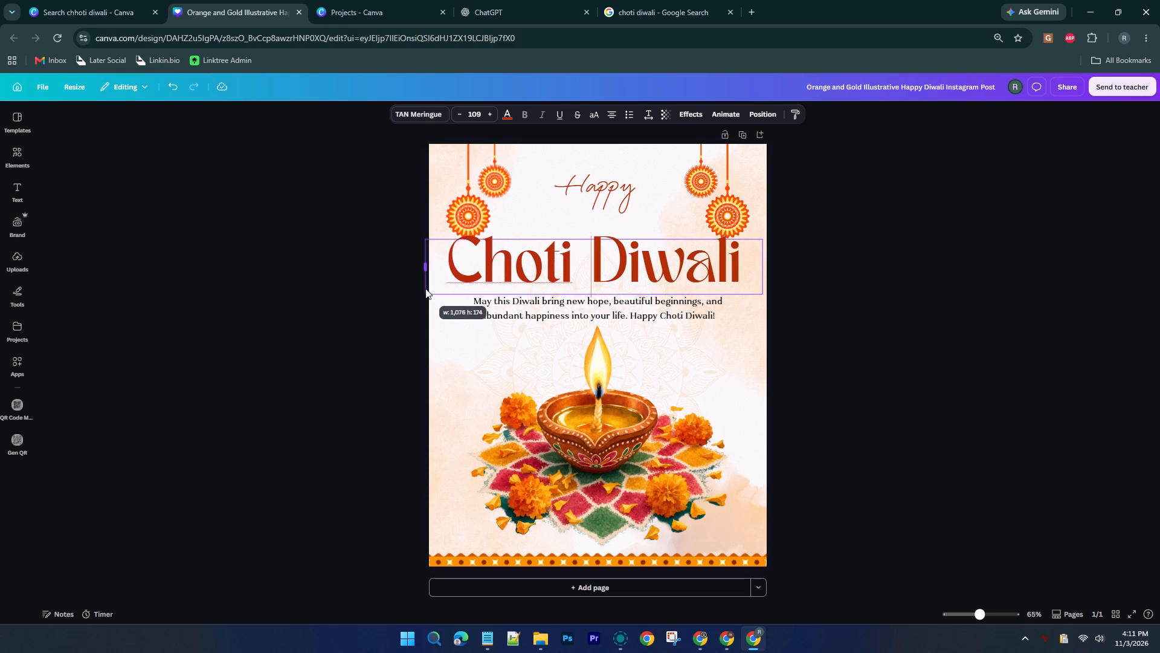
pyautogui.moveTo(425, 288); pyautogui.dragTo(426, 288)
pyautogui.click(764, 264)
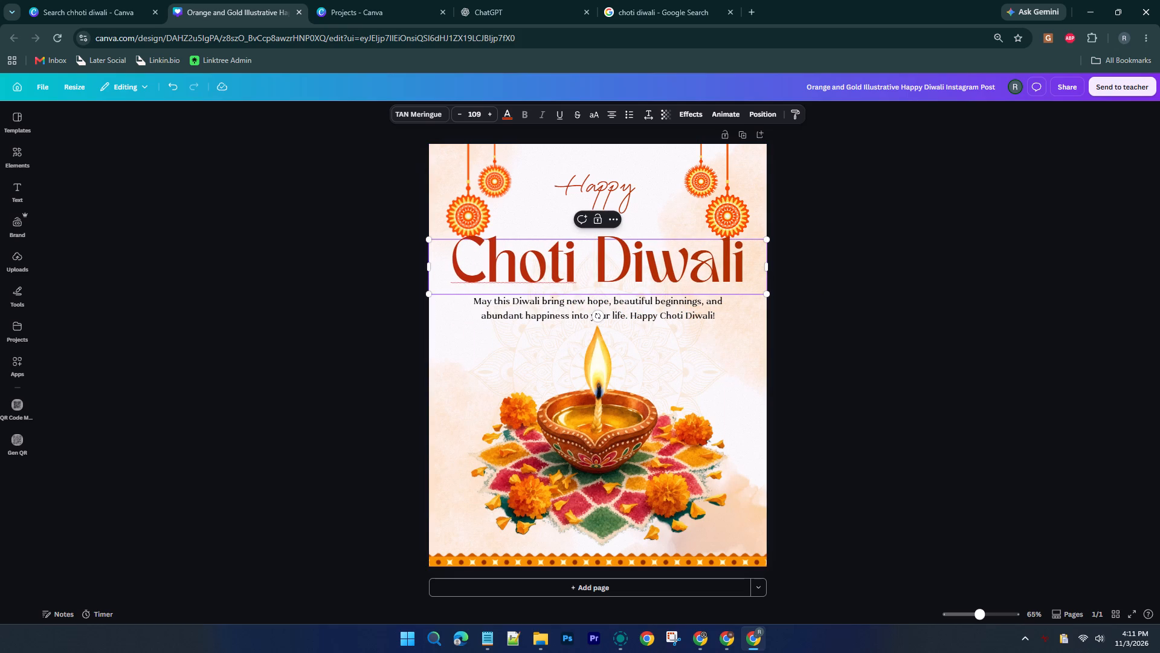
# Set the "Choti Diwali" heading to font size 90 and lower it slightly, centred just above the greeting message.
pyautogui.tripleClick(538, 270)
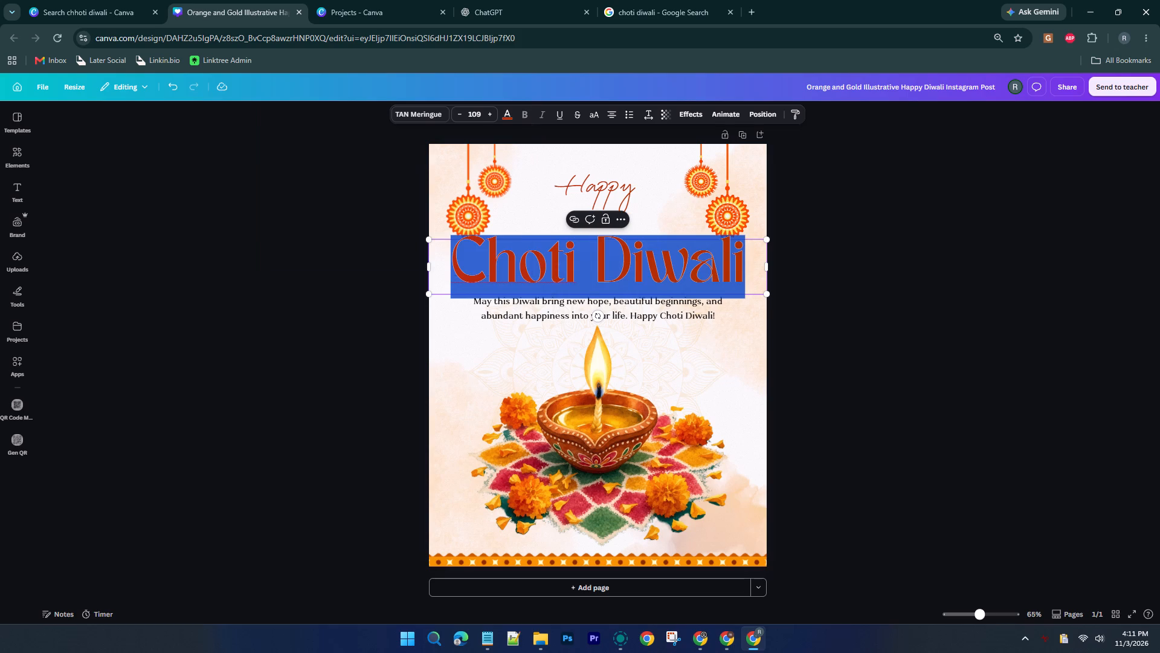
pyautogui.click(478, 112)
pyautogui.write('90')
pyautogui.press('Return')
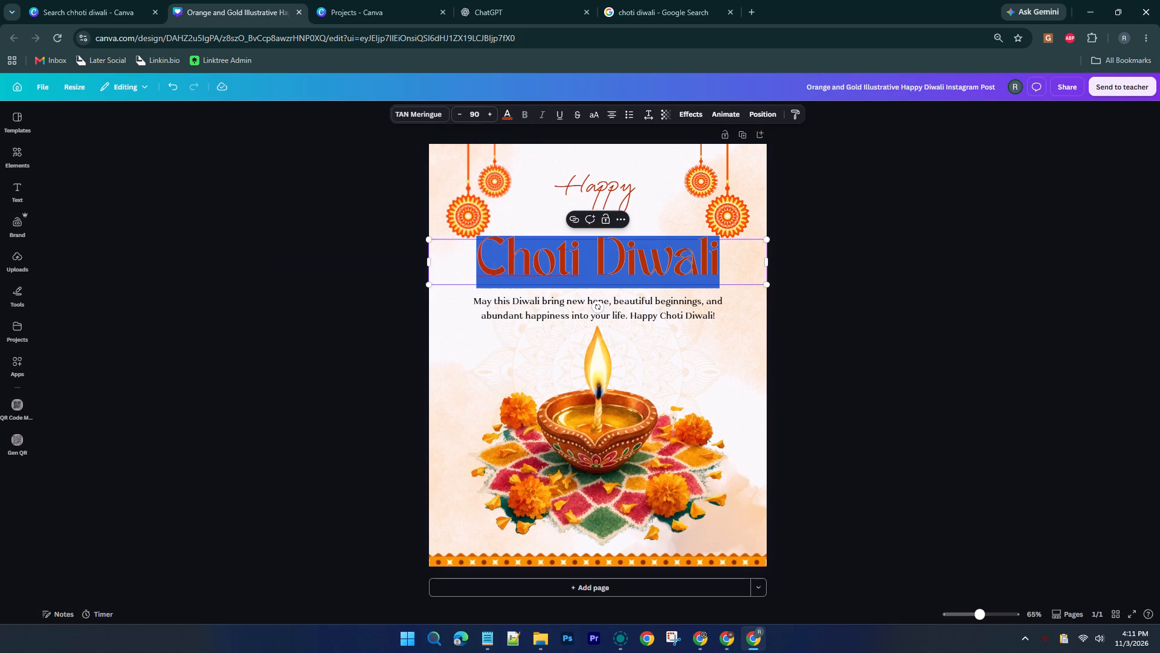
pyautogui.click(855, 379)
pyautogui.moveTo(691, 273); pyautogui.dragTo(691, 277)
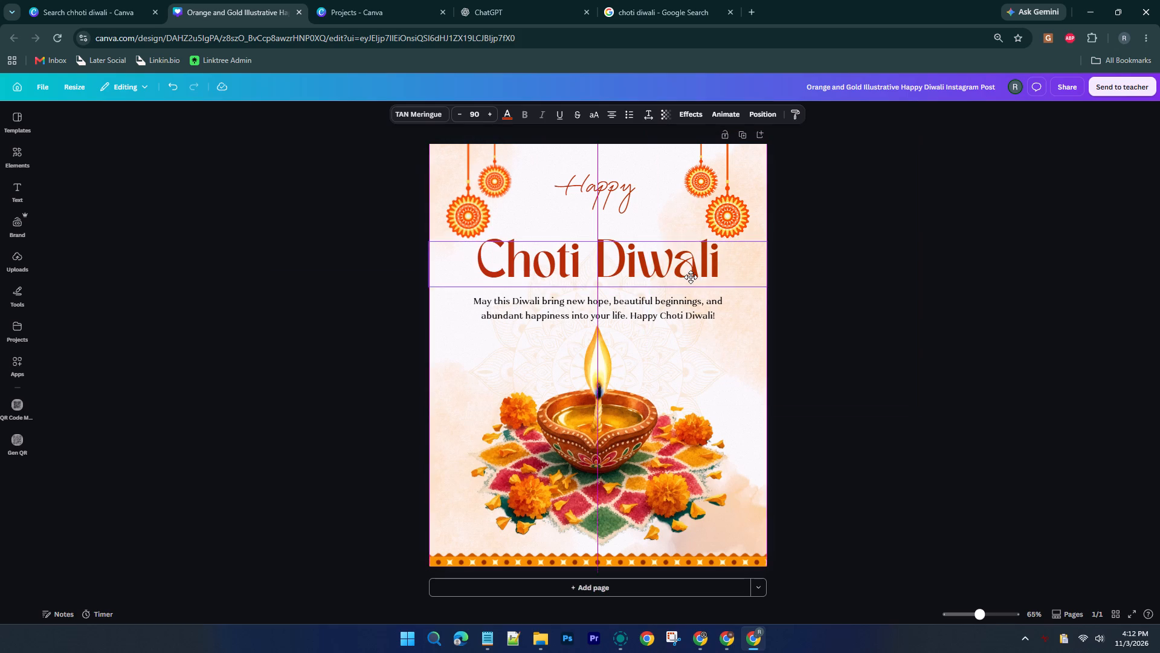
pyautogui.moveTo(691, 277); pyautogui.dragTo(691, 282)
pyautogui.click(921, 254)
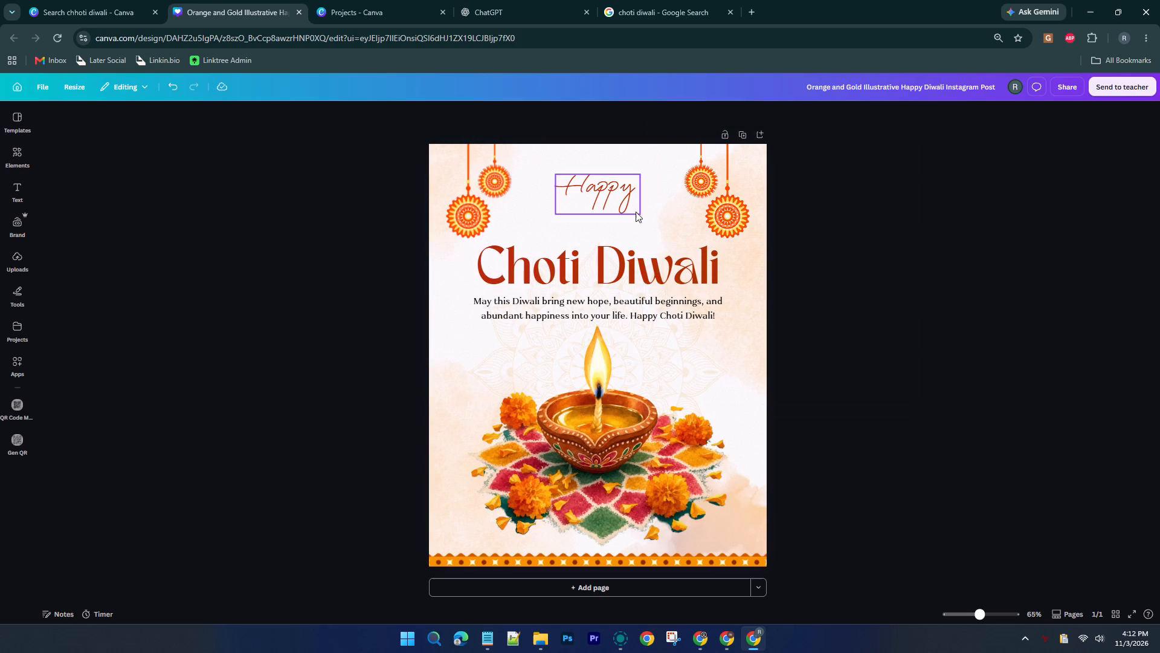
# Move "Happy" down to sit directly above "Choti Diwali", with its letter tails overlapping the heading.
pyautogui.moveTo(620, 203); pyautogui.dragTo(607, 248)
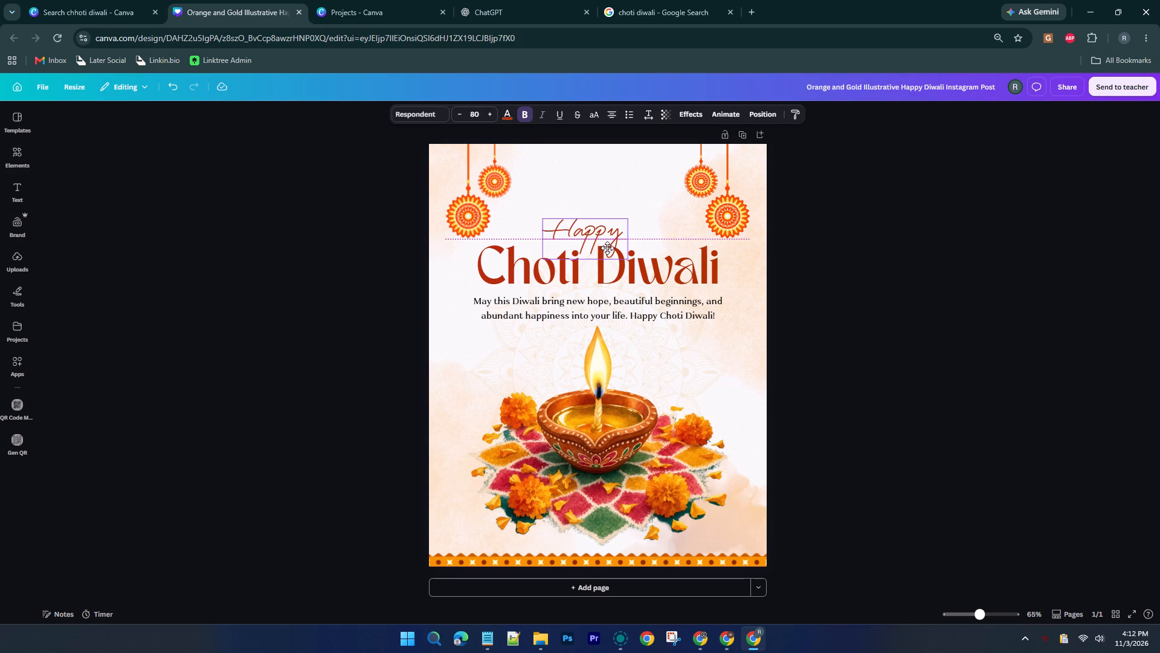
pyautogui.moveTo(607, 248); pyautogui.dragTo(607, 246)
pyautogui.click(958, 255)
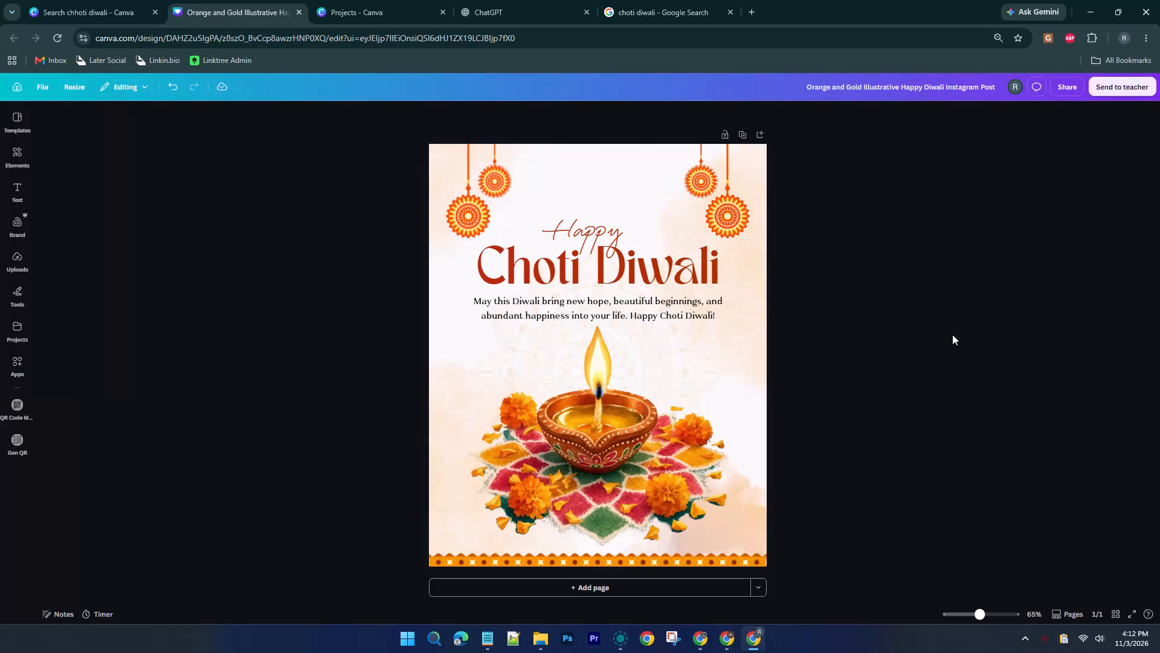
# Enlarge "Happy" to font size 100 and widen its text box to keep the word on one line.
pyautogui.click(623, 241)
pyautogui.click(482, 112)
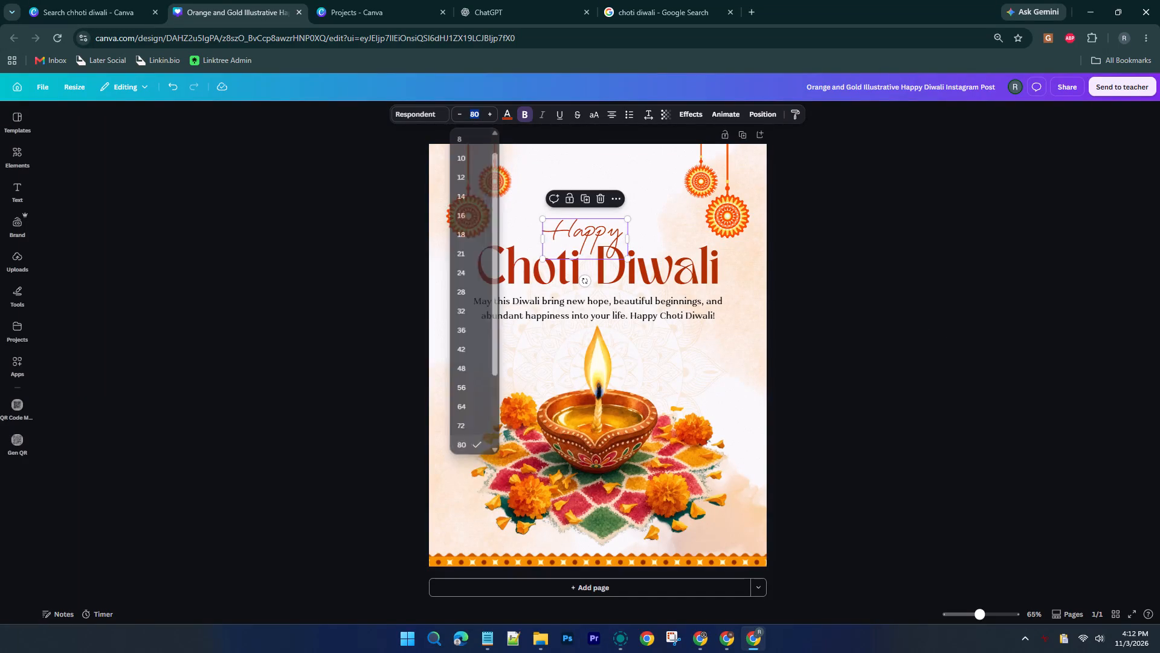
pyautogui.write('90')
pyautogui.press('Return')
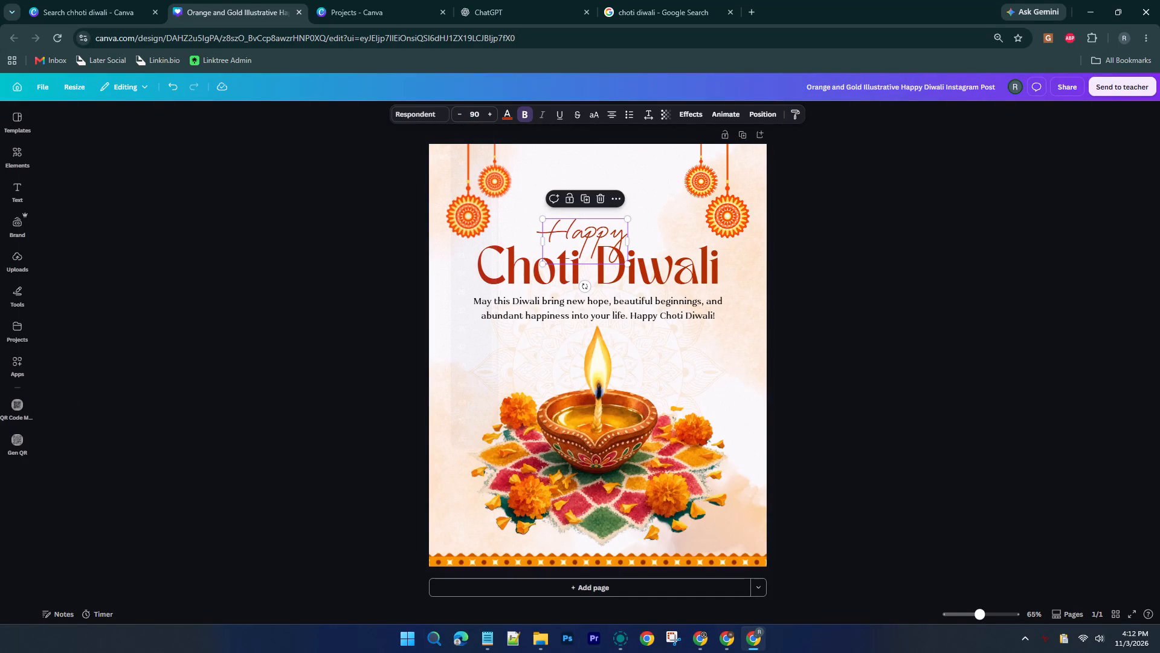
pyautogui.click(482, 113)
pyautogui.write('100')
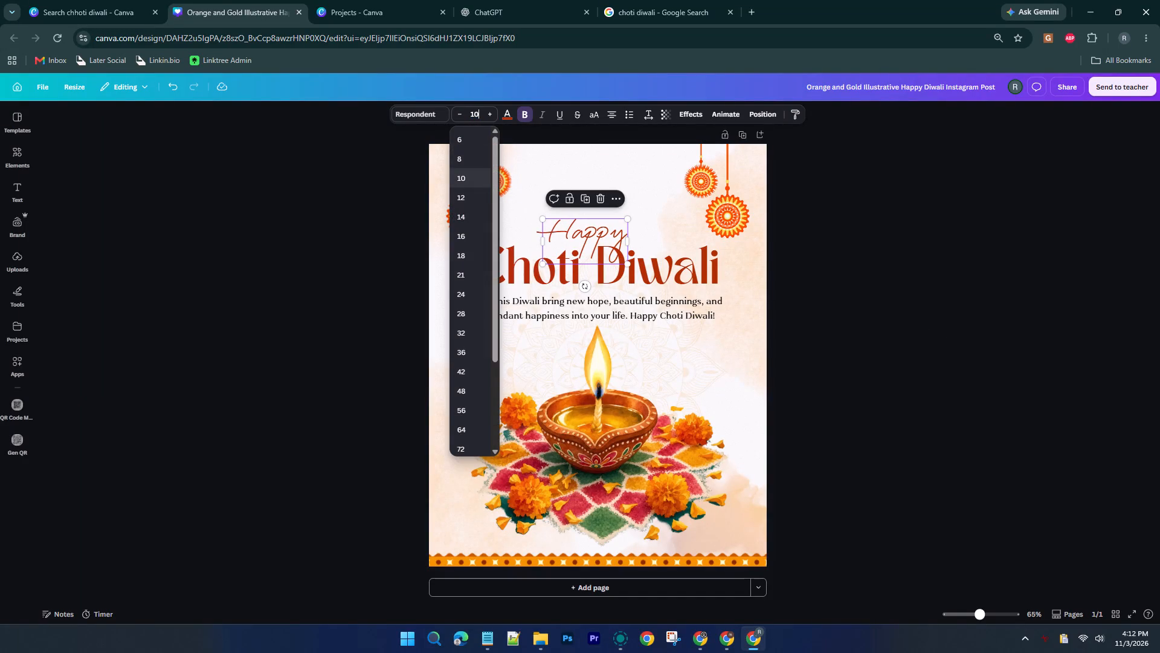
pyautogui.press('Return')
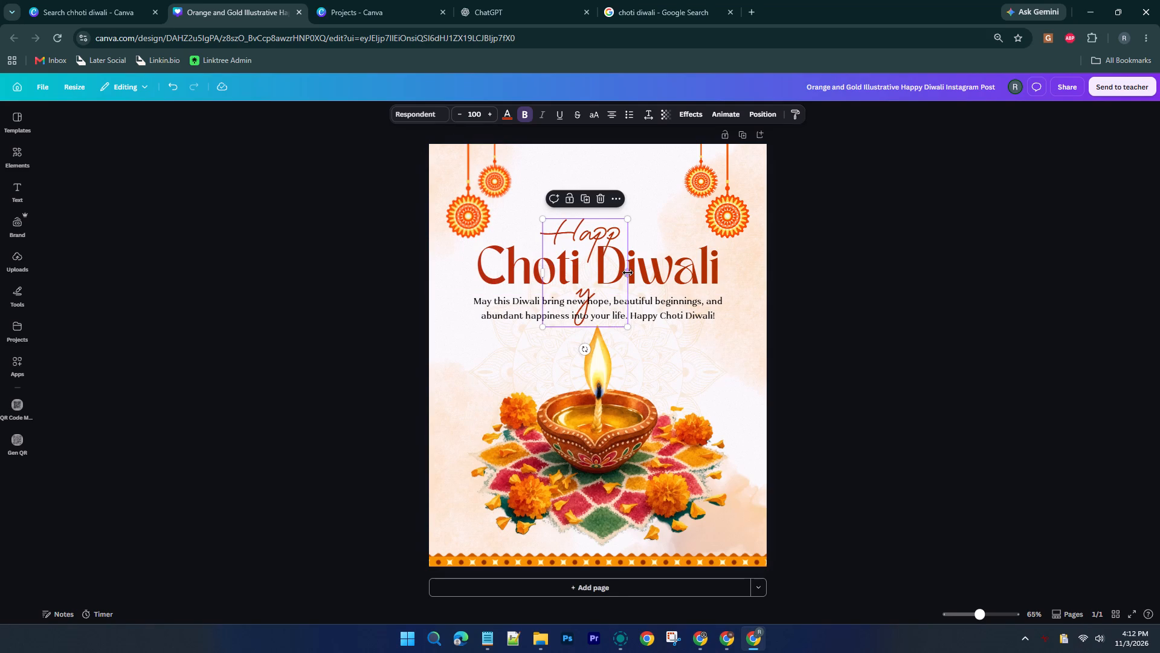
pyautogui.moveTo(628, 273); pyautogui.dragTo(642, 273)
# Raise "Happy" slightly so only its letter tails touch the "Choti Diwali" heading.
pyautogui.moveTo(617, 233); pyautogui.dragTo(611, 221)
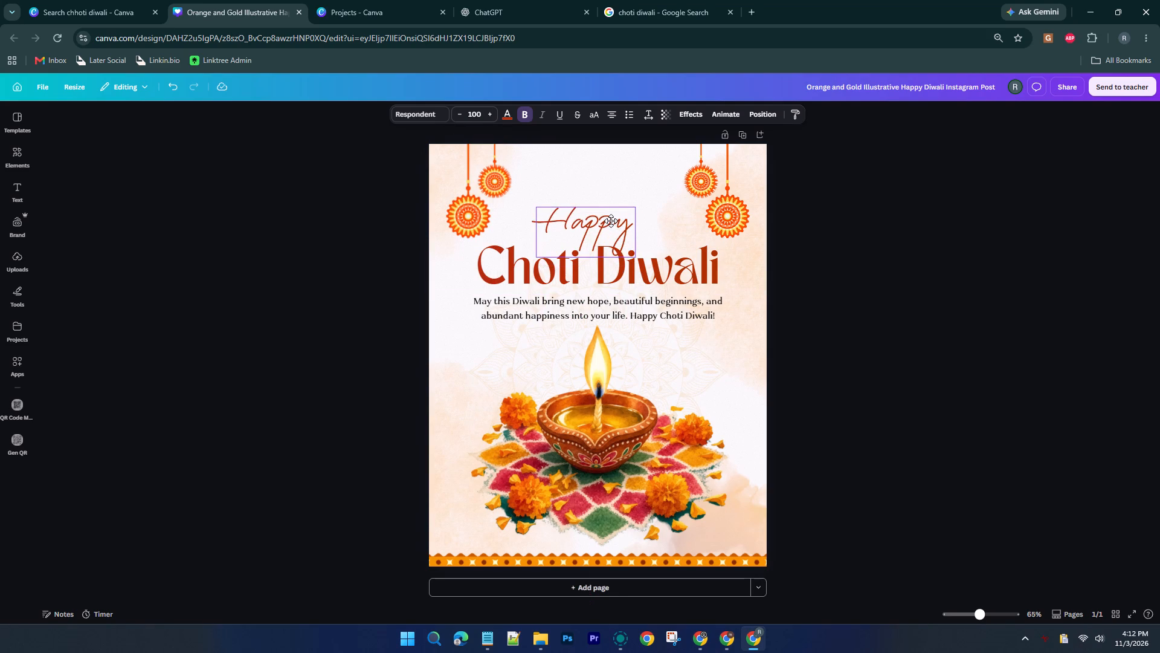
pyautogui.moveTo(611, 221); pyautogui.dragTo(610, 223)
pyautogui.click(870, 257)
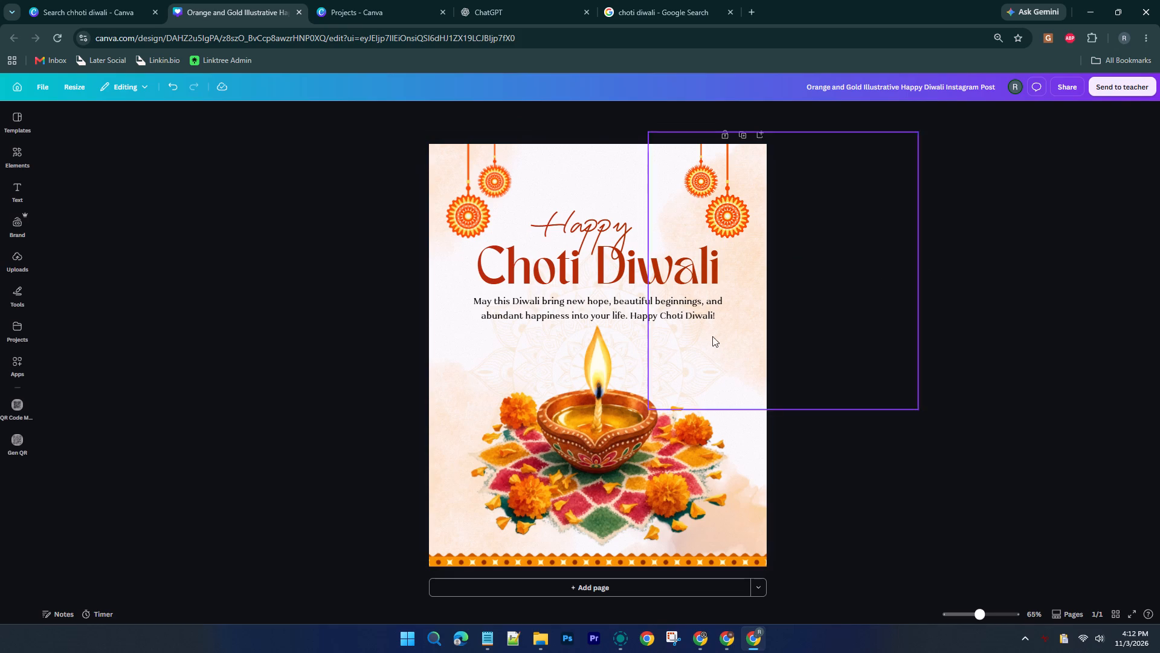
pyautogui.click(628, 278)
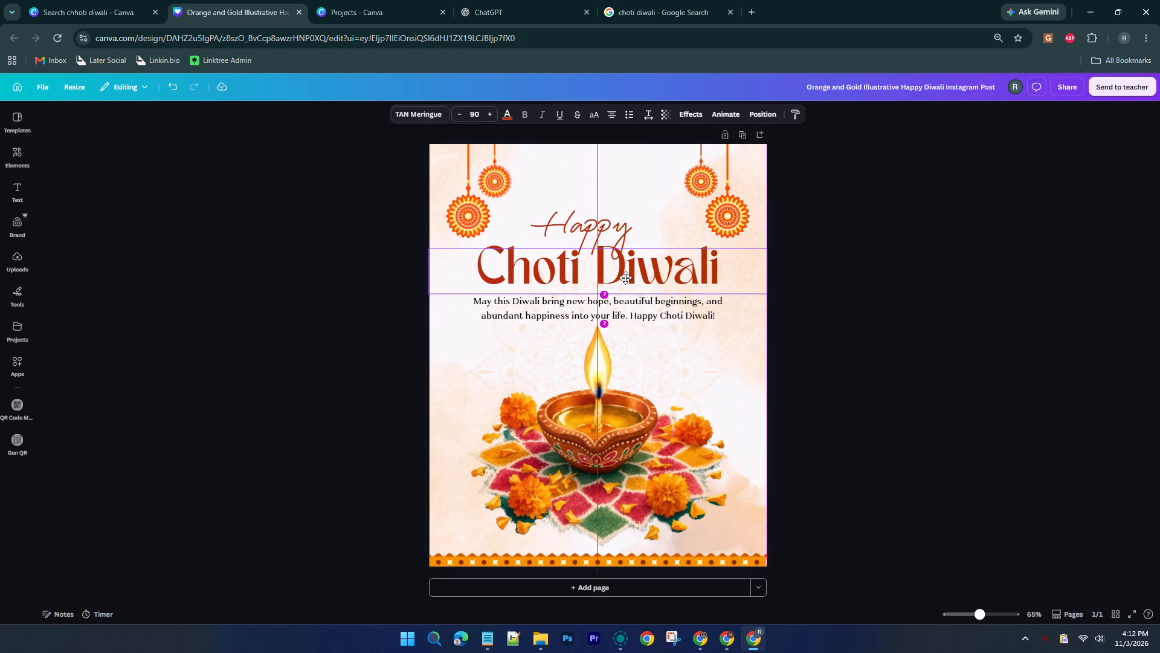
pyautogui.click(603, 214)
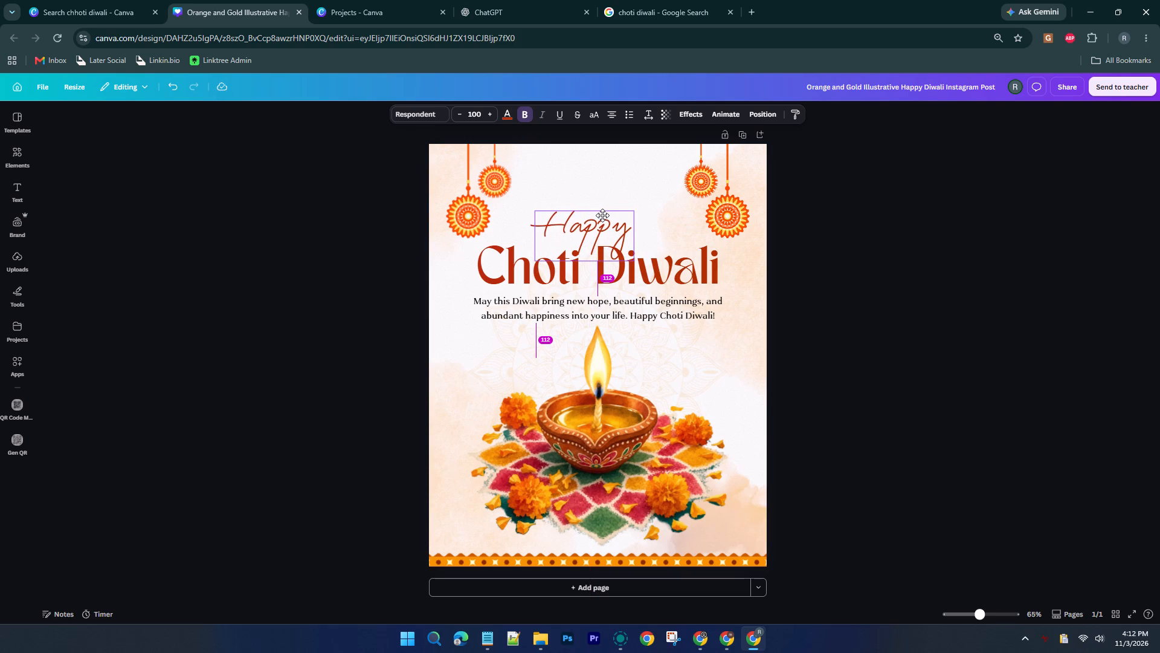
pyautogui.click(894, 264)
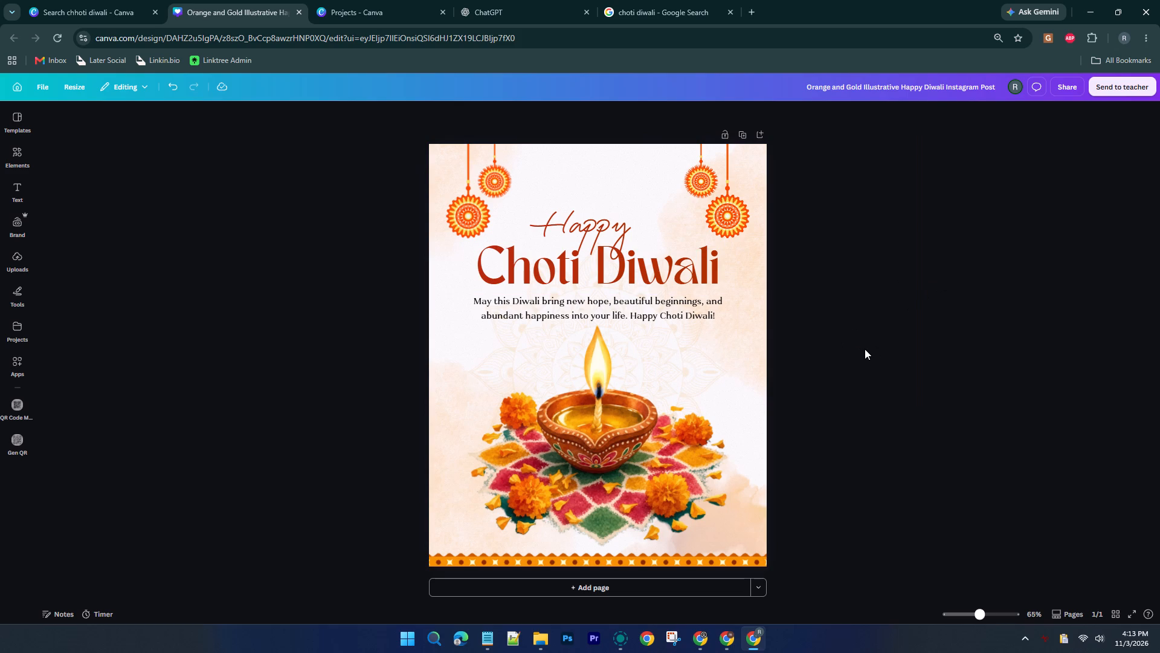
# Switch to File Explorer, open the Bottom strips folder in Downloads, and view its images as large thumbnails.
pyautogui.click(547, 634)
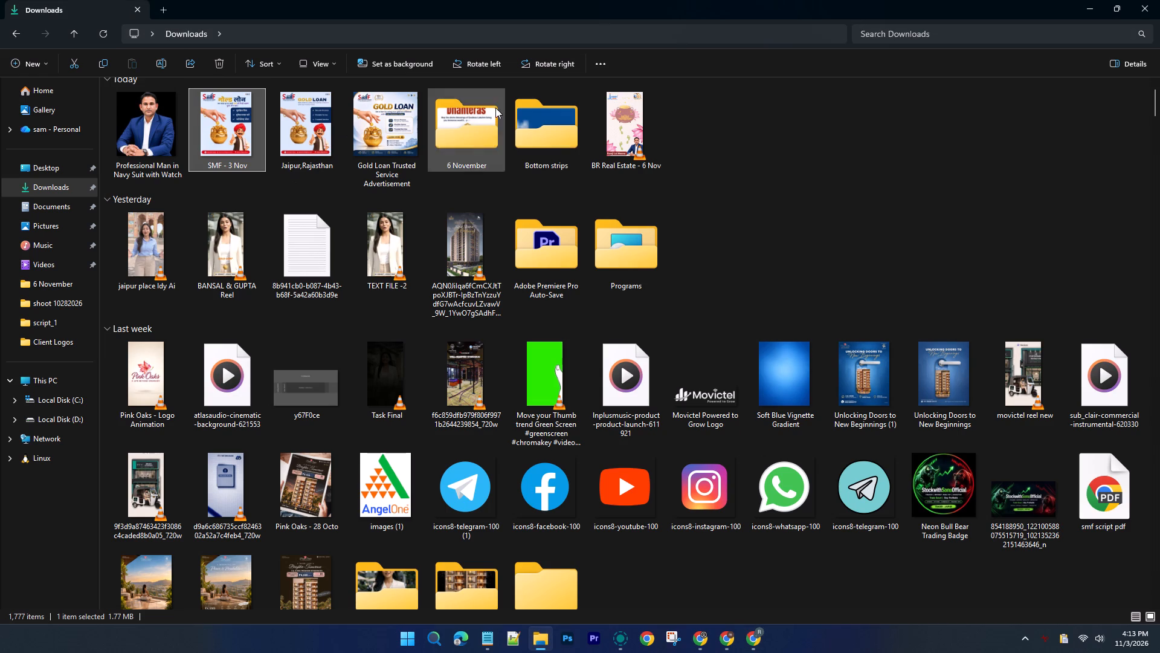
pyautogui.doubleClick(547, 127)
pyautogui.rightClick(547, 128)
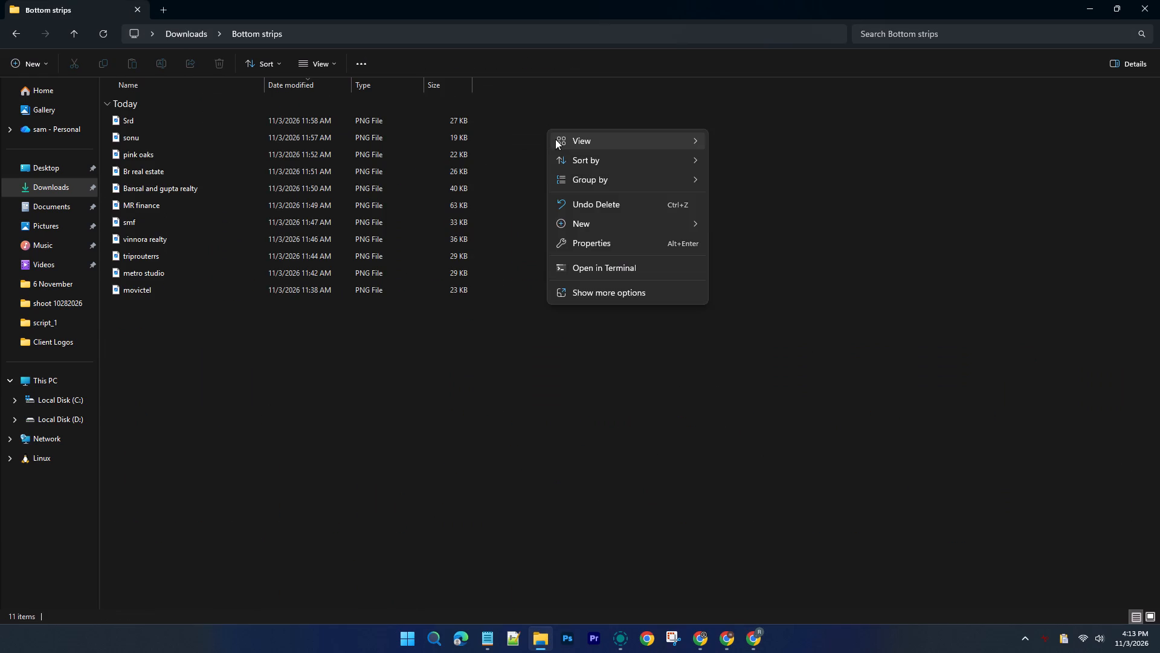
pyautogui.click(747, 138)
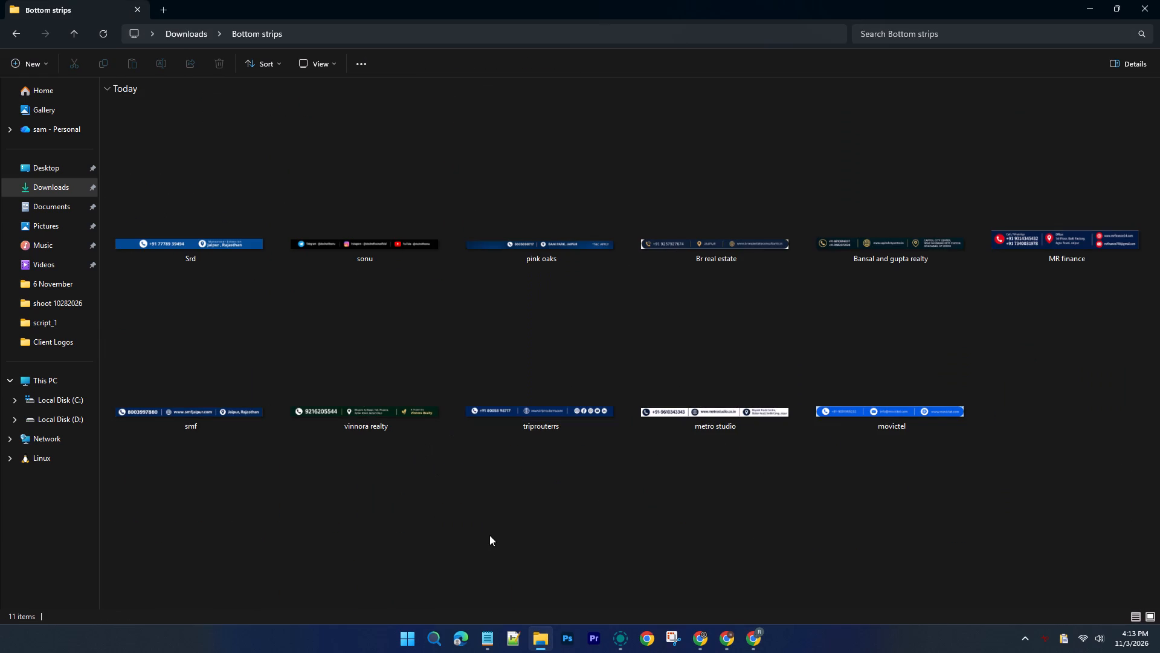
# Check the Choti Diwali client list in the Notepad notes, and return to the Bottom strips folder.
pyautogui.click(494, 645)
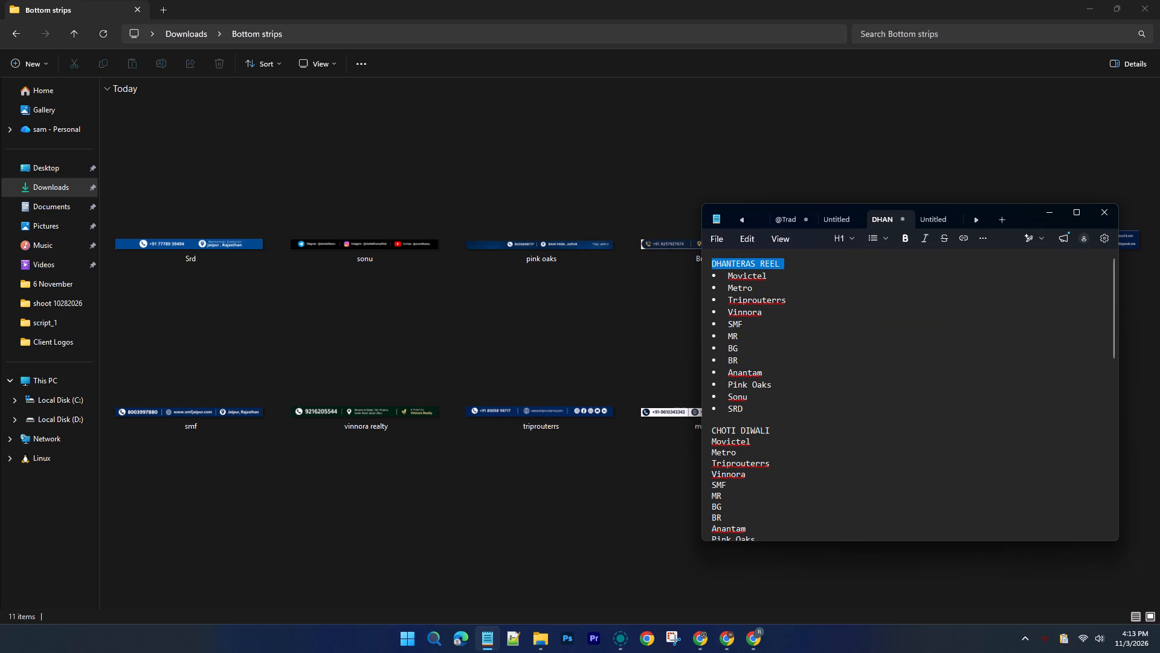
pyautogui.click(1055, 209)
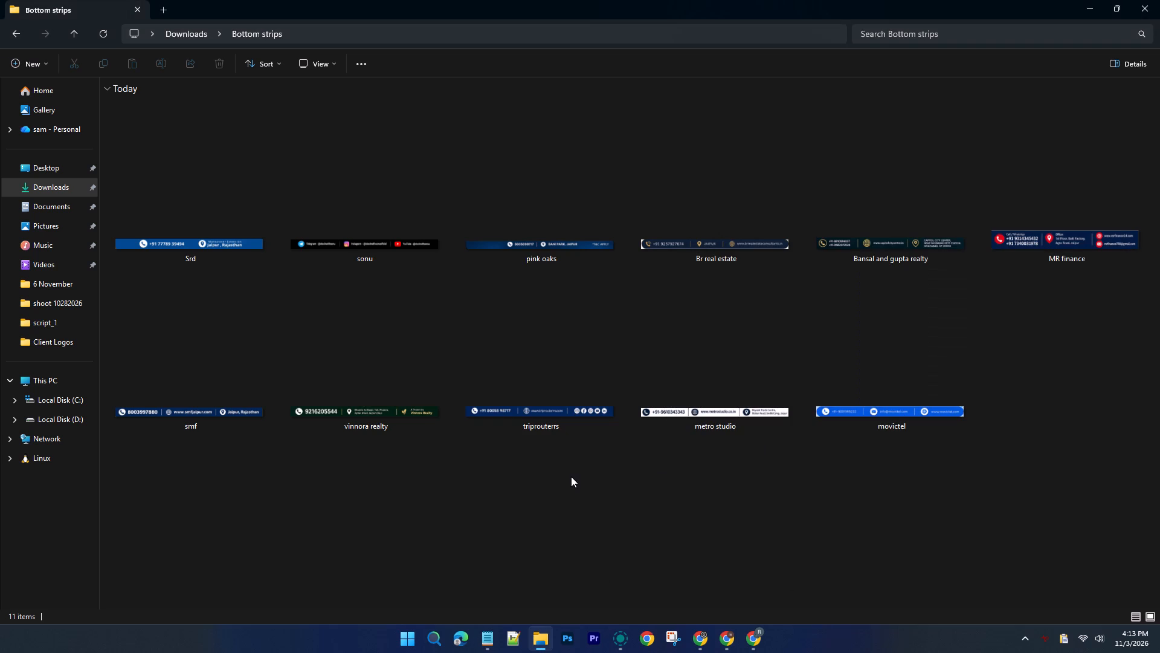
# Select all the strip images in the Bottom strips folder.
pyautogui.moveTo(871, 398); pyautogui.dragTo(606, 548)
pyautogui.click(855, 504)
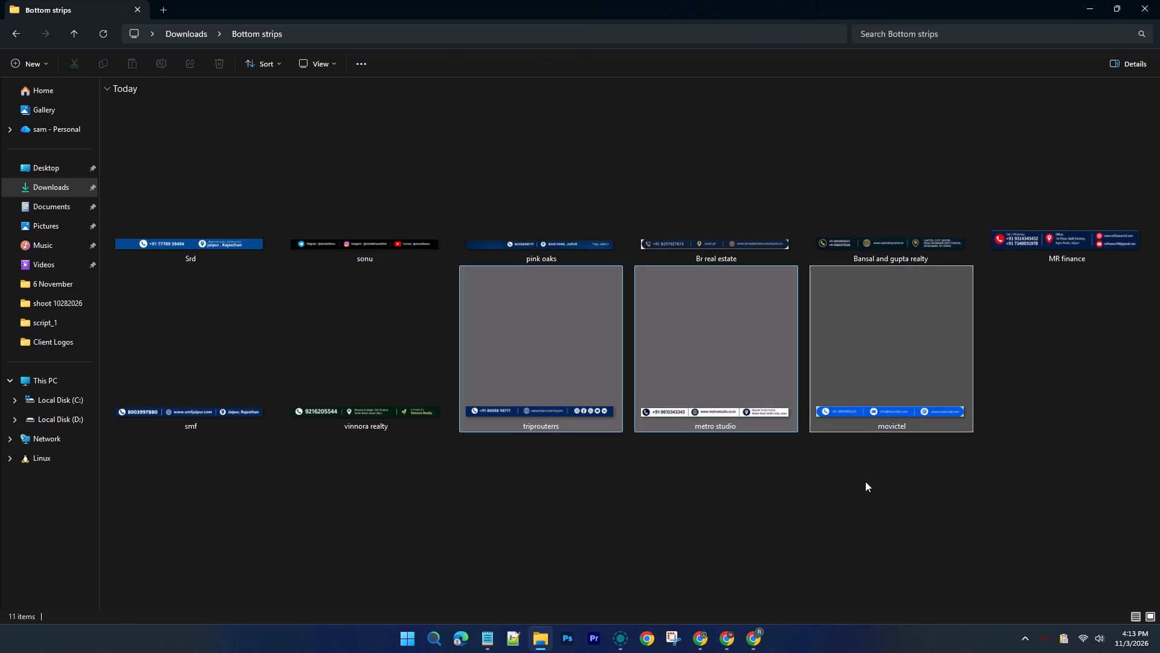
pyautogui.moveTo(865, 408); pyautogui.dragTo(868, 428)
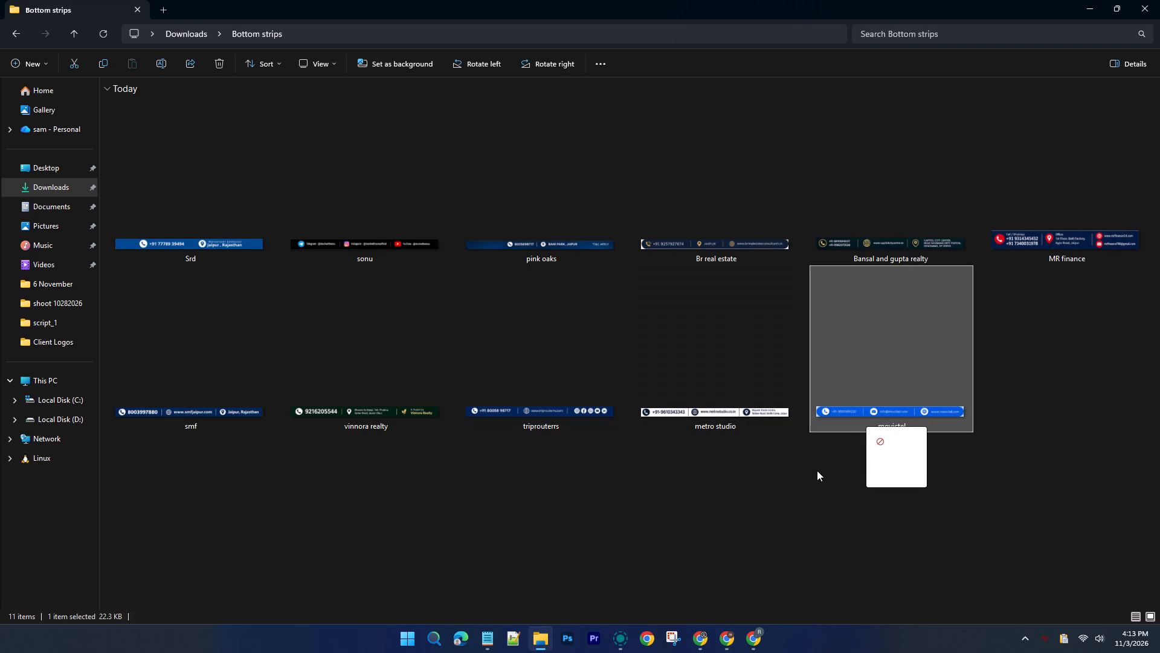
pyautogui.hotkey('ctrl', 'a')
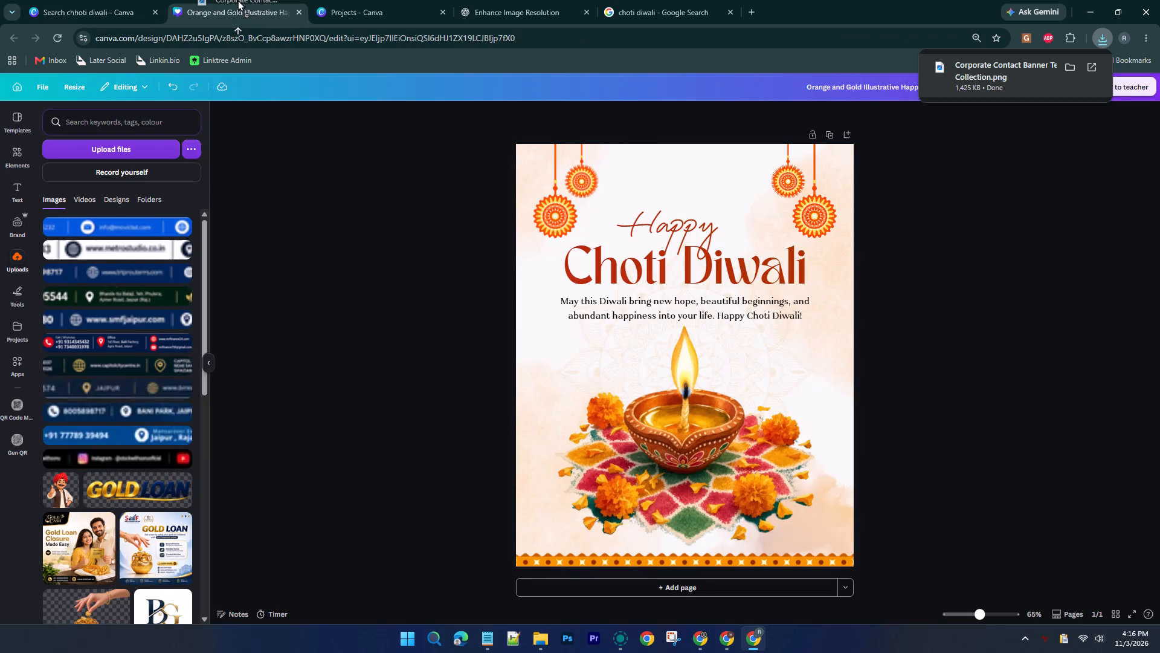
pyautogui.moveTo(237, 0); pyautogui.dragTo(148, 206)
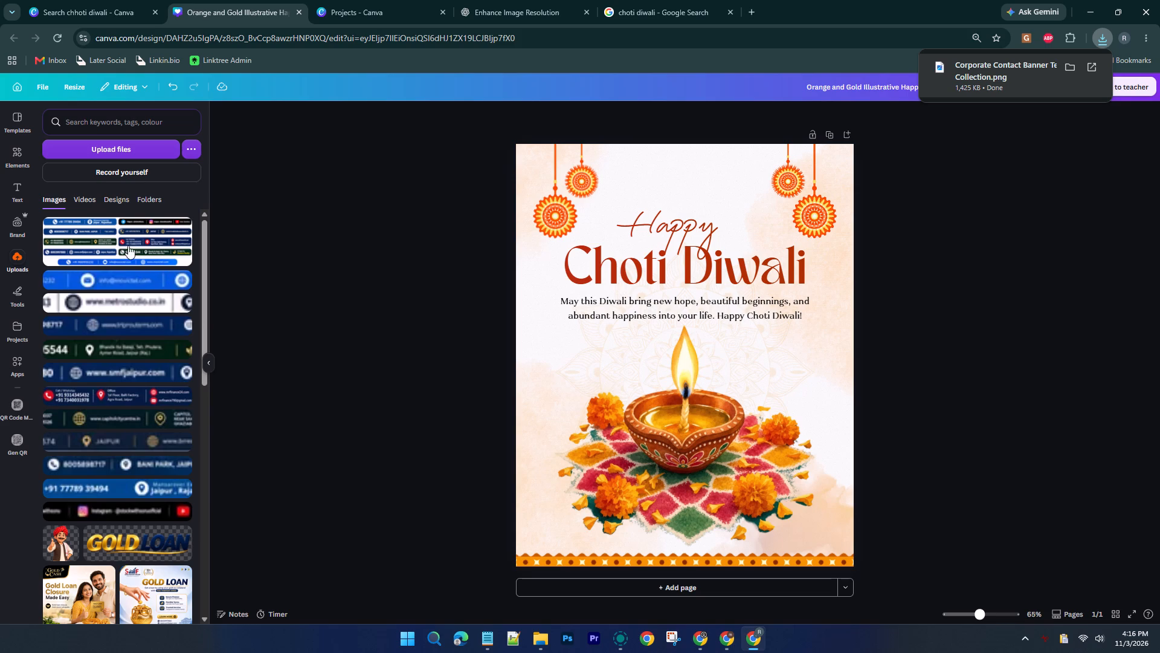
# Place the uploaded strip collection on the post and crop it to just the blue Movictel strip on all sides.
pyautogui.click(119, 229)
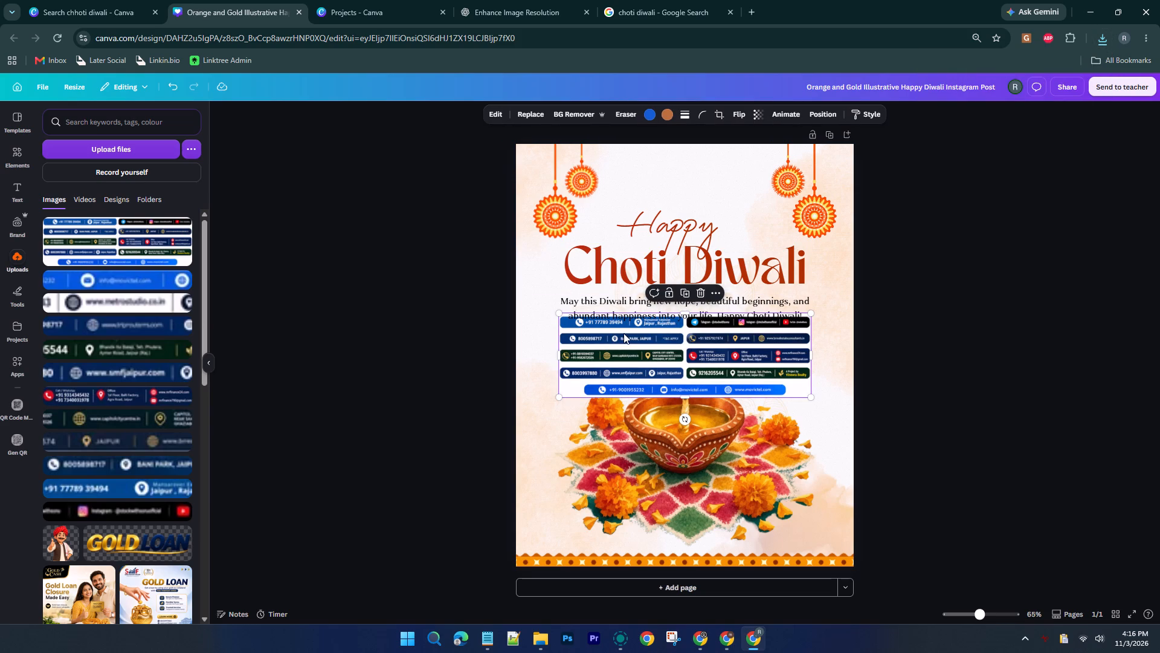
pyautogui.moveTo(683, 313); pyautogui.dragTo(685, 373)
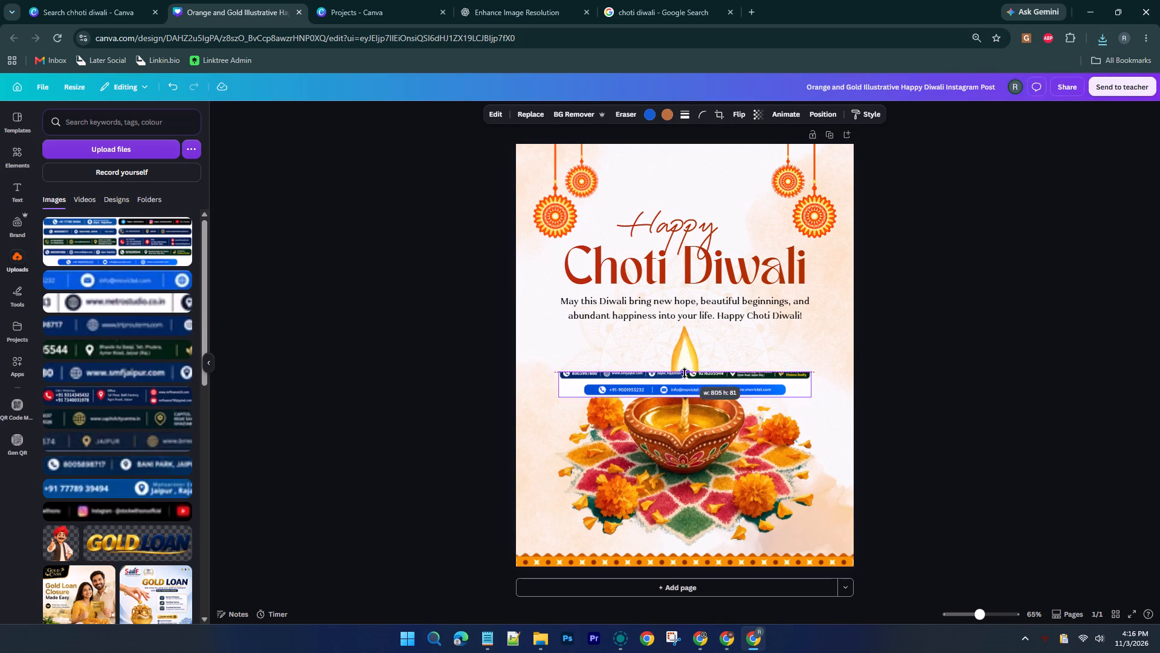
pyautogui.moveTo(685, 373); pyautogui.dragTo(685, 381)
pyautogui.moveTo(811, 389); pyautogui.dragTo(810, 389)
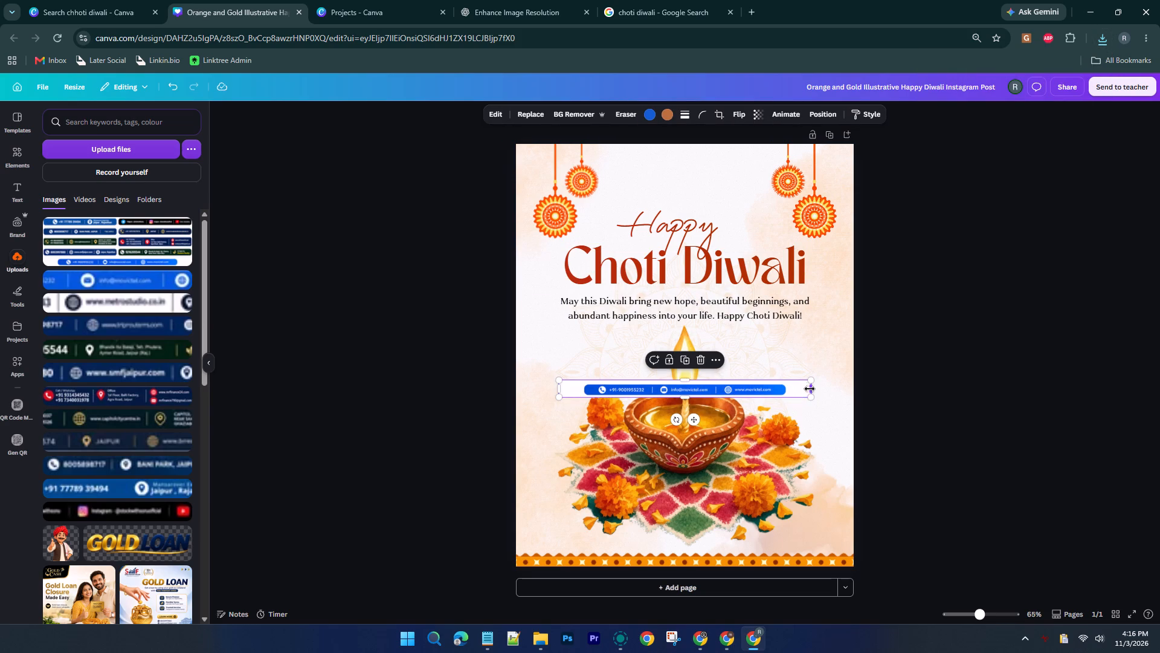
pyautogui.moveTo(810, 389); pyautogui.dragTo(790, 389)
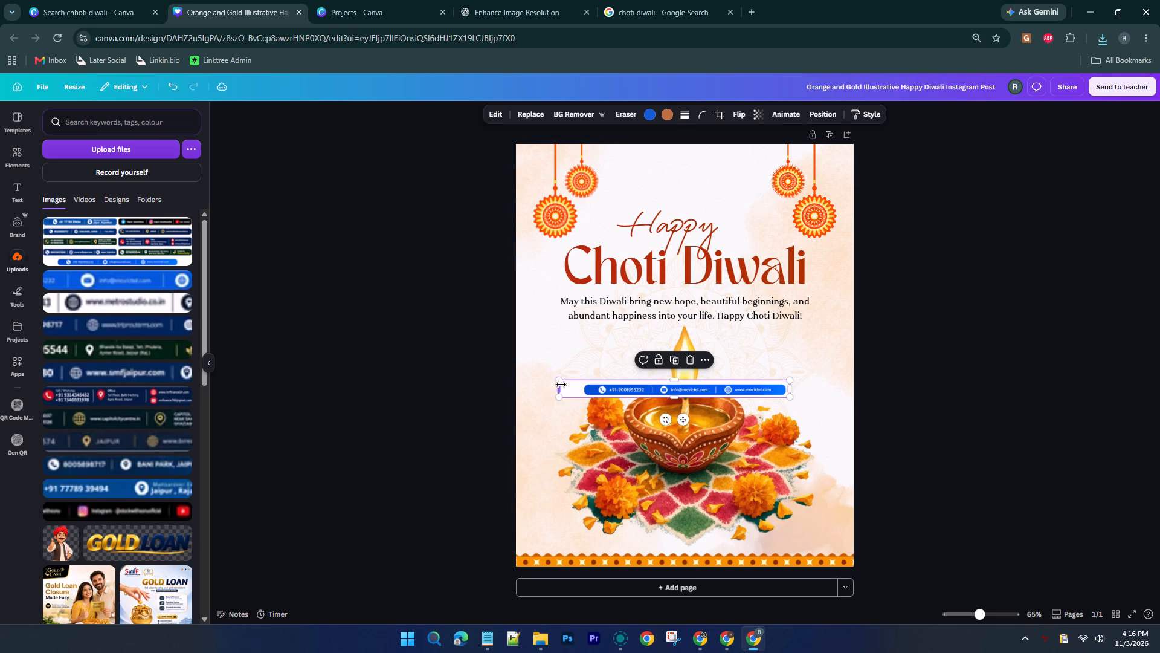
pyautogui.moveTo(562, 388); pyautogui.dragTo(584, 393)
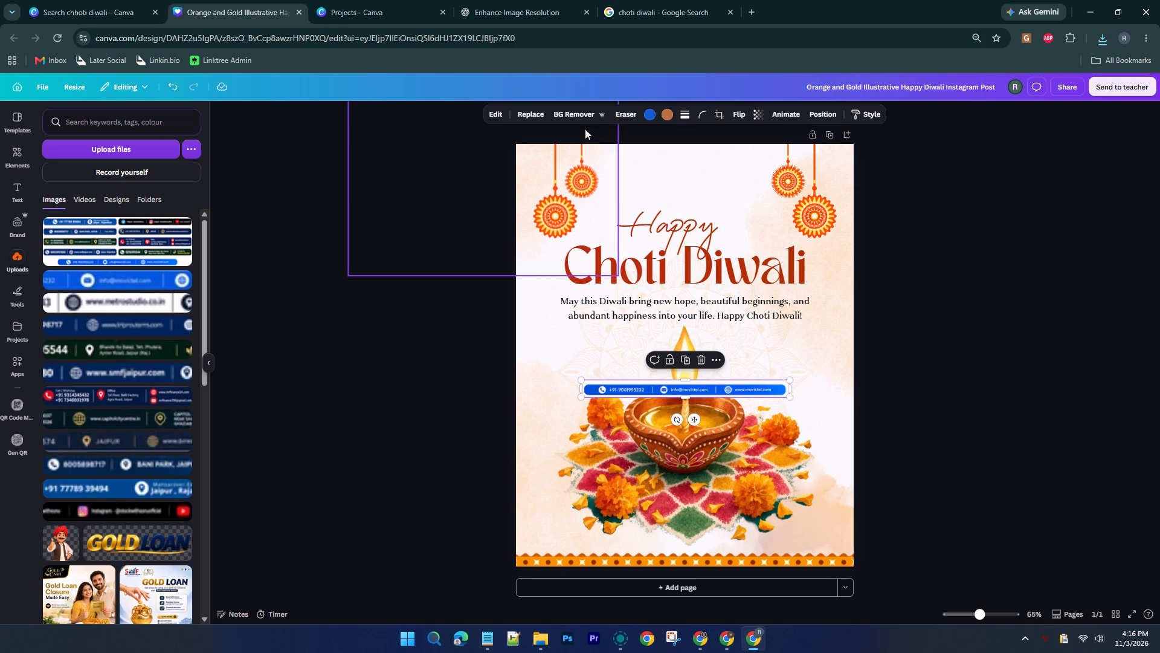
# Remove the white background around the cropped Movictel strip.
pyautogui.click(570, 112)
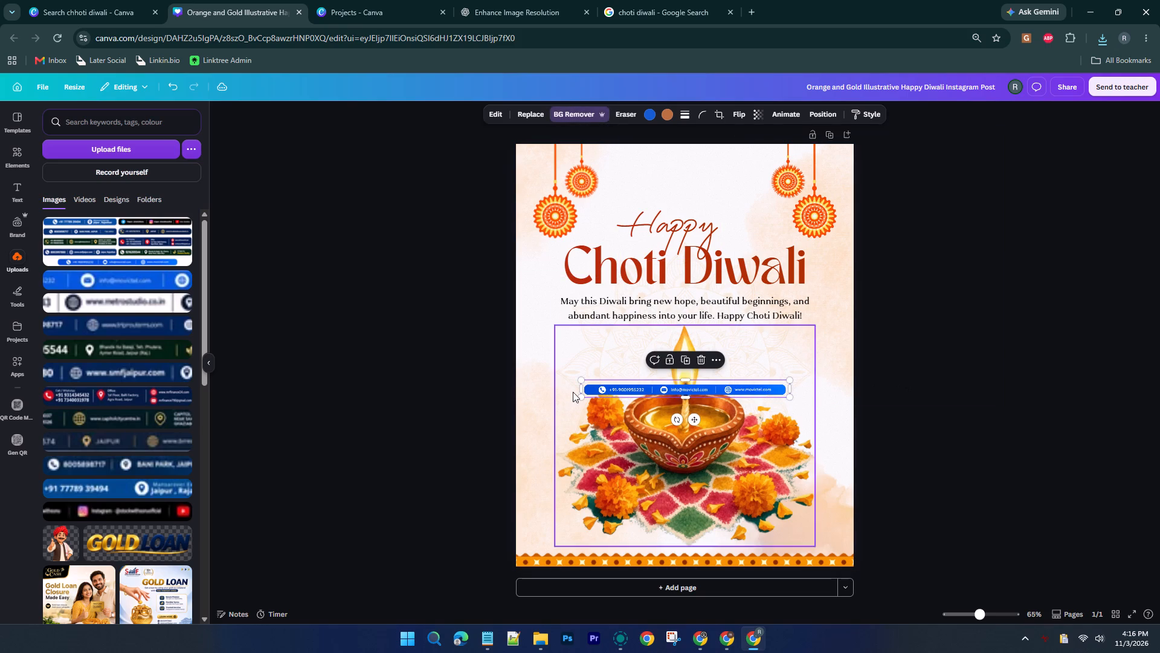
# Enlarge the Movictel strip to about the full width of the post and move it to the bottom edge.
pyautogui.moveTo(580, 383); pyautogui.dragTo(517, 364)
pyautogui.moveTo(787, 374); pyautogui.dragTo(855, 360)
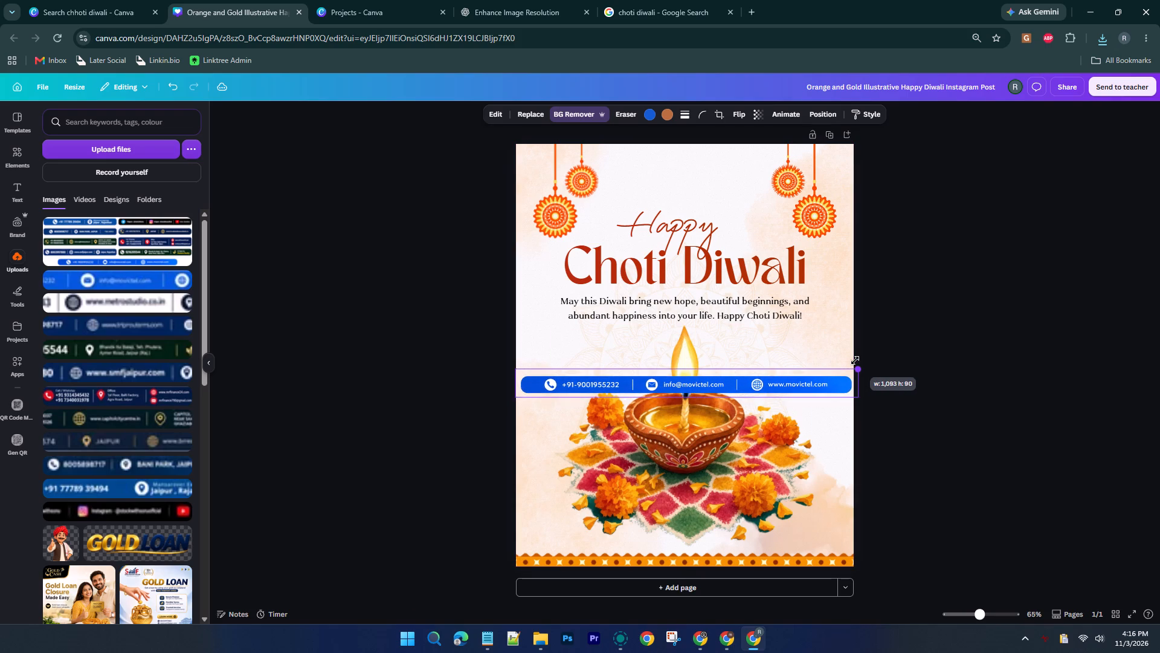
pyautogui.moveTo(855, 360); pyautogui.dragTo(853, 360)
pyautogui.moveTo(557, 388); pyautogui.dragTo(554, 560)
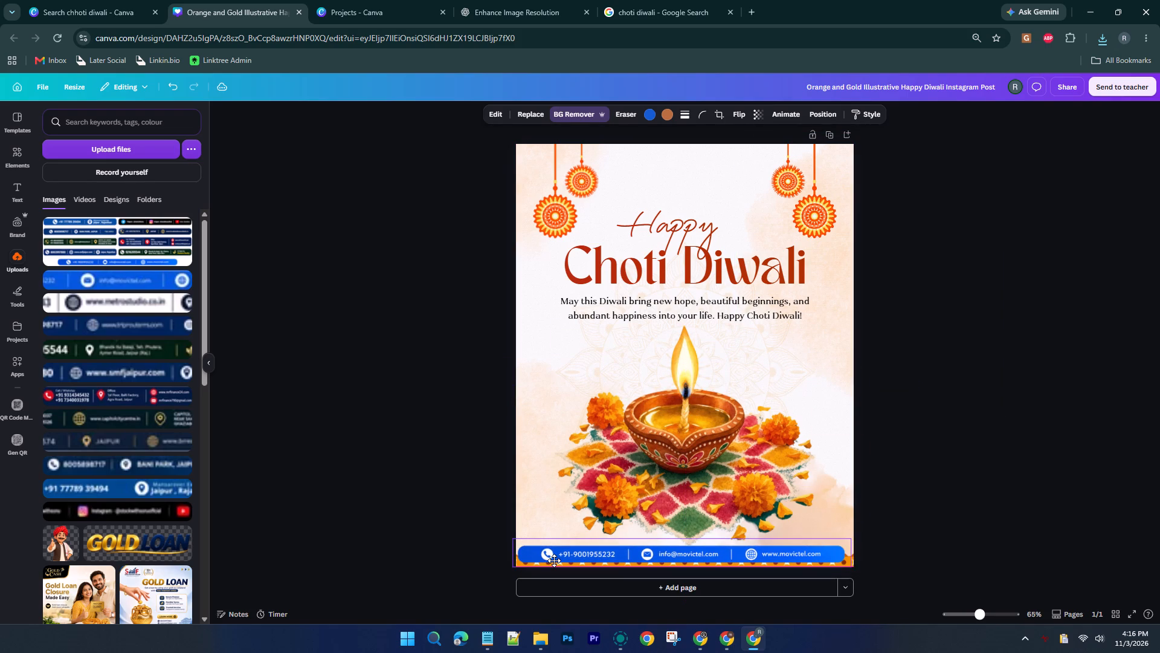
pyautogui.moveTo(554, 560); pyautogui.dragTo(554, 559)
# Enlarge the strip past the post's left edge and lower it over the orange border along the bottom.
pyautogui.keyDown('ctrl'); pyautogui.scroll(7, 564, 553); pyautogui.keyUp('ctrl')
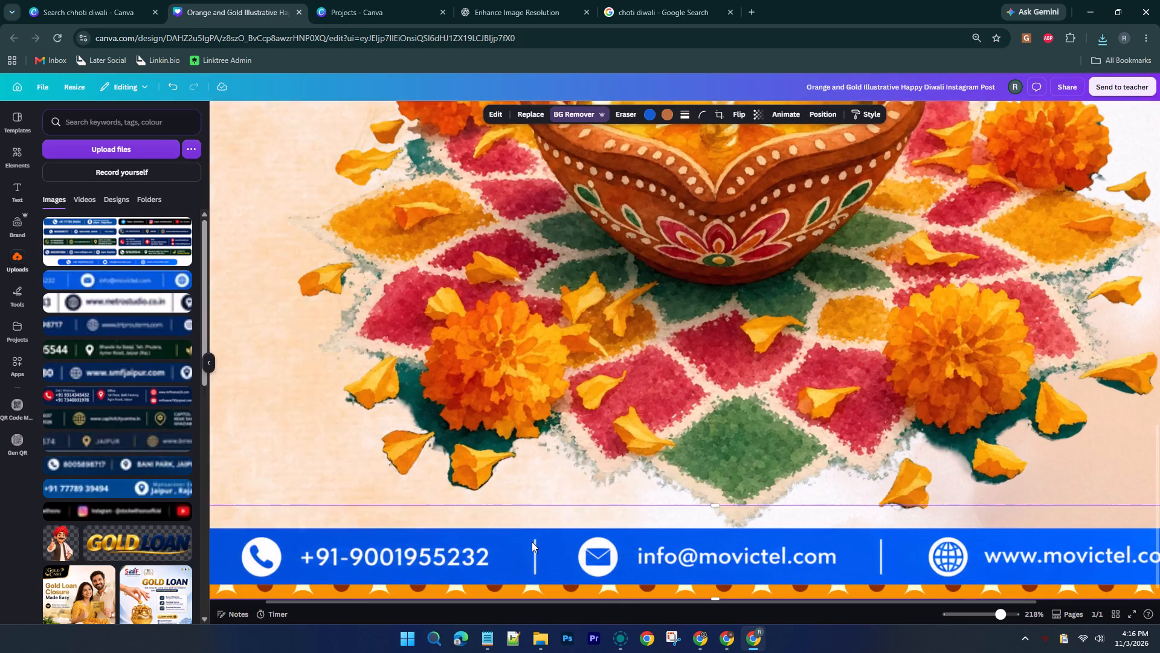
pyautogui.scroll(-4, 520, 534)
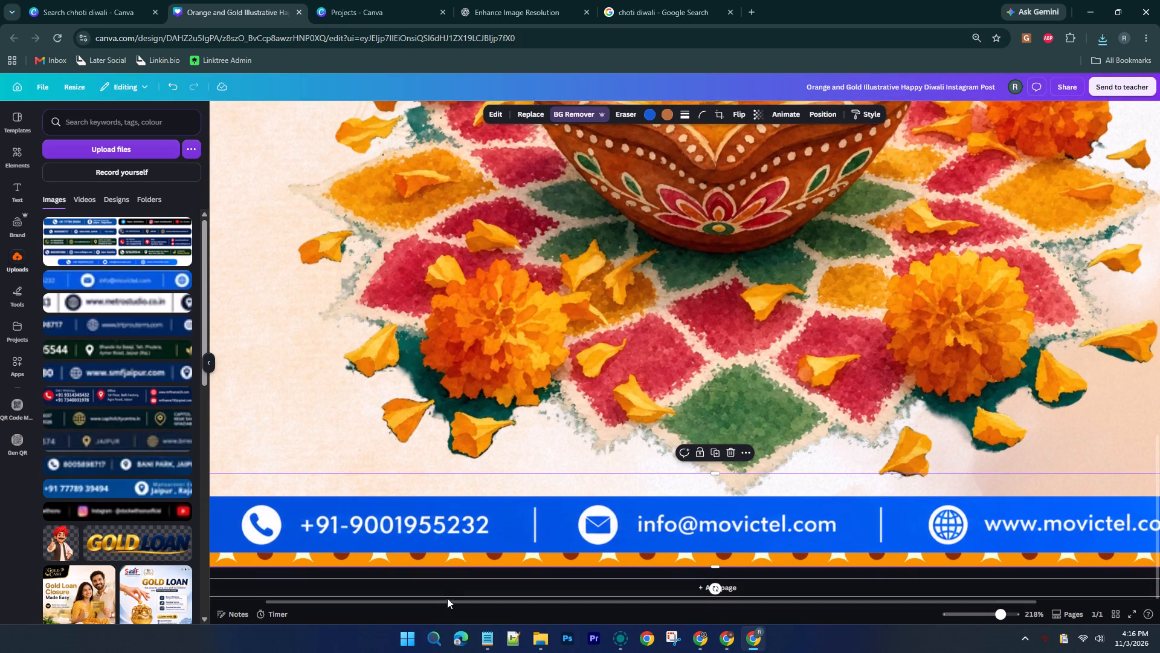
pyautogui.moveTo(447, 598); pyautogui.dragTo(349, 602)
pyautogui.moveTo(367, 602); pyautogui.dragTo(291, 594)
pyautogui.click(245, 505)
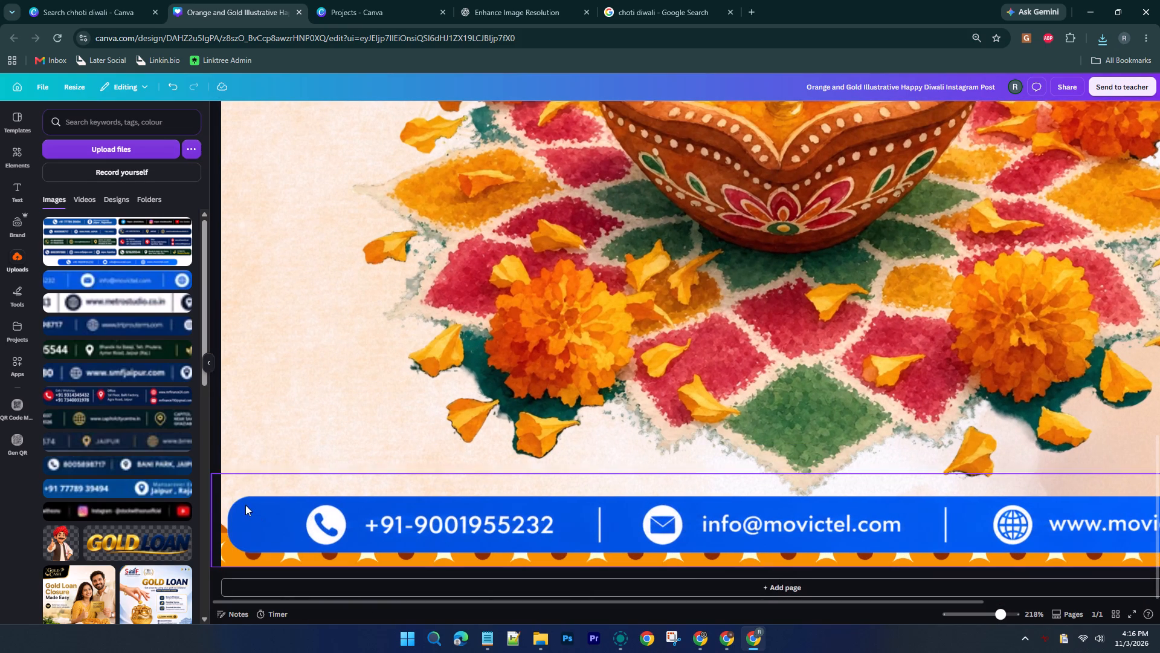
pyautogui.moveTo(210, 472); pyautogui.dragTo(191, 460)
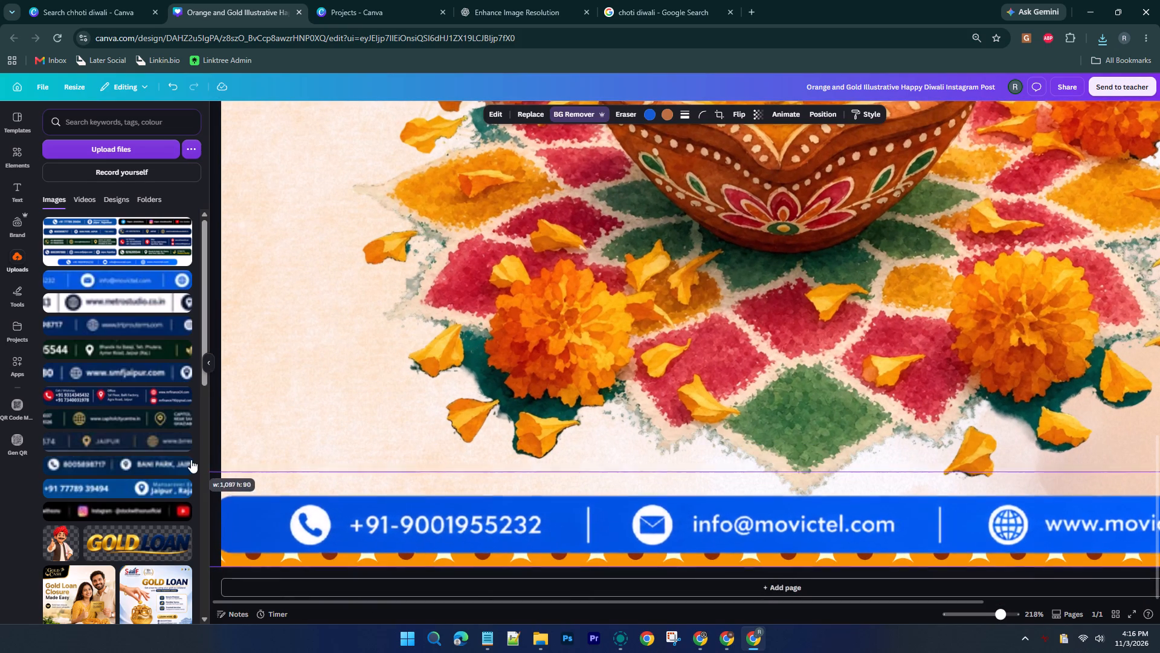
pyautogui.moveTo(191, 460); pyautogui.dragTo(176, 456)
pyautogui.moveTo(732, 531); pyautogui.dragTo(729, 544)
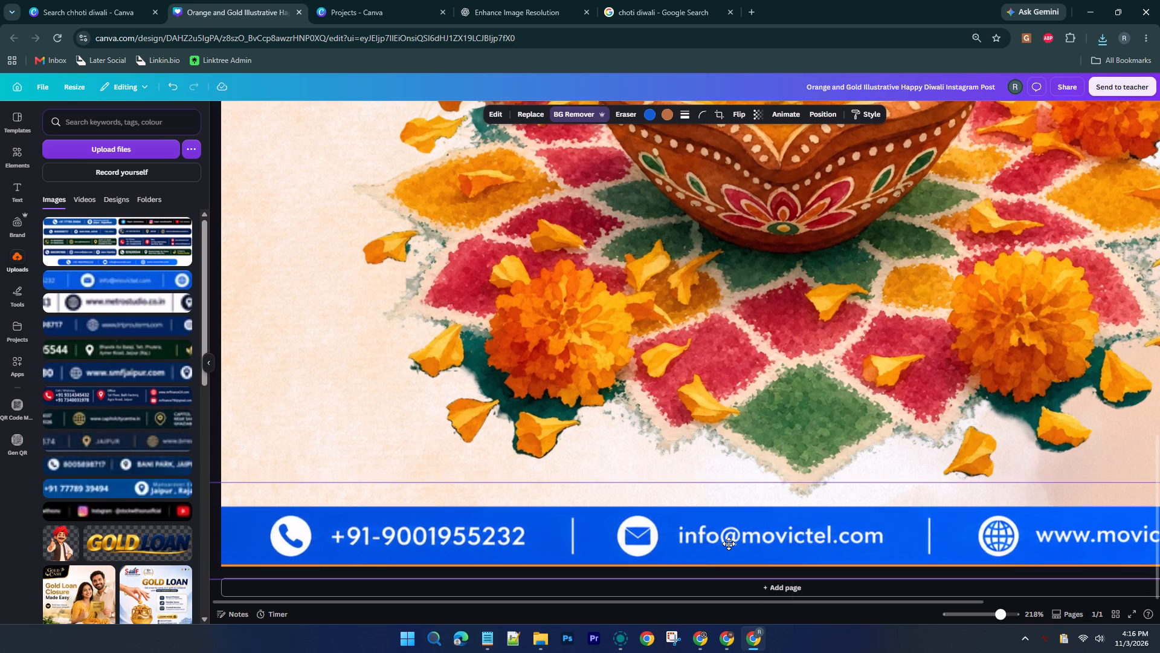
pyautogui.moveTo(729, 544); pyautogui.dragTo(728, 545)
# Enlarge the strip past the post's right edge so its rounded end is cut off and the blue spans the full width.
pyautogui.moveTo(779, 601); pyautogui.dragTo(1070, 588)
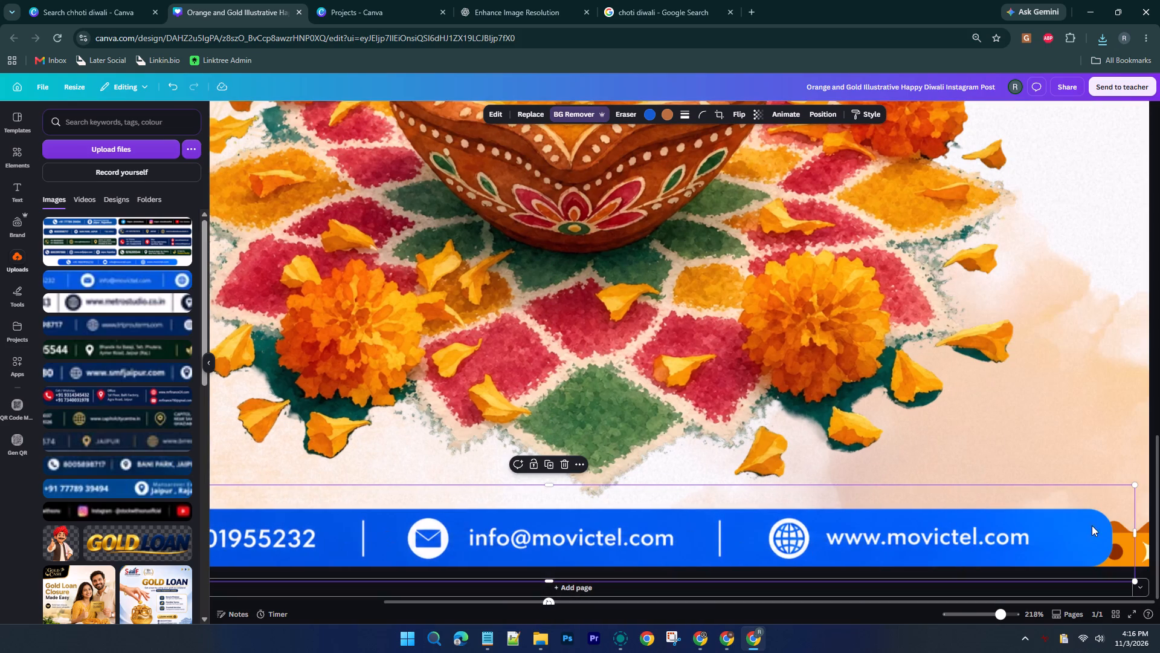
pyautogui.moveTo(1134, 484); pyautogui.dragTo(1159, 485)
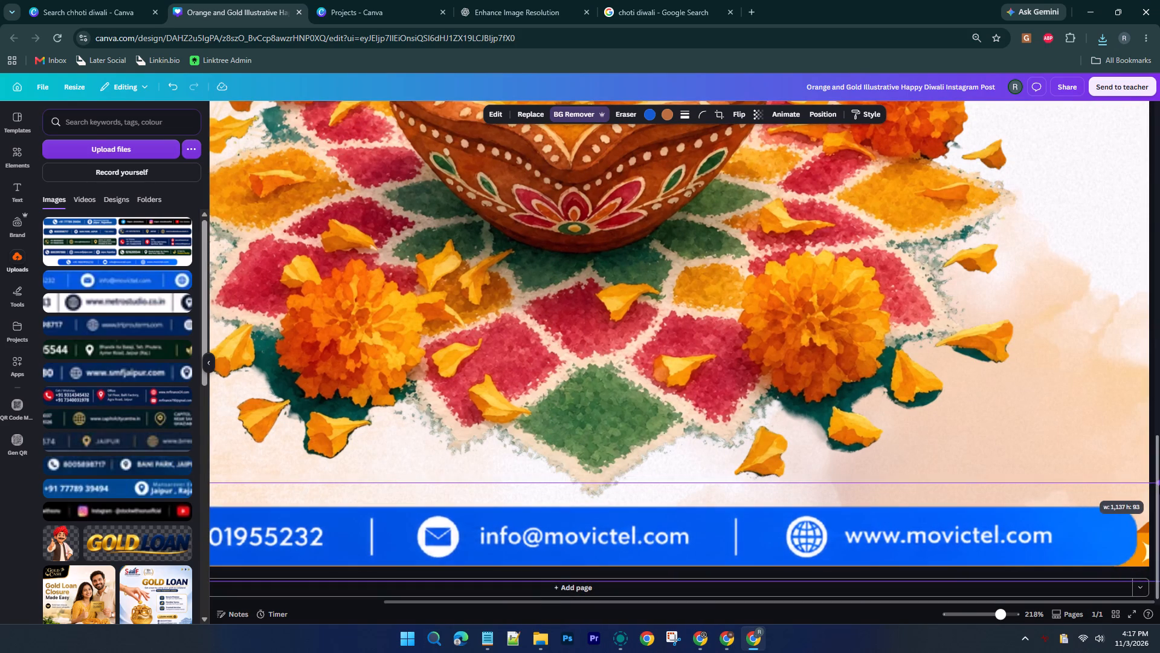
pyautogui.moveTo(1159, 485); pyautogui.dragTo(1159, 496)
pyautogui.keyDown('ctrl'); pyautogui.scroll(-2, 1091, 529); pyautogui.keyUp('ctrl')
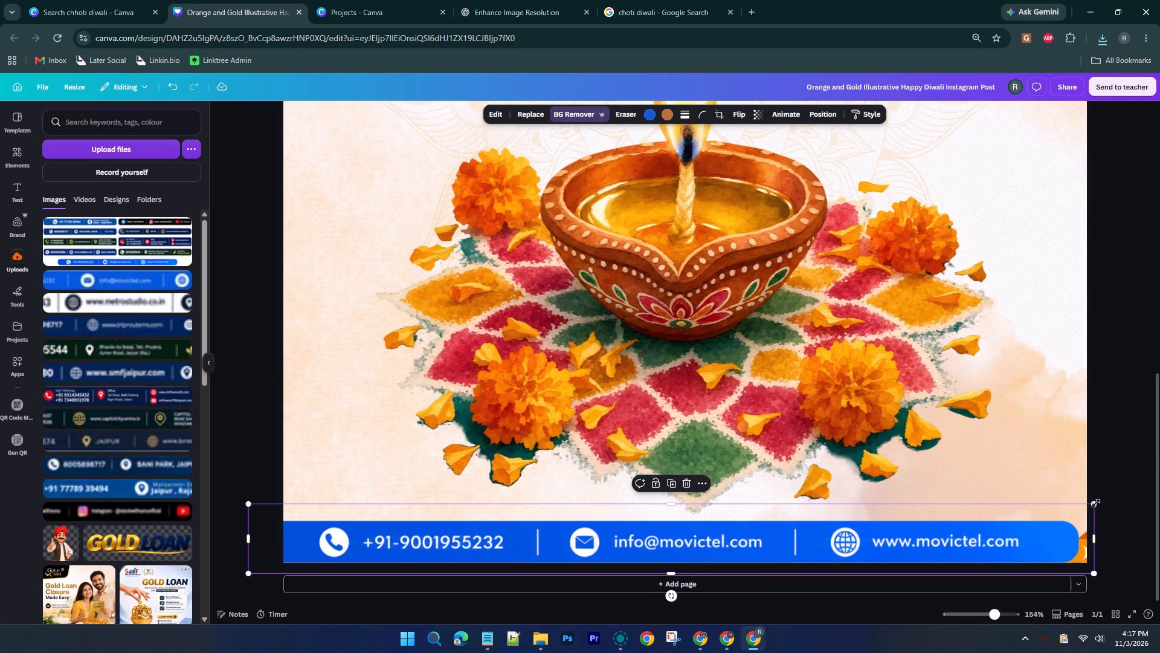
pyautogui.moveTo(1096, 503); pyautogui.dragTo(1123, 505)
pyautogui.click(811, 547)
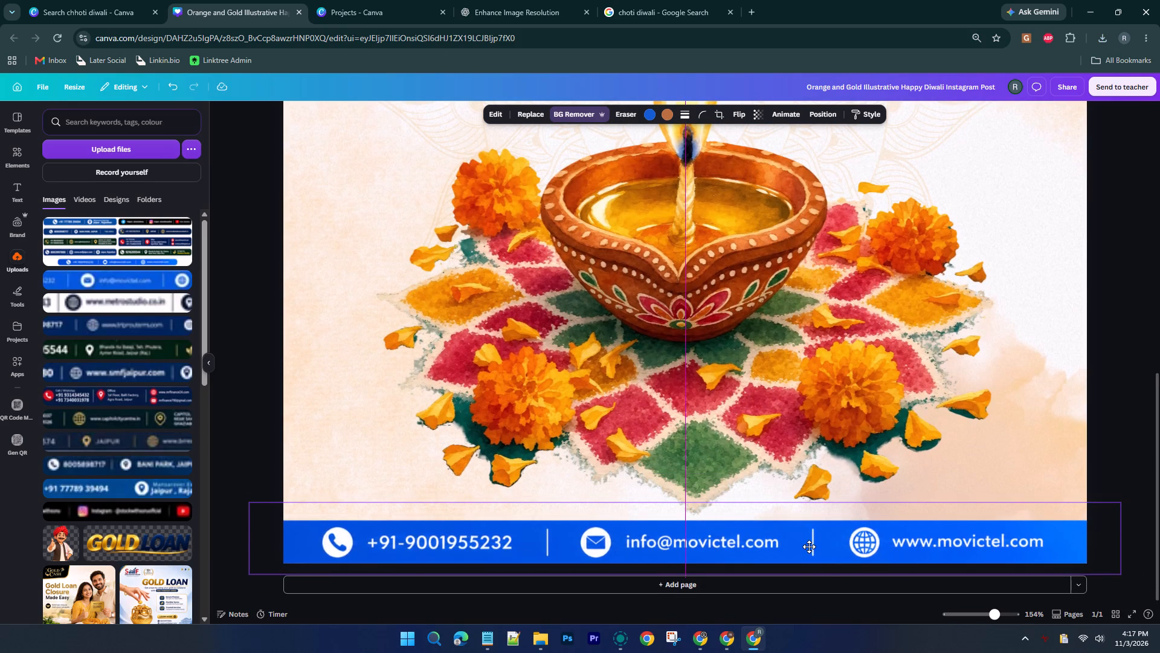
pyautogui.click(1135, 385)
pyautogui.keyDown('ctrl'); pyautogui.scroll(-7, 1110, 394); pyautogui.keyUp('ctrl')
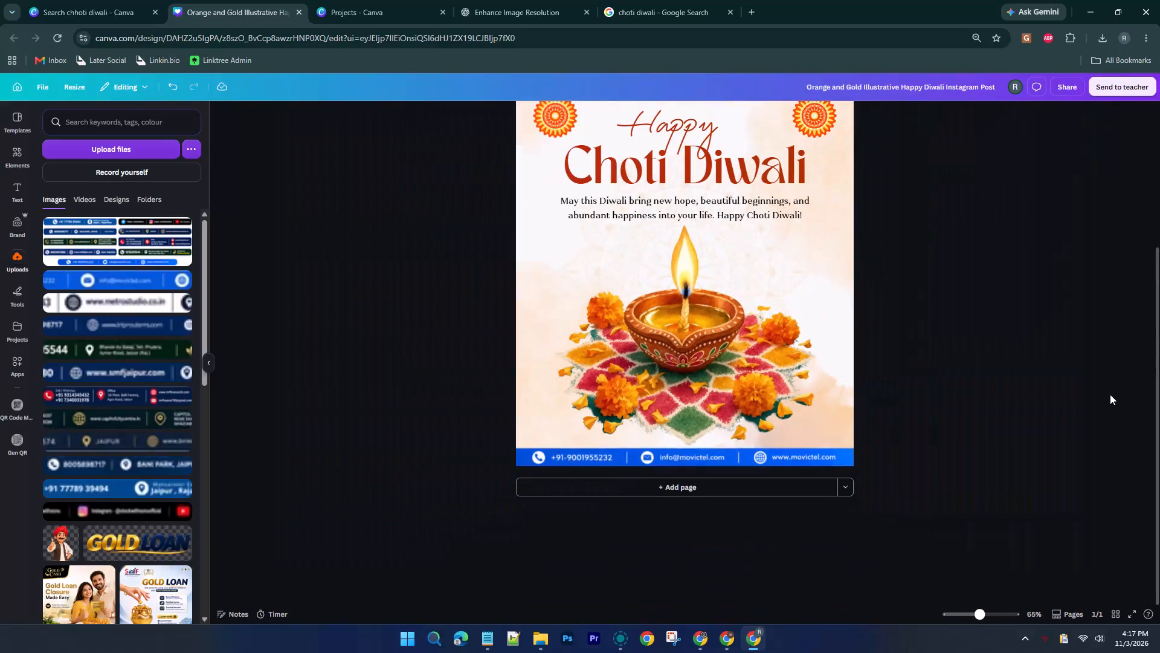
# Look through the uploaded images for the Movictel logo versions.
pyautogui.scroll(4, 1065, 392)
pyautogui.scroll(3, 938, 292)
pyautogui.scroll(-9, 101, 460)
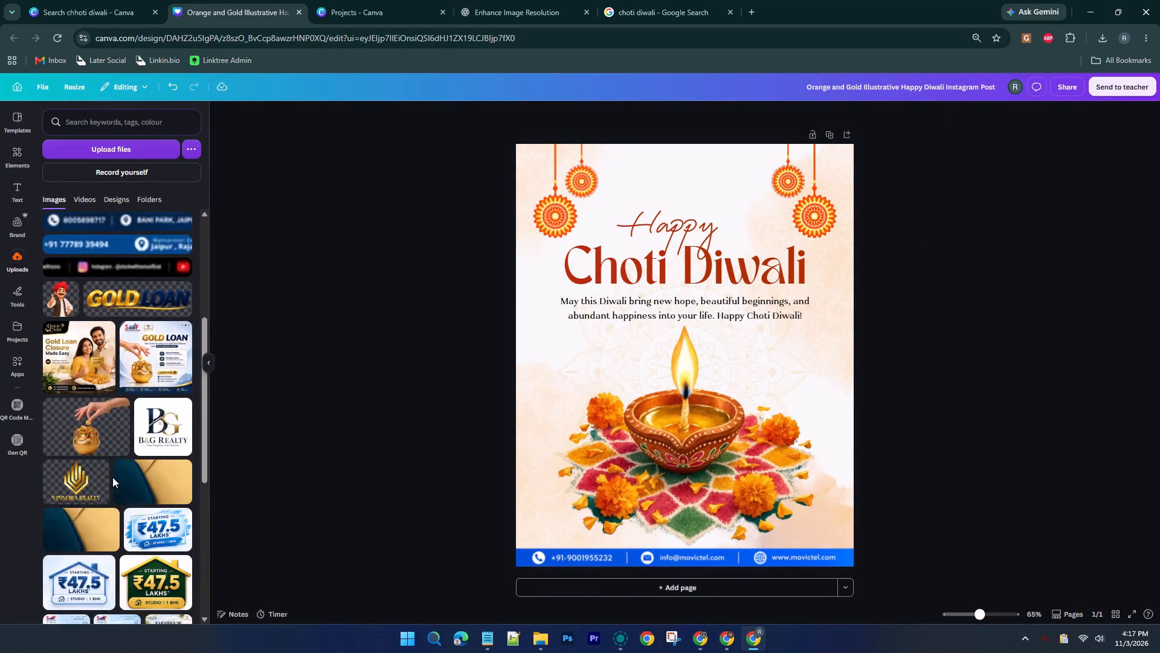
pyautogui.scroll(-11, 113, 476)
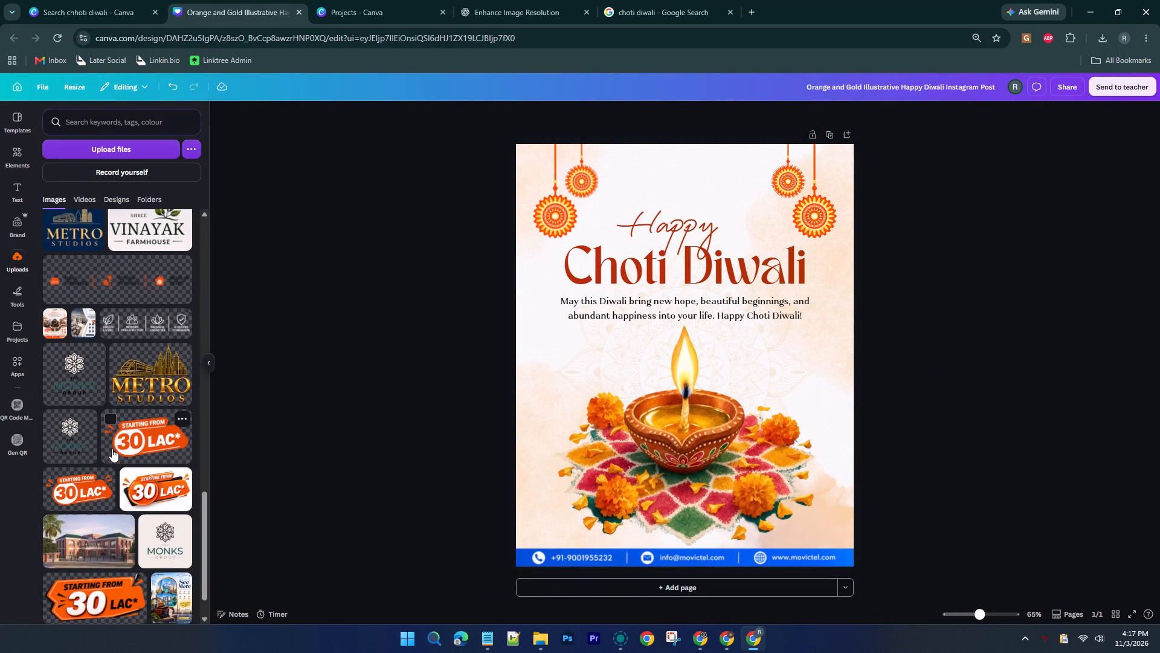
pyautogui.scroll(-6, 112, 449)
pyautogui.scroll(6, 112, 447)
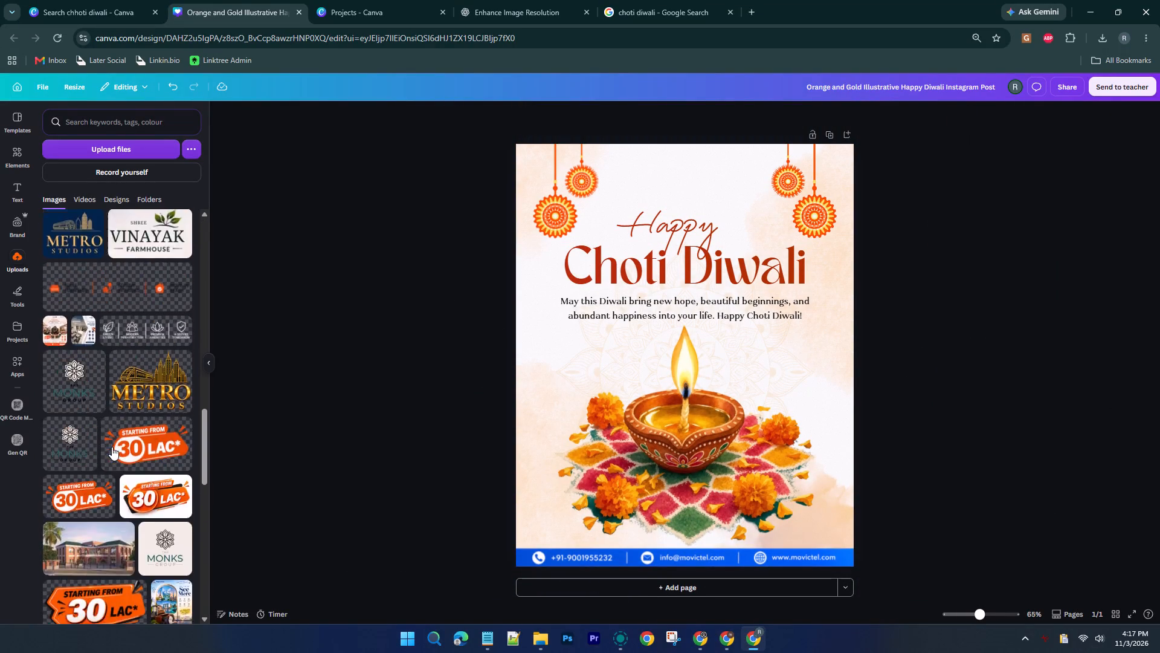
pyautogui.scroll(16, 112, 447)
pyautogui.scroll(5, 113, 444)
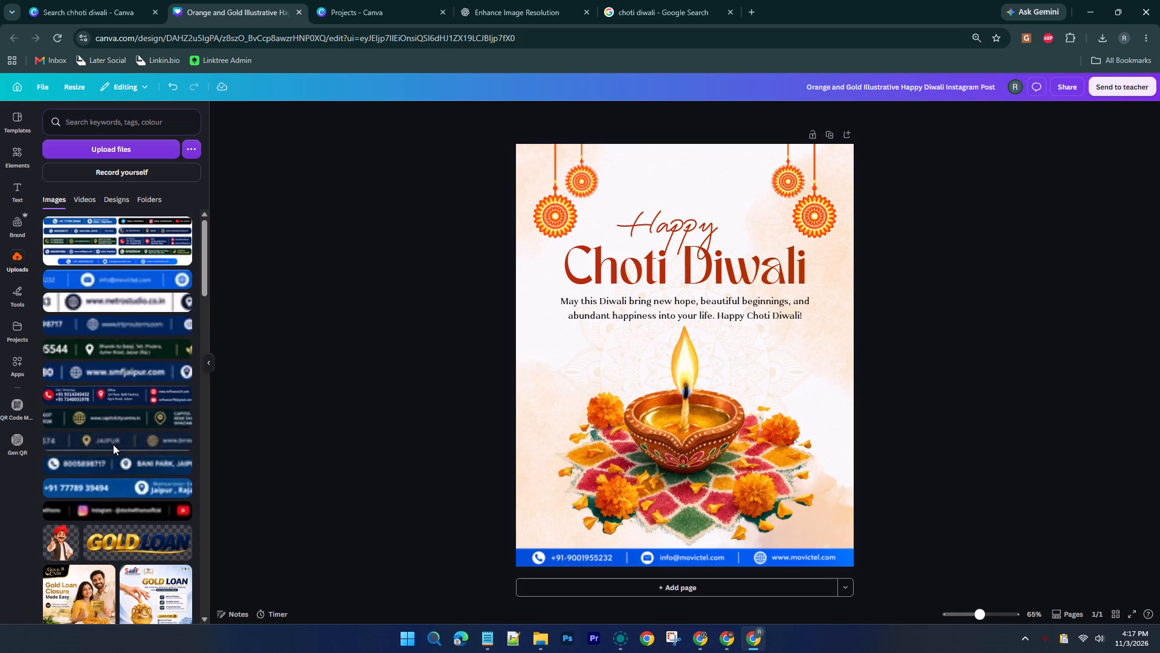
pyautogui.scroll(-19, 113, 444)
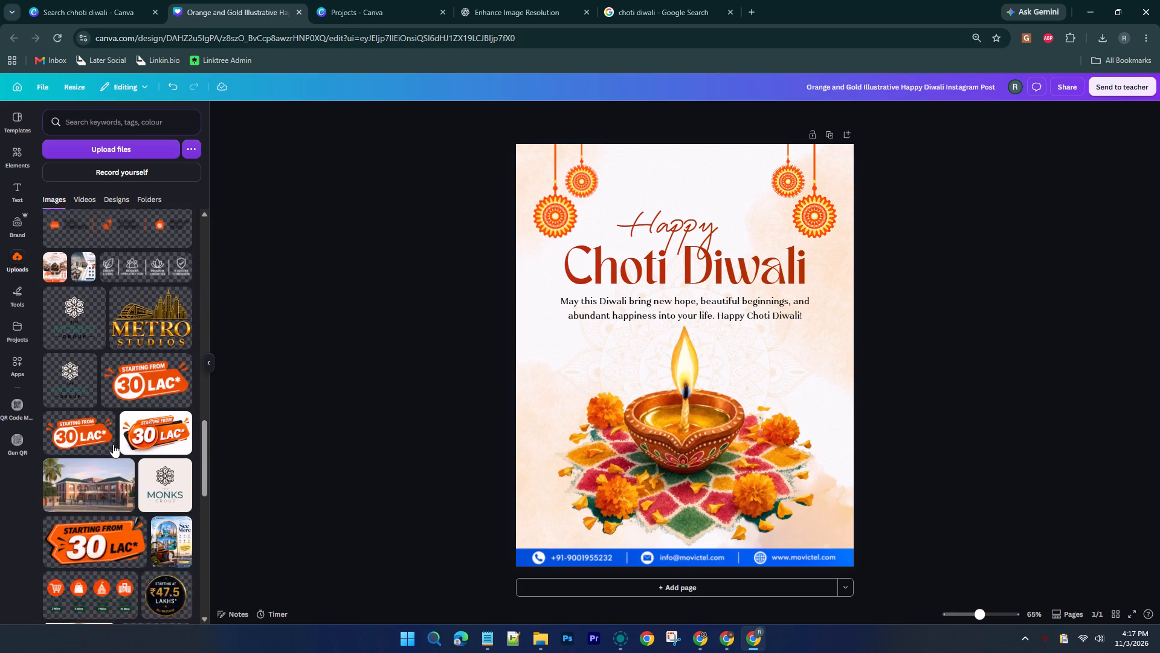
pyautogui.scroll(-16, 113, 444)
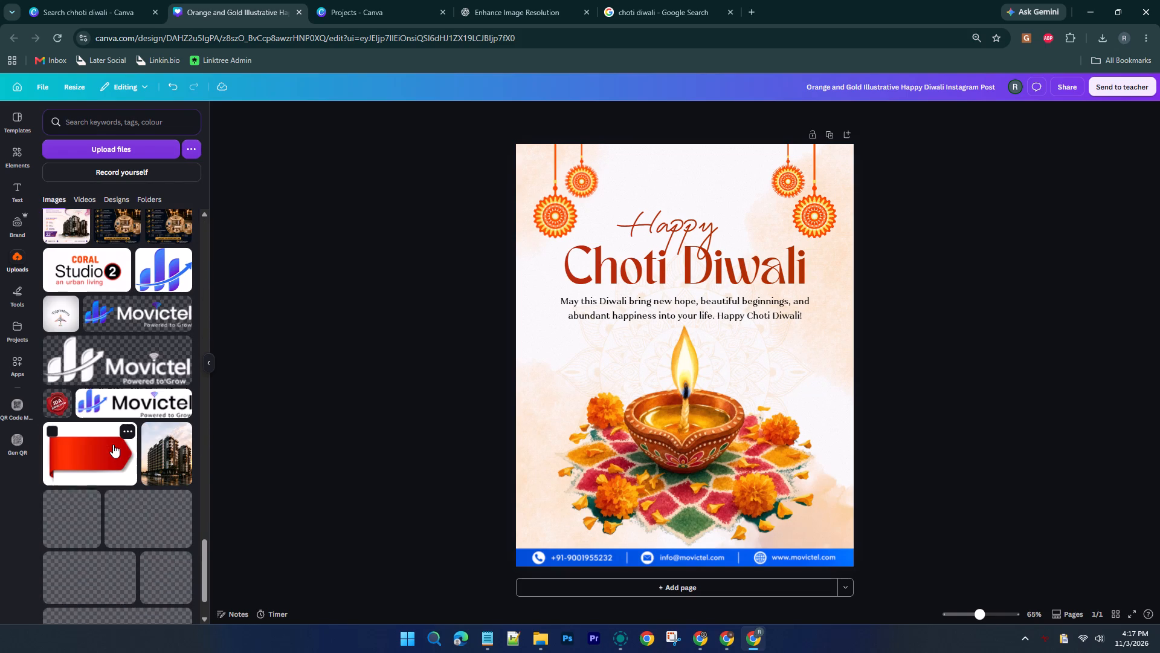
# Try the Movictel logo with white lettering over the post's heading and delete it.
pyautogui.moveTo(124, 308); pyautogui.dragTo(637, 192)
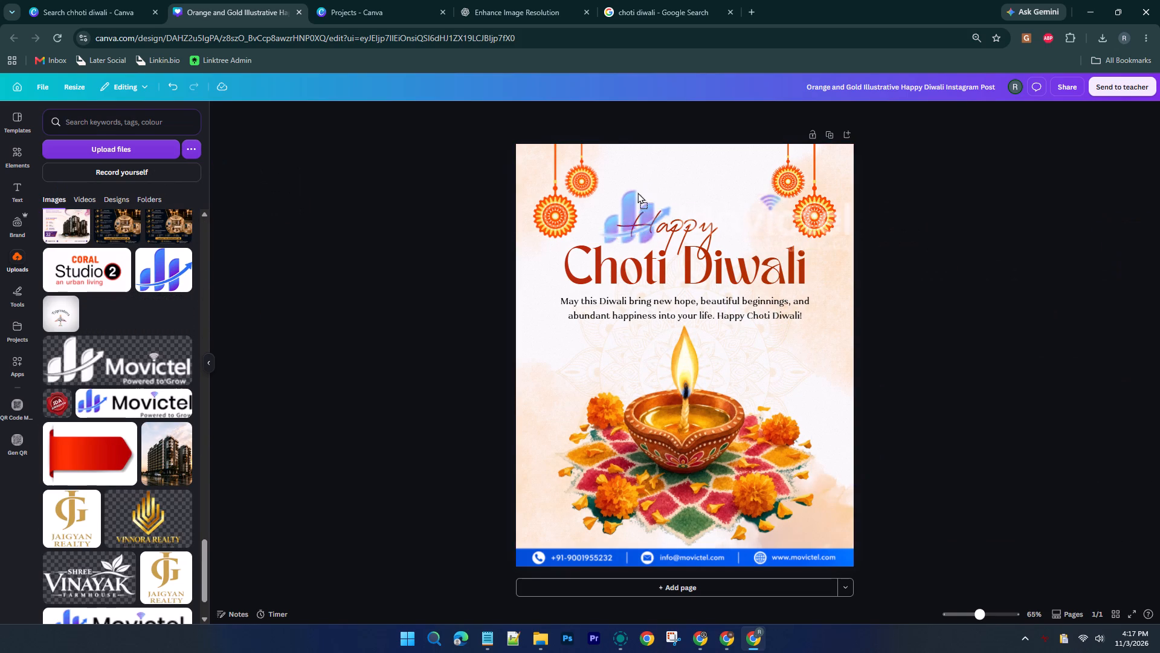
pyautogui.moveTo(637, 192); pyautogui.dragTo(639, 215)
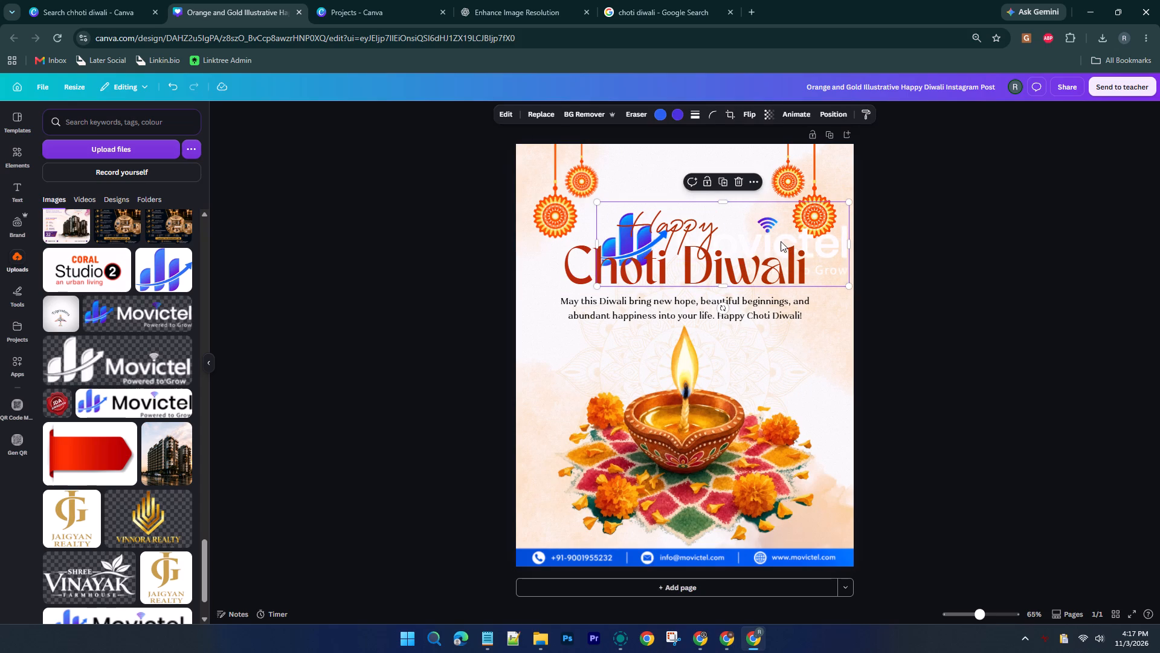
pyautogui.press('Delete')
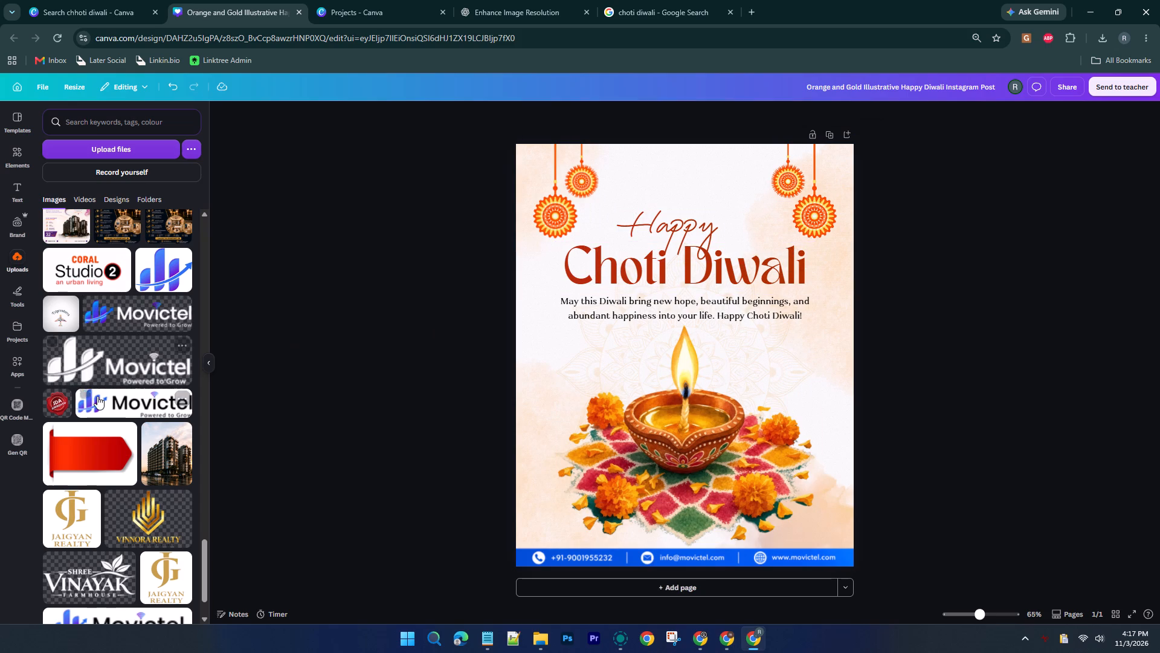
# Add the Movictel logo with dark lettering to the top of the post and remove its white background.
pyautogui.moveTo(98, 397); pyautogui.dragTo(596, 190)
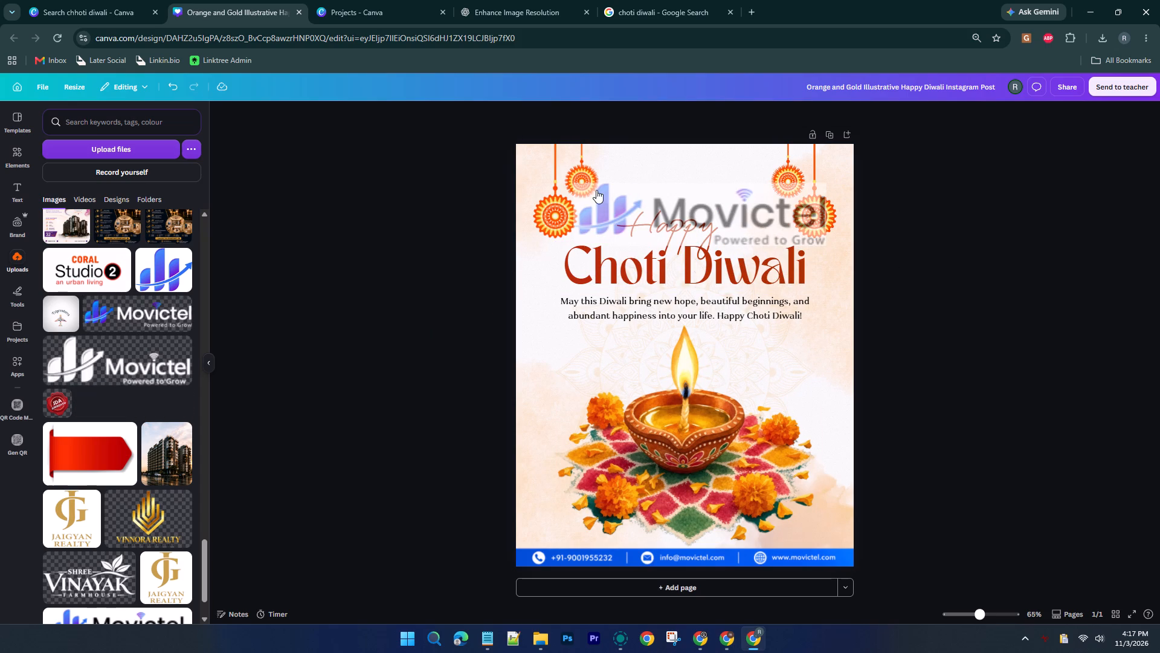
pyautogui.click(561, 117)
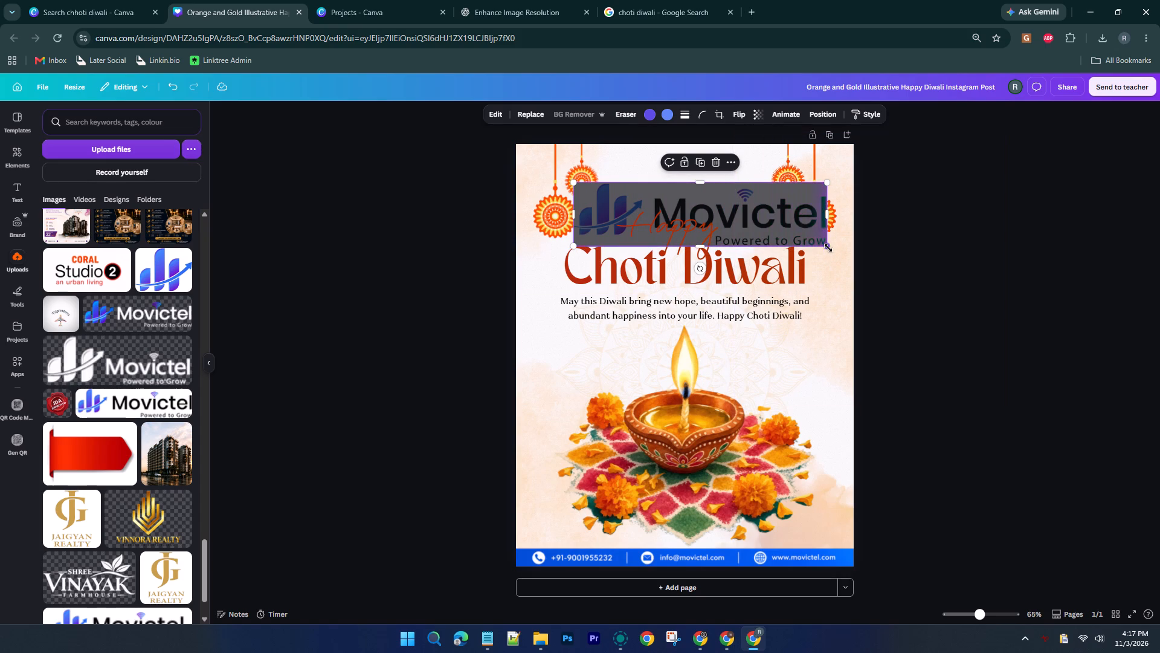
# Shrink the Movictel logo to a little under half the post's width and centre it at the top between the hanging ornaments.
pyautogui.moveTo(828, 248); pyautogui.dragTo(738, 192)
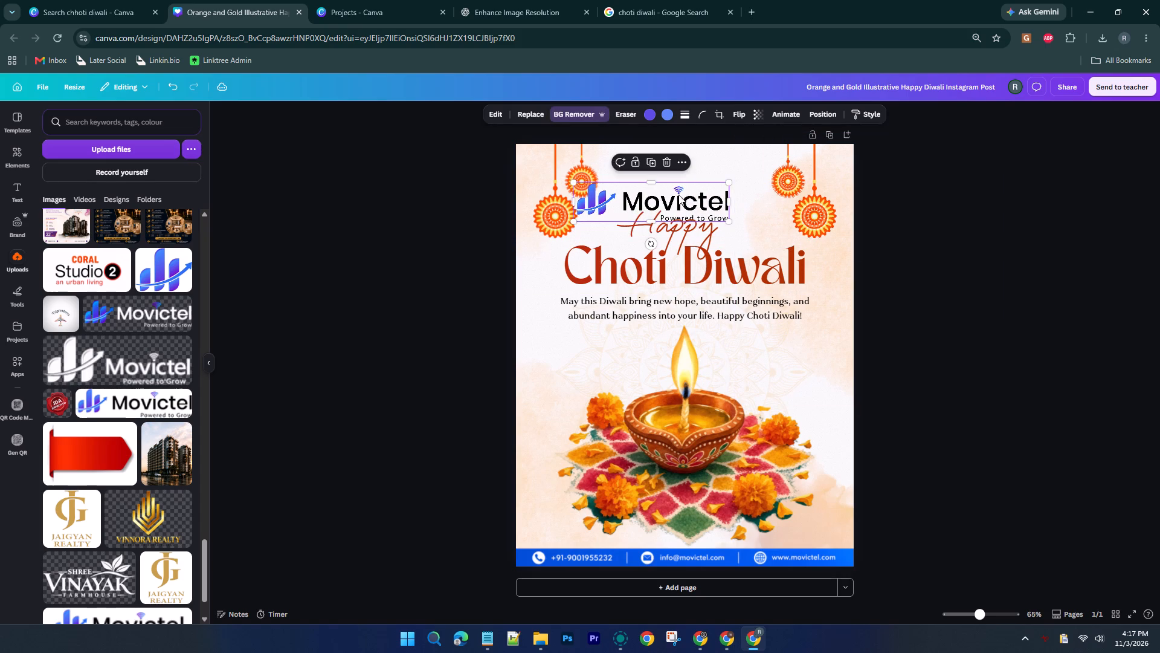
pyautogui.moveTo(677, 195); pyautogui.dragTo(709, 162)
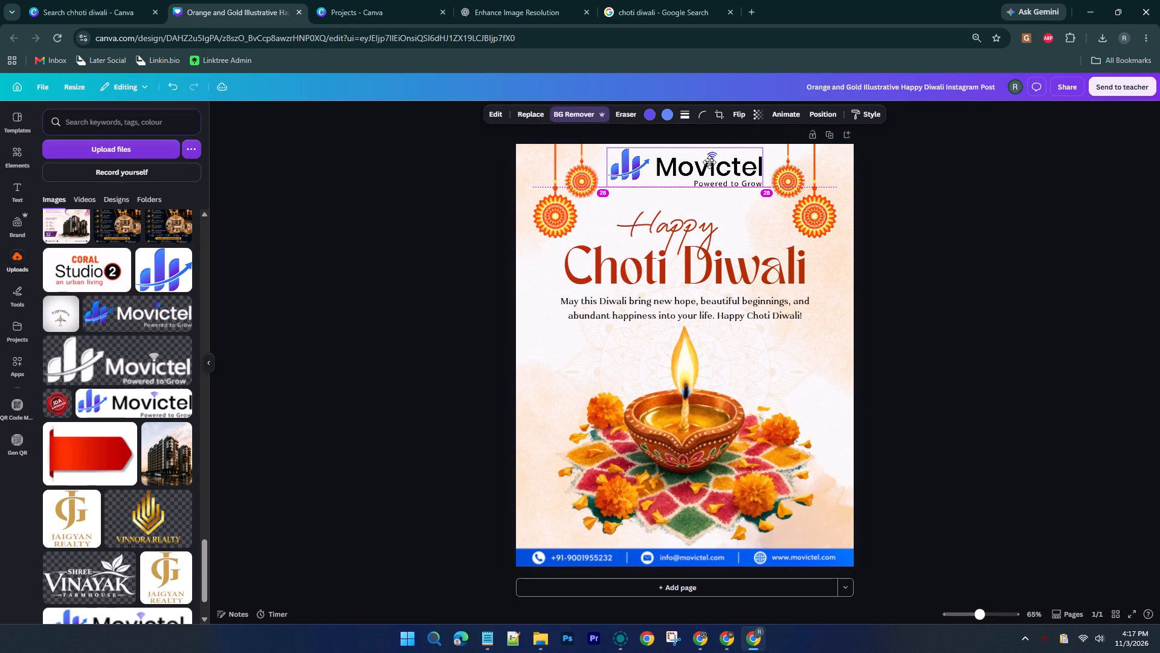
pyautogui.moveTo(709, 162); pyautogui.dragTo(706, 162)
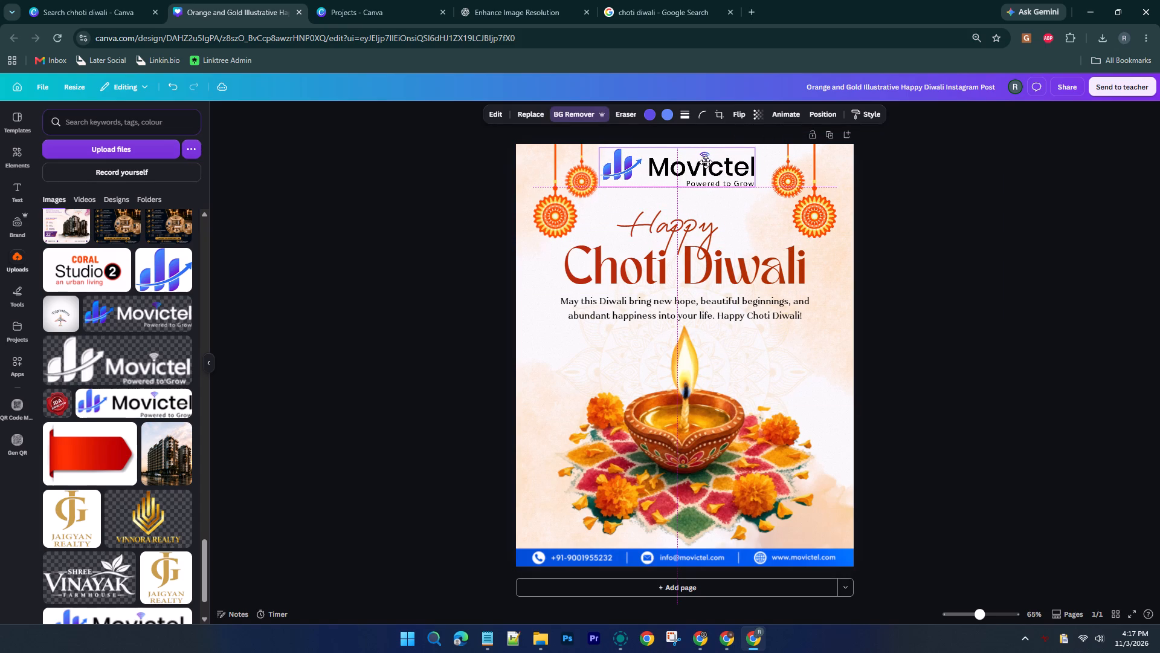
pyautogui.moveTo(706, 162); pyautogui.dragTo(709, 162)
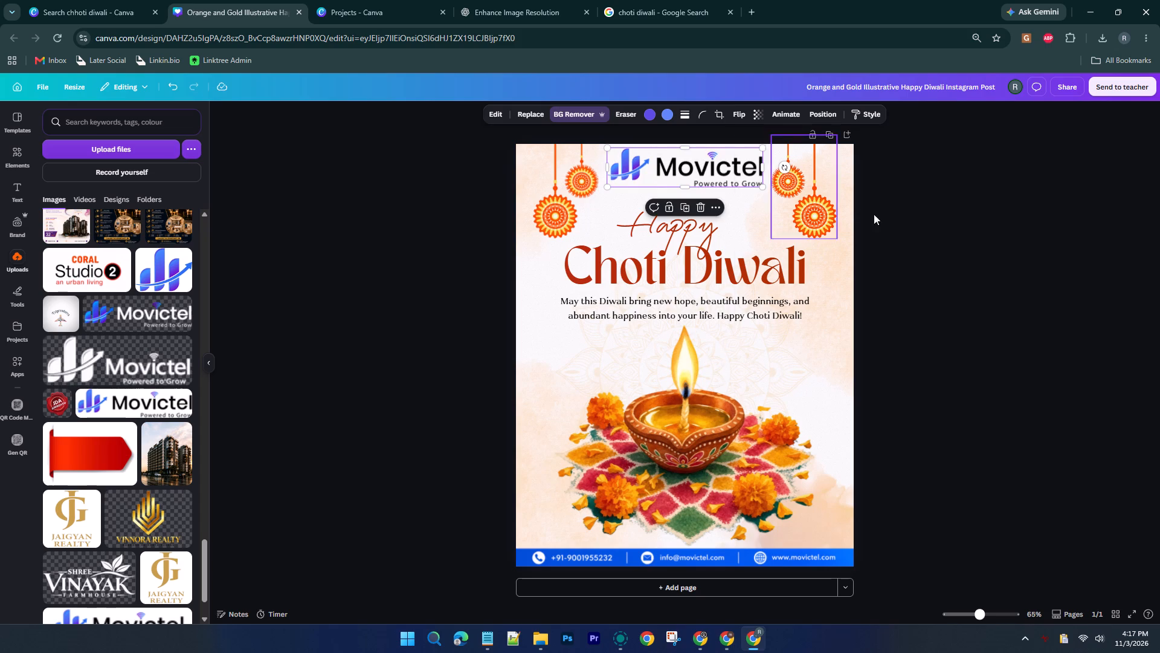
pyautogui.click(927, 229)
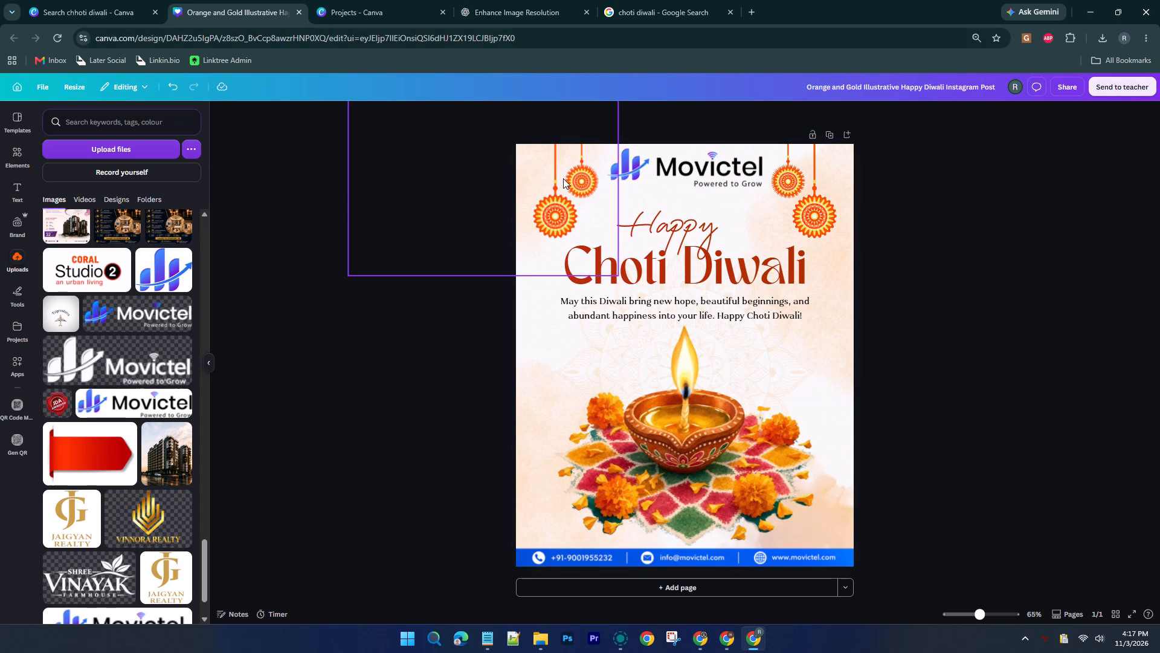
# Spread the two hanging ornaments outward, each closer to its side edge of the post, giving the logo more room.
pyautogui.click(563, 178)
pyautogui.moveTo(543, 195); pyautogui.dragTo(535, 195)
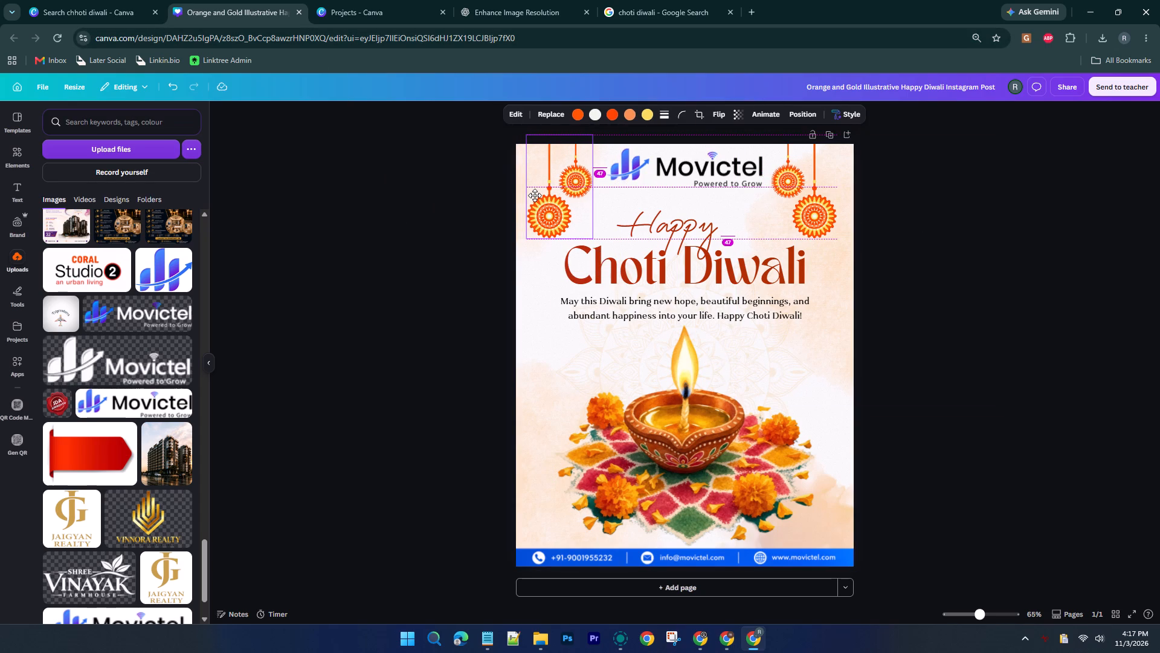
pyautogui.moveTo(535, 195); pyautogui.dragTo(533, 195)
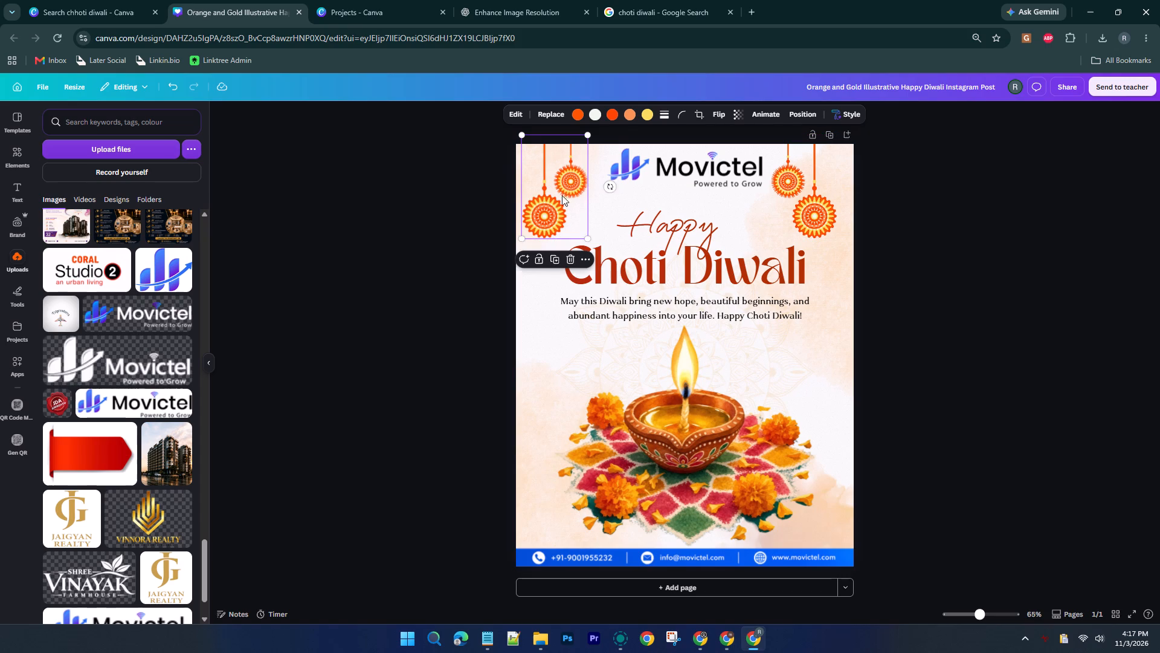
pyautogui.moveTo(804, 192); pyautogui.dragTo(806, 192)
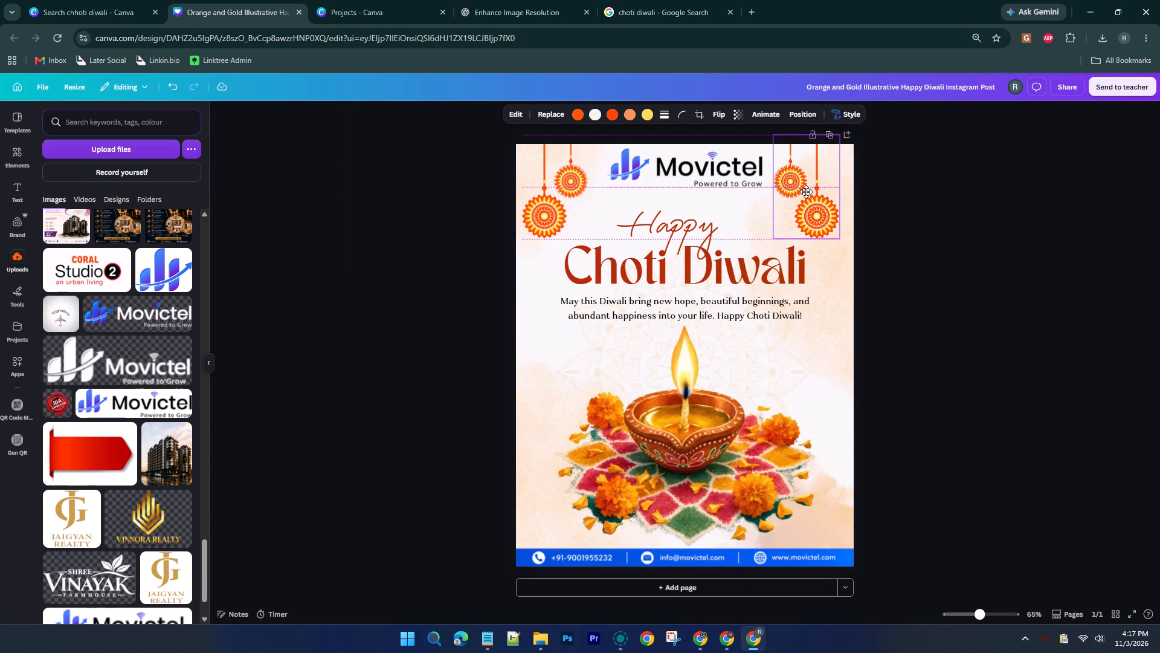
pyautogui.moveTo(806, 192); pyautogui.dragTo(808, 192)
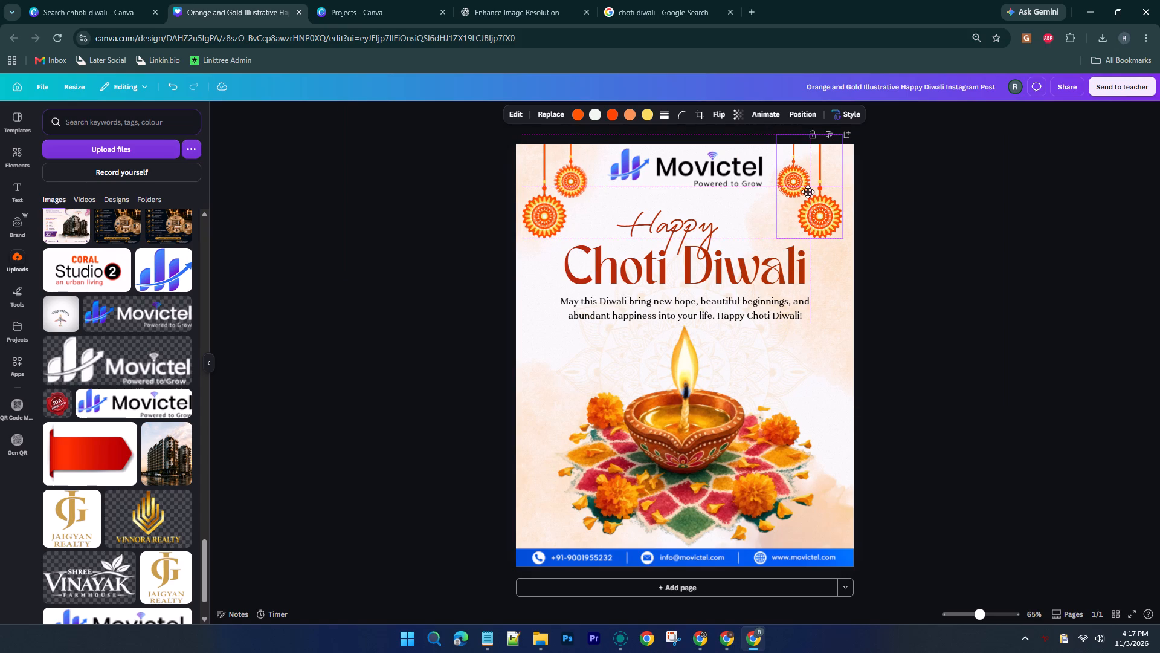
pyautogui.moveTo(808, 192); pyautogui.dragTo(811, 192)
pyautogui.click(930, 221)
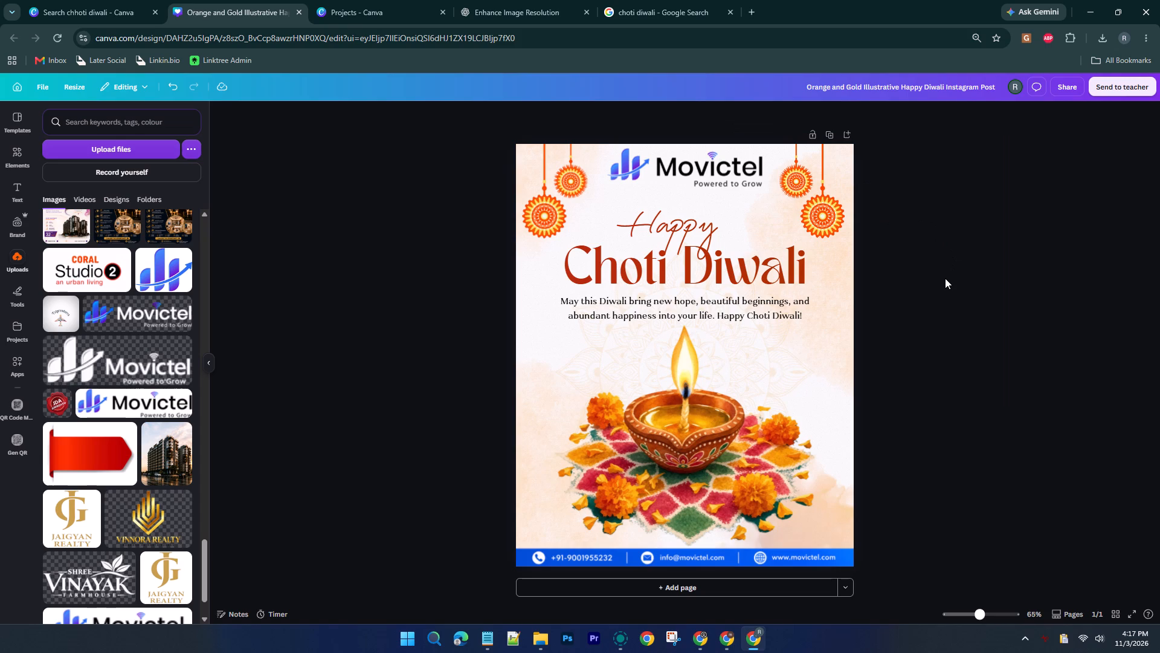
# Lower the Movictel logo slightly, leaving more space above it while keeping it above the word Happy.
pyautogui.moveTo(713, 175); pyautogui.dragTo(713, 178)
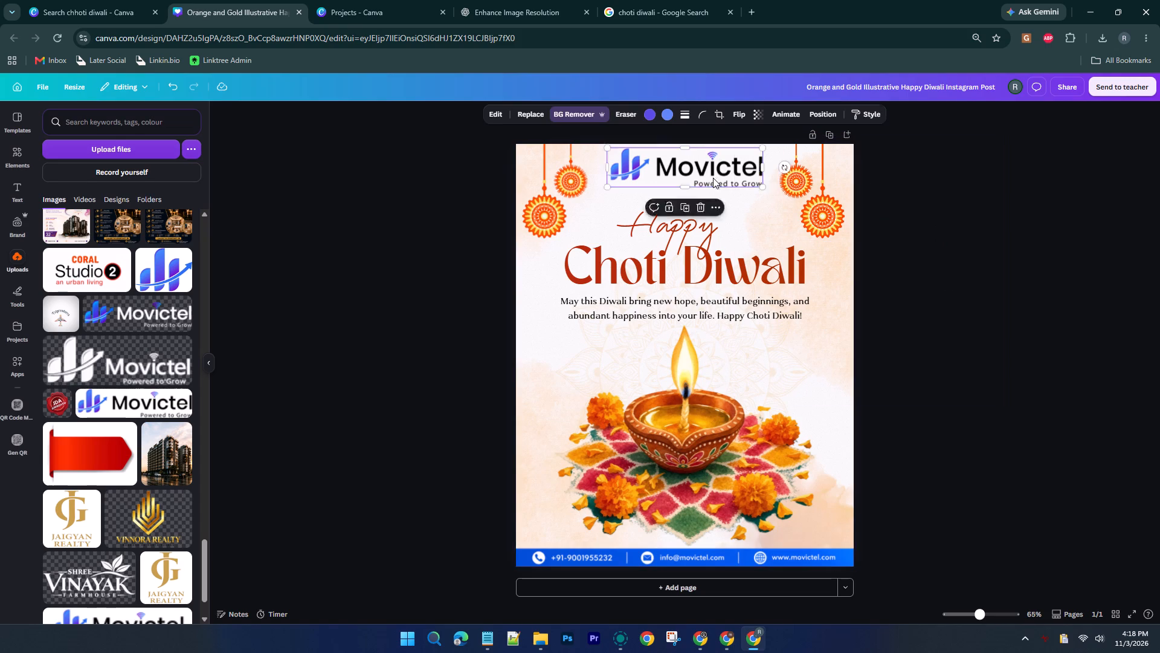
pyautogui.moveTo(713, 178); pyautogui.dragTo(707, 244)
pyautogui.hotkey('ctrl', 'z')
pyautogui.moveTo(718, 157); pyautogui.dragTo(718, 166)
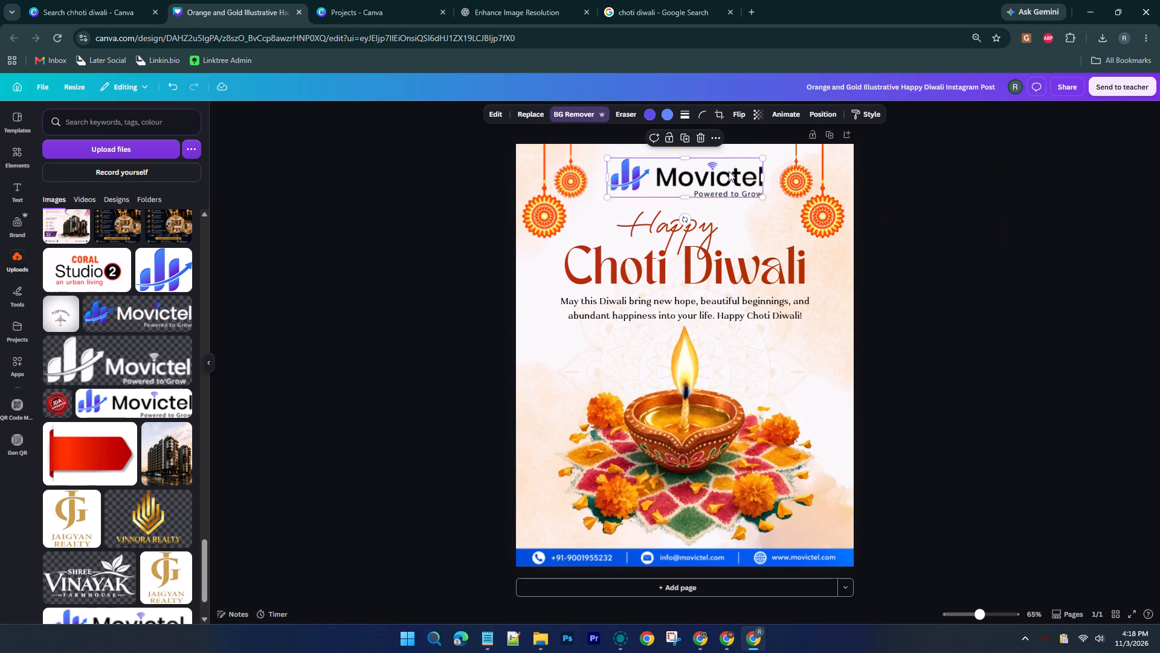
pyautogui.click(1071, 211)
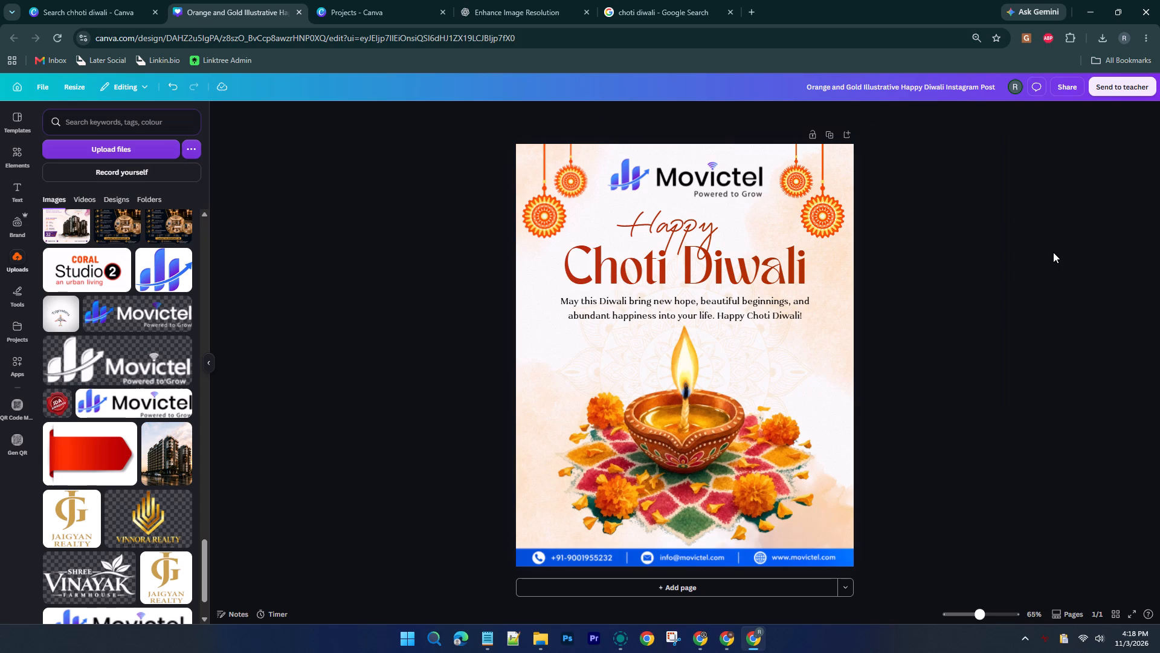
# Shrink the Movictel logo to about a third of the post's width and recentre it between the ornaments.
pyautogui.click(670, 166)
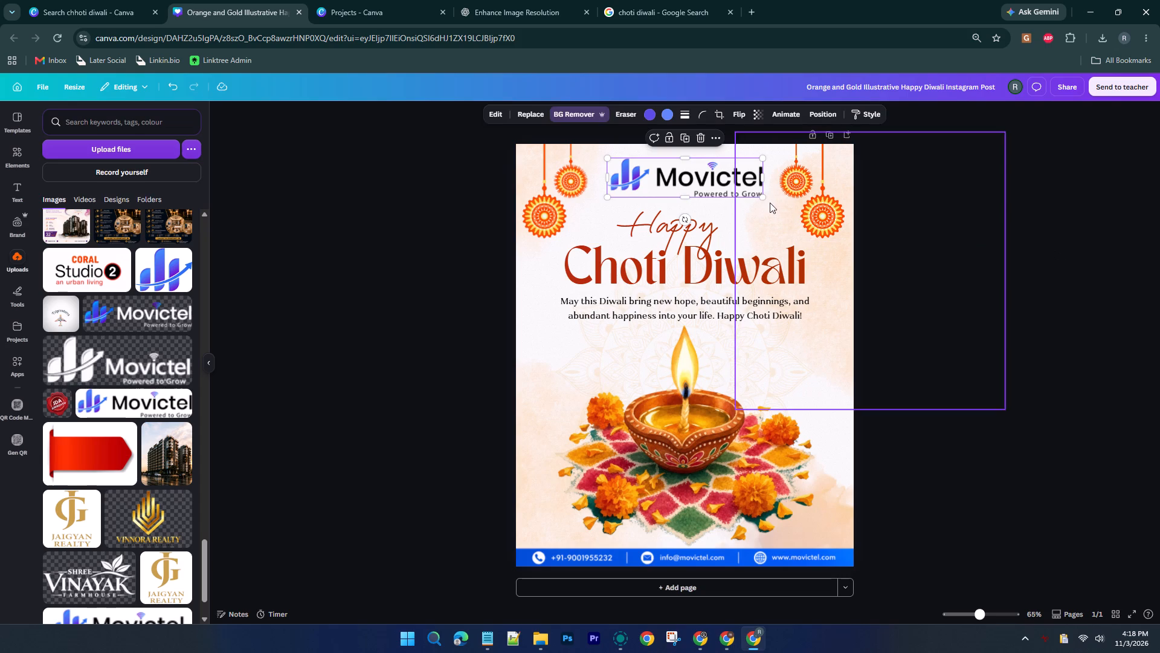
pyautogui.moveTo(762, 200); pyautogui.dragTo(729, 181)
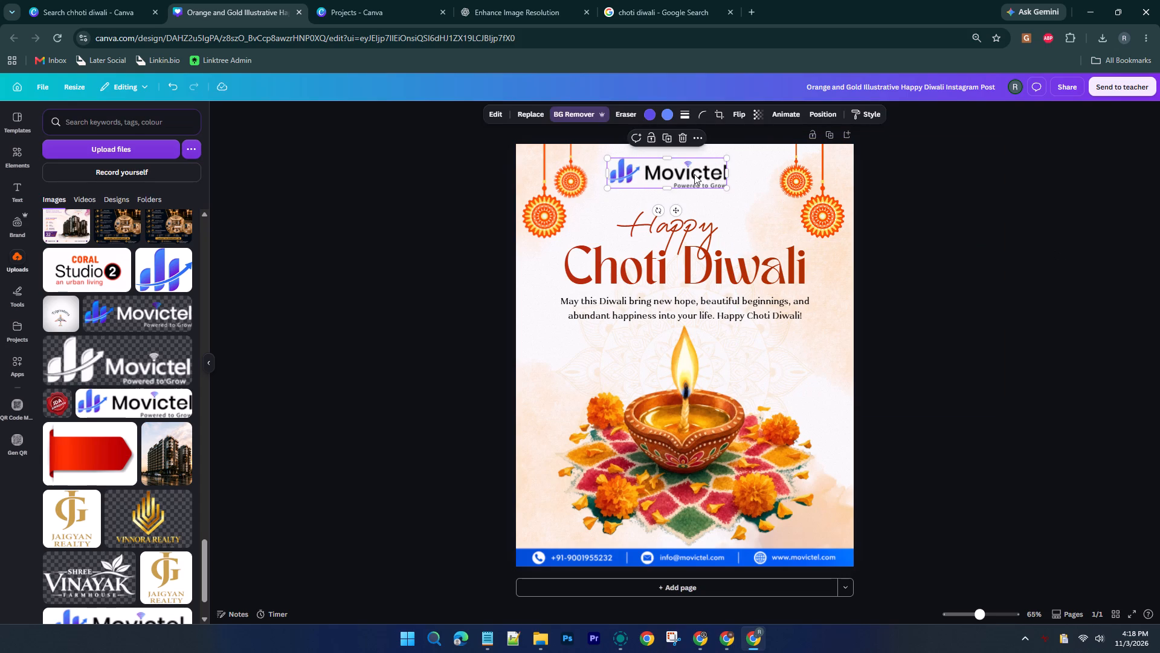
pyautogui.moveTo(694, 174); pyautogui.dragTo(704, 178)
pyautogui.click(990, 209)
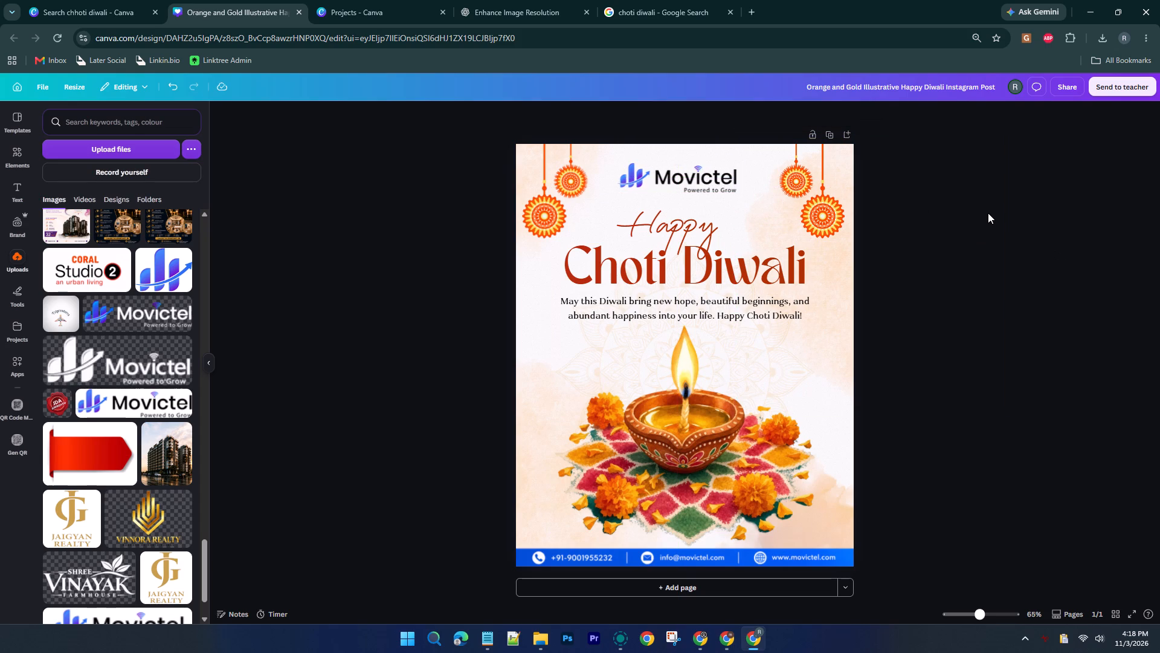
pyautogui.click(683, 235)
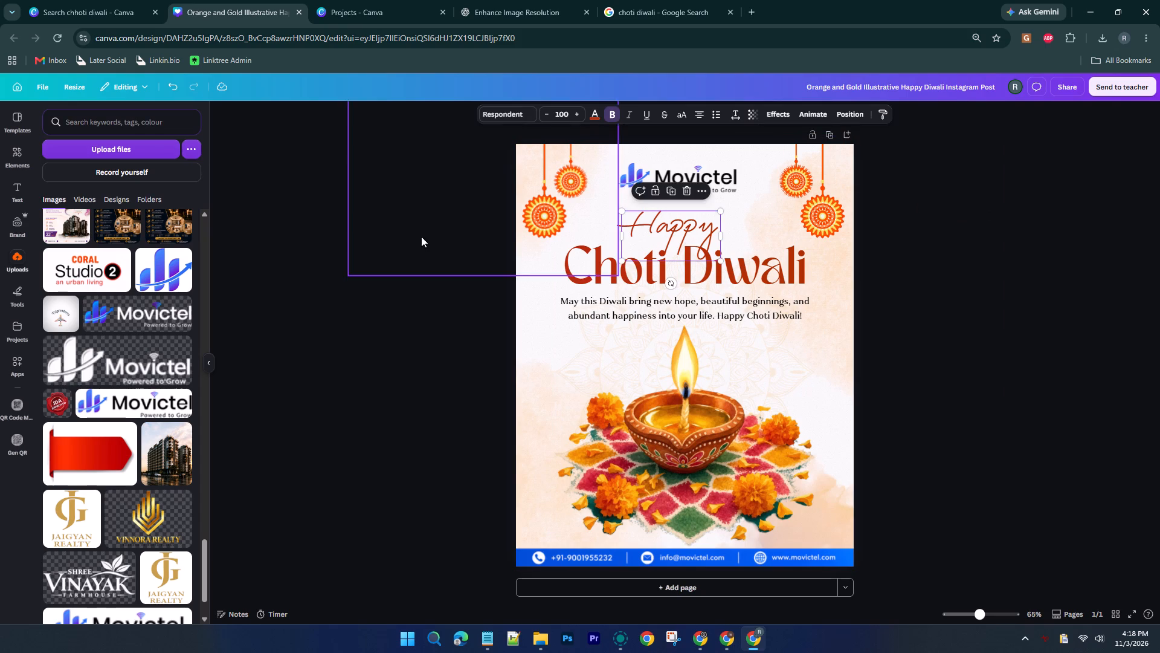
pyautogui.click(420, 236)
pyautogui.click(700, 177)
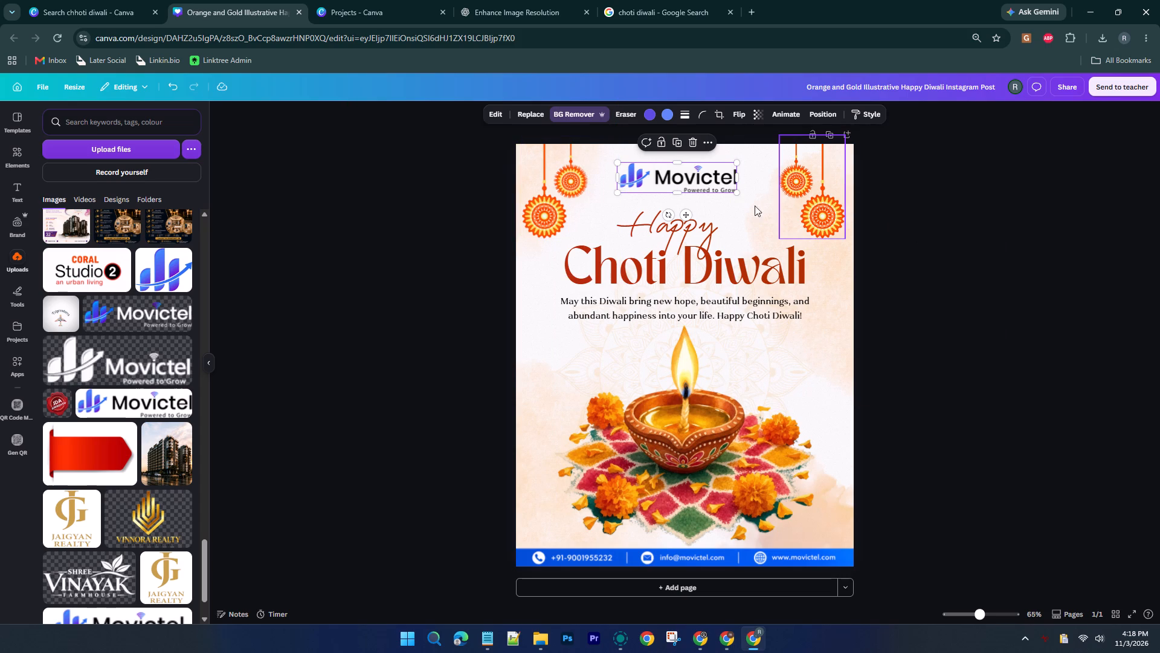
# Move the right hanging ornament slightly outward to match the left one's edge gap, and check the logo's centring.
pyautogui.click(809, 201)
pyautogui.click(1002, 204)
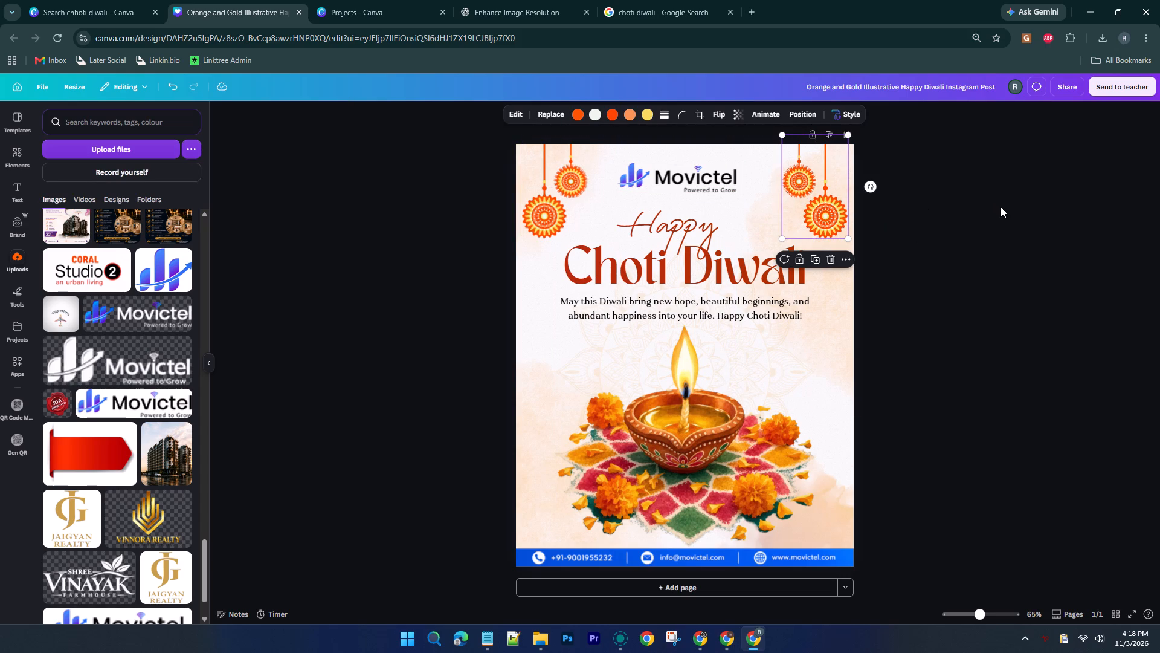
pyautogui.click(689, 177)
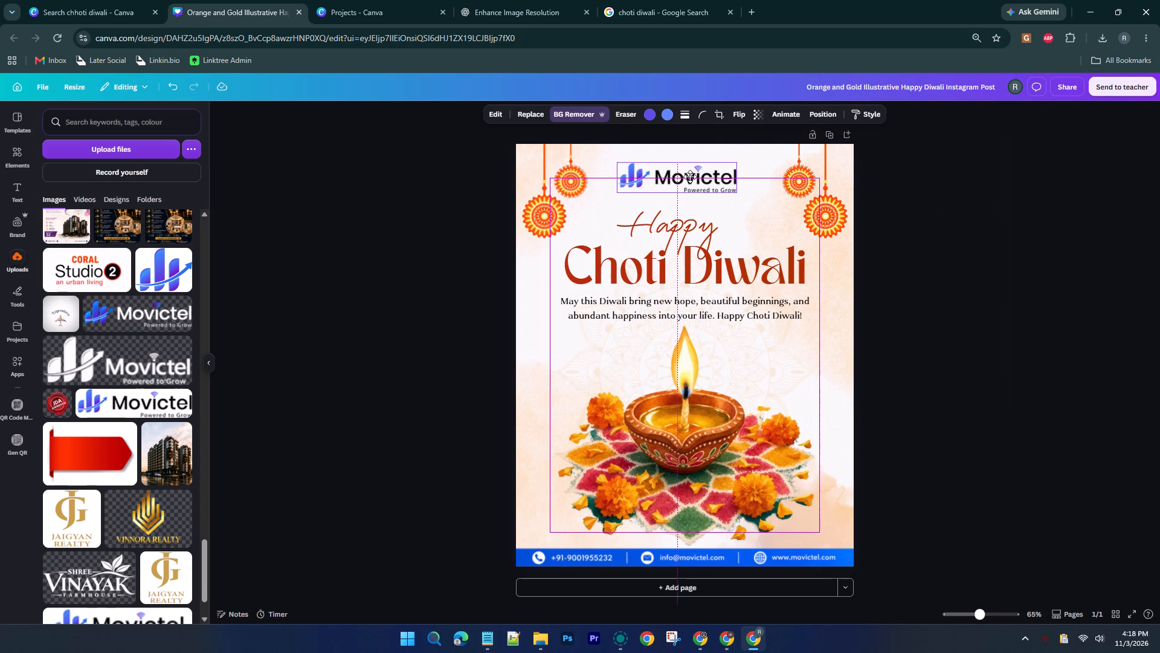
pyautogui.click(992, 180)
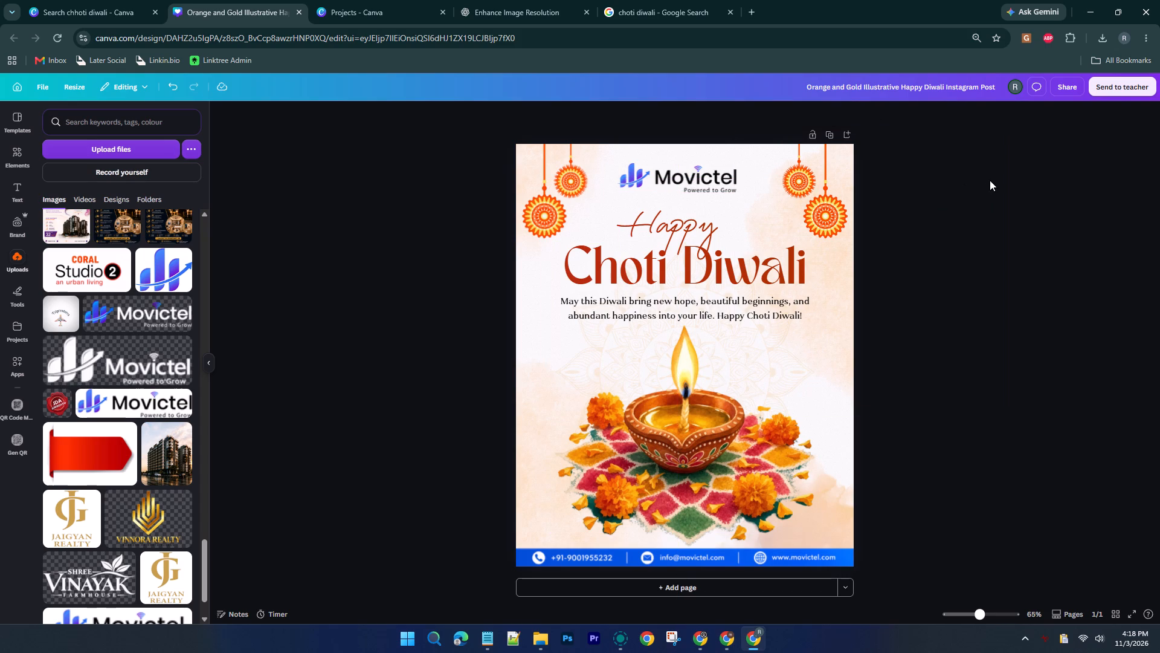
# Recolour the Choti Diwali heading with the blue sampled from the Movictel logo's bar symbol.
pyautogui.click(656, 269)
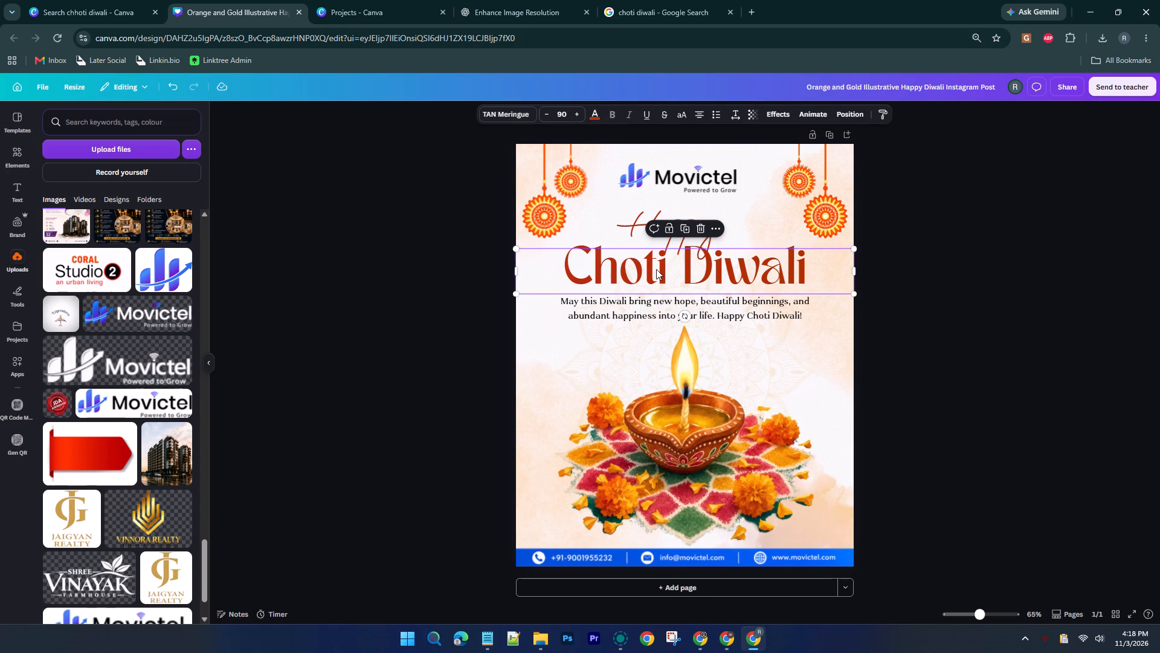
pyautogui.click(590, 114)
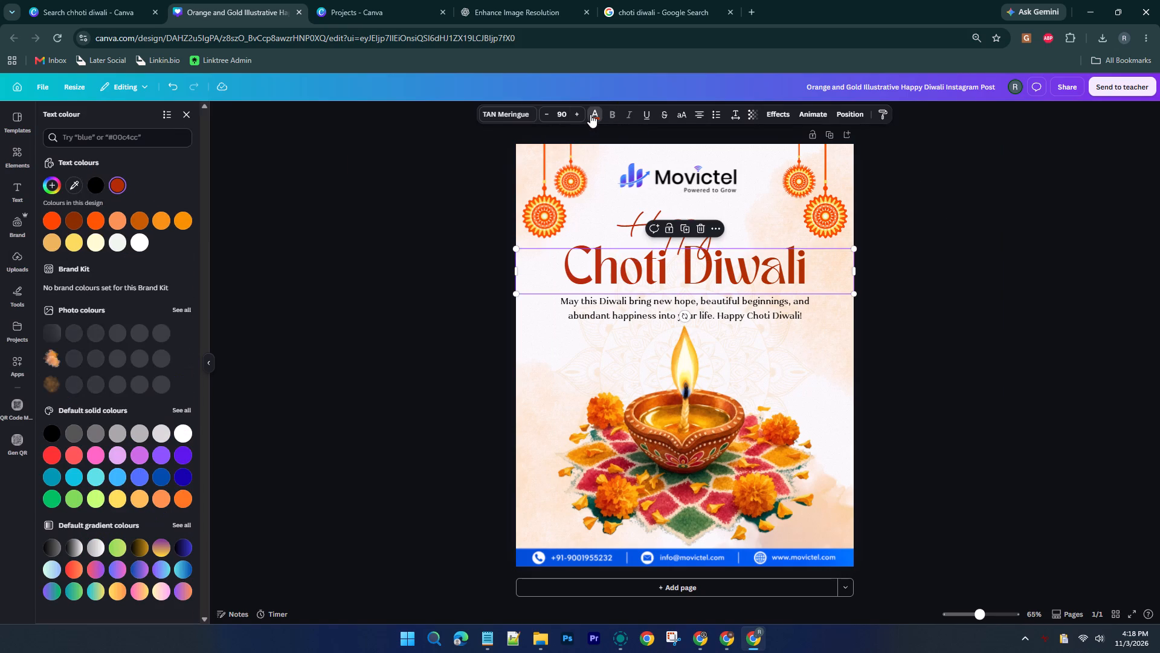
pyautogui.click(69, 189)
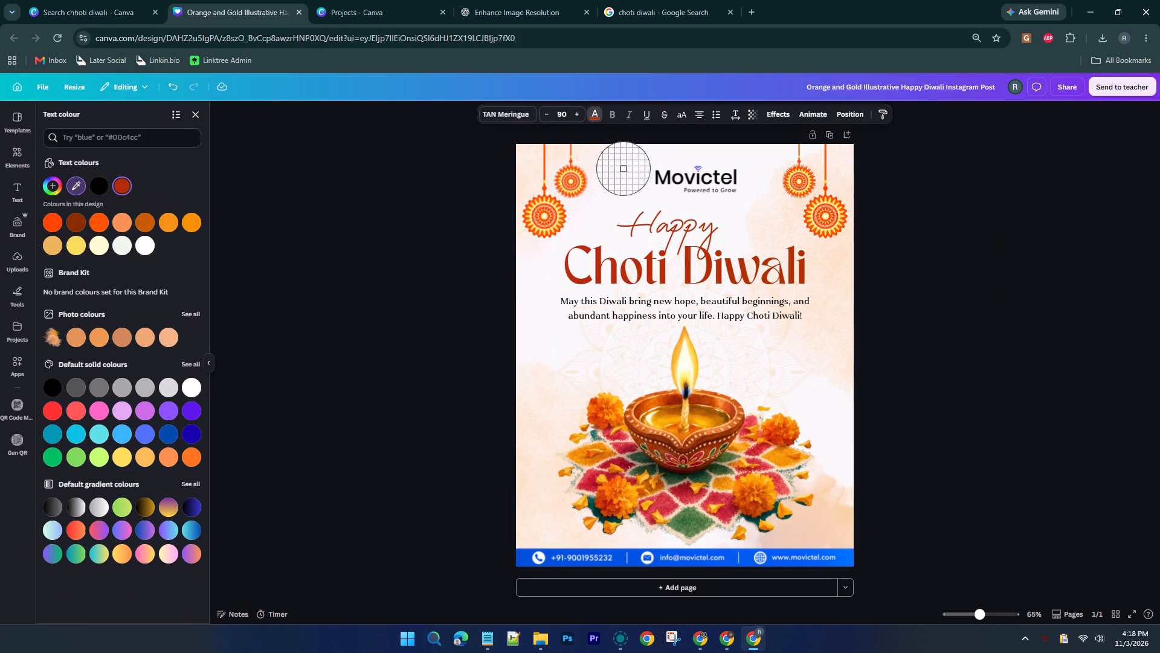
pyautogui.click(633, 165)
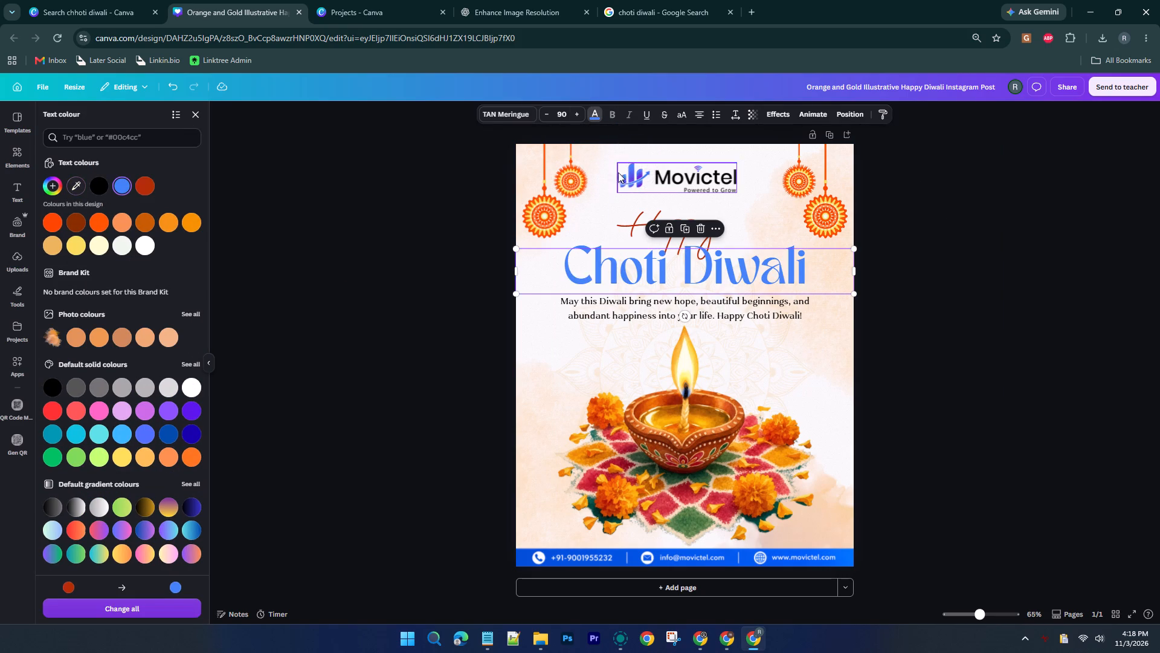
pyautogui.click(429, 274)
pyautogui.click(429, 274)
# Change the script word Happy to the same logo blue (#4383f9) as the Choti Diwali heading.
pyautogui.click(675, 215)
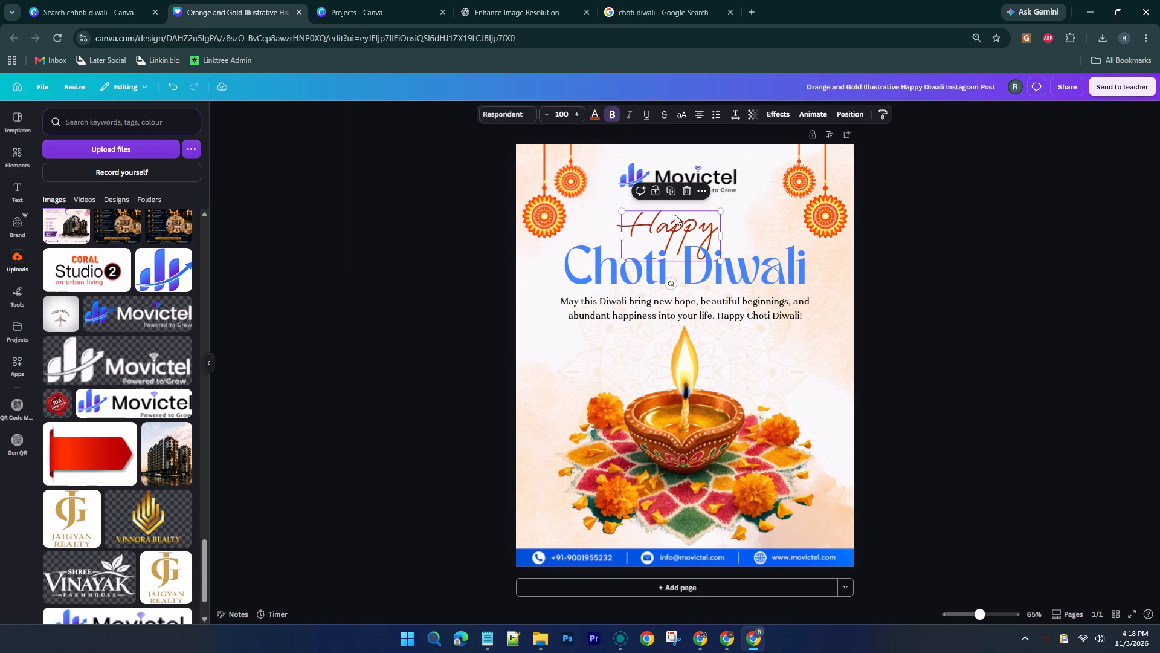
pyautogui.click(597, 112)
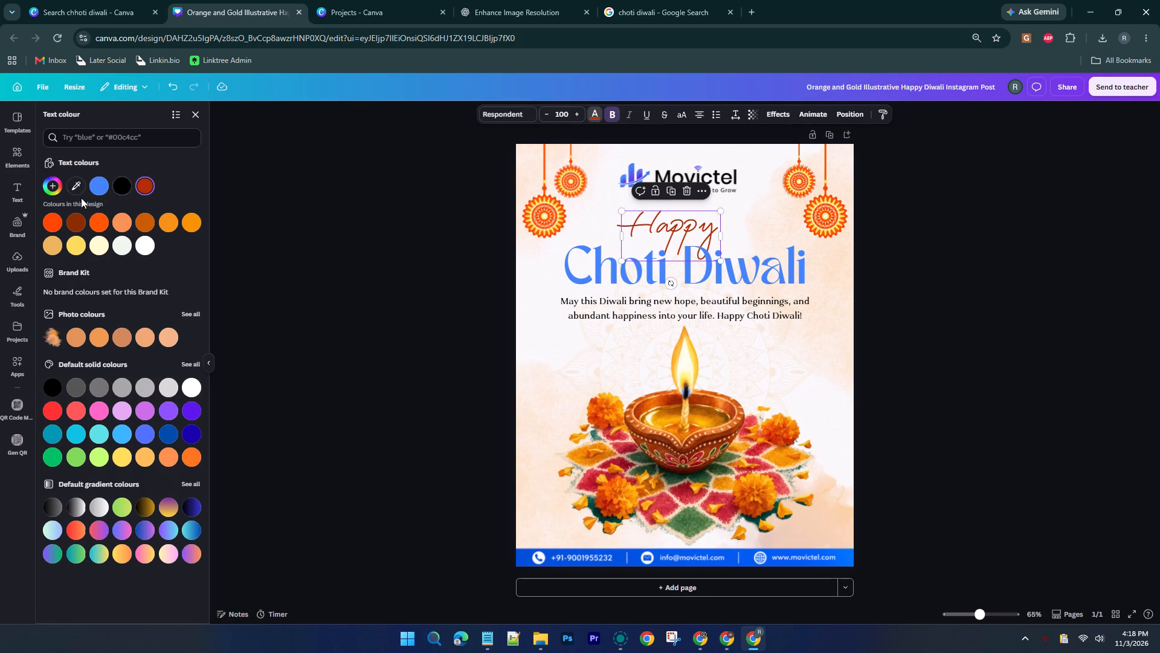
pyautogui.click(118, 190)
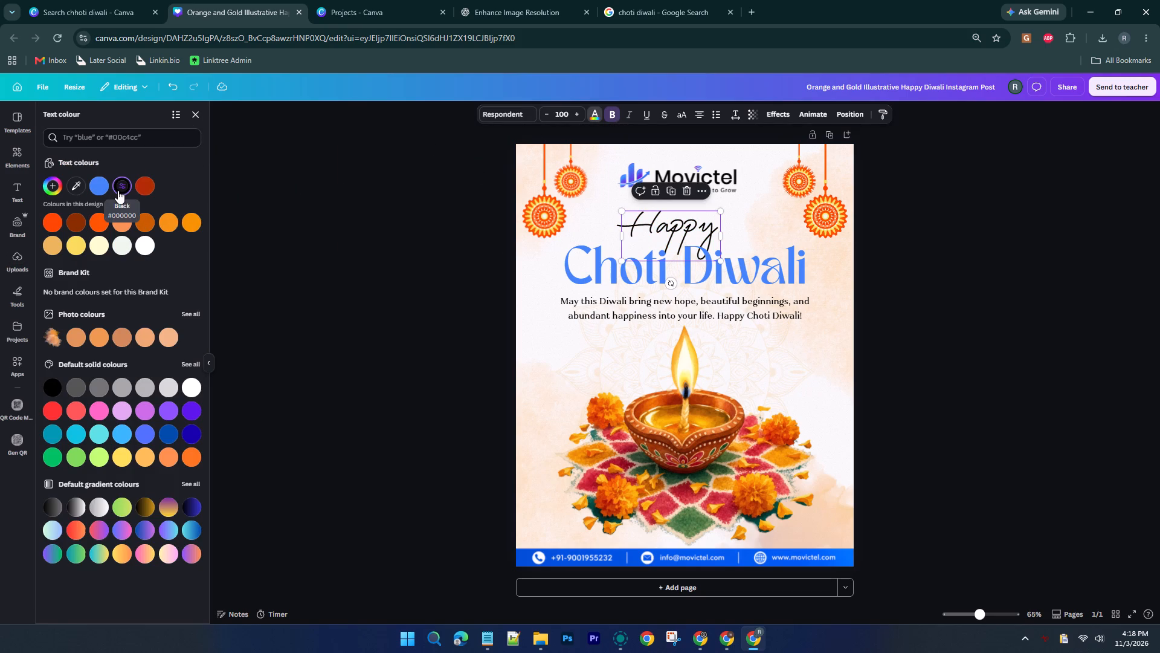
pyautogui.click(100, 186)
pyautogui.click(372, 235)
pyautogui.click(372, 235)
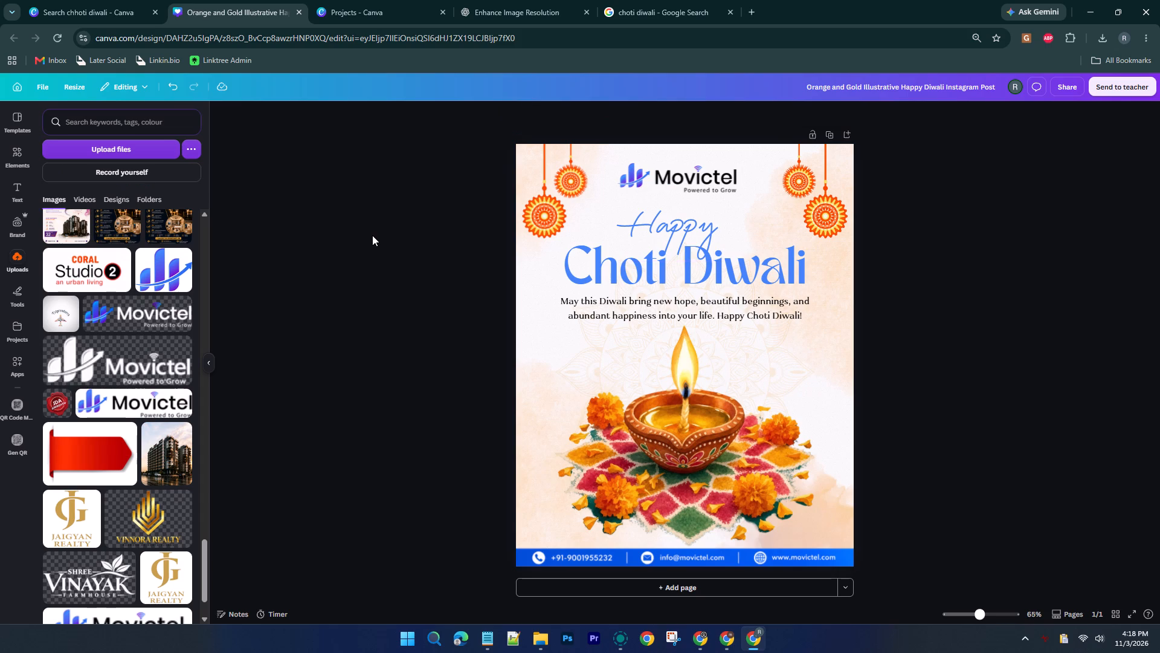
# Recolour the left hanging ornament, replacing its main orange and light orange with the logo blue and its red-orange with black.
pyautogui.click(543, 184)
pyautogui.click(576, 119)
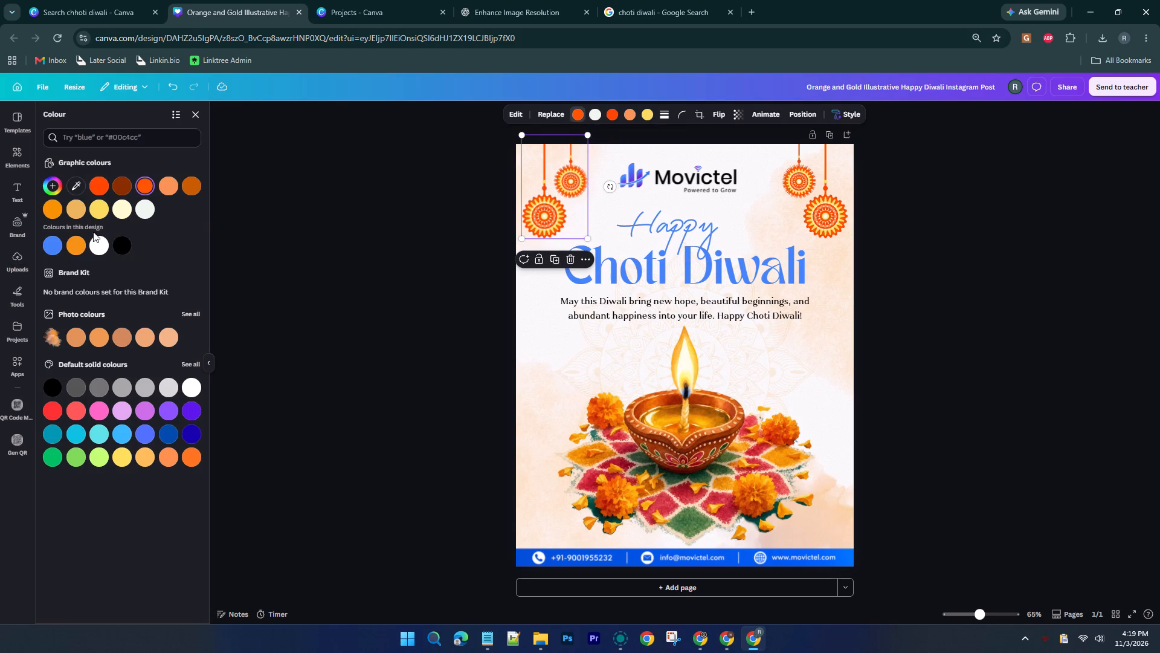
pyautogui.click(54, 247)
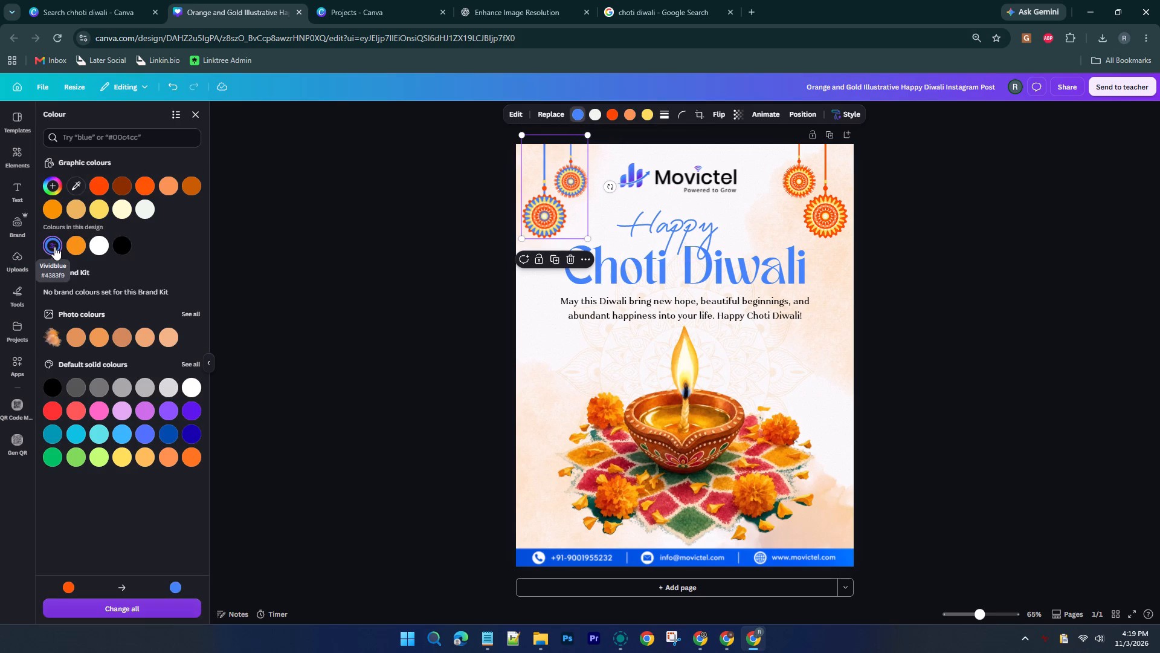
pyautogui.click(610, 117)
pyautogui.click(124, 244)
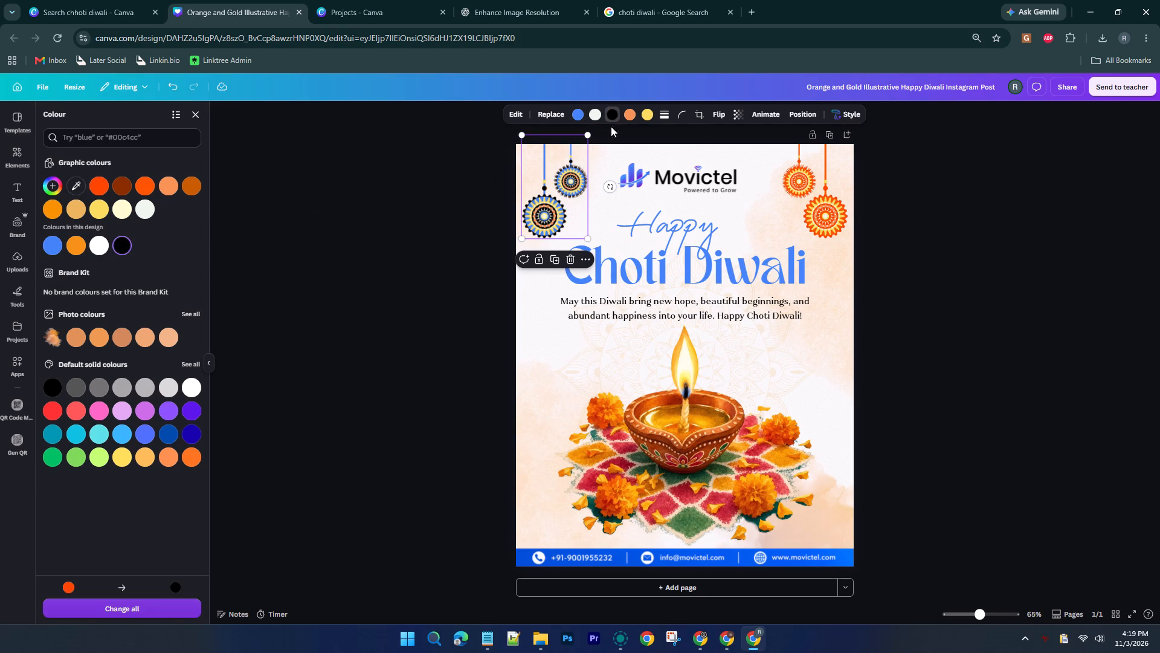
pyautogui.click(629, 115)
pyautogui.click(53, 245)
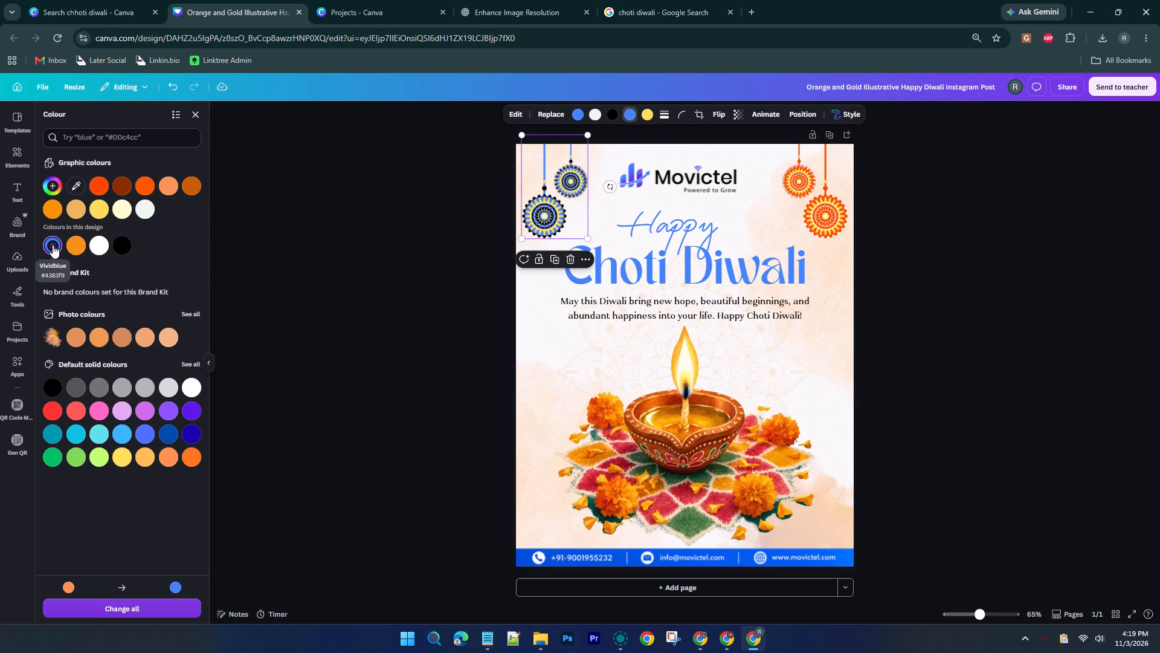
# Replace the right hanging ornament's light orange and main orange with the logo blue, as on the left one.
pyautogui.click(823, 195)
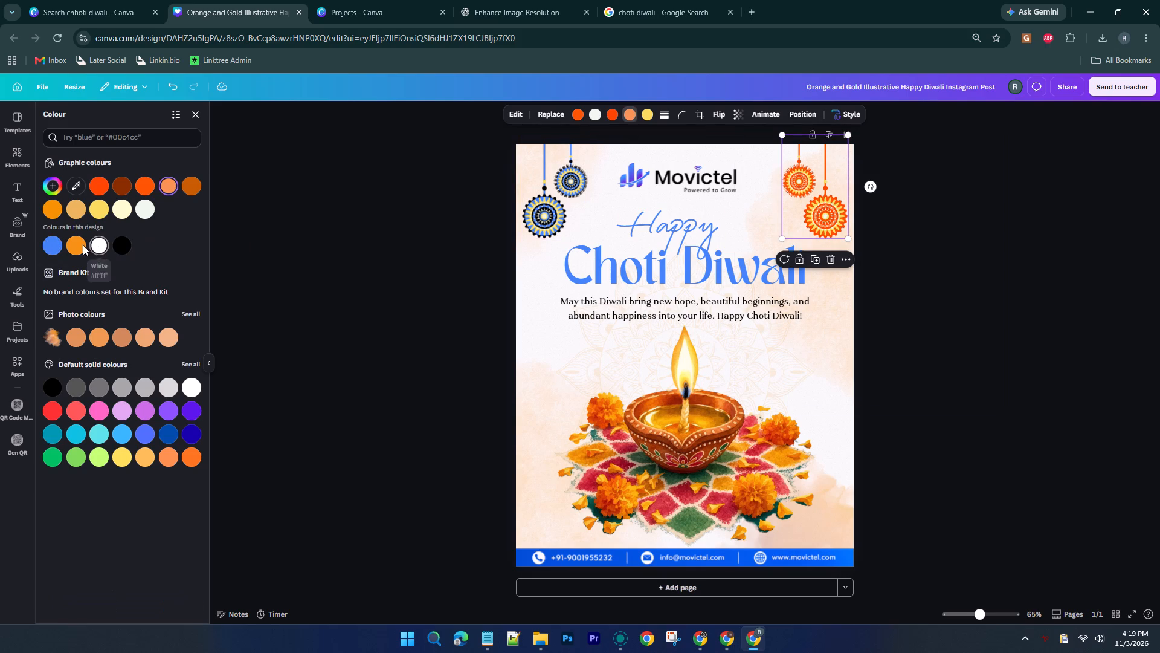
pyautogui.click(53, 252)
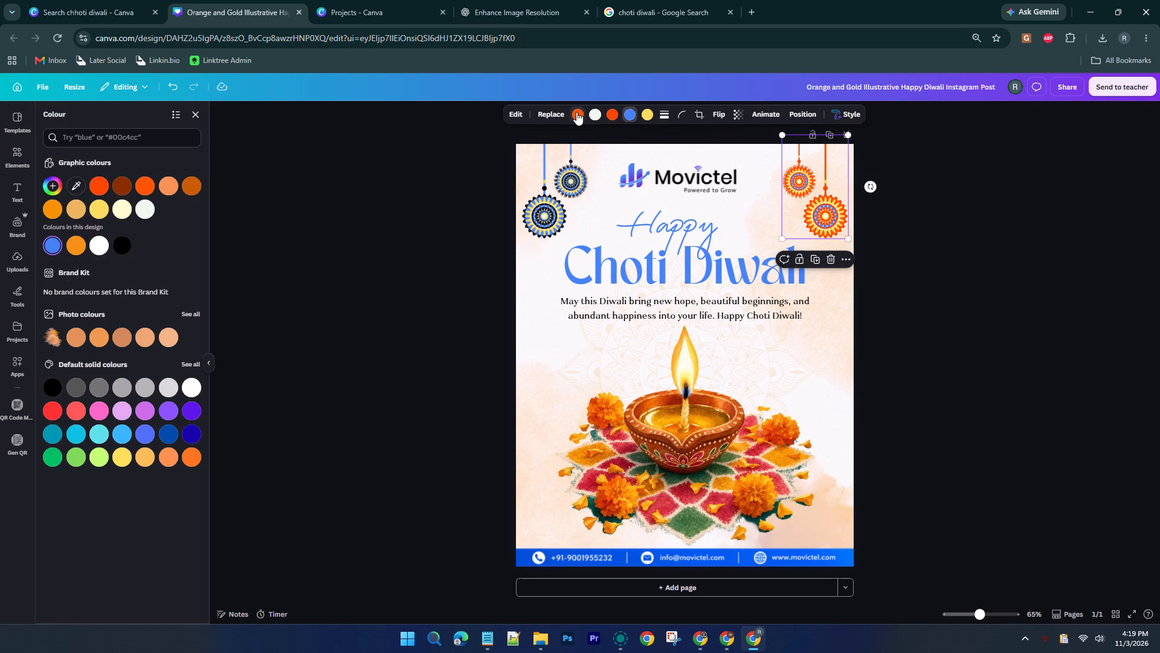
pyautogui.click(576, 112)
pyautogui.click(47, 244)
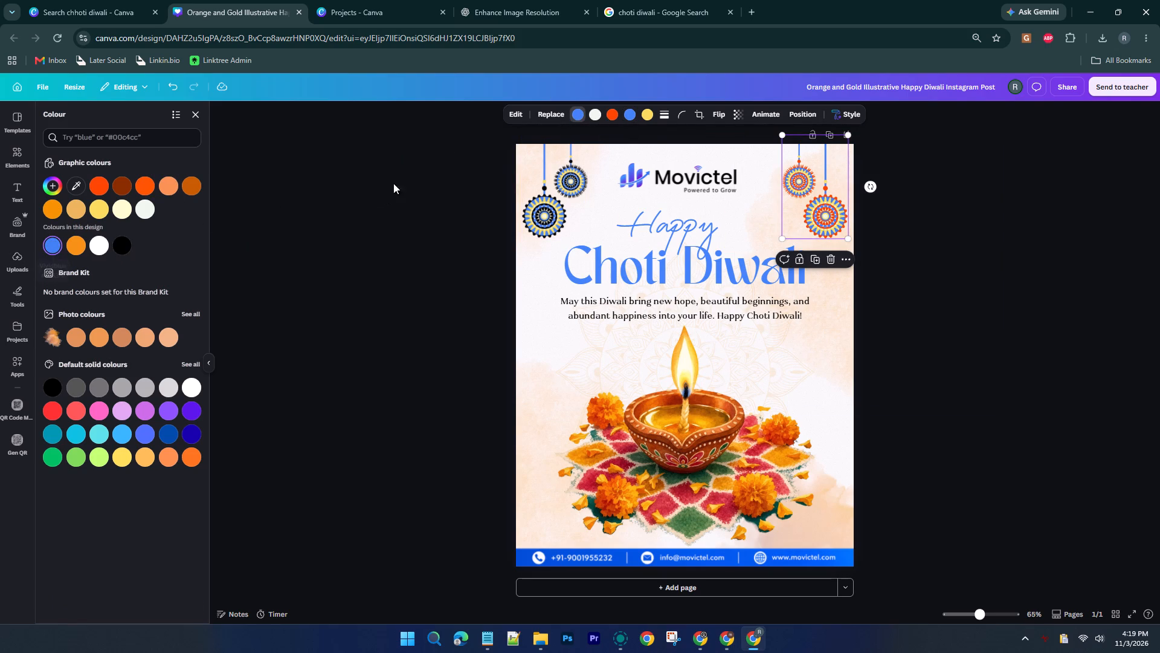
# Try black for the right ornament's off-white areas, compare with the left ornament, and set them to white.
pyautogui.click(593, 109)
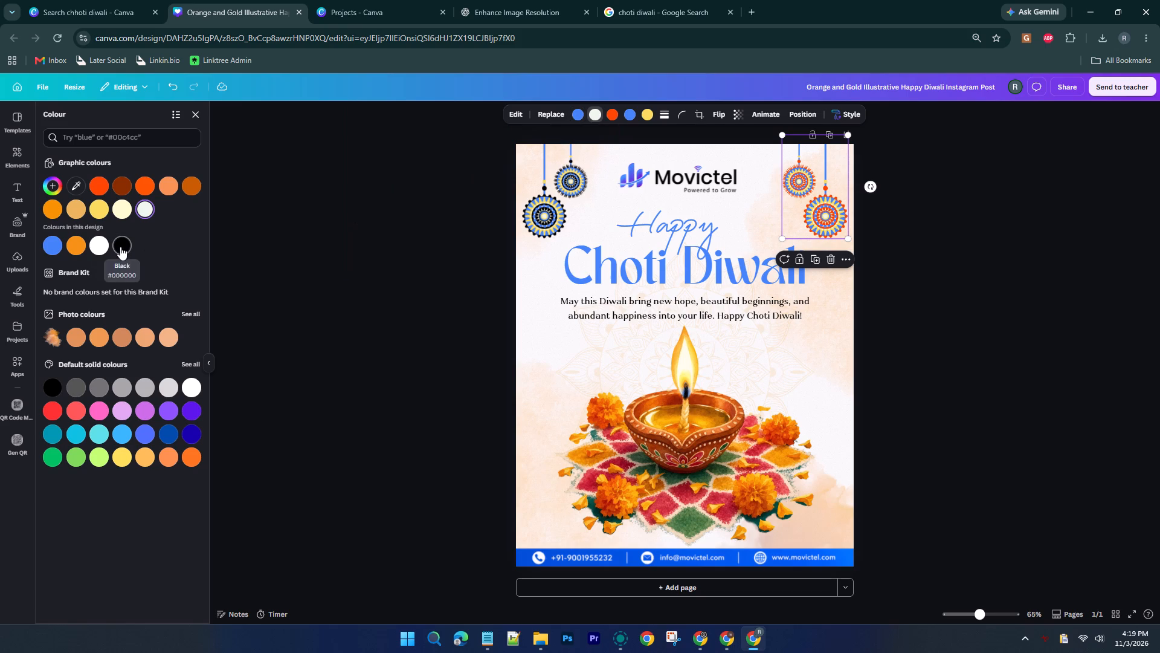
pyautogui.click(120, 247)
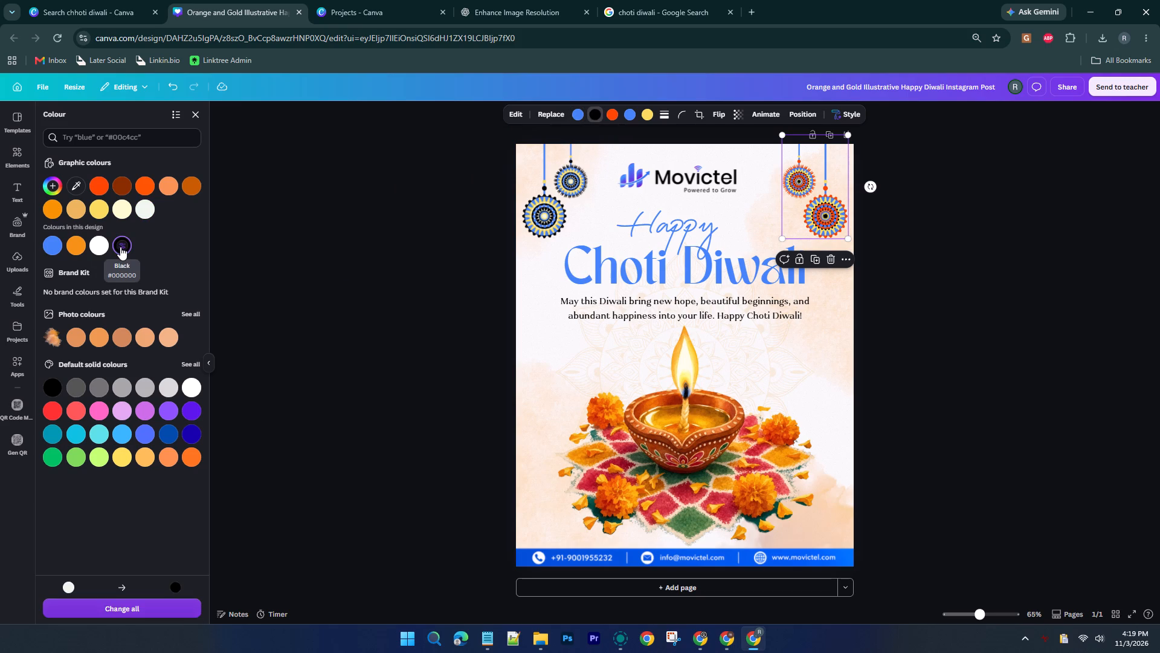
pyautogui.click(559, 201)
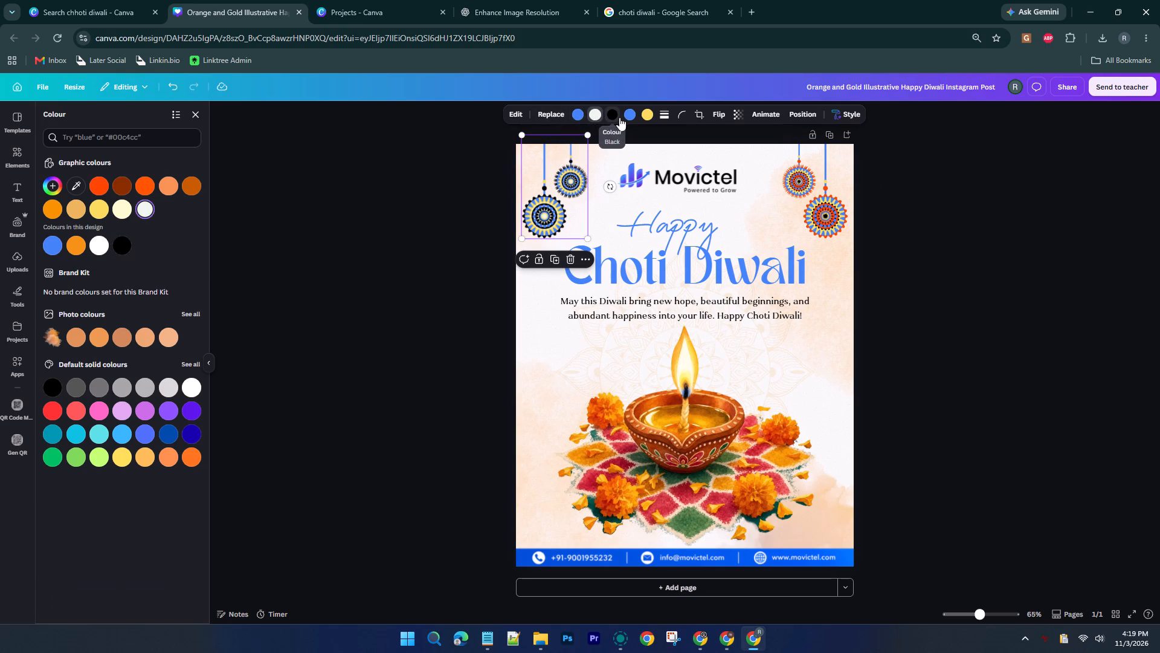
pyautogui.click(796, 201)
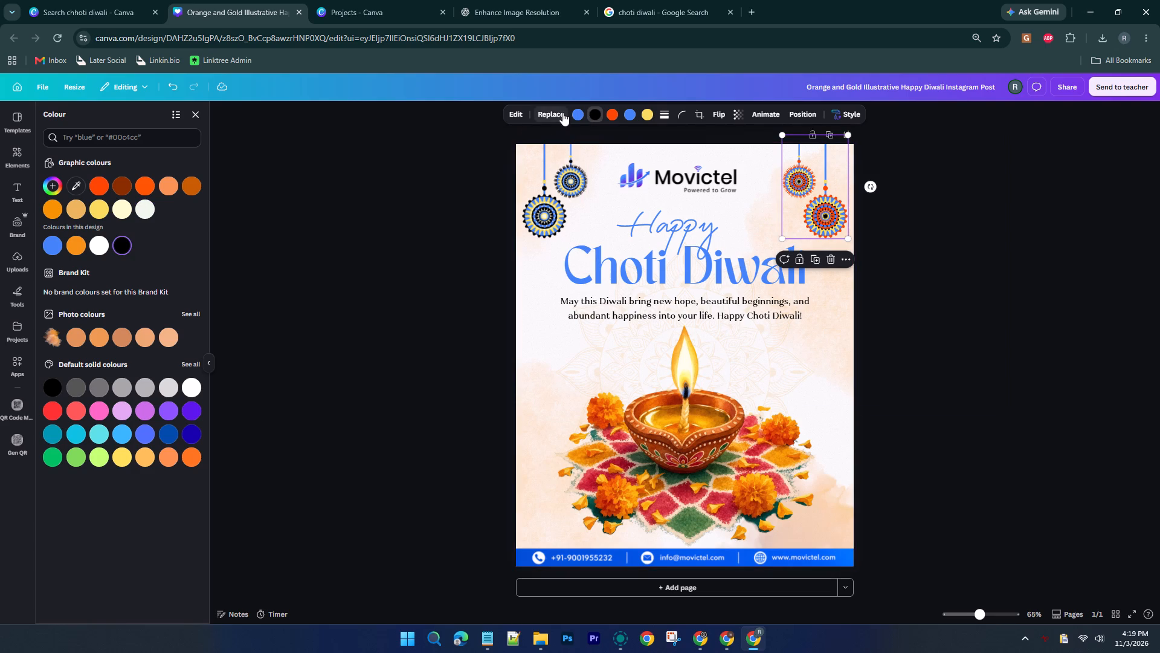
pyautogui.click(591, 112)
pyautogui.click(589, 112)
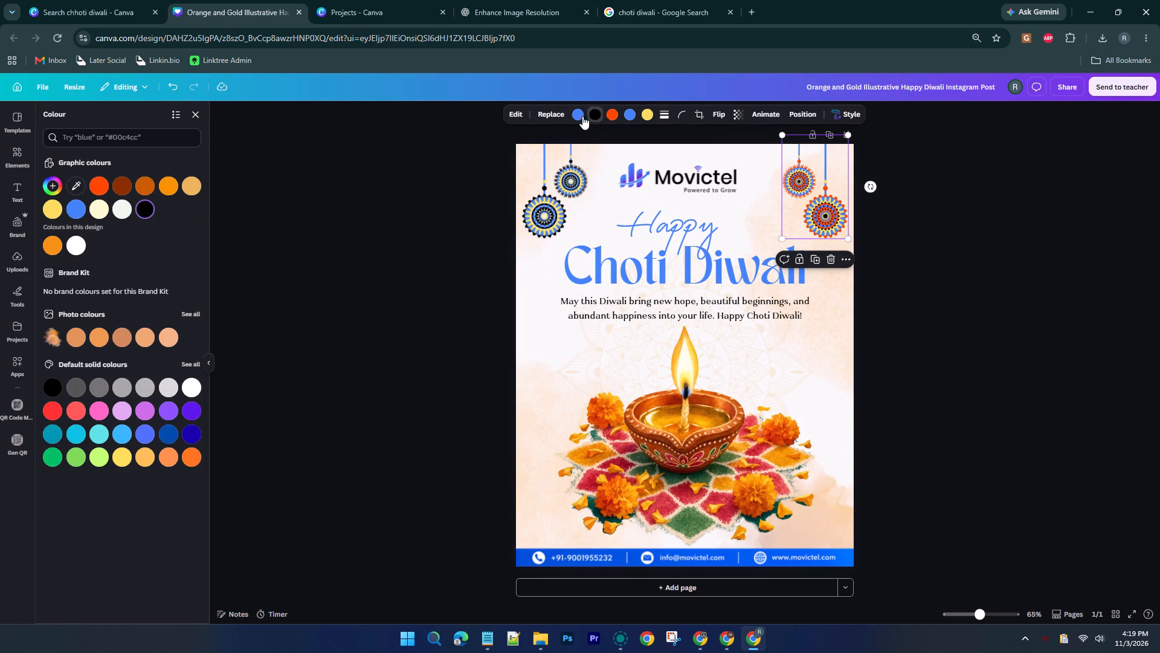
pyautogui.click(77, 244)
# Replace the right ornament's remaining red-orange with black to match the left ornament.
pyautogui.click(613, 118)
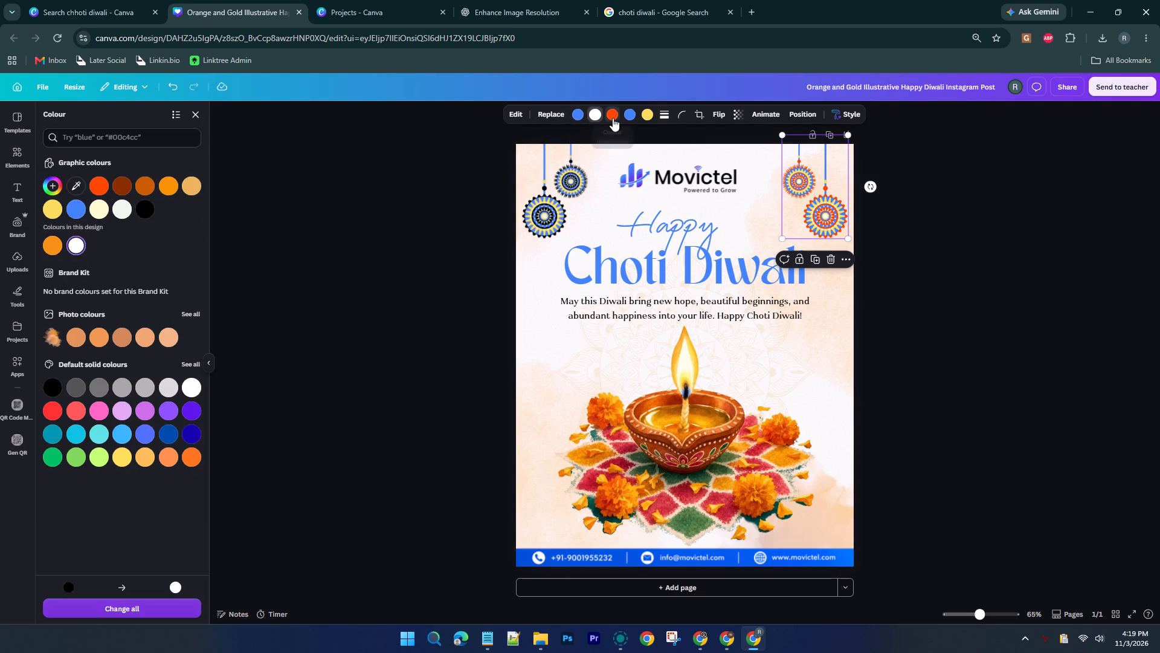
pyautogui.click(140, 211)
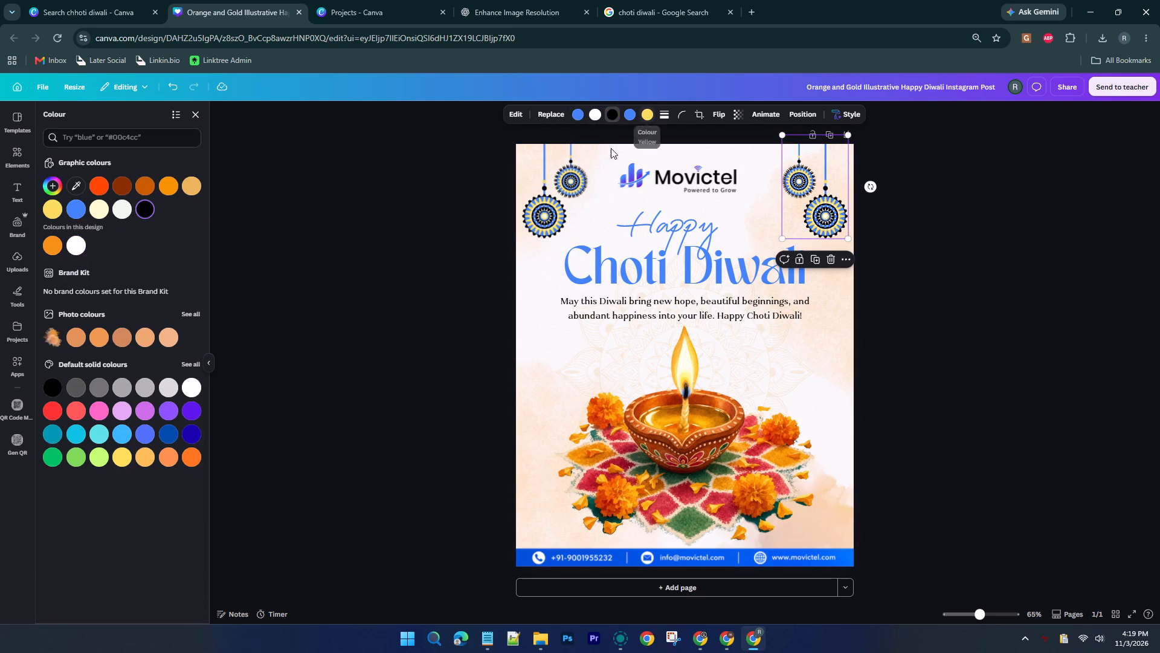
pyautogui.click(427, 293)
pyautogui.click(427, 293)
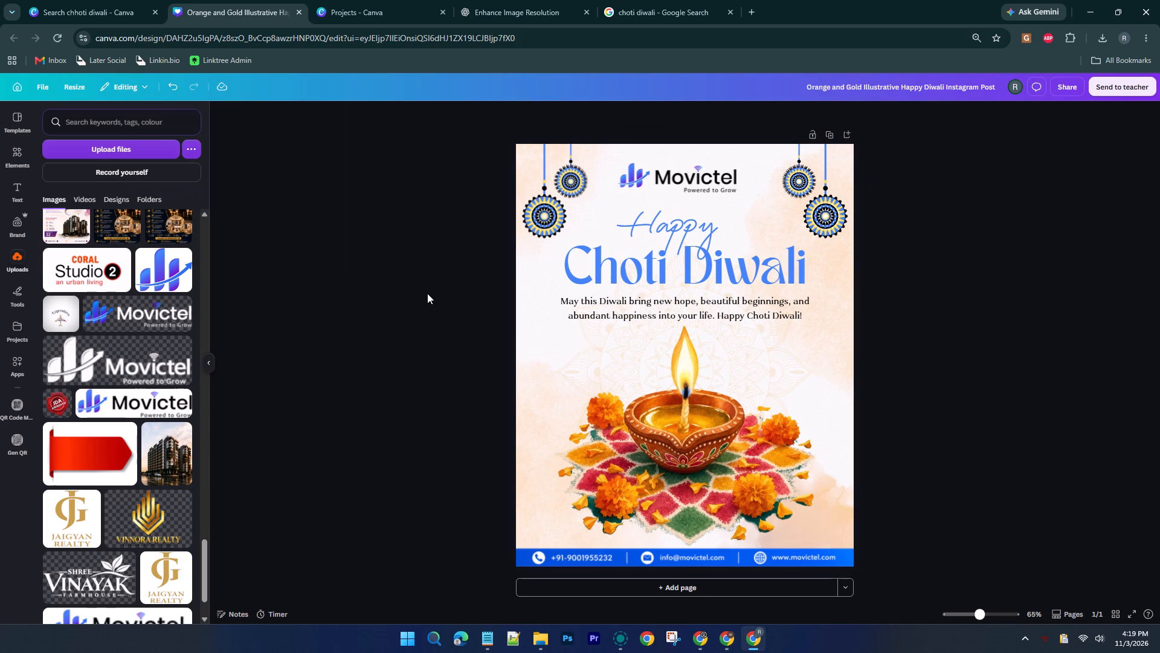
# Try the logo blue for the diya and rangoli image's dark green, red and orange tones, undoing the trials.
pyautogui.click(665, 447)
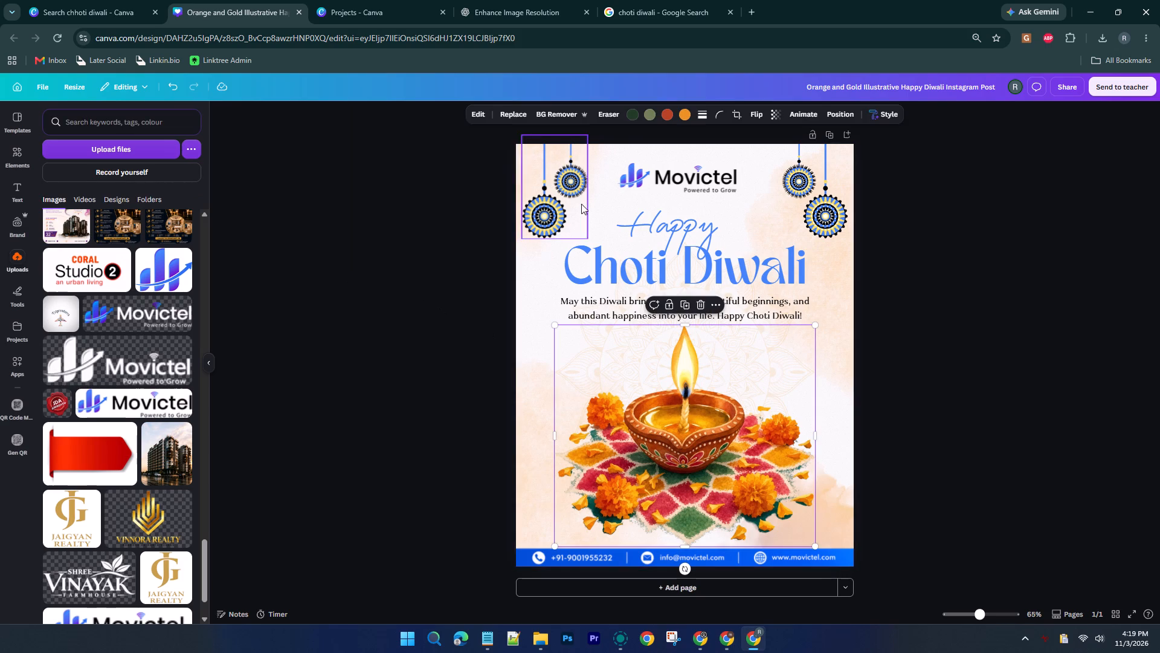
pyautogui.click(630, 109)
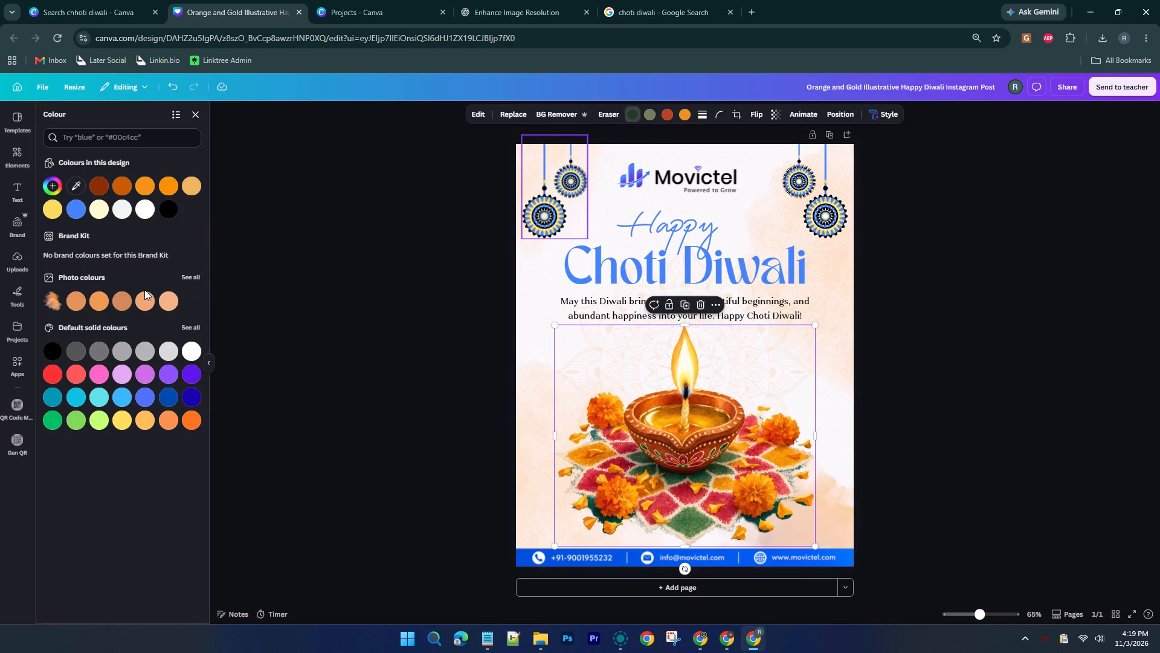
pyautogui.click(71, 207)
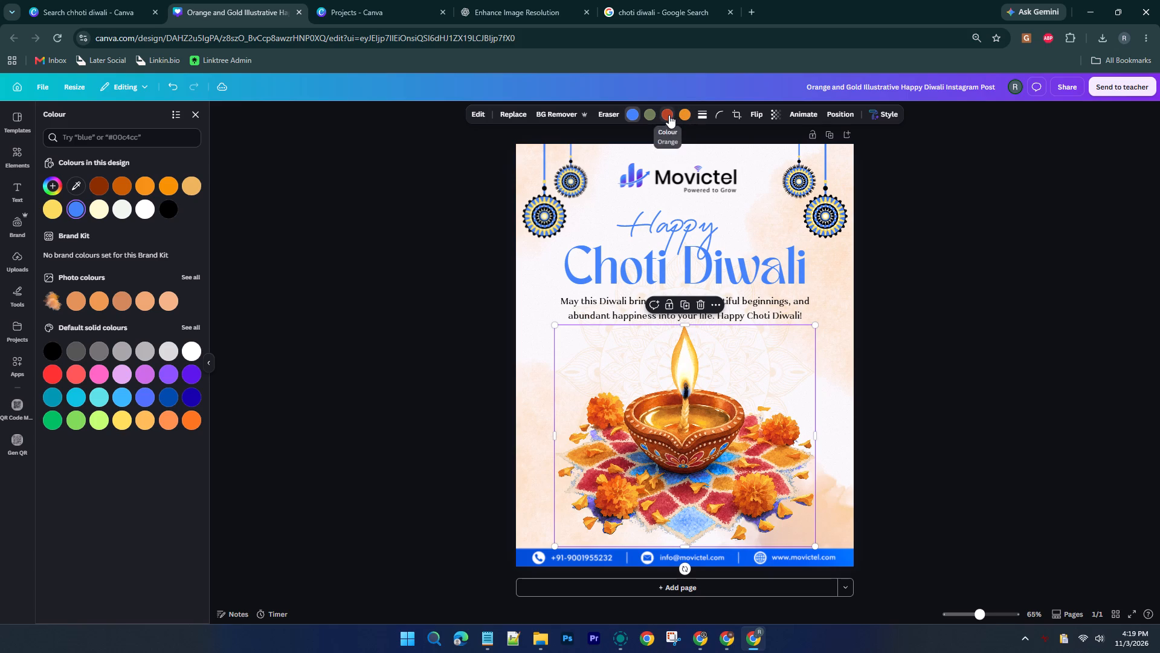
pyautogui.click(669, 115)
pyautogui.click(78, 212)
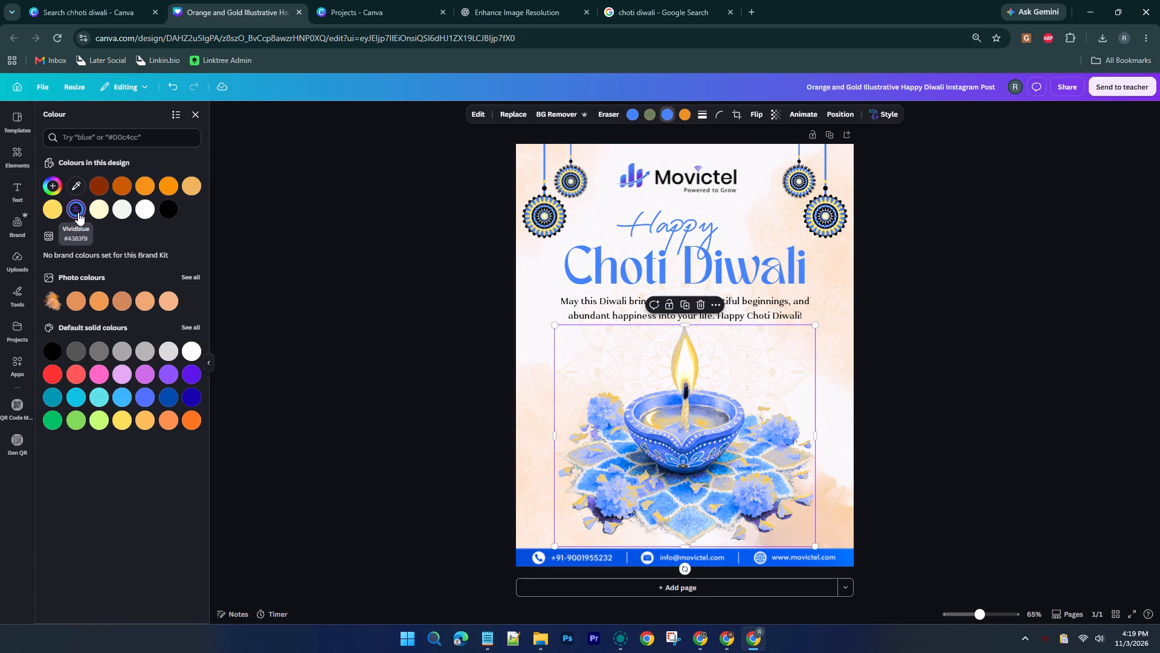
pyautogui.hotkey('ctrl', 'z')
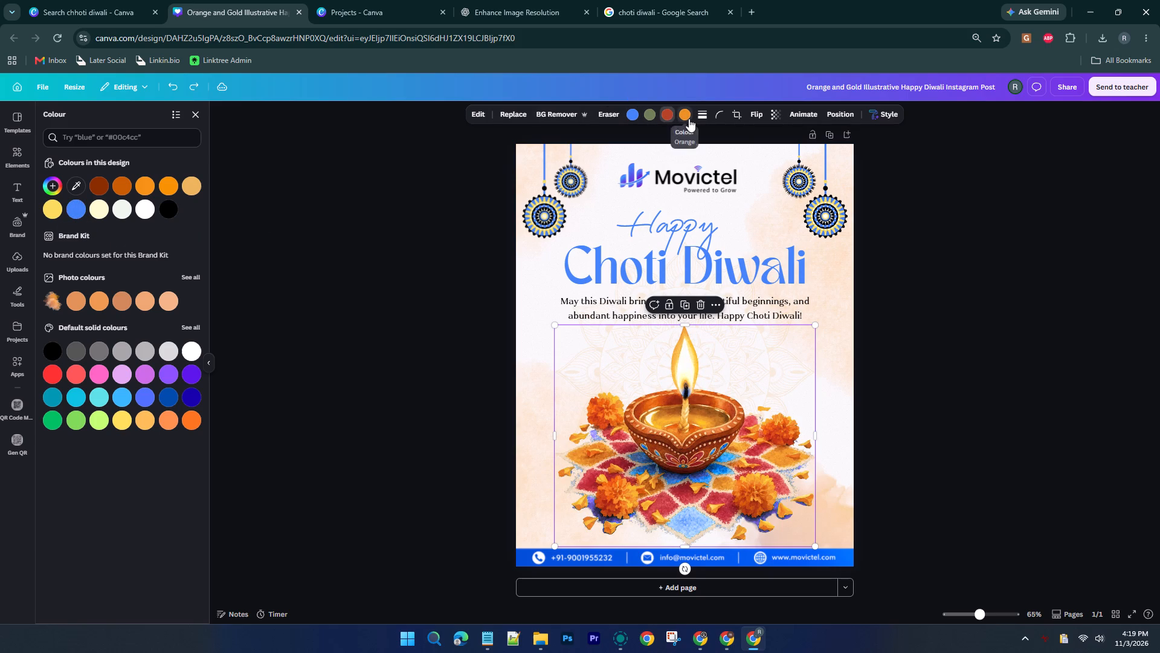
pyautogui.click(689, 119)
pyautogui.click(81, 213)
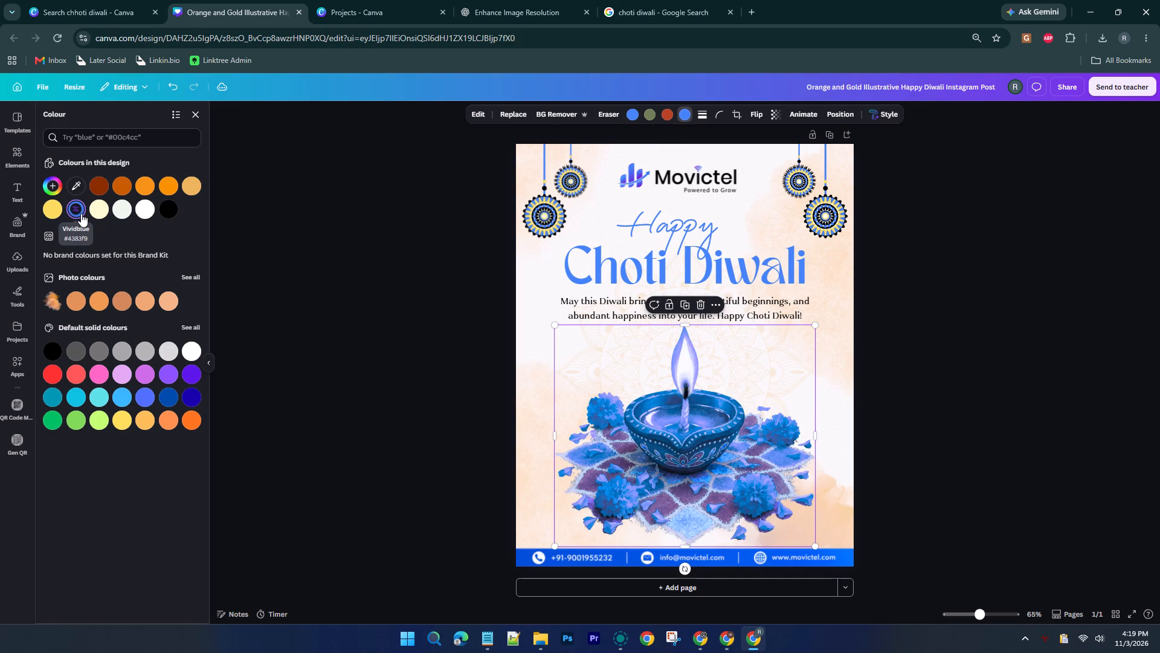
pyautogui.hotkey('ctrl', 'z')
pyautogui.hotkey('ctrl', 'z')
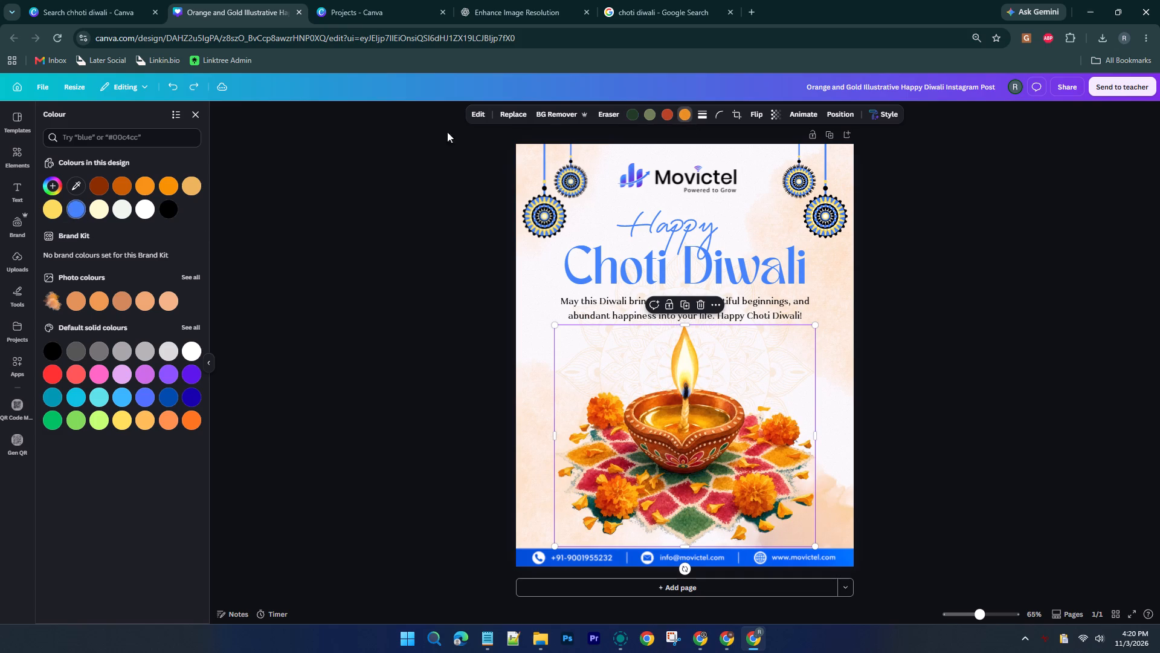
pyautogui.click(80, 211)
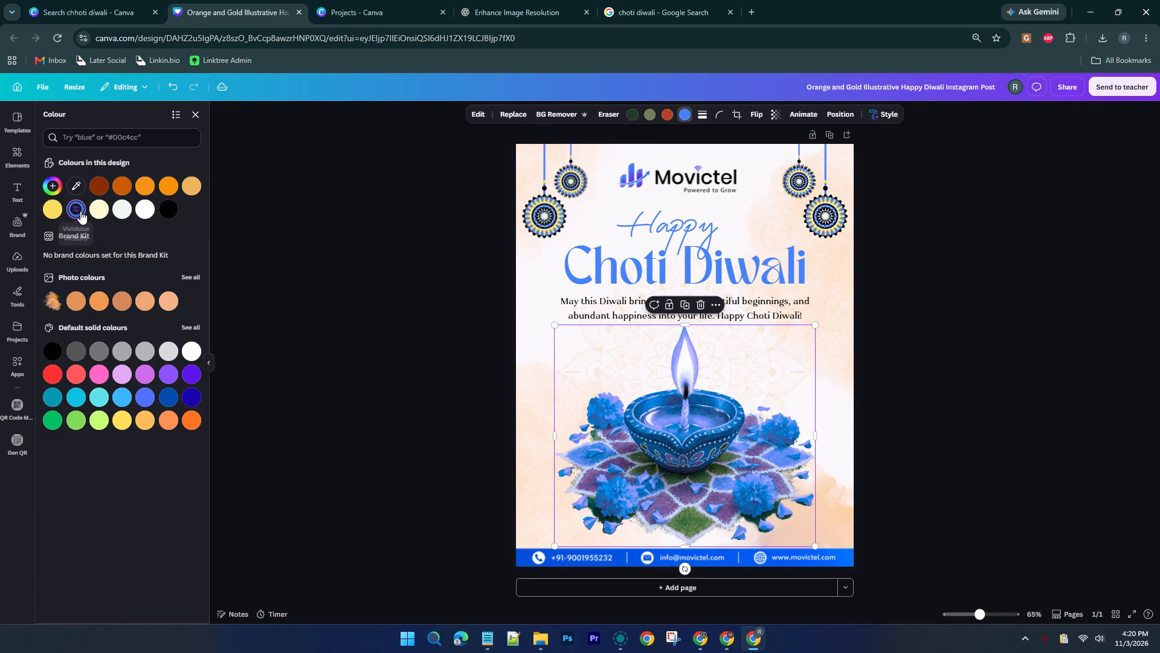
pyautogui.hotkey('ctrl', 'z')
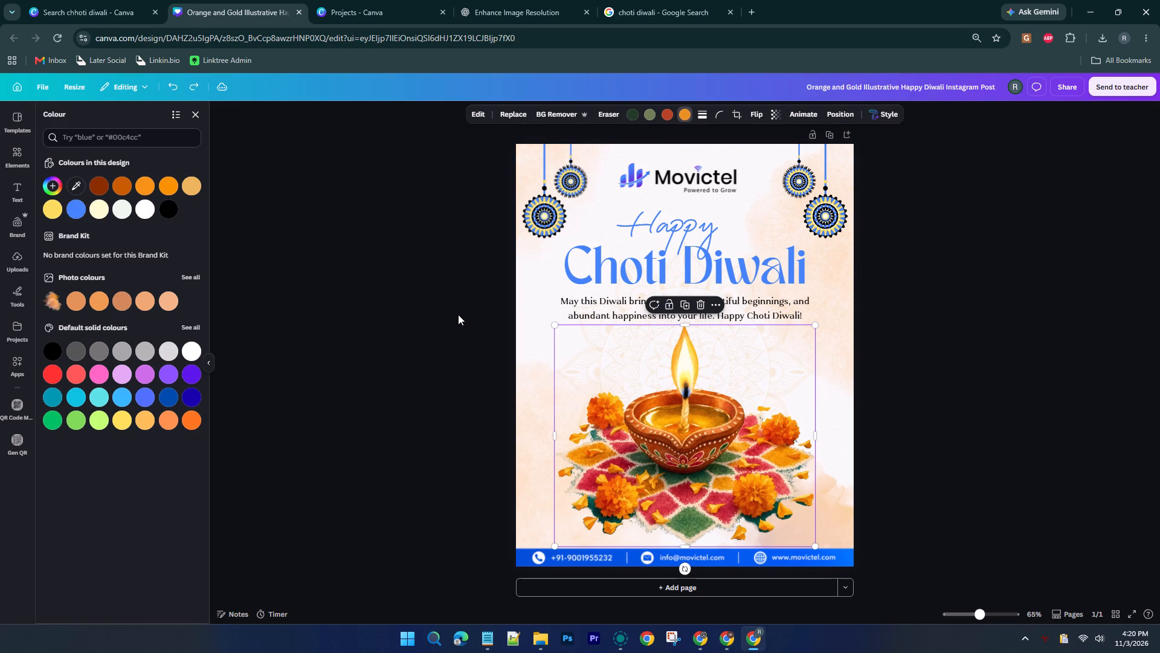
# Replace only the dark green tone of the diya and rangoli image with the logo blue.
pyautogui.click(630, 111)
pyautogui.click(74, 211)
pyautogui.click(423, 249)
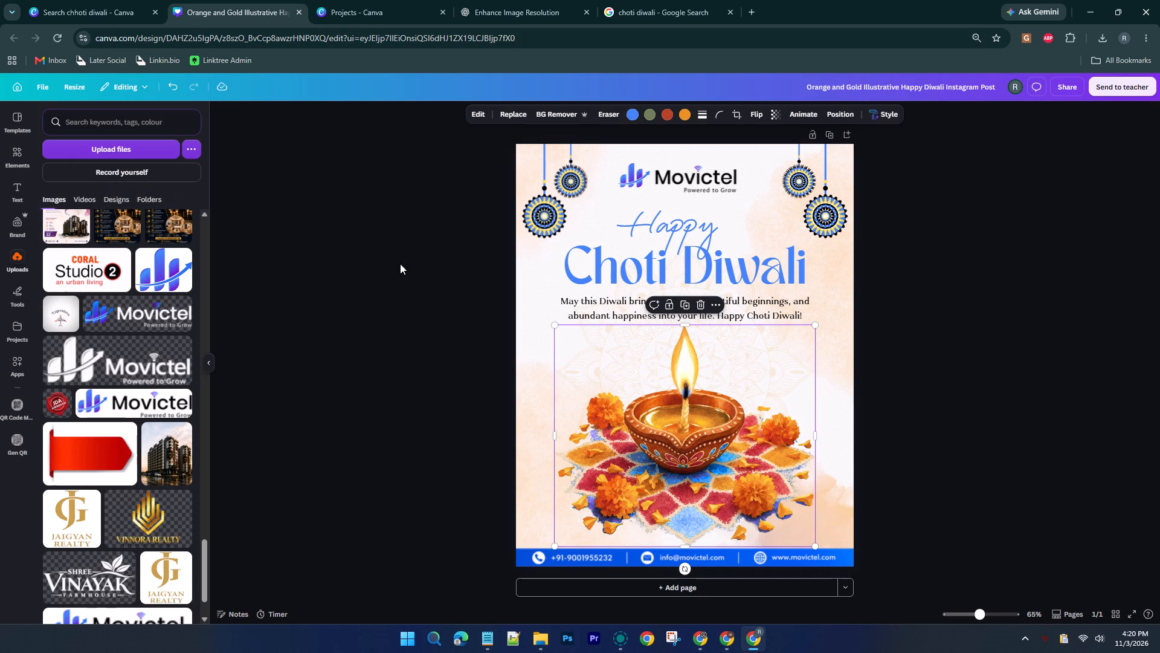
pyautogui.click(390, 272)
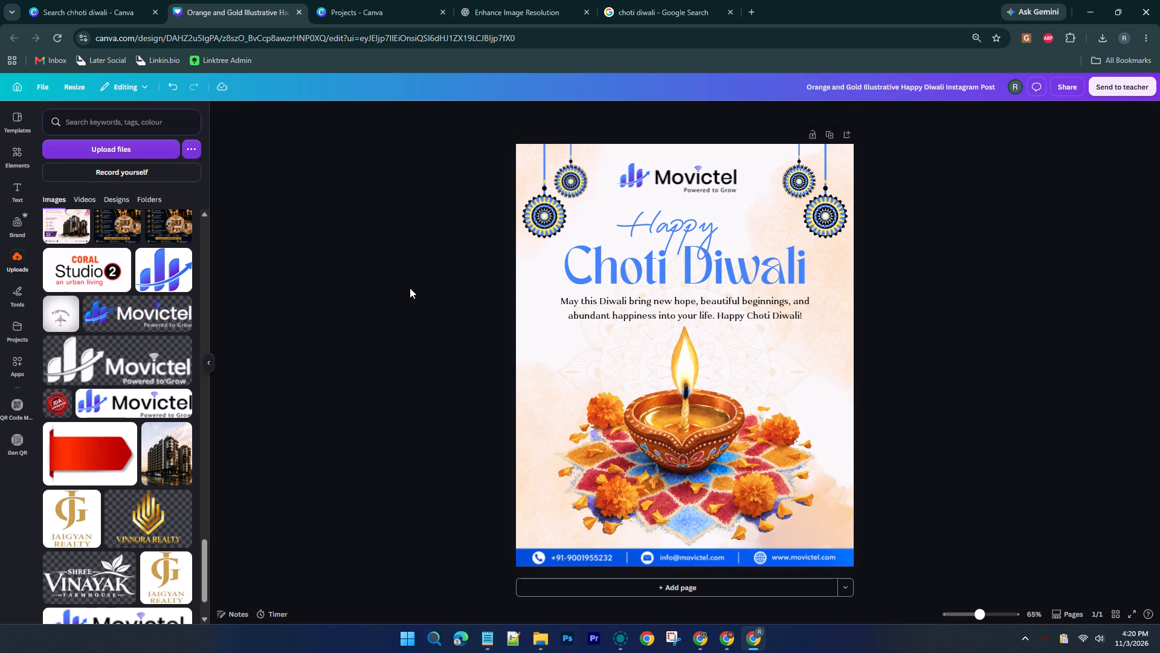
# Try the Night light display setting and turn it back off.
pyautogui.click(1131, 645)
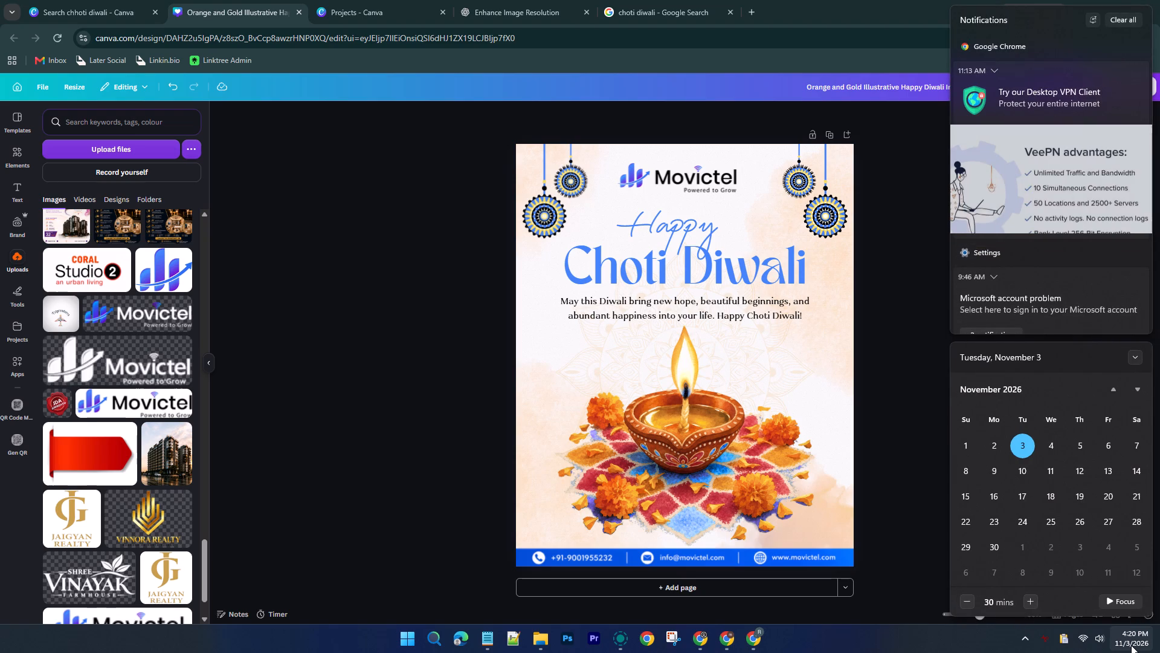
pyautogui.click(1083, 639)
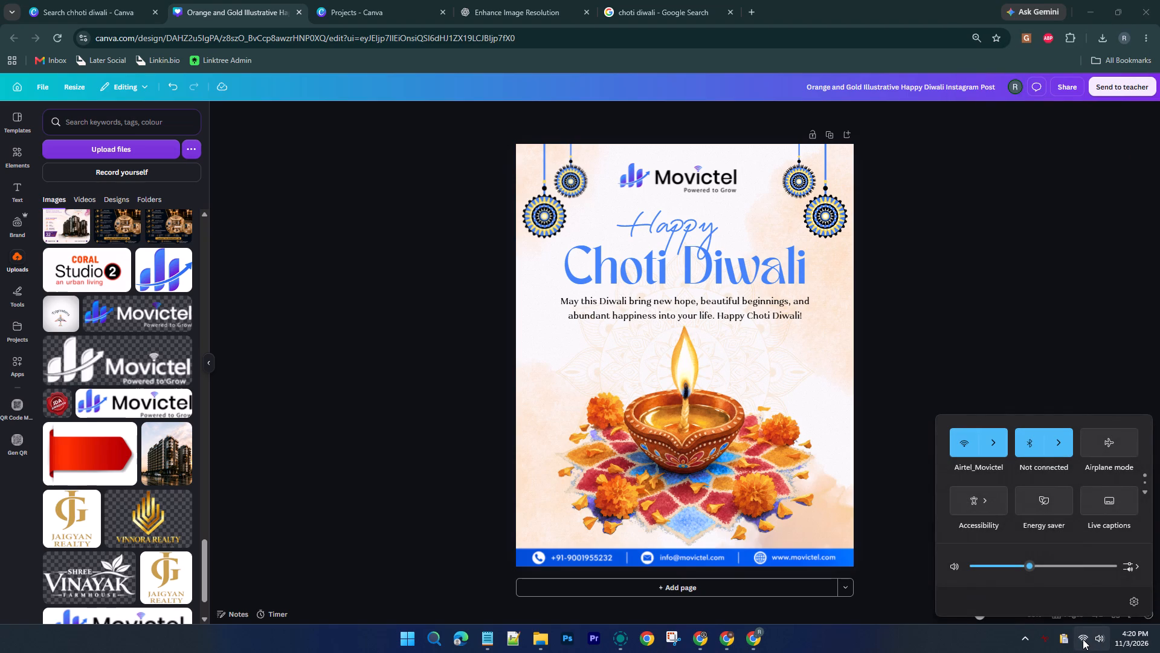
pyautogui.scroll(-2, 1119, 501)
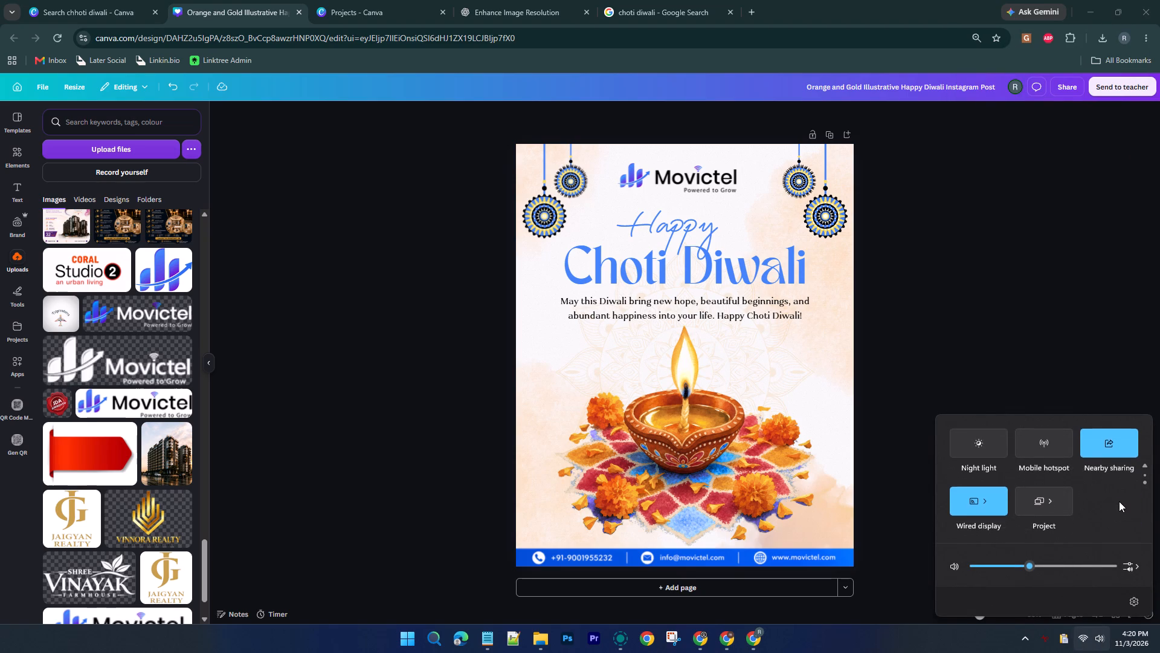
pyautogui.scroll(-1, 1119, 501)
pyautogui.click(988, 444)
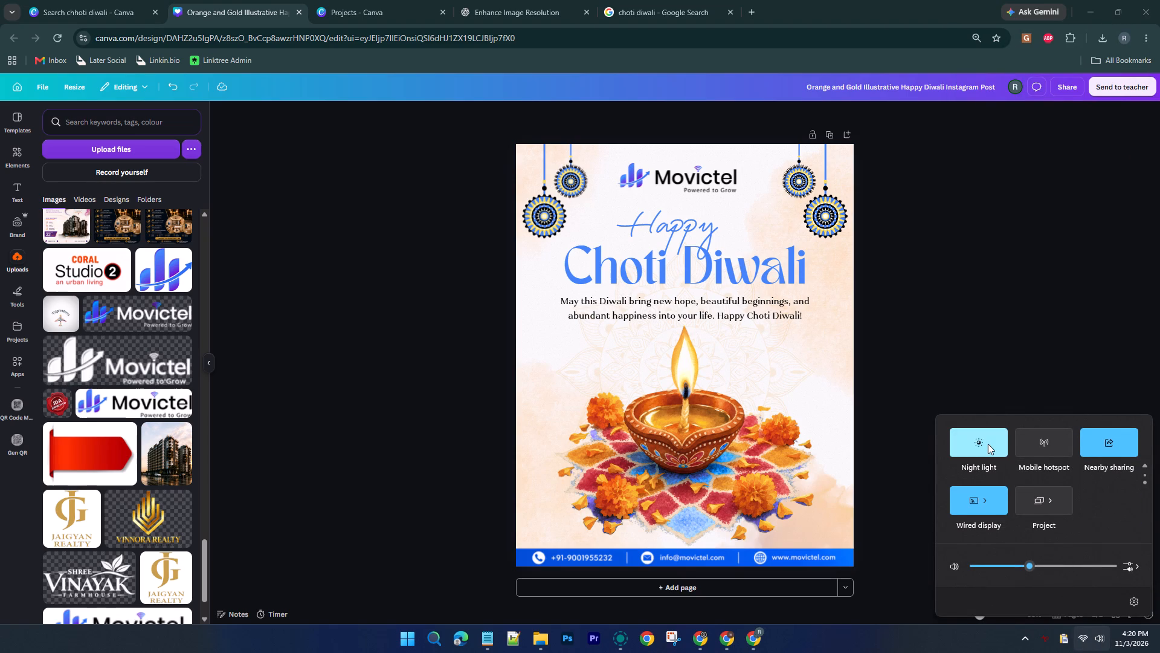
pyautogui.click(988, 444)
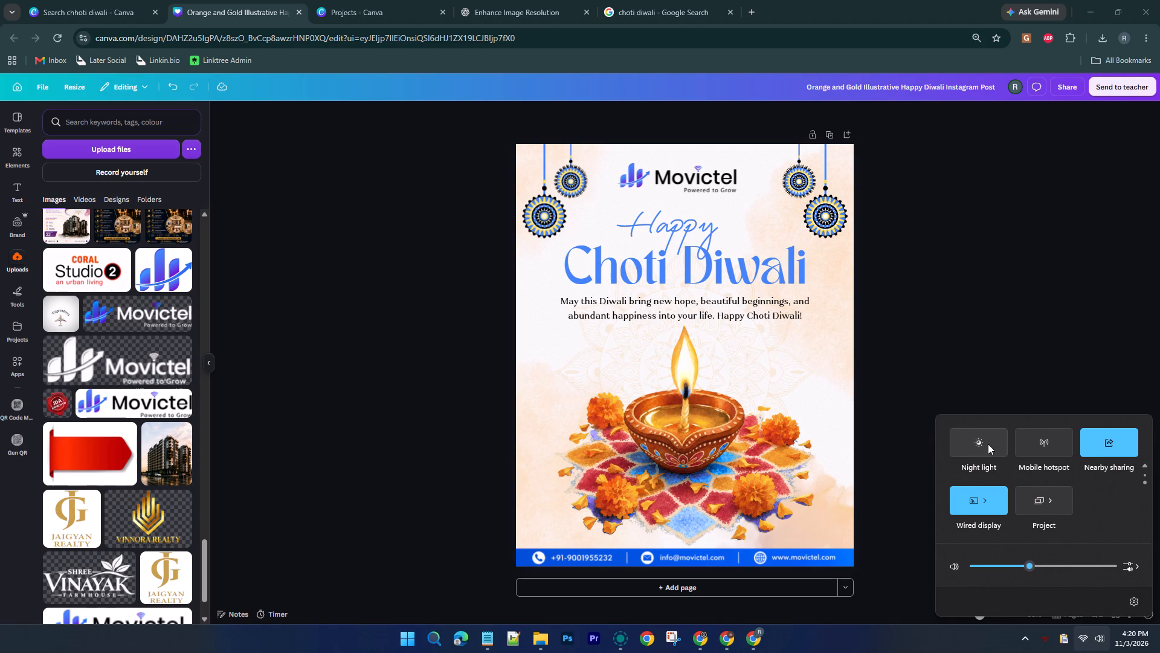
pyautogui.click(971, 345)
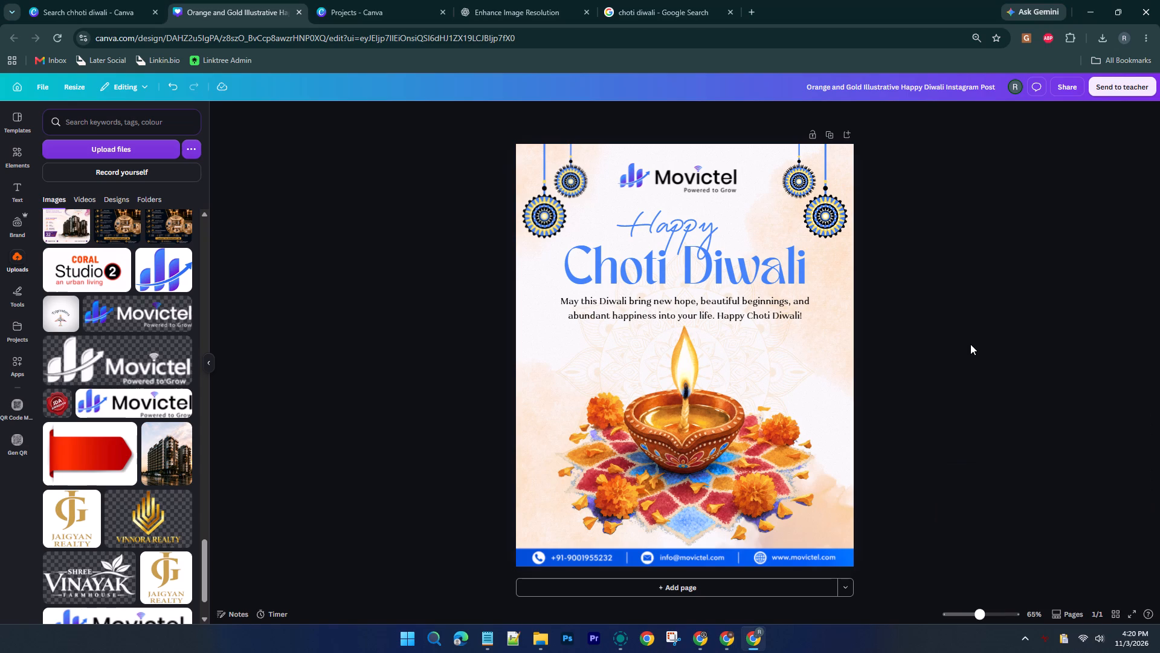
# Rename the design as Movictel - 7 Nov.
pyautogui.click(860, 88)
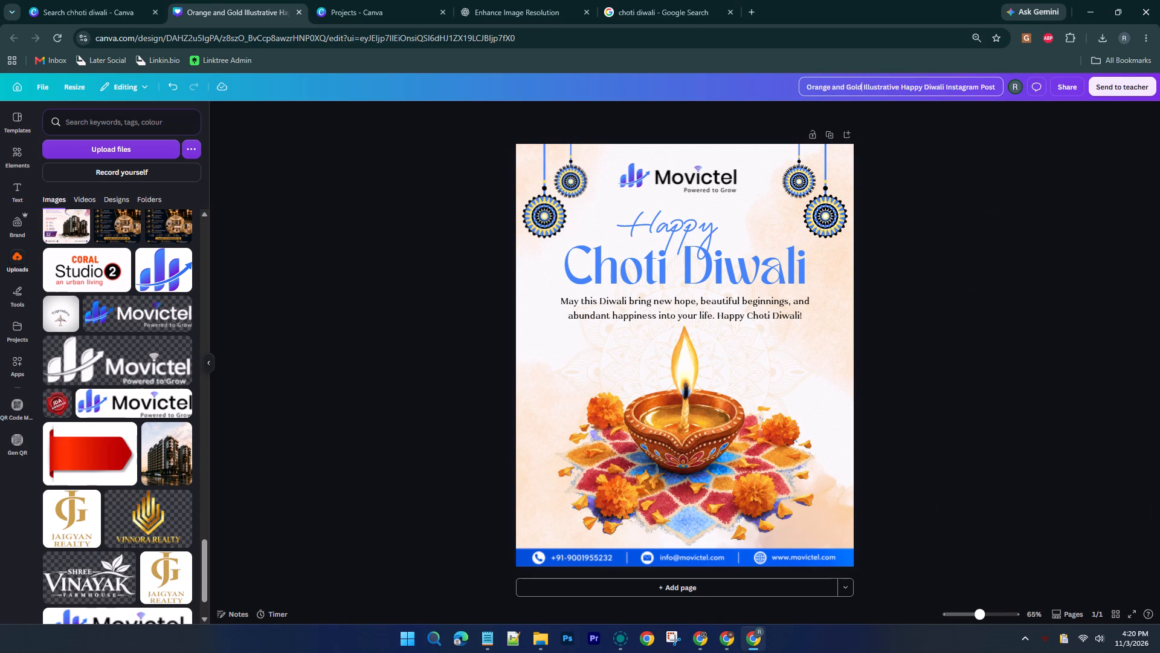
pyautogui.hotkey('ctrl', 'a')
pyautogui.write('Movictel - 8')
pyautogui.press('space')
pyautogui.press('BackSpace')
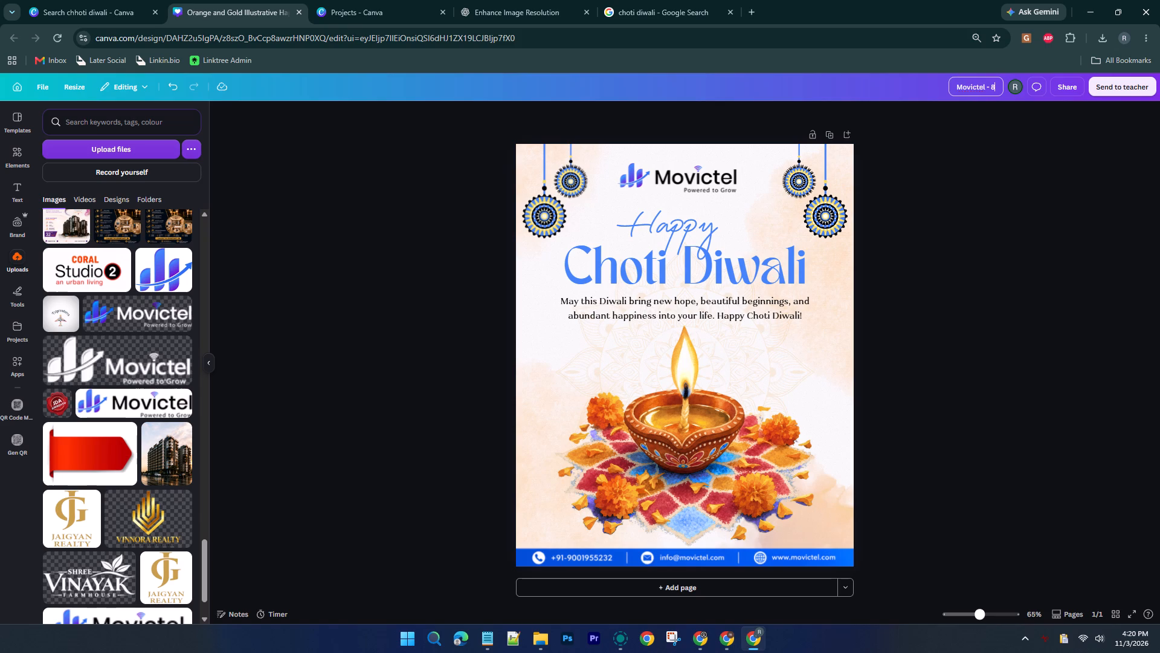
pyautogui.press('BackSpace')
pyautogui.write('7 Nov')
pyautogui.press('Return')
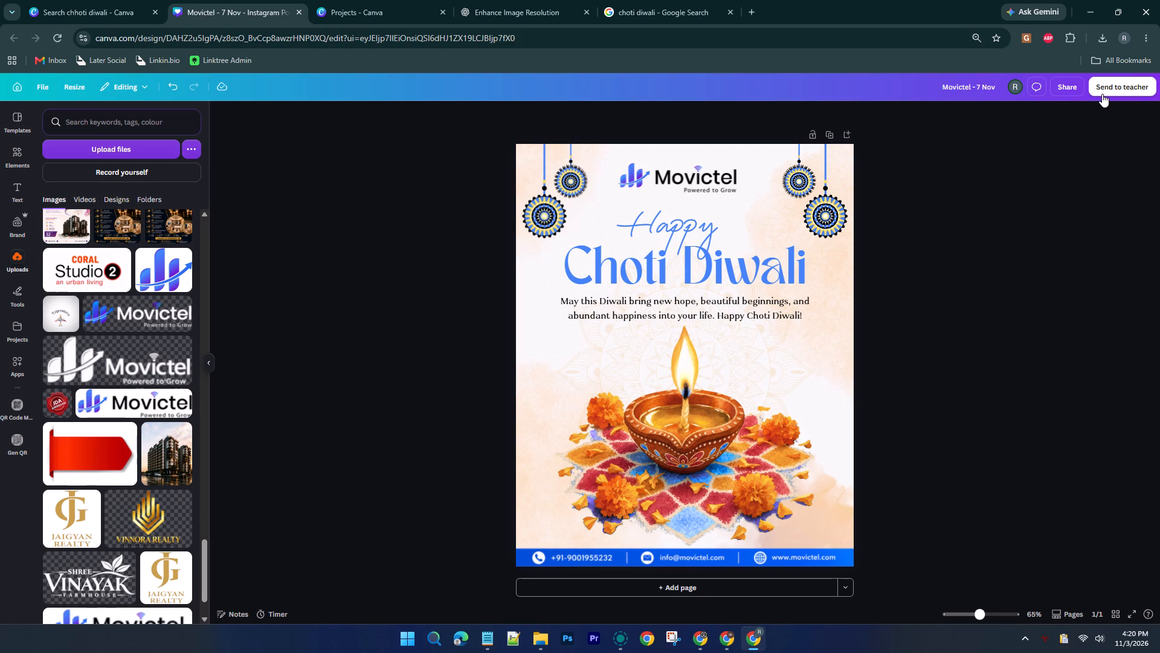
# Download the finished Movictel design as a PNG at 1,080 × 1,350 px.
pyautogui.click(1057, 89)
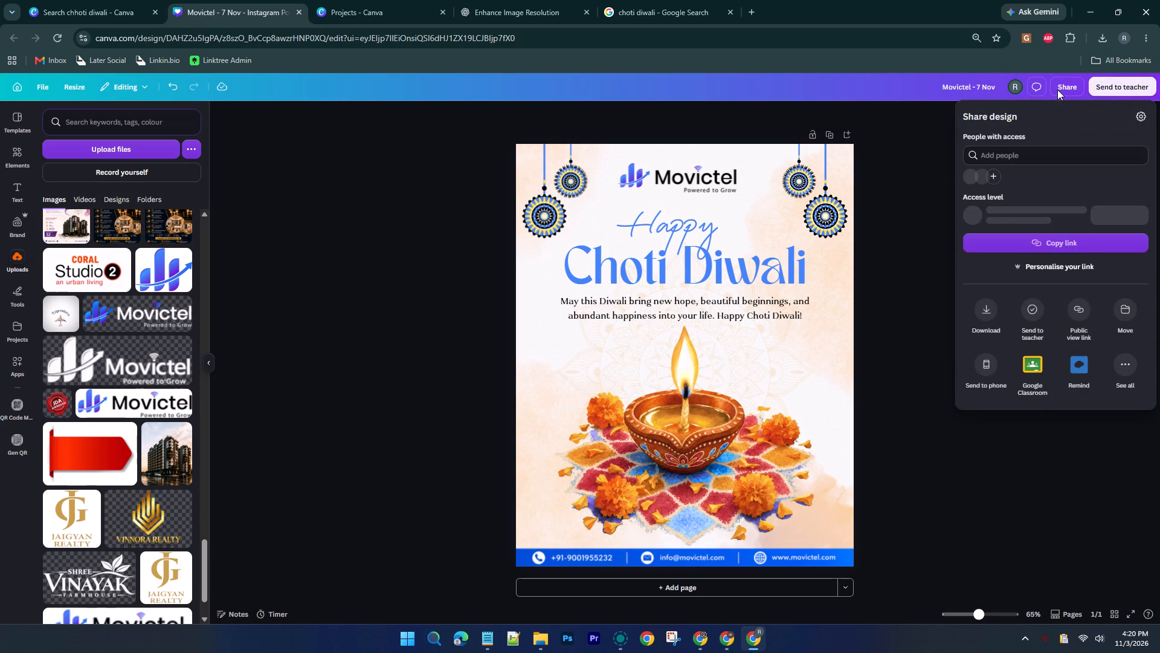
pyautogui.click(987, 322)
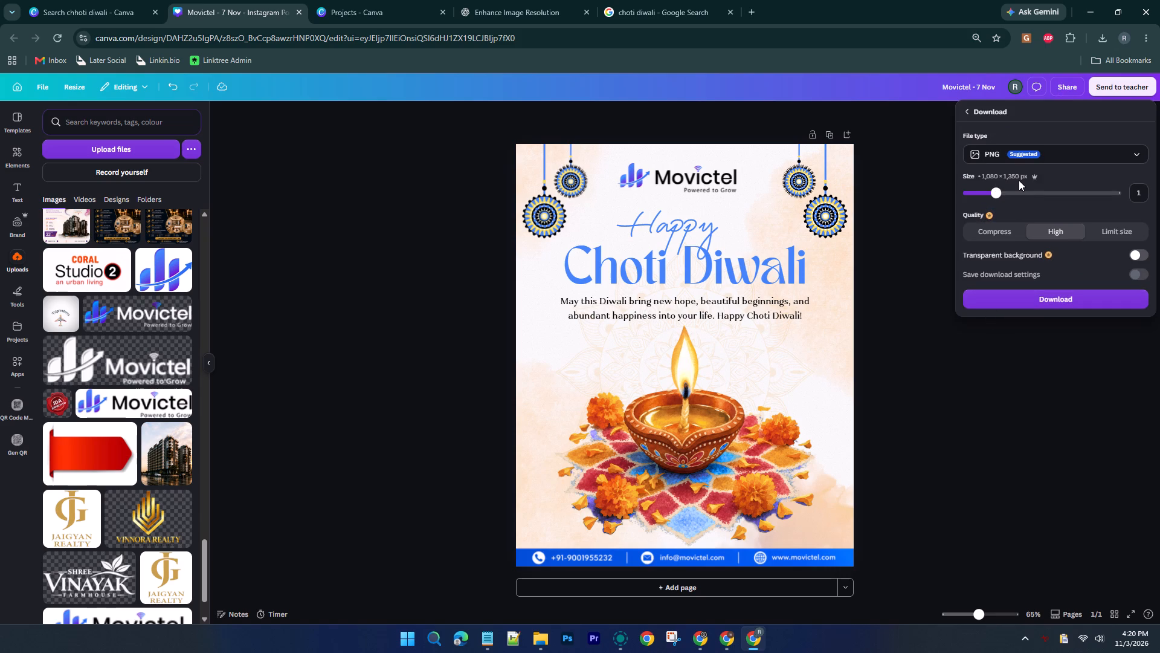
pyautogui.click(1019, 304)
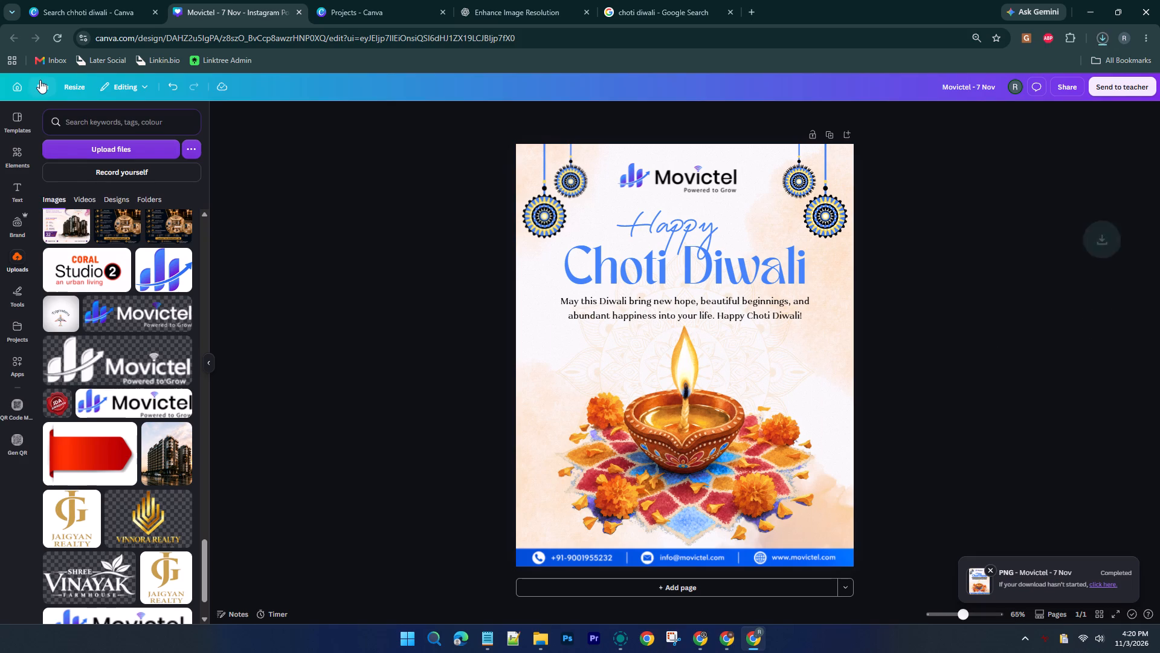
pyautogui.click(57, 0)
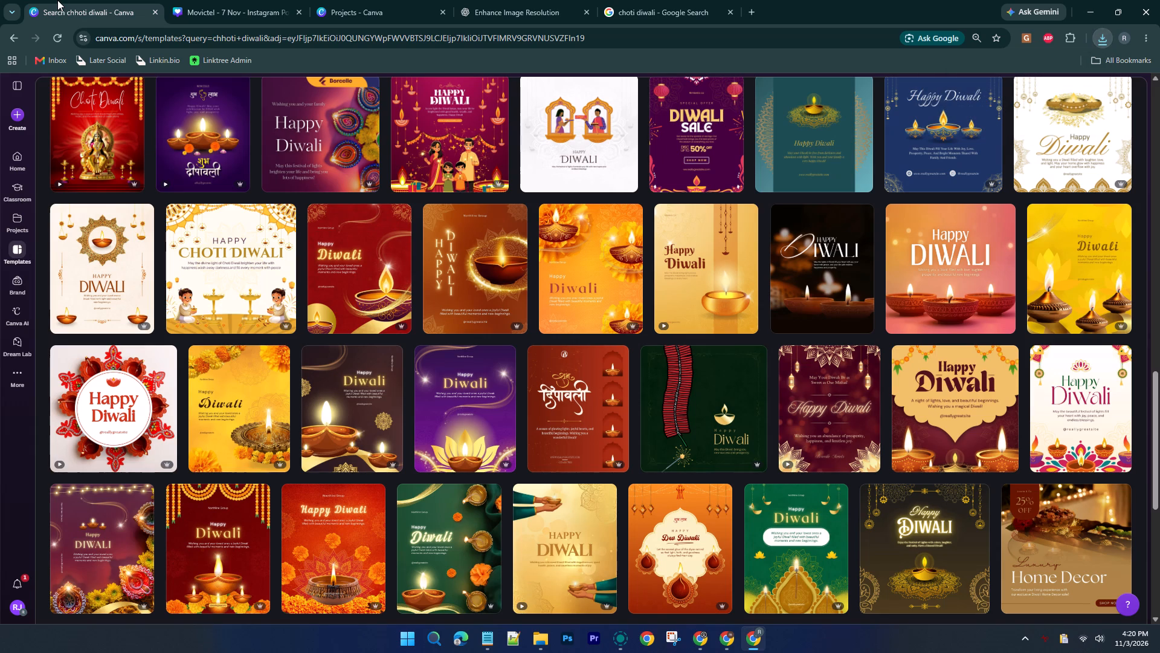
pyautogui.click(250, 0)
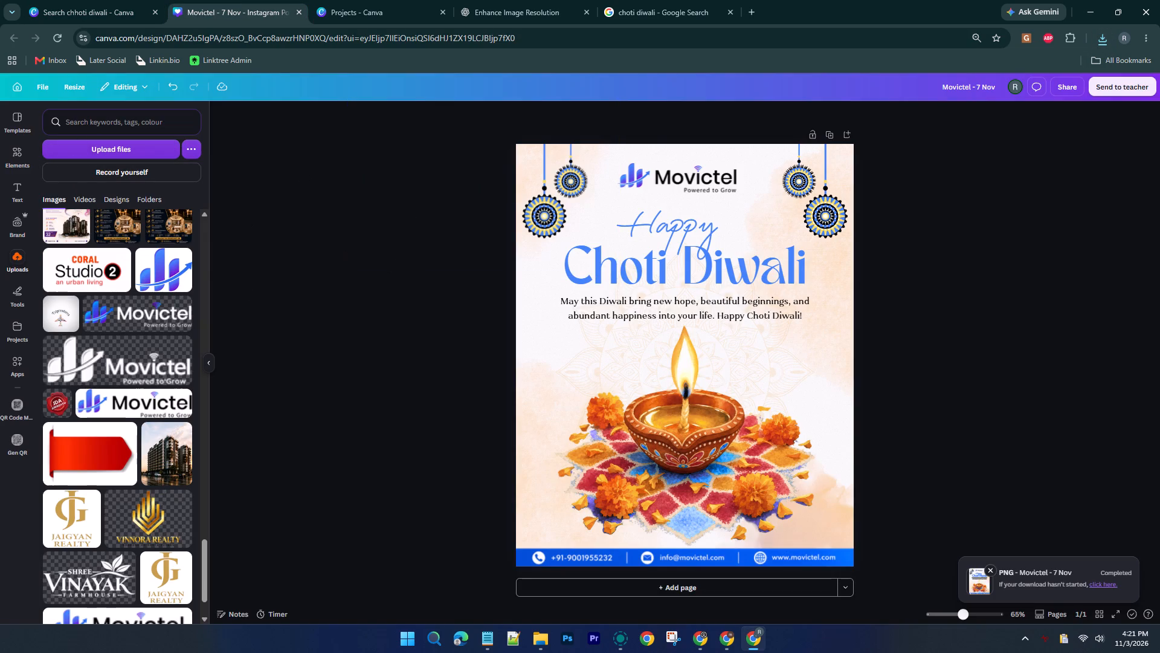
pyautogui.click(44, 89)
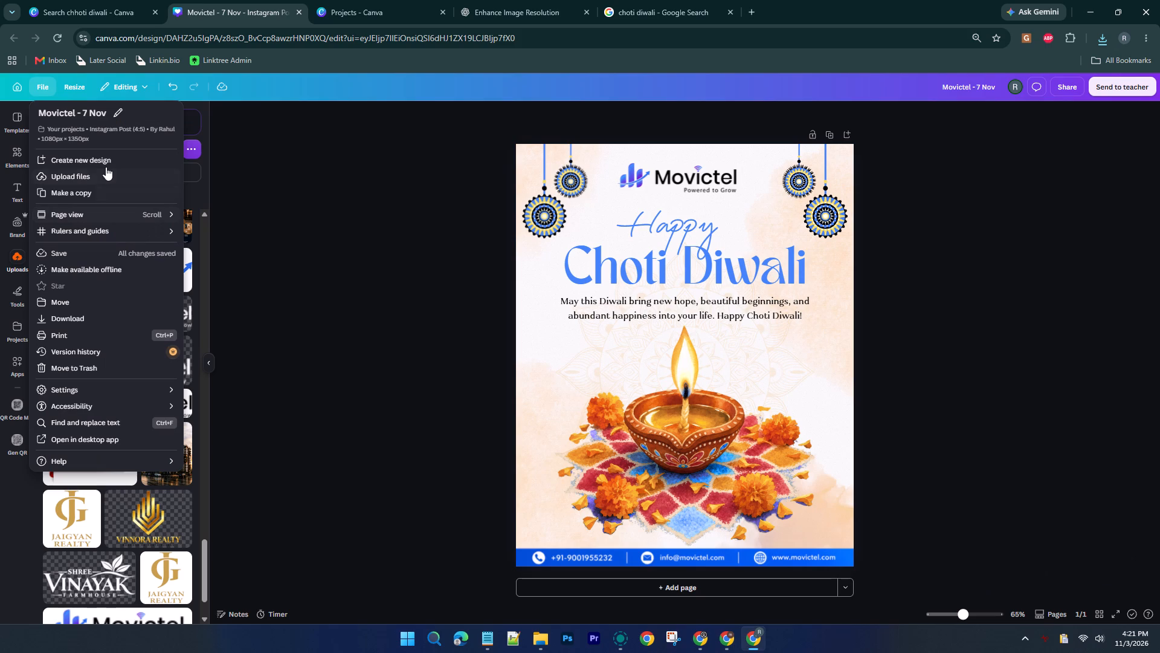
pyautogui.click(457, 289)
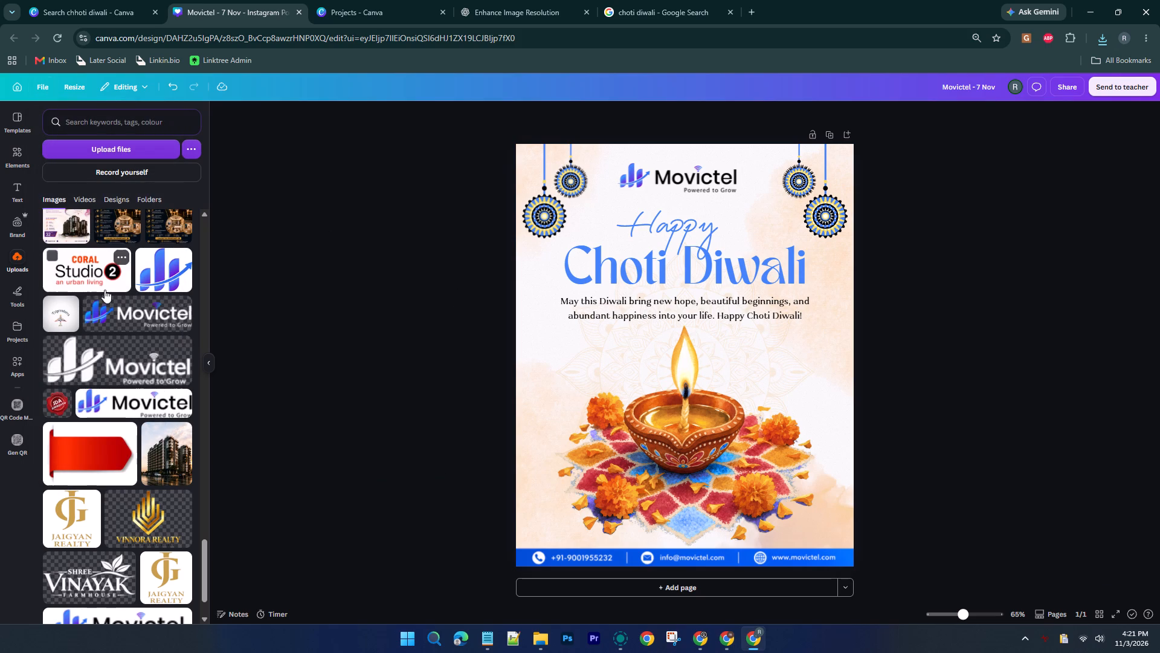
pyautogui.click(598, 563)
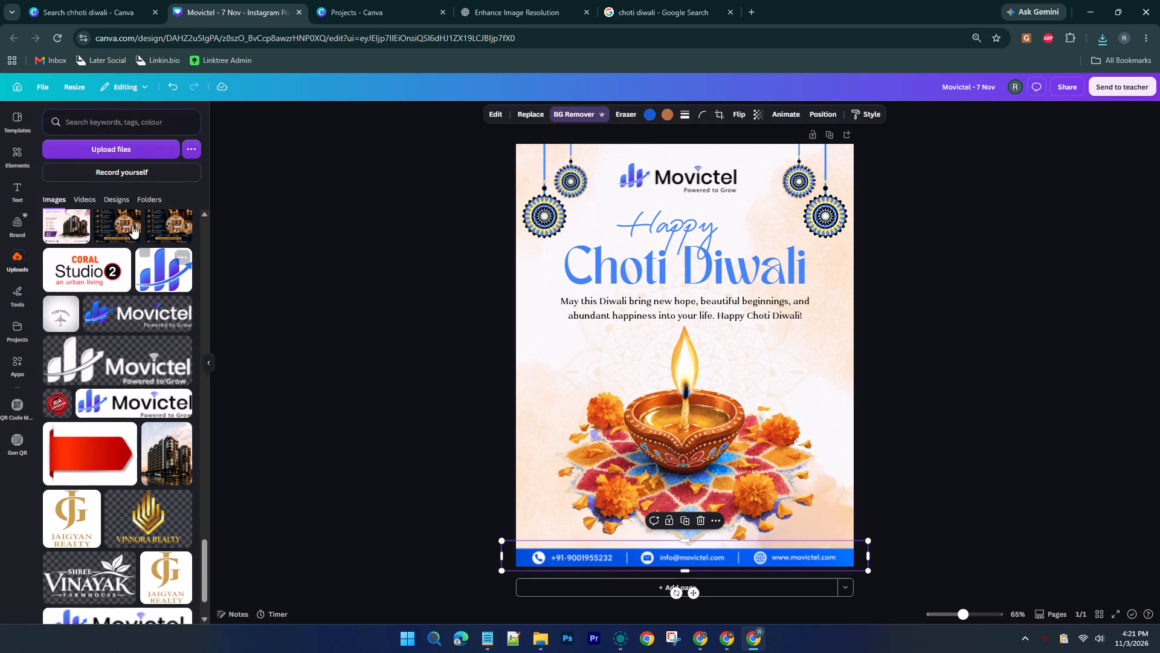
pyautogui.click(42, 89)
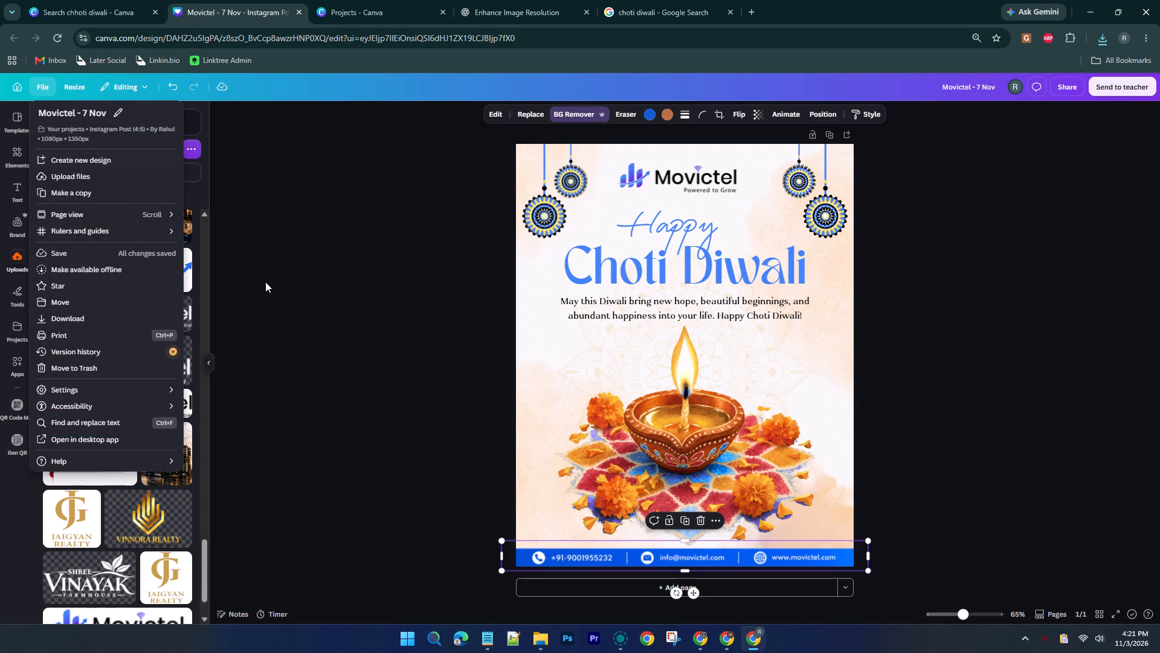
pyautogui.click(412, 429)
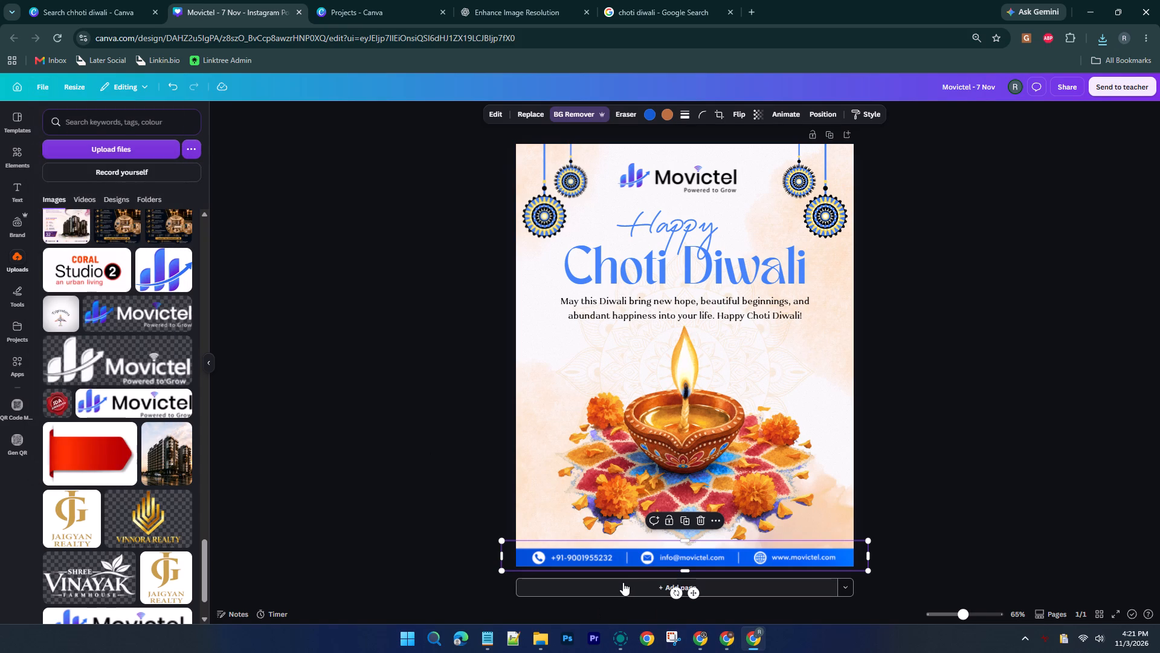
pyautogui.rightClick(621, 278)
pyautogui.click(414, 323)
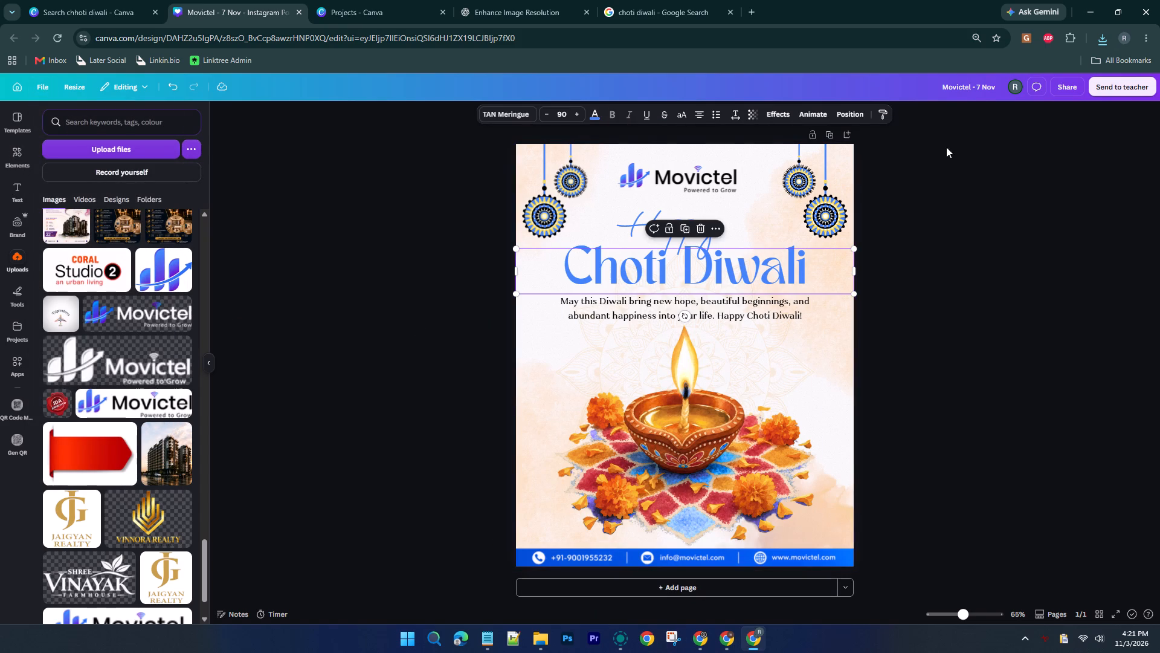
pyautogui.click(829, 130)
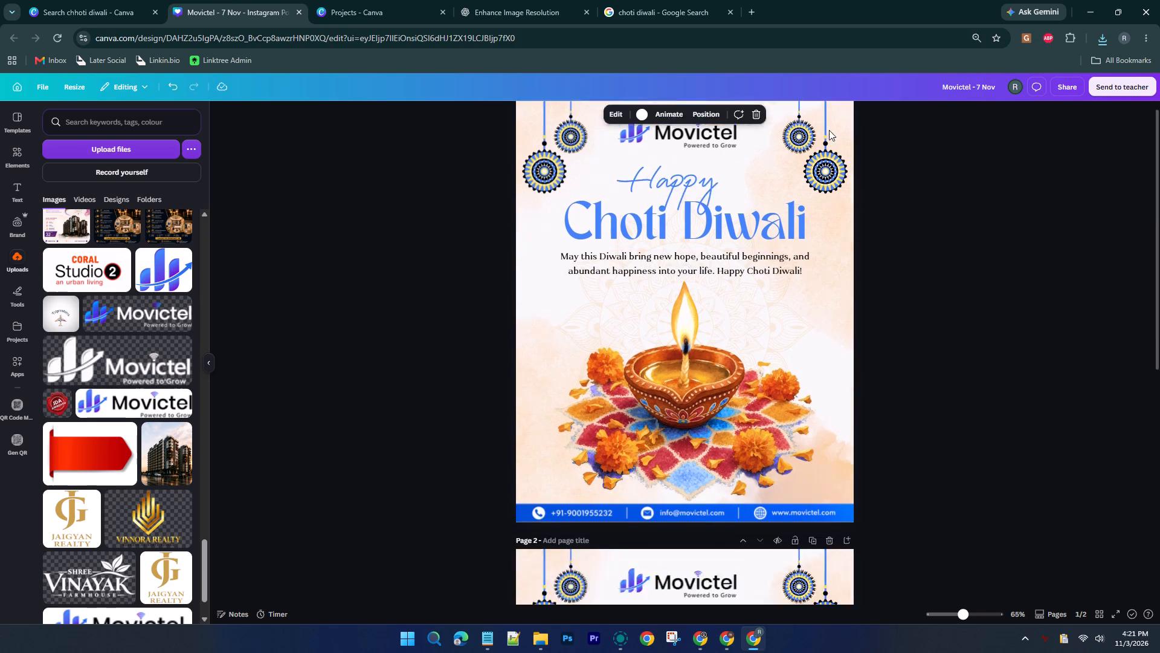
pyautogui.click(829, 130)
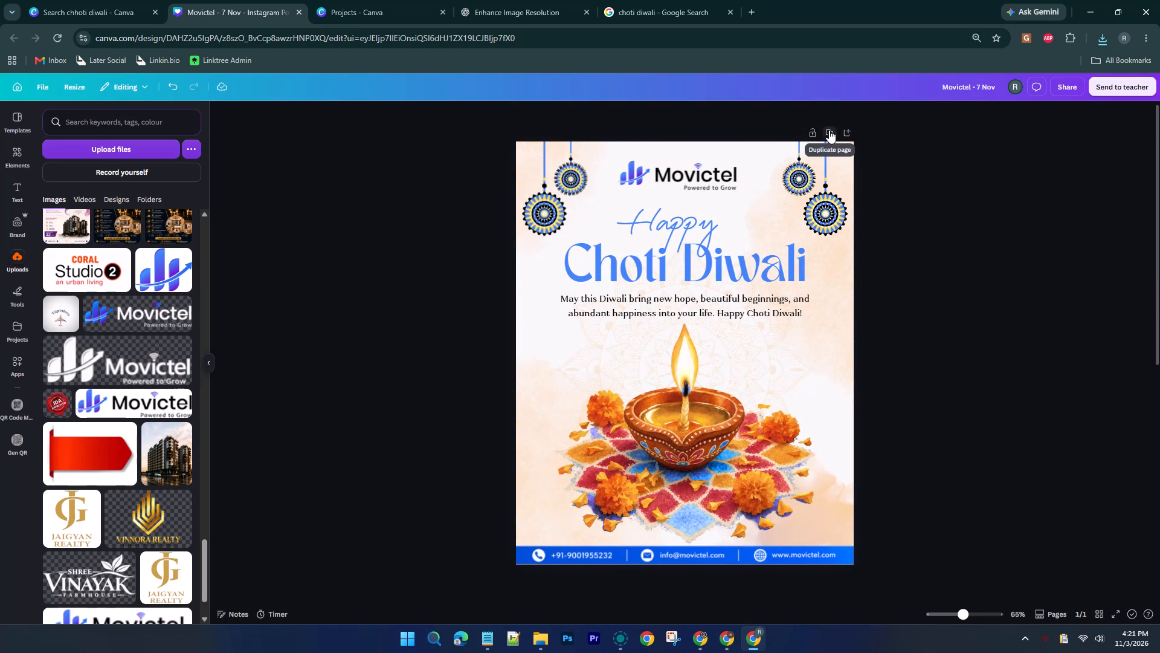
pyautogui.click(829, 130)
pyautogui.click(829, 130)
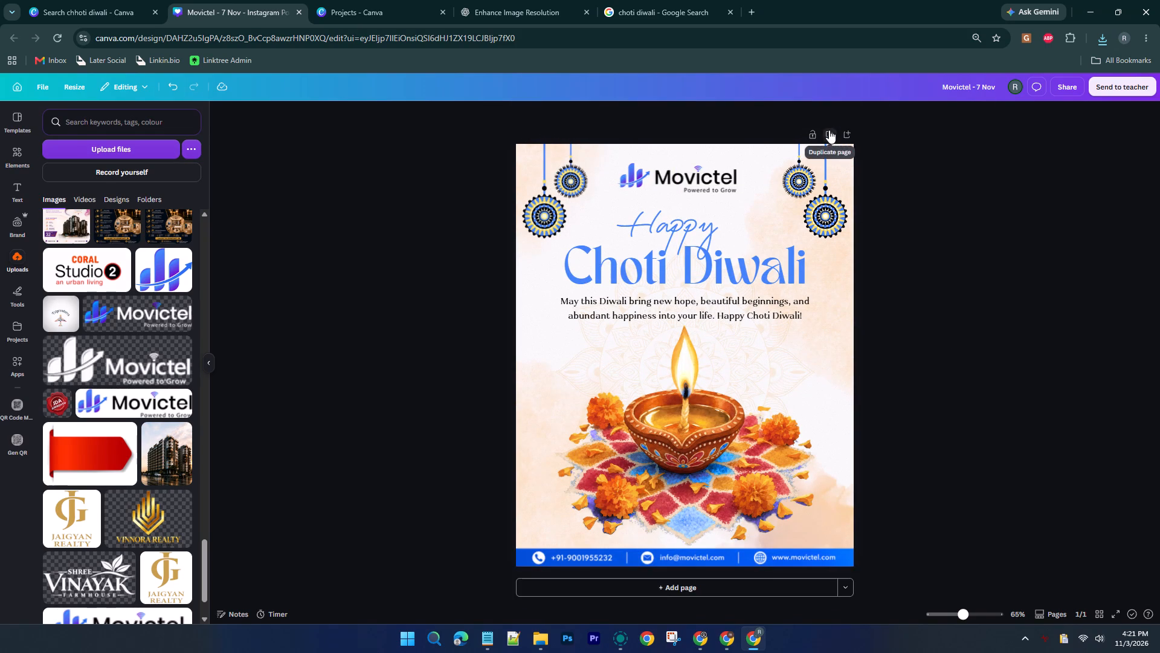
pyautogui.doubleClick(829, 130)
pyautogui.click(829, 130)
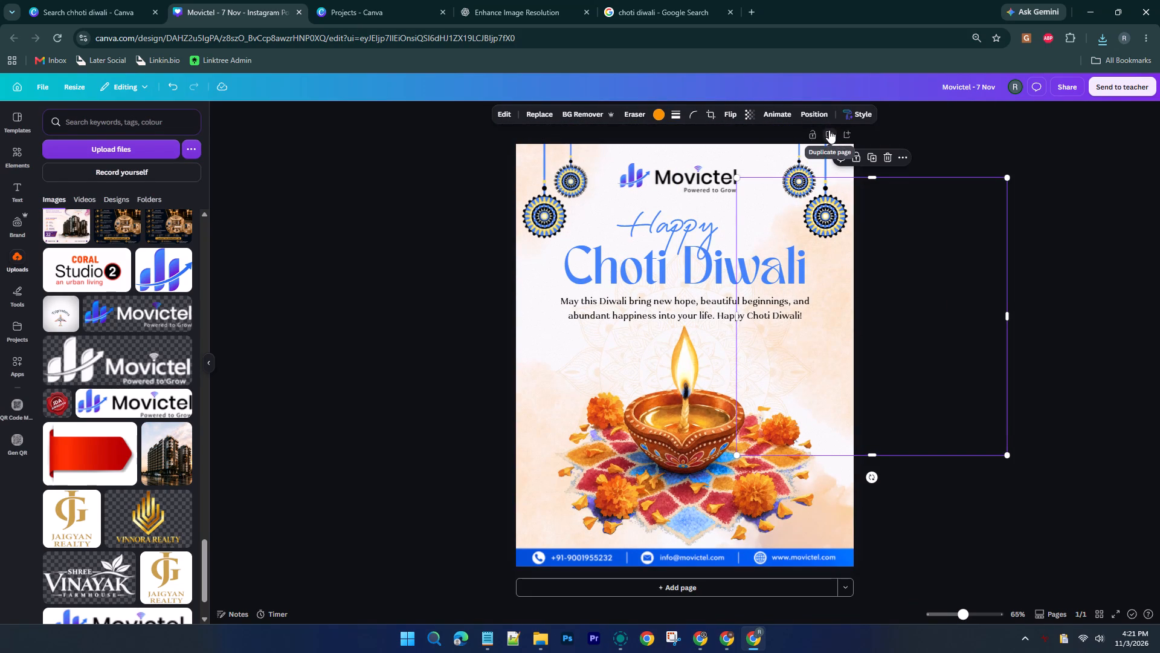
# Duplicate the Movictel Choti Diwali page three times, making four identical pages.
pyautogui.click(829, 130)
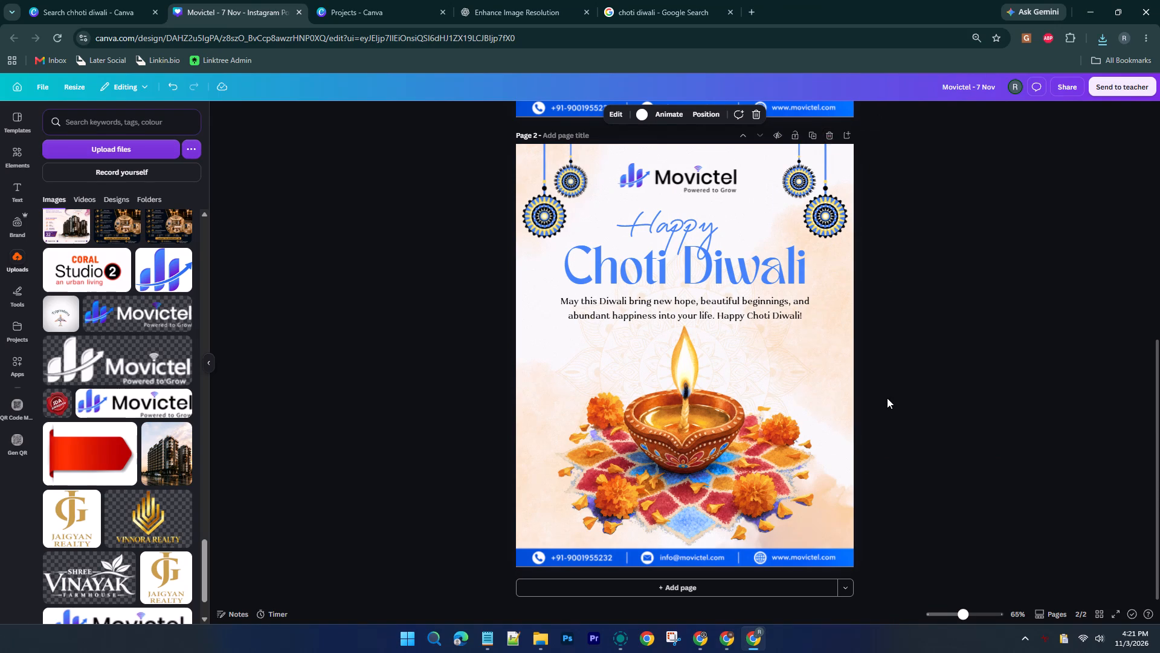
pyautogui.scroll(13, 887, 398)
pyautogui.scroll(-13, 880, 386)
pyautogui.scroll(5, 883, 366)
pyautogui.scroll(4, 859, 282)
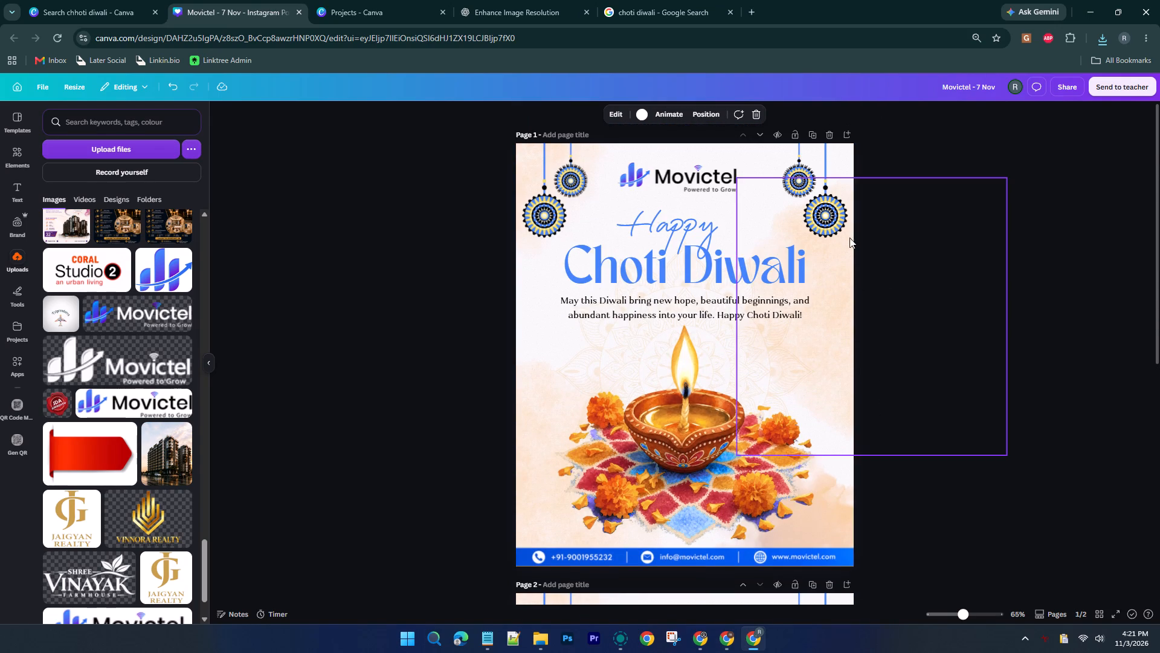
pyautogui.scroll(4, 825, 259)
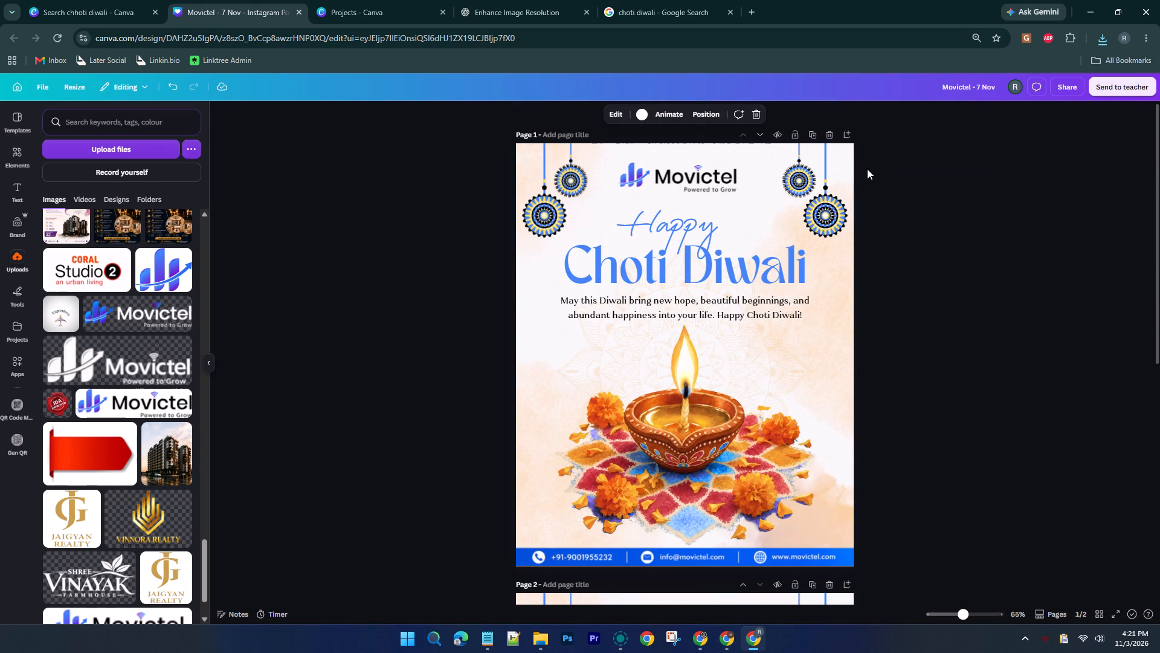
pyautogui.click(817, 135)
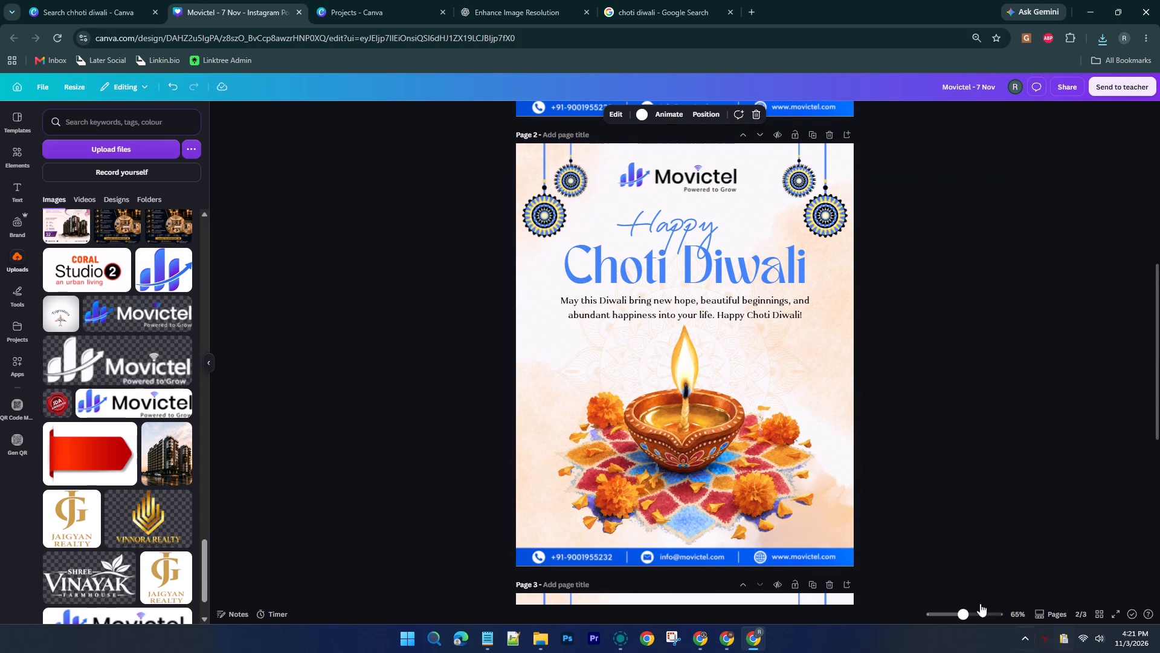
pyautogui.click(812, 583)
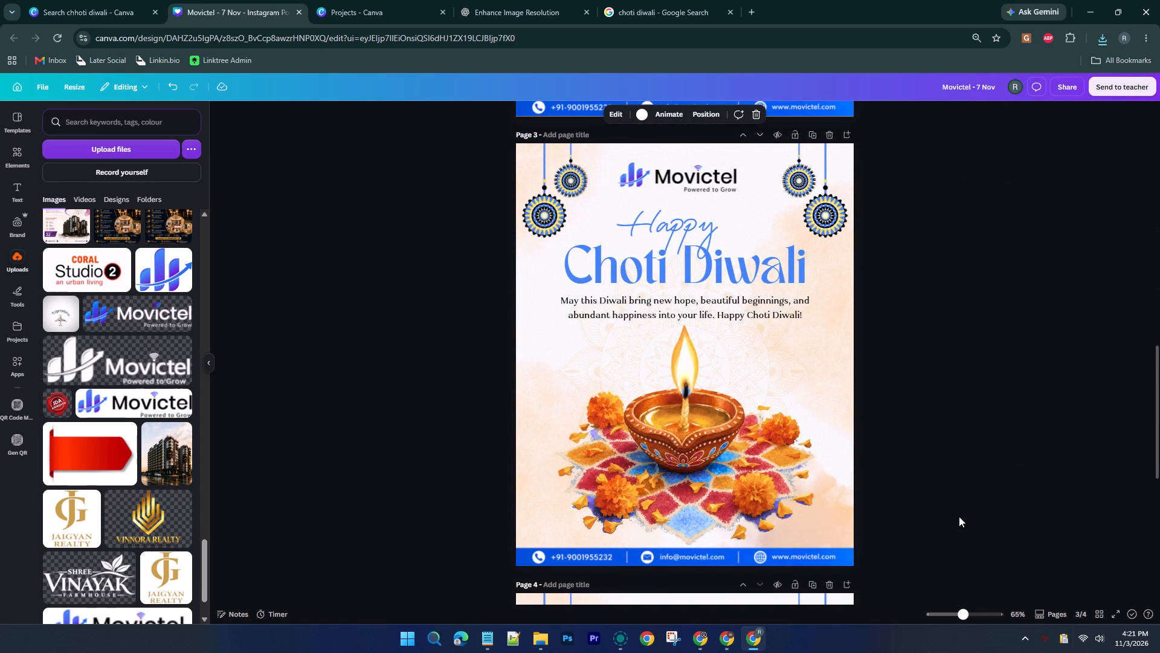
# Select all four pages in the grid view and duplicate them together, making eight pages.
pyautogui.click(1092, 612)
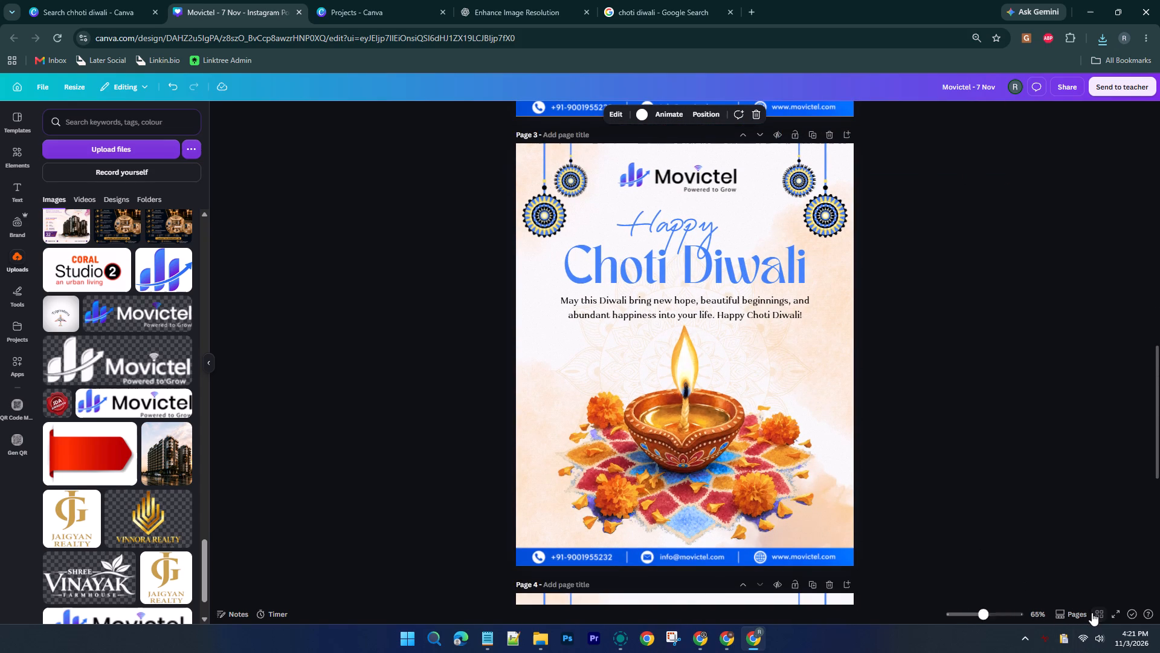
pyautogui.moveTo(370, 310); pyautogui.dragTo(66, 191)
pyautogui.rightClick(66, 191)
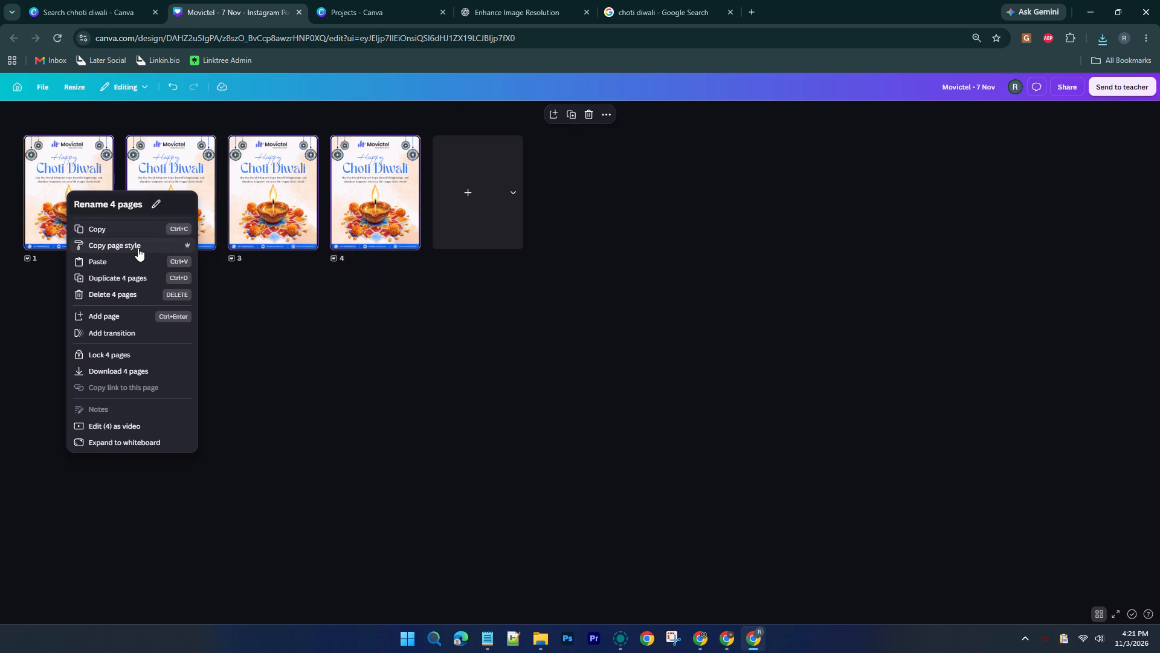
pyautogui.click(141, 278)
pyautogui.click(726, 317)
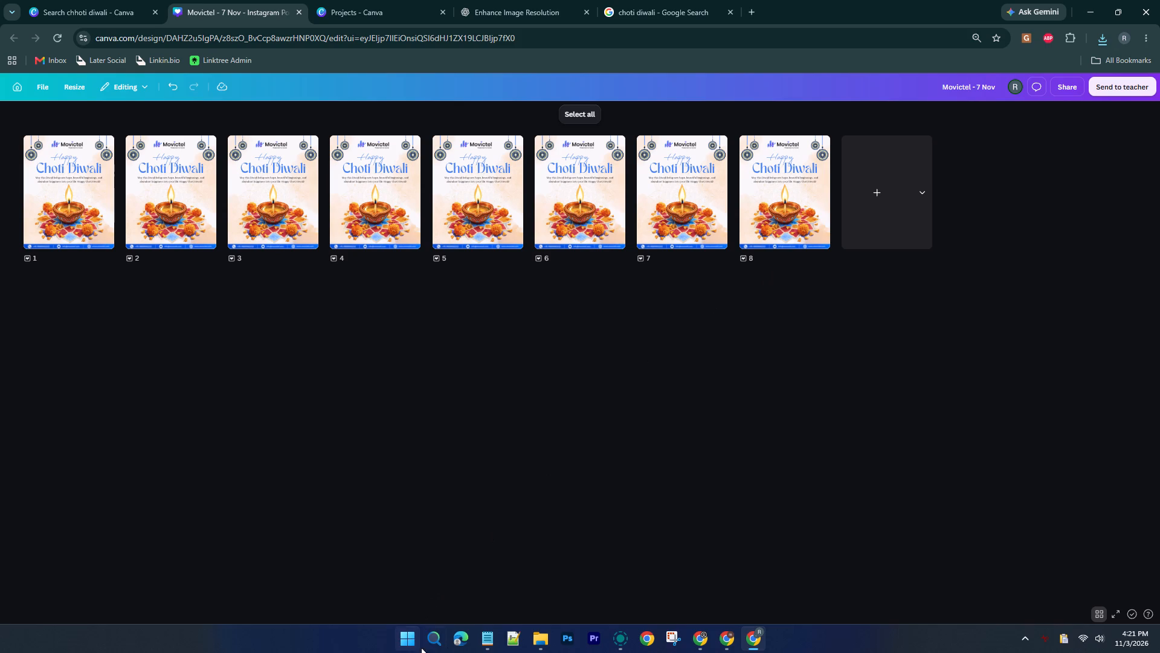
# Switch to Notepad, check the client names under CHOTI DIWALI, and return to the Canva page grid.
pyautogui.click(495, 638)
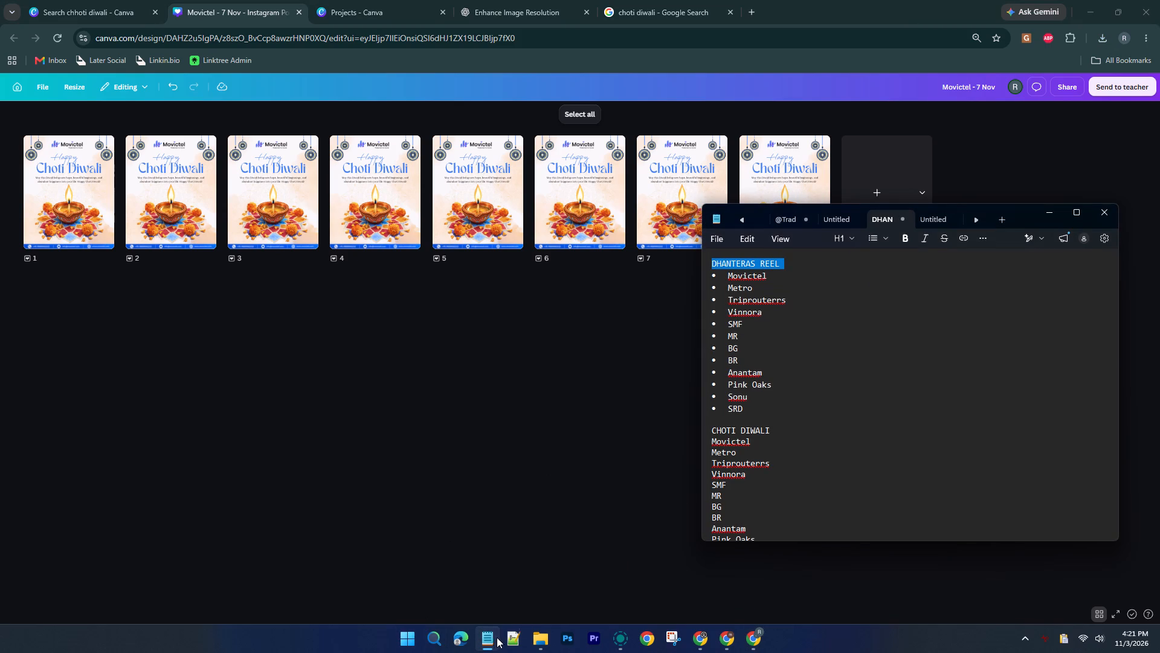
pyautogui.scroll(-2, 834, 333)
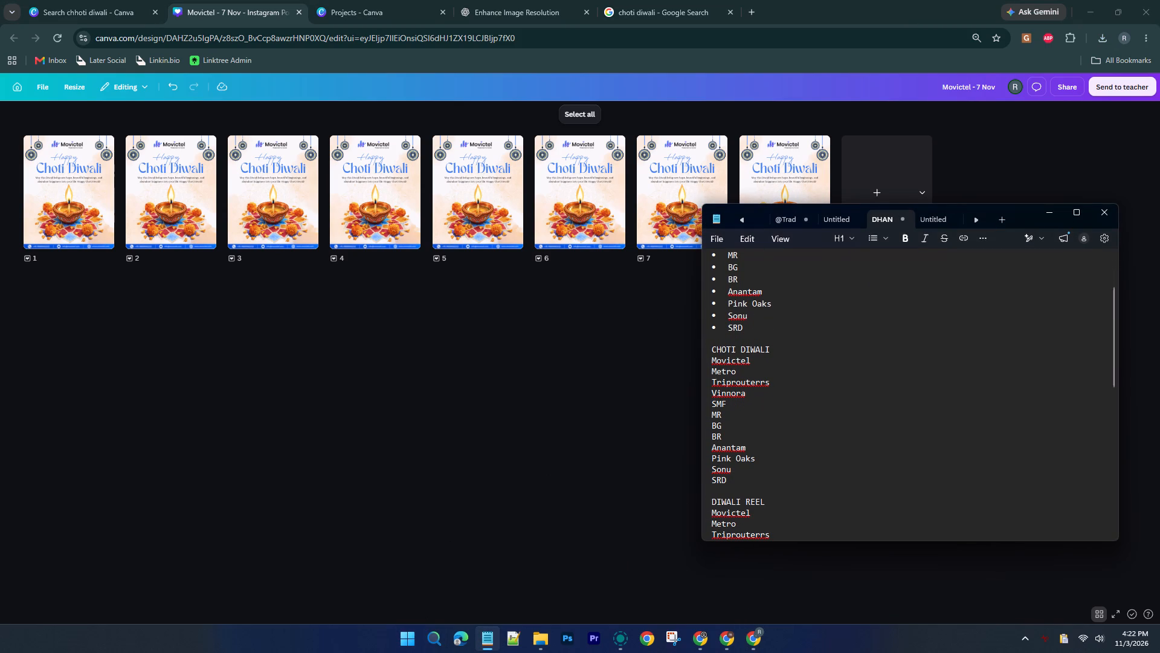
pyautogui.click(1046, 212)
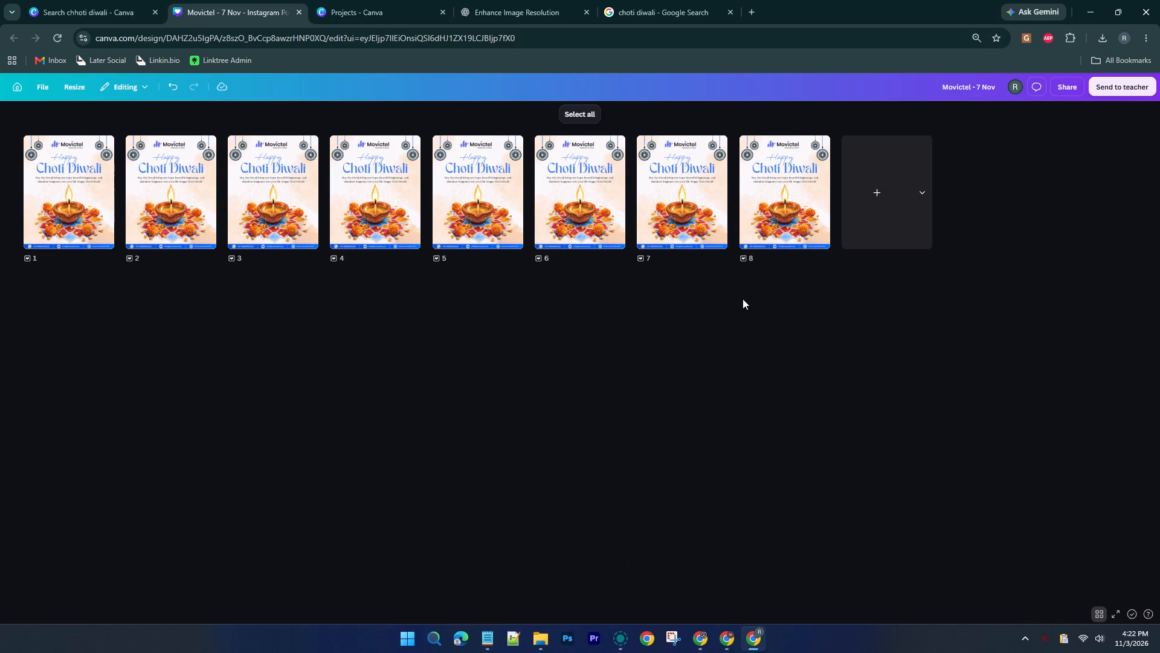
pyautogui.click(743, 299)
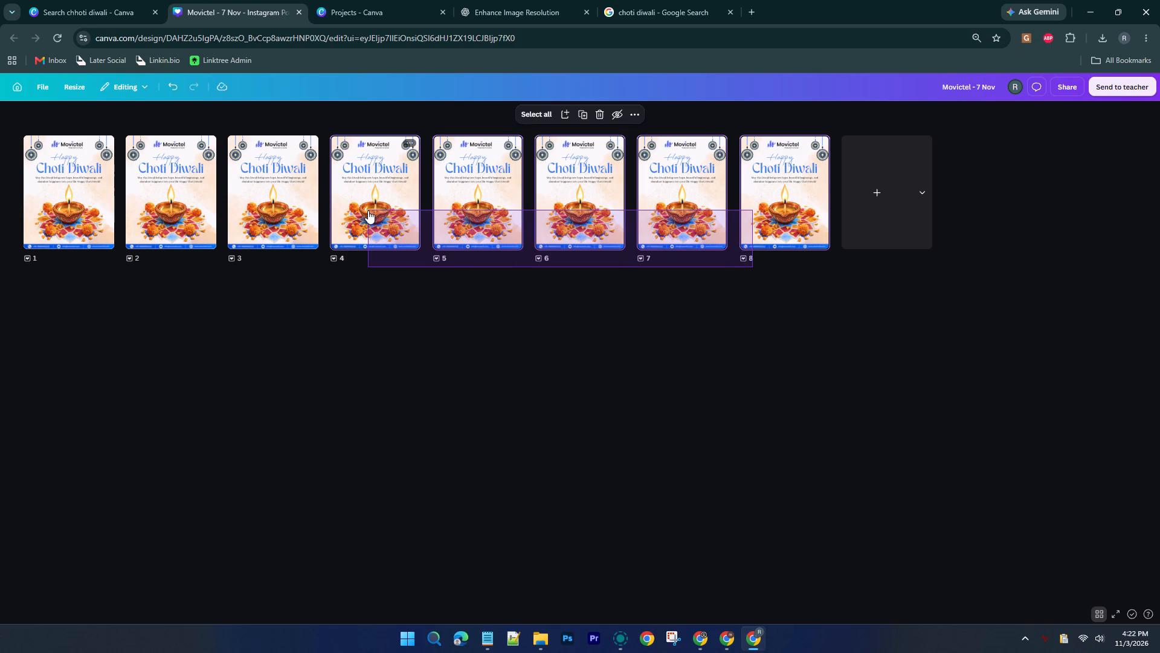
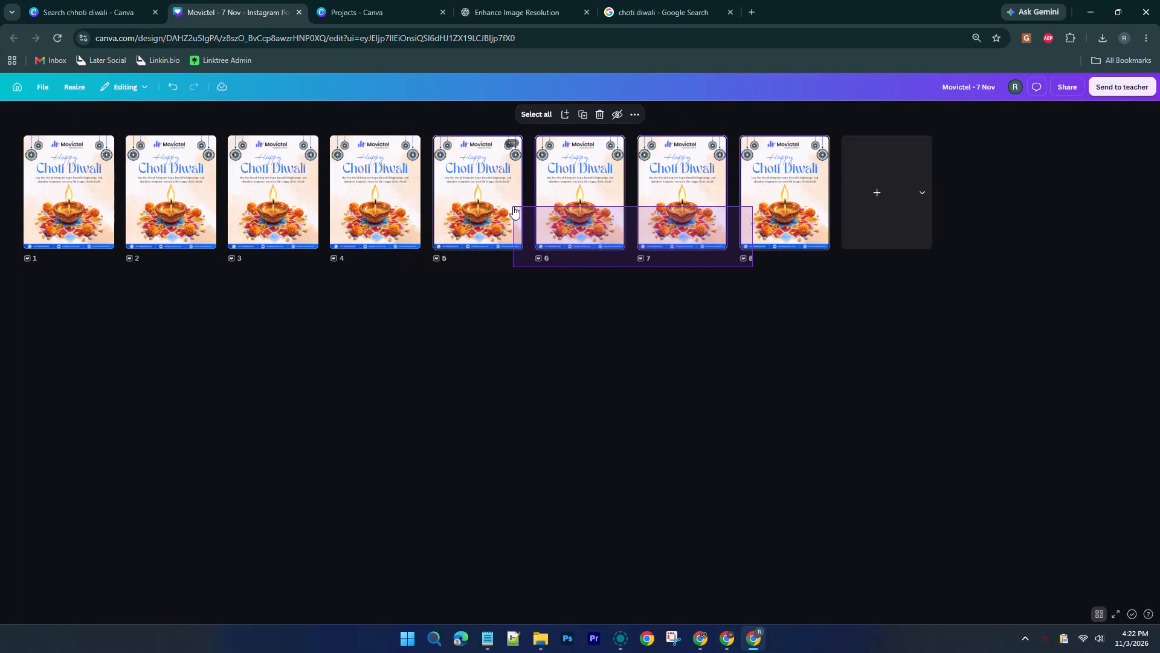
# Duplicate page 5, and duplicate the last four pages together, making thirteen identical pages.
pyautogui.rightClick(463, 207)
pyautogui.click(524, 305)
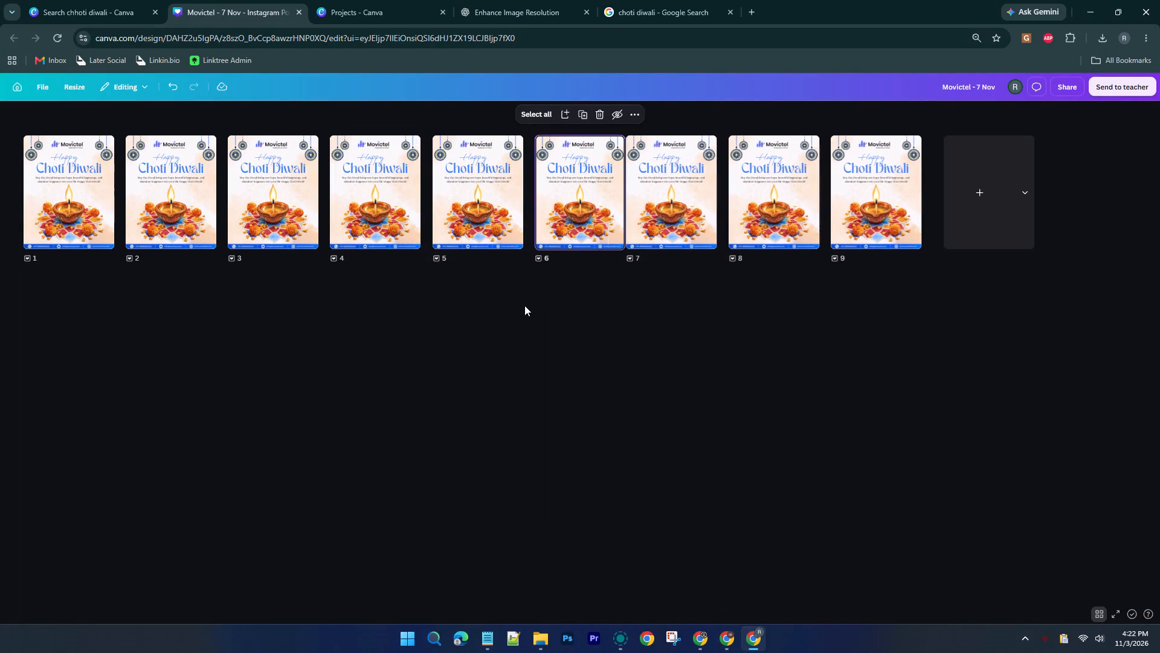
pyautogui.click(676, 316)
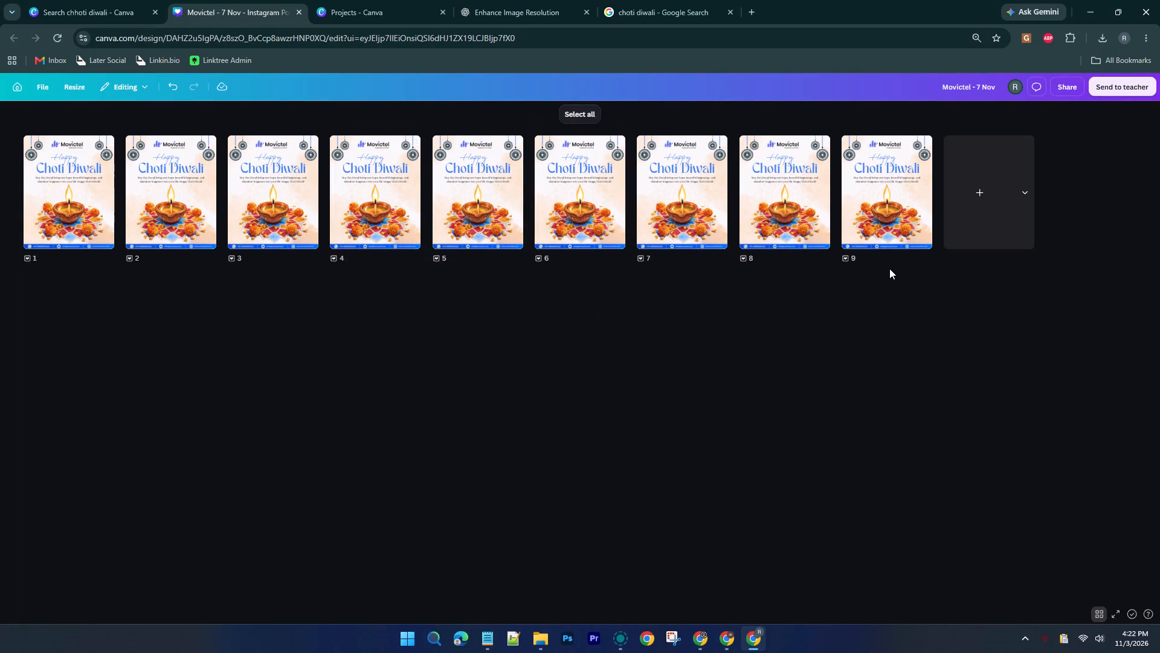
pyautogui.moveTo(889, 268); pyautogui.dragTo(552, 206)
pyautogui.rightClick(552, 206)
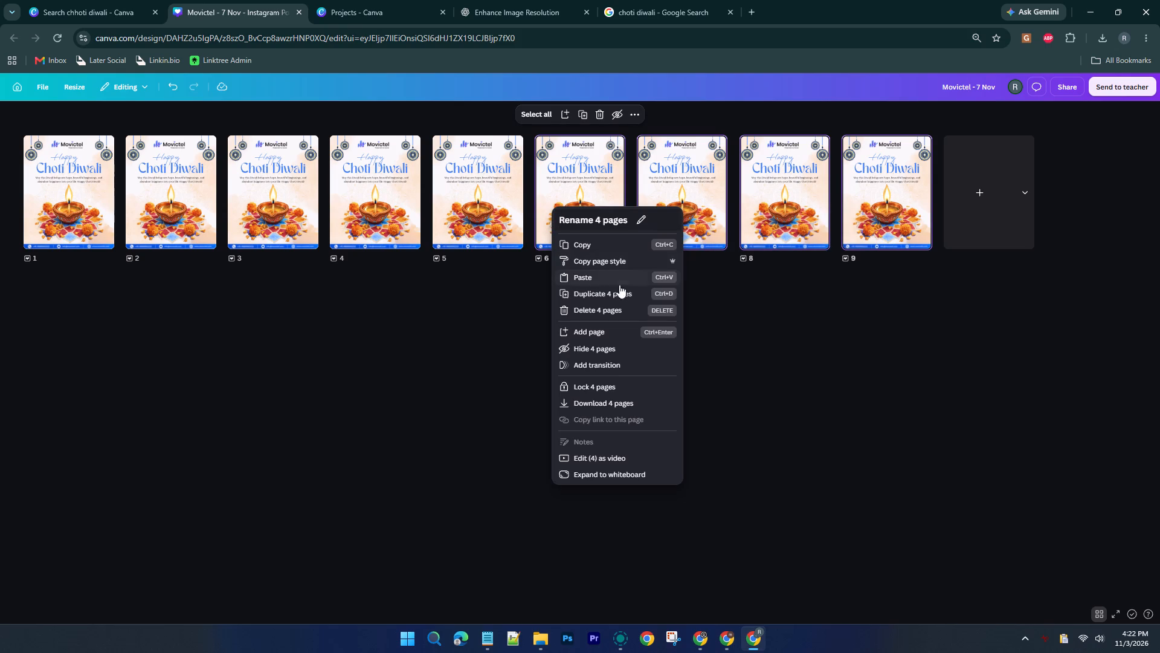
pyautogui.click(622, 293)
pyautogui.click(520, 325)
# Delete page 13 so that the design has twelve pages.
pyautogui.click(161, 337)
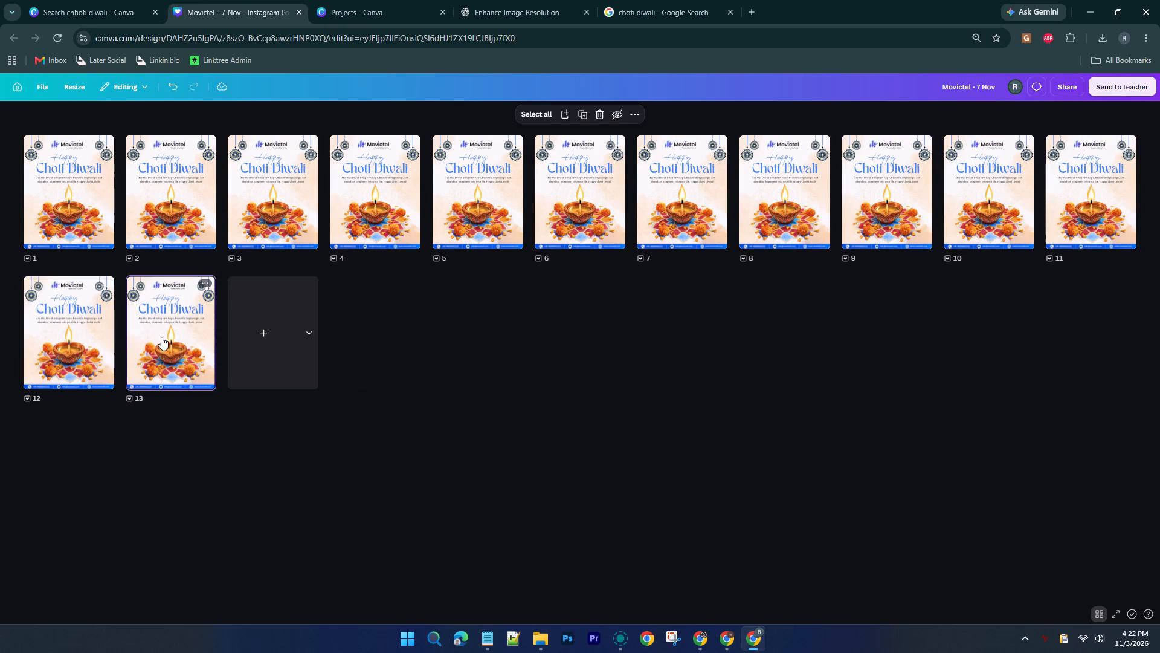
pyautogui.press('Delete')
pyautogui.click(366, 326)
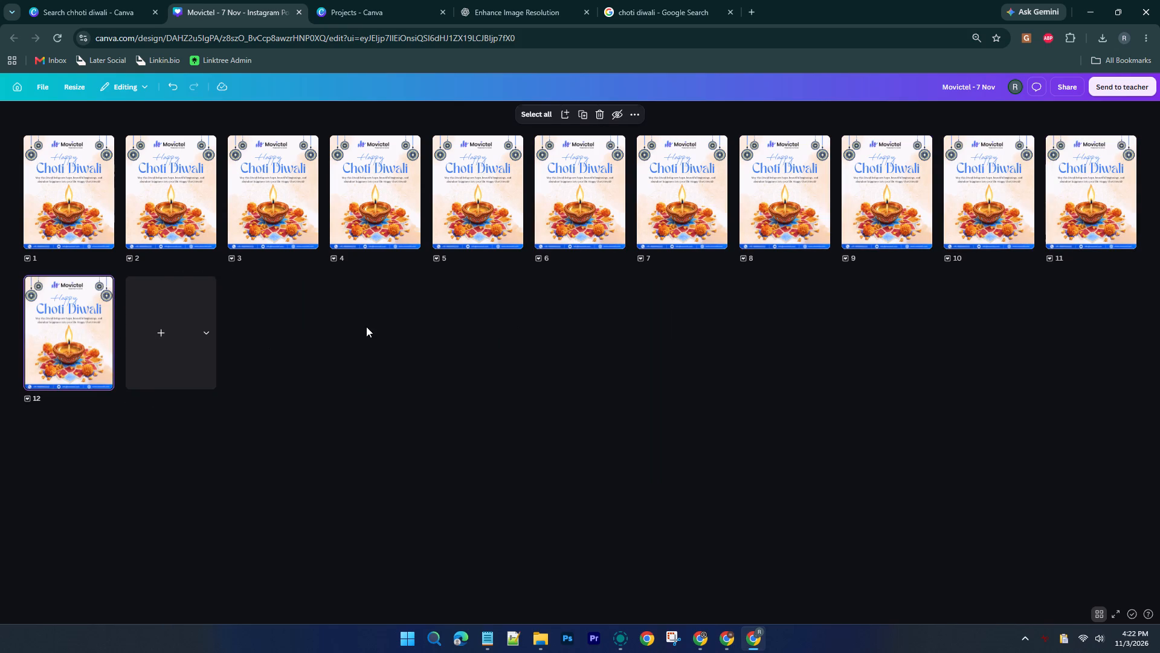
# Open page 2 for editing and check the next client name under CHOTI DIWALI in Notepad.
pyautogui.click(144, 183)
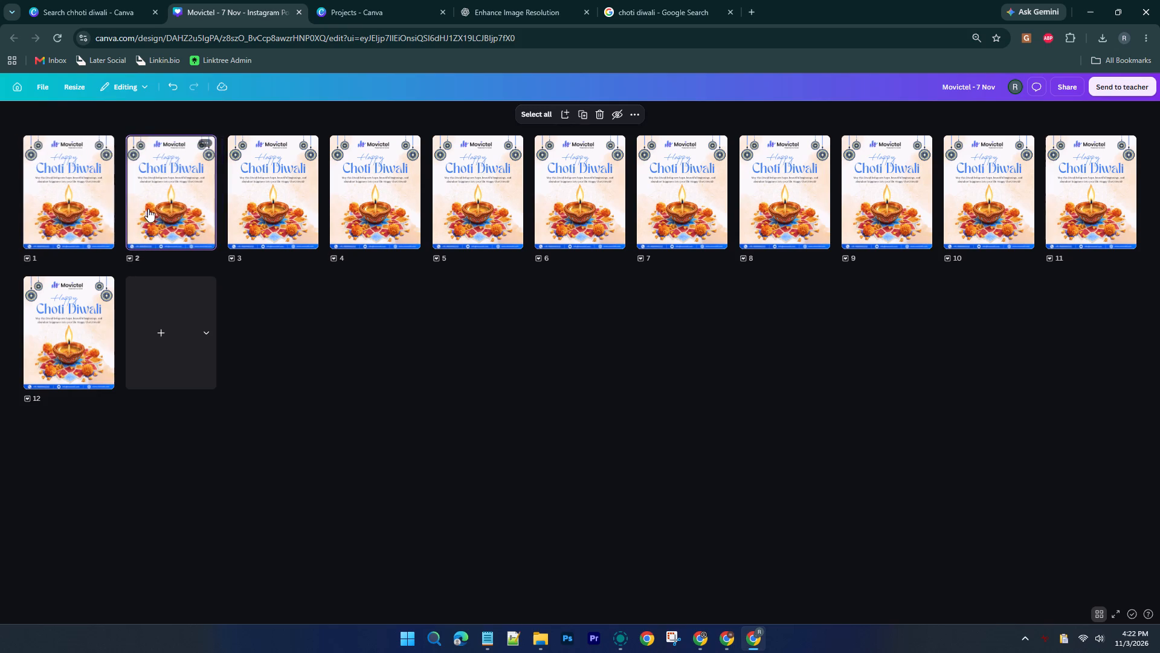
pyautogui.doubleClick(156, 195)
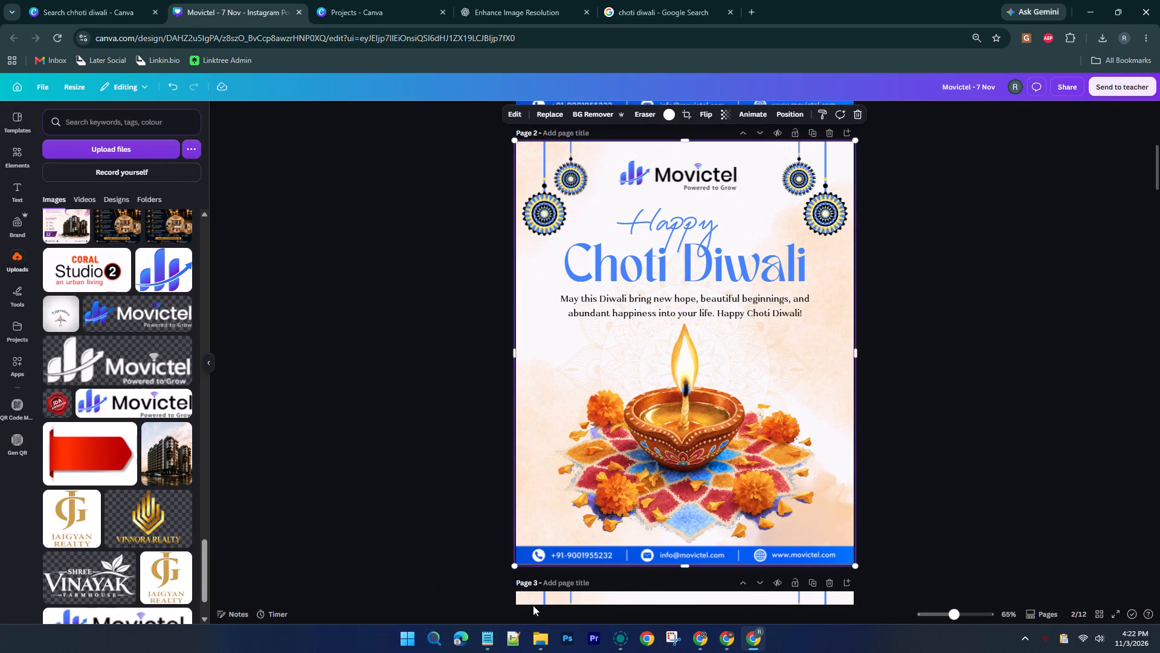
pyautogui.click(488, 643)
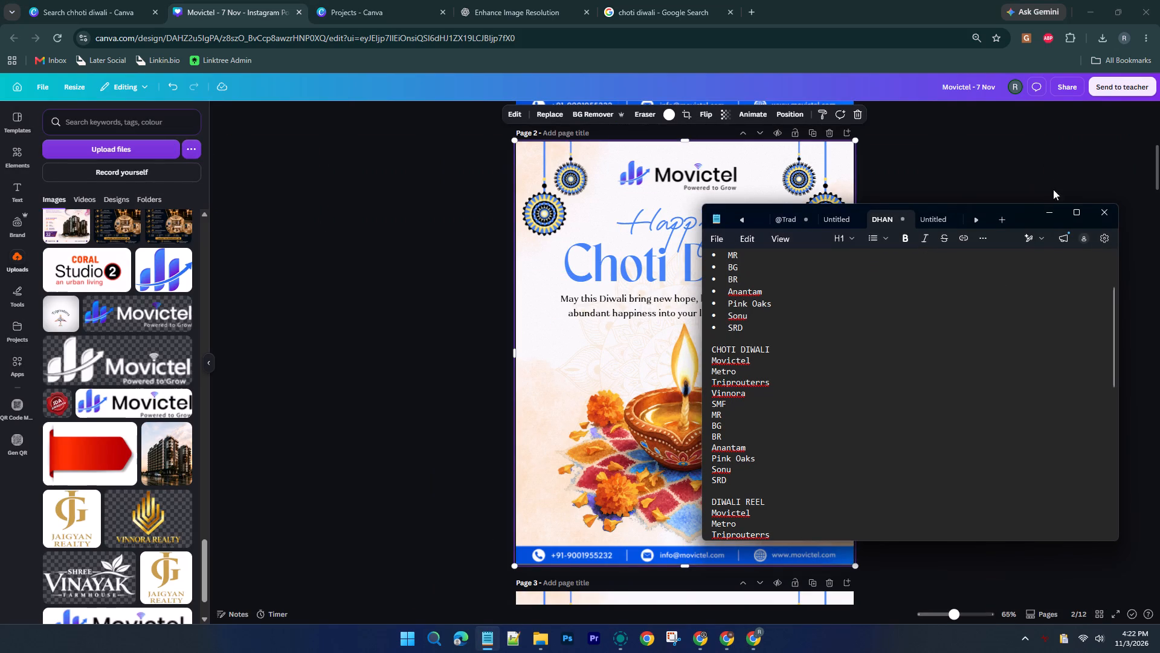
pyautogui.click(1046, 218)
# Delete the Movictel logo from page 2.
pyautogui.click(651, 184)
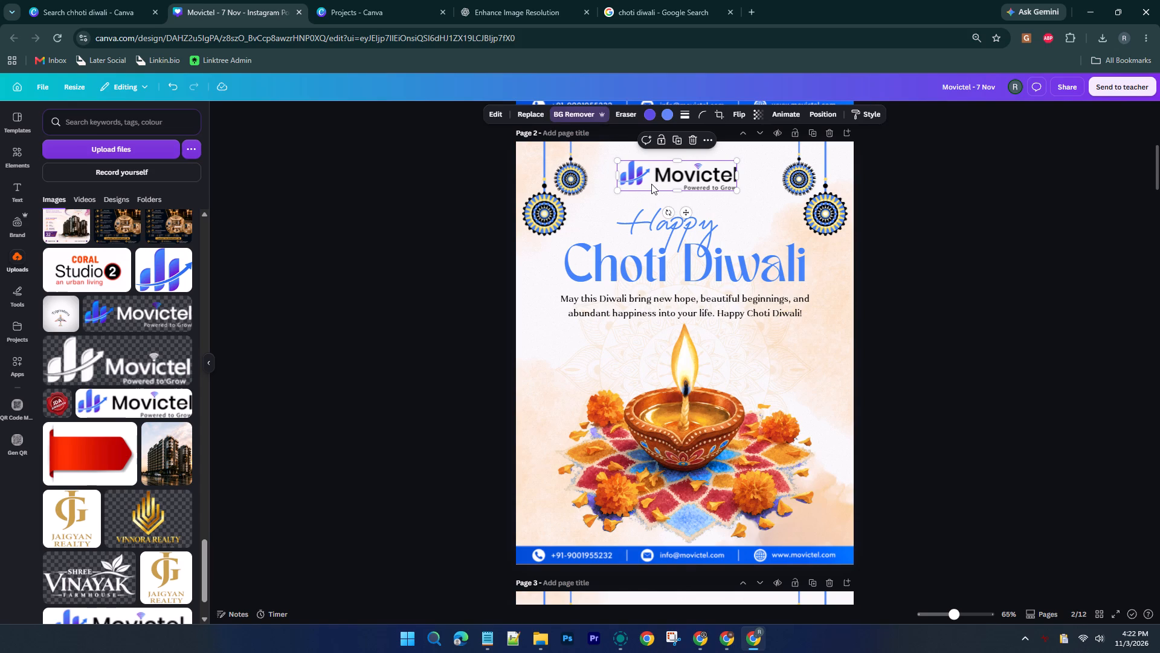
pyautogui.rightClick(651, 184)
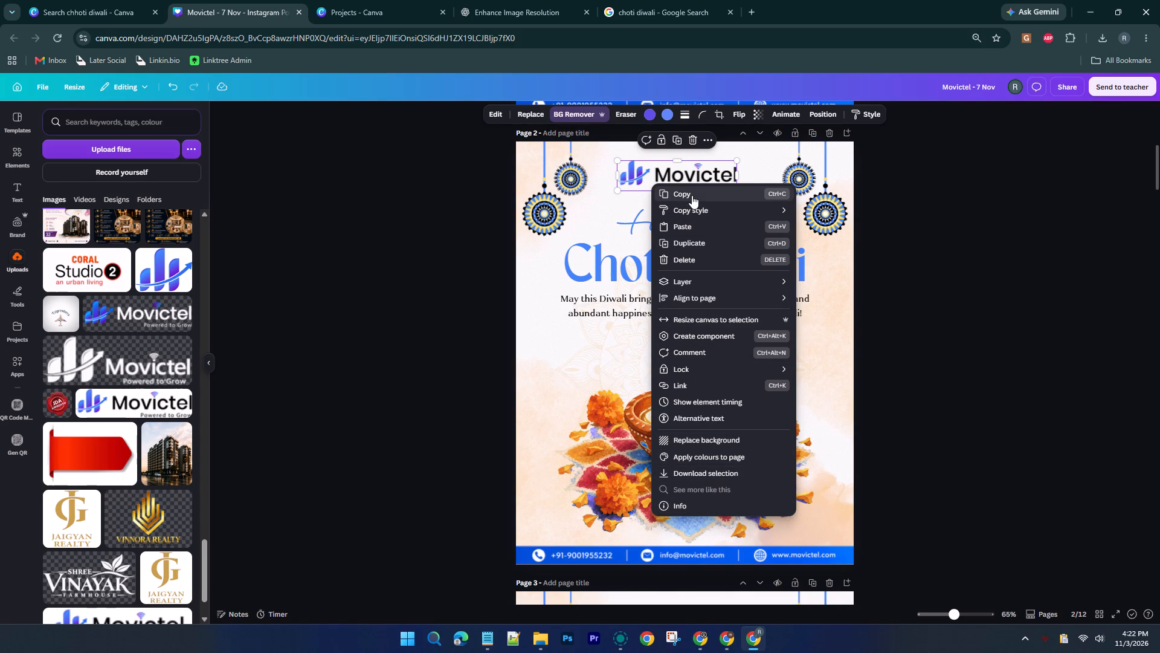
pyautogui.click(636, 174)
pyautogui.press('Delete')
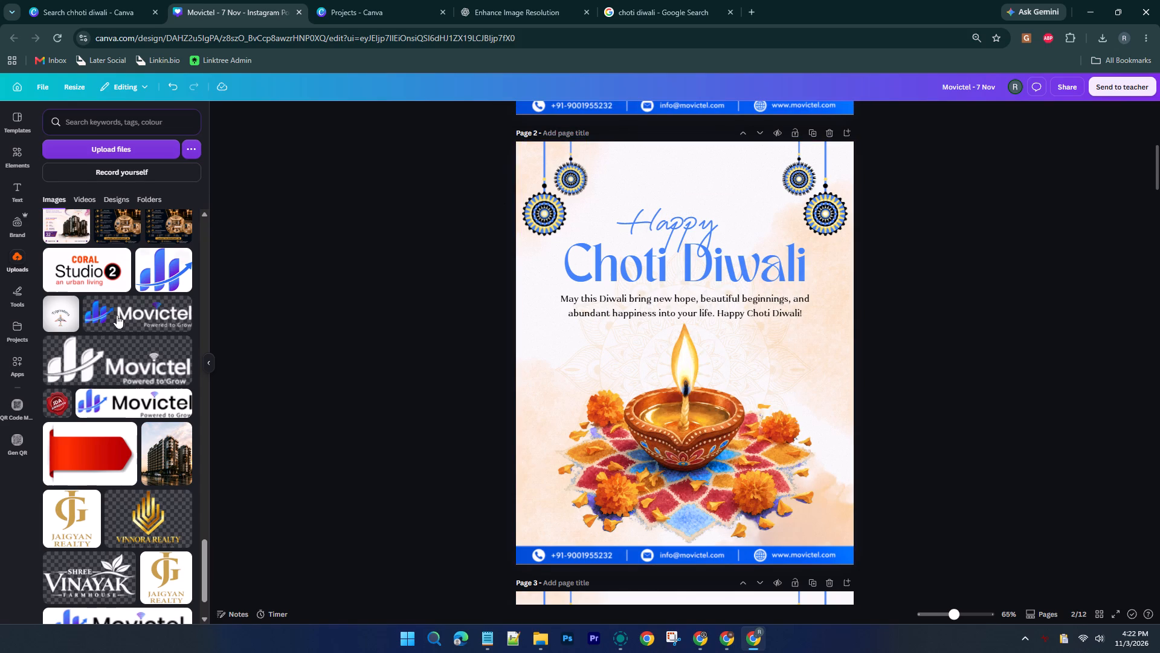
# Insert the round Metro Studios logo from the uploads on page 2, shrink it and centre it at the top above "Happy".
pyautogui.scroll(-5, 99, 325)
pyautogui.scroll(5, 114, 366)
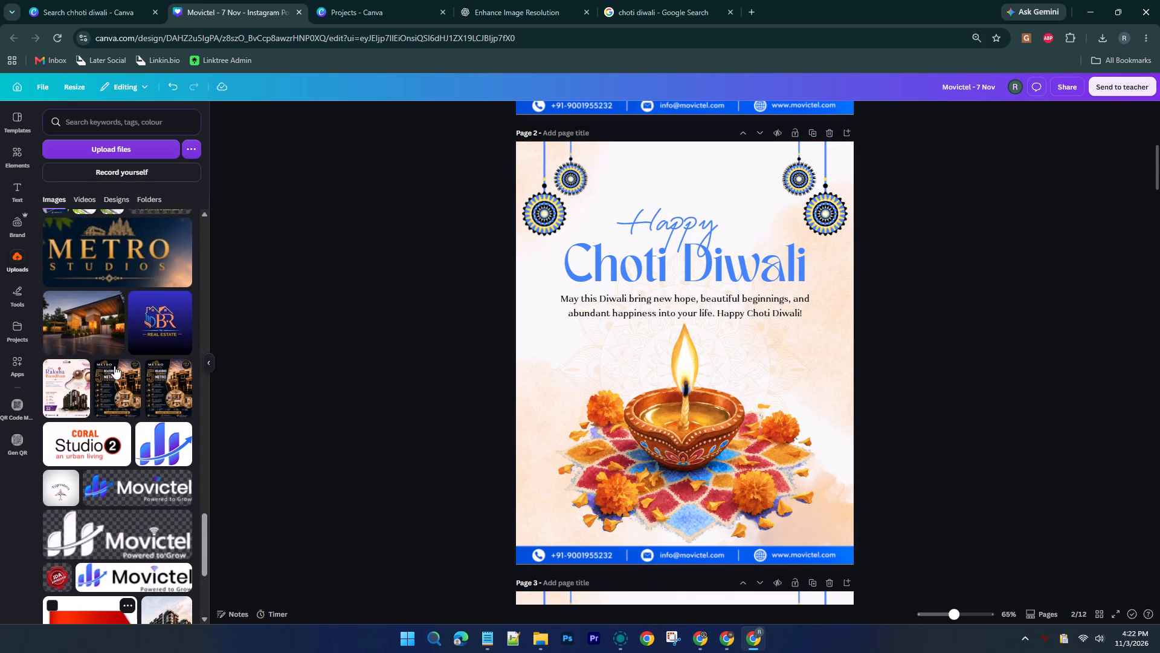
pyautogui.scroll(2, 114, 366)
pyautogui.scroll(-3, 121, 413)
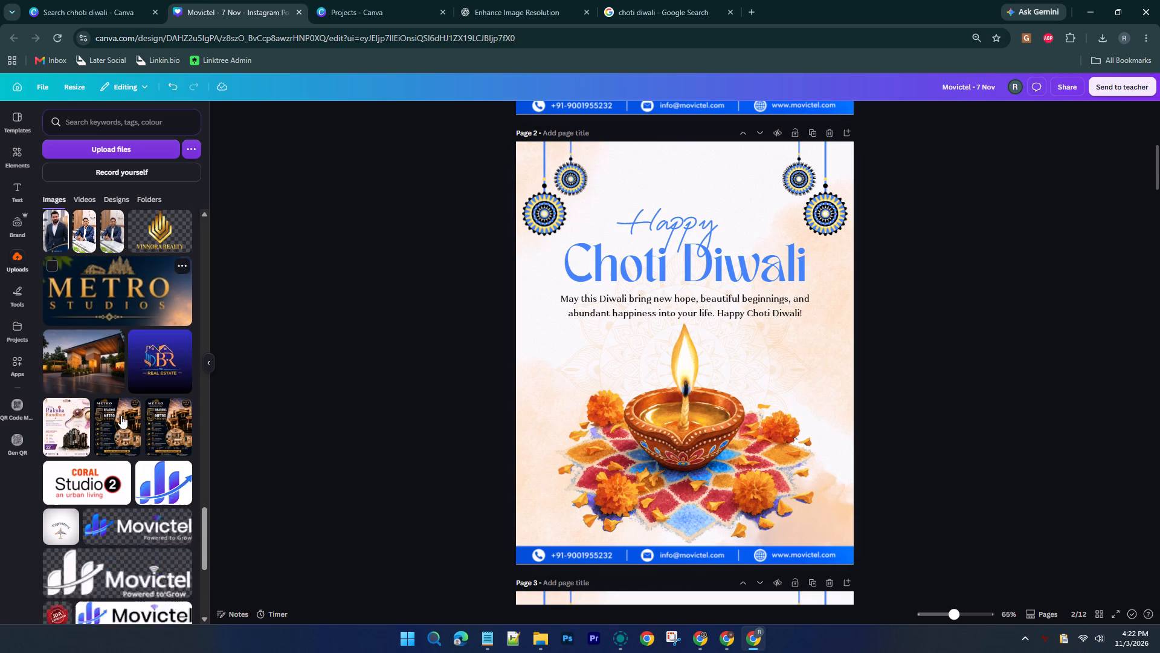
pyautogui.scroll(9, 120, 415)
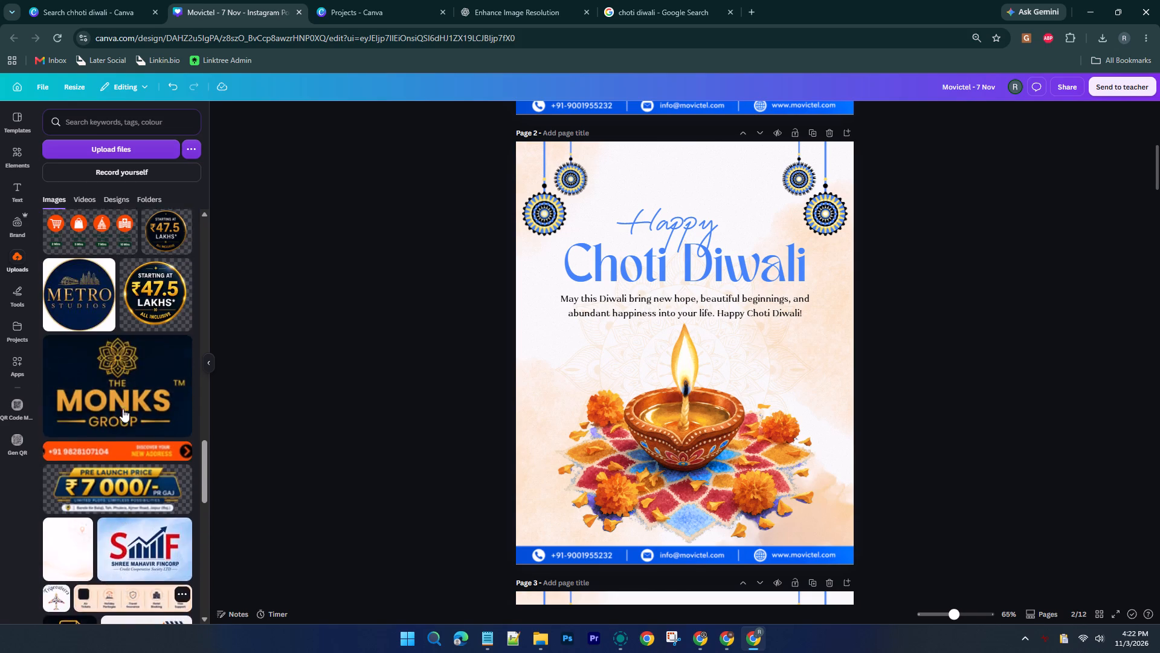
pyautogui.scroll(2, 123, 409)
pyautogui.click(89, 477)
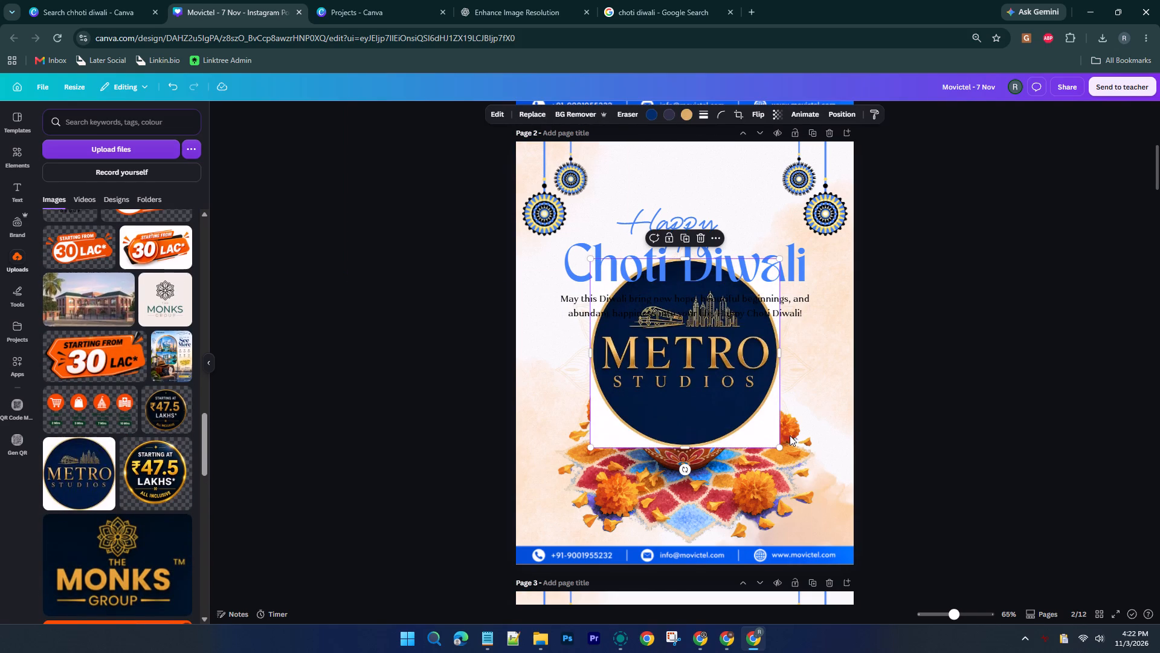
pyautogui.moveTo(781, 446); pyautogui.dragTo(699, 374)
pyautogui.moveTo(663, 354); pyautogui.dragTo(693, 223)
pyautogui.moveTo(733, 239); pyautogui.dragTo(683, 187)
pyautogui.moveTo(664, 160); pyautogui.dragTo(692, 177)
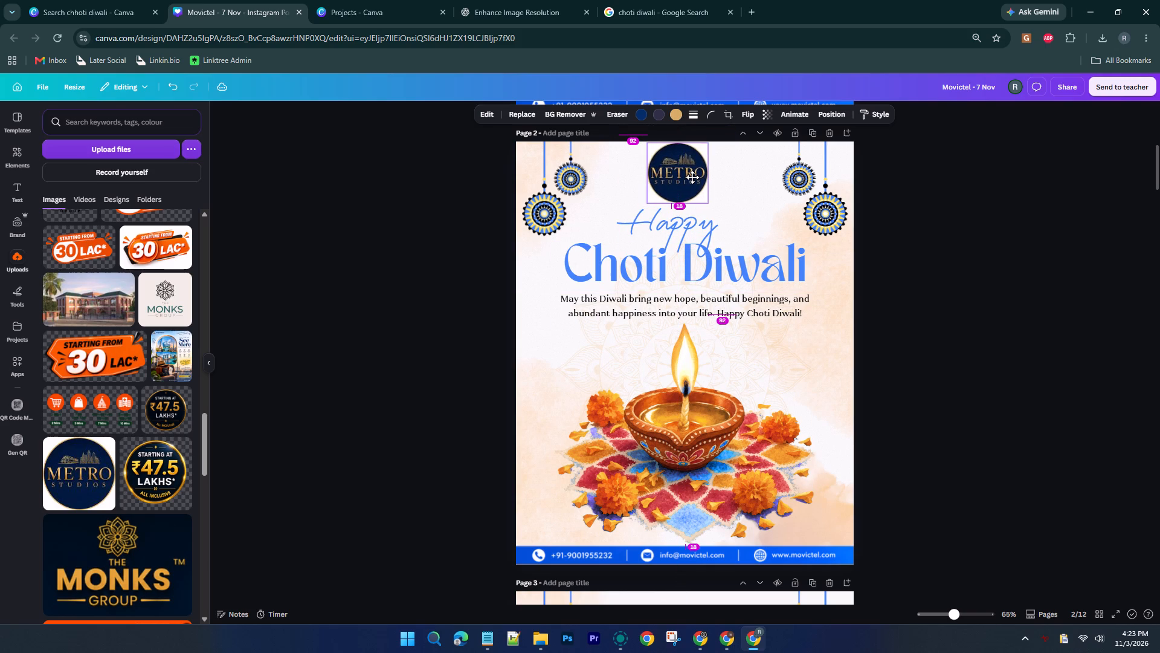
pyautogui.moveTo(692, 177); pyautogui.dragTo(690, 177)
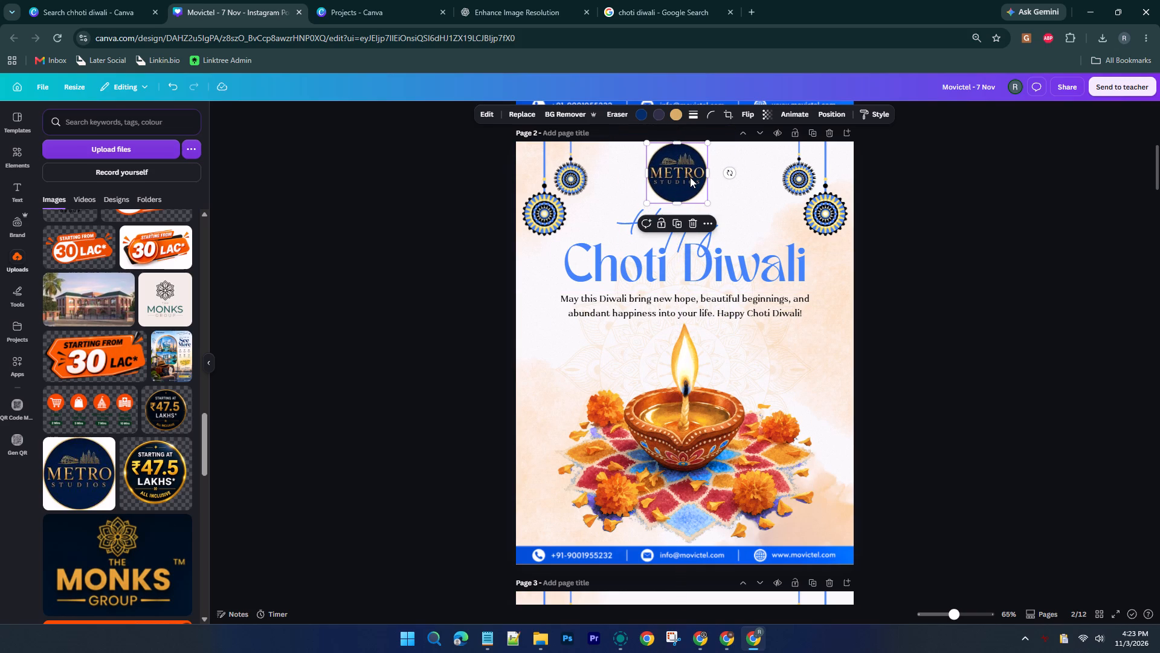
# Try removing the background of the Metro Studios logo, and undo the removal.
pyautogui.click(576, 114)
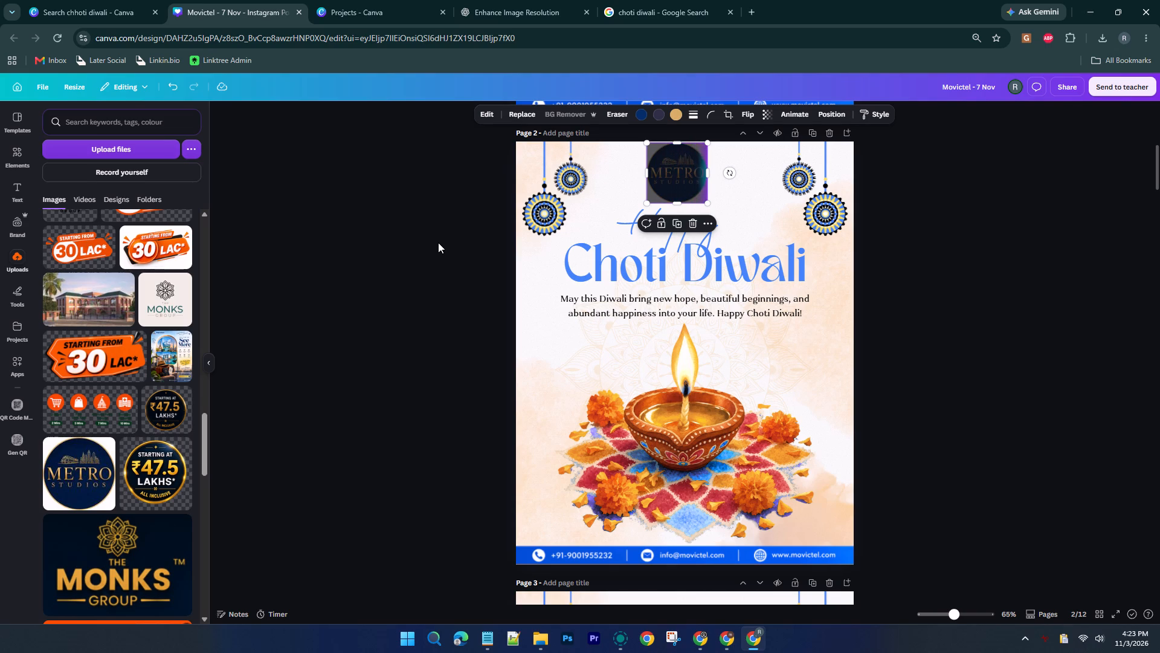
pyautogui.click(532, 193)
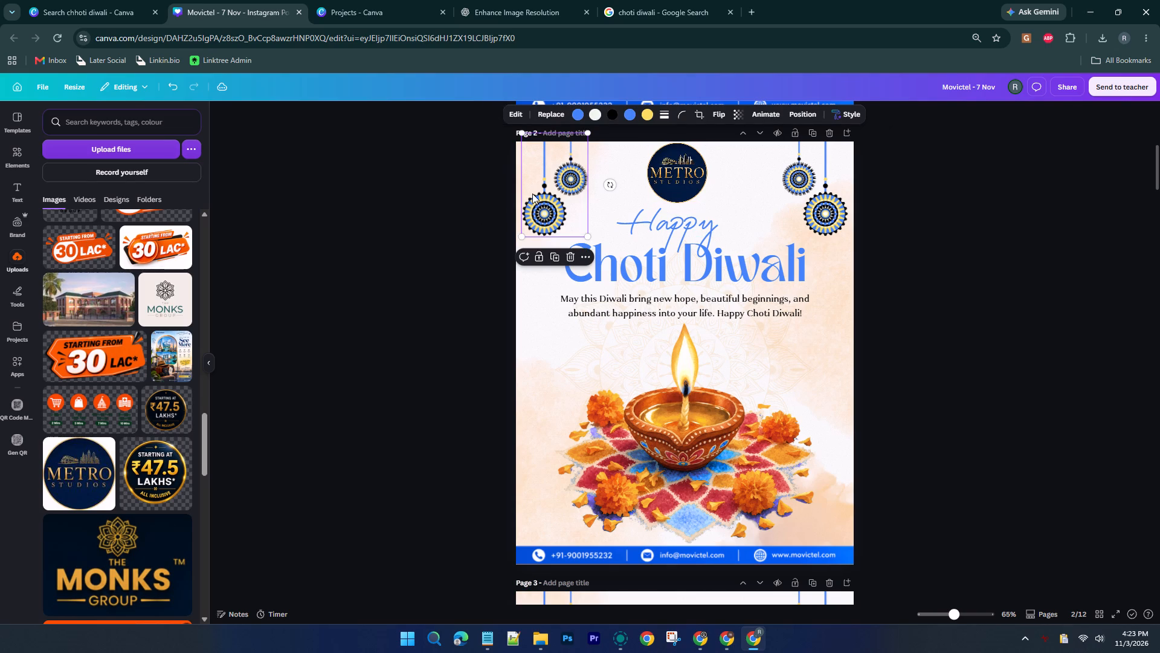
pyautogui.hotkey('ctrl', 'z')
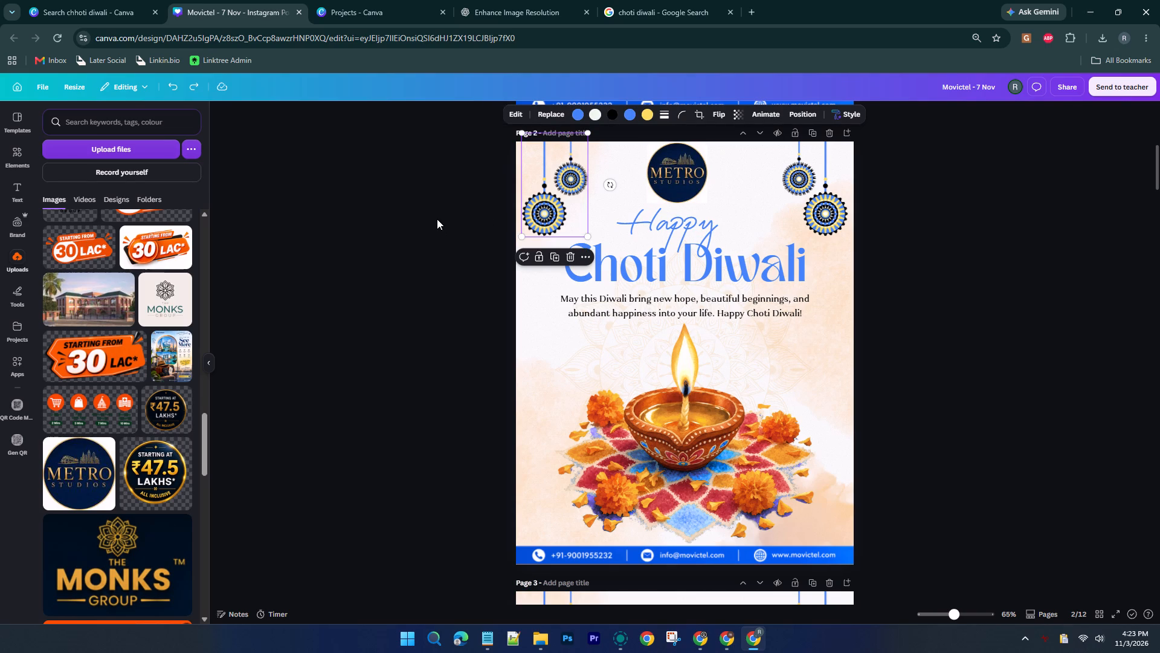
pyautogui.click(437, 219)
# Recolour the "Choti Diwali" and "Happy" texts on page 2 with the dark navy sampled from the Metro Studios logo.
pyautogui.click(683, 220)
pyautogui.click(594, 267)
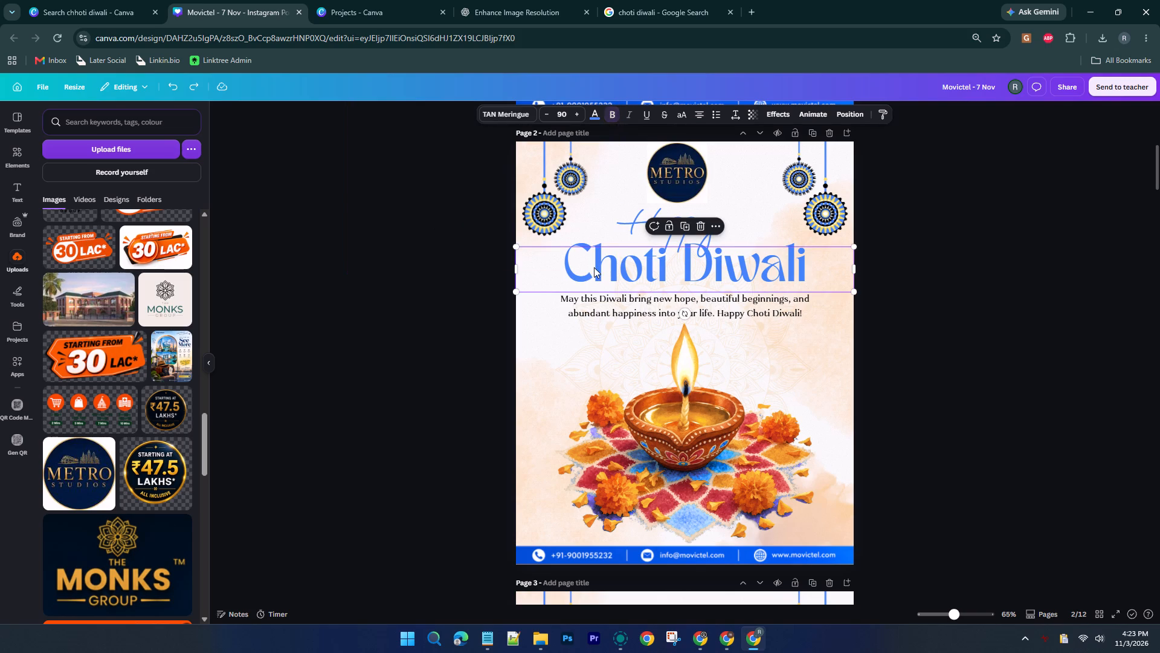
pyautogui.click(587, 114)
pyautogui.click(69, 185)
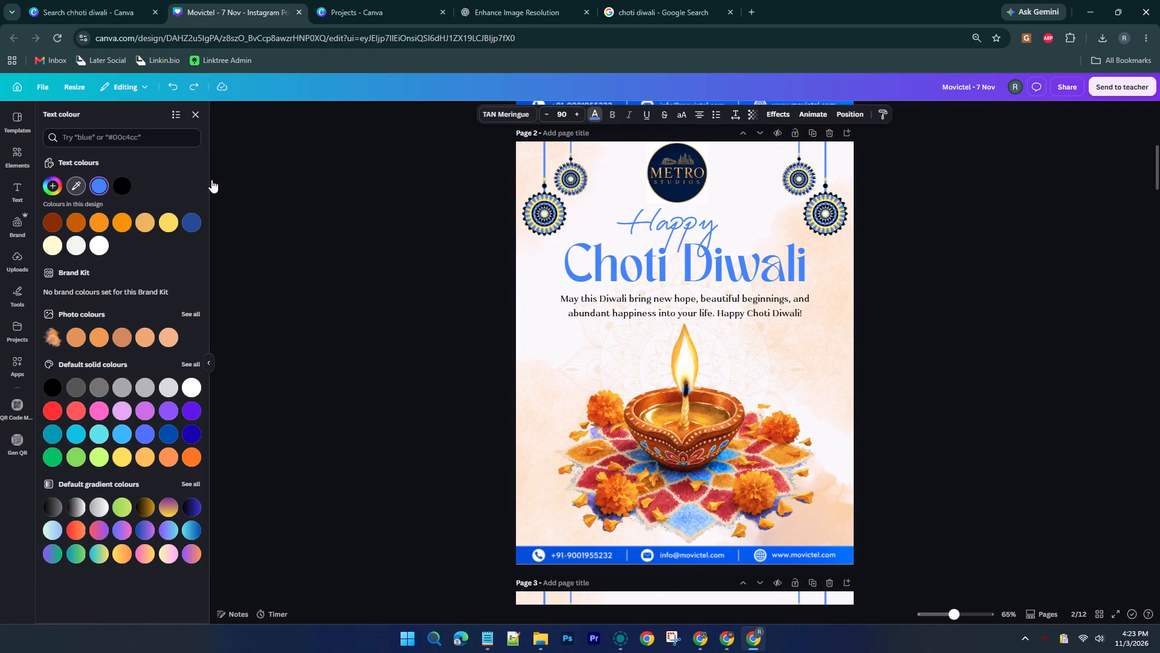
pyautogui.click(681, 190)
pyautogui.click(643, 218)
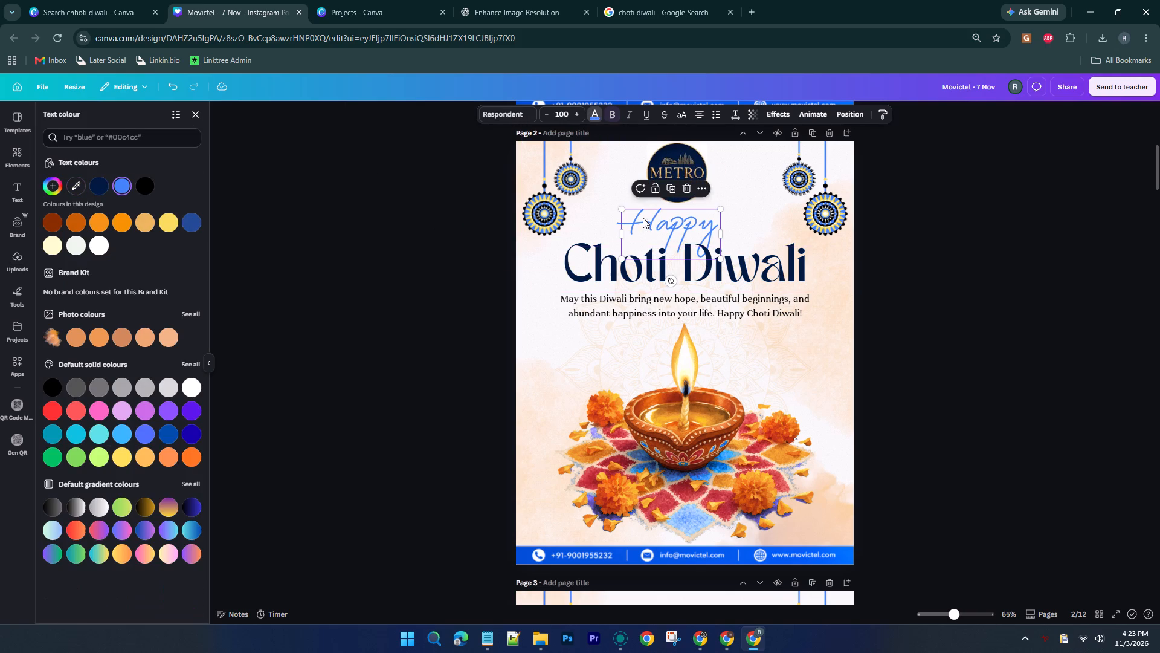
pyautogui.click(93, 186)
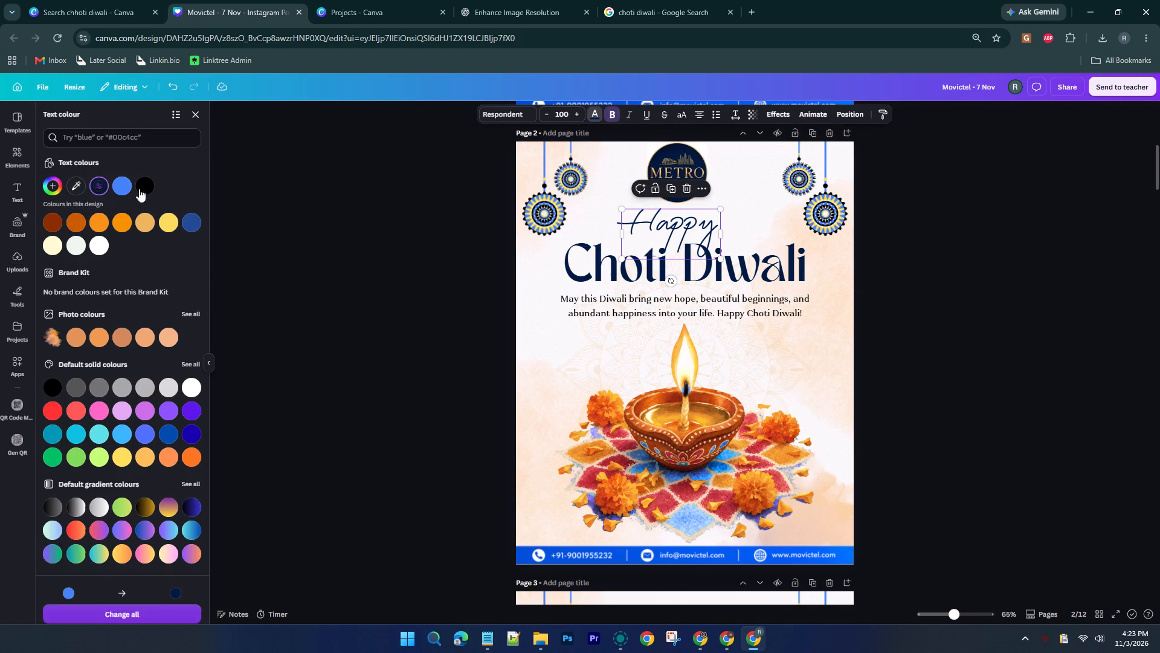
pyautogui.click(376, 278)
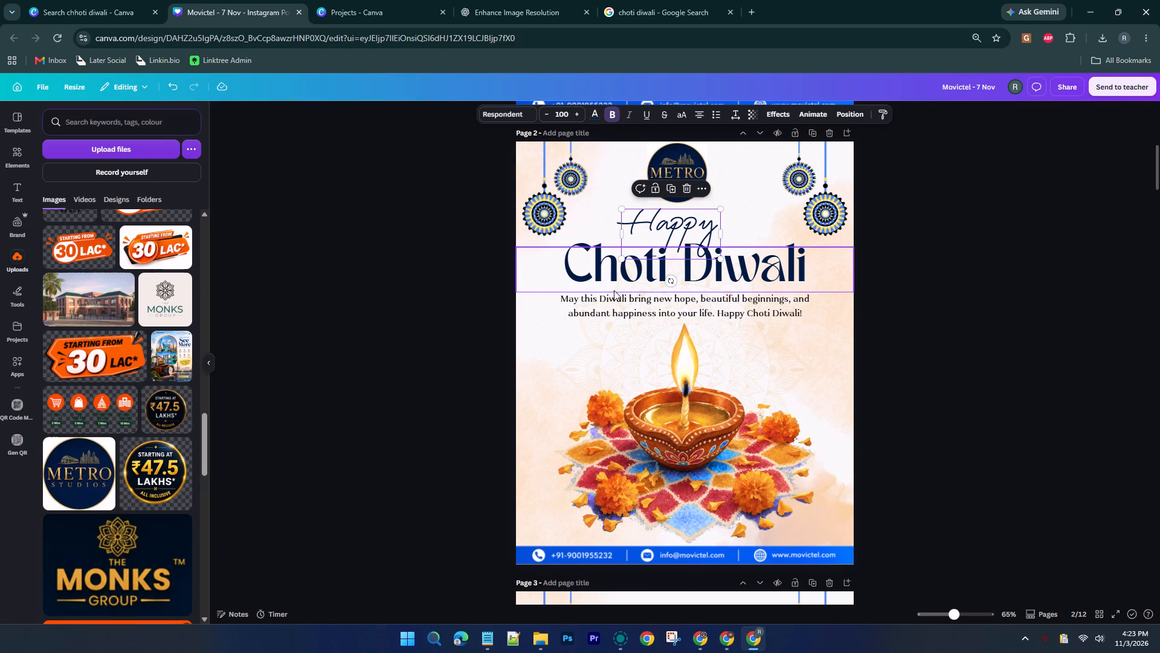
pyautogui.click(568, 209)
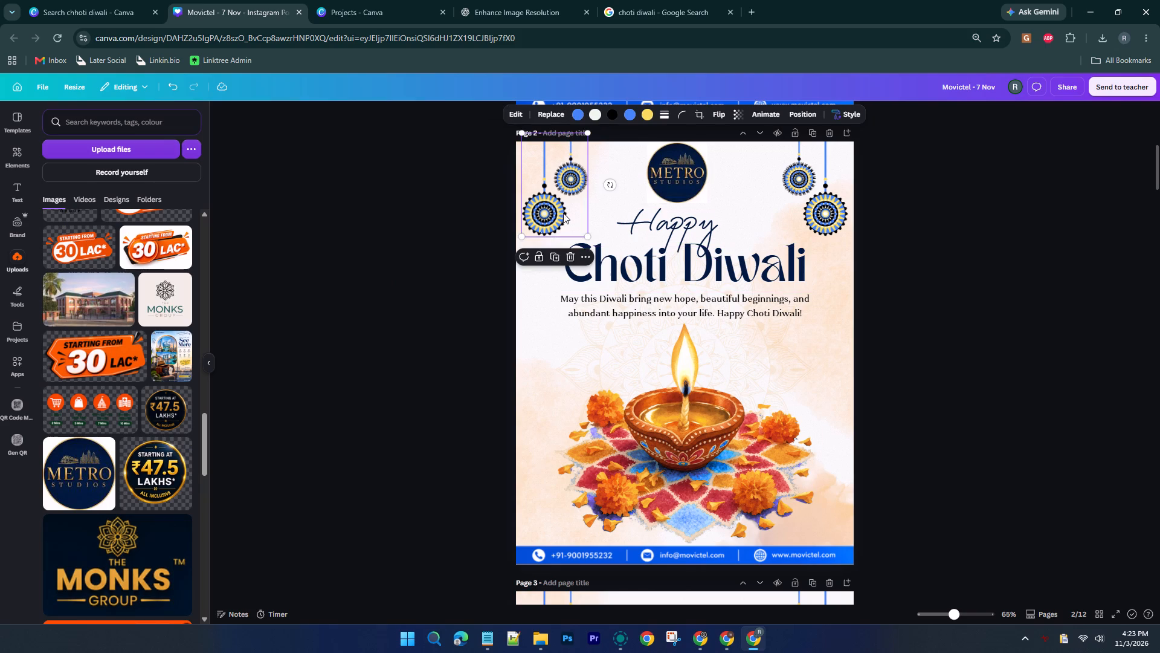
pyautogui.click(437, 268)
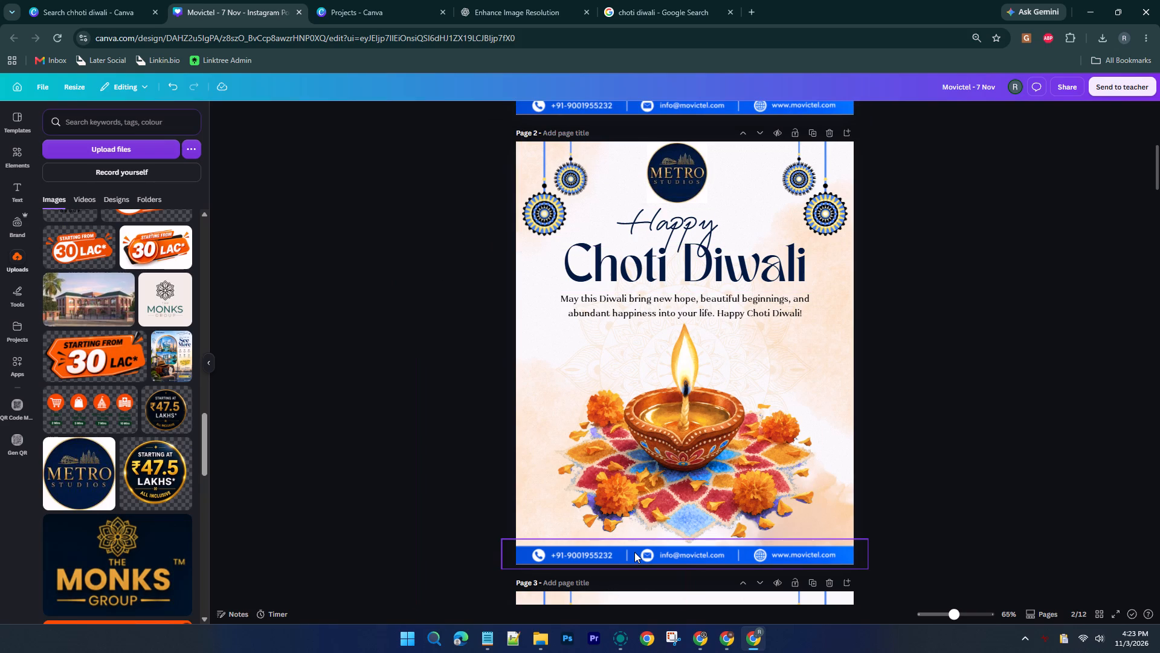
# Delete the blue Movictel contact strip from the bottom of page 2.
pyautogui.click(634, 552)
pyautogui.press('Delete')
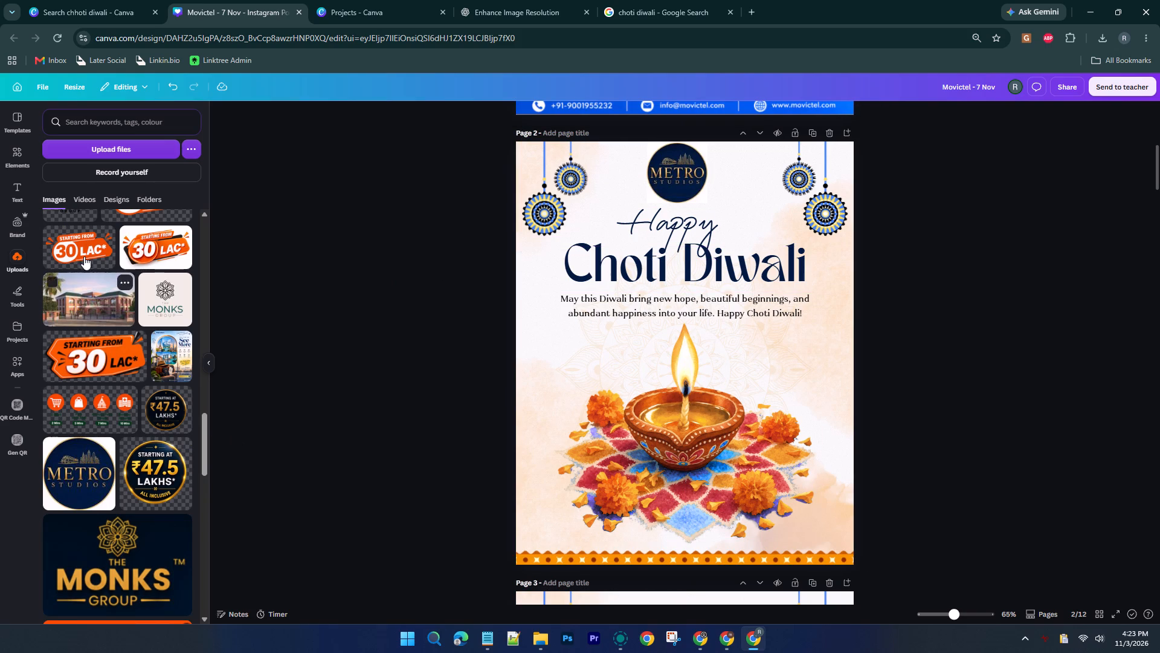
# Insert the uploaded image combining all client contact strips on page 2, enlarge it to page width and place it below the greeting message.
pyautogui.scroll(20, 85, 254)
pyautogui.scroll(7, 85, 254)
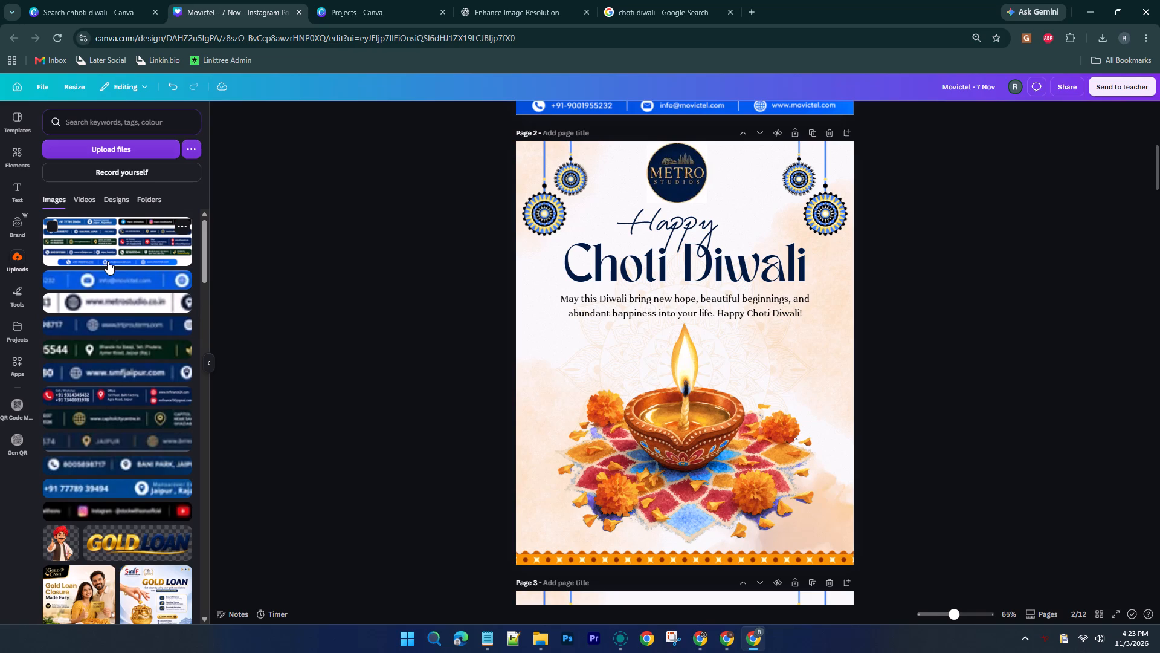
pyautogui.click(111, 247)
pyautogui.moveTo(639, 340); pyautogui.dragTo(567, 292)
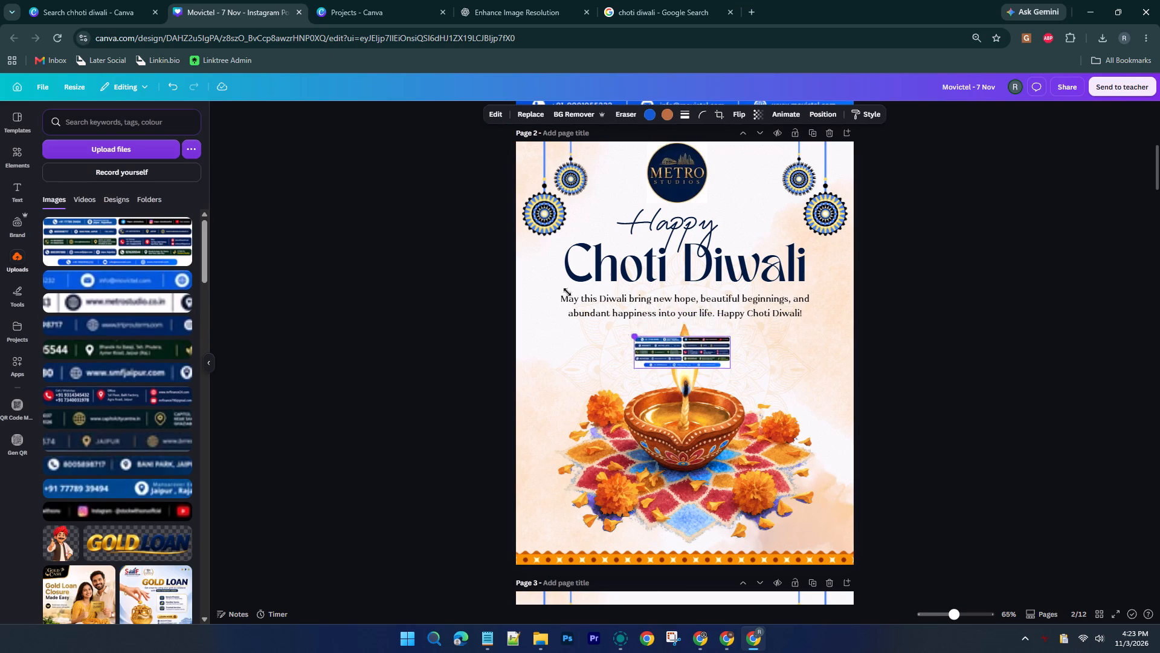
pyautogui.moveTo(567, 292); pyautogui.dragTo(527, 267)
pyautogui.moveTo(728, 300); pyautogui.dragTo(857, 259)
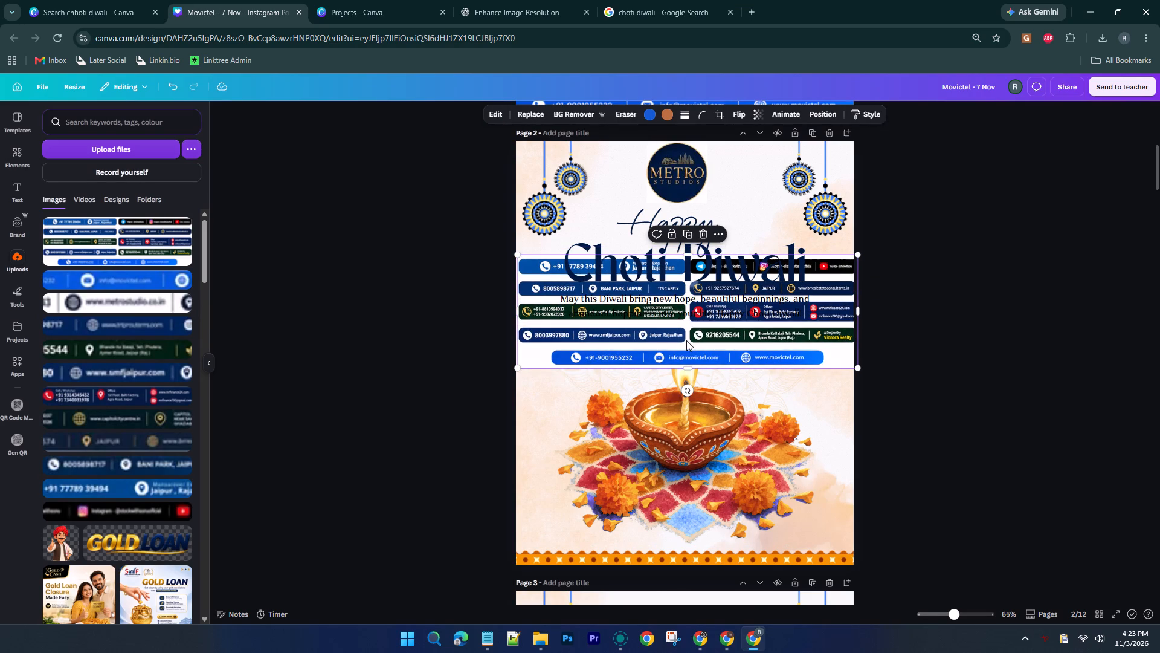
pyautogui.moveTo(648, 340); pyautogui.dragTo(648, 357)
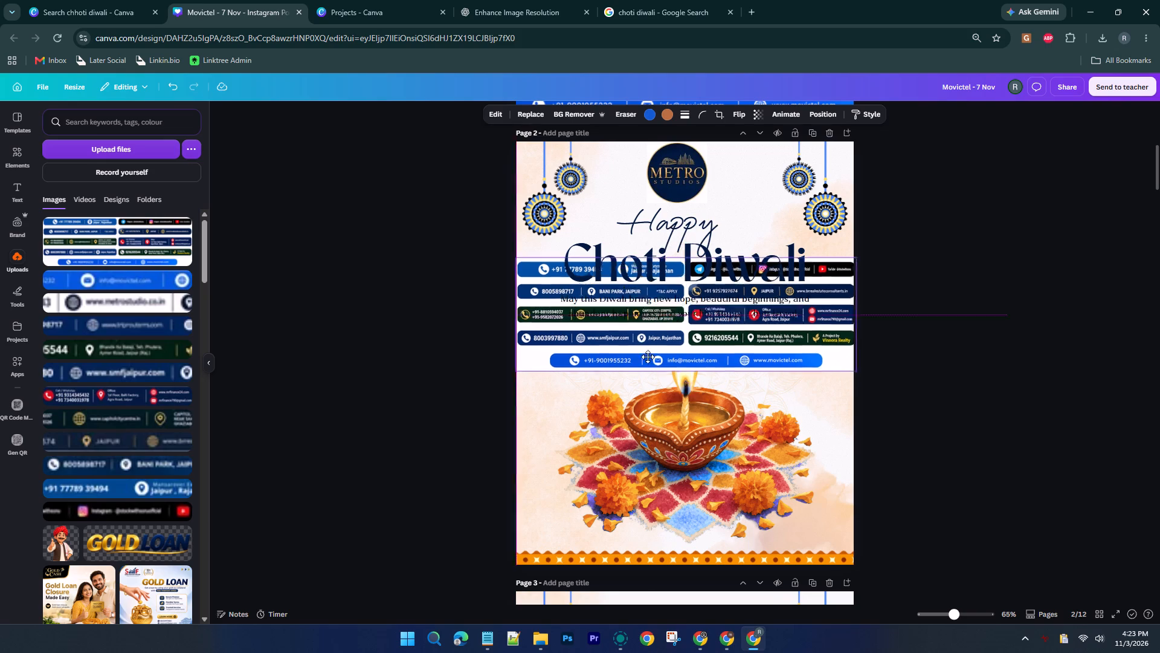
pyautogui.moveTo(648, 357); pyautogui.dragTo(645, 413)
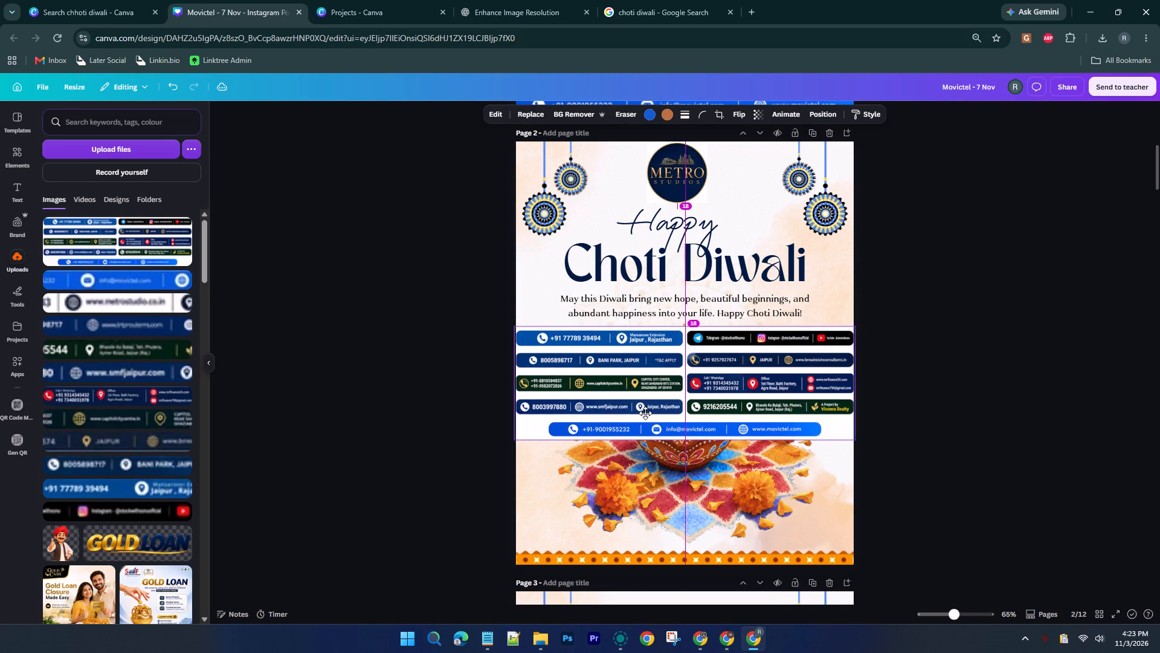
pyautogui.moveTo(645, 413); pyautogui.dragTo(643, 413)
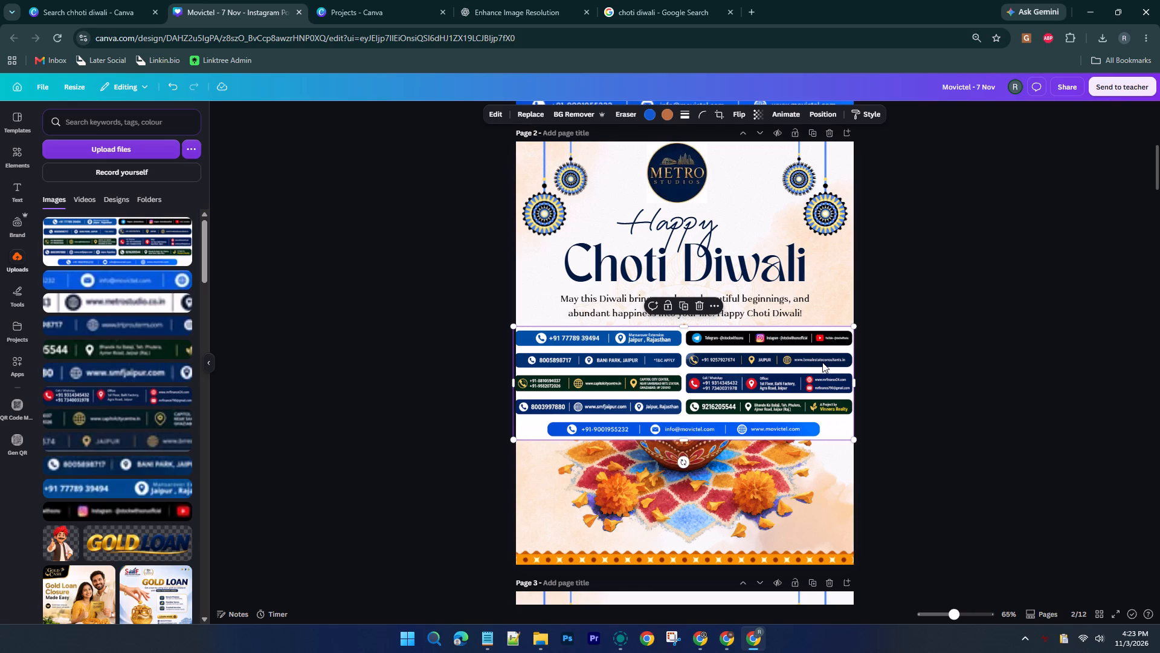
# Open the "Corporate Contact Banner Template Collection" image from the Downloads folder and check which client strips it contains.
pyautogui.click(535, 639)
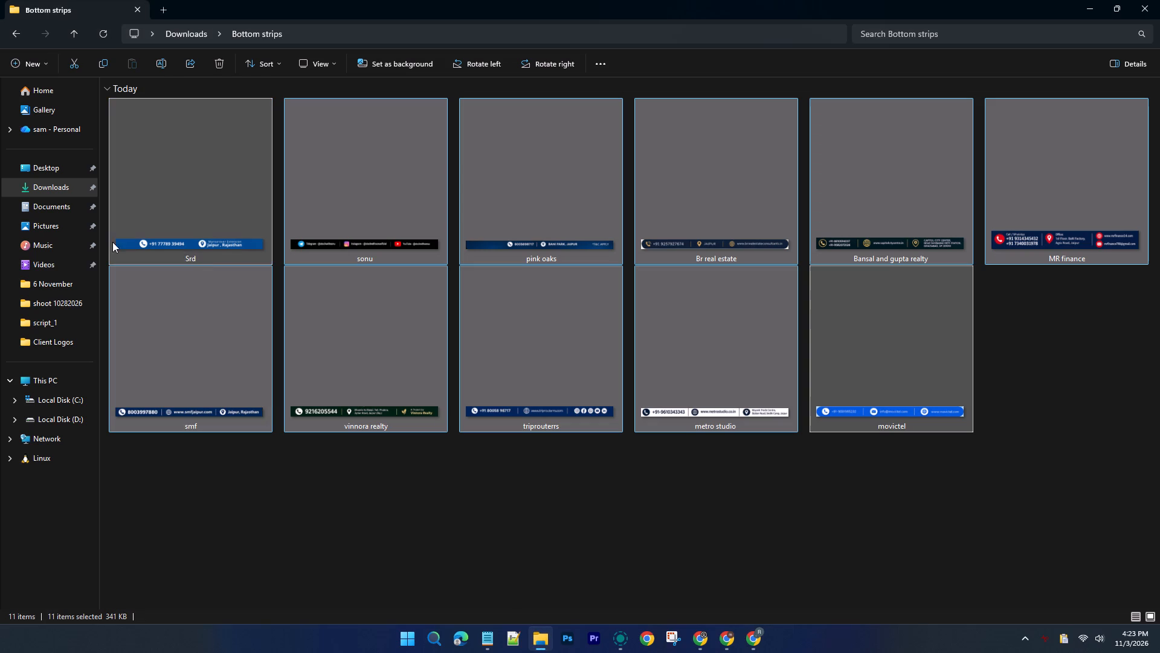
pyautogui.click(43, 184)
pyautogui.doubleClick(223, 157)
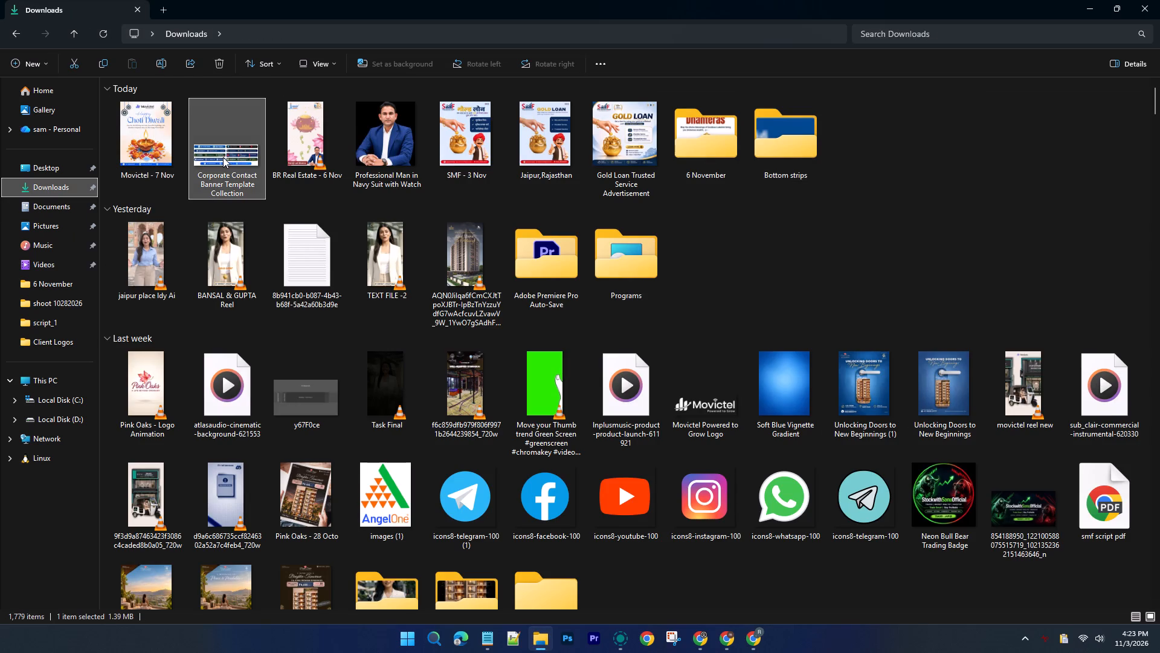
pyautogui.click(946, 143)
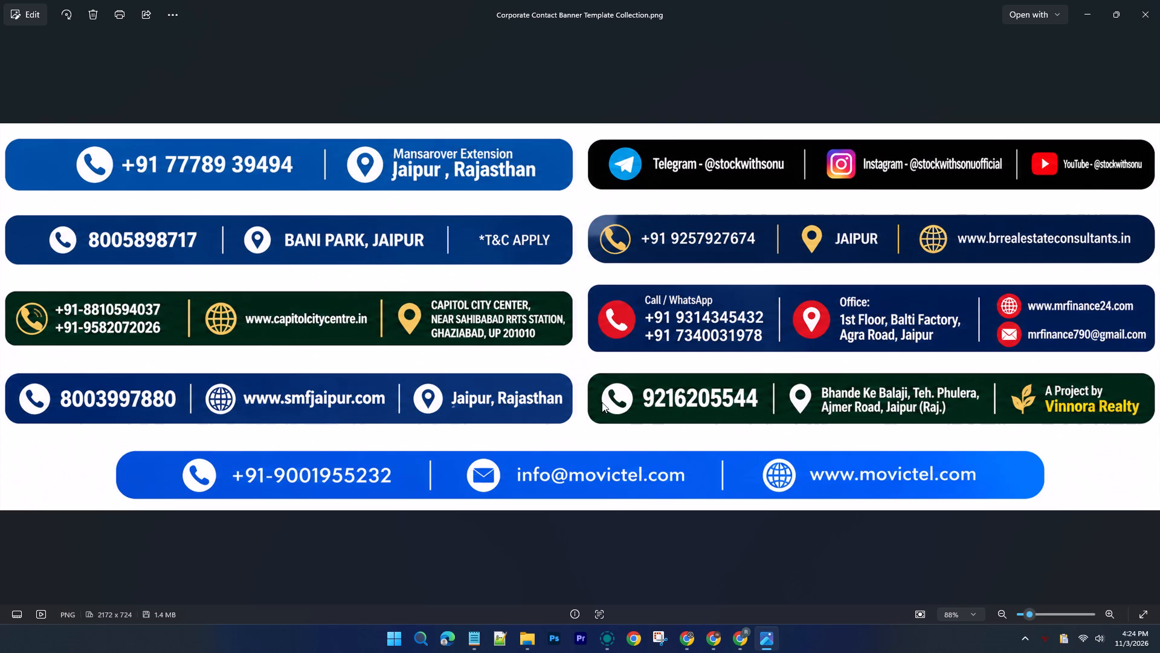
pyautogui.click(528, 632)
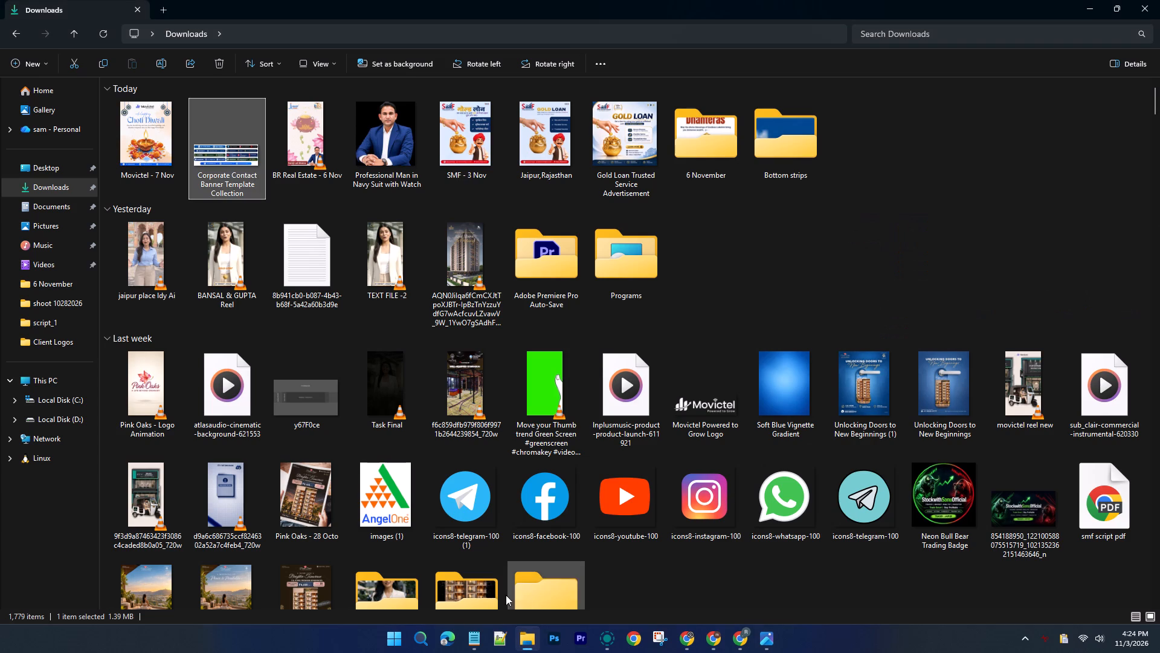
pyautogui.doubleClick(808, 151)
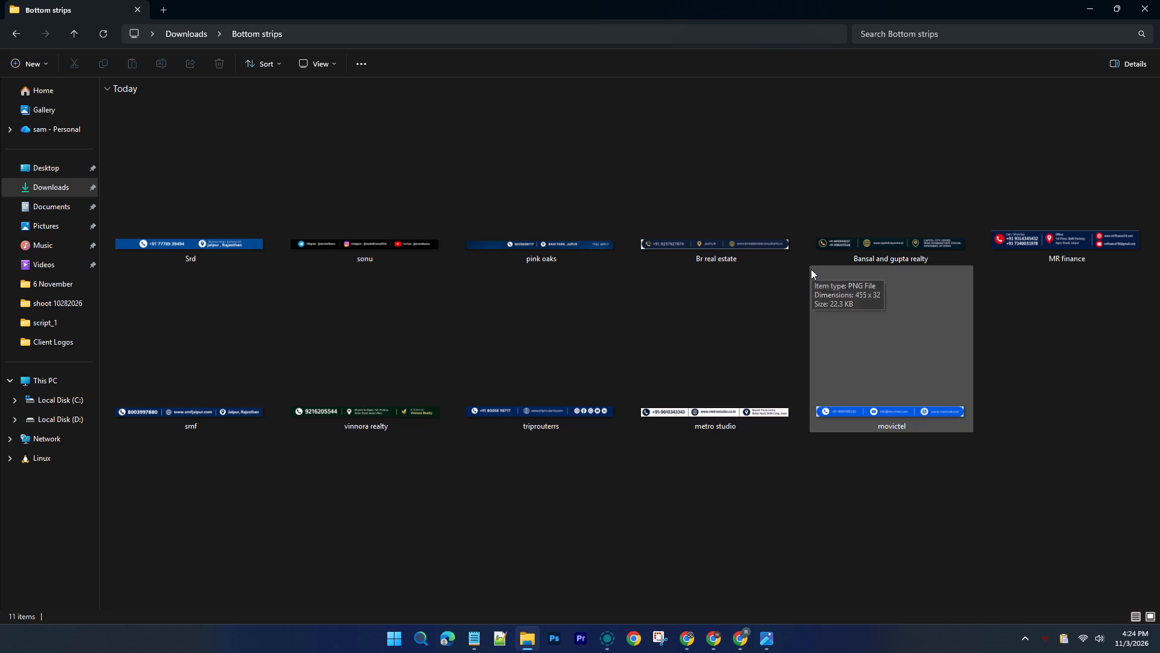
pyautogui.click(736, 385)
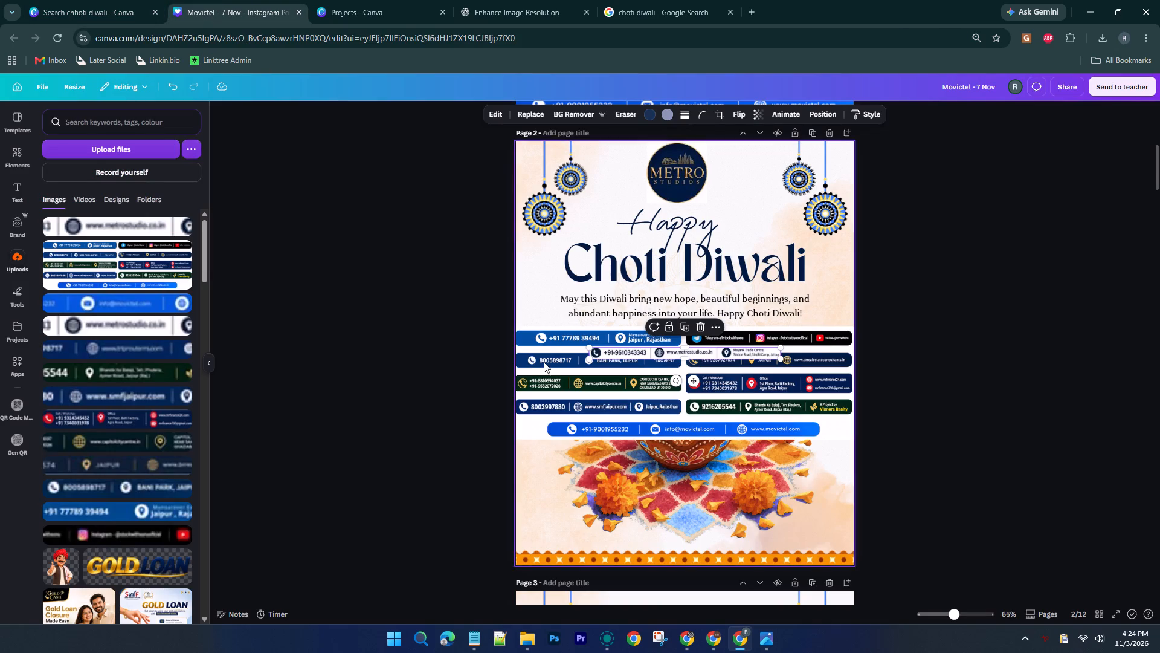
pyautogui.click(545, 365)
pyautogui.press('Delete')
# Enlarge the Metro Studios contact strip to page width and place it along the bottom edge of page 2, over the orange border.
pyautogui.click(642, 352)
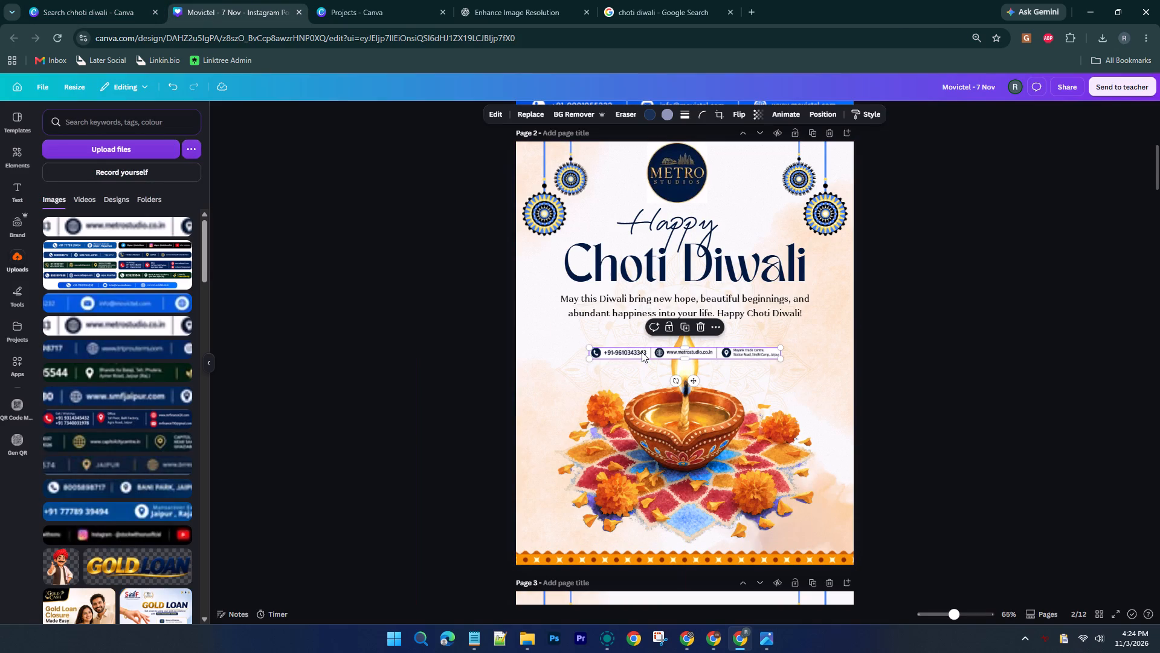
pyautogui.moveTo(591, 347); pyautogui.dragTo(520, 328)
pyautogui.moveTo(782, 359); pyautogui.dragTo(848, 409)
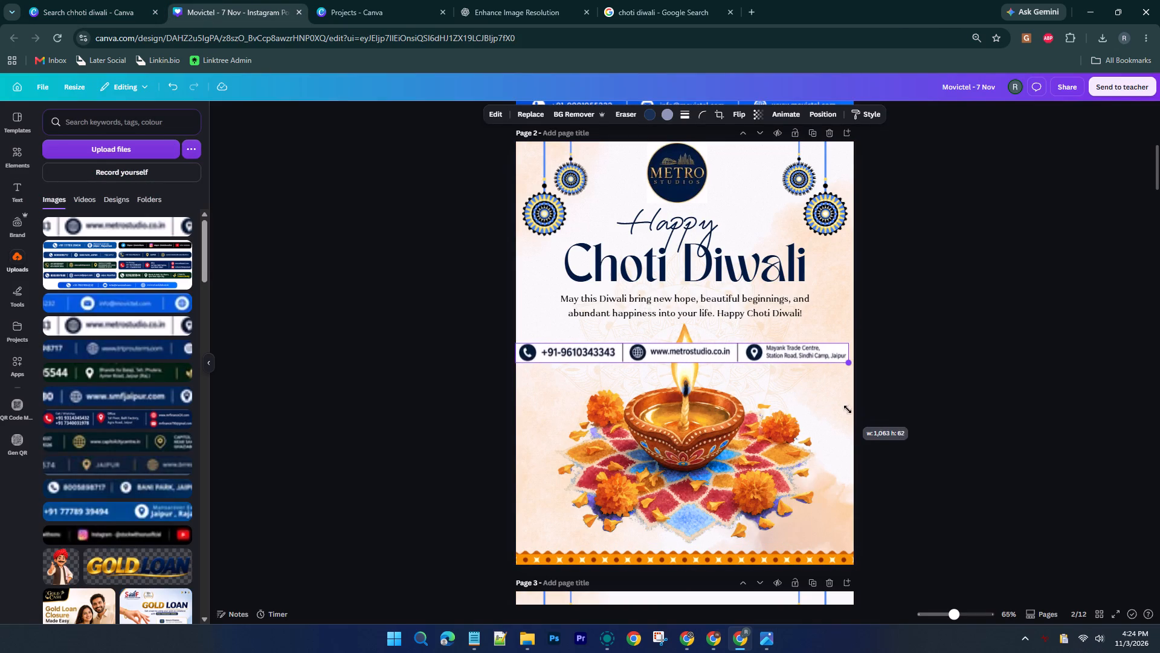
pyautogui.moveTo(848, 409); pyautogui.dragTo(852, 411)
pyautogui.moveTo(736, 356); pyautogui.dragTo(744, 521)
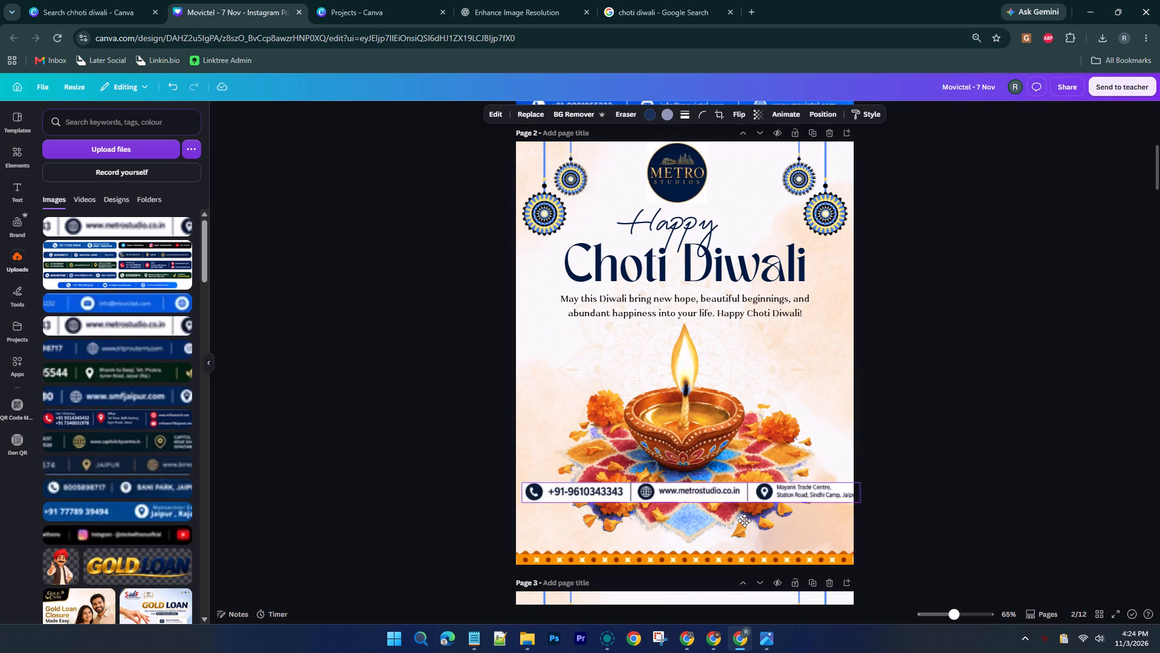
pyautogui.moveTo(744, 521); pyautogui.dragTo(734, 555)
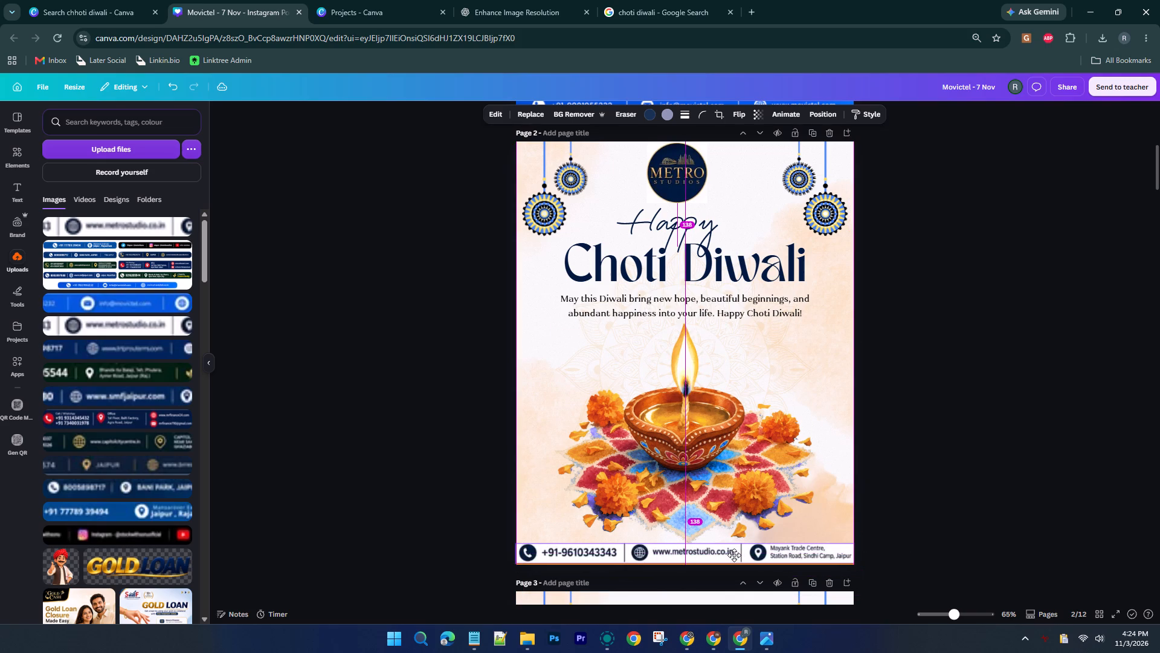
pyautogui.moveTo(734, 555); pyautogui.dragTo(734, 557)
pyautogui.click(932, 450)
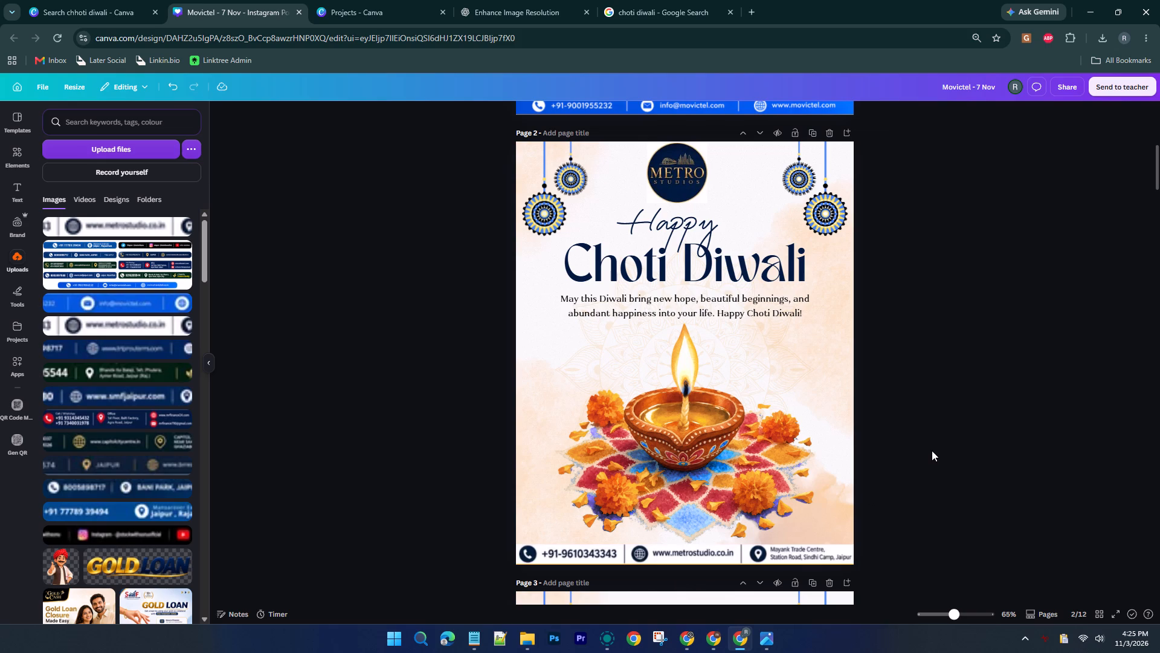
# Give the Metro Studios contact strip a solid stroke of weight 4 in dark blue #011a42.
pyautogui.click(674, 559)
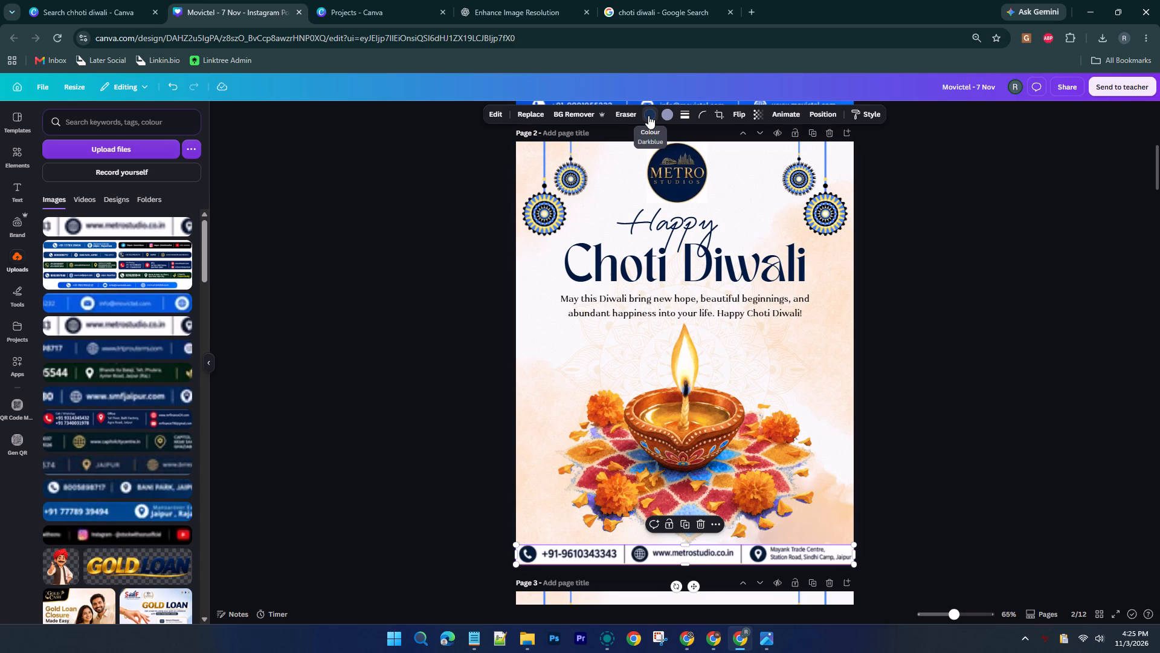
pyautogui.click(678, 117)
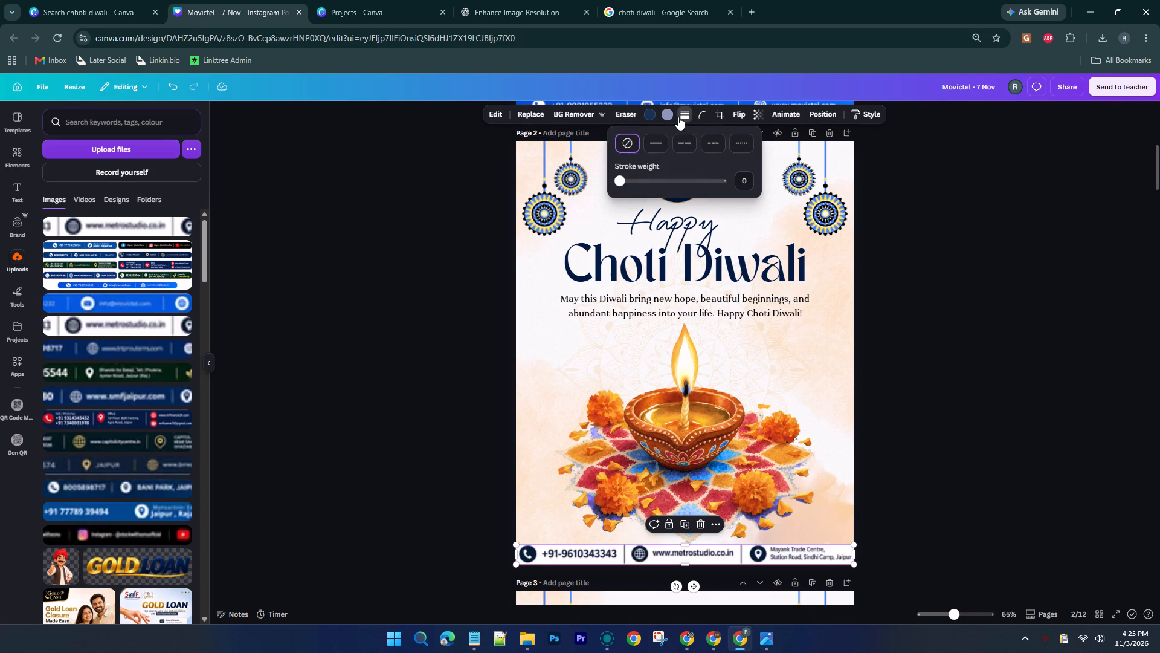
pyautogui.moveTo(745, 177); pyautogui.dragTo(734, 177)
pyautogui.moveTo(744, 186); pyautogui.dragTo(732, 186)
pyautogui.press('4')
pyautogui.press('Return')
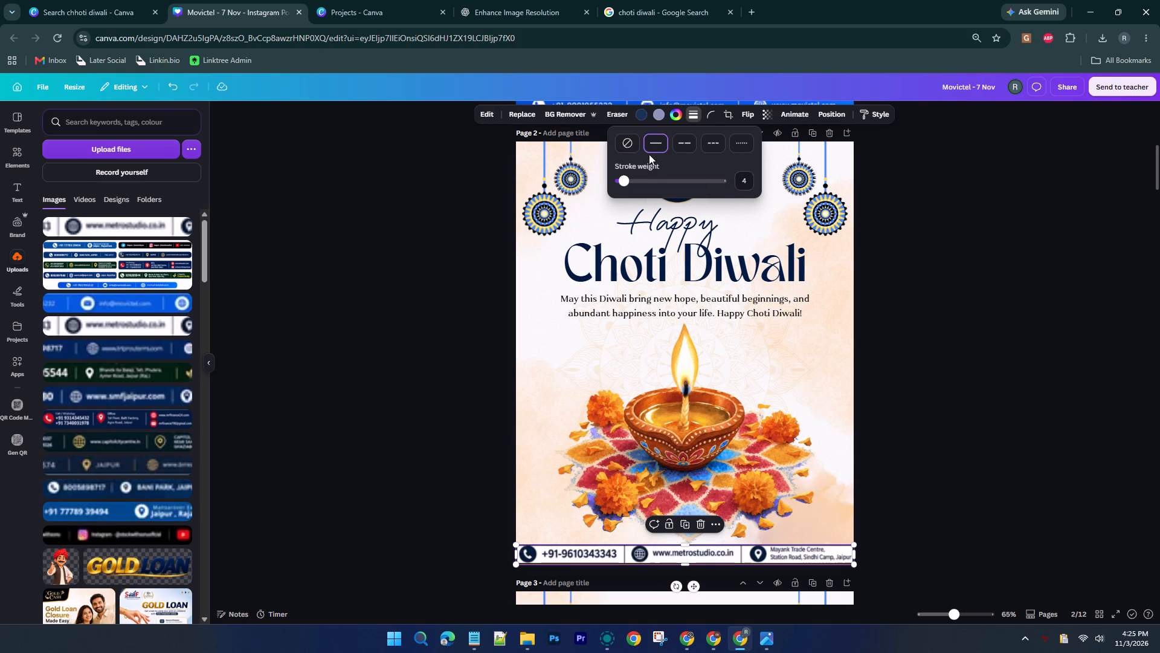
pyautogui.click(692, 114)
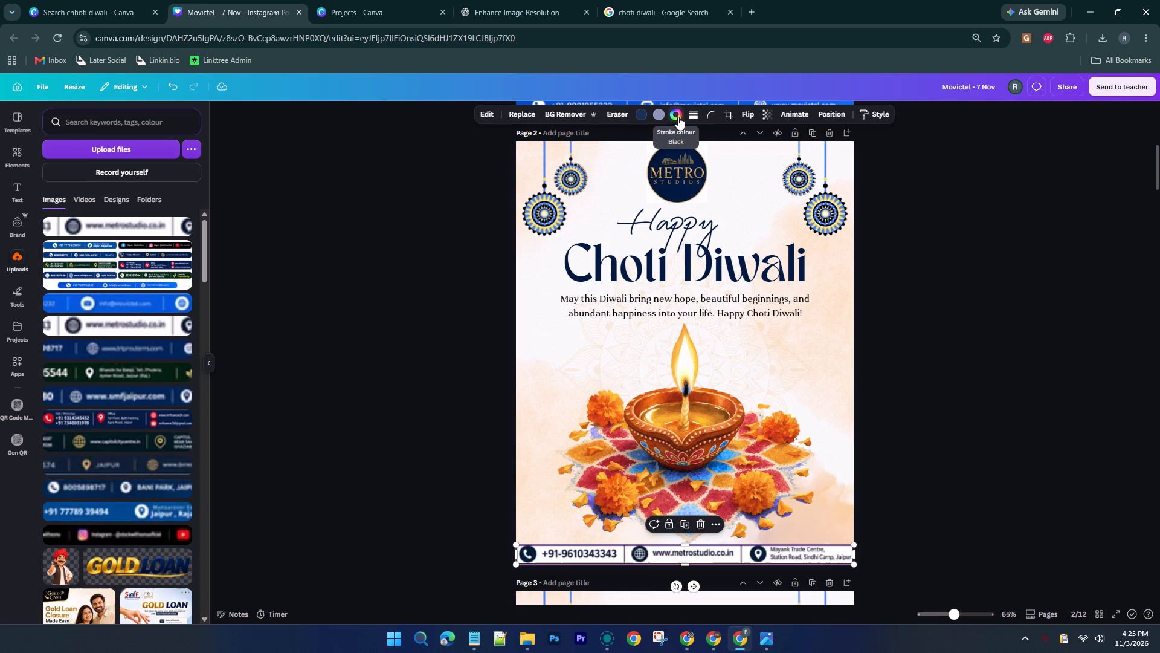
pyautogui.click(678, 117)
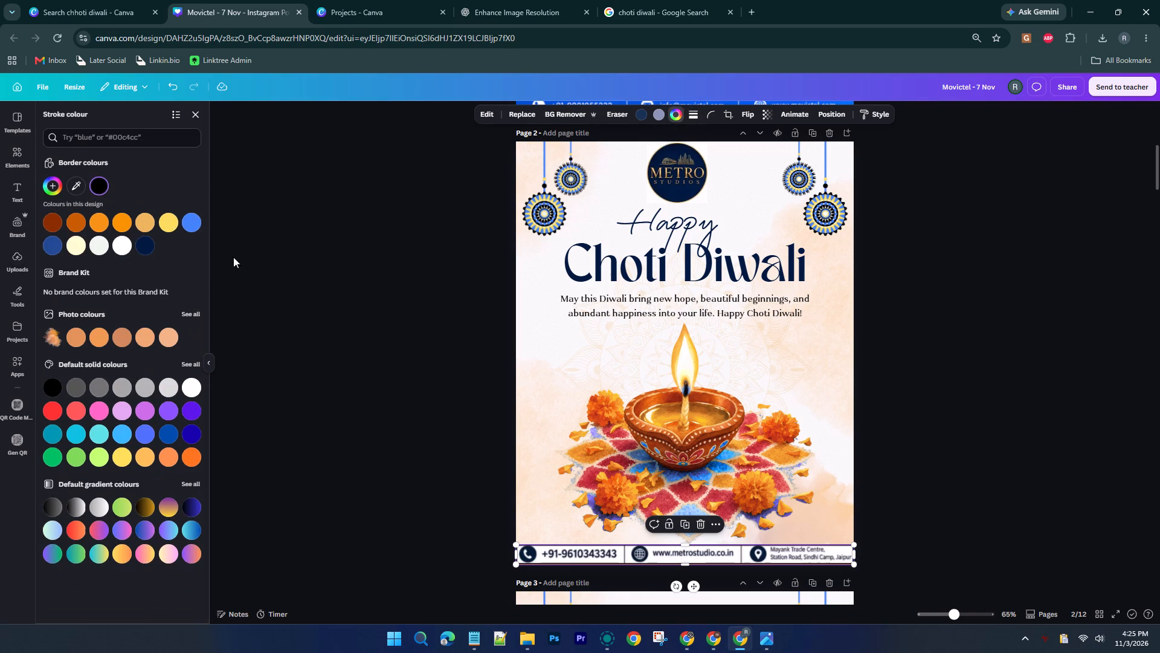
pyautogui.click(148, 246)
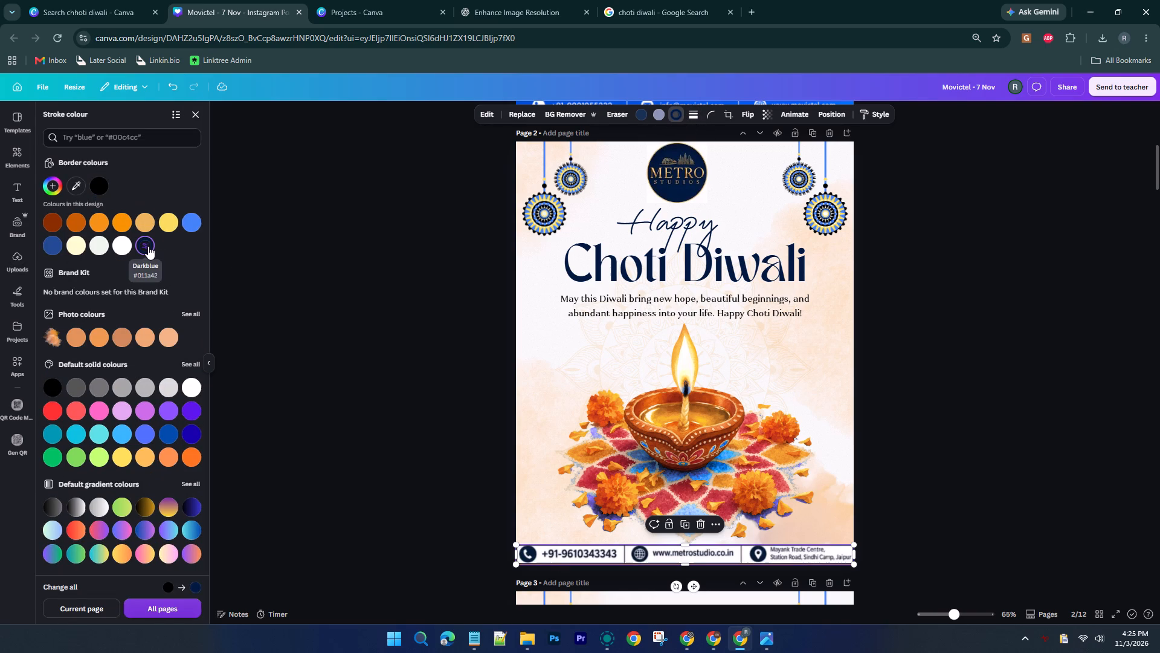
pyautogui.click(451, 472)
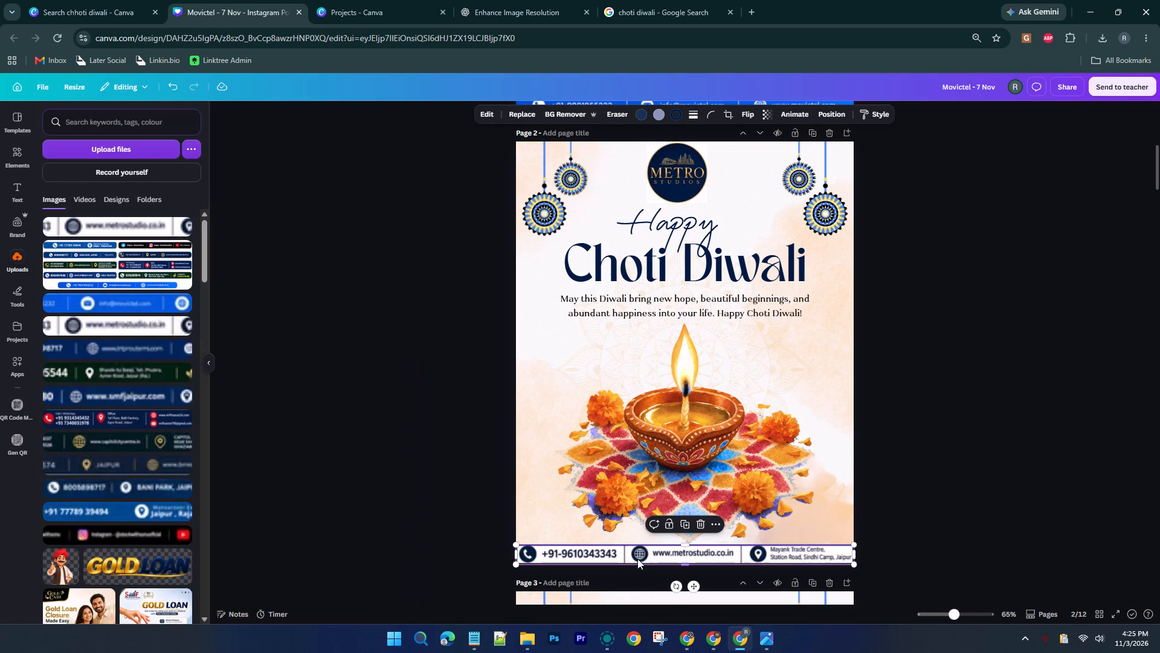
# Adjust the side and bottom edges of the Metro Studios strip against the page edges, making it about 1,088 wide.
pyautogui.keyDown('ctrl'); pyautogui.scroll(9, 573, 550); pyautogui.keyUp('ctrl')
pyautogui.scroll(-4, 573, 519)
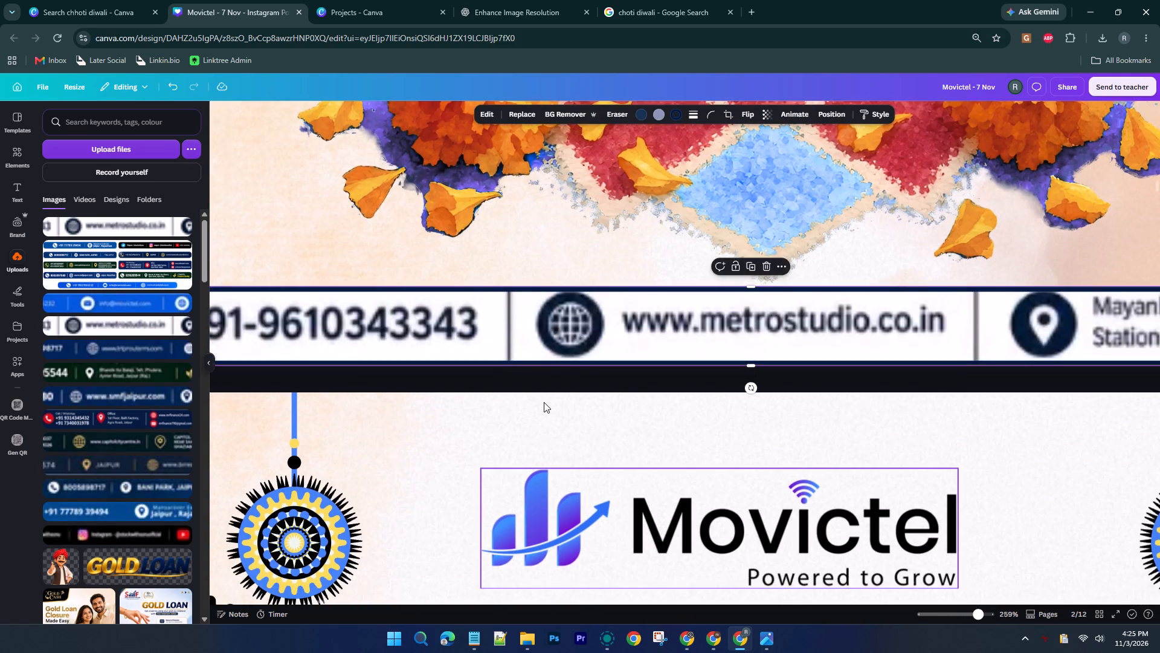
pyautogui.scroll(1, 544, 402)
pyautogui.keyDown('ctrl'); pyautogui.scroll(-2, 543, 402); pyautogui.keyUp('ctrl')
pyautogui.click(449, 435)
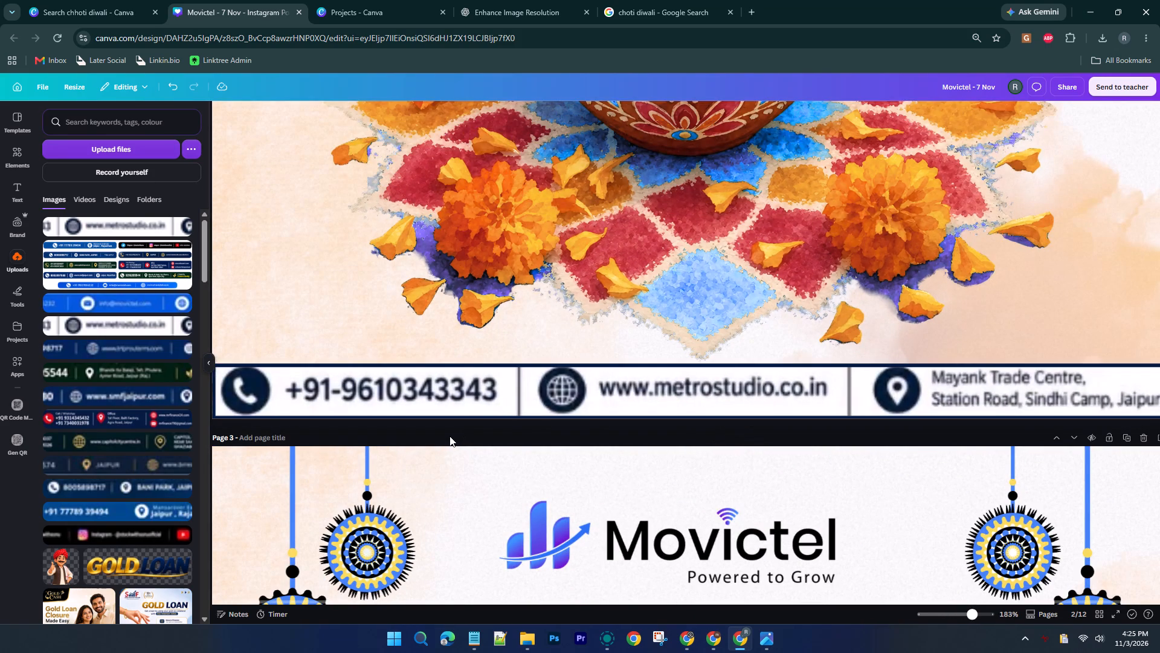
pyautogui.keyDown('ctrl'); pyautogui.scroll(-1, 449, 436); pyautogui.keyUp('ctrl')
pyautogui.click(339, 414)
pyautogui.click(282, 395)
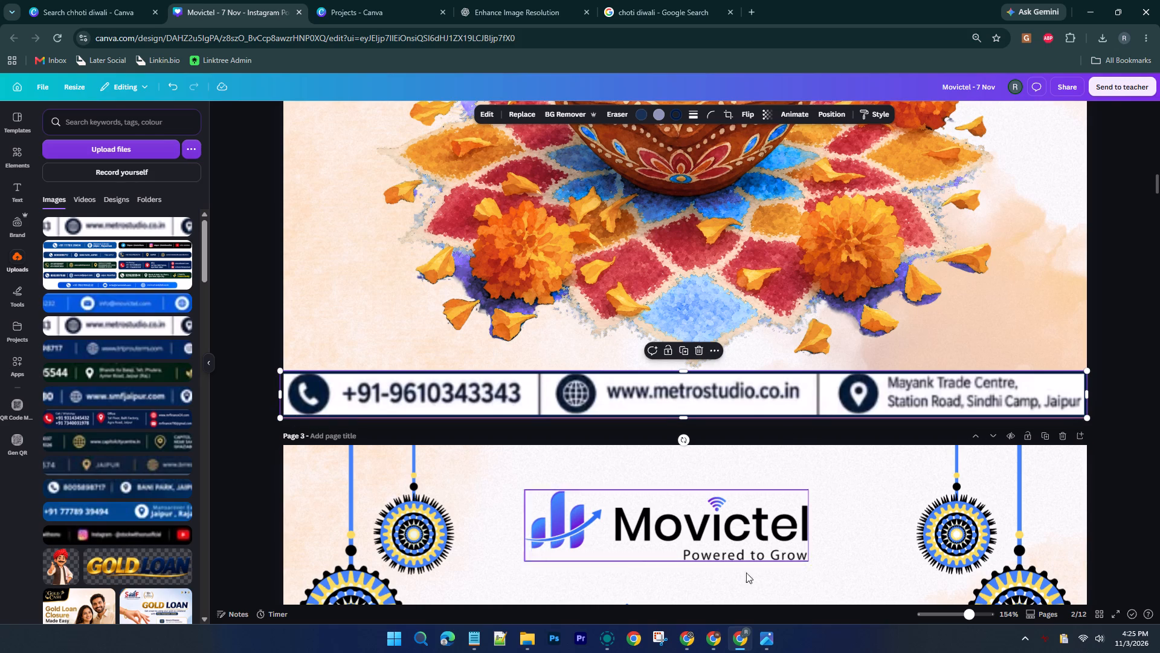
pyautogui.click(1087, 391)
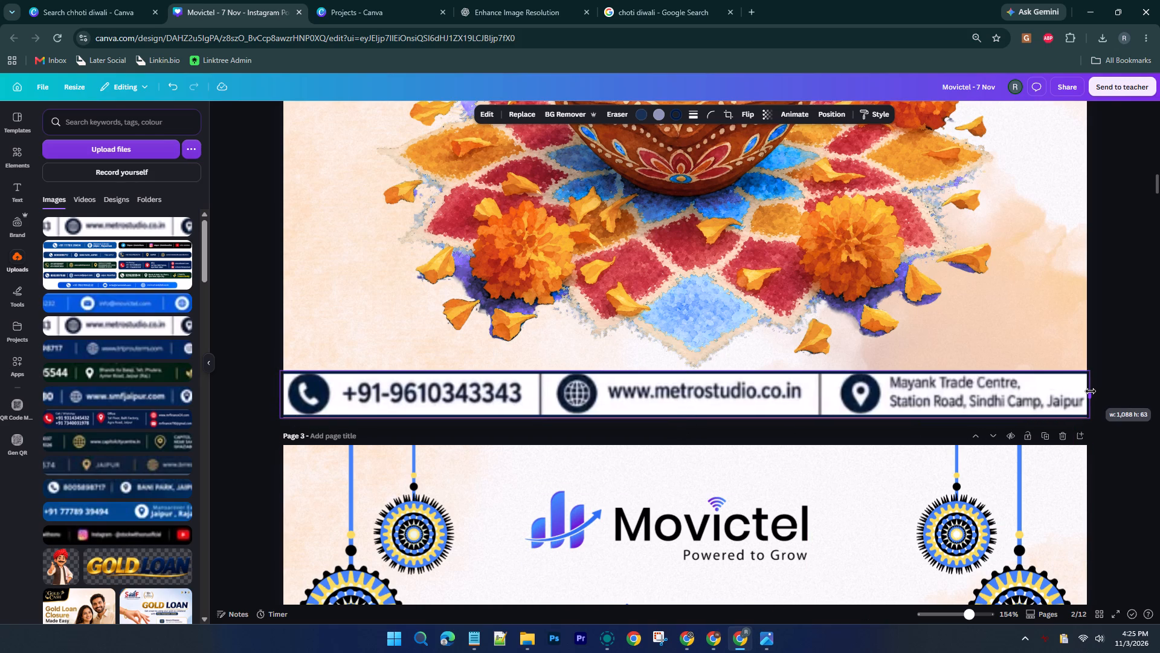
pyautogui.click(1112, 337)
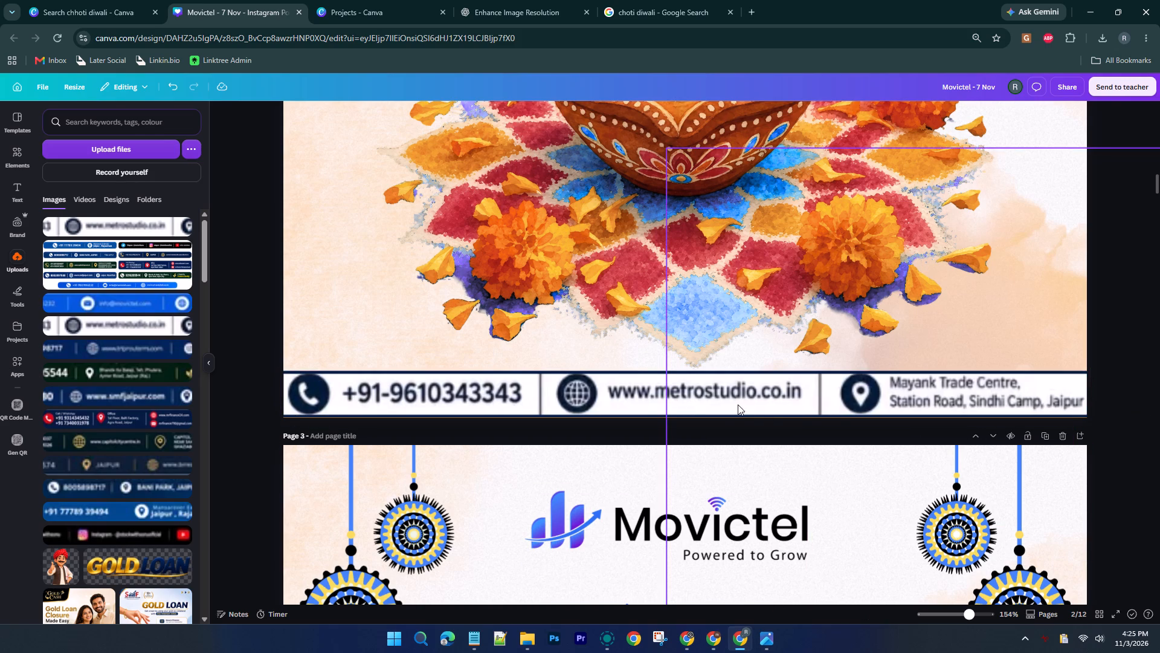
pyautogui.click(738, 404)
pyautogui.click(689, 419)
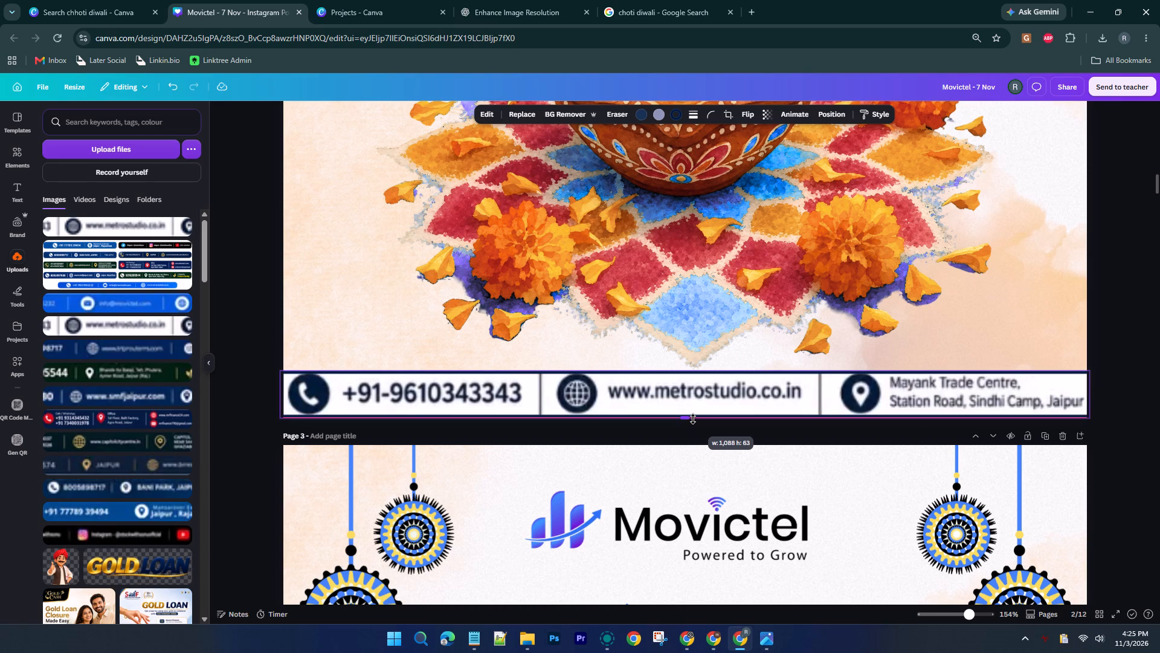
pyautogui.click(705, 431)
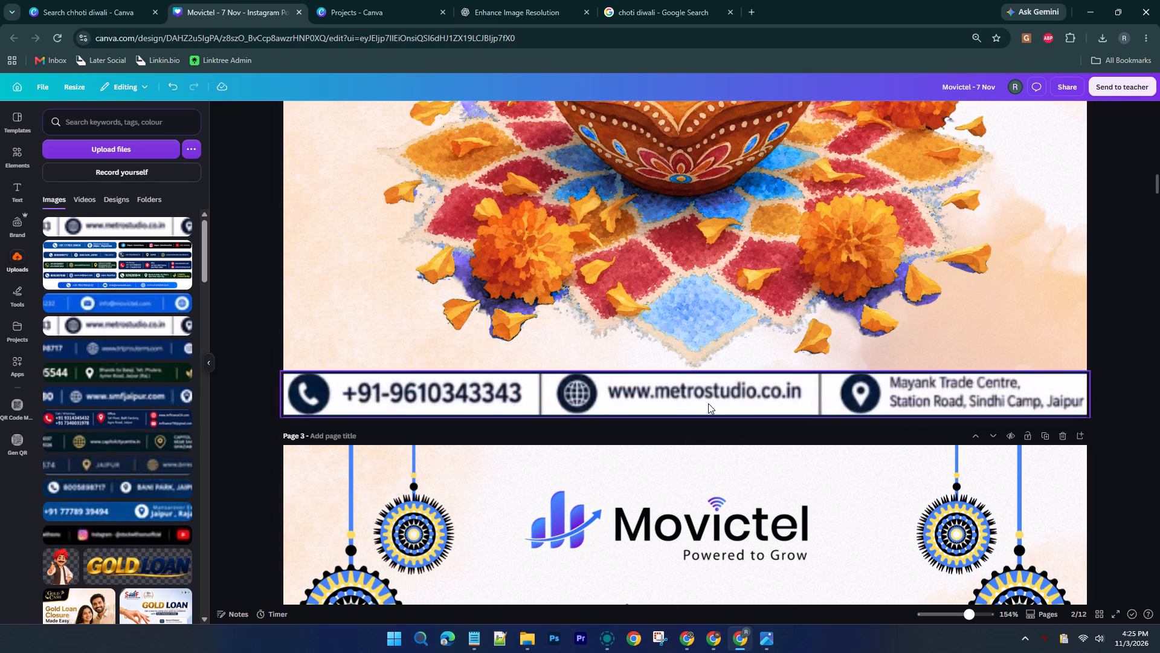
# Undo the stroke and the edge adjustments made to the Metro Studios contact strip on page 2.
pyautogui.click(708, 403)
pyautogui.click(724, 436)
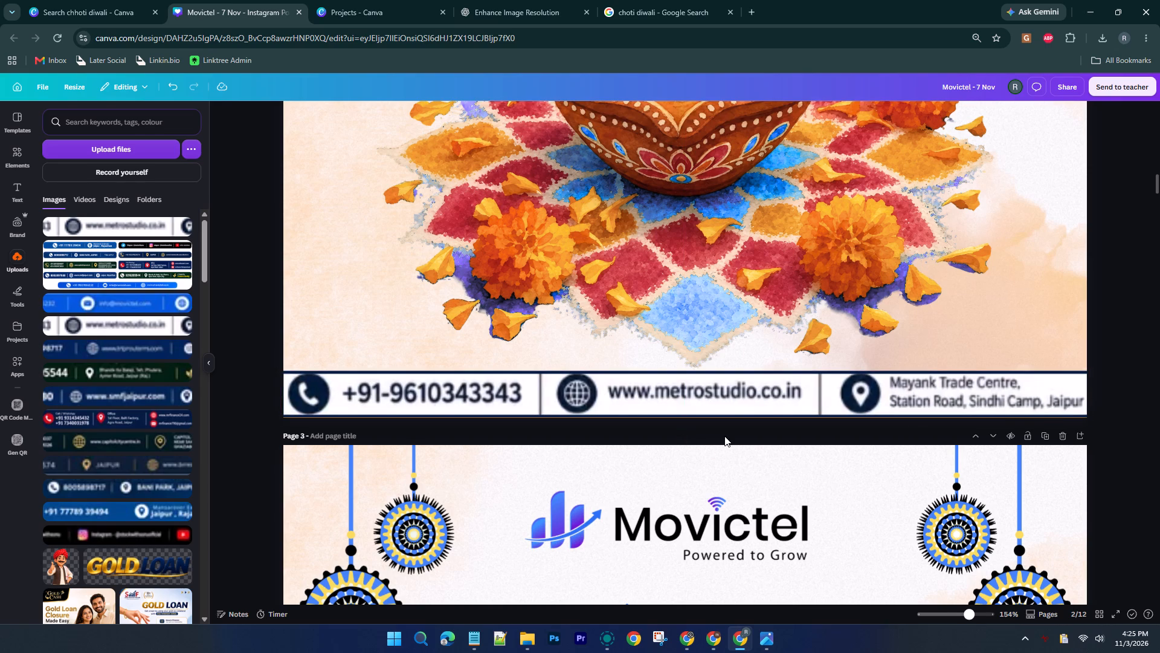
pyautogui.keyDown('ctrl'); pyautogui.scroll(1, 724, 436); pyautogui.keyUp('ctrl')
pyautogui.keyDown('ctrl'); pyautogui.scroll(-2, 724, 436); pyautogui.keyUp('ctrl')
pyautogui.click(672, 398)
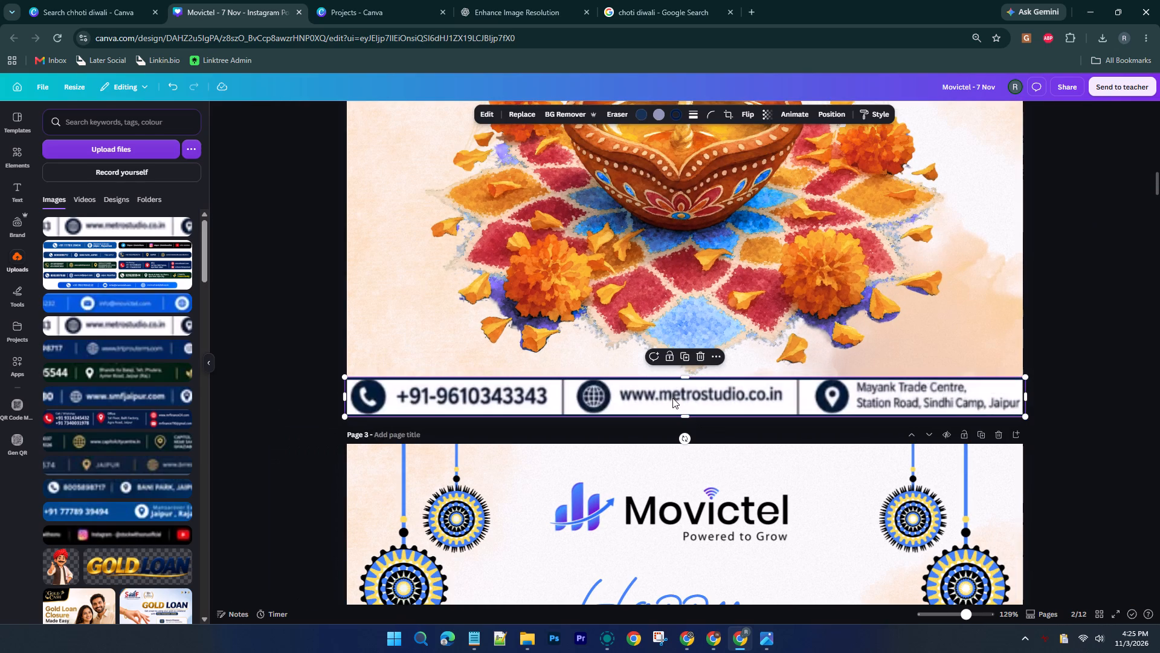
pyautogui.hotkey('ctrl', 'z')
pyautogui.click(1065, 326)
pyautogui.hotkey('ctrl', 'z')
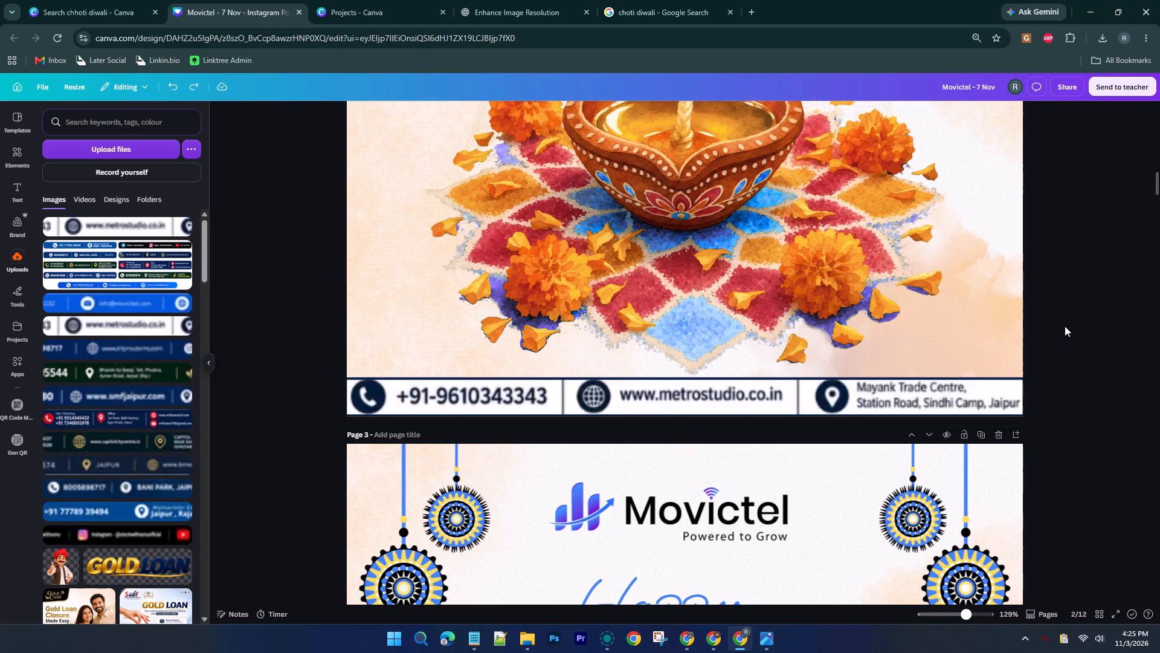
pyautogui.hotkey('ctrl', 'z')
pyautogui.hotkey('ctrl', 'z')
pyautogui.hotkey('ctrl', 'z')
pyautogui.hotkey('ctrl', 'z')
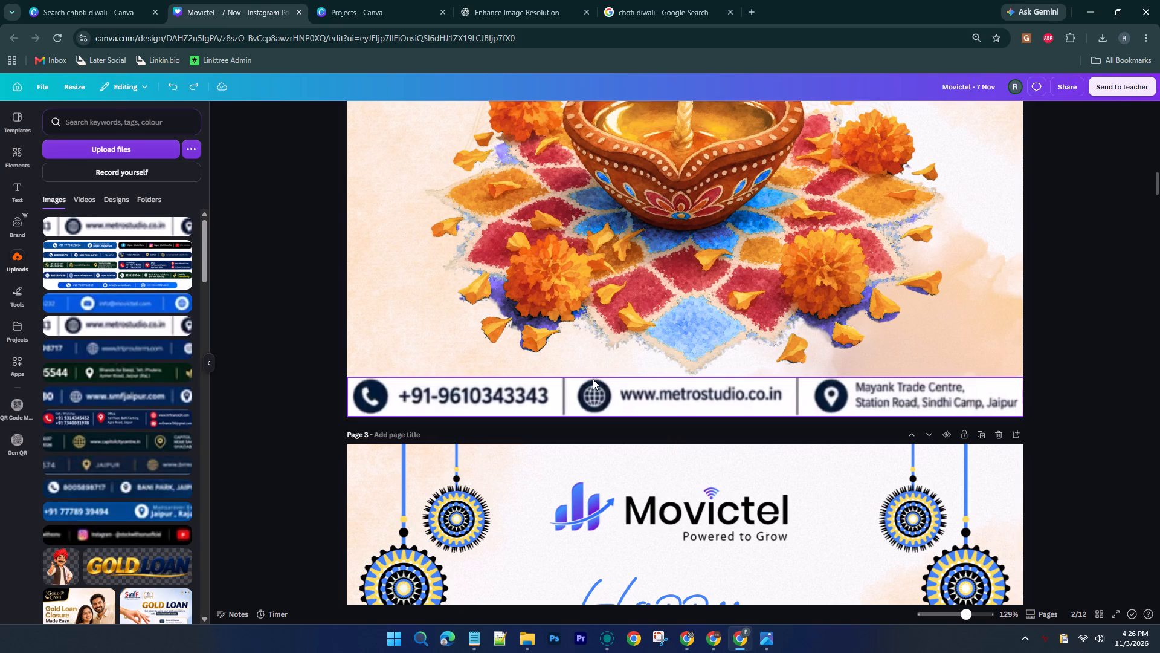
pyautogui.scroll(4, 1036, 366)
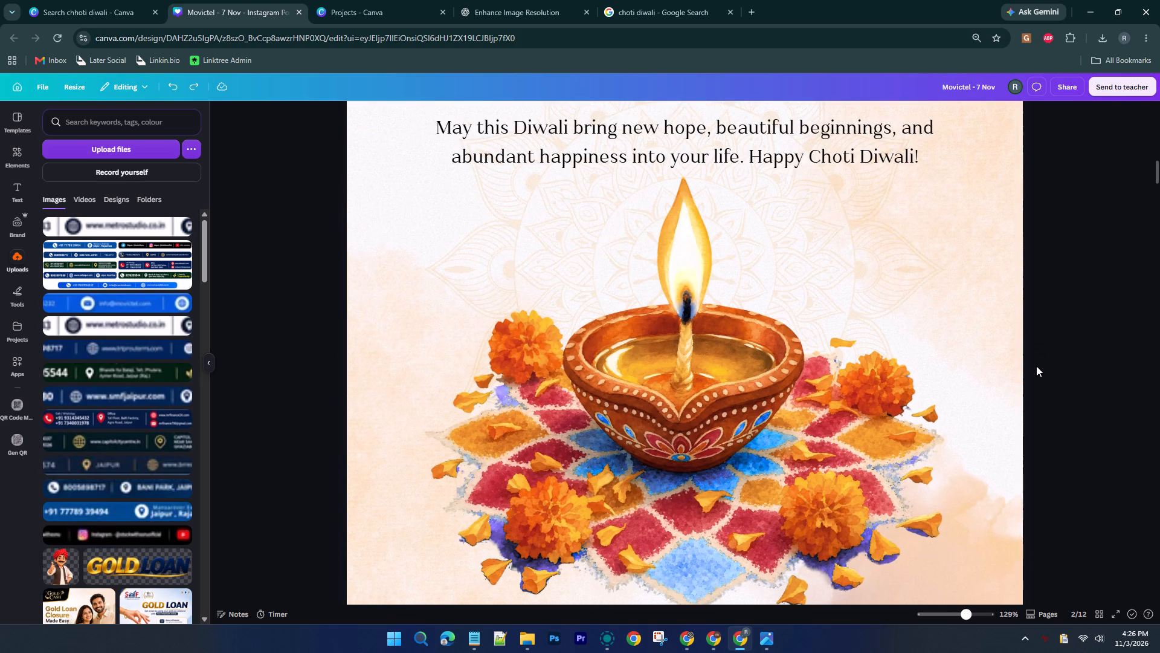
pyautogui.keyDown('ctrl'); pyautogui.scroll(-3, 1036, 366); pyautogui.keyUp('ctrl')
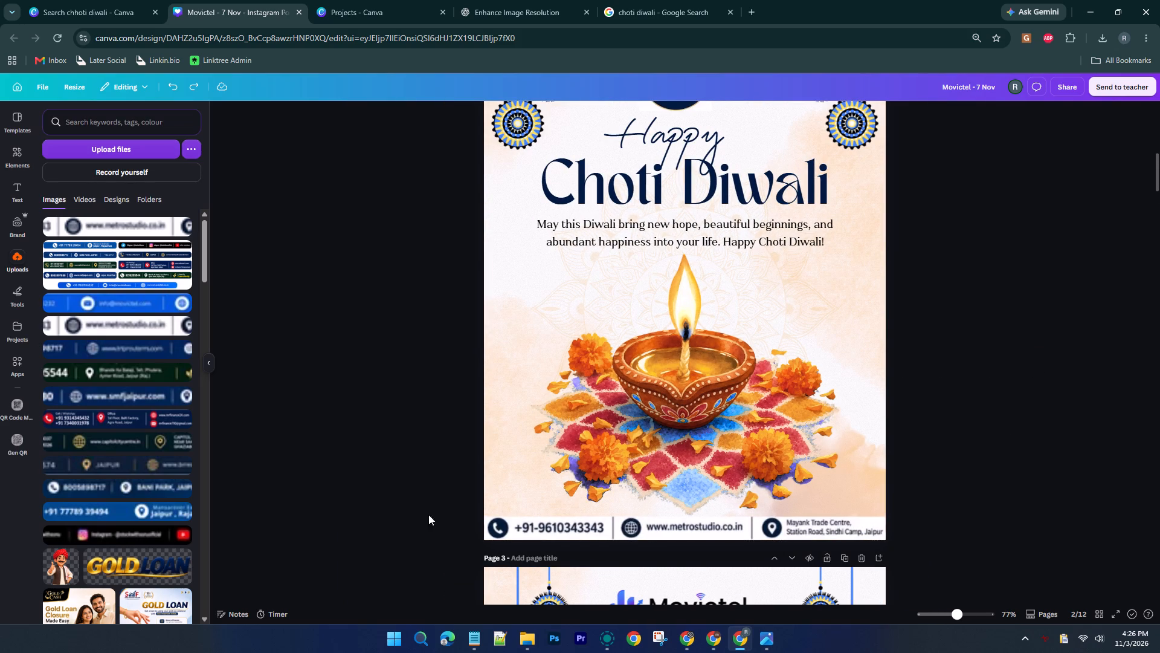
# Add a straight solid line along the top edge of the Metro Studios strip and stretch it to the page width, 1,080 long.
pyautogui.click(19, 159)
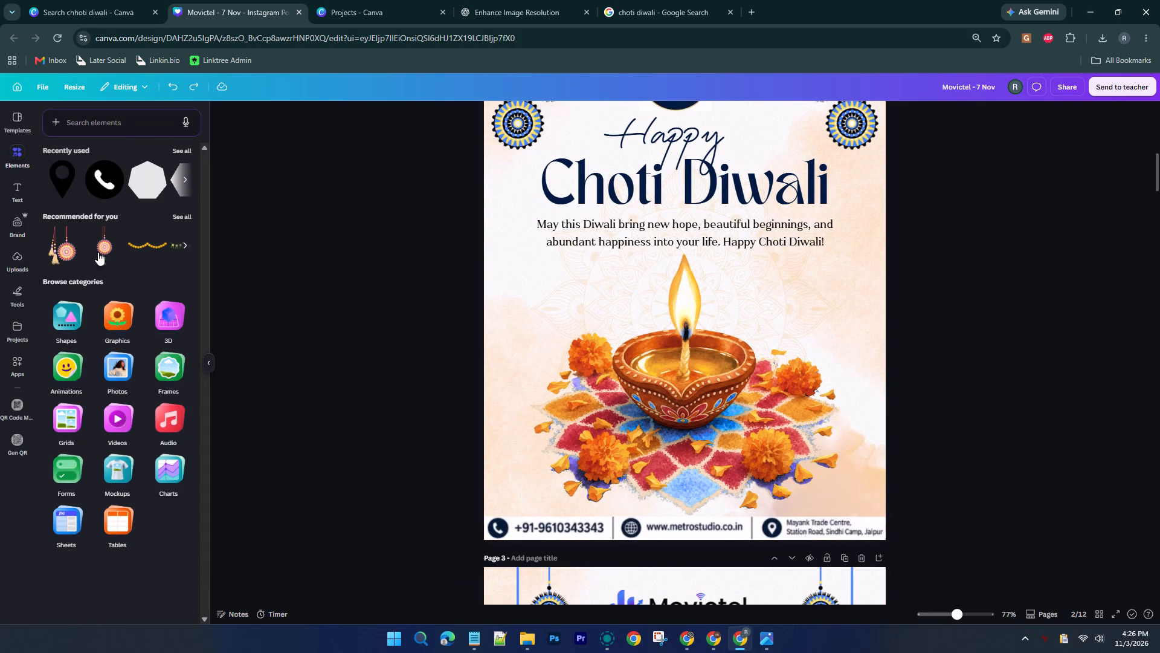
pyautogui.click(80, 322)
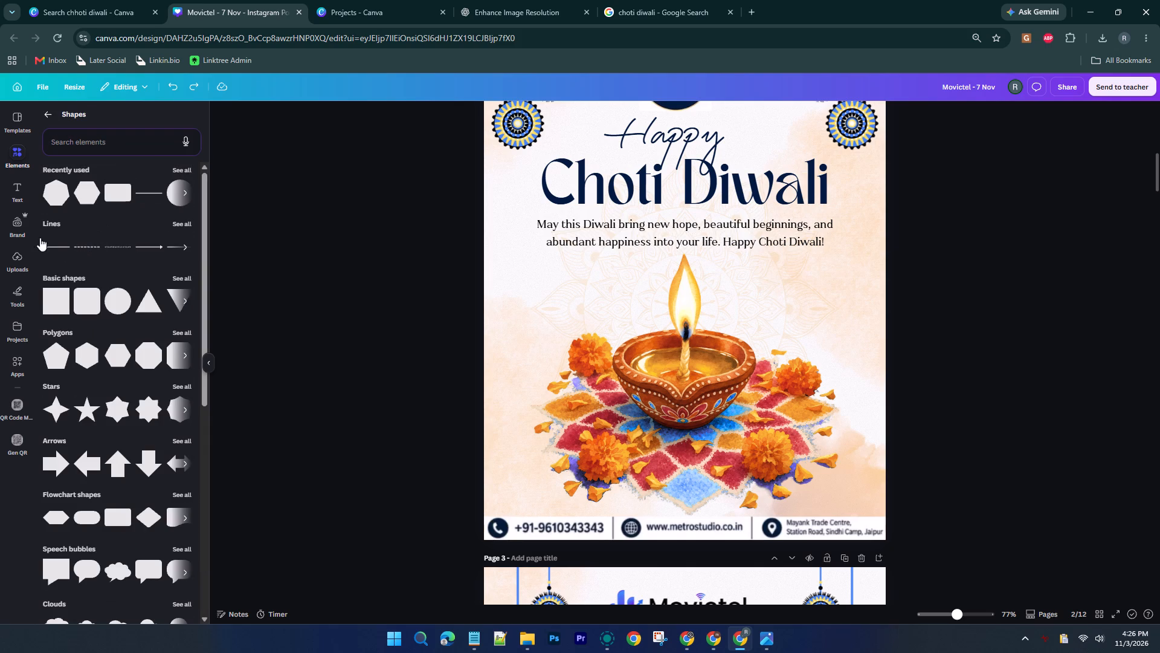
pyautogui.click(57, 245)
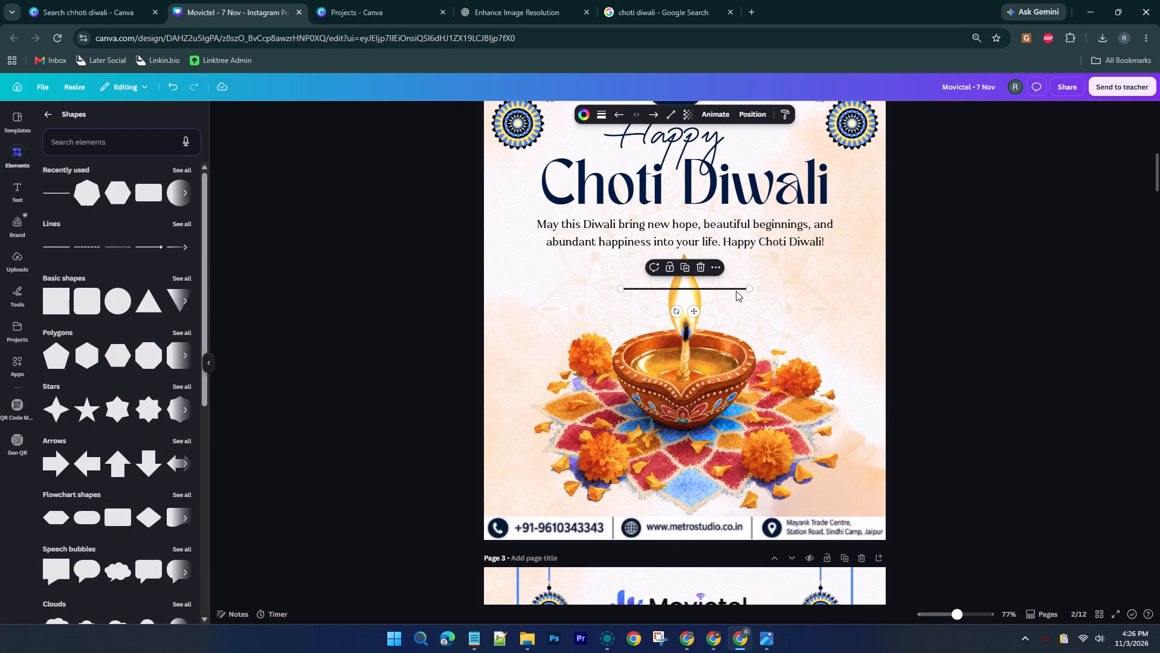
pyautogui.moveTo(692, 311); pyautogui.dragTo(554, 533)
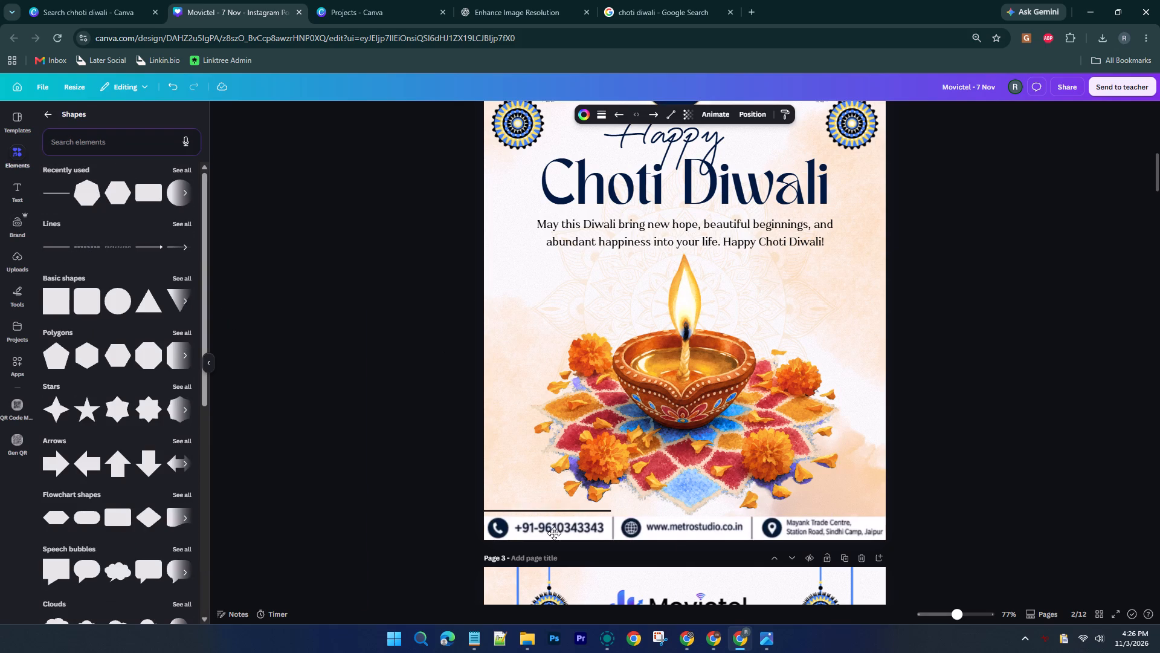
pyautogui.moveTo(554, 533); pyautogui.dragTo(557, 535)
pyautogui.moveTo(611, 514); pyautogui.dragTo(663, 513)
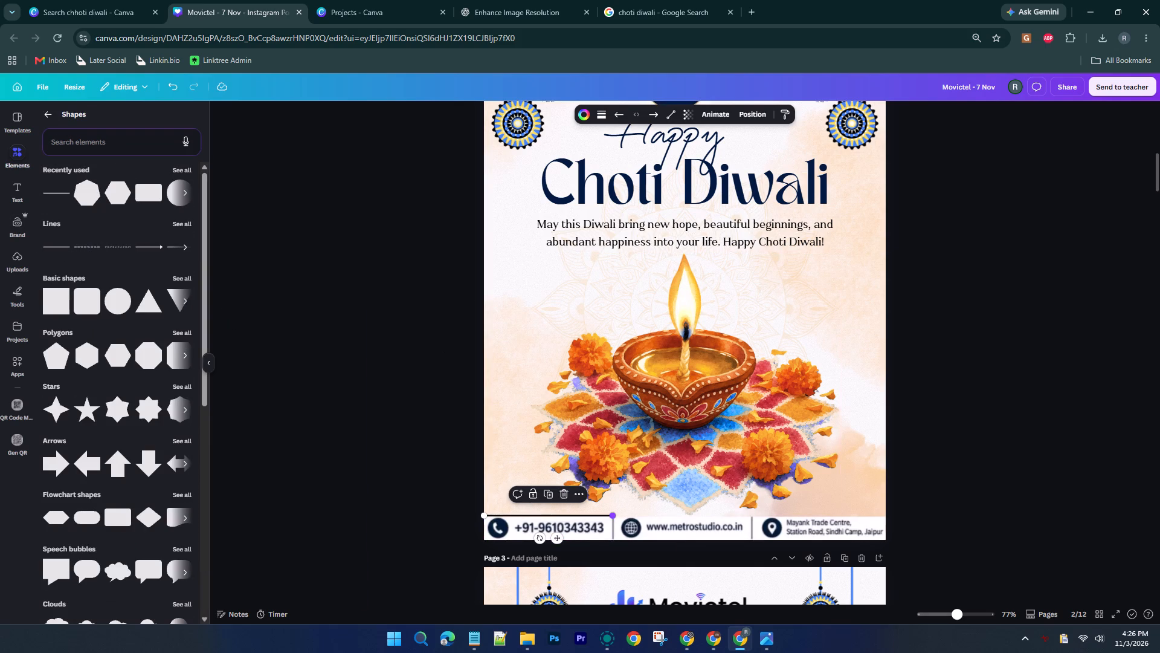
pyautogui.moveTo(663, 513); pyautogui.dragTo(886, 513)
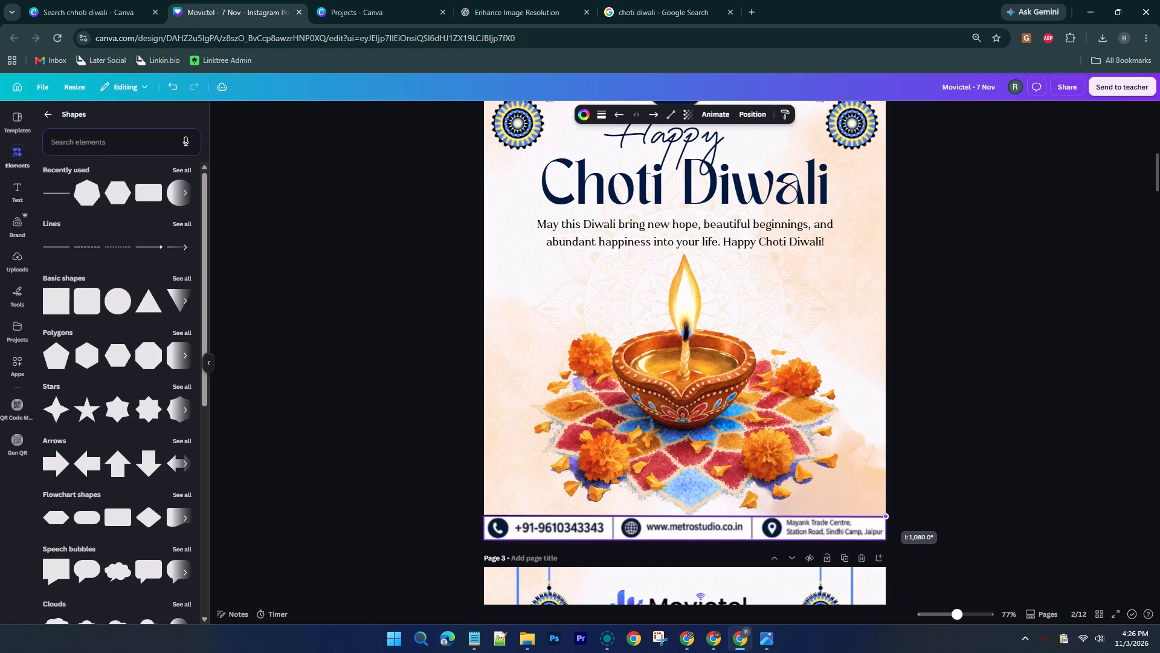
pyautogui.moveTo(886, 513); pyautogui.dragTo(887, 513)
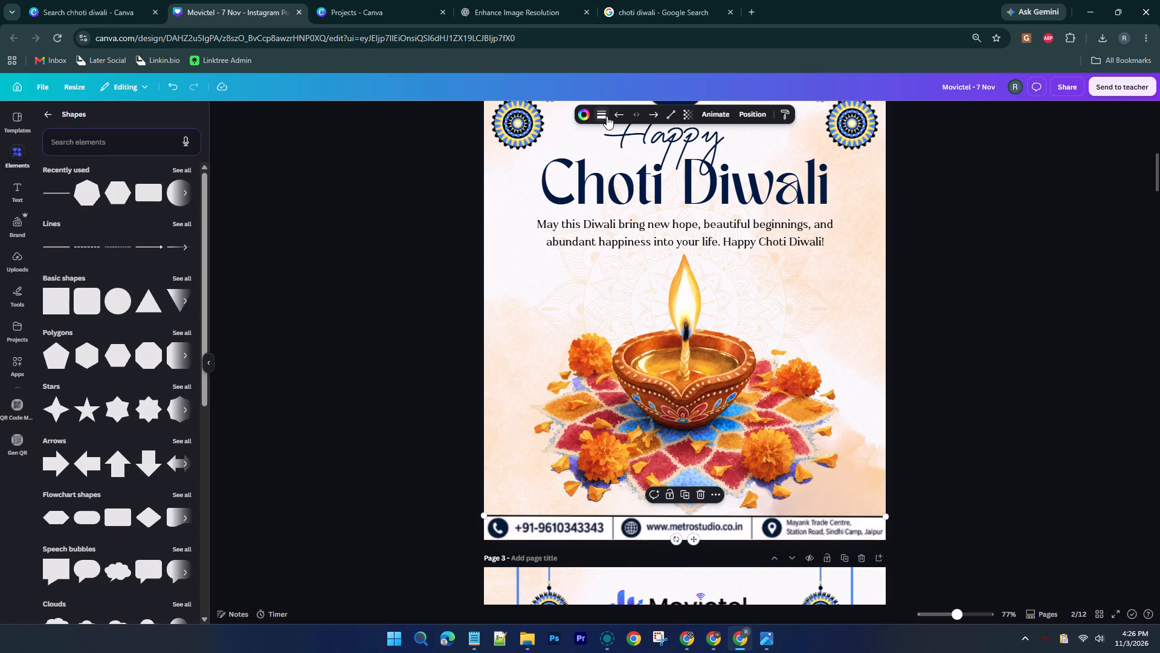
# Give the line above the Metro Studios strip a stroke weight of 6 and the design's dark blue colour.
pyautogui.click(607, 116)
pyautogui.moveTo(665, 199); pyautogui.dragTo(655, 199)
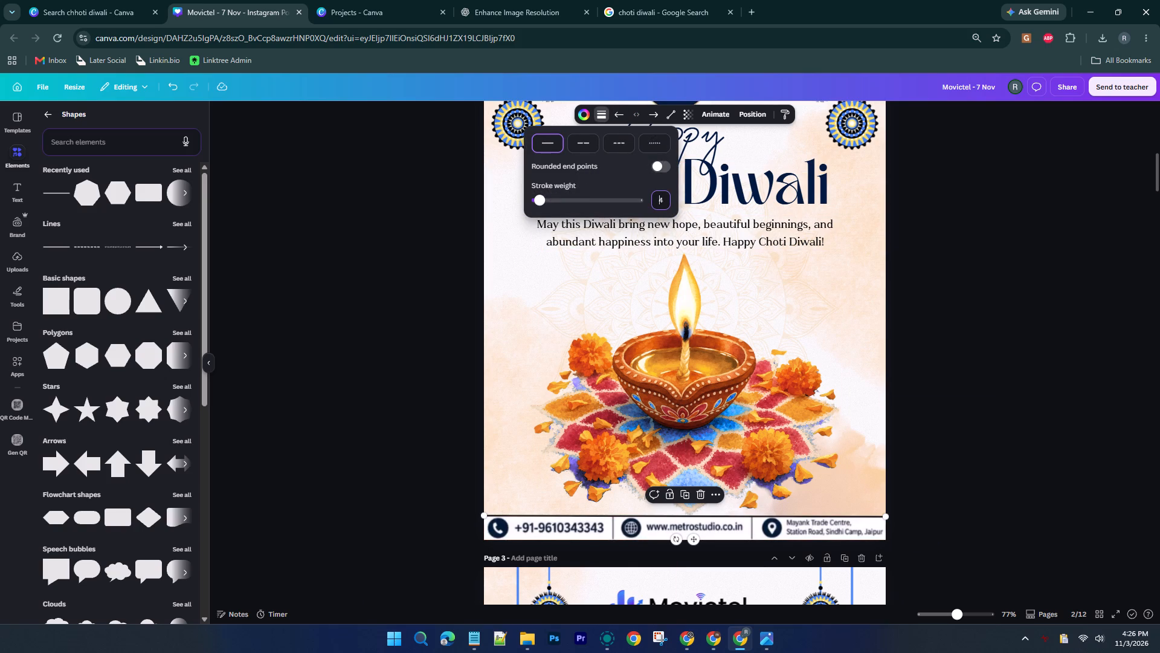
pyautogui.hotkey('shift', 'Right')
pyautogui.press('6')
pyautogui.press('Return')
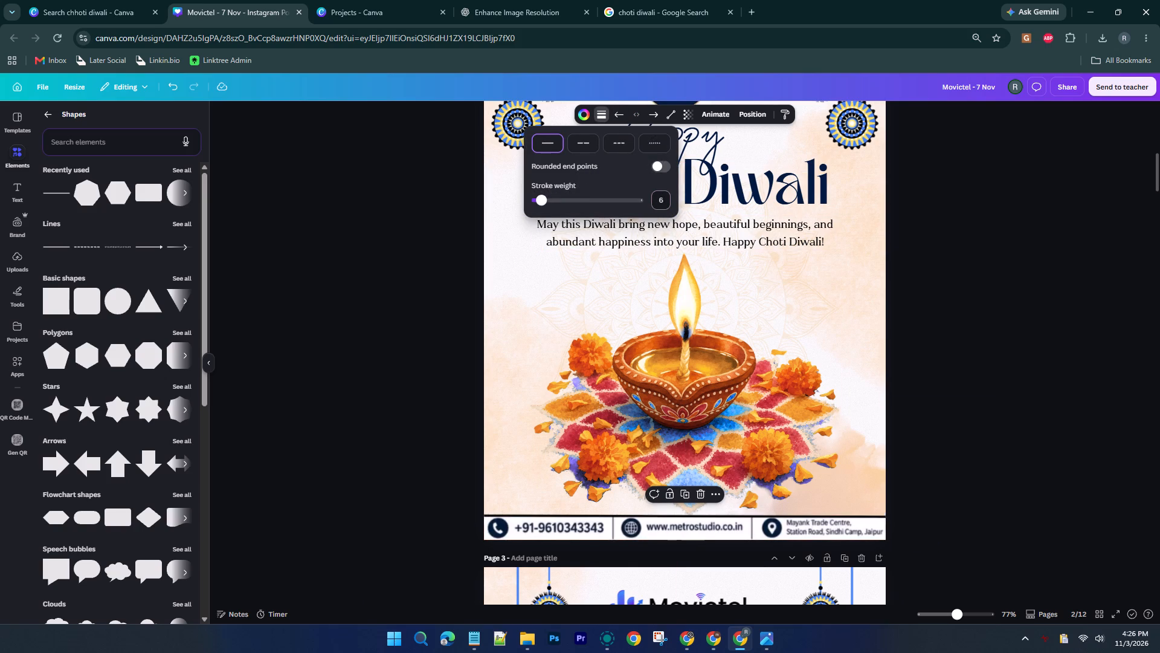
pyautogui.click(581, 110)
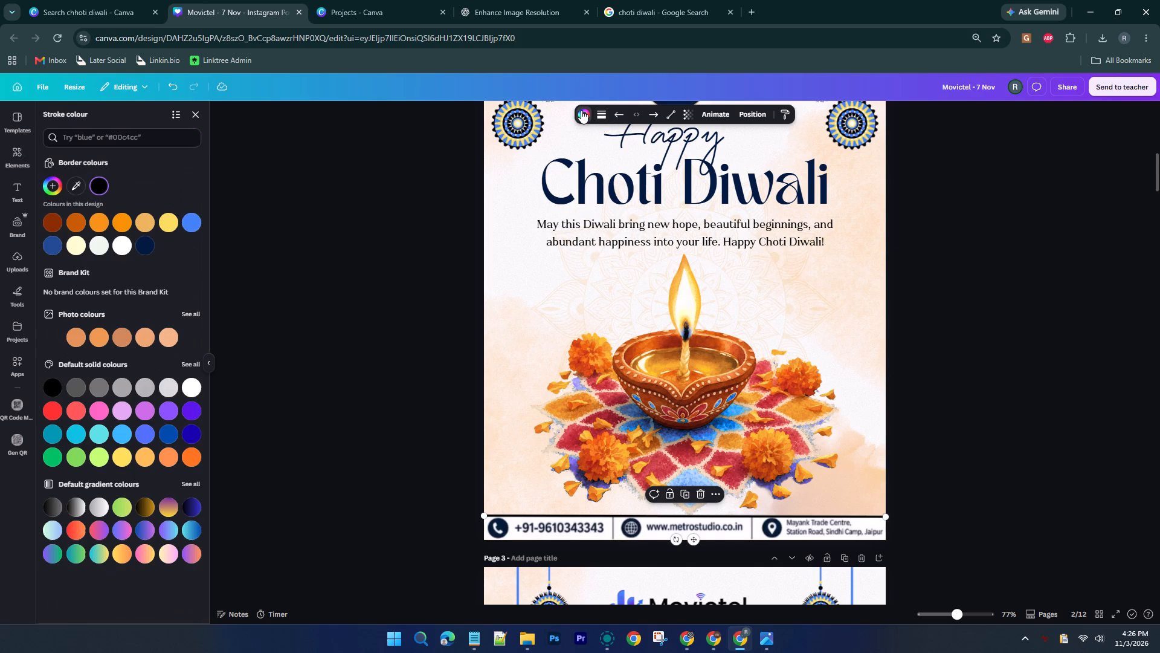
pyautogui.click(581, 110)
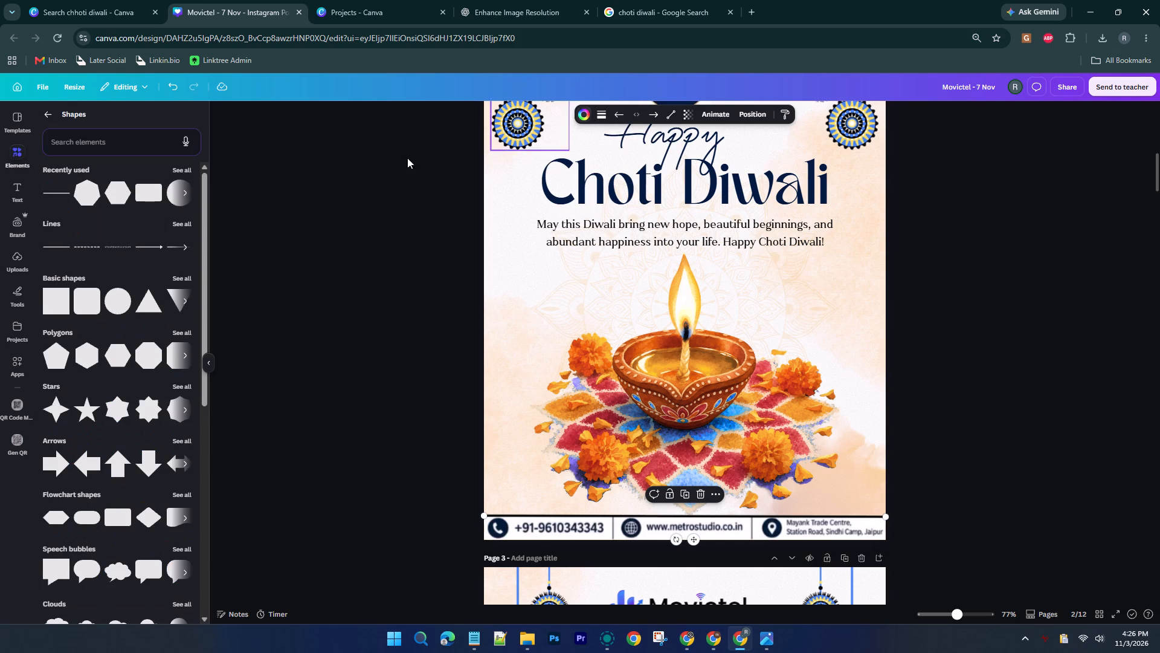
pyautogui.click(581, 118)
pyautogui.click(151, 242)
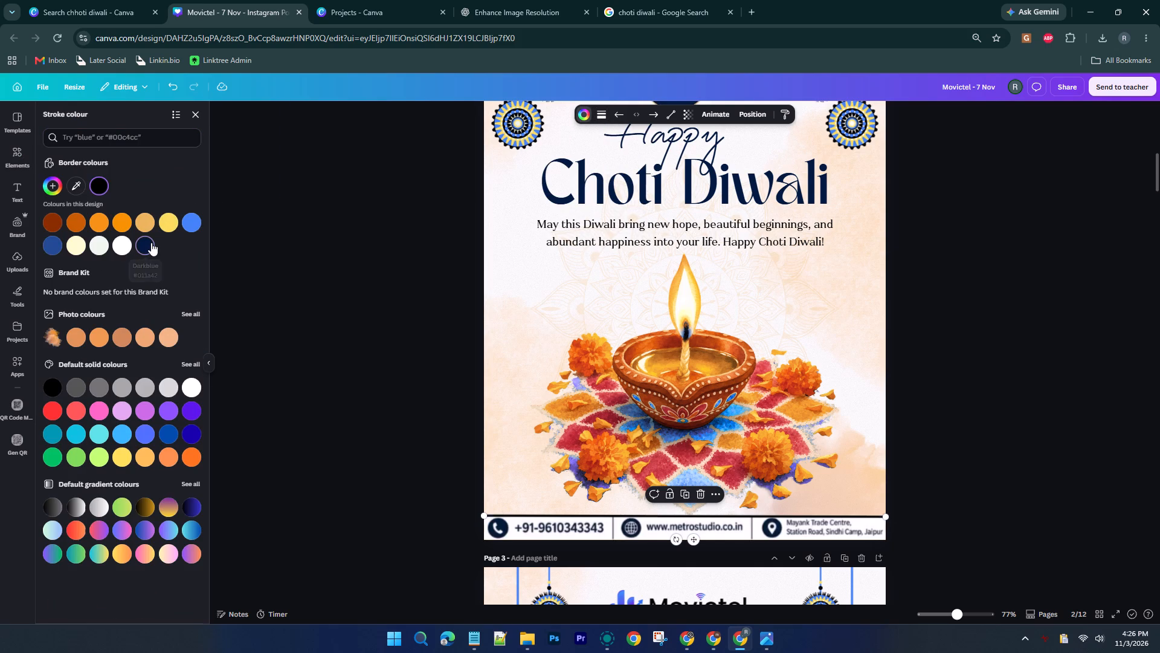
pyautogui.click(392, 400)
pyautogui.click(392, 400)
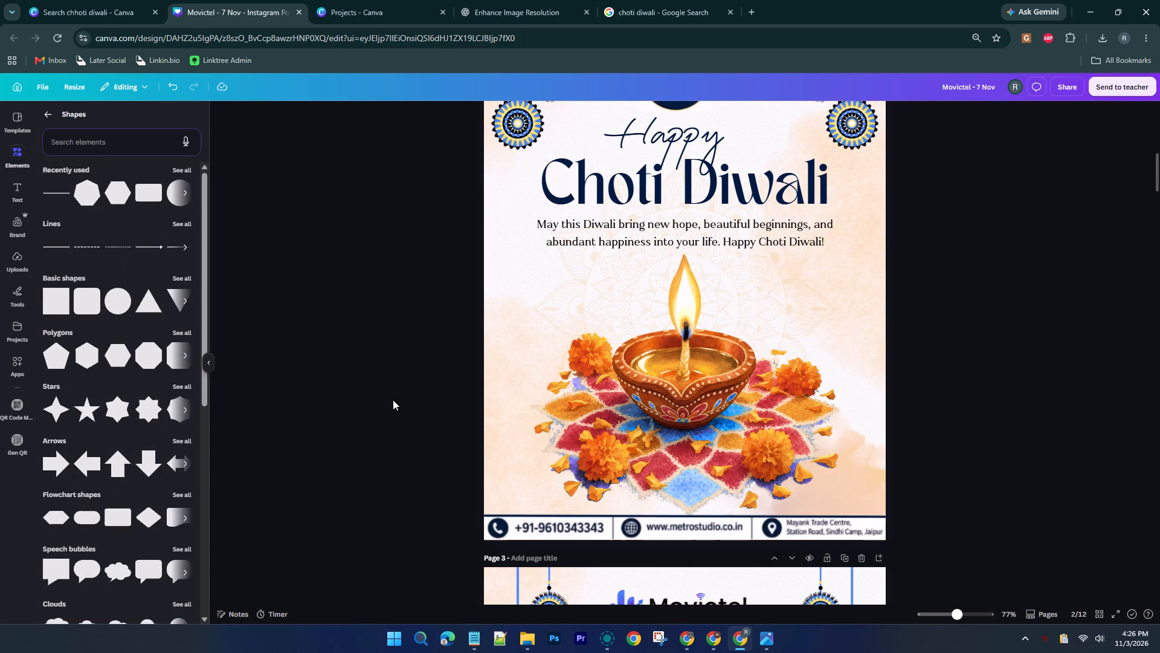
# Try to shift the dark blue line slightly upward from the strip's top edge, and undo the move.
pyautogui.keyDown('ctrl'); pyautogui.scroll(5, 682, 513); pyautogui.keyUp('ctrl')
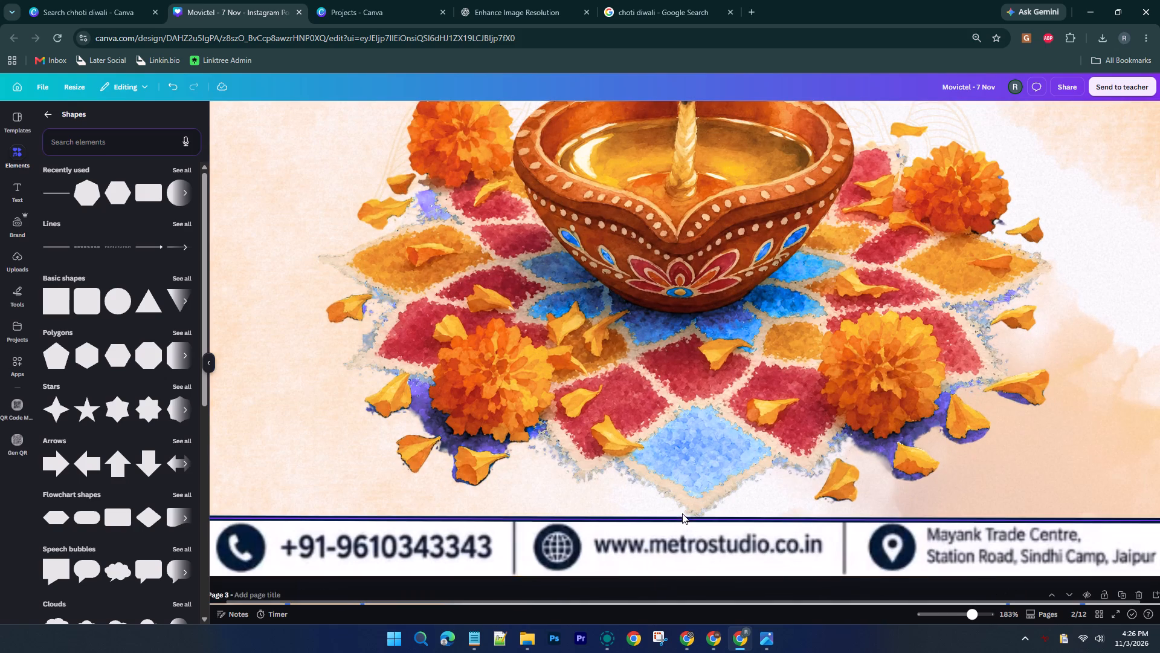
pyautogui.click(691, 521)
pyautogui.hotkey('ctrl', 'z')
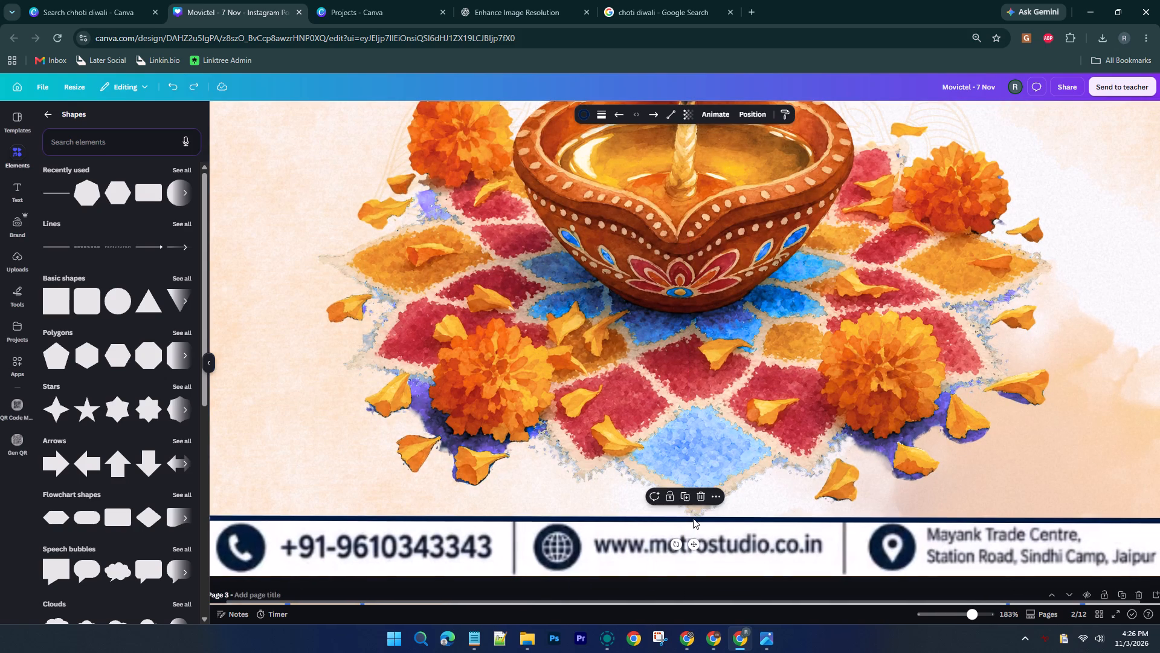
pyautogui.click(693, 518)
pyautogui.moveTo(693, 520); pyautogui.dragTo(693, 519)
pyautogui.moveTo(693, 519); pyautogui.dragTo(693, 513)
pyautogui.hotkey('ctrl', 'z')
# Level the dark blue line by raising both of its ends, and set it flush against the top edge of the Metro Studios strip.
pyautogui.click(678, 519)
pyautogui.keyDown('ctrl'); pyautogui.scroll(-1, 678, 520); pyautogui.keyUp('ctrl')
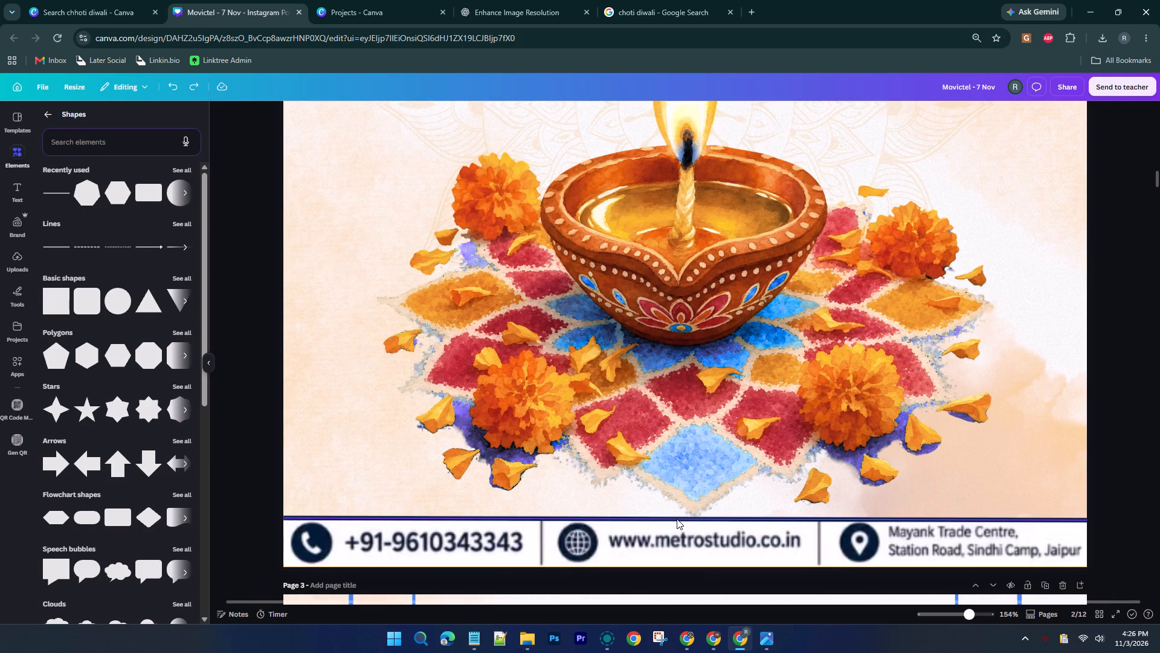
pyautogui.click(677, 518)
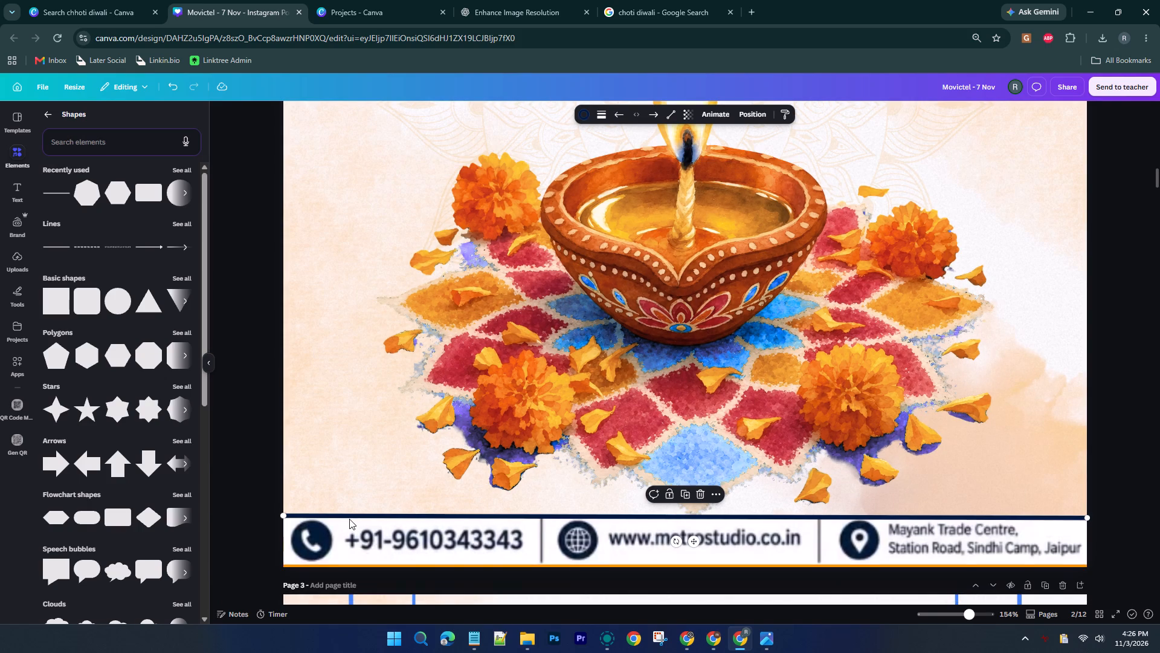
pyautogui.moveTo(285, 518); pyautogui.dragTo(285, 506)
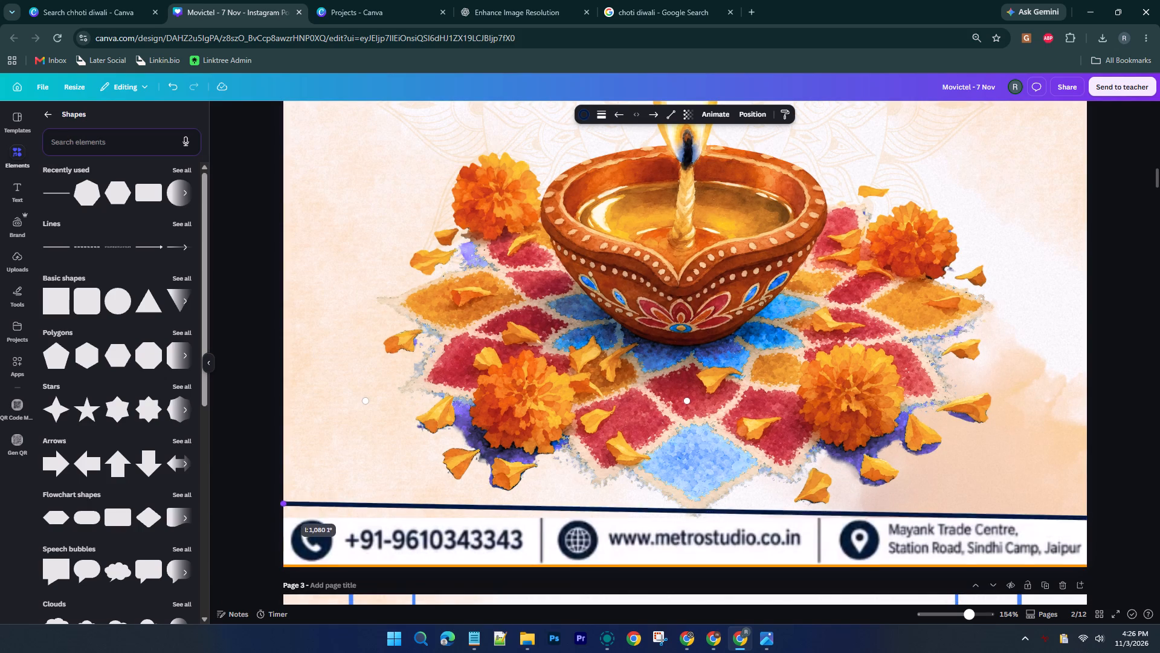
pyautogui.moveTo(285, 506); pyautogui.dragTo(285, 505)
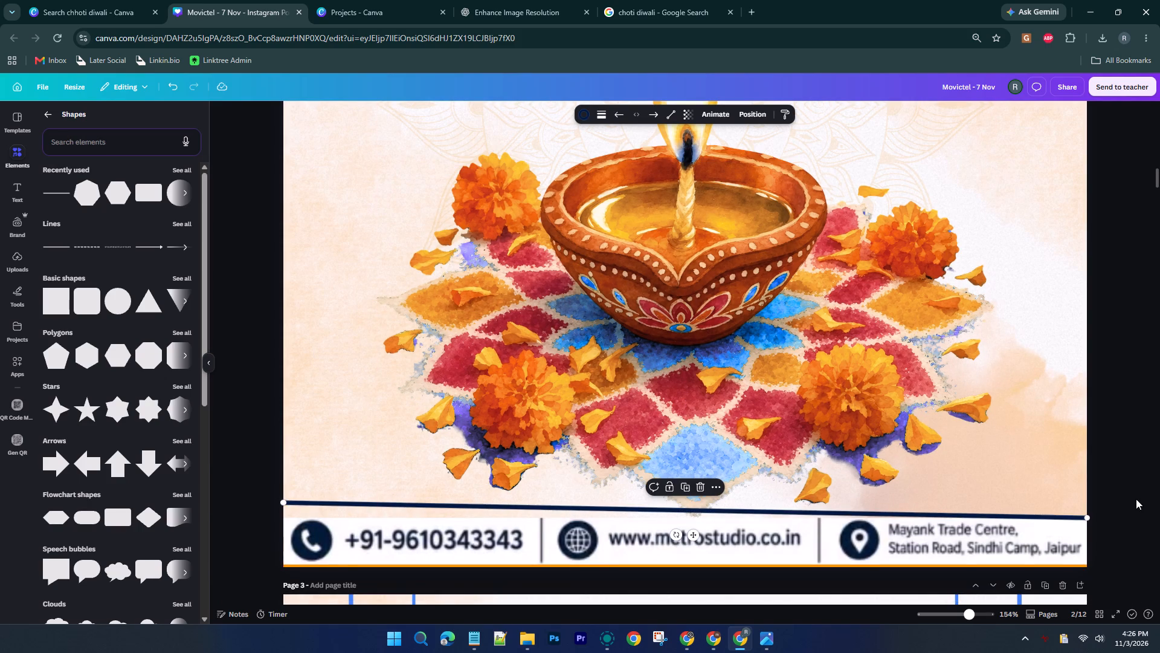
pyautogui.moveTo(1088, 515); pyautogui.dragTo(1087, 508)
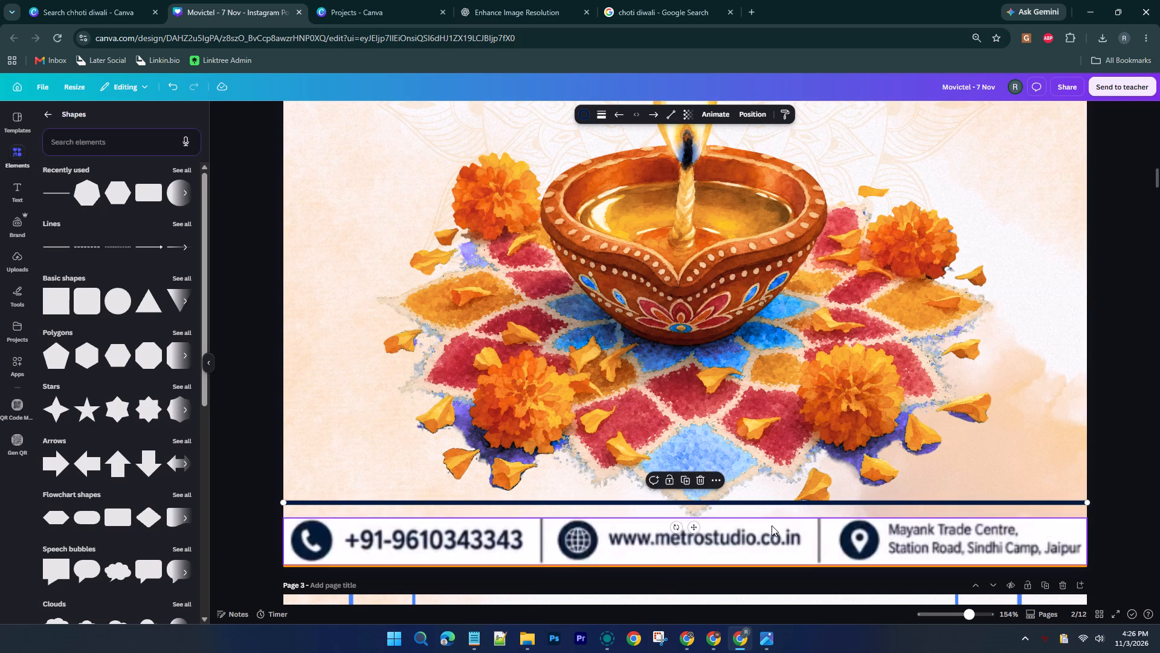
pyautogui.click(1051, 502)
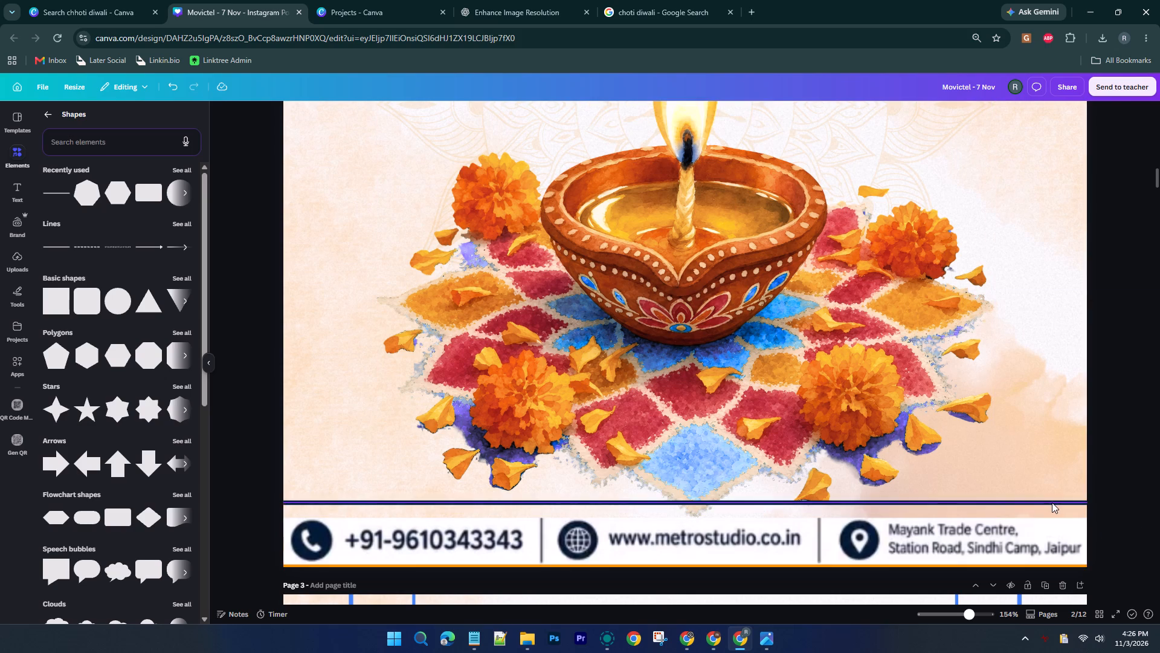
pyautogui.moveTo(1052, 502); pyautogui.dragTo(1052, 508)
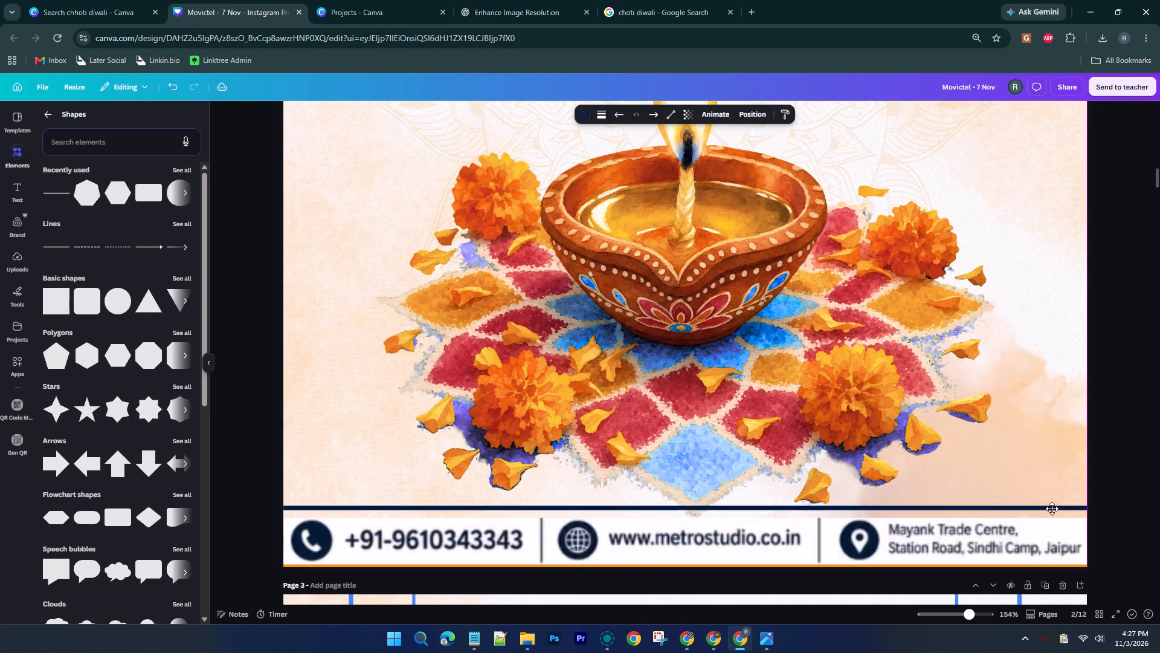
pyautogui.moveTo(1052, 508); pyautogui.dragTo(1053, 515)
pyautogui.click(1115, 455)
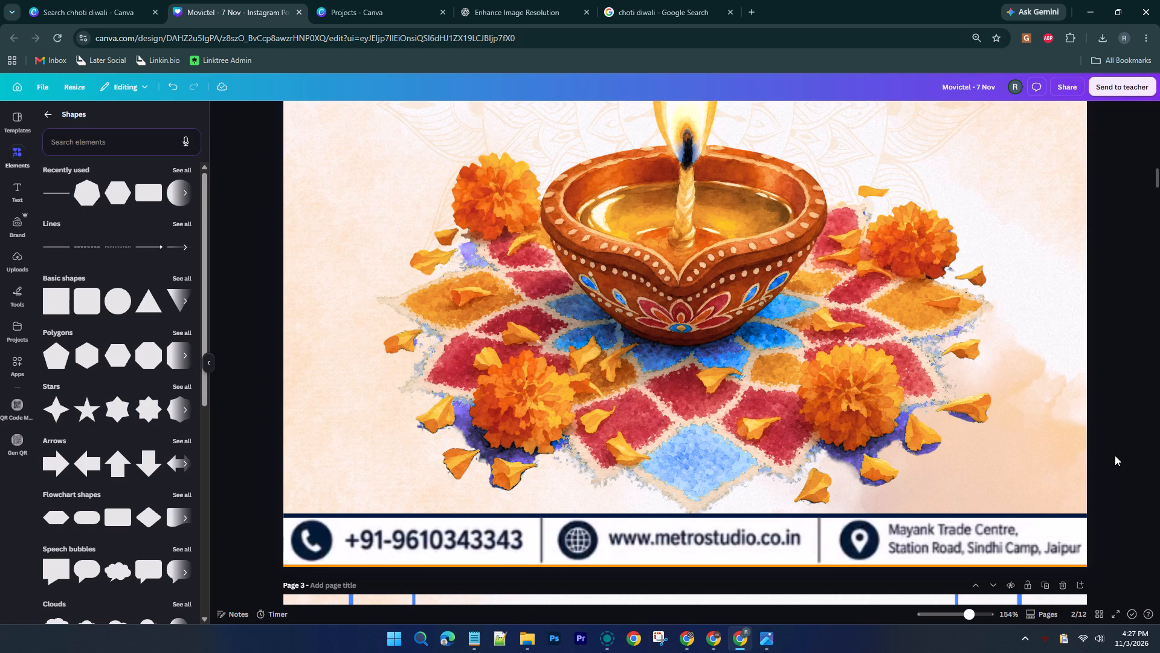
# Duplicate the dark blue line and place the copy along the strip's bottom edge, covering the orange border of page 2.
pyautogui.click(994, 513)
pyautogui.hotkey('ctrl', 'c')
pyautogui.hotkey('ctrl', 'v')
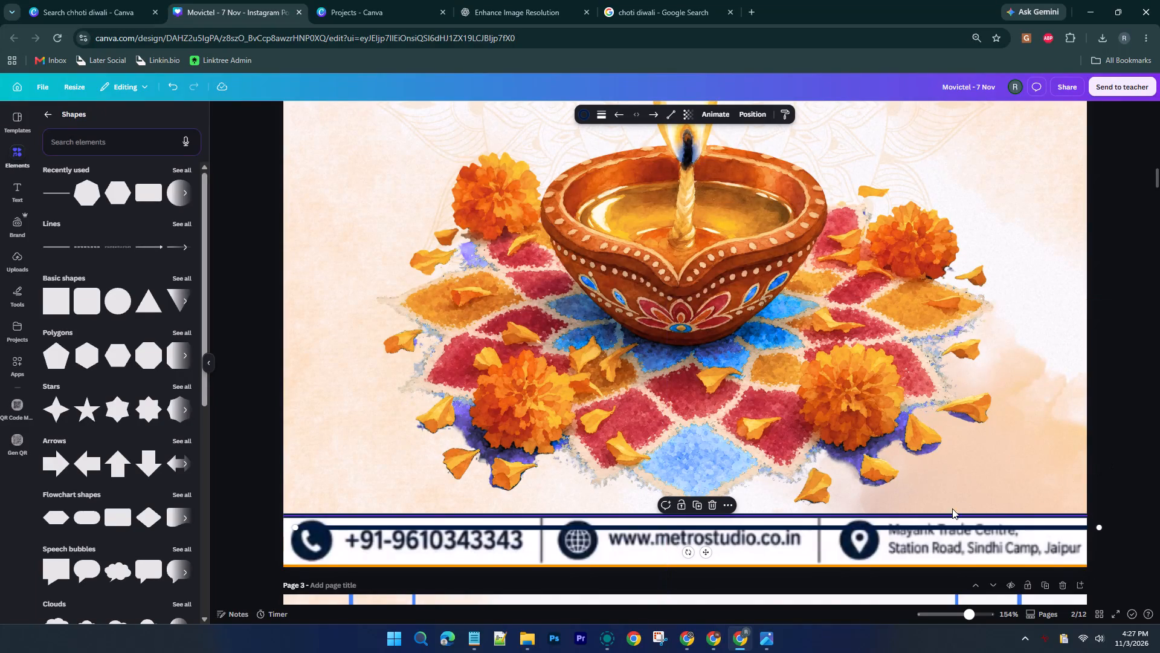
pyautogui.moveTo(904, 527); pyautogui.dragTo(896, 561)
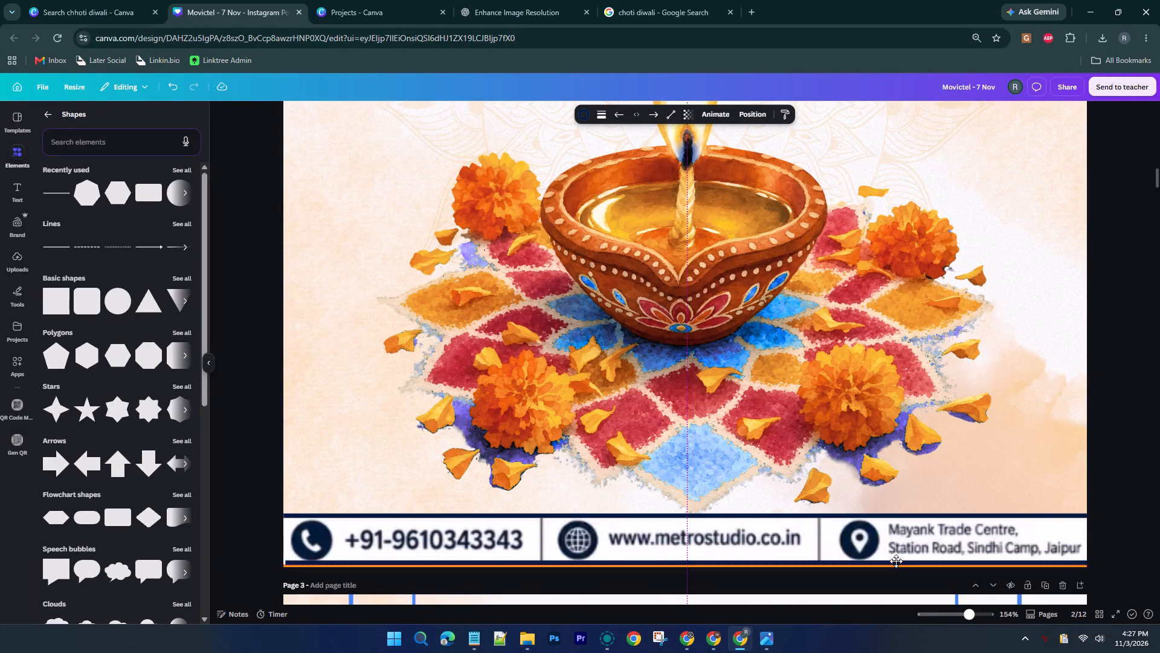
pyautogui.moveTo(896, 561); pyautogui.dragTo(892, 563)
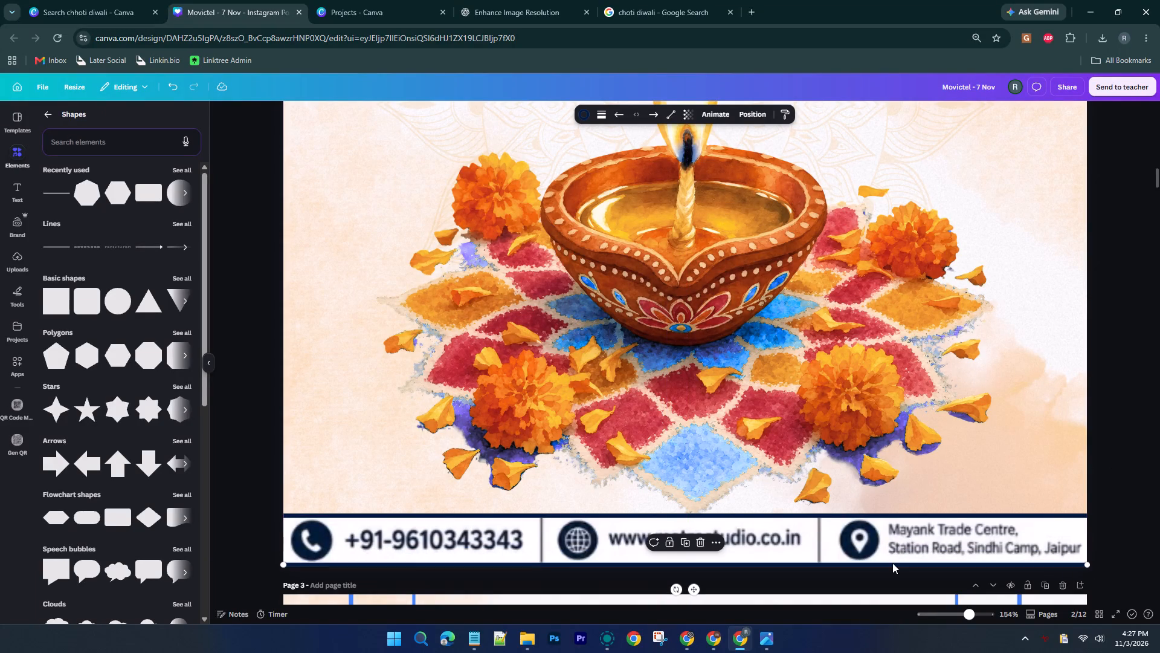
pyautogui.click(1116, 441)
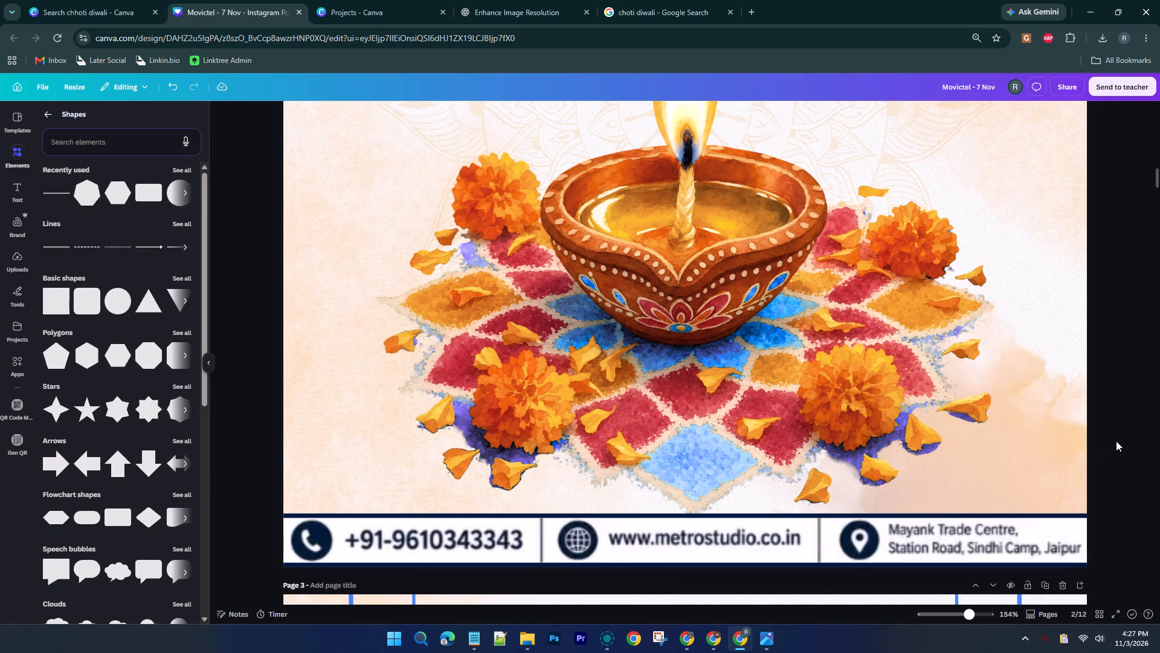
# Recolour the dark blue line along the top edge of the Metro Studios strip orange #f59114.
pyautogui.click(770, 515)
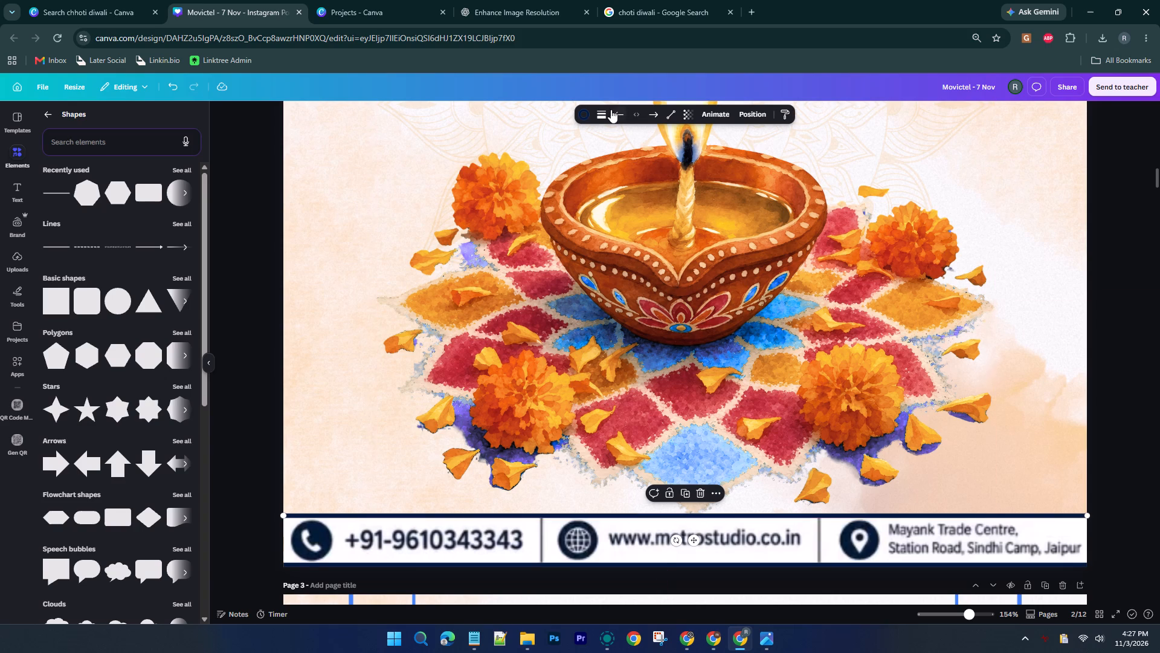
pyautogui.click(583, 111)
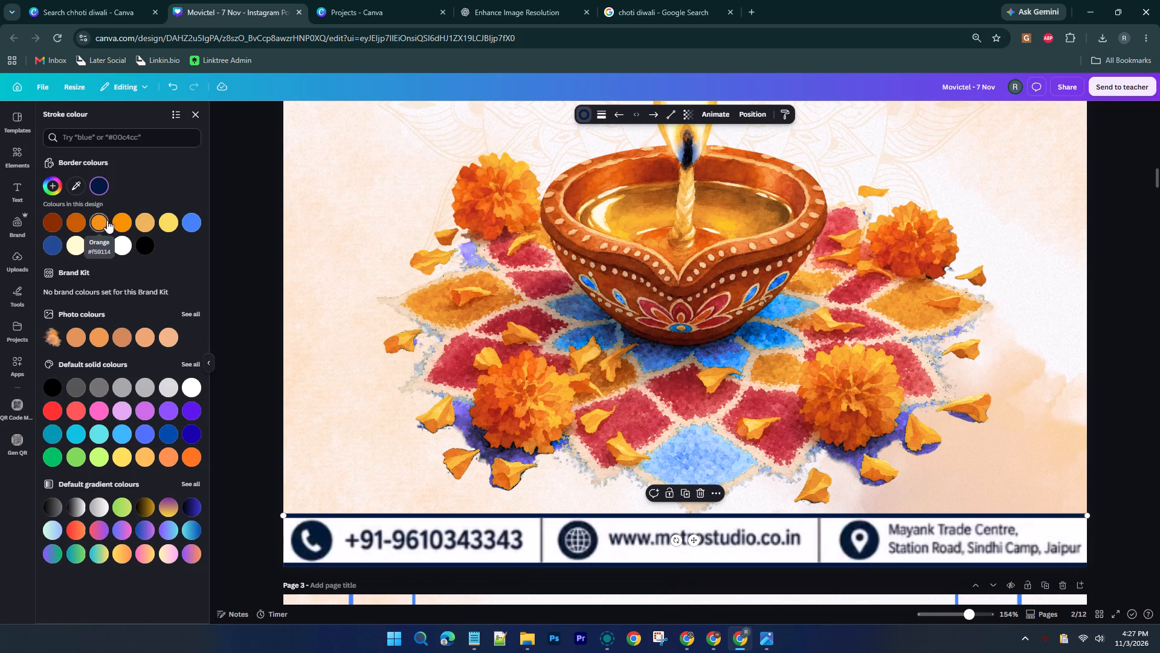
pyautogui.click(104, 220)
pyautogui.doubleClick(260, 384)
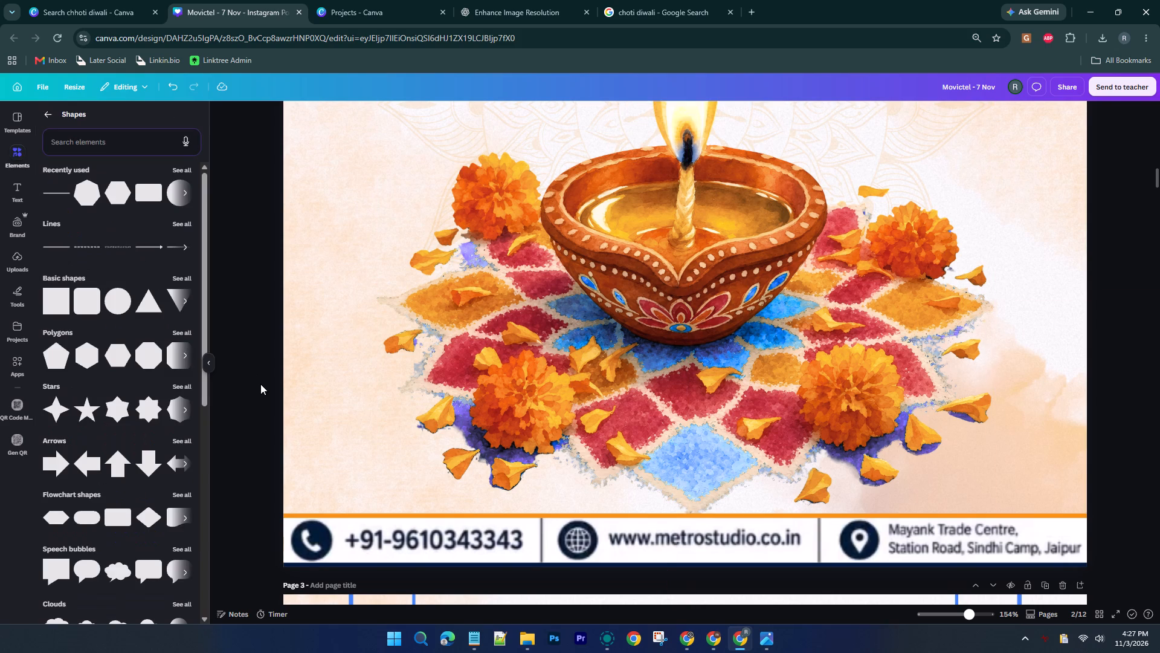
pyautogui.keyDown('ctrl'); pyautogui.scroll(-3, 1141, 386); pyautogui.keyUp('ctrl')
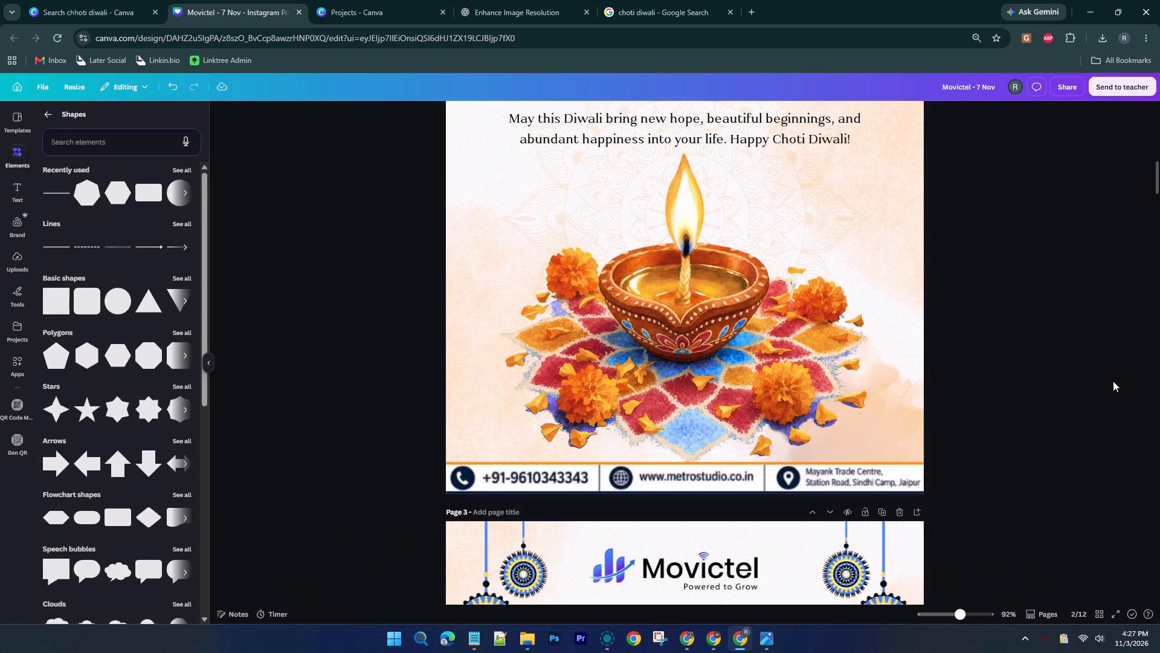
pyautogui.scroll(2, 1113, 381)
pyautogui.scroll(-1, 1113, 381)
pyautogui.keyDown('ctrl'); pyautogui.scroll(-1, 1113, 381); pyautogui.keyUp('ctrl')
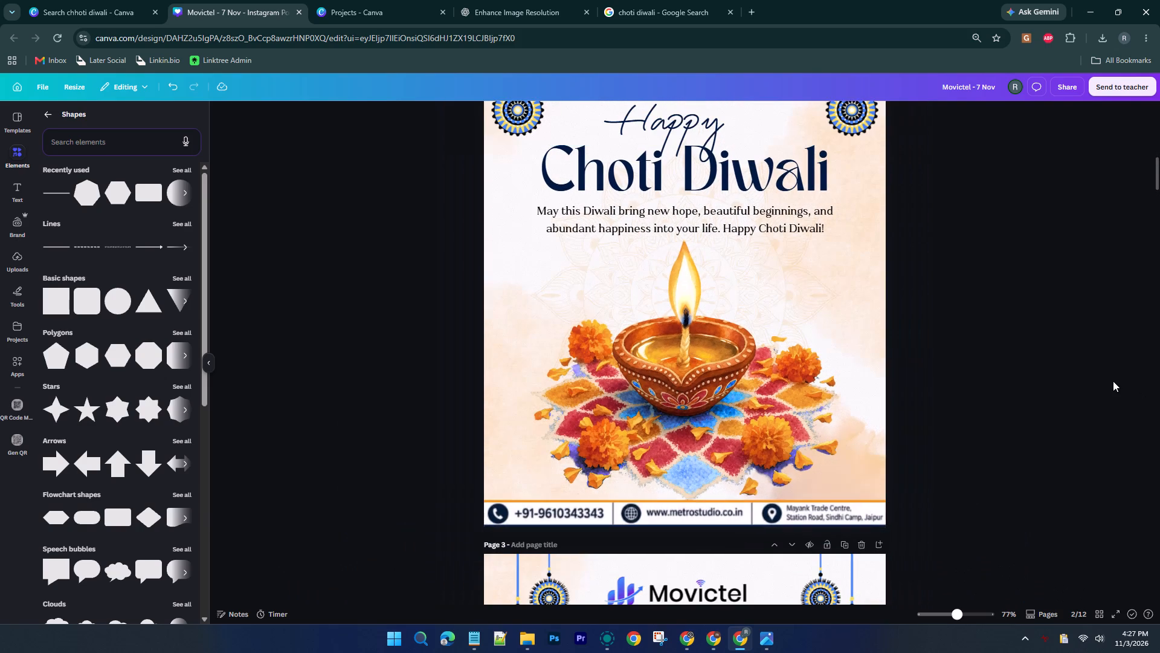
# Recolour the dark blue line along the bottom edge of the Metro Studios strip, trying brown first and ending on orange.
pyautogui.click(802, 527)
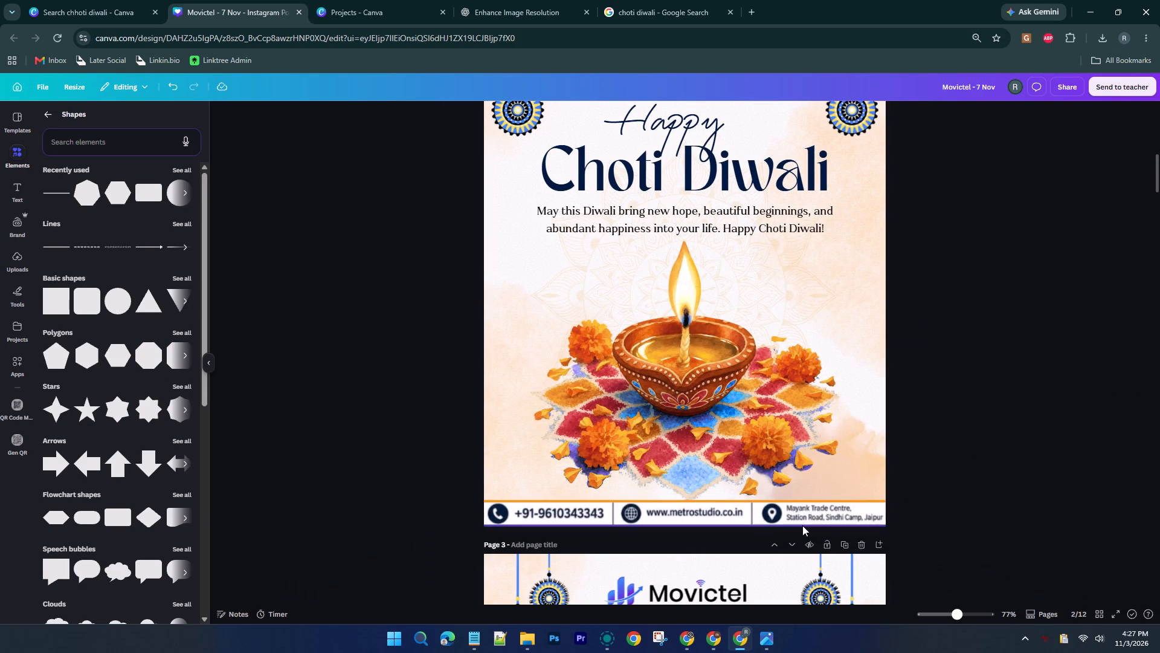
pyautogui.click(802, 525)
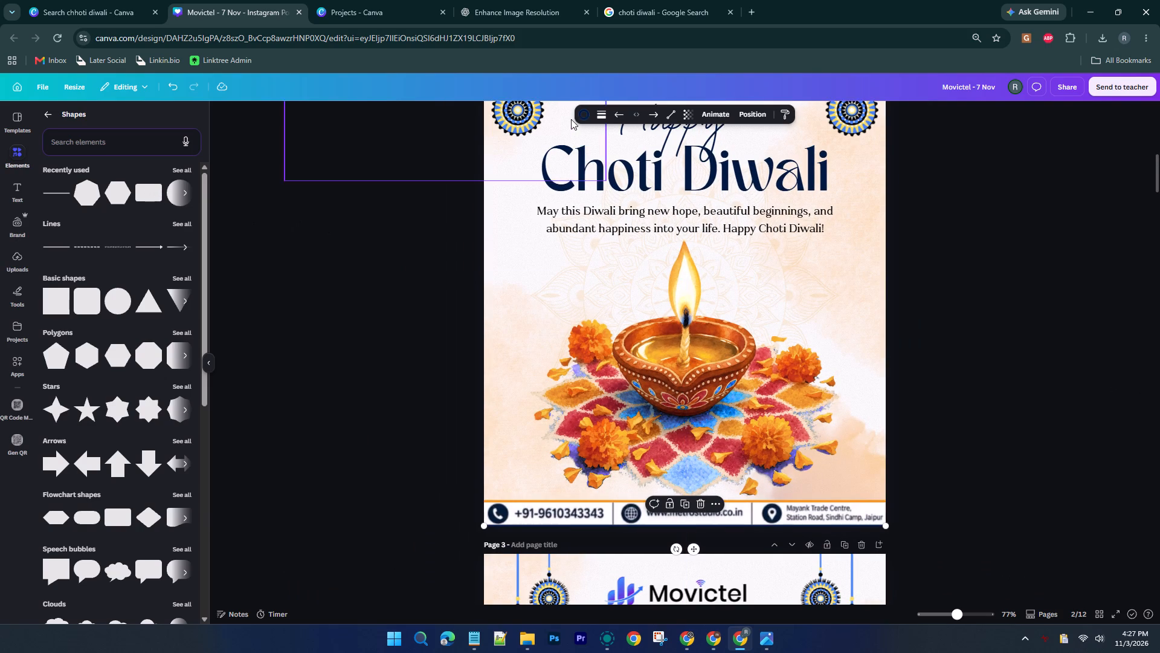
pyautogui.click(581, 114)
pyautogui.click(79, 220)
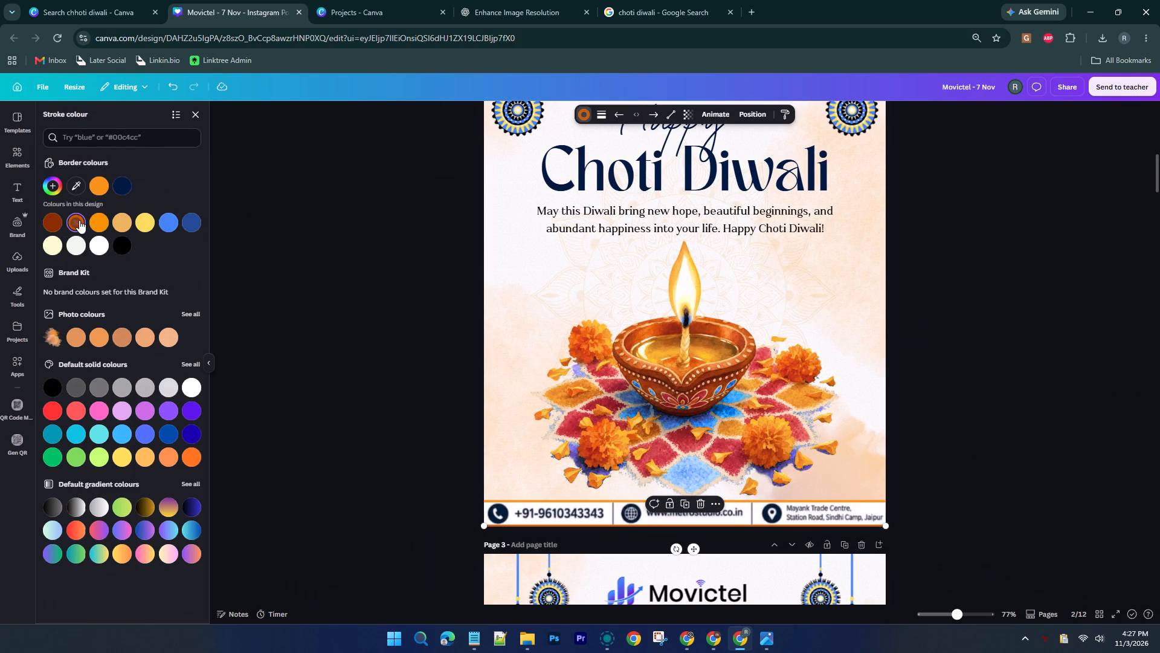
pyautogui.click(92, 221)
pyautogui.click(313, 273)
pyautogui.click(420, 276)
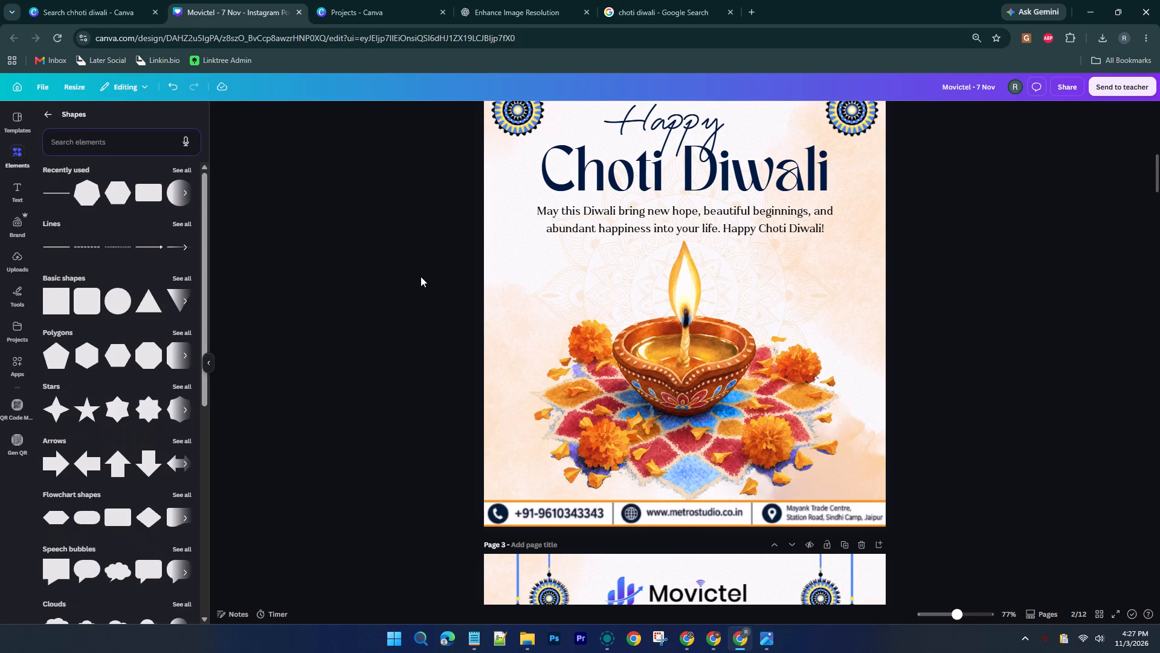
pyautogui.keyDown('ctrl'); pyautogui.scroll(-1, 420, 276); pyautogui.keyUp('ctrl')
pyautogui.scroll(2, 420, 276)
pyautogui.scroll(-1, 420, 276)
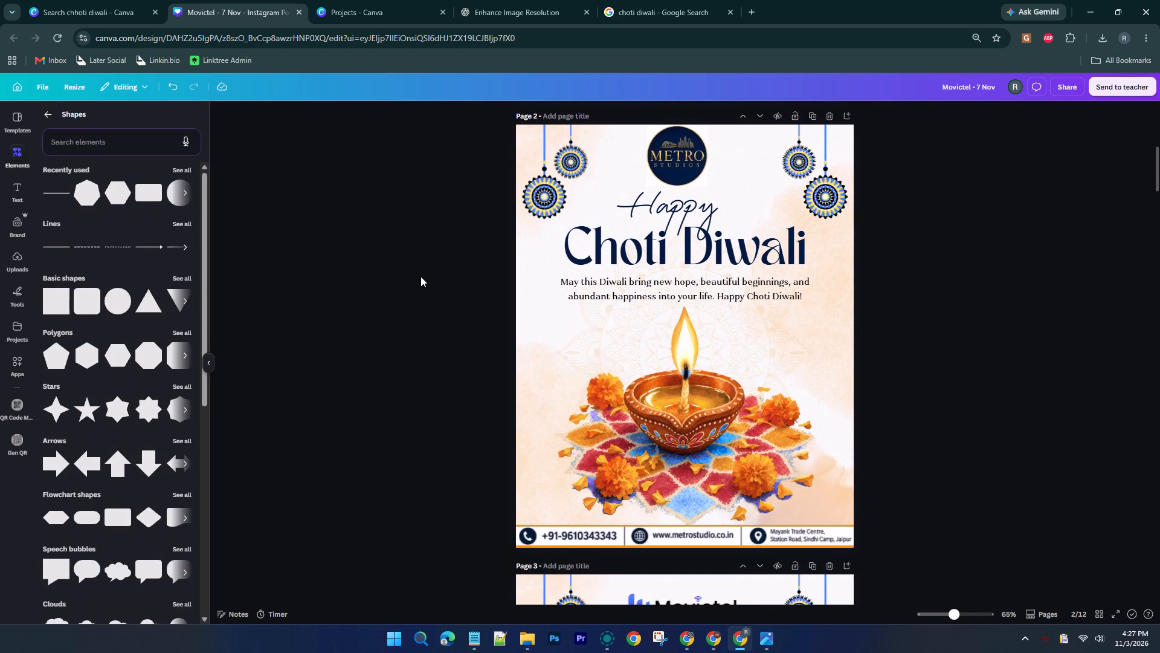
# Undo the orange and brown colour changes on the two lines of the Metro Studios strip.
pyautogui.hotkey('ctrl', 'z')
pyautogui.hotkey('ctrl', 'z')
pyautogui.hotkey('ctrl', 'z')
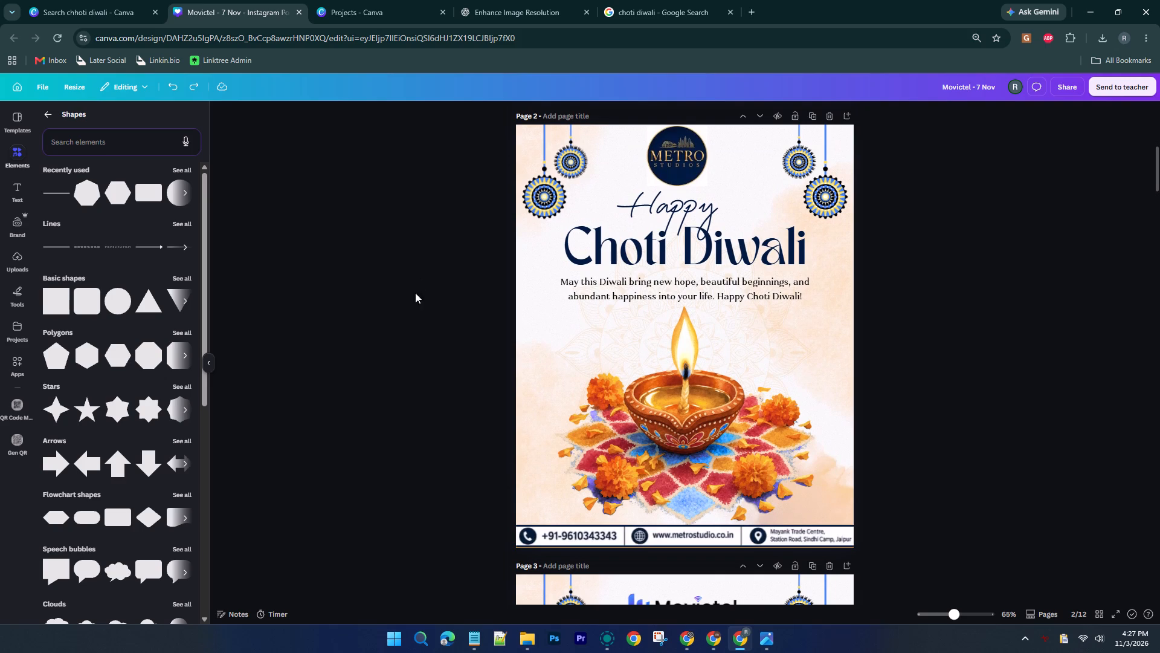
# Adjust the dark blue line along the strip's bottom edge so it sits flush with the bottom of page 2.
pyautogui.keyDown('ctrl'); pyautogui.scroll(14, 694, 563); pyautogui.keyUp('ctrl')
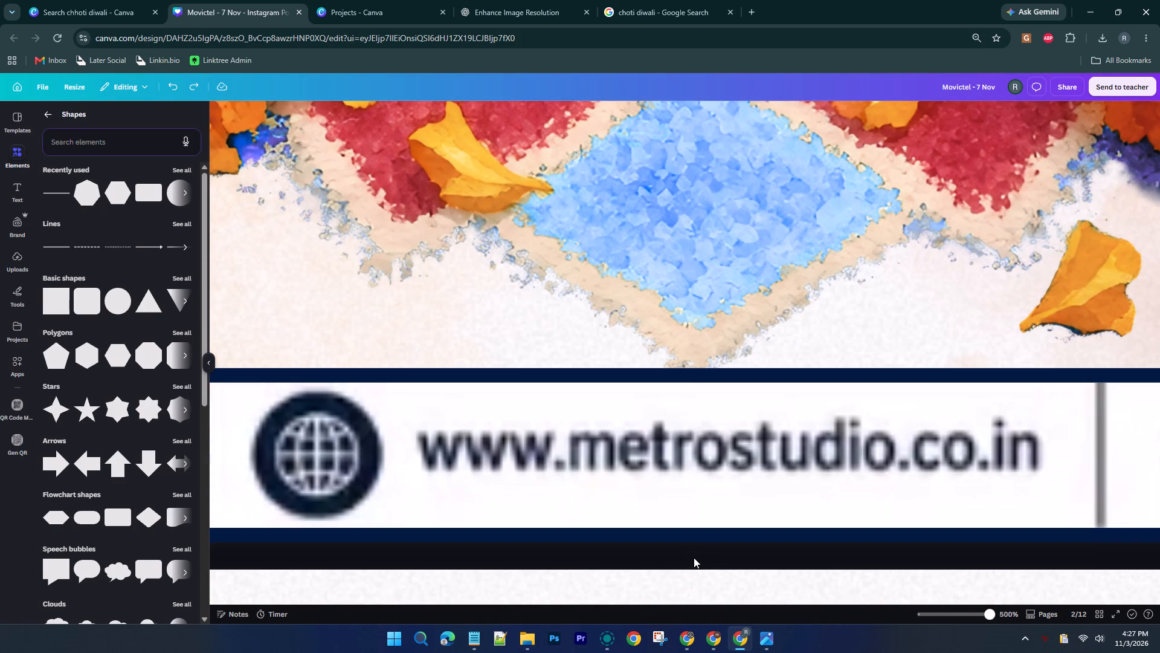
pyautogui.click(694, 536)
pyautogui.moveTo(693, 552); pyautogui.dragTo(693, 553)
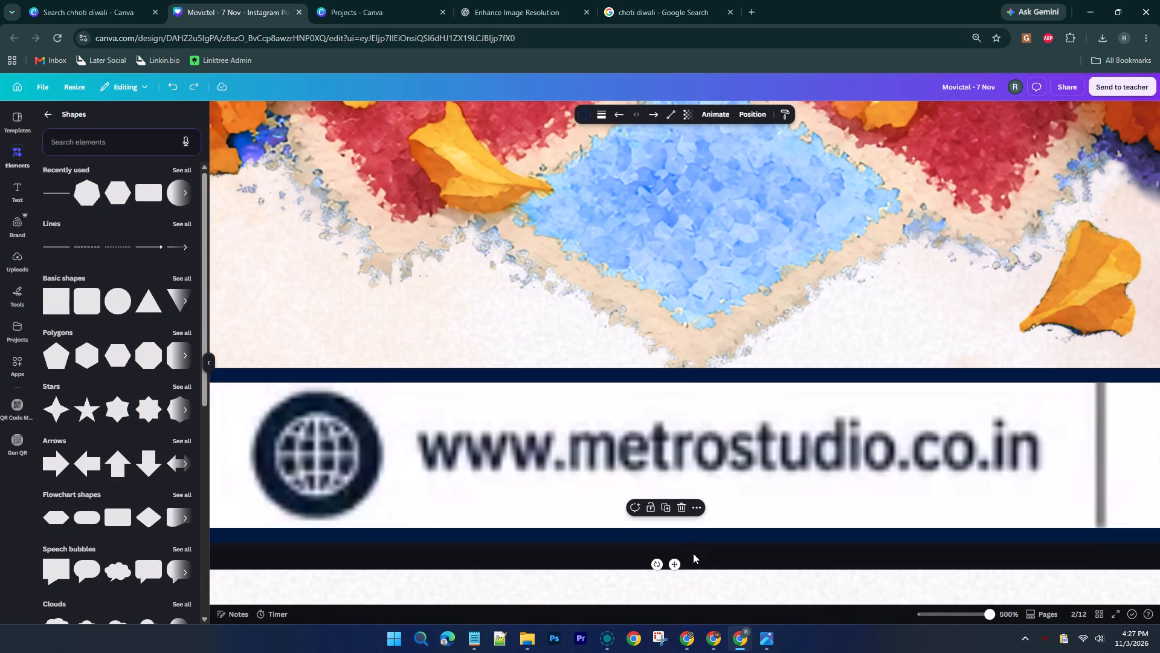
pyautogui.moveTo(693, 553); pyautogui.dragTo(693, 557)
pyautogui.click(699, 532)
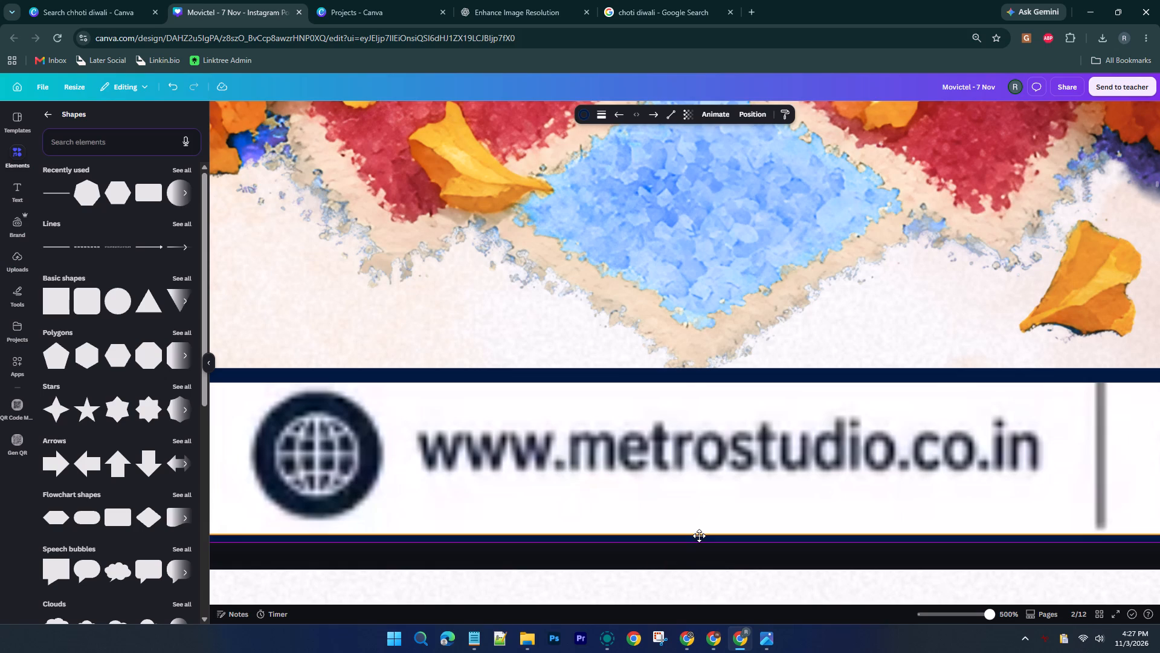
pyautogui.click(706, 552)
pyautogui.keyDown('ctrl'); pyautogui.scroll(-3, 706, 552); pyautogui.keyUp('ctrl')
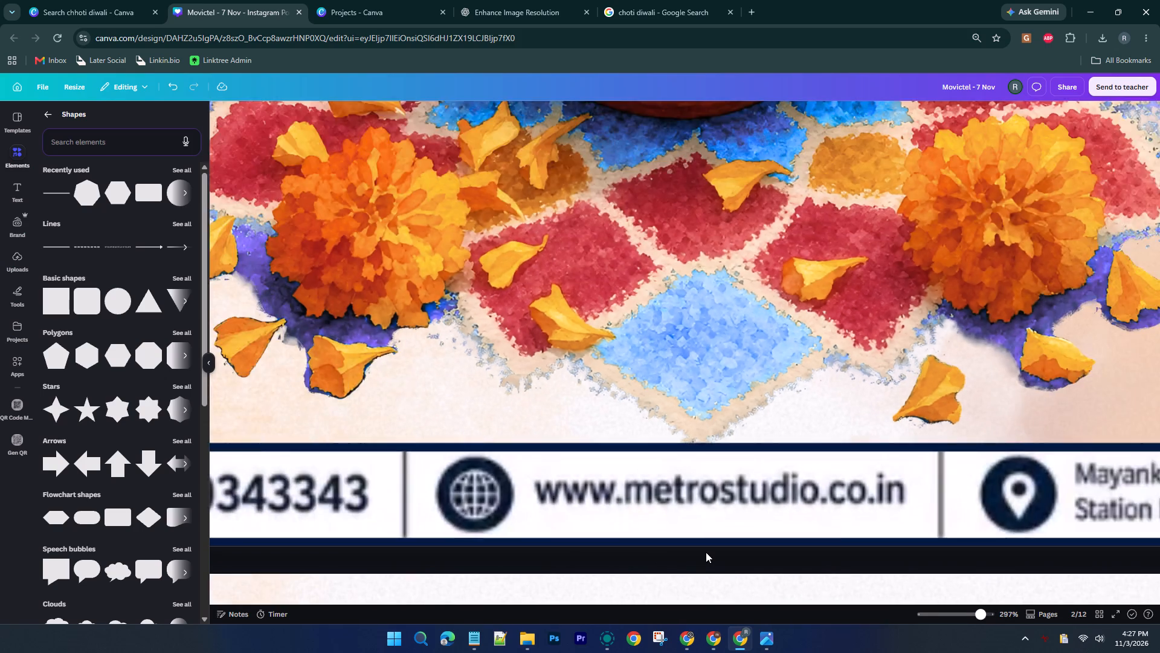
pyautogui.keyDown('ctrl'); pyautogui.scroll(-3, 706, 552); pyautogui.keyUp('ctrl')
pyautogui.keyDown('ctrl'); pyautogui.scroll(1, 706, 552); pyautogui.keyUp('ctrl')
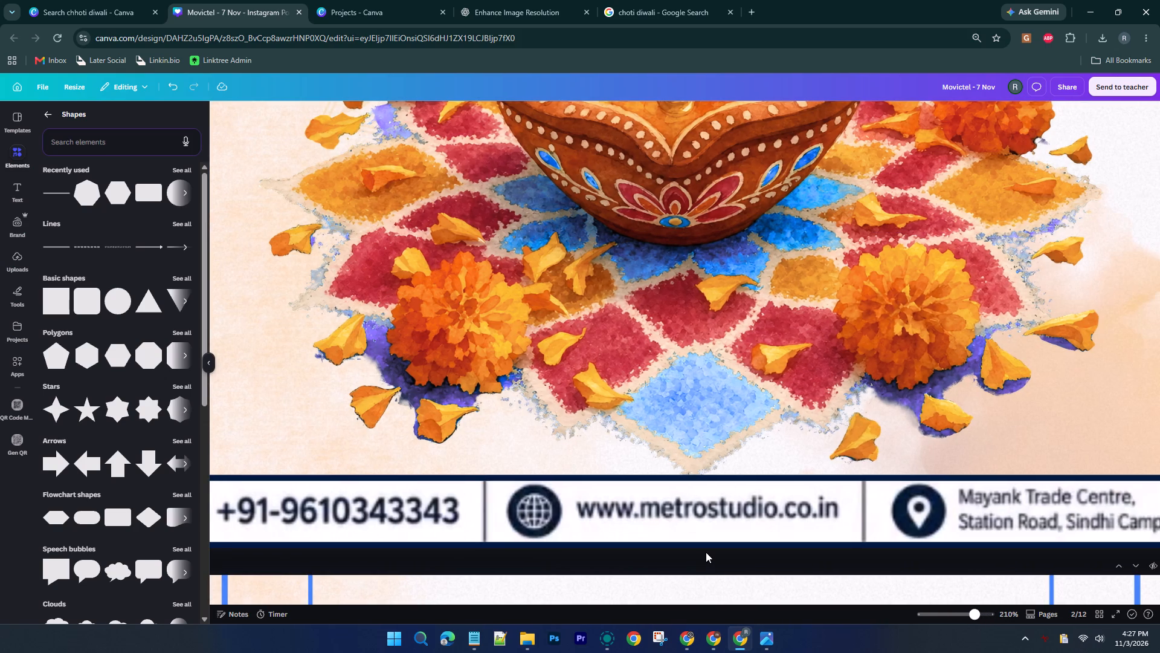
pyautogui.keyDown('ctrl'); pyautogui.scroll(-4, 706, 552); pyautogui.keyUp('ctrl')
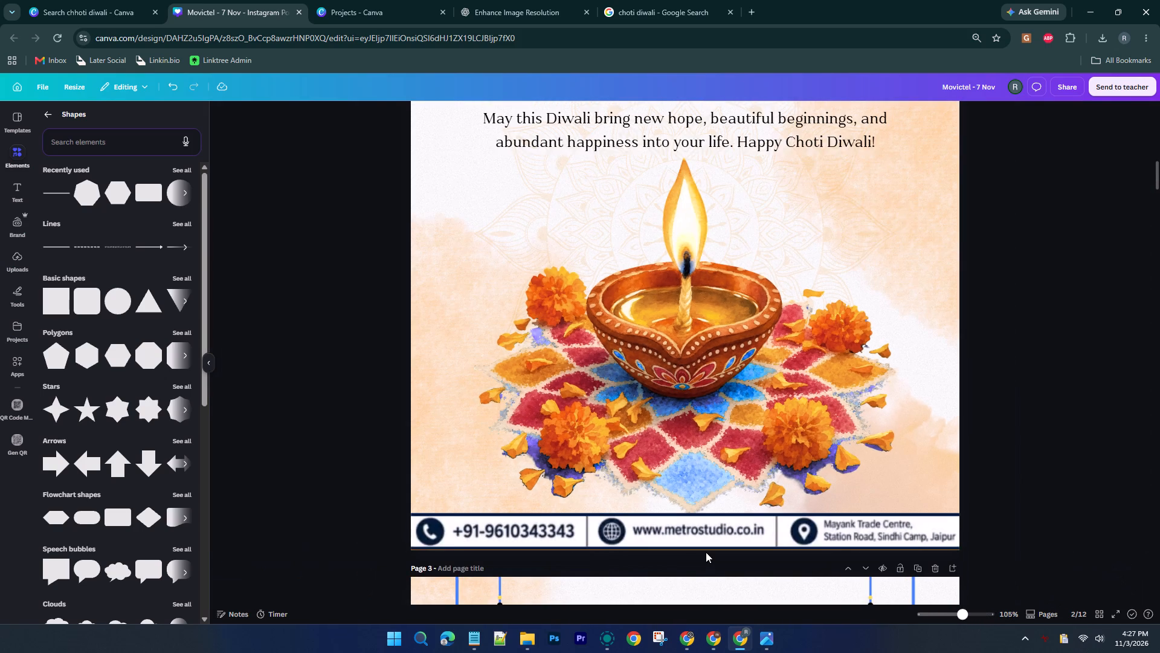
pyautogui.keyDown('ctrl'); pyautogui.scroll(-2, 706, 552); pyautogui.keyUp('ctrl')
pyautogui.keyDown('ctrl'); pyautogui.scroll(-1, 971, 388); pyautogui.keyUp('ctrl')
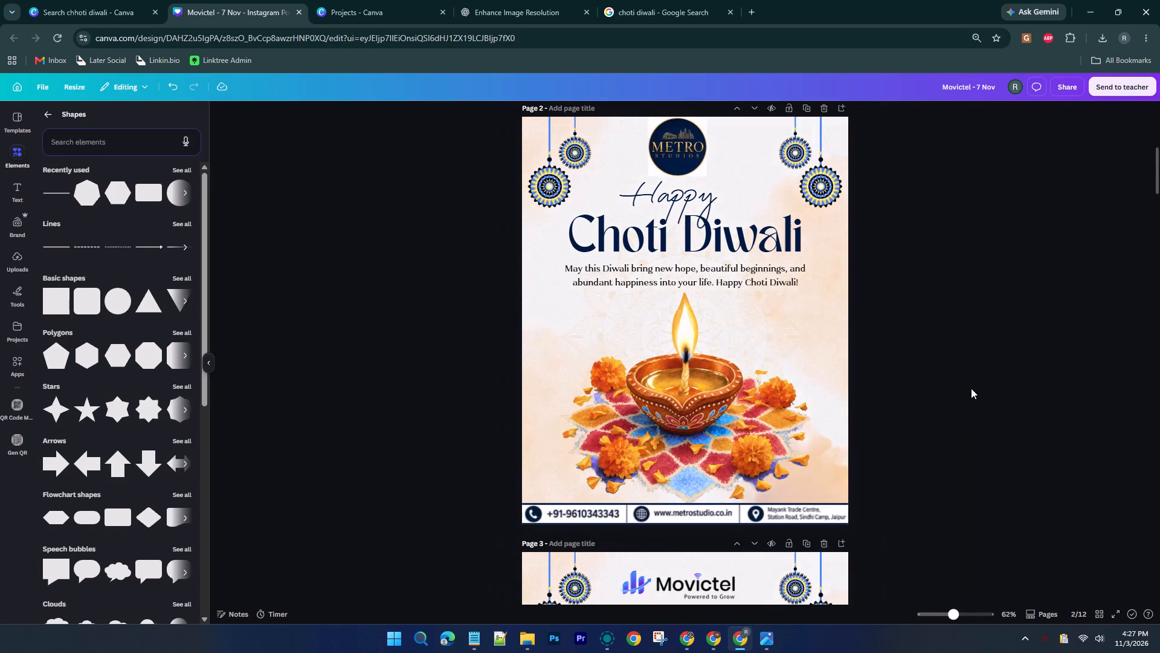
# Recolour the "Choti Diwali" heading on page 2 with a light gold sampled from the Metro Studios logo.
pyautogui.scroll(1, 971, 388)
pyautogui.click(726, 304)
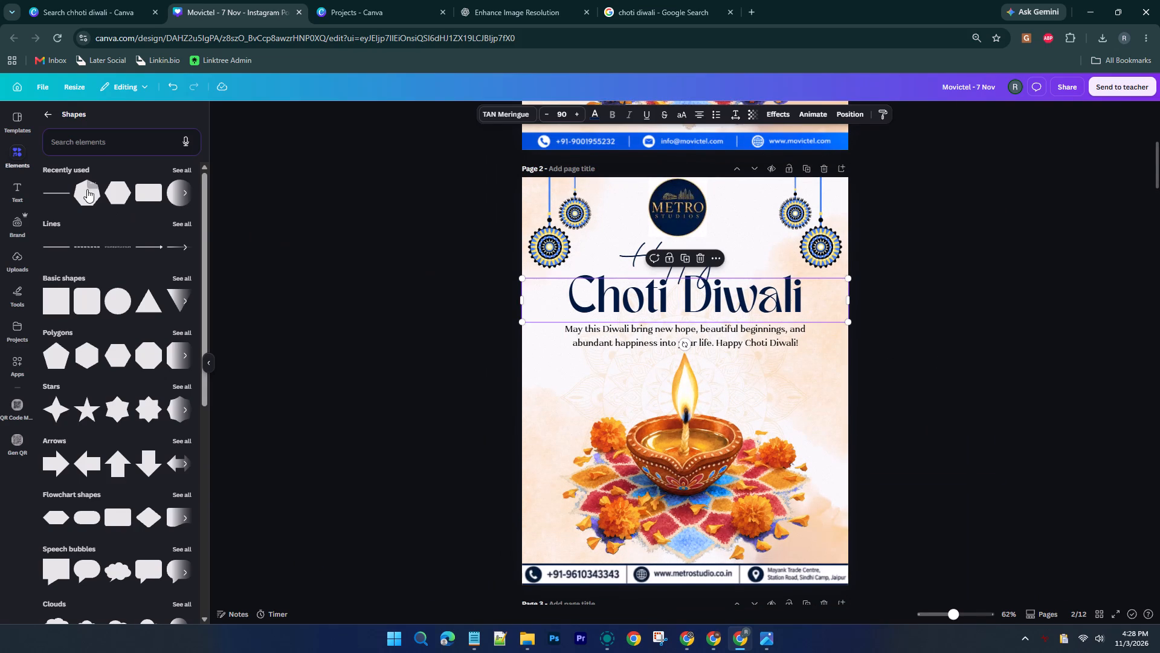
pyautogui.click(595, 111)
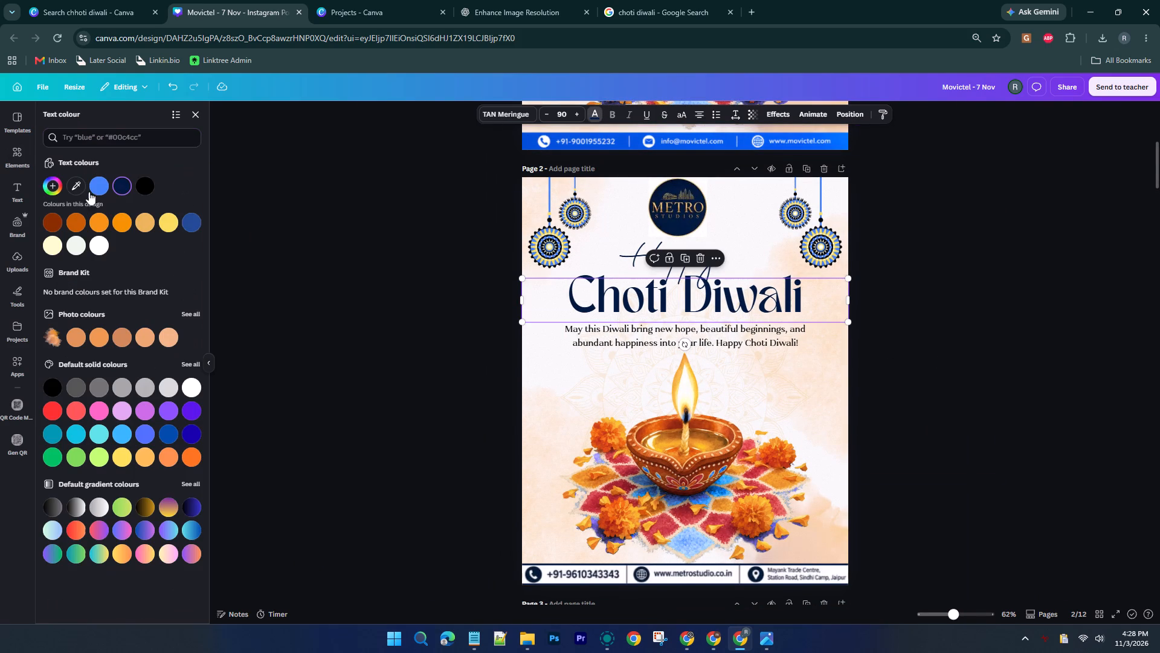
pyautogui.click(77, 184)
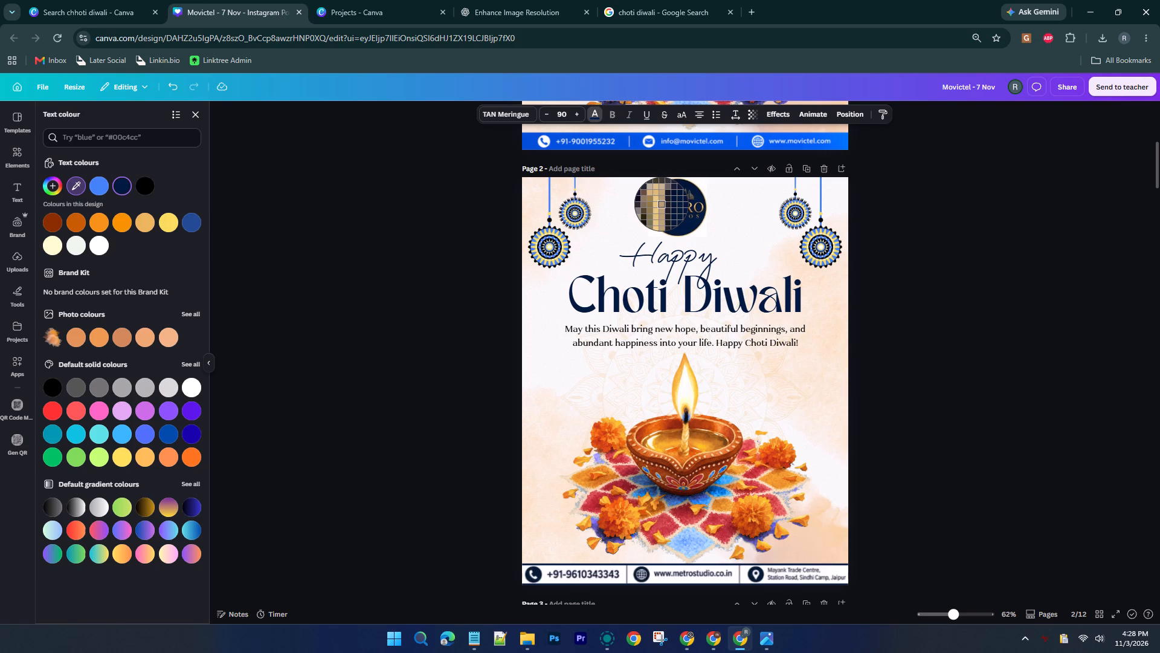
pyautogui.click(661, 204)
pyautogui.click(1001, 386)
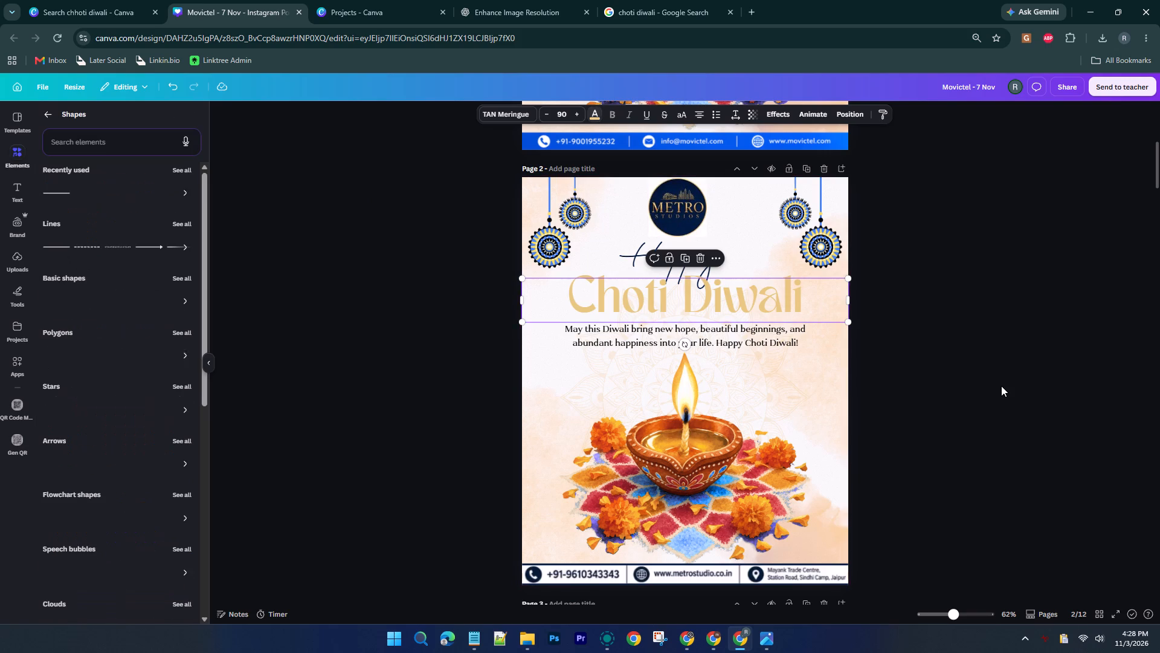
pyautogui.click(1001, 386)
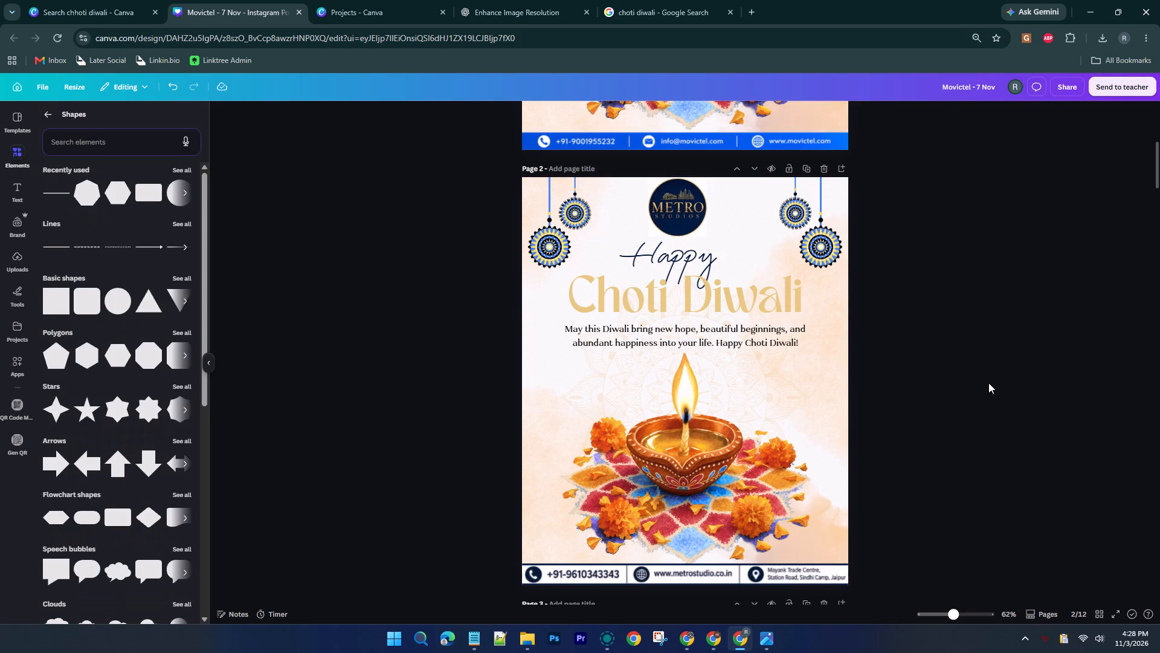
# Recolour the page 2 "Choti Diwali" heading, trying brown #c85b01 and settling on orange #f59114.
pyautogui.click(763, 301)
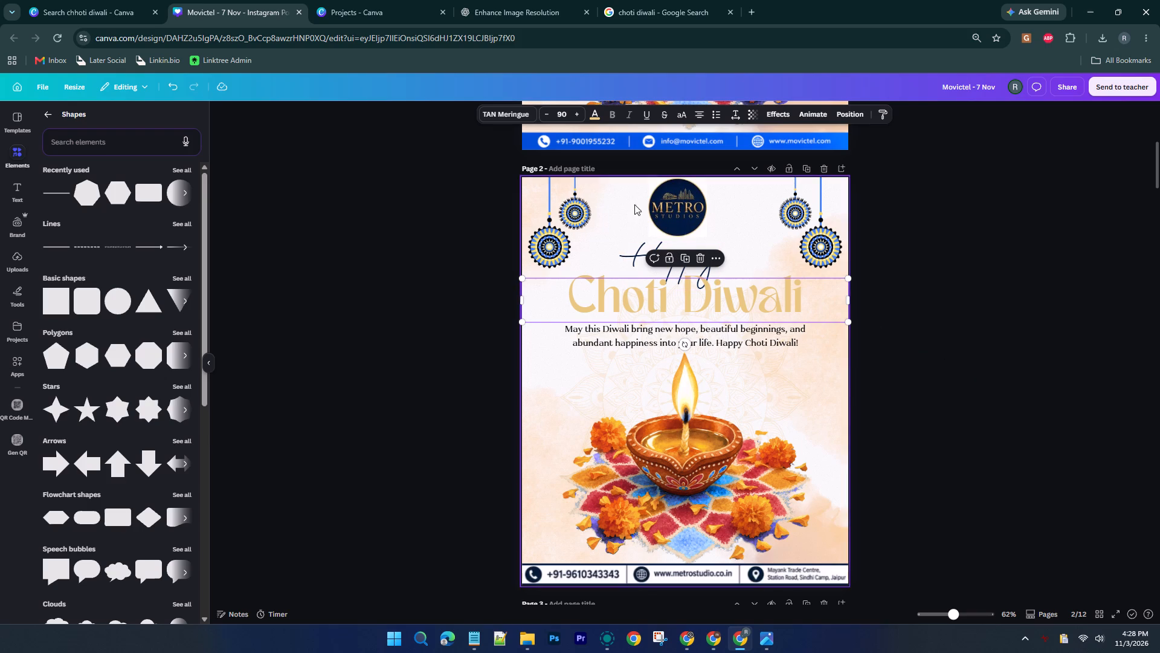
pyautogui.click(591, 116)
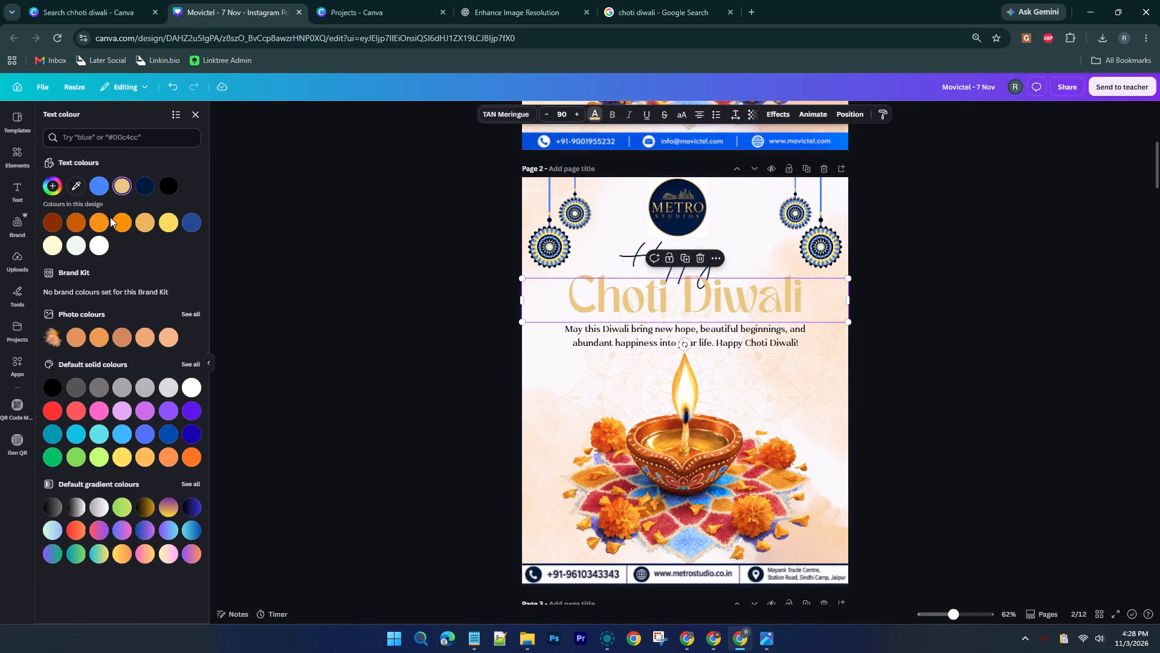
pyautogui.click(96, 221)
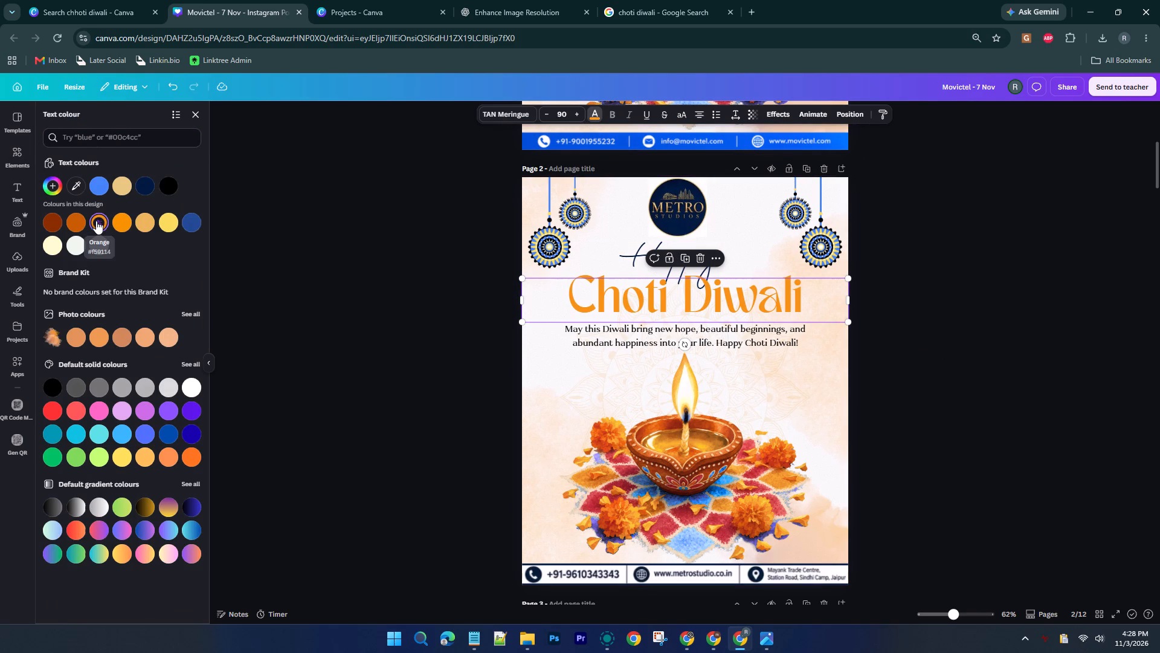
pyautogui.click(80, 217)
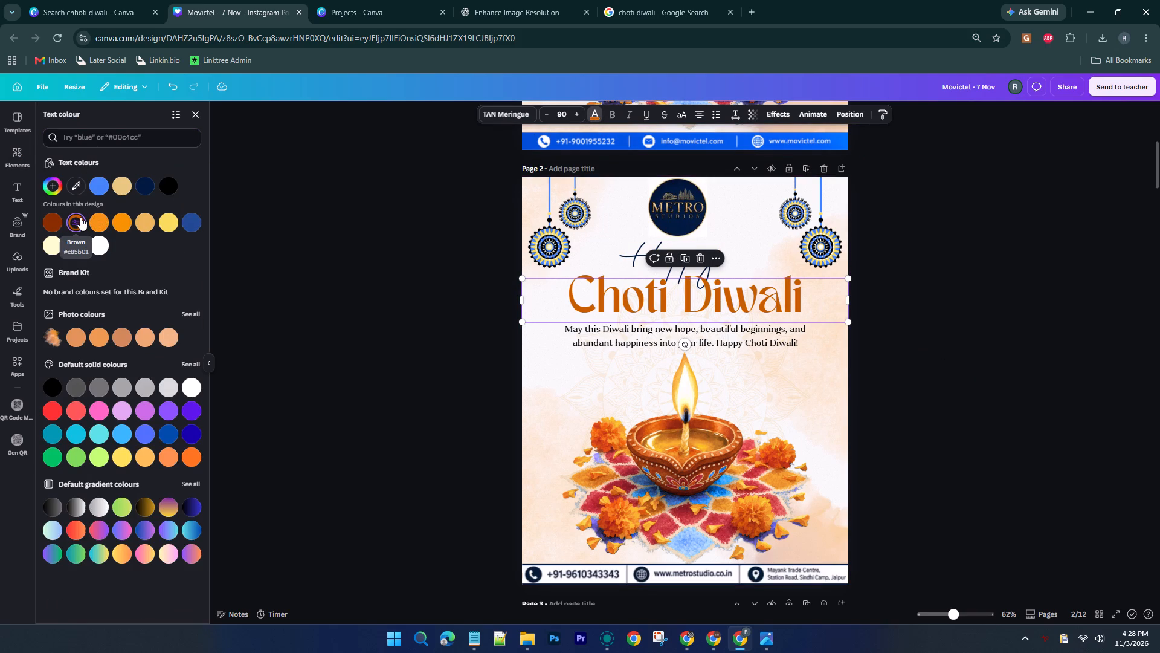
pyautogui.click(92, 223)
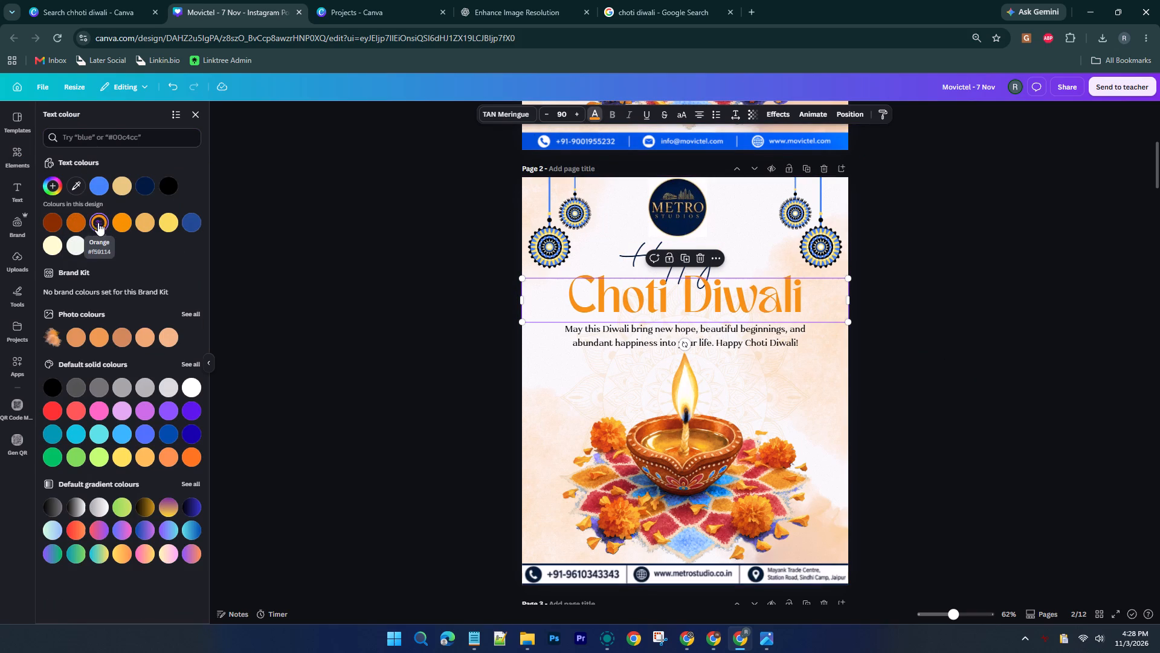
pyautogui.click(372, 280)
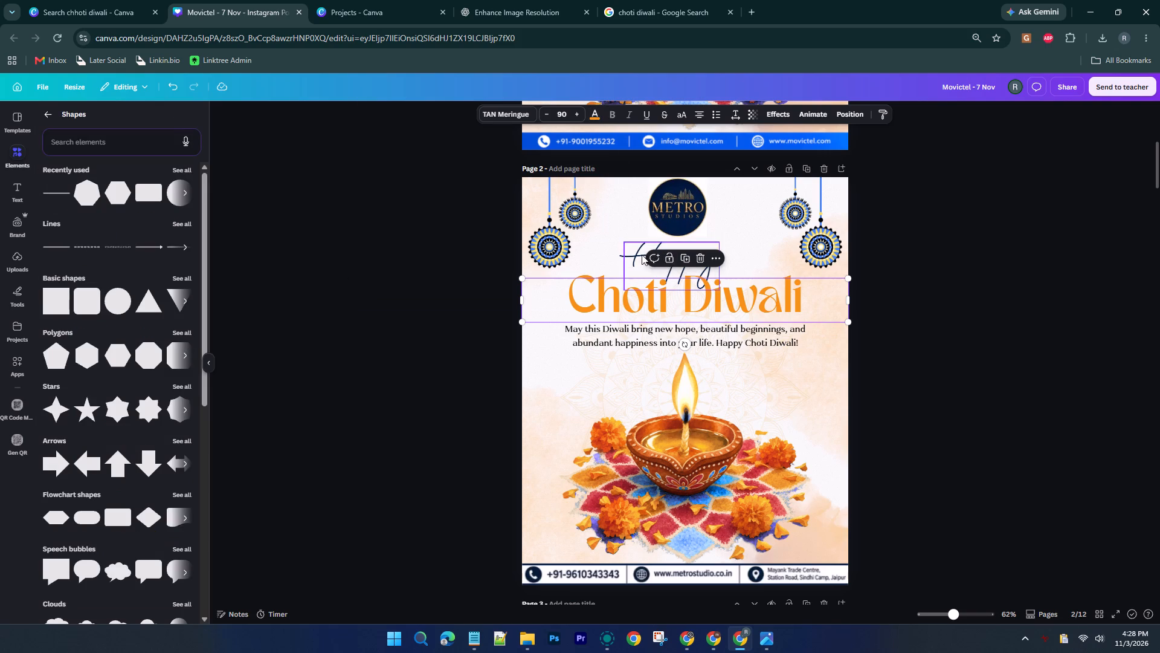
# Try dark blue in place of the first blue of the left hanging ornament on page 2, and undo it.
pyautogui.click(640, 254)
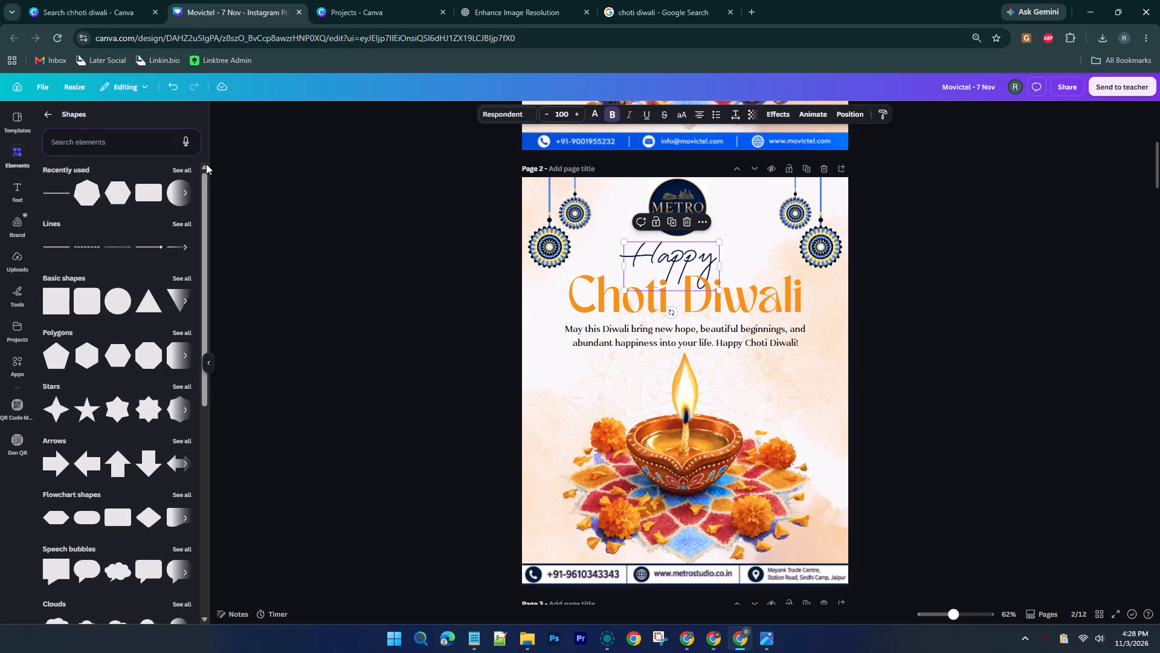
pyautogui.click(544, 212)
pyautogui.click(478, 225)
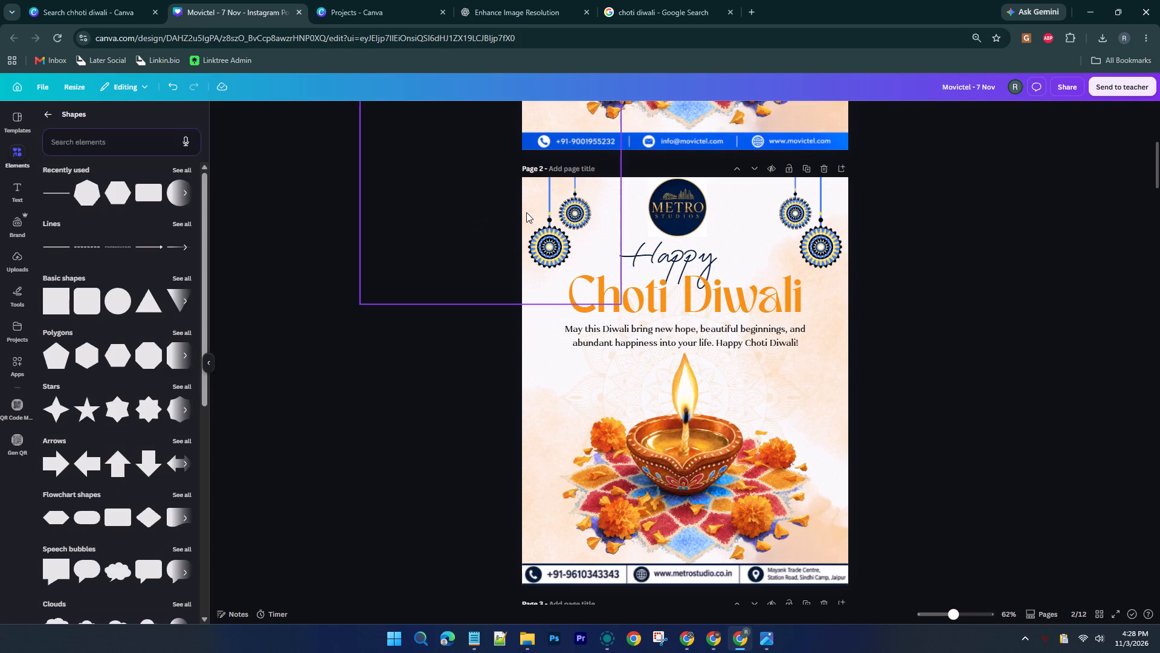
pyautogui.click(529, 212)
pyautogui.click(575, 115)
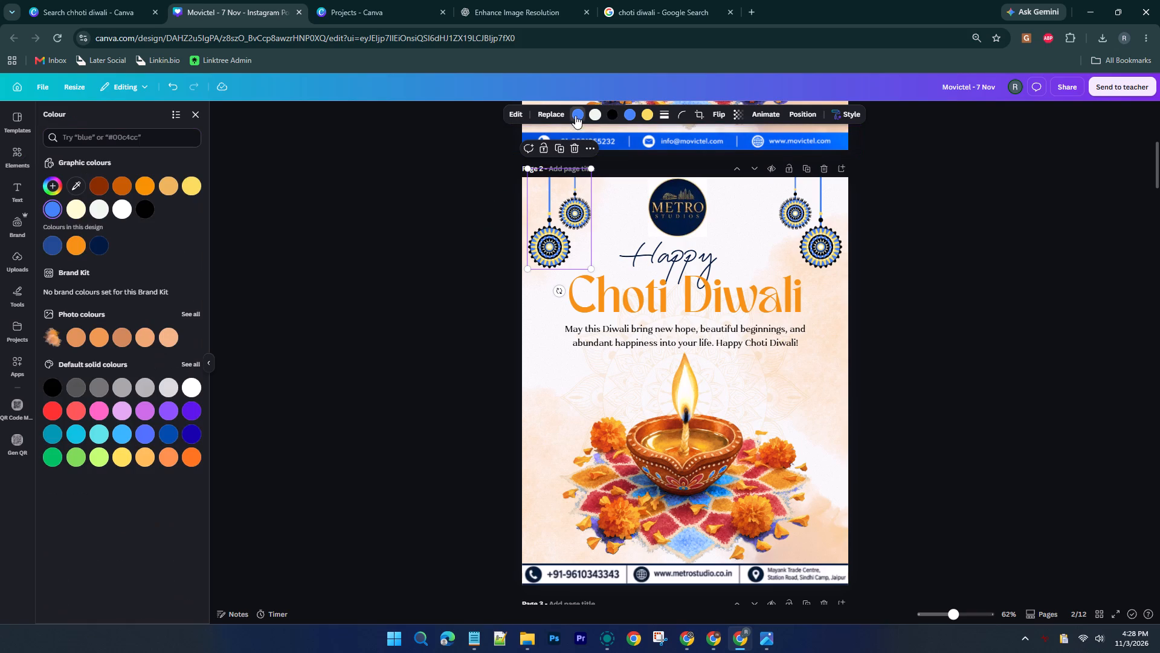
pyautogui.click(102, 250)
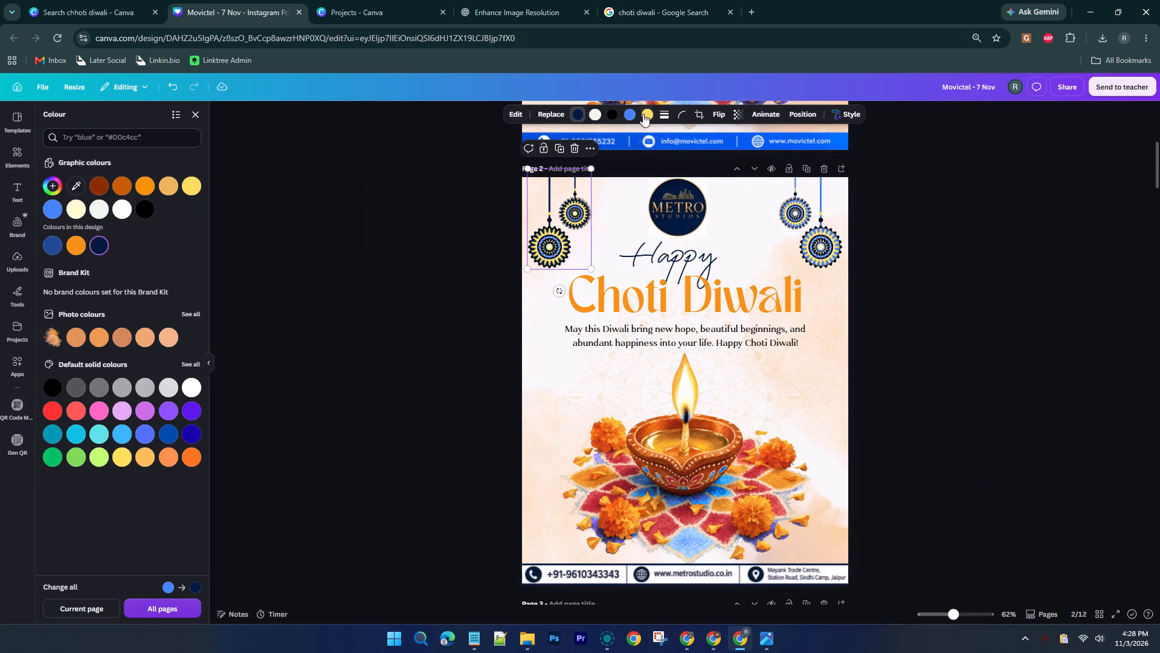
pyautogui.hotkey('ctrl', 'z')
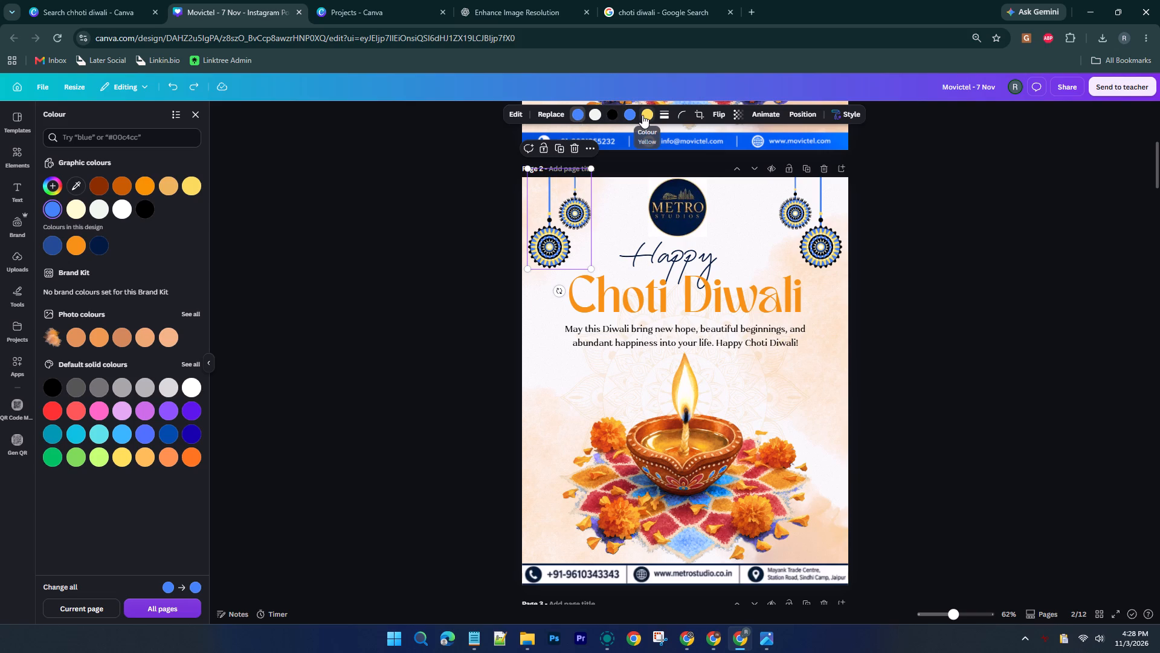
# Recolour the left hanging ornament on page 2, replacing its yellow and its second blue with brown #c85b01.
pyautogui.click(642, 115)
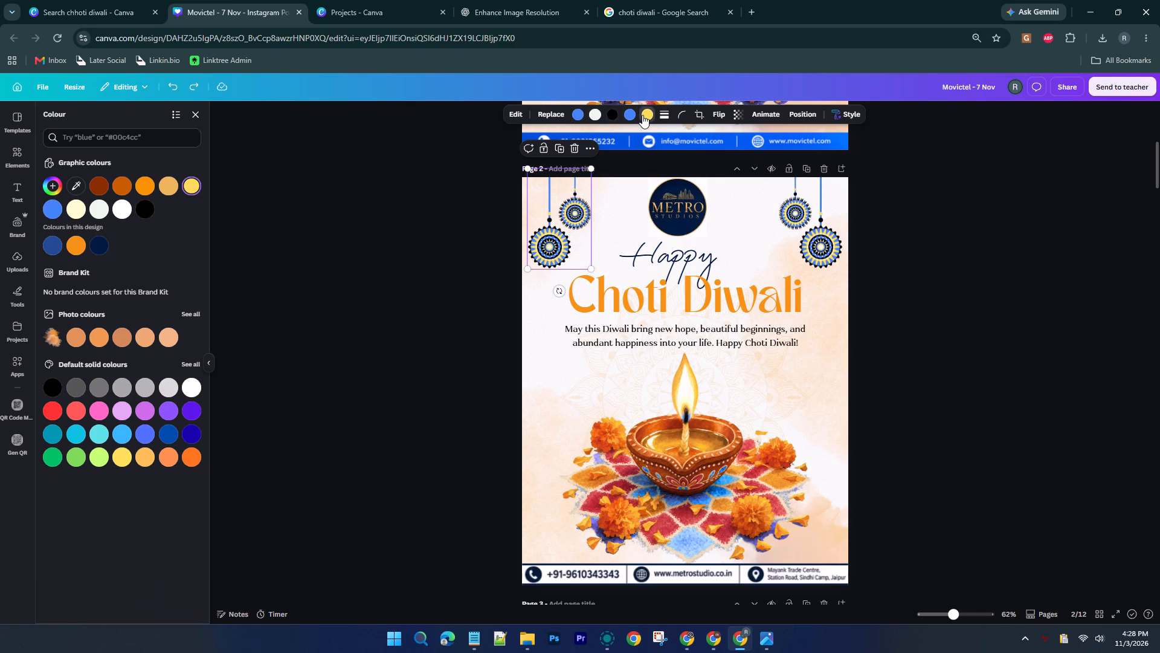
pyautogui.click(114, 187)
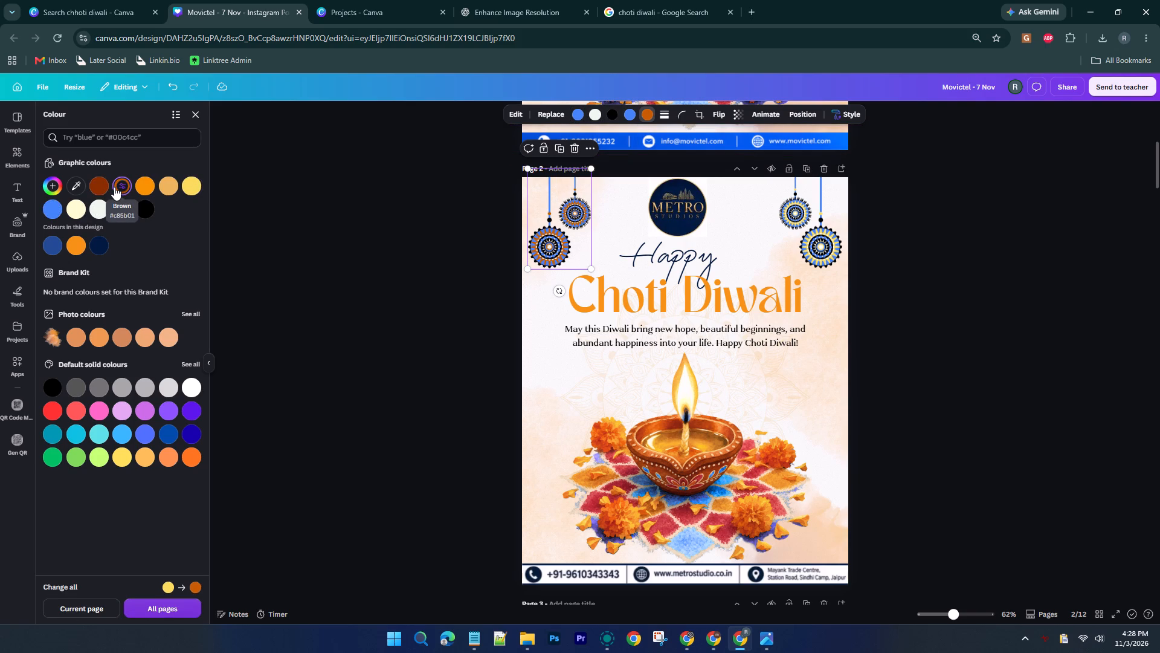
pyautogui.click(96, 186)
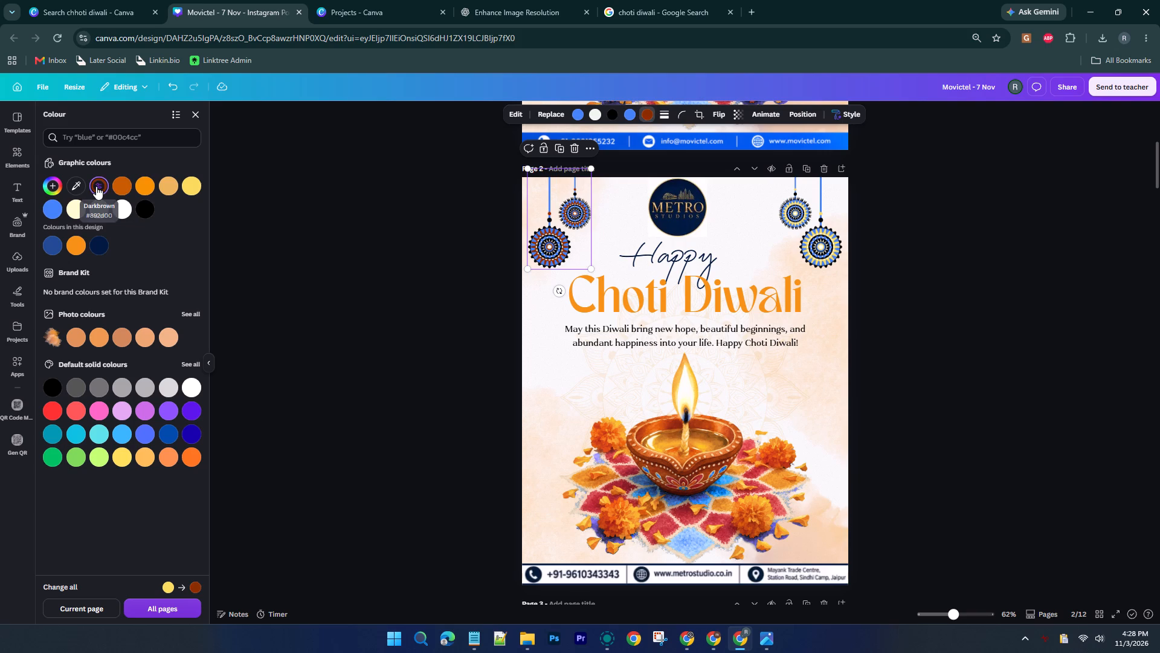
pyautogui.hotkey('ctrl', 'z')
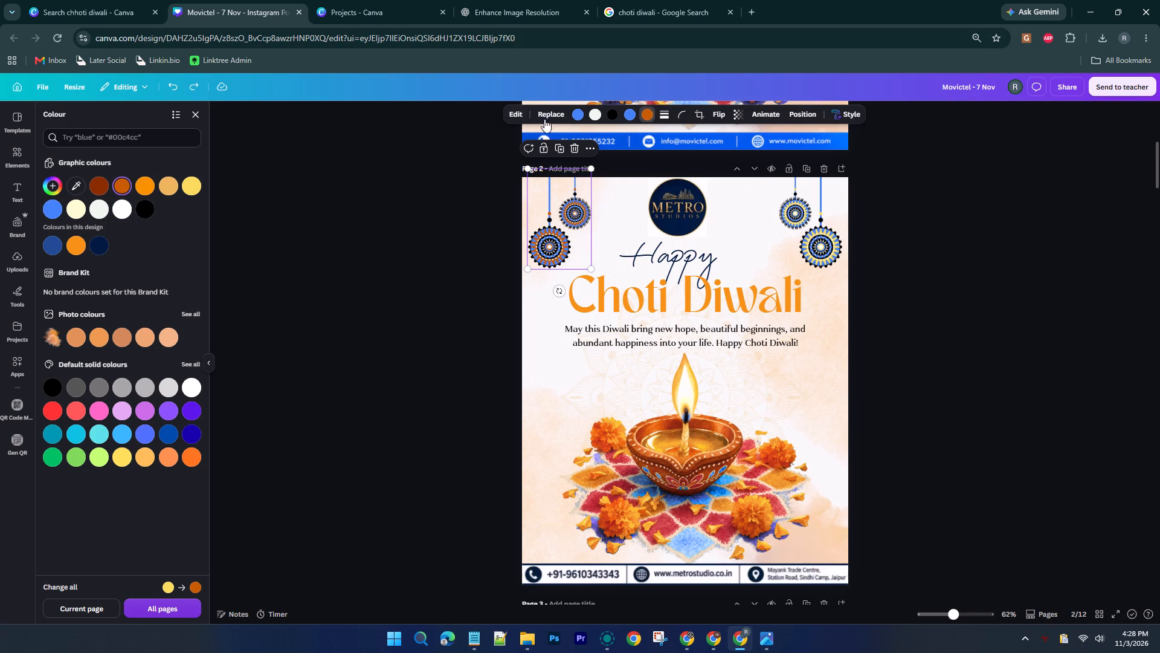
pyautogui.click(632, 113)
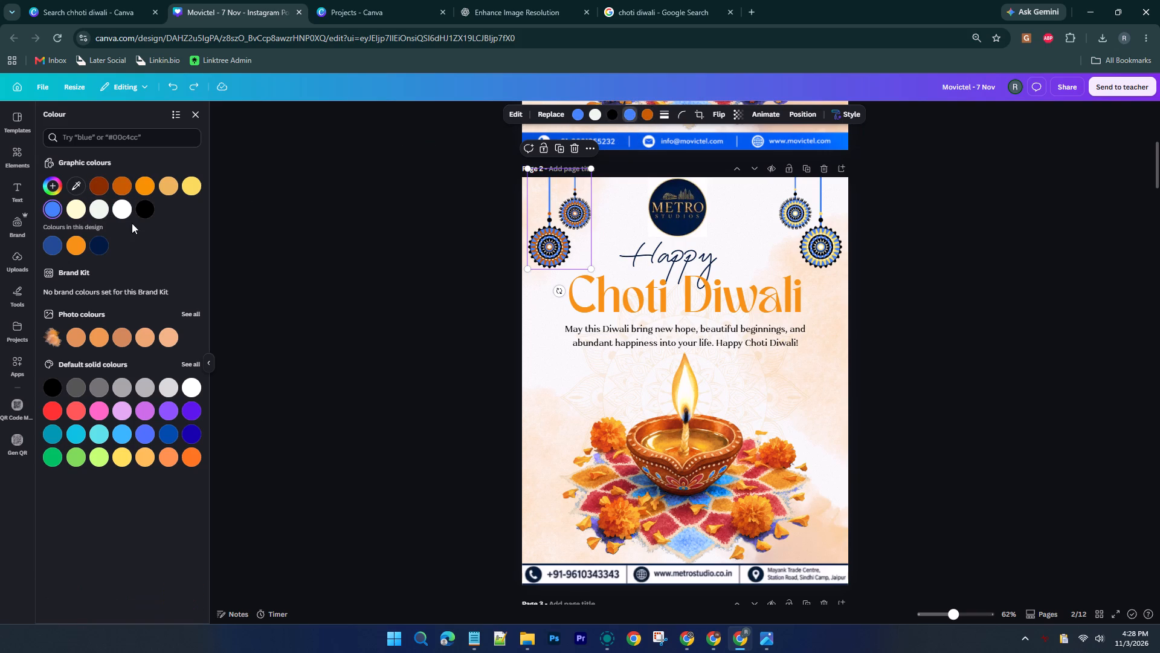
pyautogui.click(119, 182)
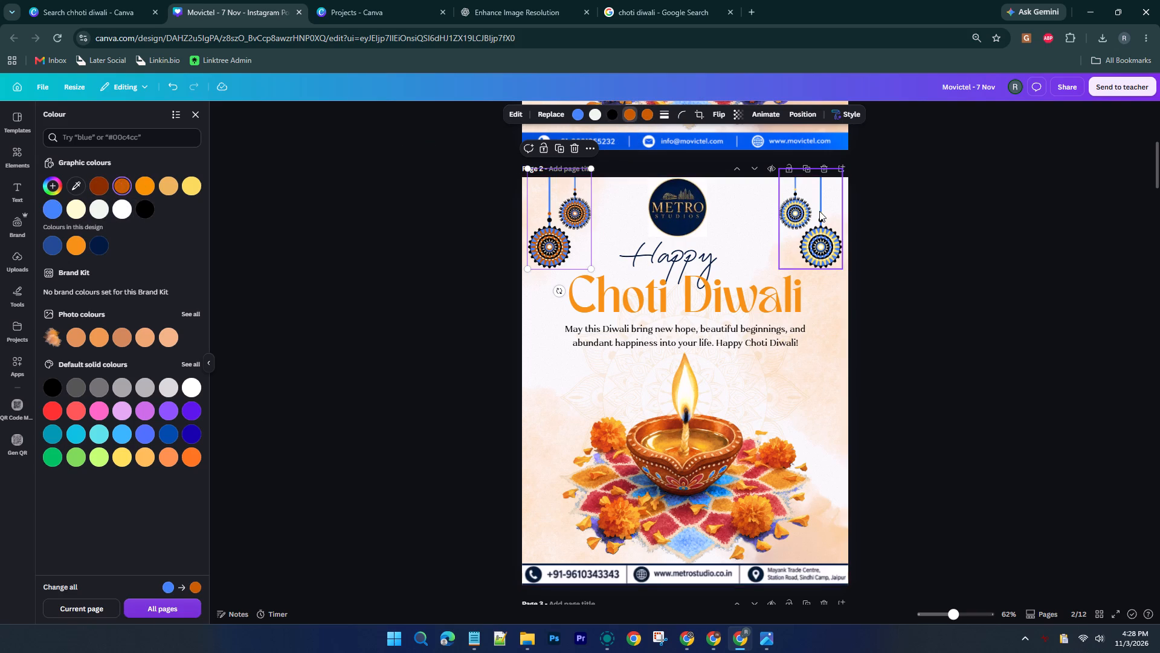
# Recolour the right hanging ornament on page 2, replacing its second blue with brown #c85b01 and its yellow with dark brown.
pyautogui.click(819, 211)
pyautogui.click(631, 119)
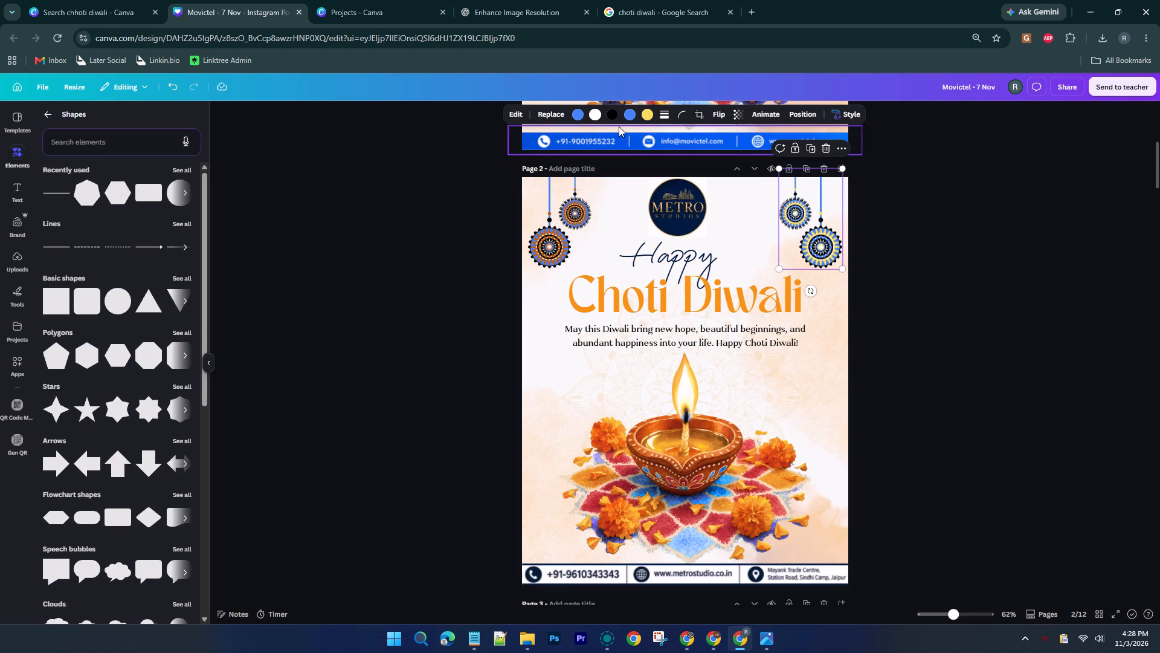
pyautogui.click(627, 117)
pyautogui.click(125, 189)
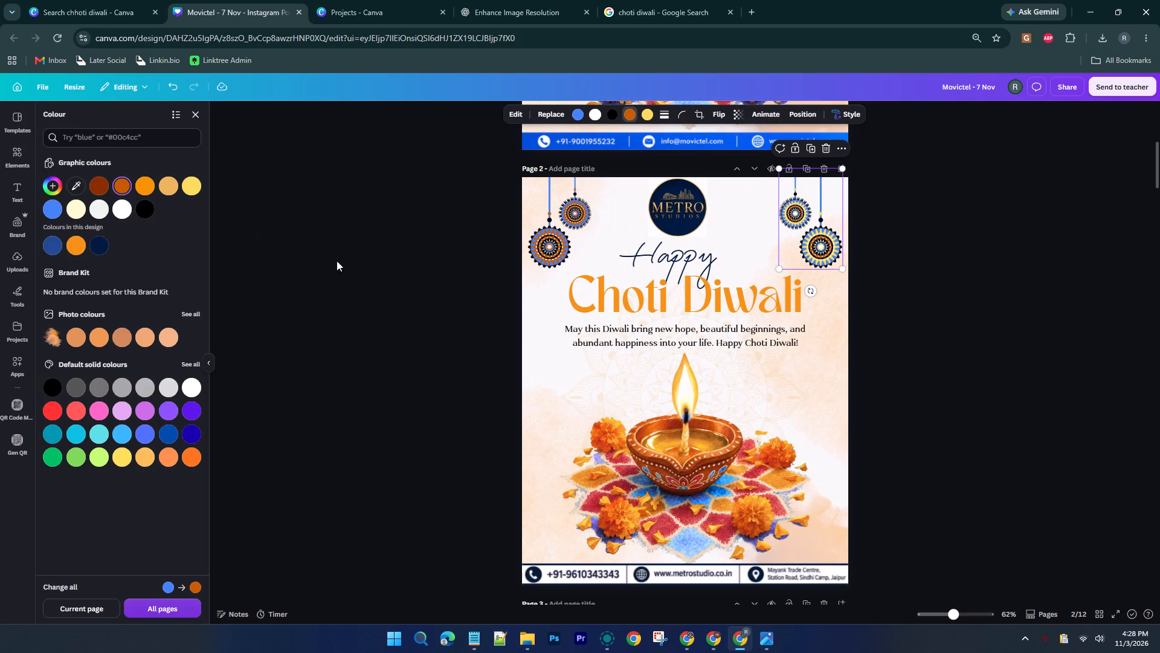
pyautogui.click(585, 223)
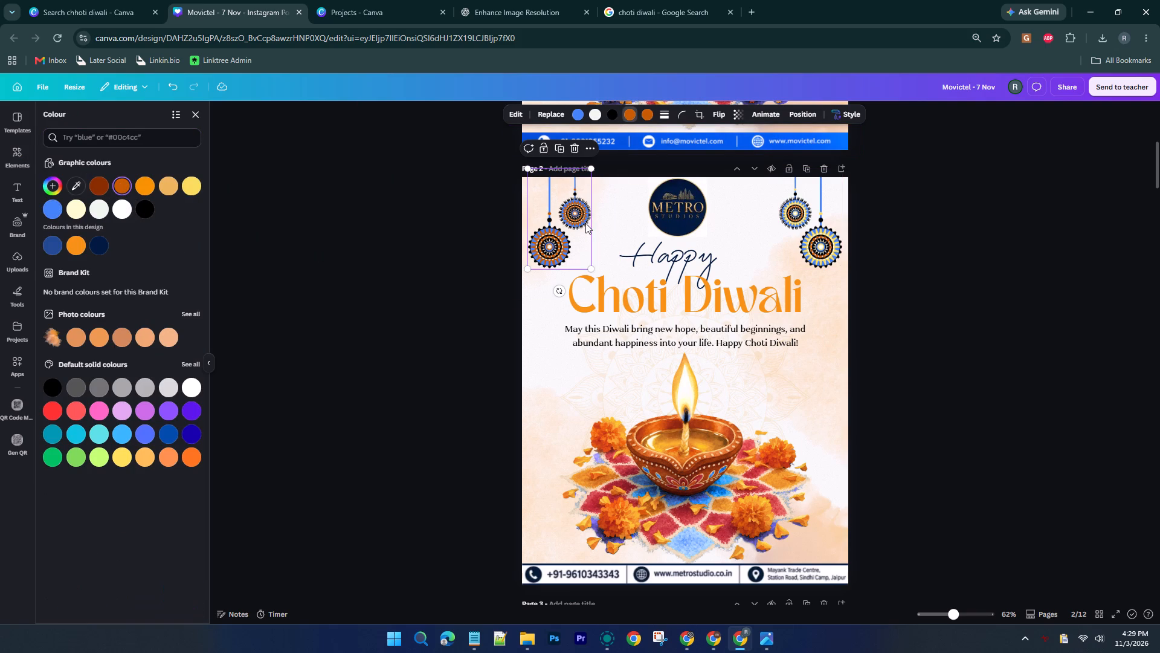
pyautogui.click(805, 223)
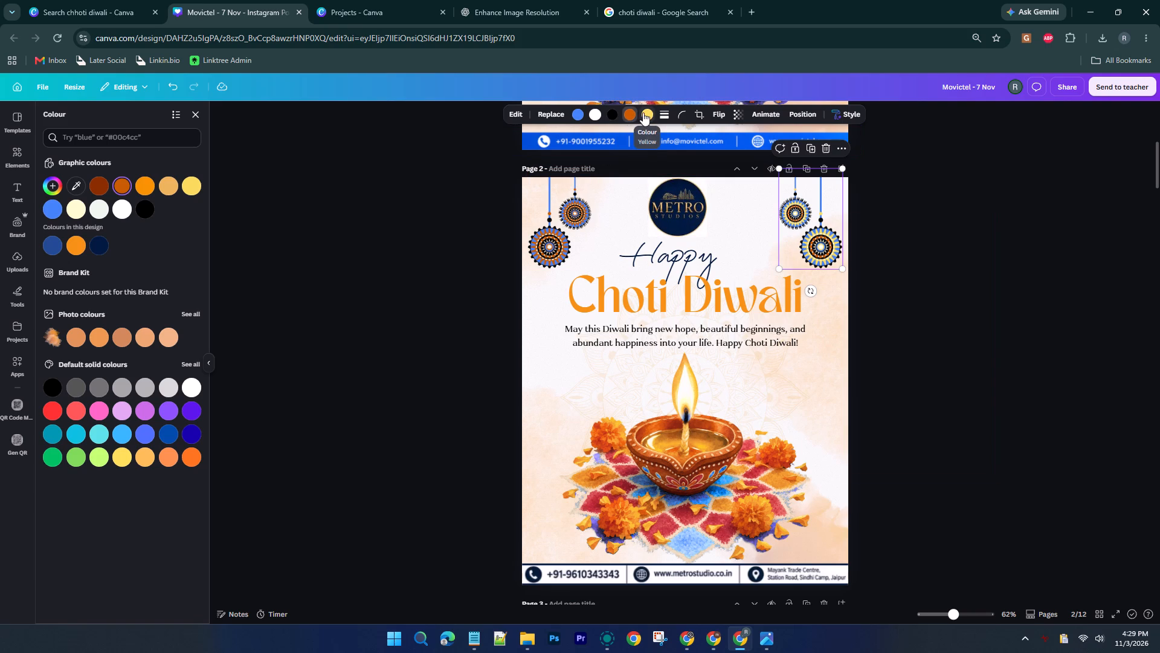
pyautogui.click(643, 112)
pyautogui.click(95, 180)
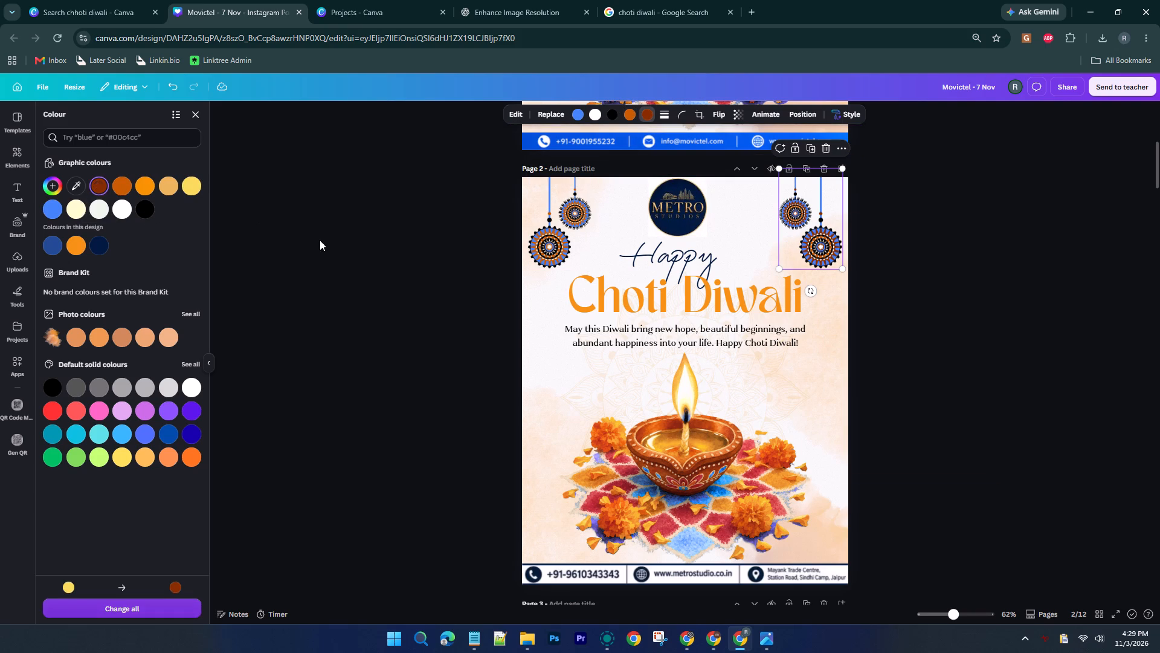
pyautogui.click(378, 254)
pyautogui.click(378, 254)
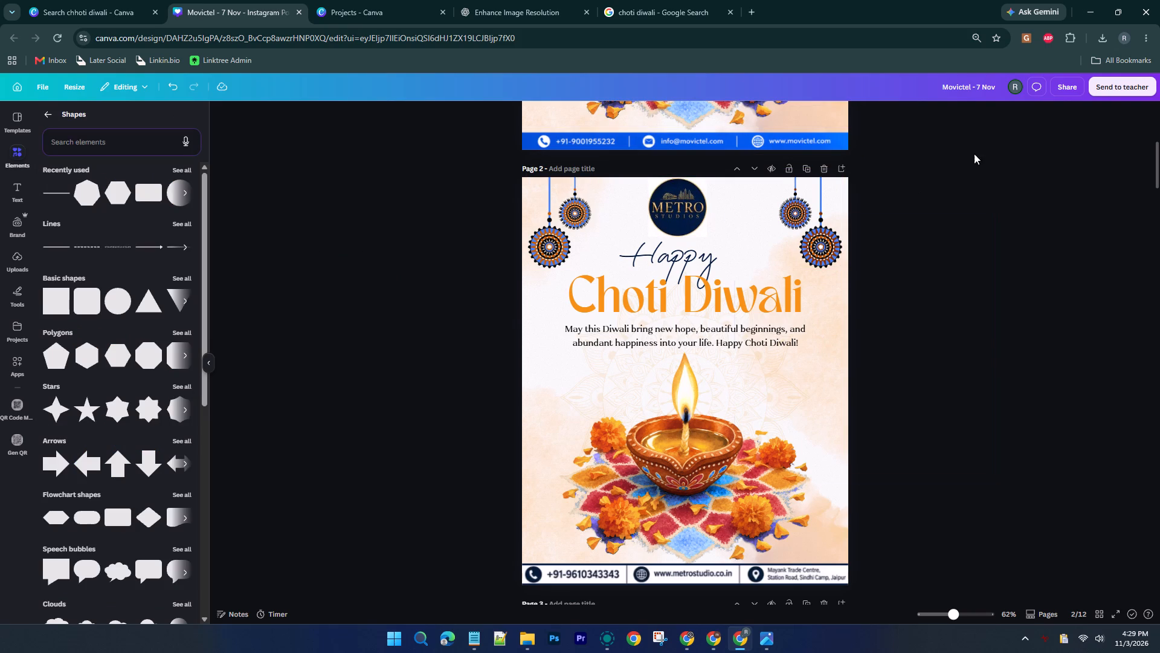
# Rename the design as Choti Diwali Posts.
pyautogui.tripleClick(956, 89)
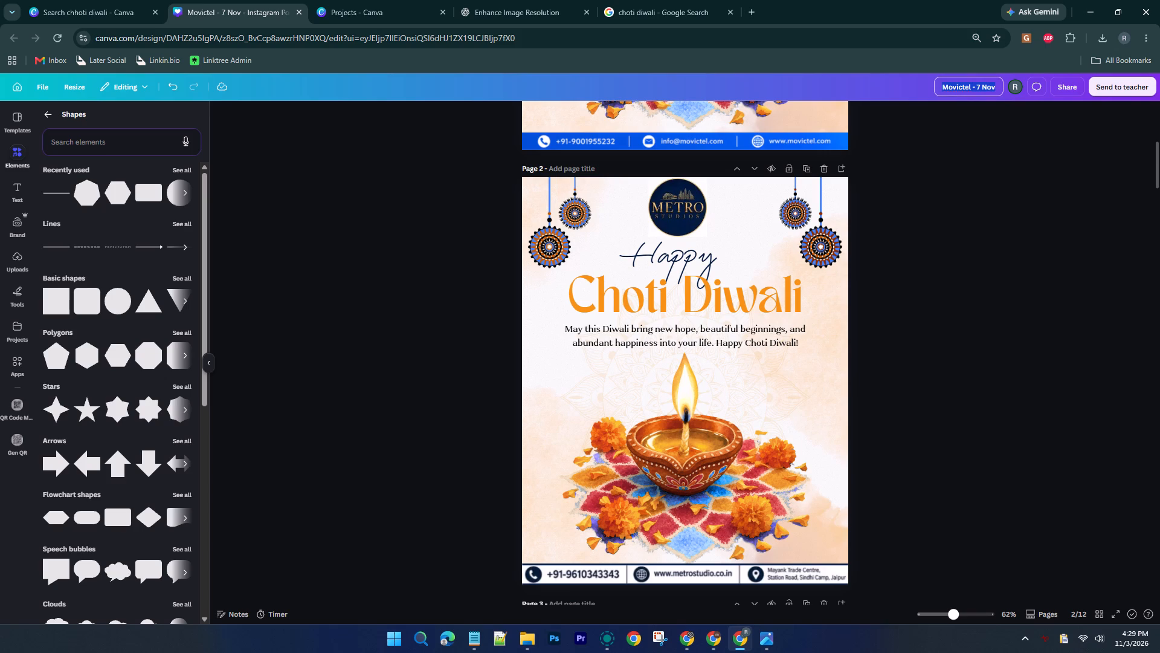
pyautogui.write('Chhoti')
pyautogui.press('space')
pyautogui.press('BackSpace')
pyautogui.press('BackSpace')
pyautogui.press('BackSpace')
pyautogui.press('BackSpace')
pyautogui.press('BackSpace')
pyautogui.write('oti Dl')
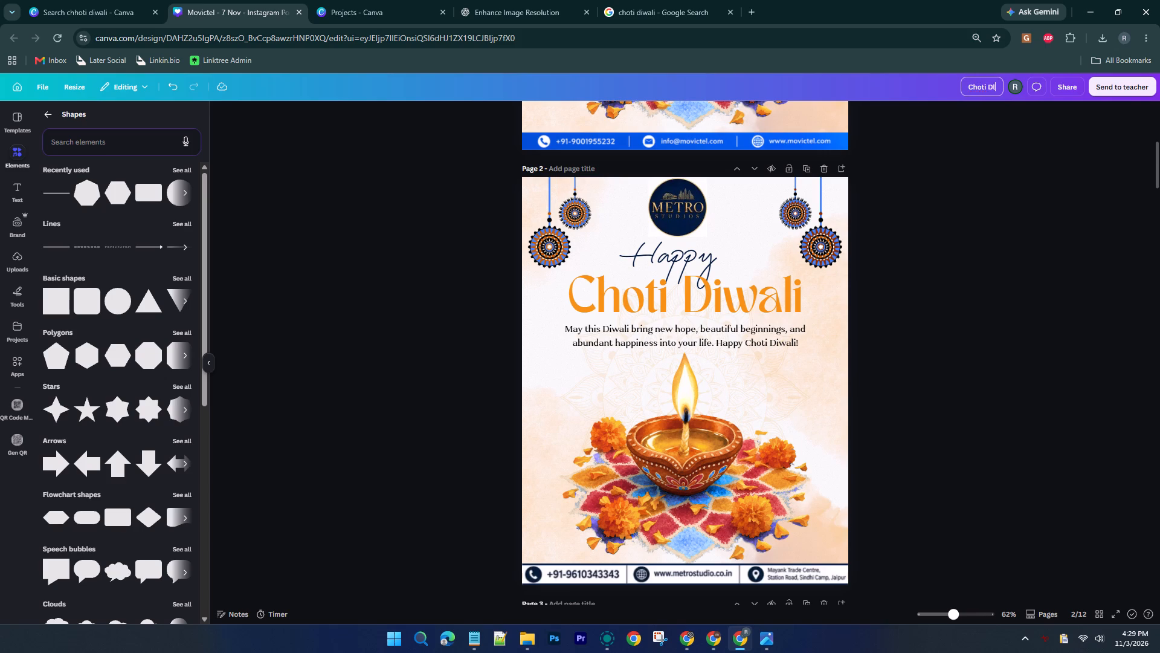
pyautogui.press('BackSpace')
pyautogui.write('iwali Posts')
pyautogui.click(1112, 210)
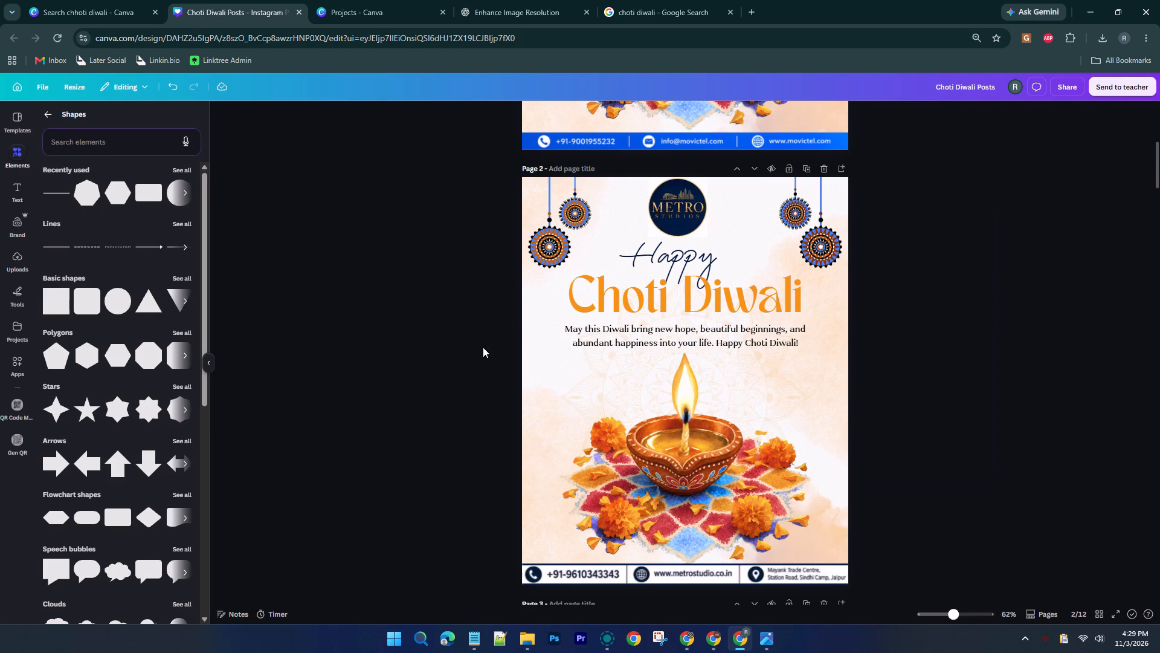
# Review the Metro Studios design on page 2 against the neighbouring Movictel pages.
pyautogui.scroll(3, 476, 311)
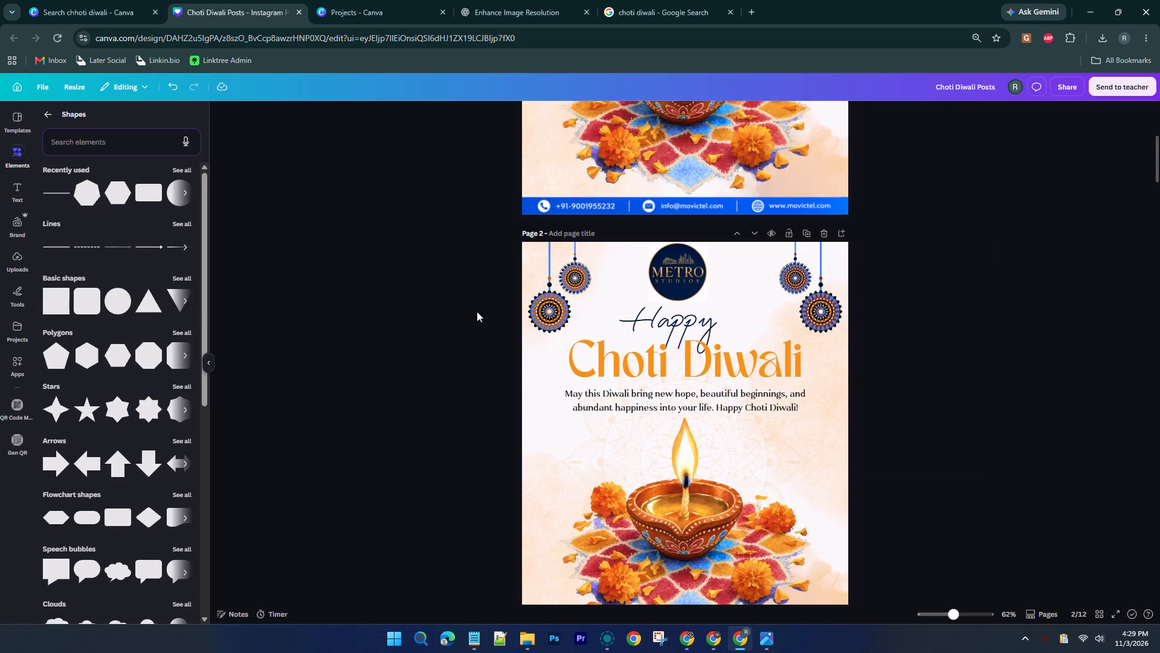
pyautogui.scroll(1, 477, 311)
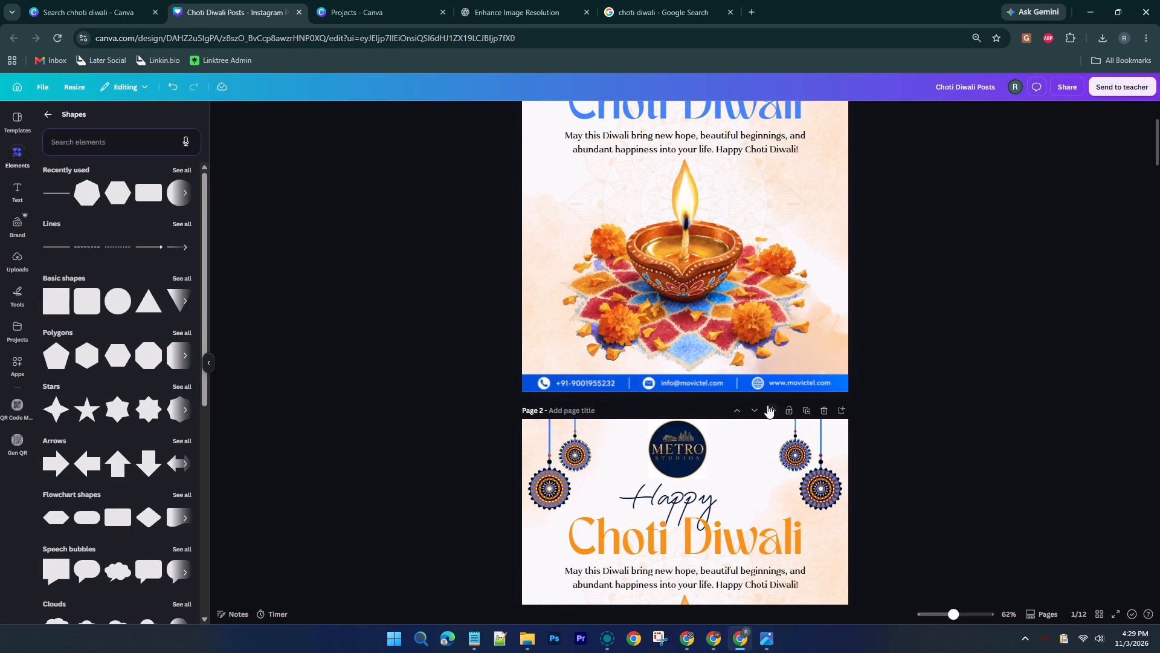
pyautogui.scroll(4, 767, 405)
pyautogui.scroll(-6, 695, 244)
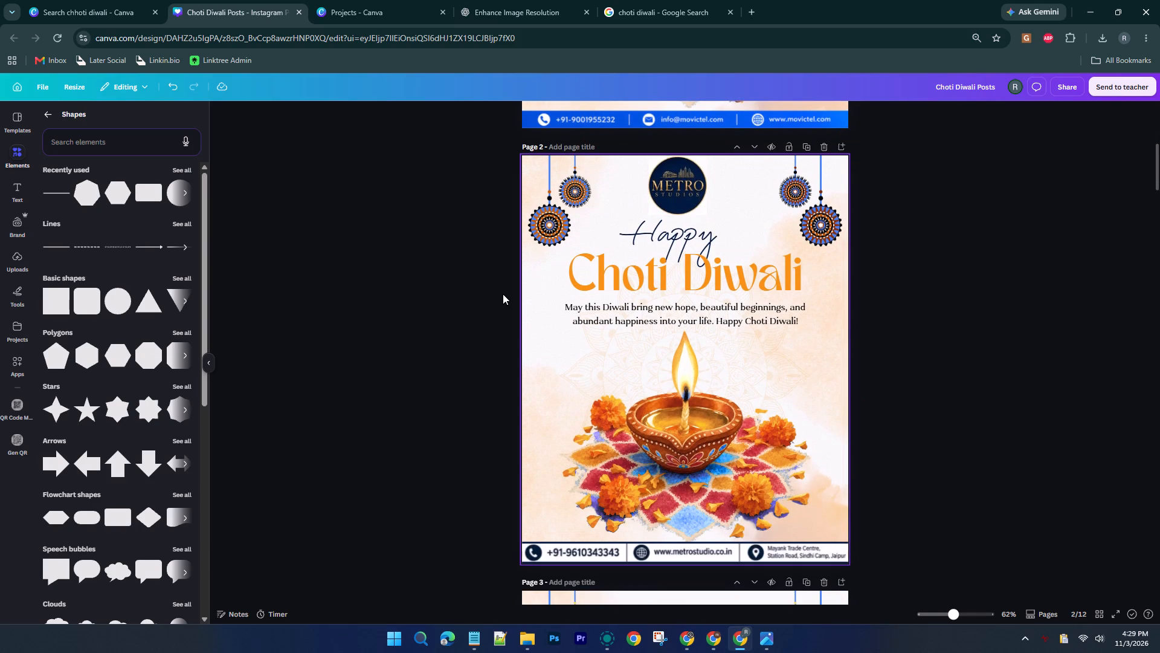
pyautogui.scroll(-2, 503, 294)
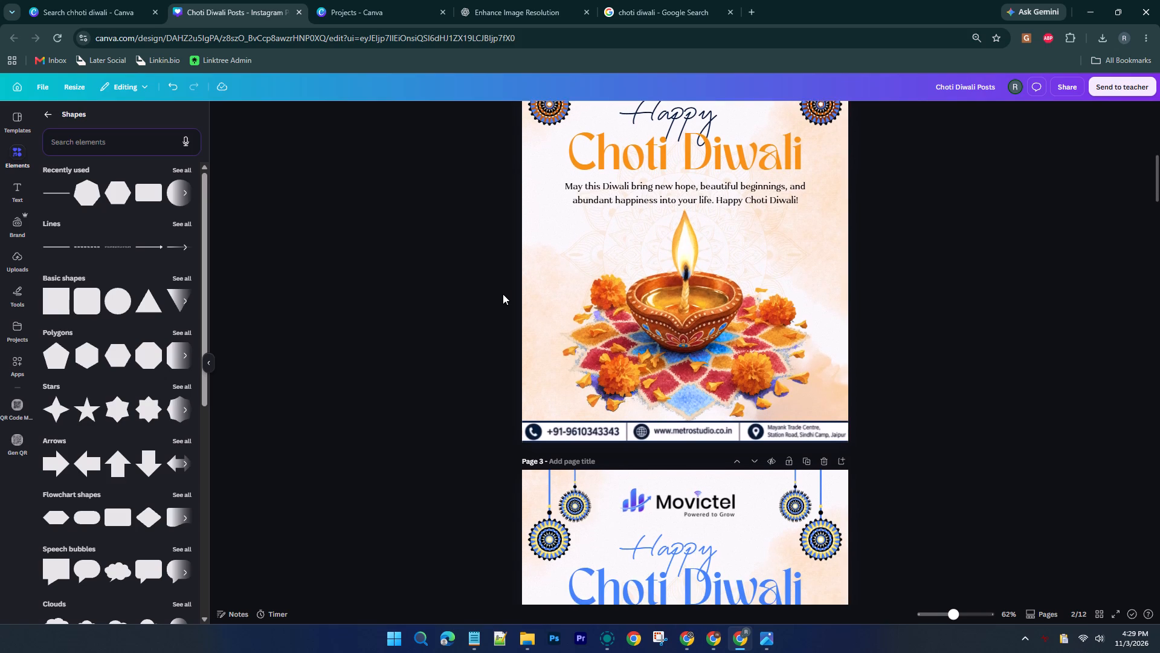
pyautogui.scroll(-2, 503, 294)
pyautogui.scroll(4, 503, 296)
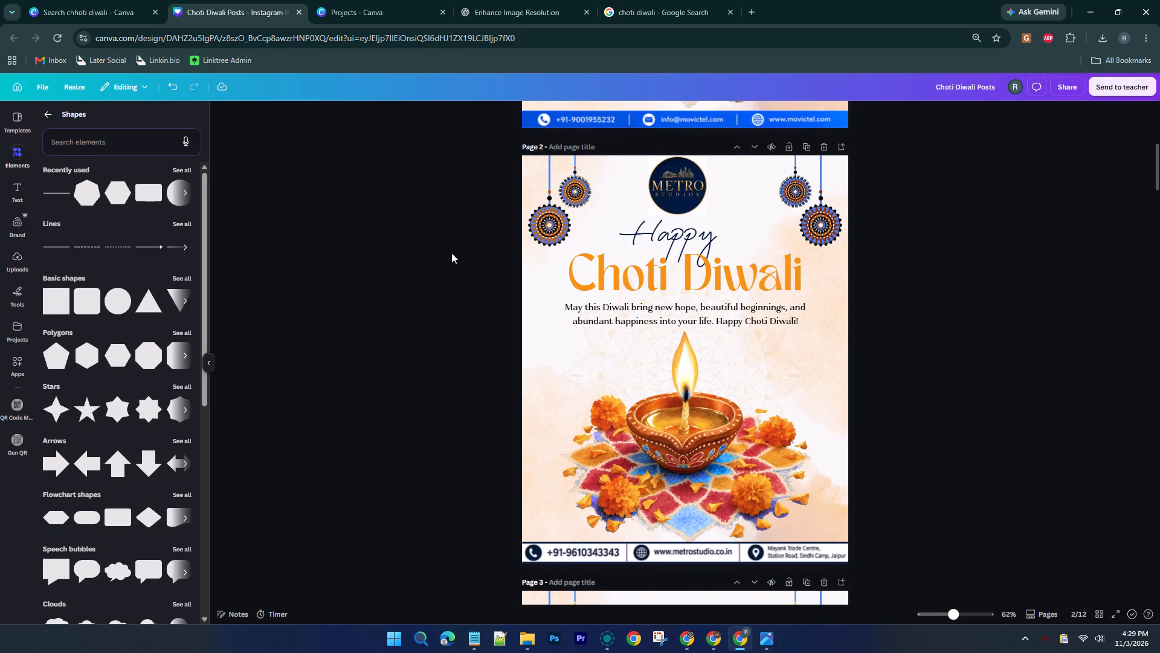
# Open page 3 from the grid overview of all pages and check the Choti Diwali client list in Notepad.
pyautogui.click(1054, 611)
pyautogui.click(1054, 612)
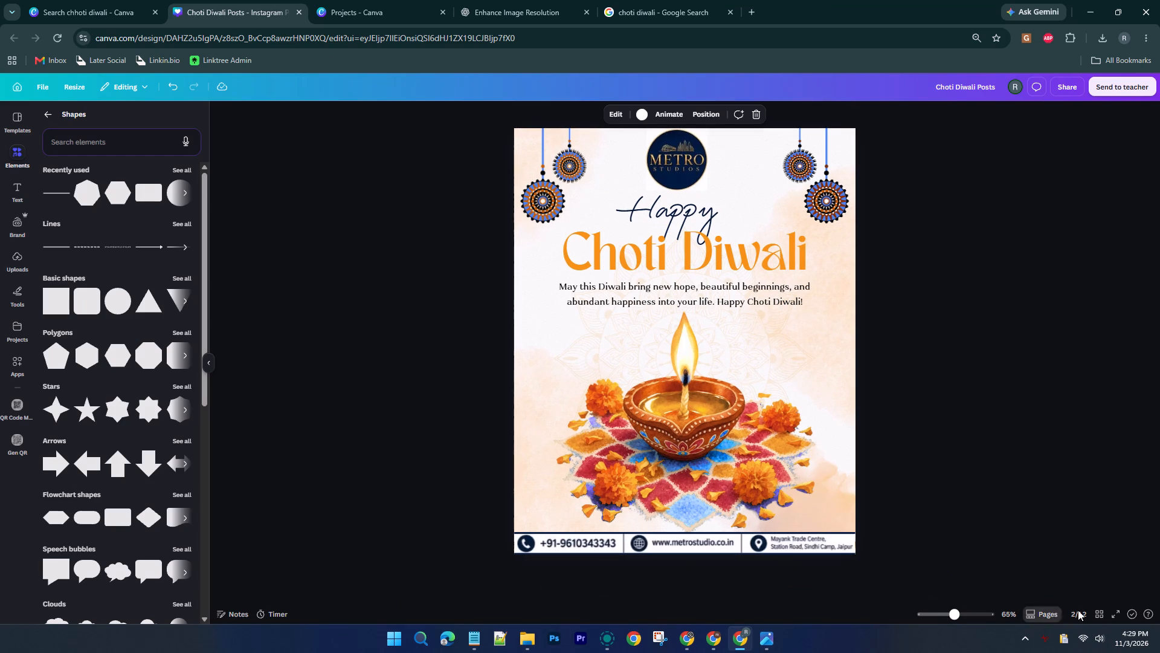
pyautogui.click(1098, 612)
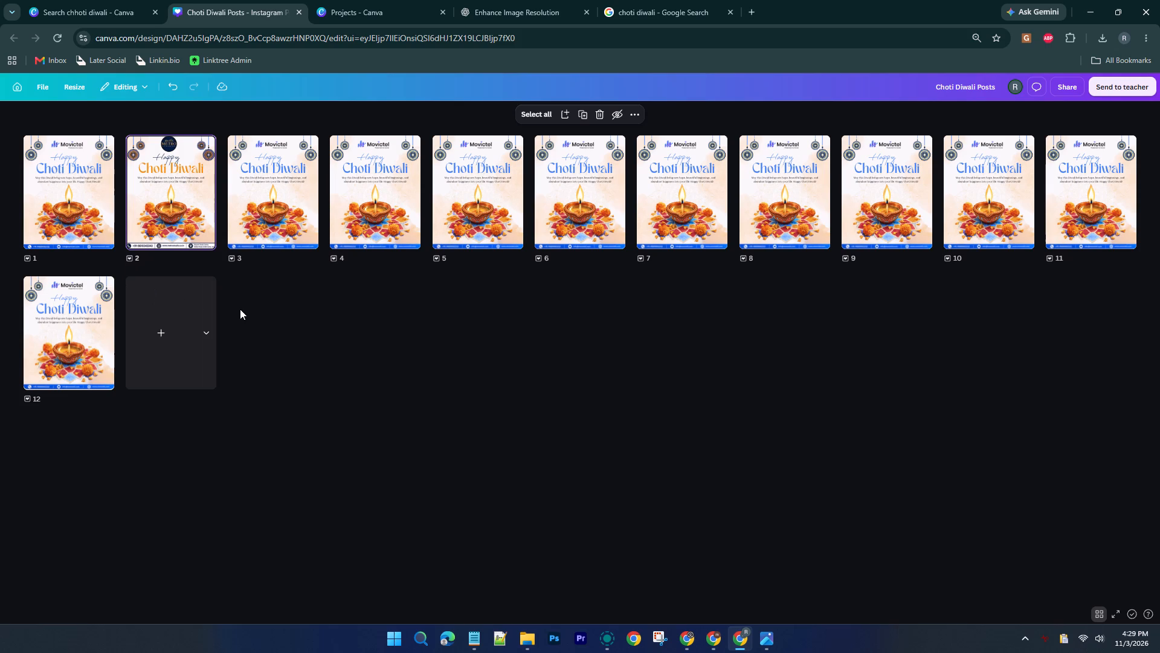
pyautogui.click(271, 234)
pyautogui.doubleClick(272, 212)
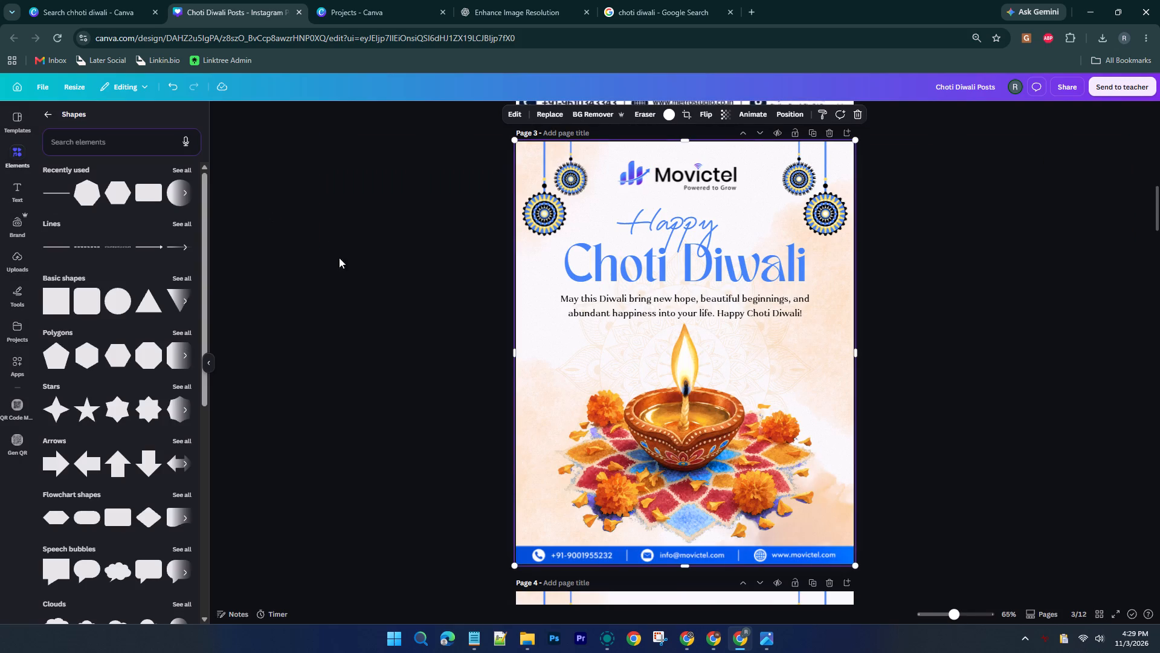
pyautogui.click(478, 648)
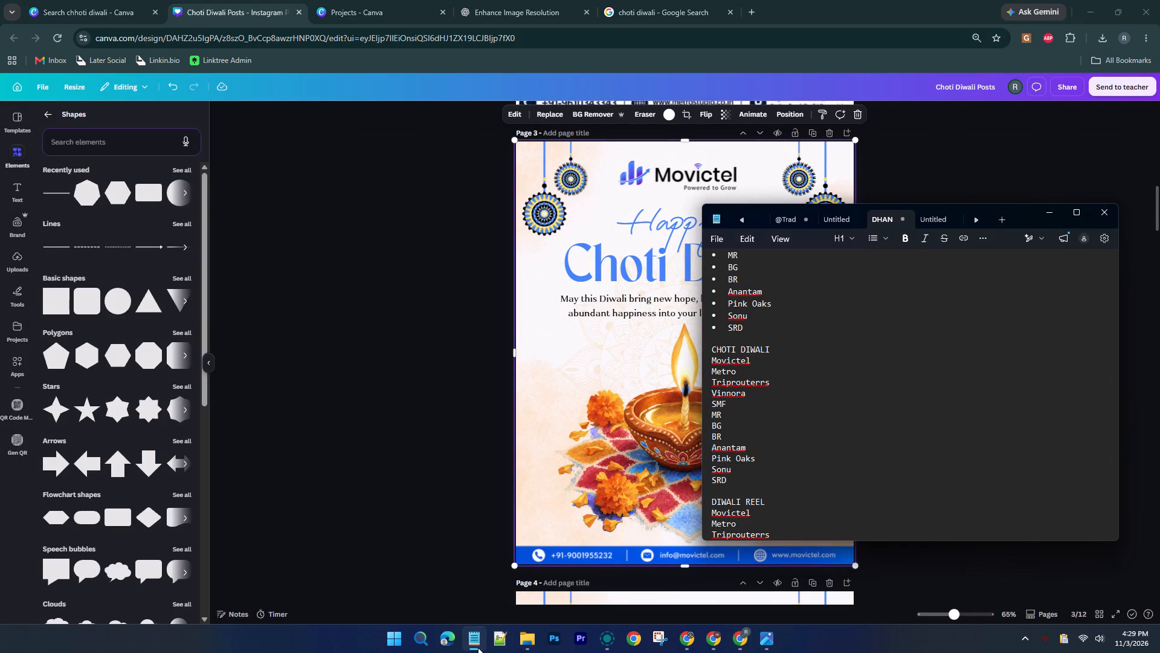
pyautogui.click(478, 648)
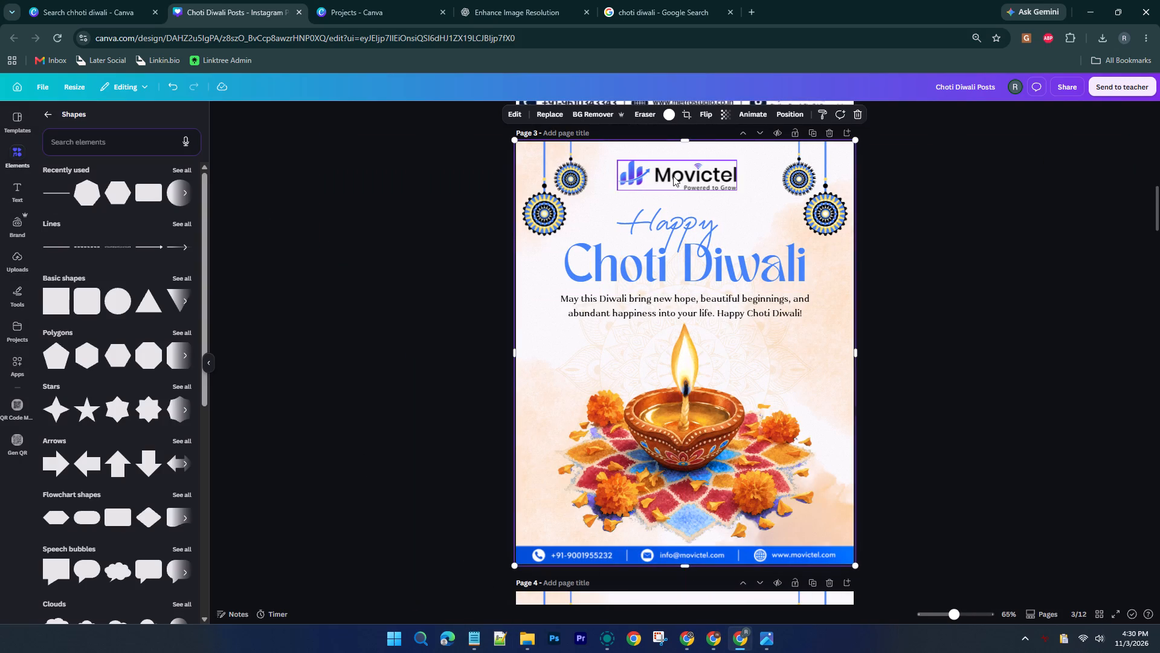
# Replace the Movictel logo on page 3 with the Triprouterrs logo from the uploaded images.
pyautogui.click(673, 176)
pyautogui.press('Delete')
pyautogui.scroll(-2, 12, 209)
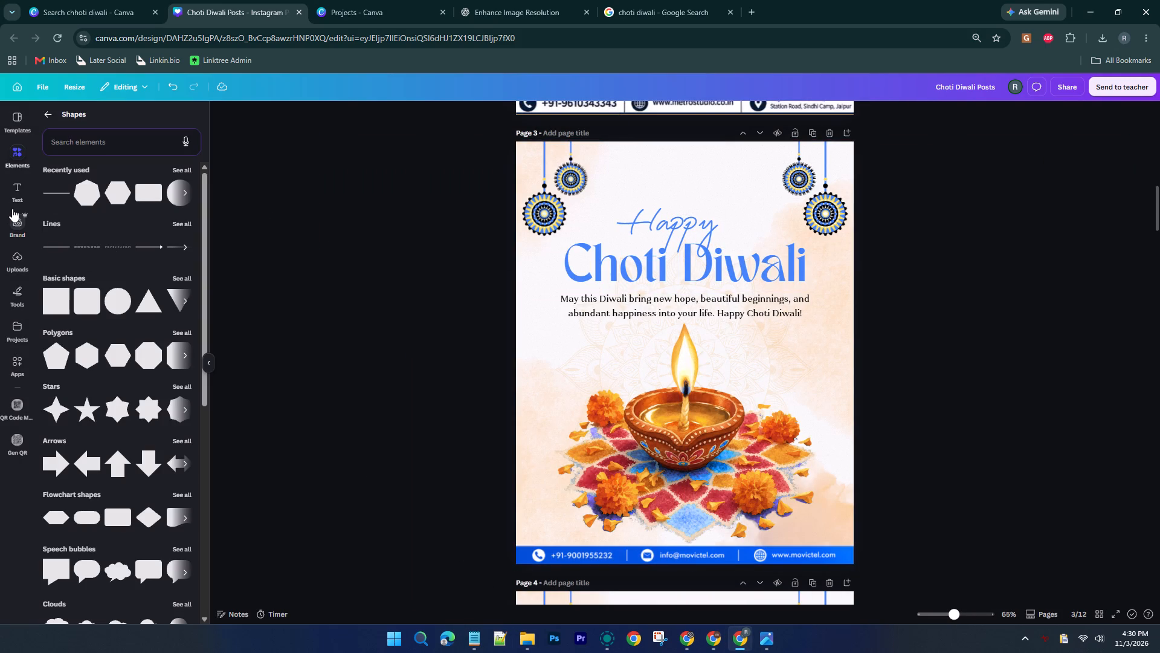
pyautogui.click(19, 261)
pyautogui.scroll(-9, 134, 415)
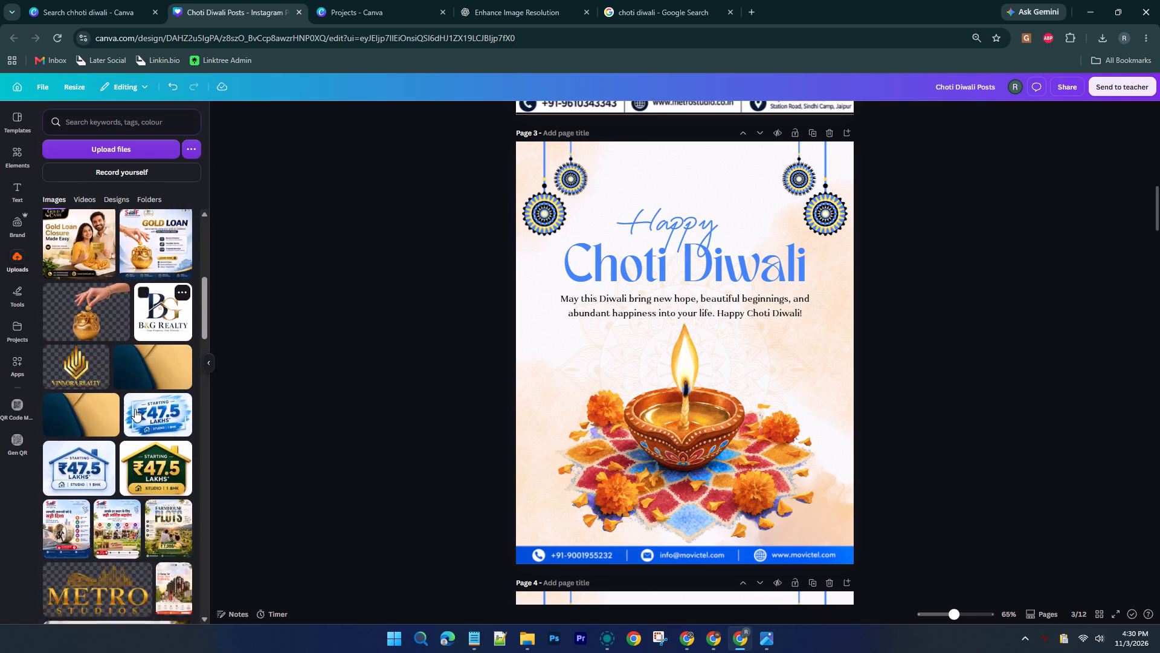
pyautogui.scroll(-11, 130, 409)
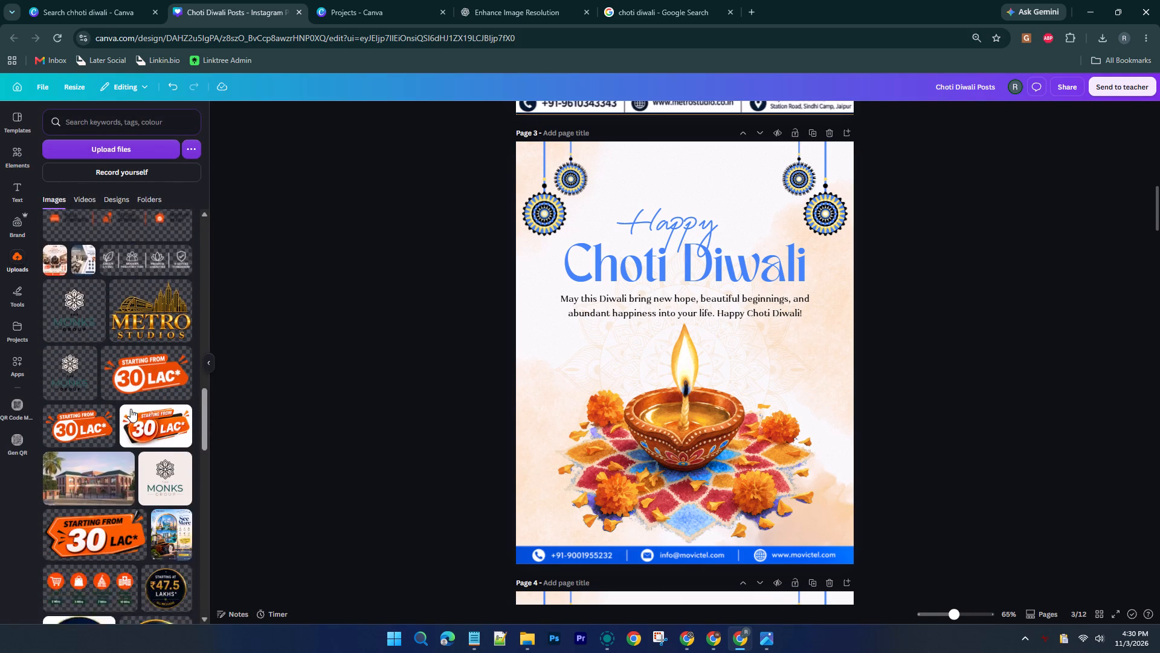
pyautogui.scroll(-9, 130, 409)
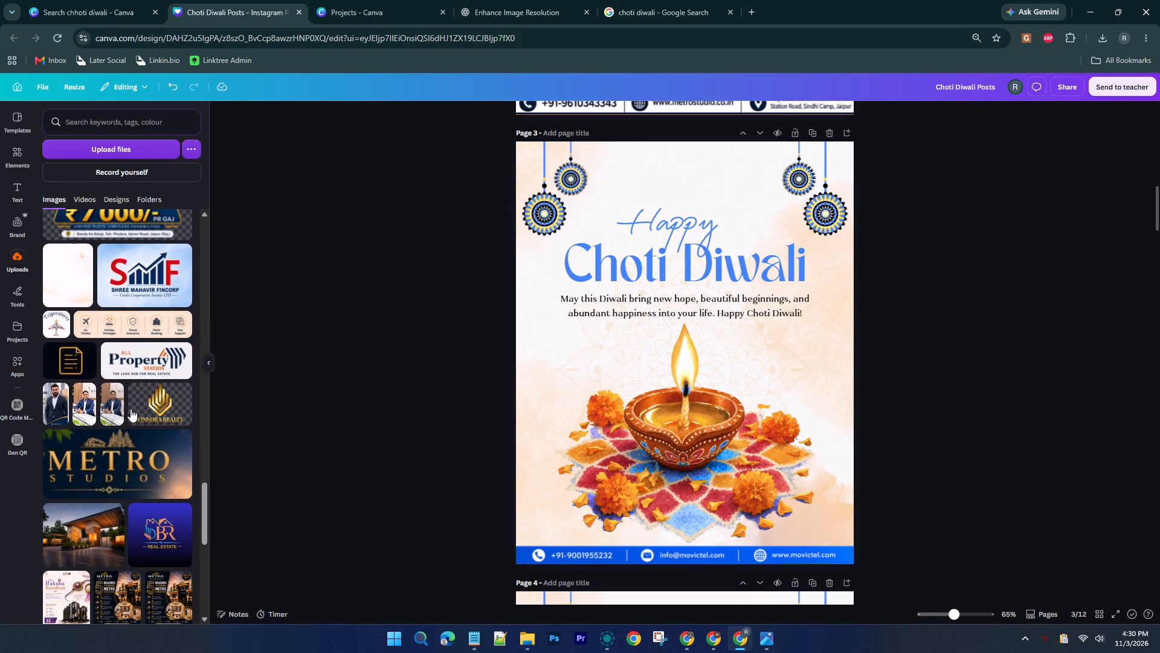
pyautogui.click(57, 325)
pyautogui.click(50, 335)
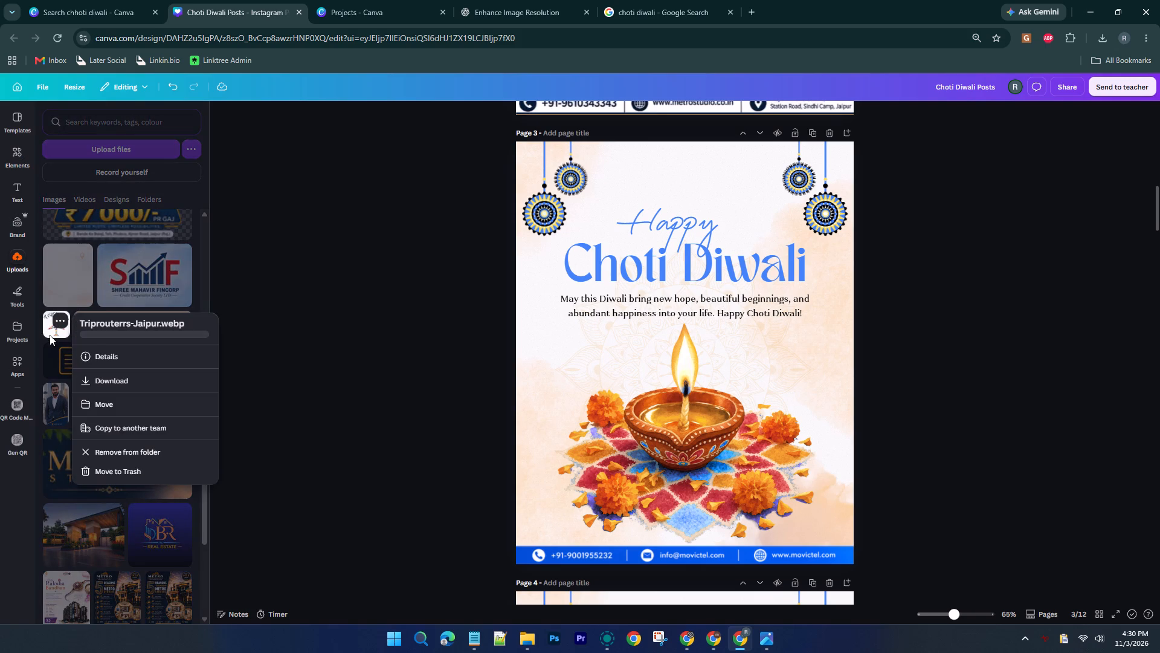
pyautogui.click(51, 333)
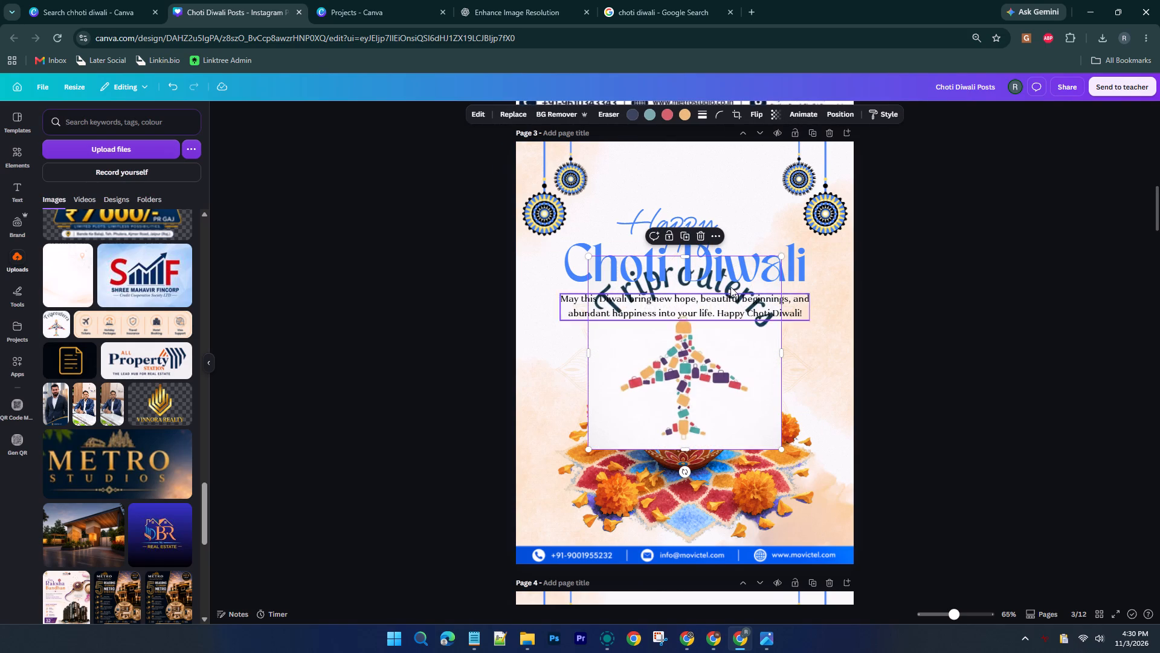
# Remove the background from the Triprouterrs logo on page 3, shrink it and centre it above the Happy heading.
pyautogui.click(571, 117)
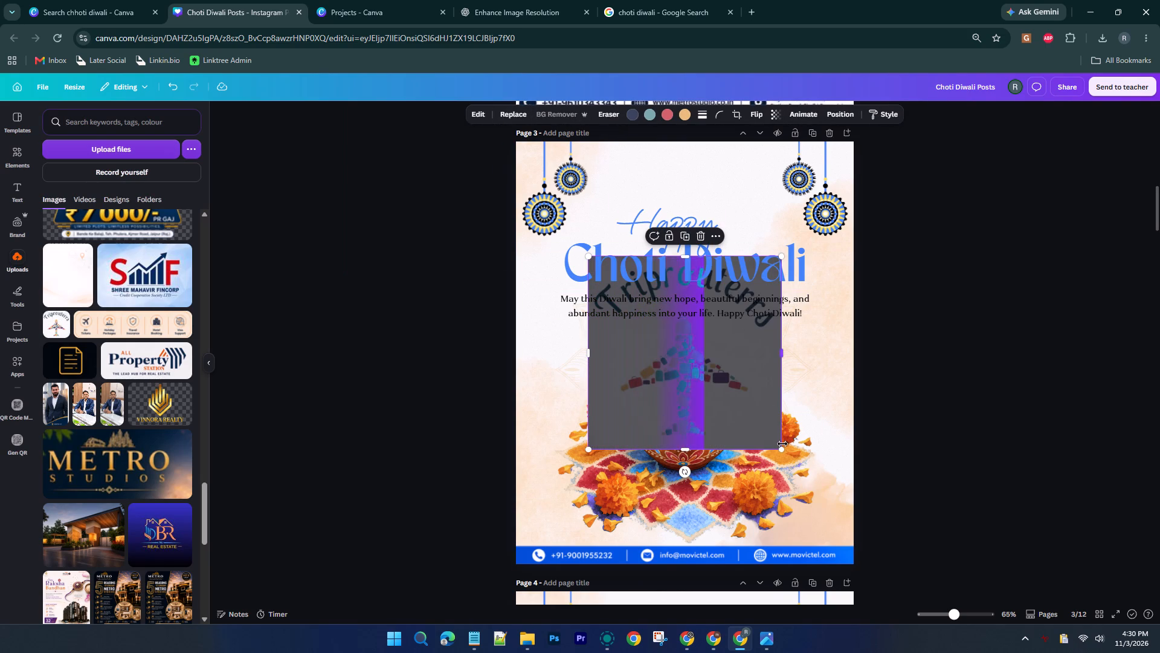
pyautogui.moveTo(783, 450); pyautogui.dragTo(699, 347)
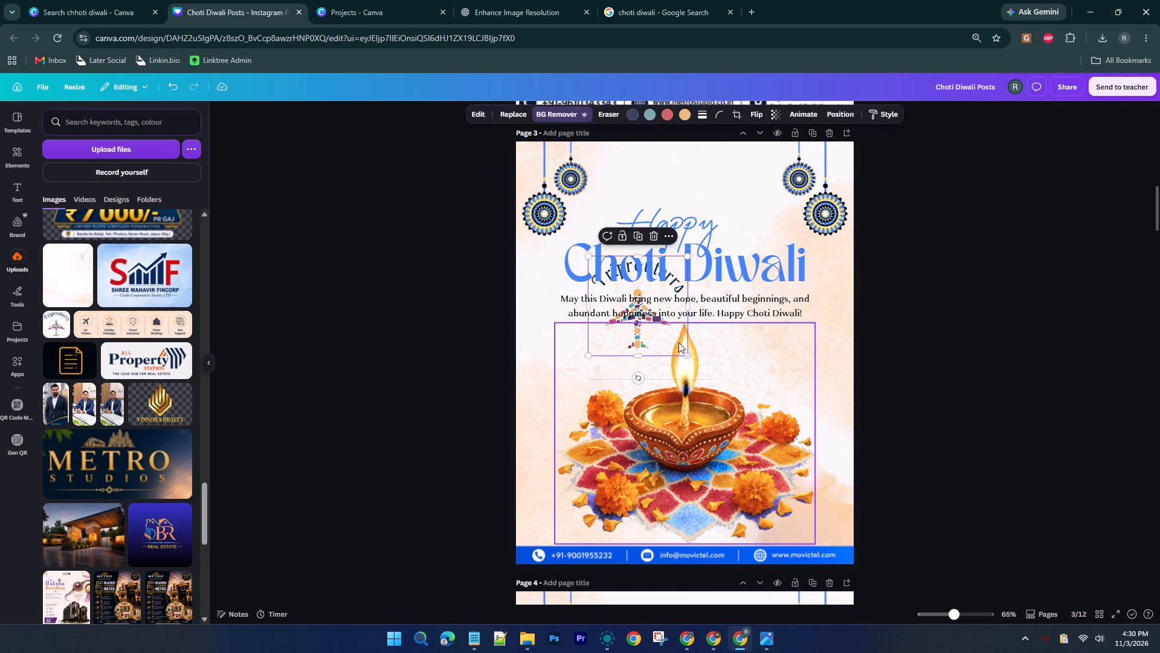
pyautogui.moveTo(649, 334); pyautogui.dragTo(700, 227)
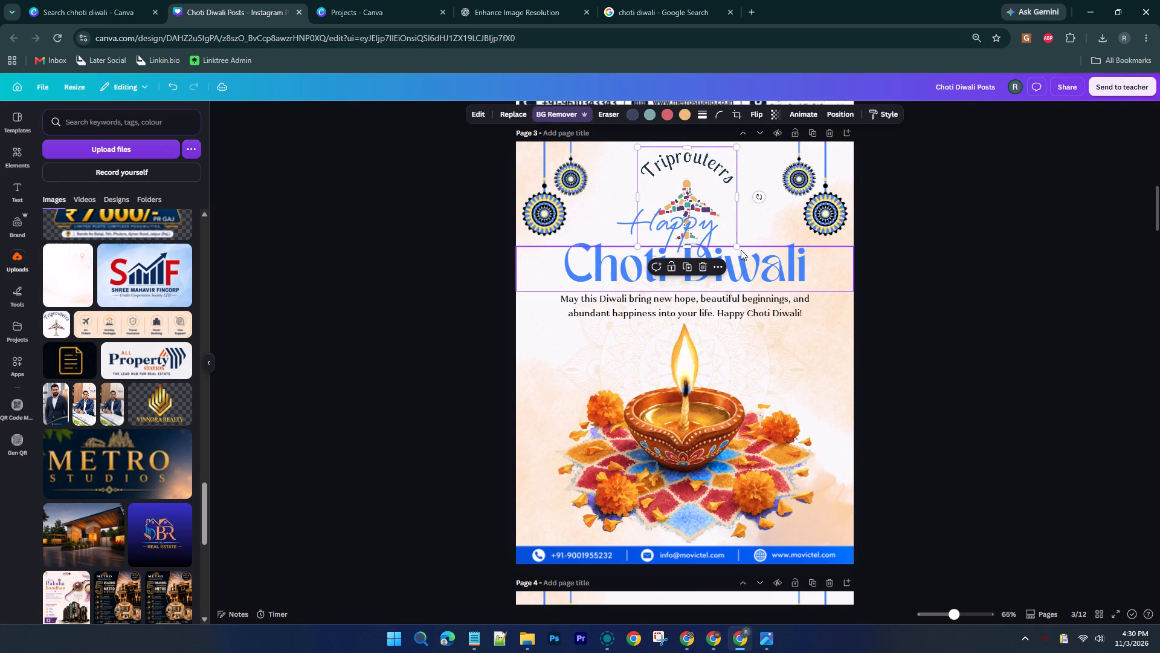
pyautogui.moveTo(738, 249); pyautogui.dragTo(712, 207)
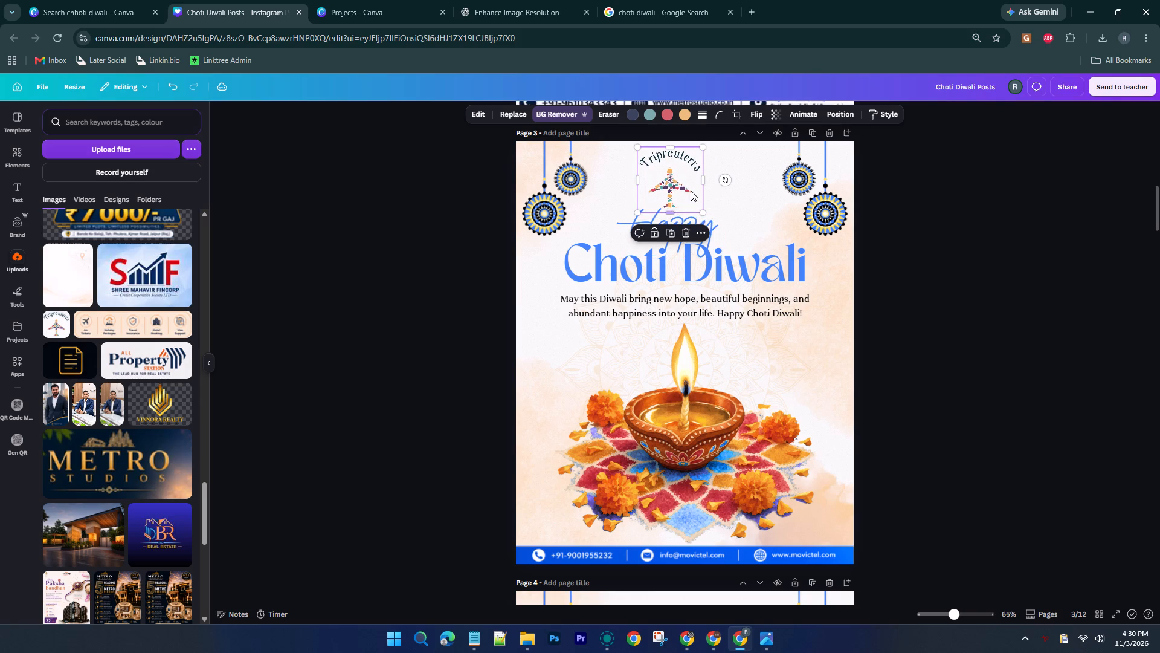
pyautogui.moveTo(673, 178); pyautogui.dragTo(685, 174)
pyautogui.click(987, 254)
# Recolour both hanging ornaments on page 3, changing the first blue to pink (#ff66c4) and the yellow to lime green.
pyautogui.click(556, 185)
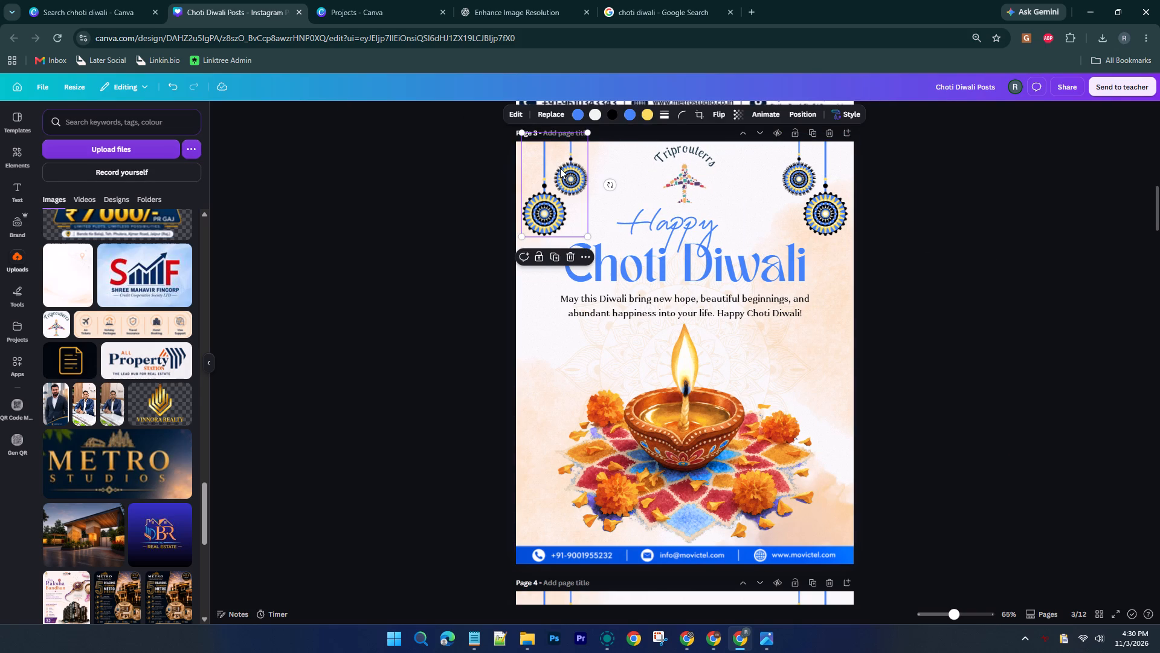
pyautogui.click(579, 117)
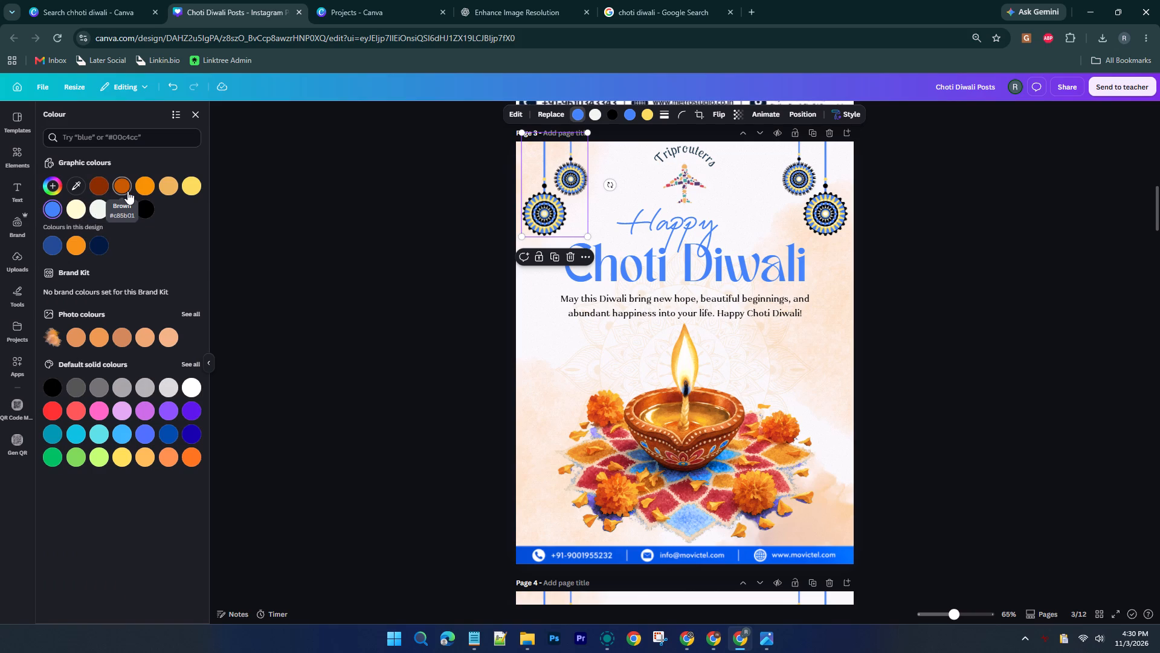
pyautogui.click(101, 409)
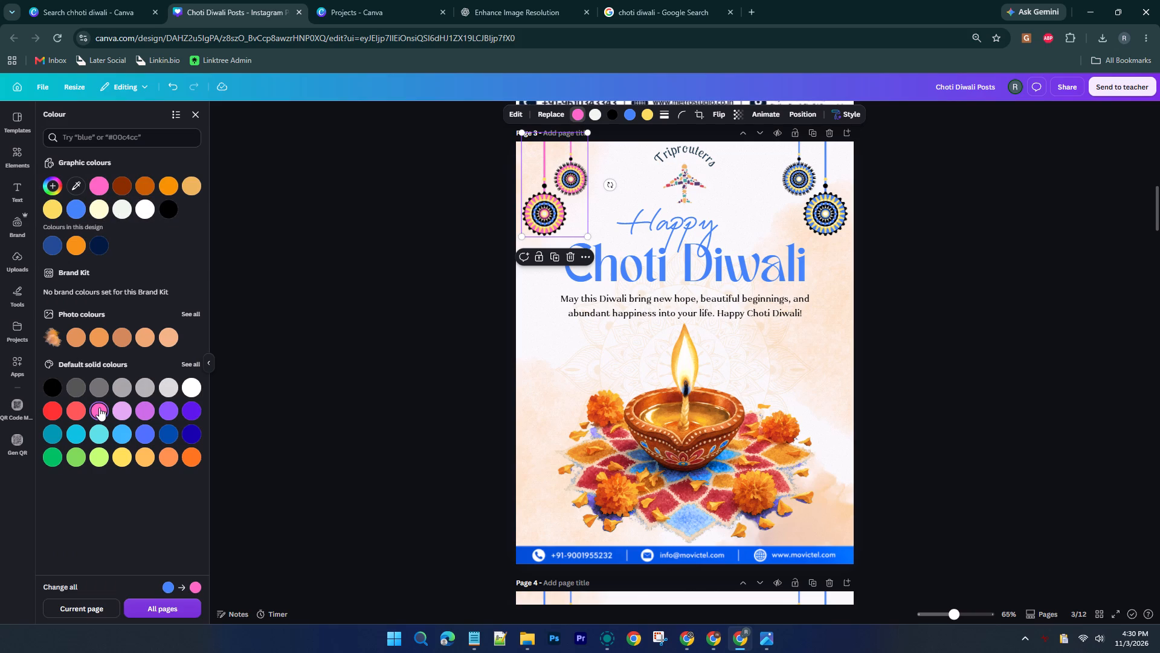
pyautogui.click(794, 193)
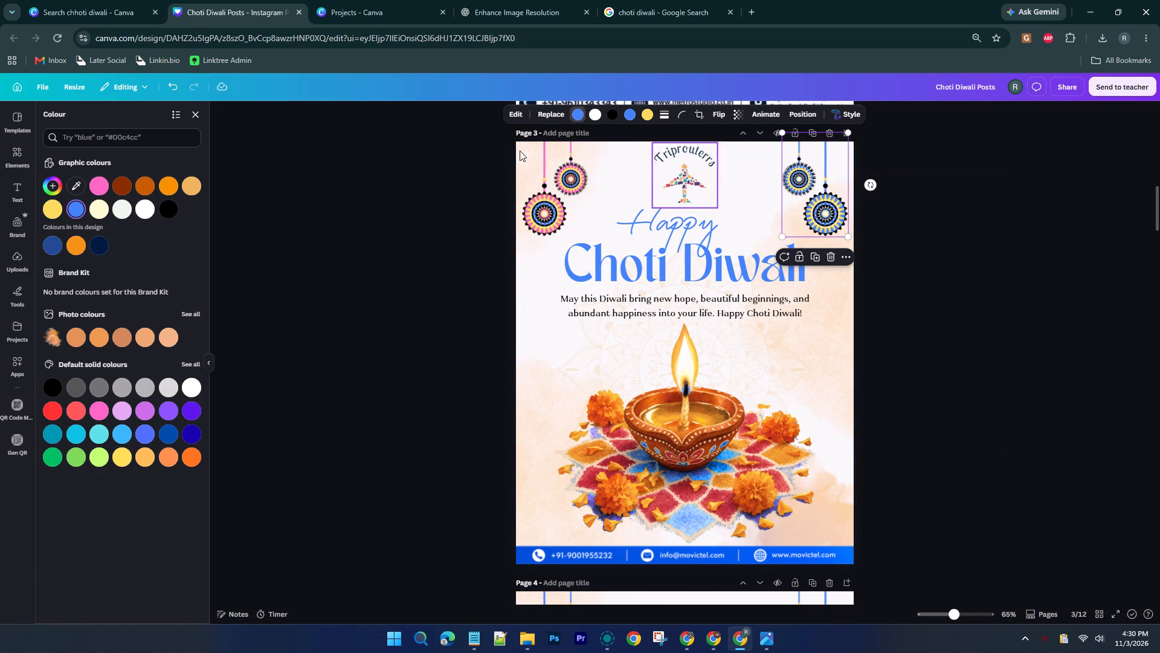
pyautogui.click(105, 408)
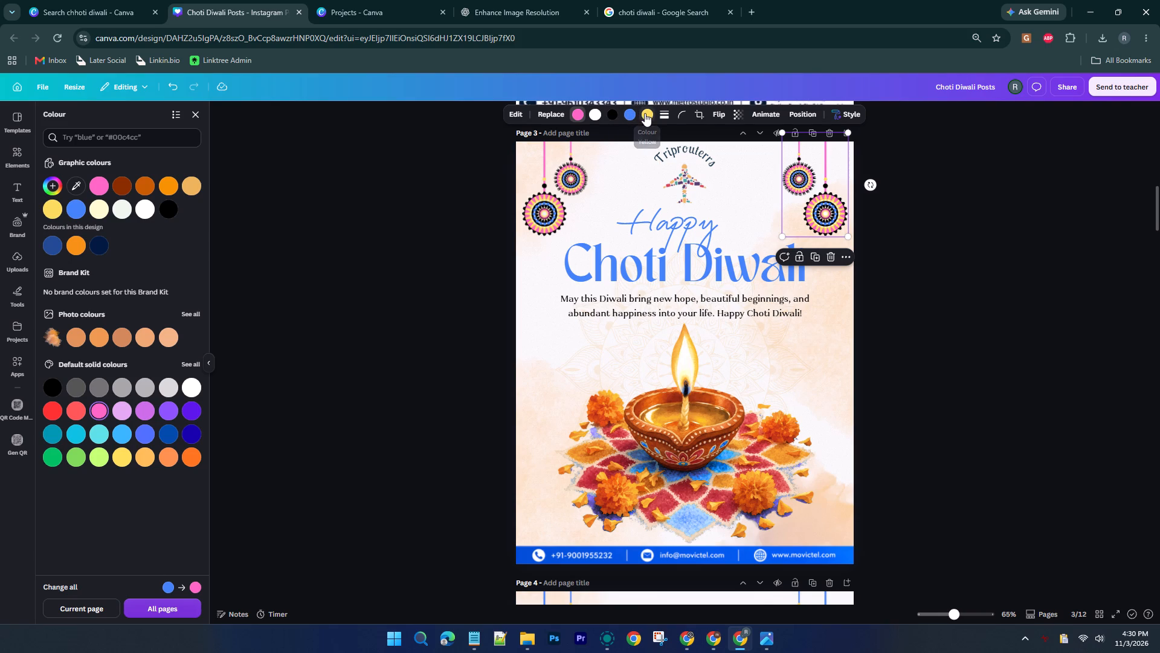
pyautogui.click(645, 113)
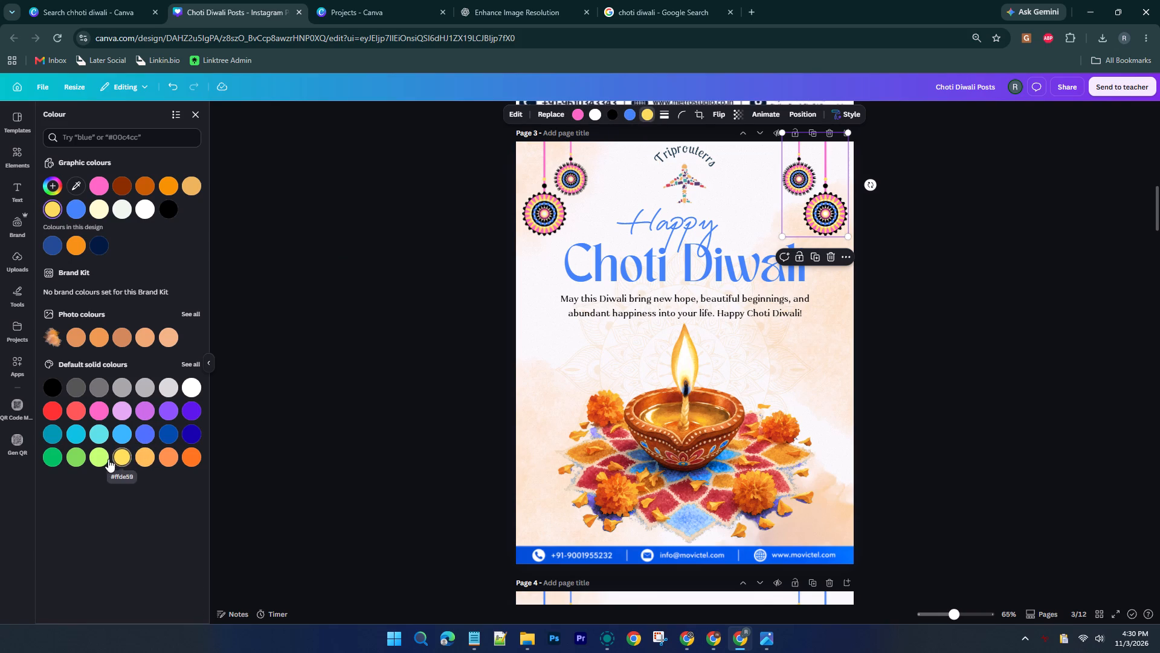
pyautogui.click(102, 460)
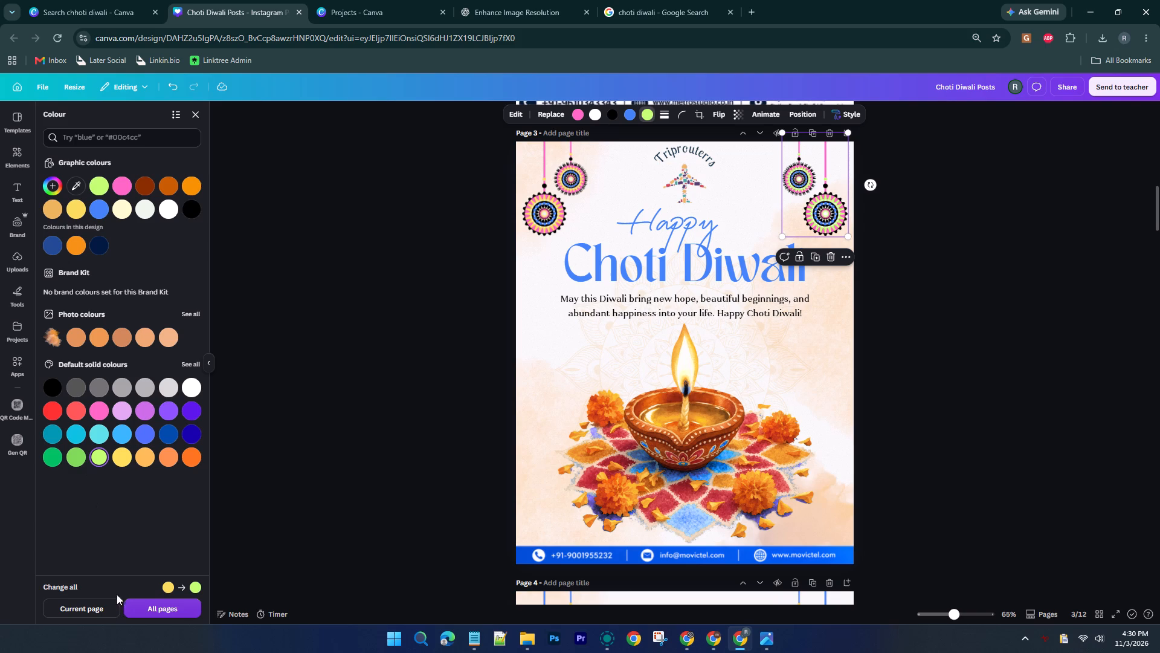
pyautogui.click(106, 608)
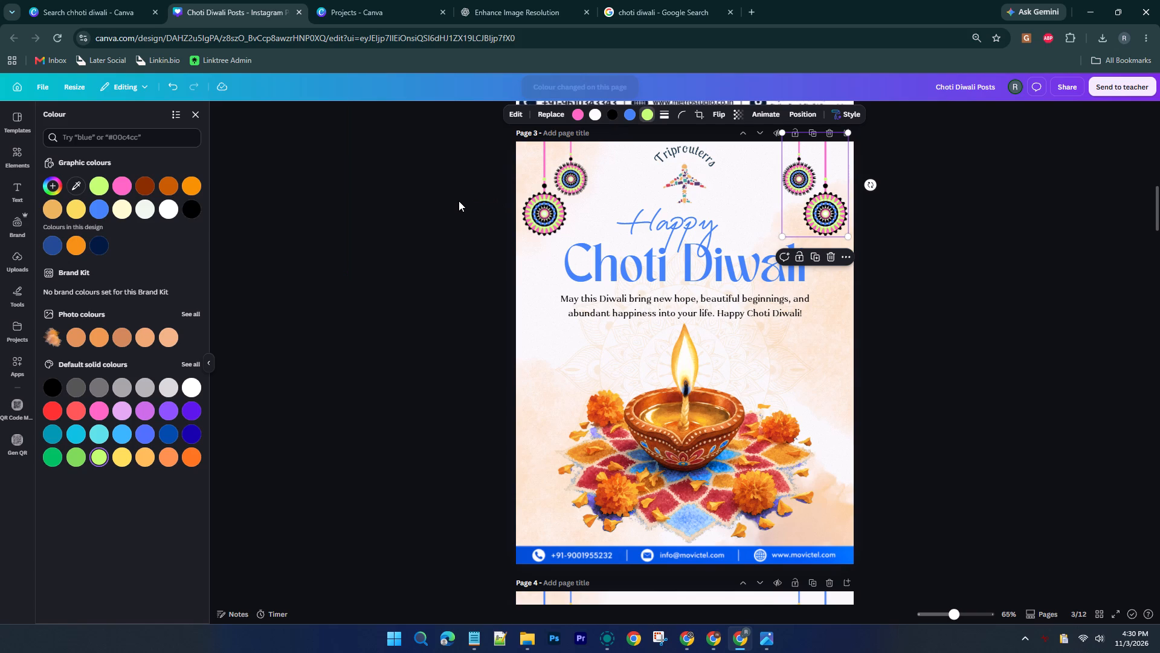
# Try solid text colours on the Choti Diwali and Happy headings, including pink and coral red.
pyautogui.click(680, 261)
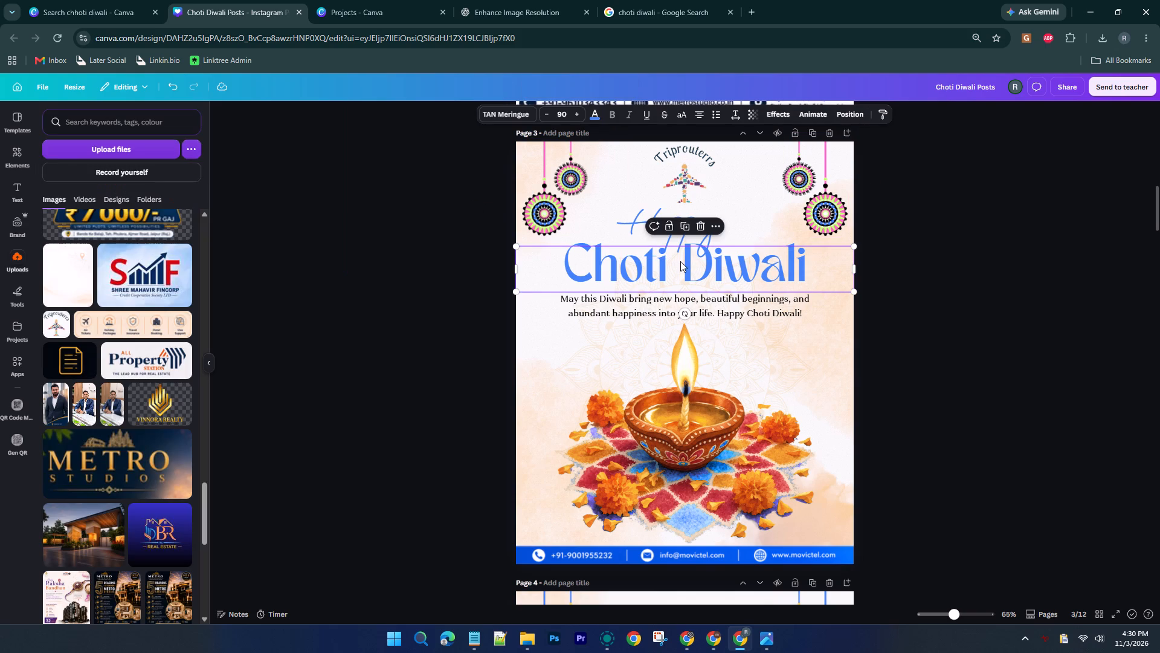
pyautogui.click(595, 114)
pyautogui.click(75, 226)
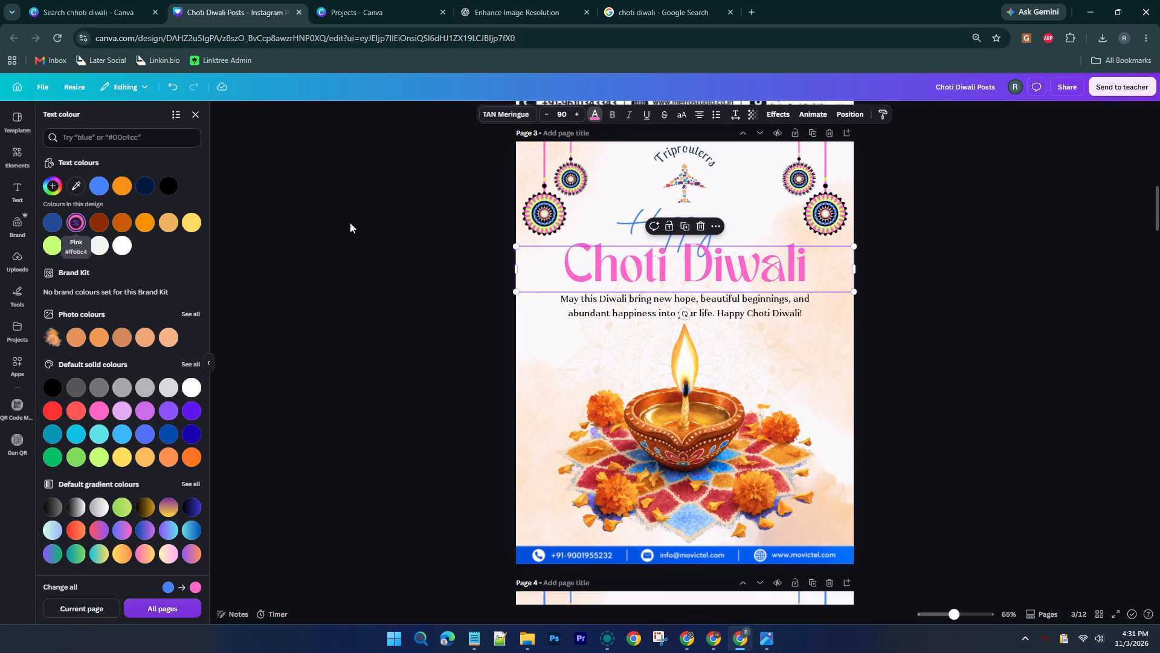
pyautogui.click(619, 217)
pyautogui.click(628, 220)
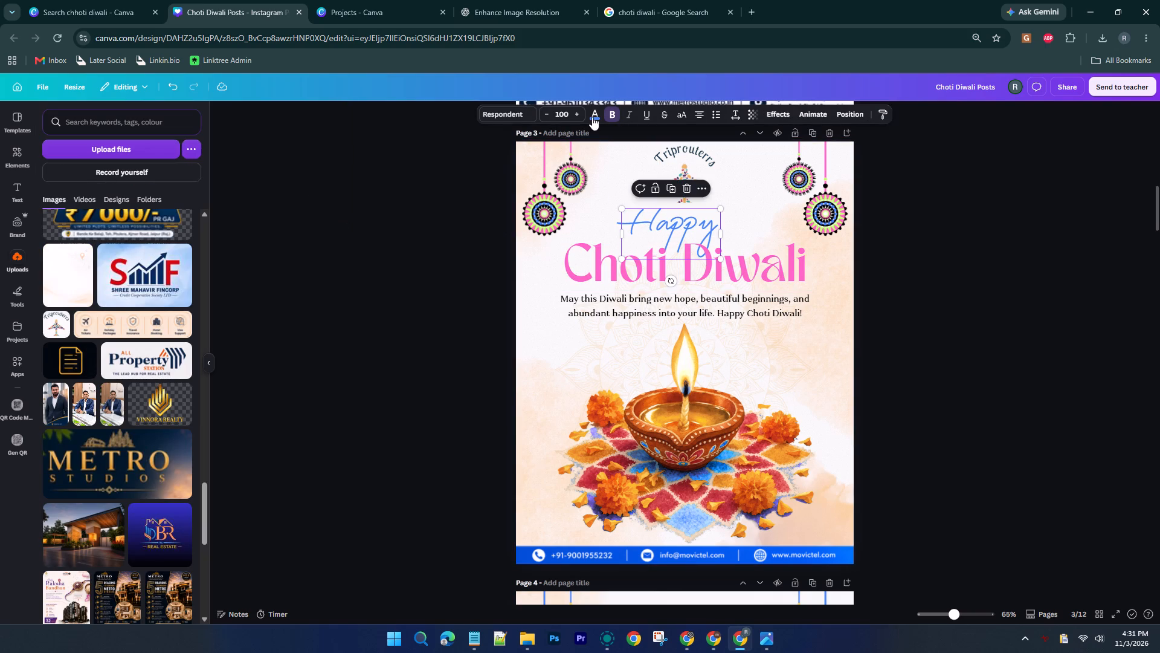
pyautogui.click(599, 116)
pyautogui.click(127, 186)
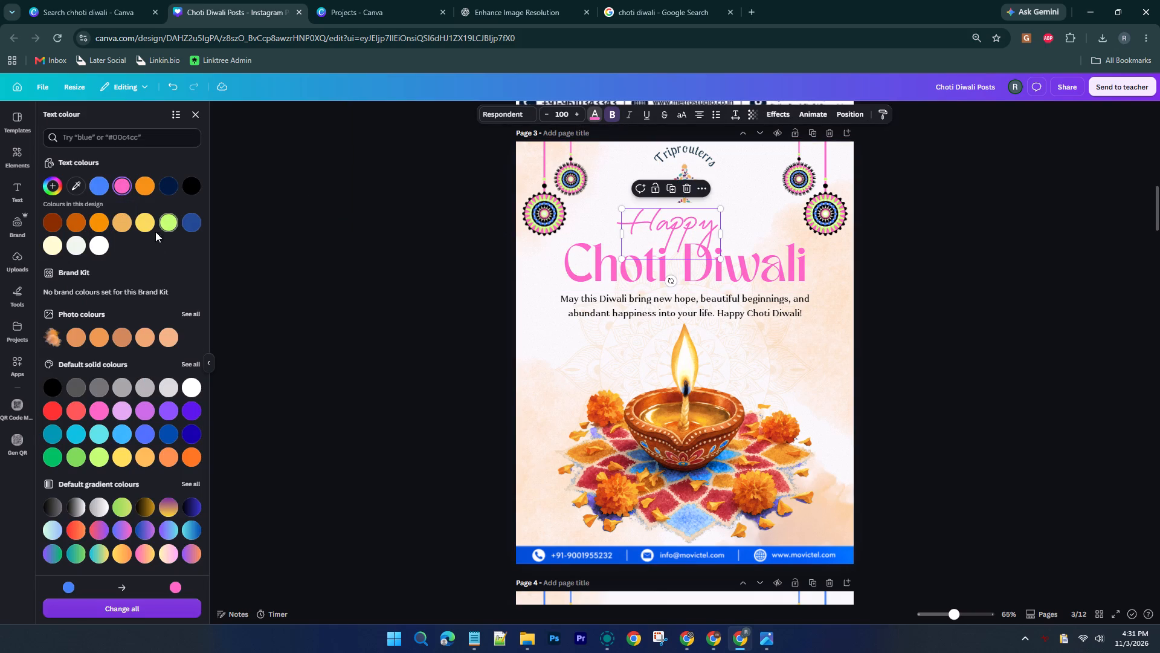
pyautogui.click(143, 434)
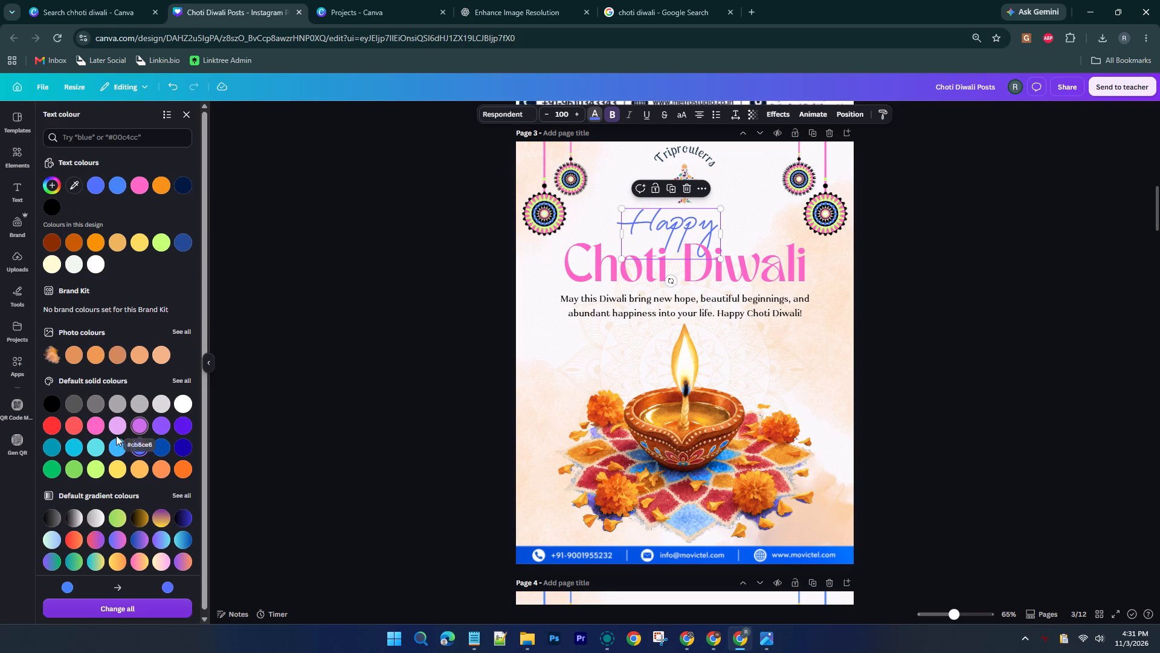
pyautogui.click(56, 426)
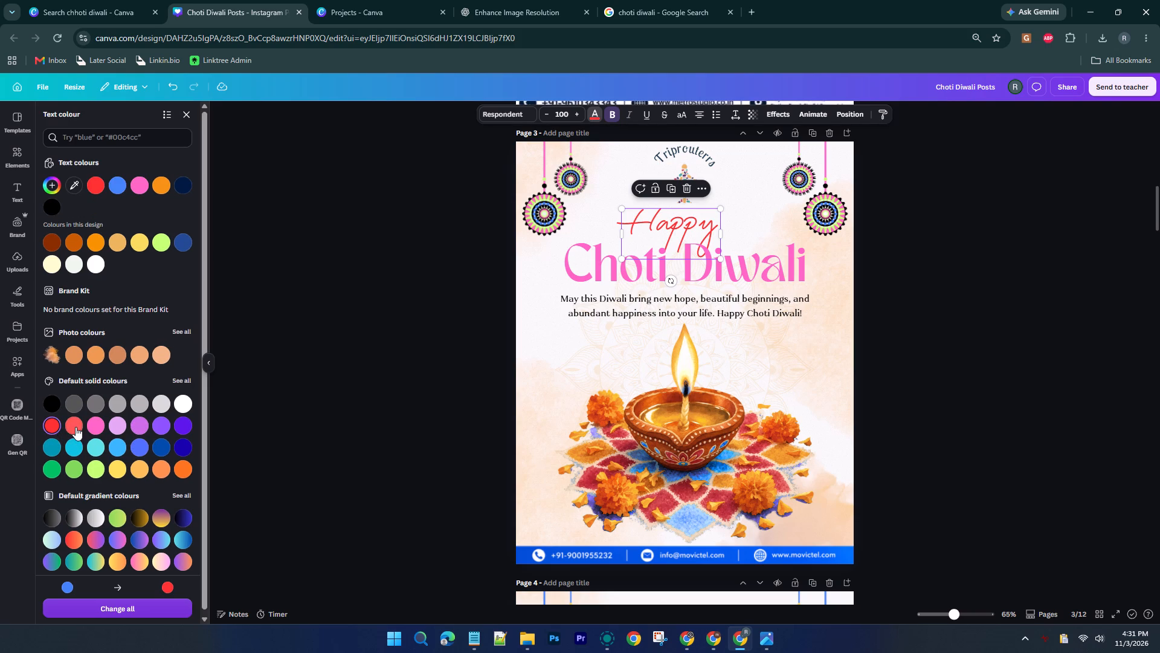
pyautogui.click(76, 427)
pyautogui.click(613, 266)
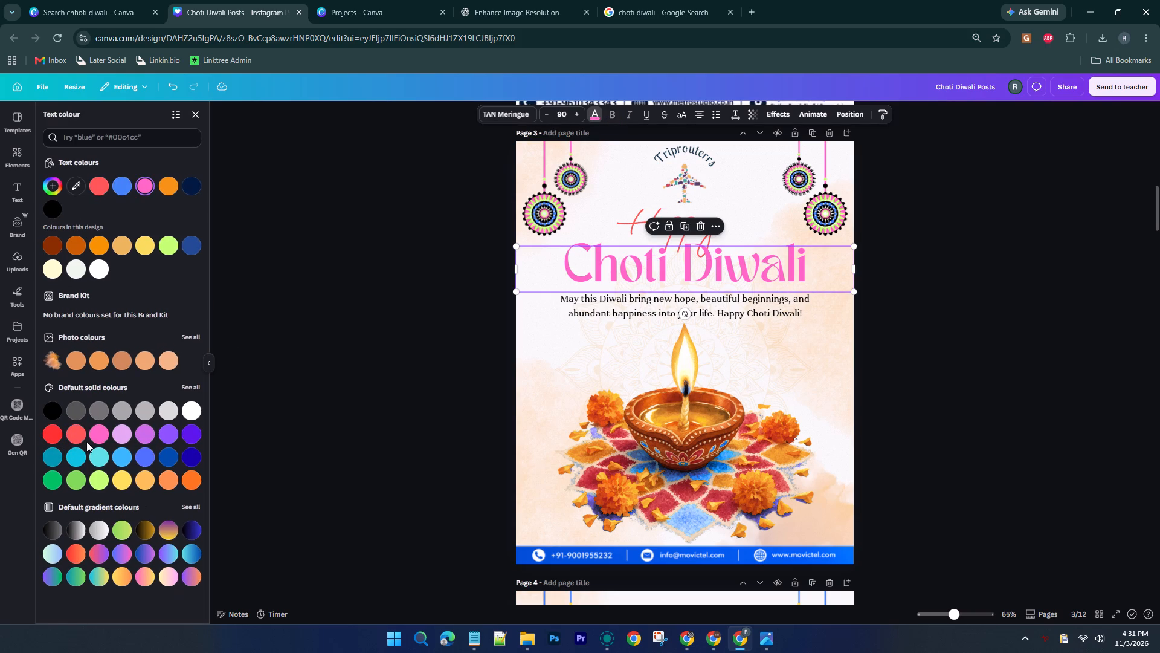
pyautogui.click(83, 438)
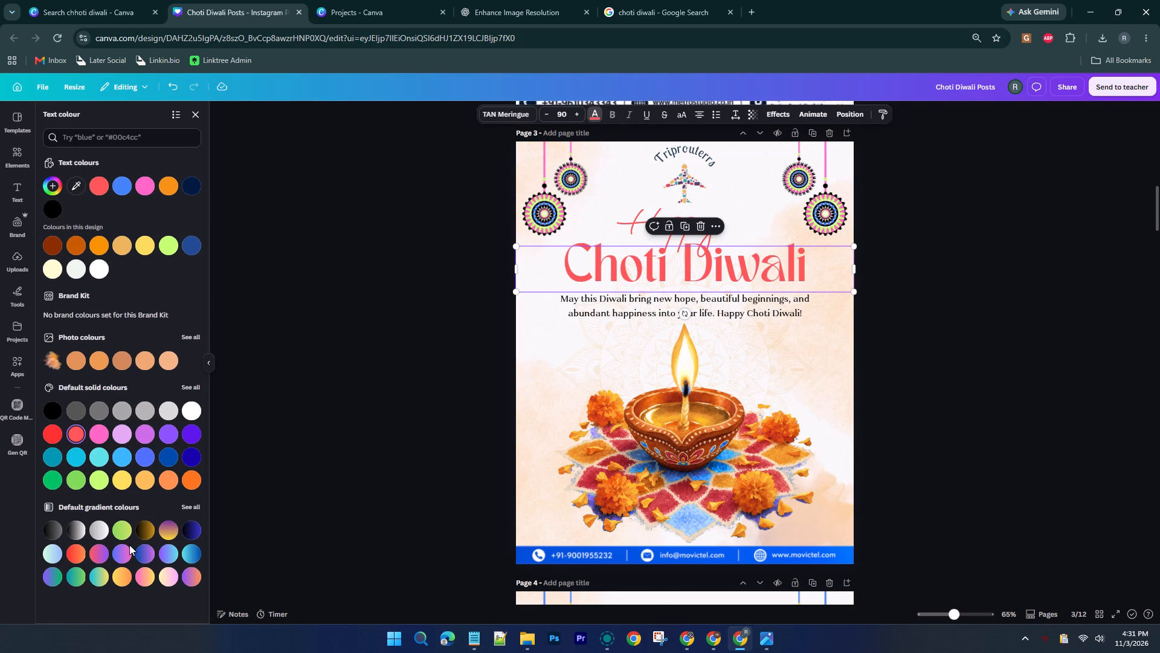
# Apply the red-to-purple linear gradient to both the Choti Diwali and Happy headings.
pyautogui.click(103, 553)
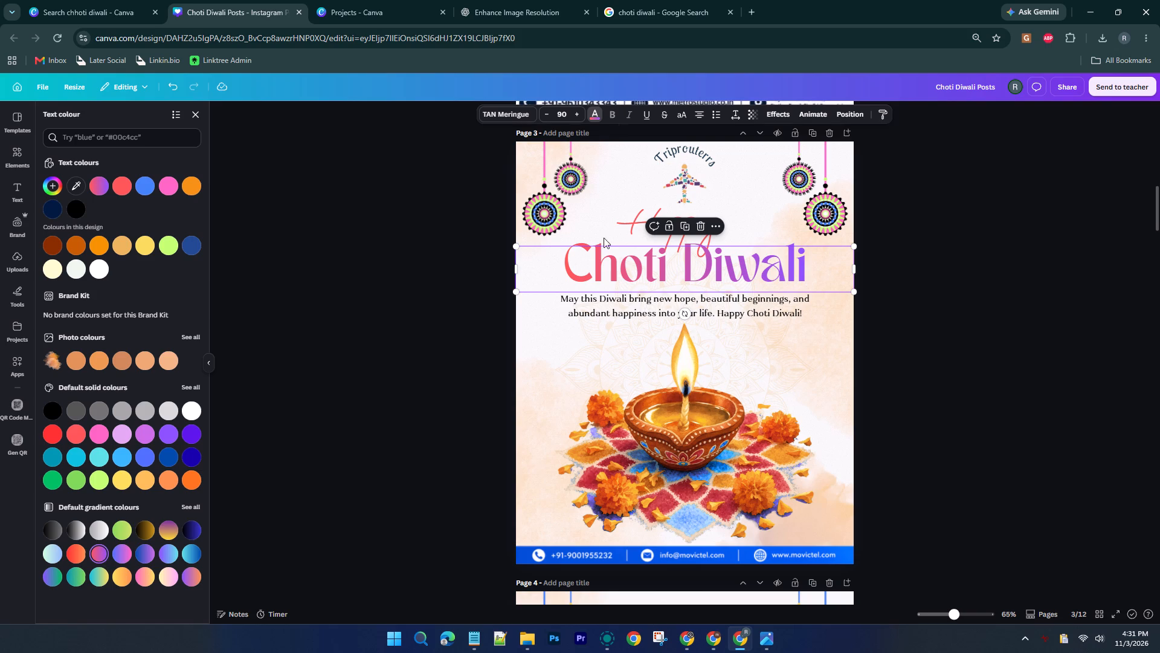
pyautogui.click(626, 225)
pyautogui.click(100, 554)
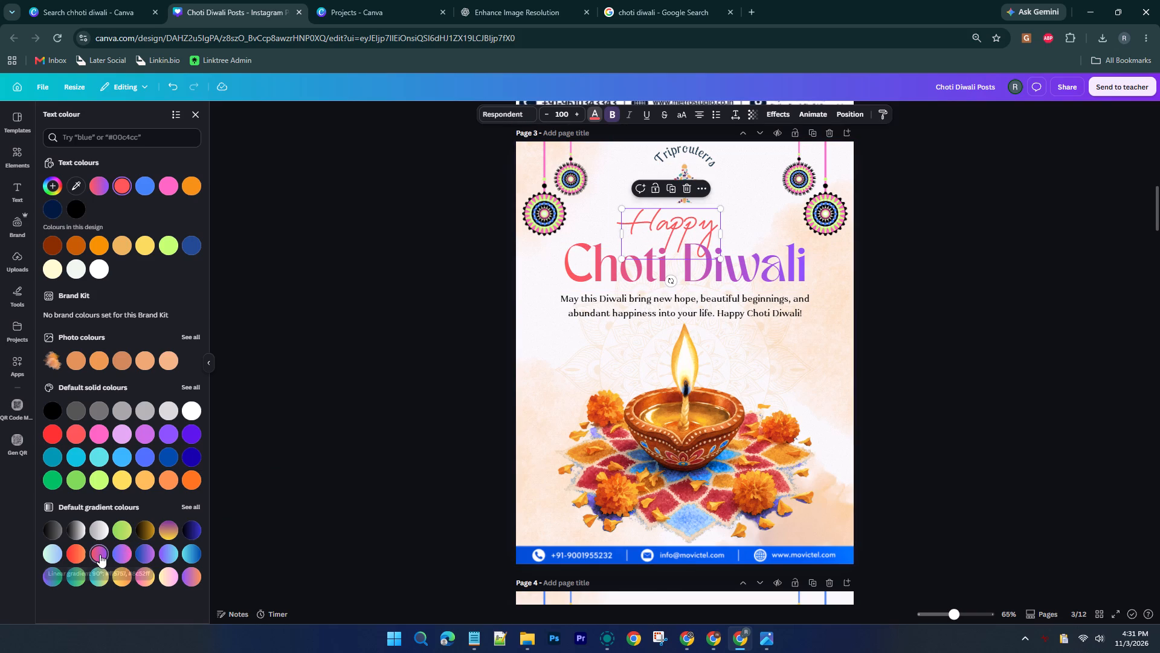
pyautogui.click(83, 553)
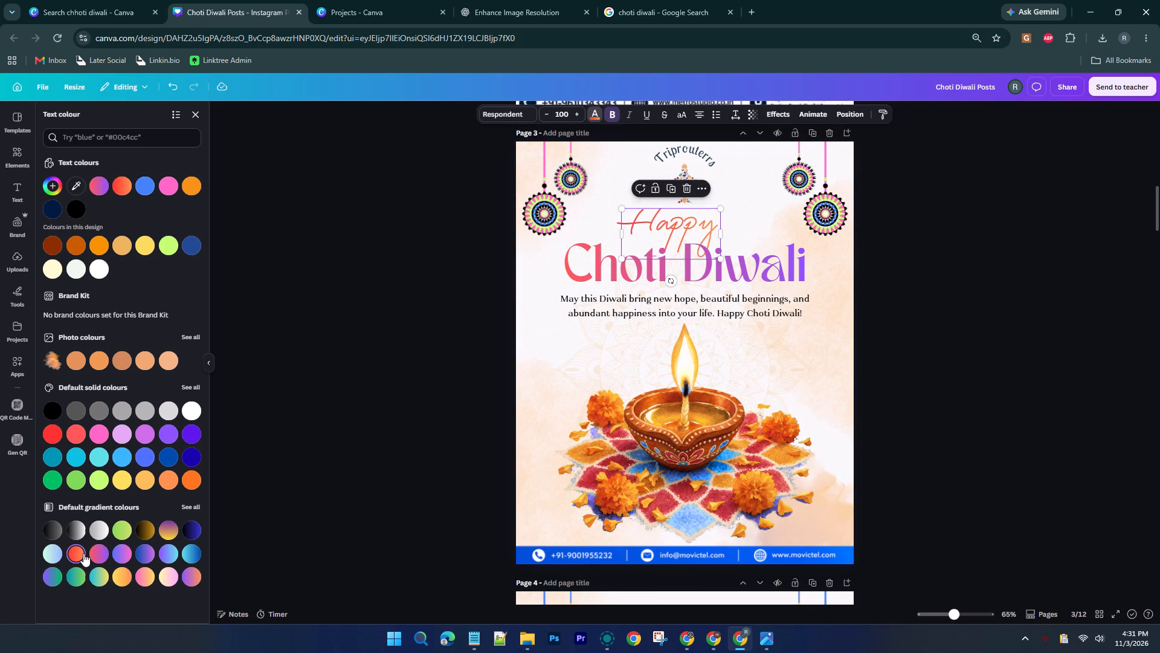
pyautogui.click(97, 553)
pyautogui.click(432, 398)
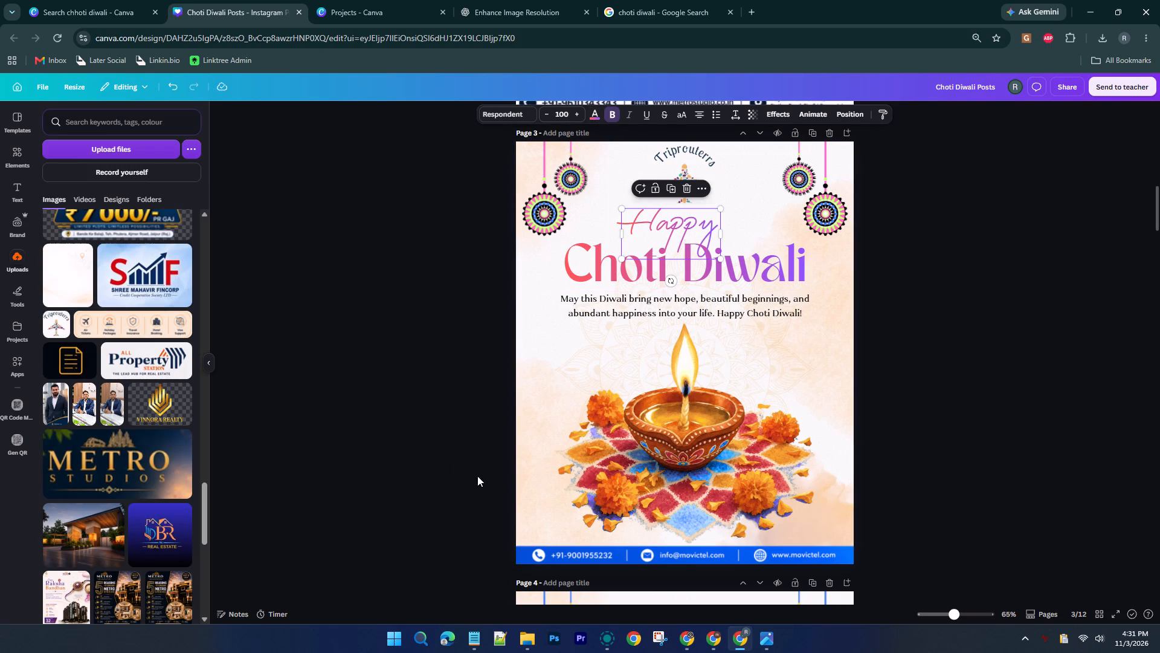
# Delete the blue Movictel contact strip from the bottom of page 3.
pyautogui.click(759, 547)
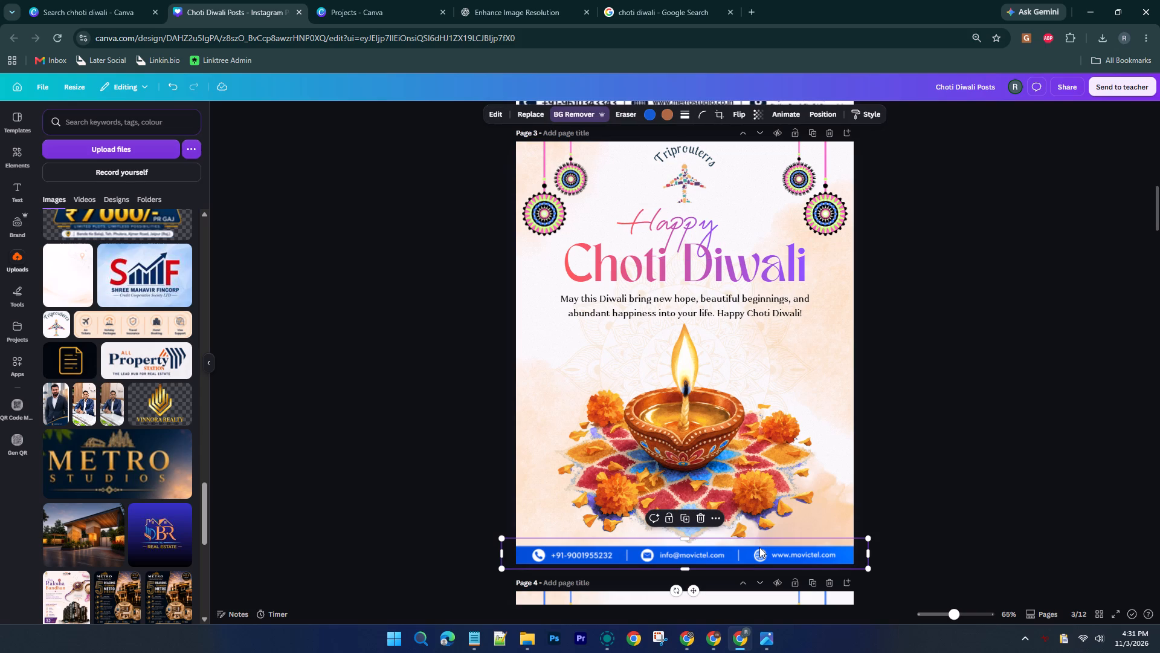
pyautogui.press('Delete')
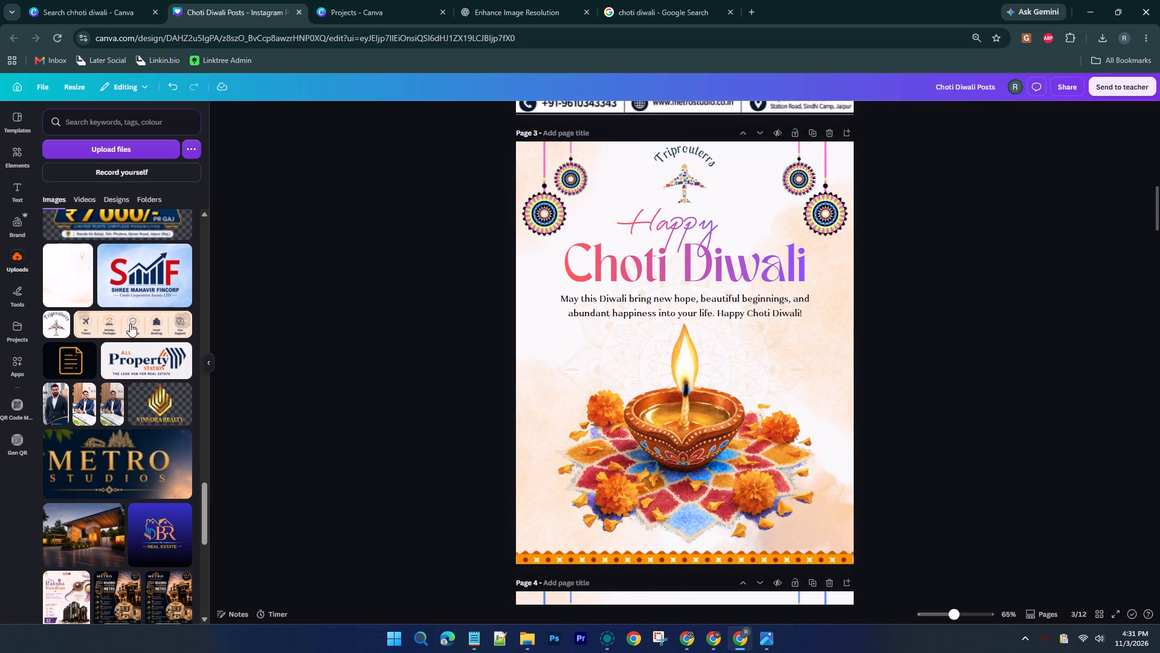
# Add the uploaded image with the collection of client contact banners to page 3 and enlarge it to the page width.
pyautogui.scroll(20, 130, 323)
pyautogui.scroll(9, 130, 323)
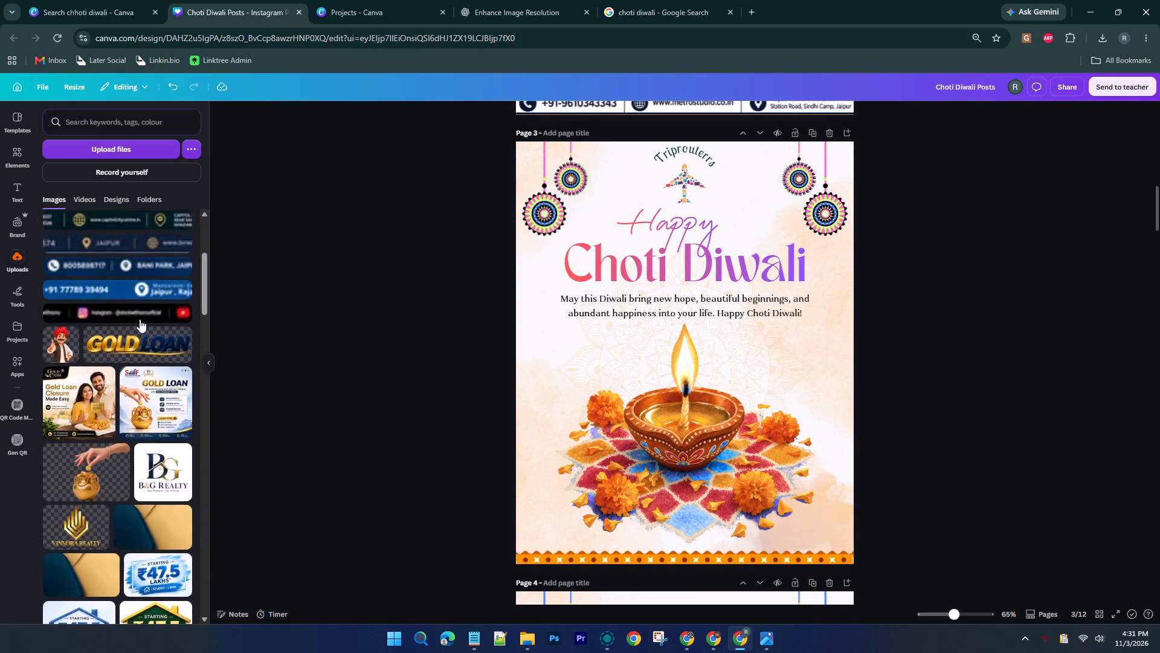
pyautogui.scroll(5, 141, 319)
pyautogui.click(112, 248)
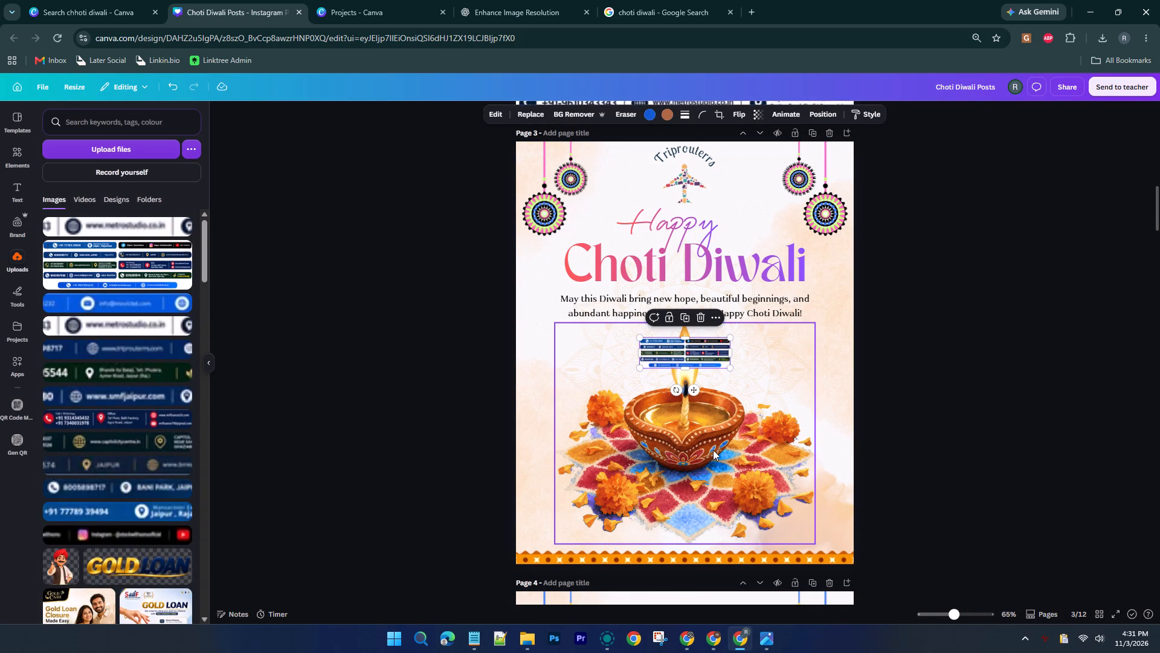
pyautogui.moveTo(642, 341); pyautogui.dragTo(520, 297)
pyautogui.moveTo(727, 366); pyautogui.dragTo(807, 418)
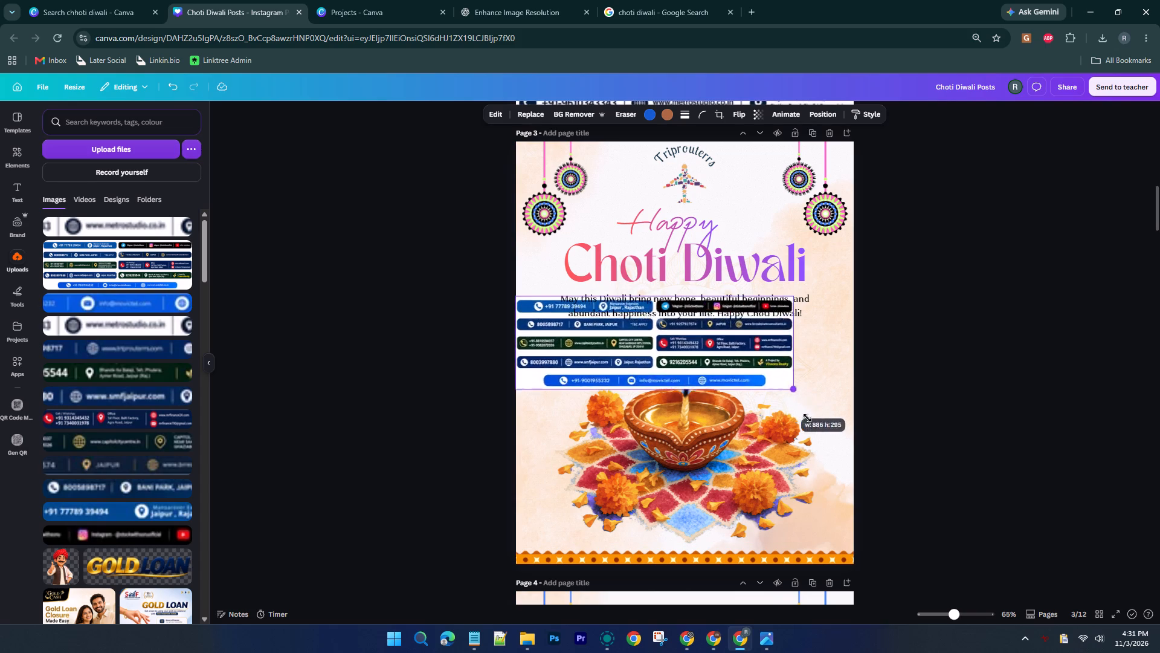
pyautogui.moveTo(807, 418); pyautogui.dragTo(836, 449)
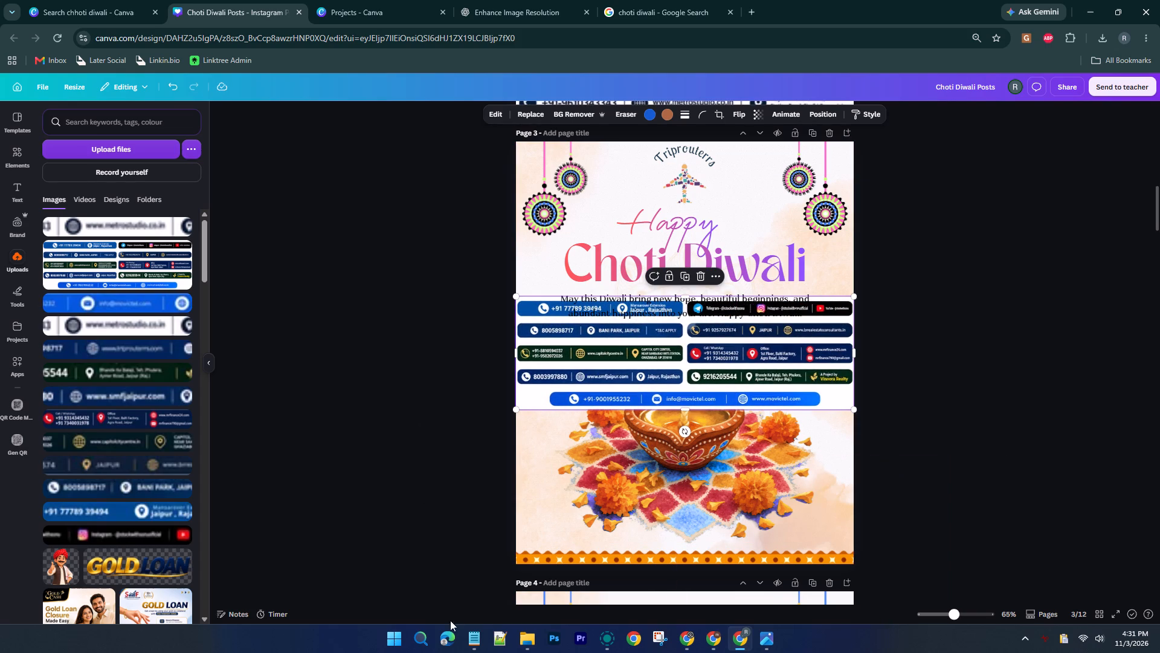
# Bring the triprouterrs contact strip from the Bottom strips folder in File Explorer onto page 3 of the design.
pyautogui.click(777, 637)
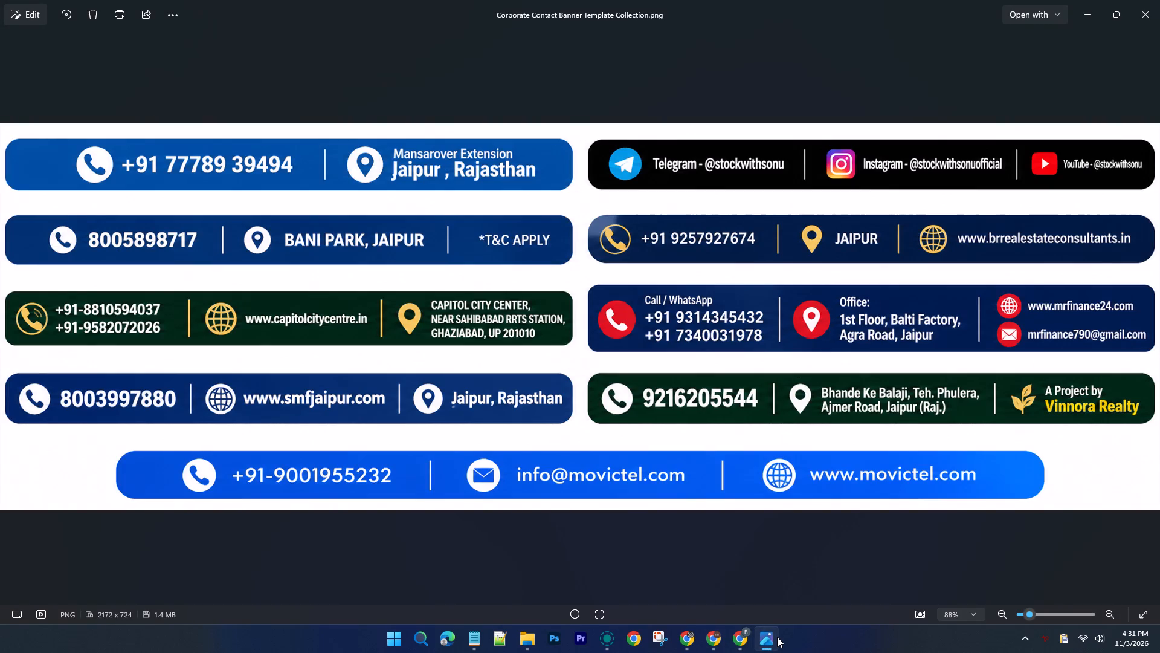
pyautogui.click(777, 637)
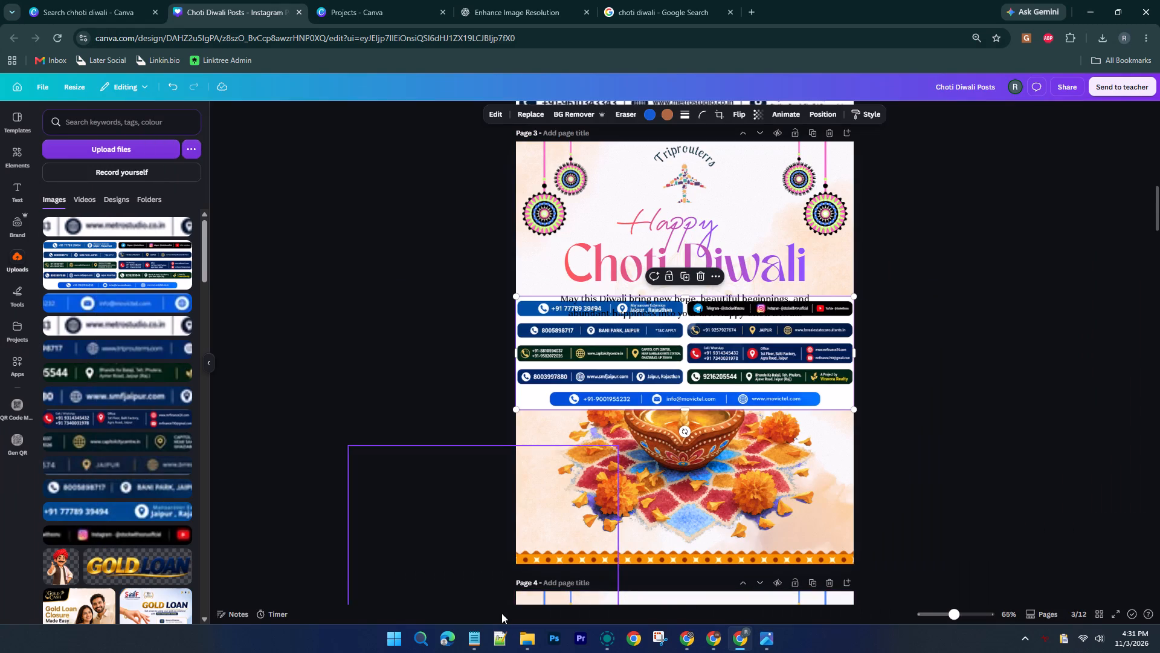
pyautogui.click(535, 634)
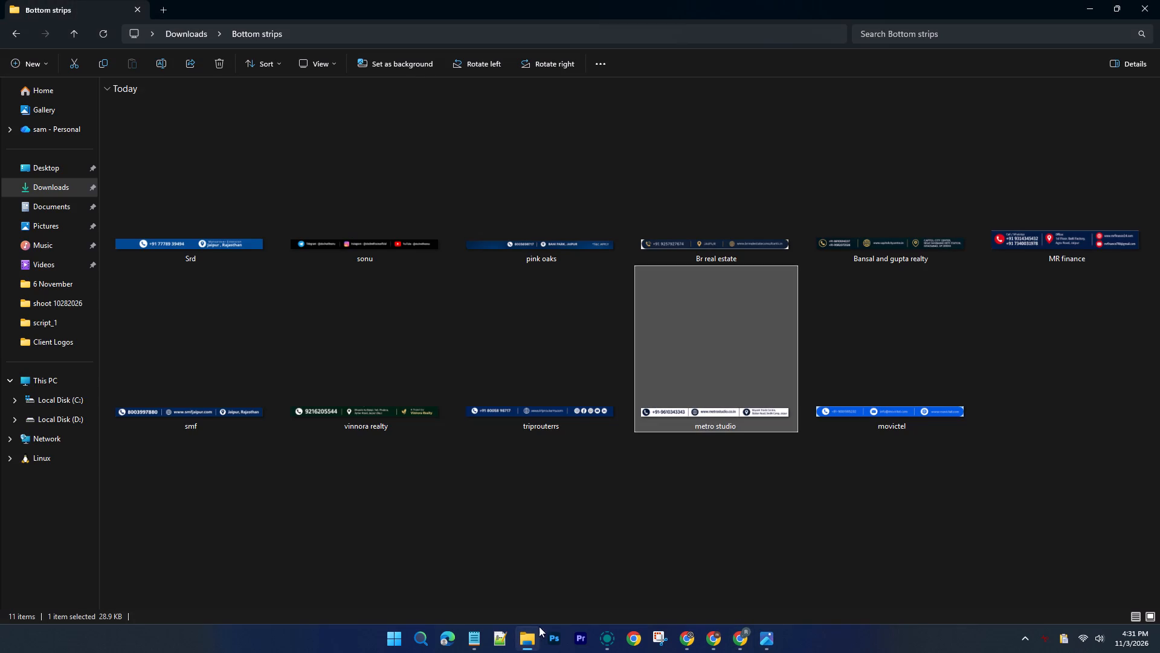
pyautogui.click(534, 406)
pyautogui.moveTo(556, 410); pyautogui.dragTo(589, 462)
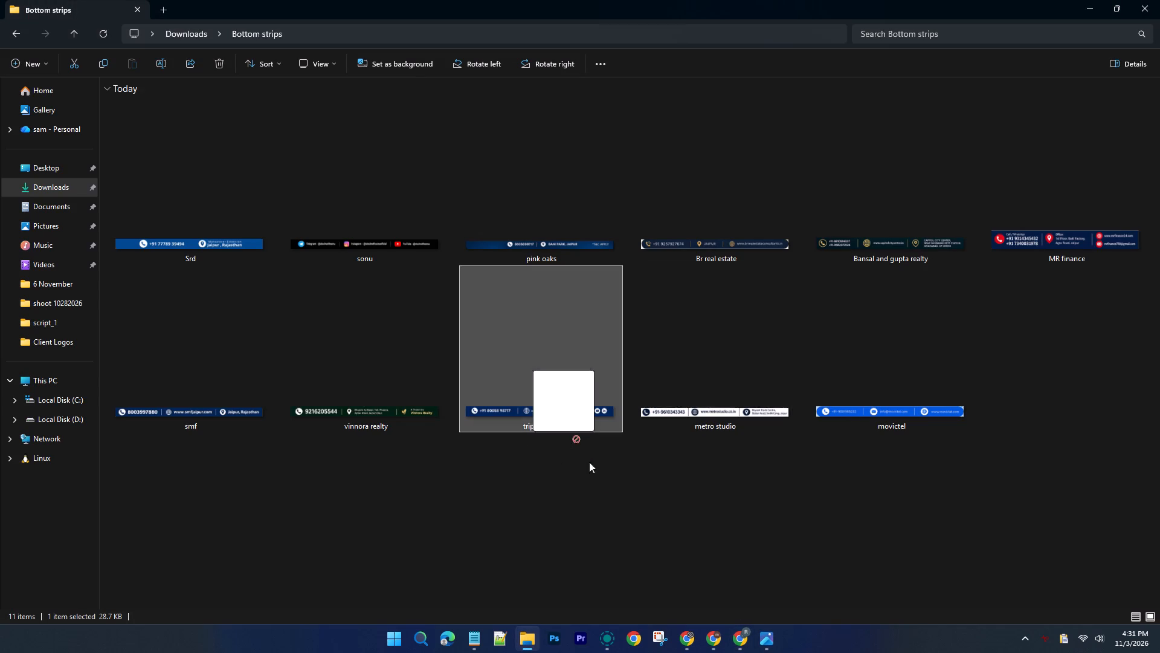
pyautogui.moveTo(589, 462); pyautogui.dragTo(746, 638)
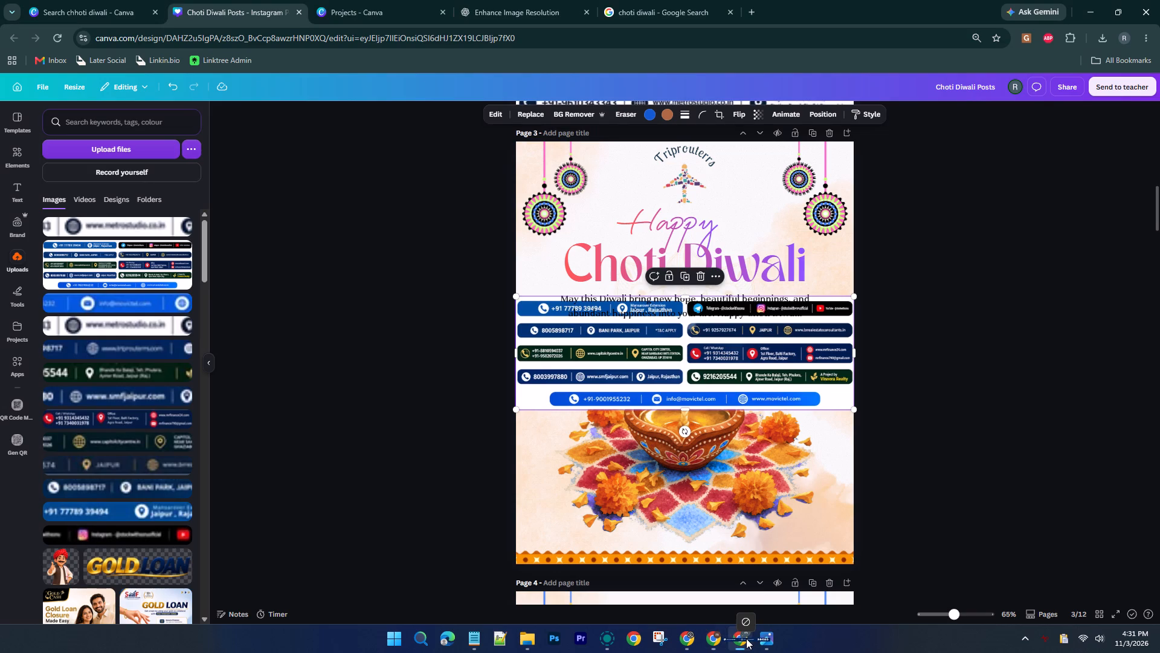
pyautogui.moveTo(746, 638); pyautogui.dragTo(723, 551)
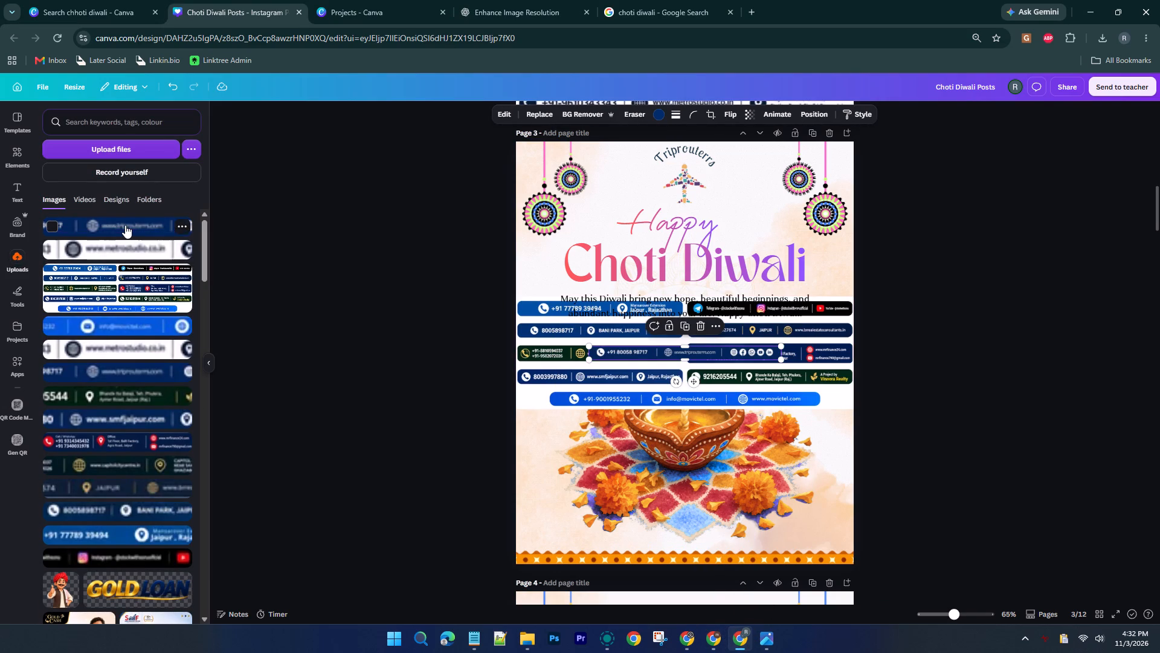
pyautogui.click(125, 225)
# Delete the contact banner collection image and the duplicate Triprouterrs strip from page 3.
pyautogui.click(586, 322)
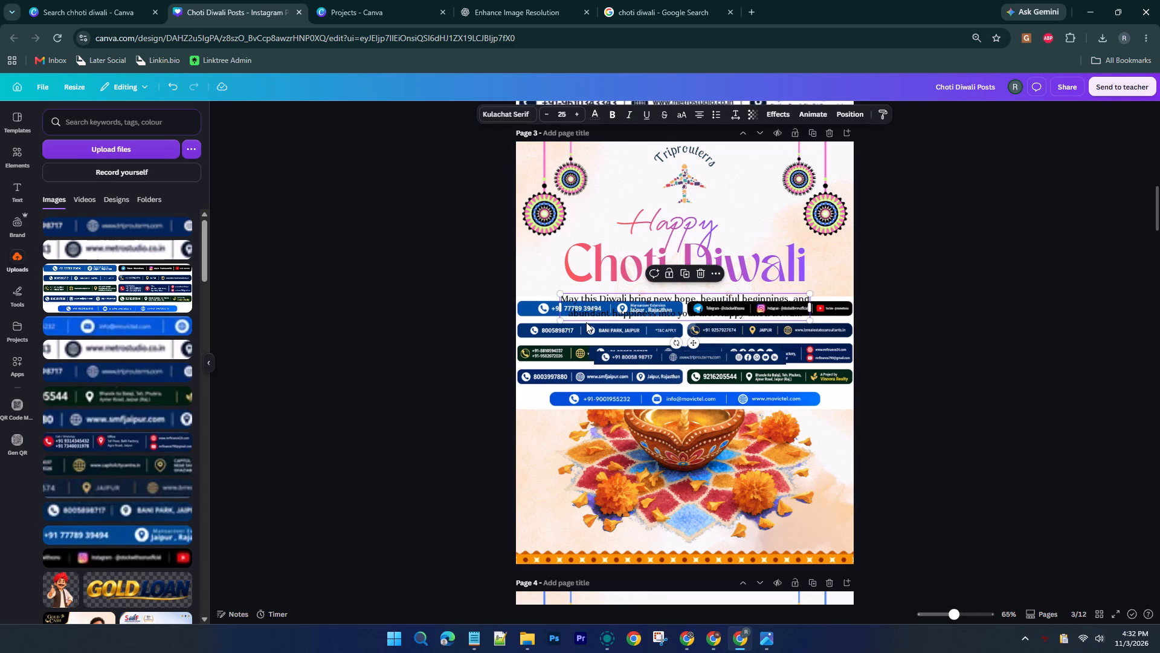
pyautogui.click(565, 340)
pyautogui.press('Delete')
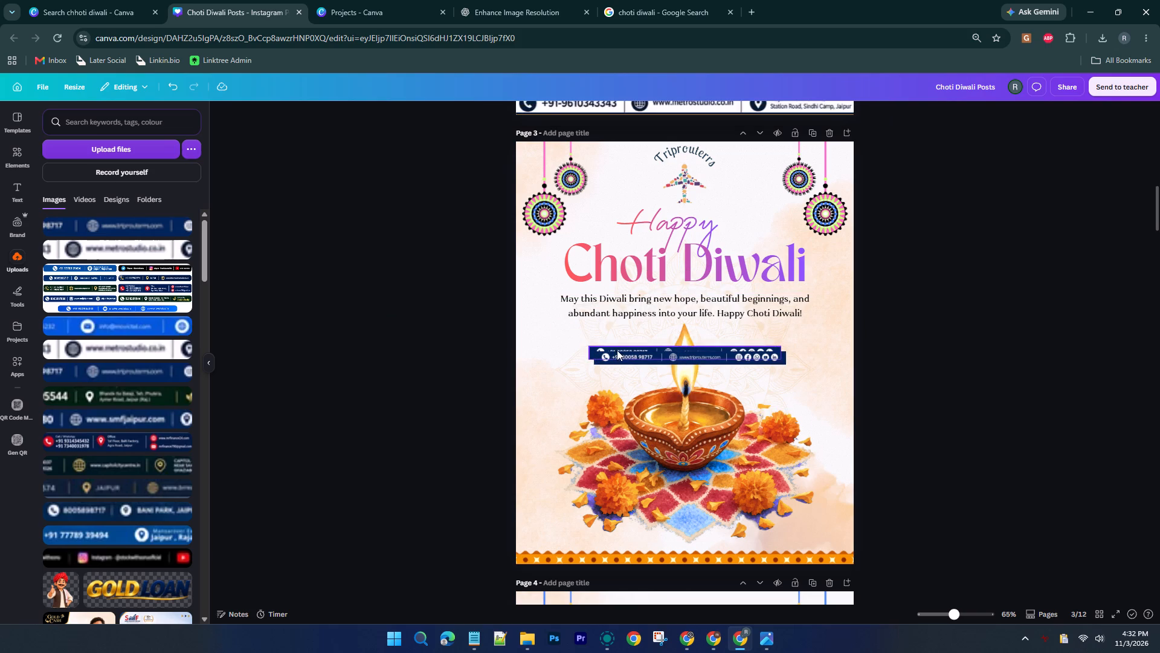
pyautogui.click(626, 356)
pyautogui.press('Delete')
# Place the Triprouterrs contact strip along the bottom edge of page 3 and enlarge it to the full page width.
pyautogui.moveTo(627, 348); pyautogui.dragTo(553, 552)
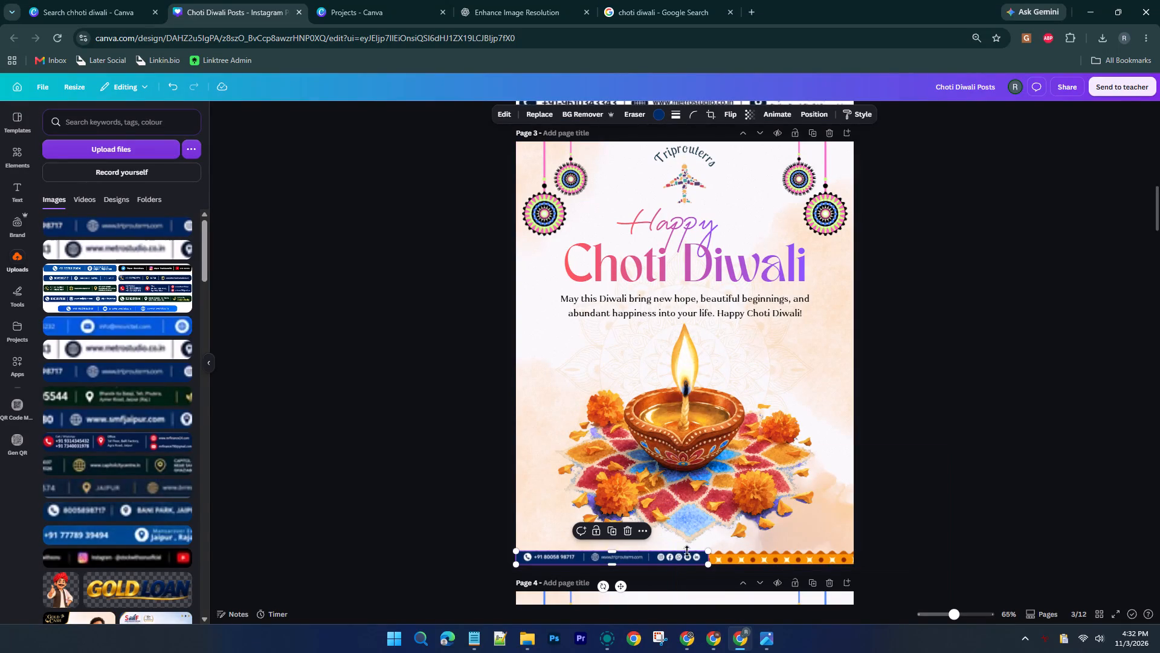
pyautogui.moveTo(706, 554); pyautogui.dragTo(851, 536)
pyautogui.click(736, 552)
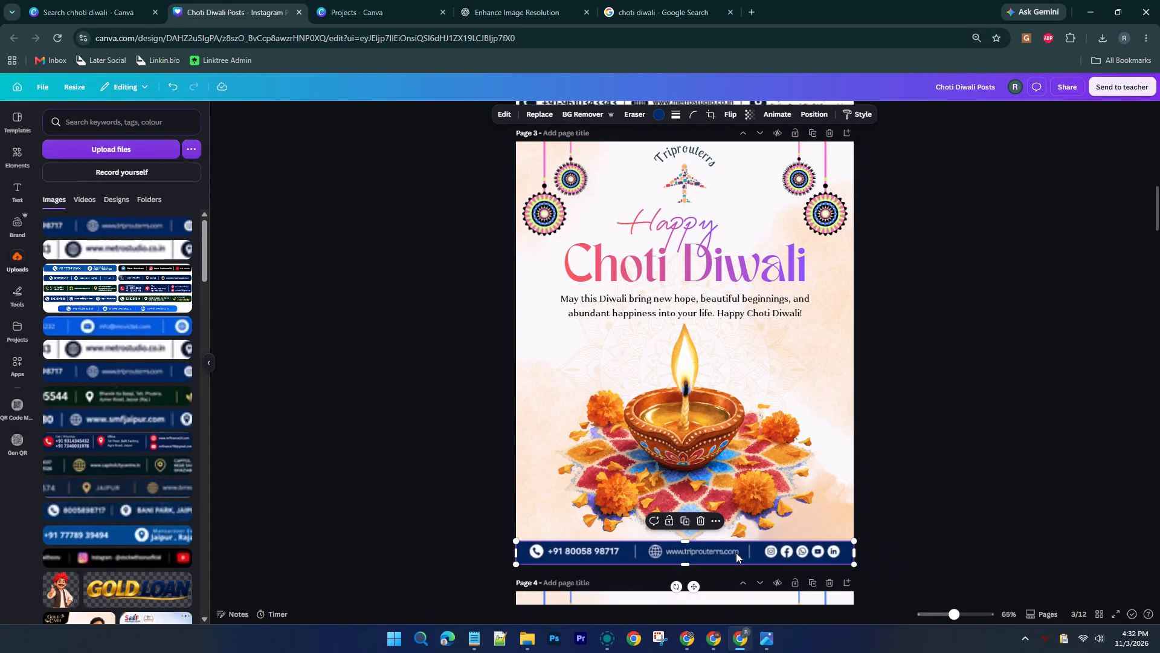
pyautogui.click(999, 459)
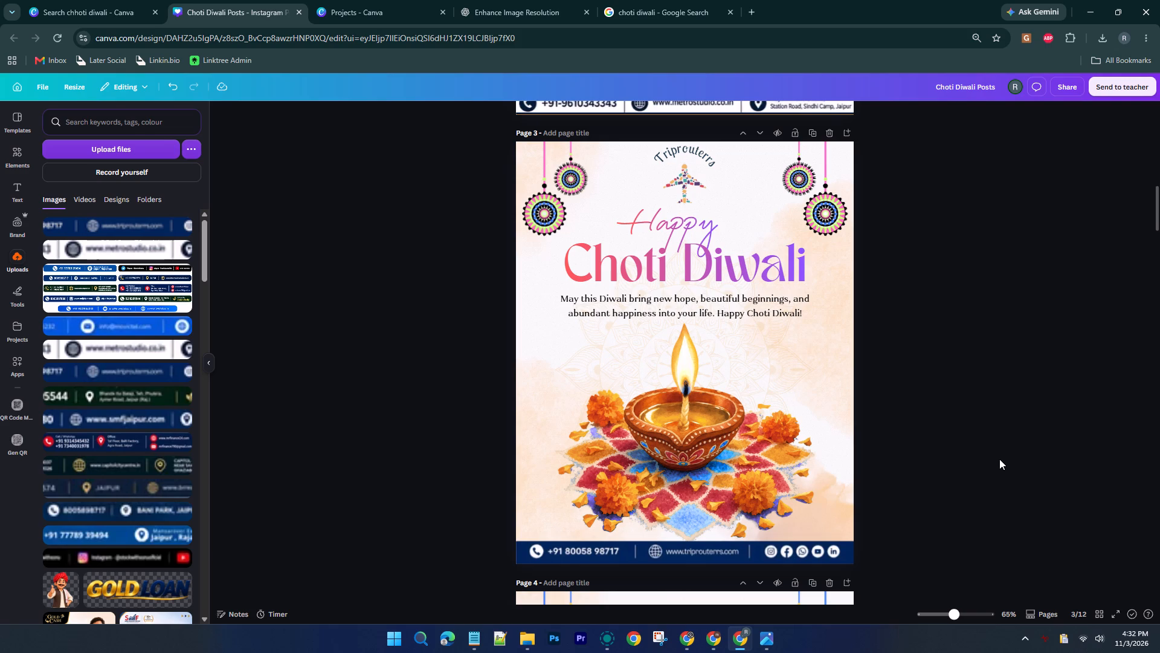
pyautogui.click(695, 171)
pyautogui.click(1054, 225)
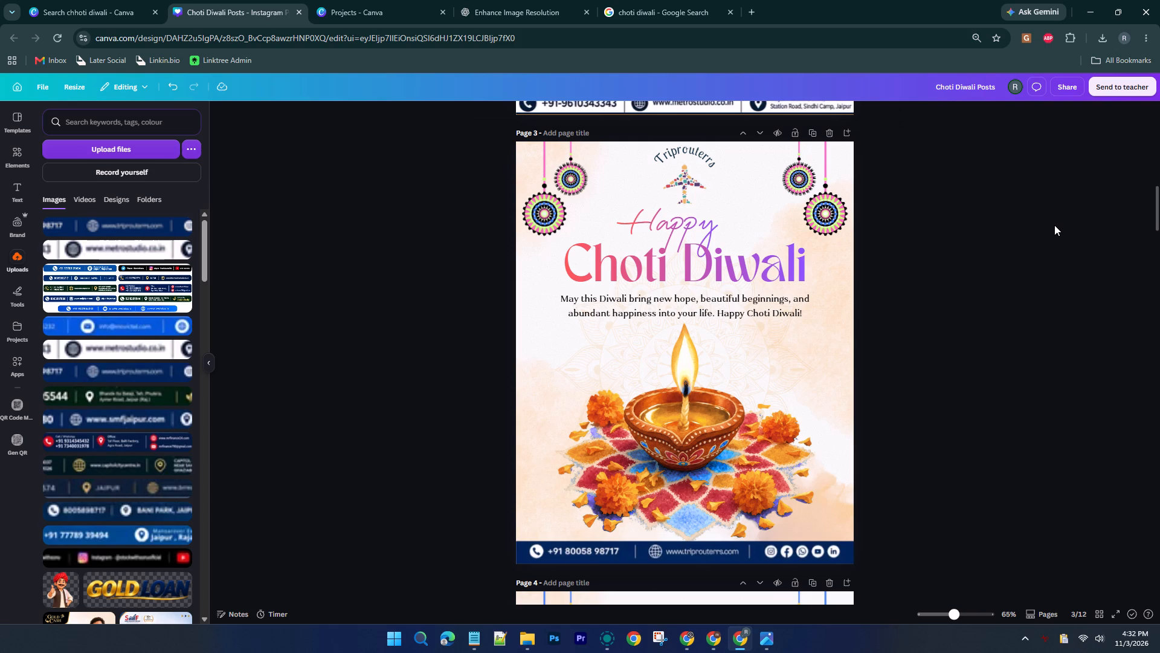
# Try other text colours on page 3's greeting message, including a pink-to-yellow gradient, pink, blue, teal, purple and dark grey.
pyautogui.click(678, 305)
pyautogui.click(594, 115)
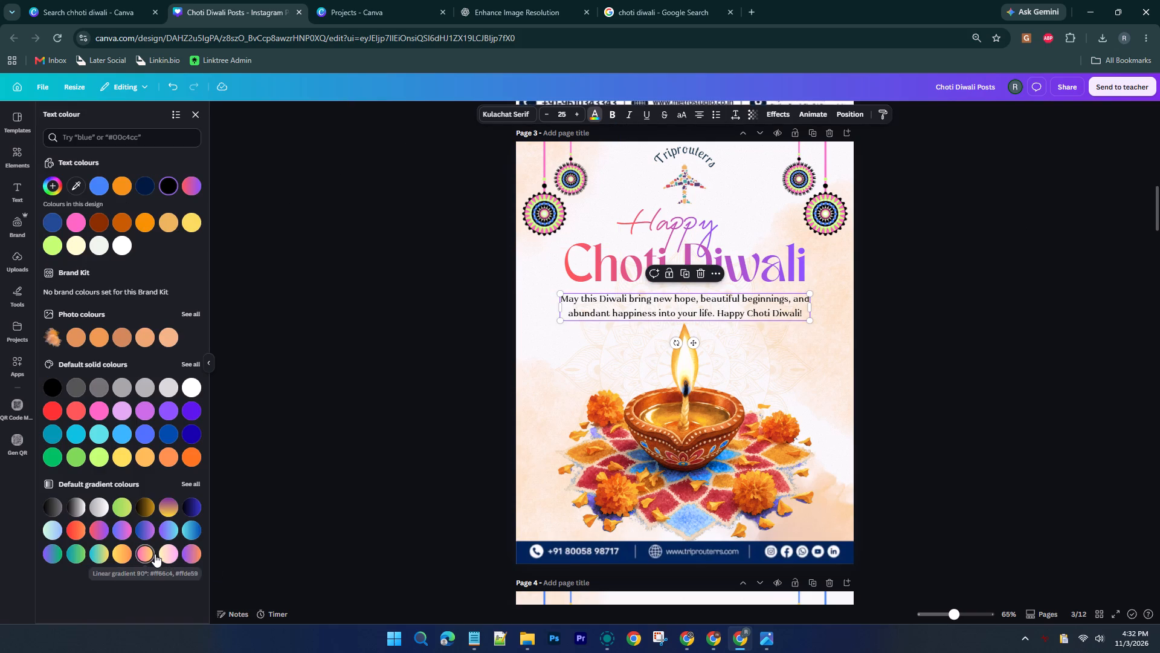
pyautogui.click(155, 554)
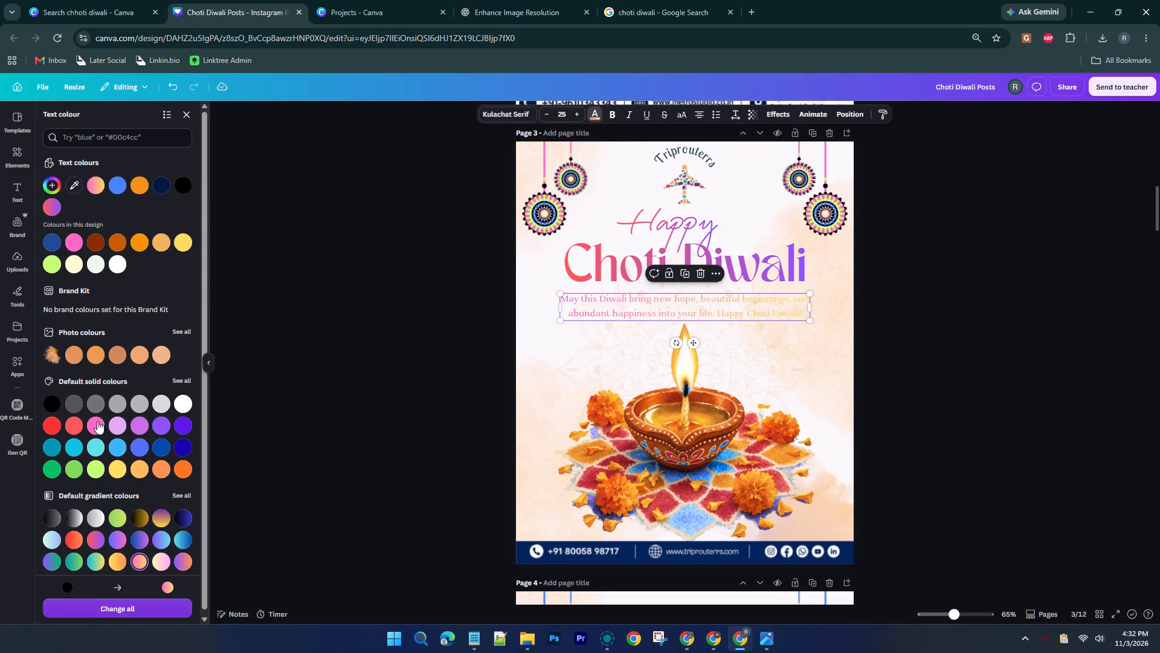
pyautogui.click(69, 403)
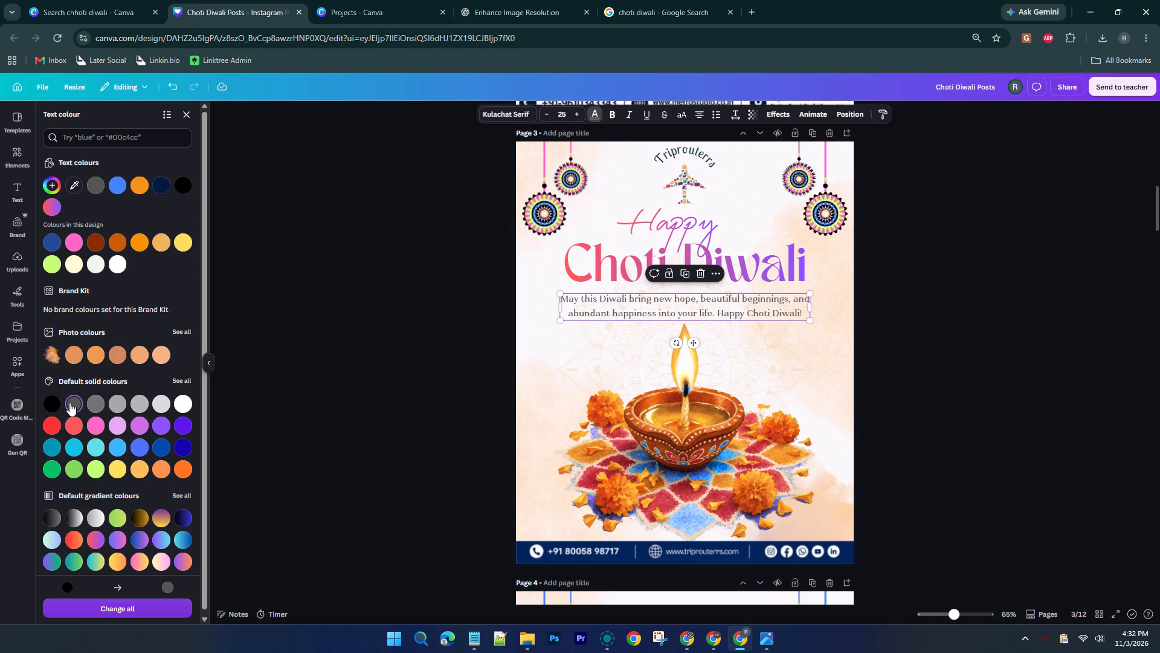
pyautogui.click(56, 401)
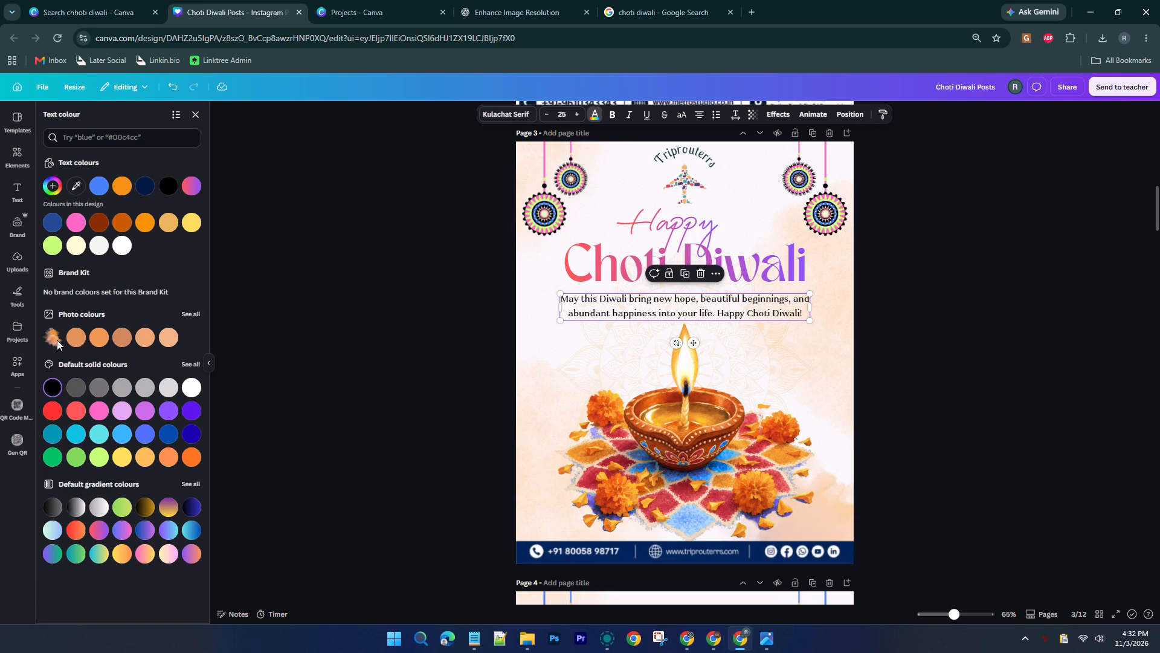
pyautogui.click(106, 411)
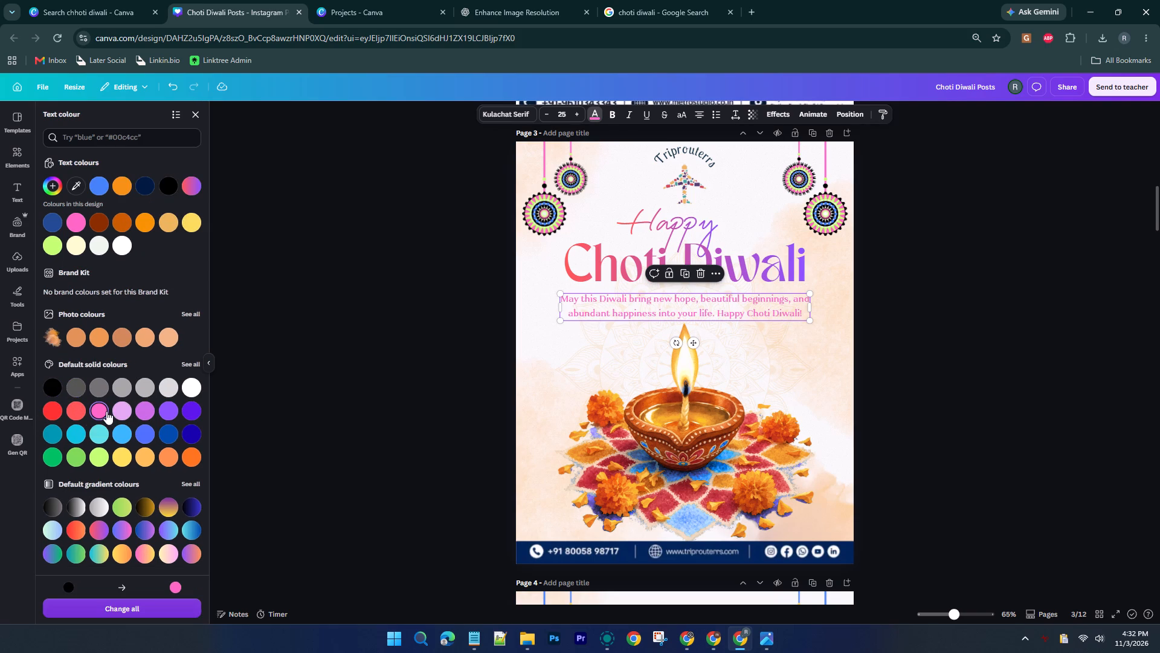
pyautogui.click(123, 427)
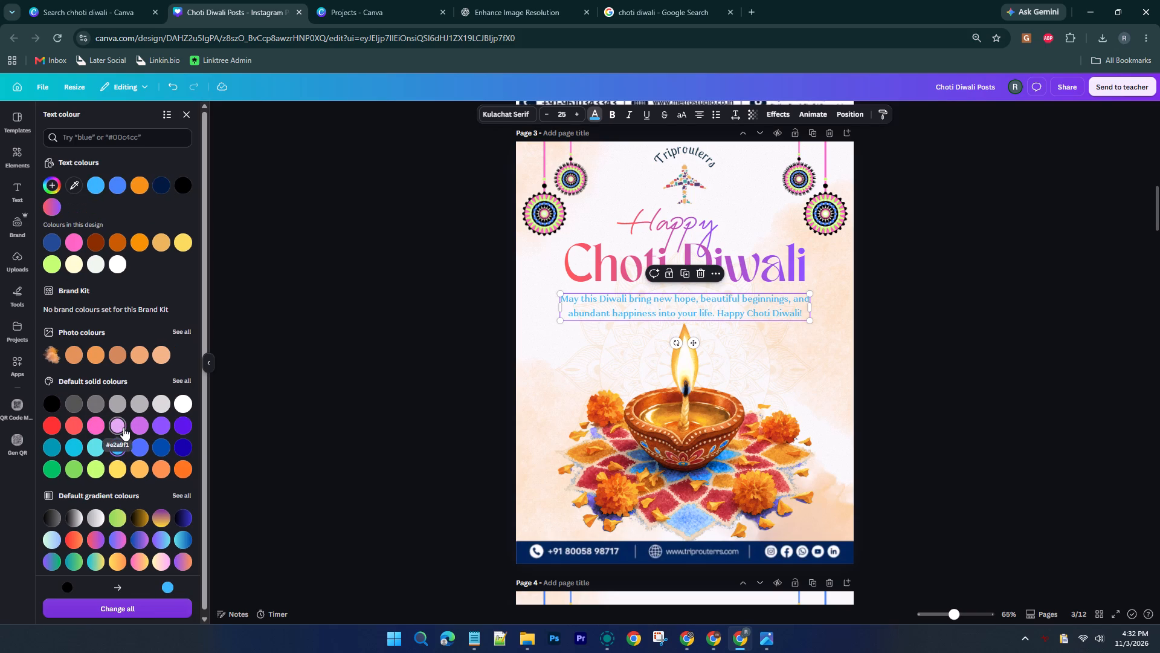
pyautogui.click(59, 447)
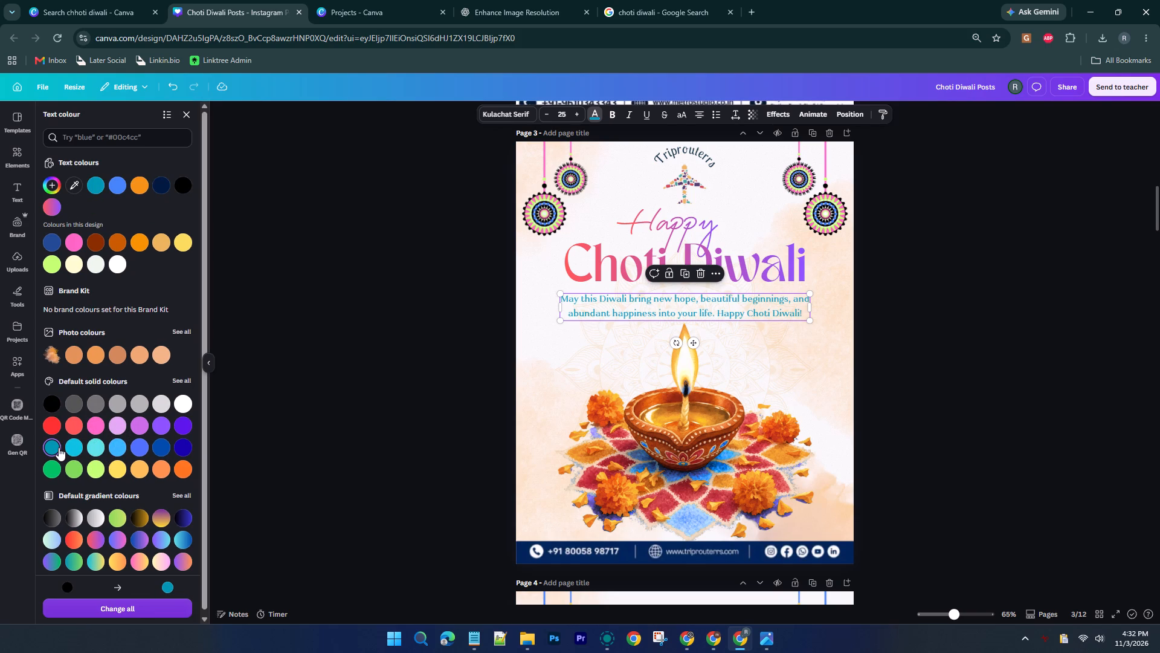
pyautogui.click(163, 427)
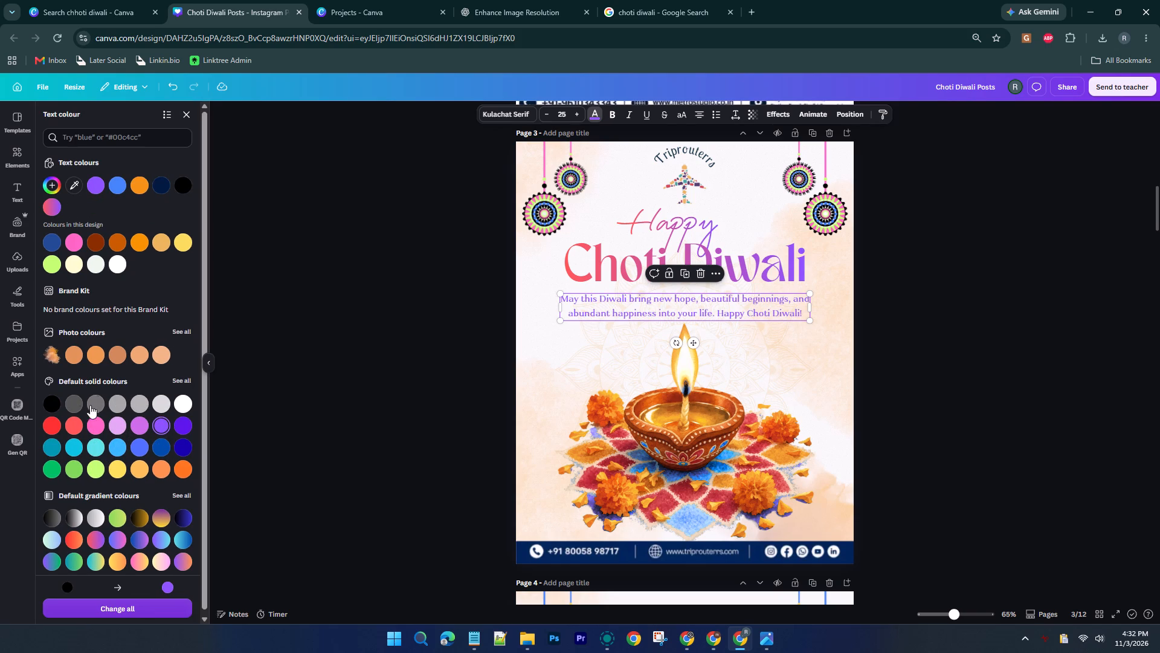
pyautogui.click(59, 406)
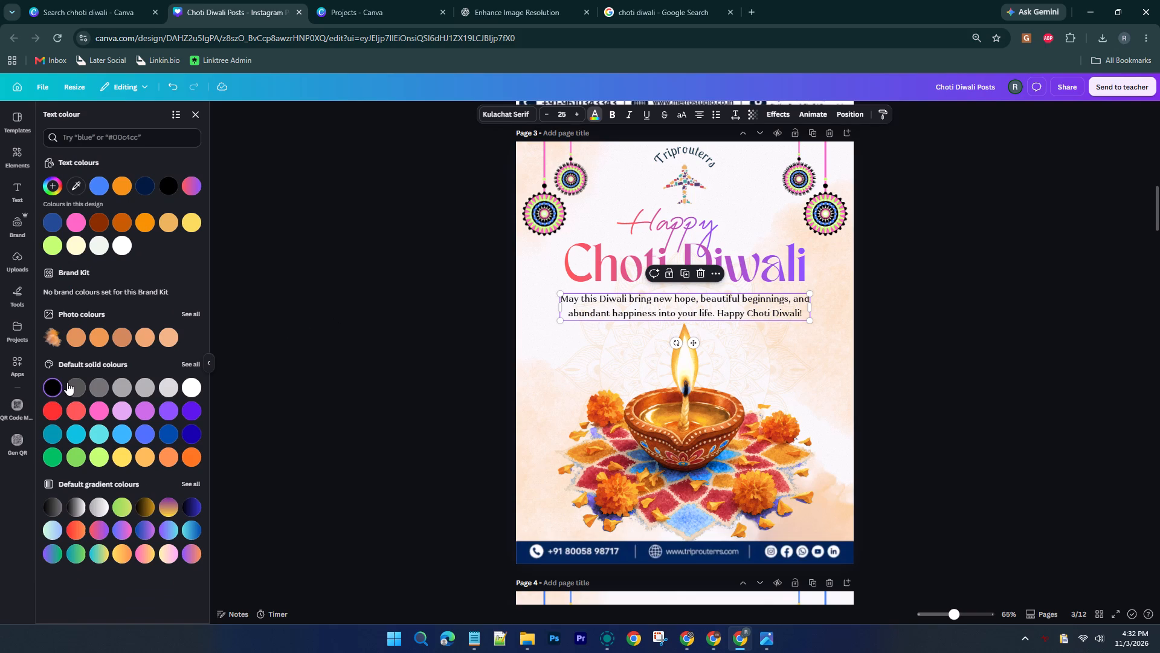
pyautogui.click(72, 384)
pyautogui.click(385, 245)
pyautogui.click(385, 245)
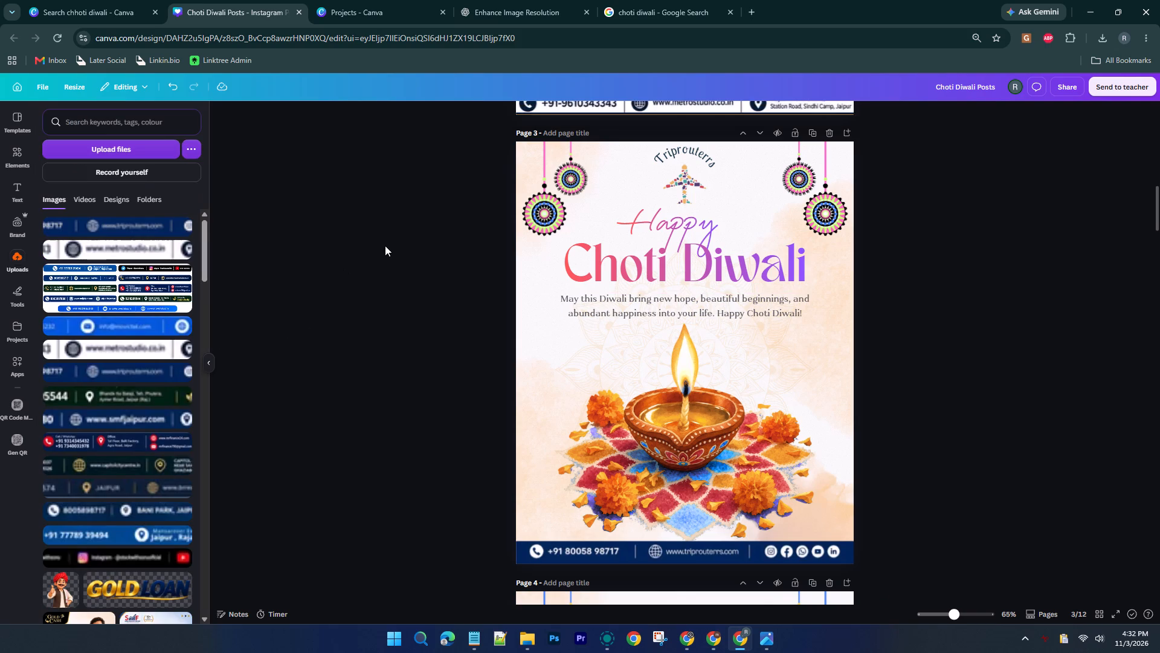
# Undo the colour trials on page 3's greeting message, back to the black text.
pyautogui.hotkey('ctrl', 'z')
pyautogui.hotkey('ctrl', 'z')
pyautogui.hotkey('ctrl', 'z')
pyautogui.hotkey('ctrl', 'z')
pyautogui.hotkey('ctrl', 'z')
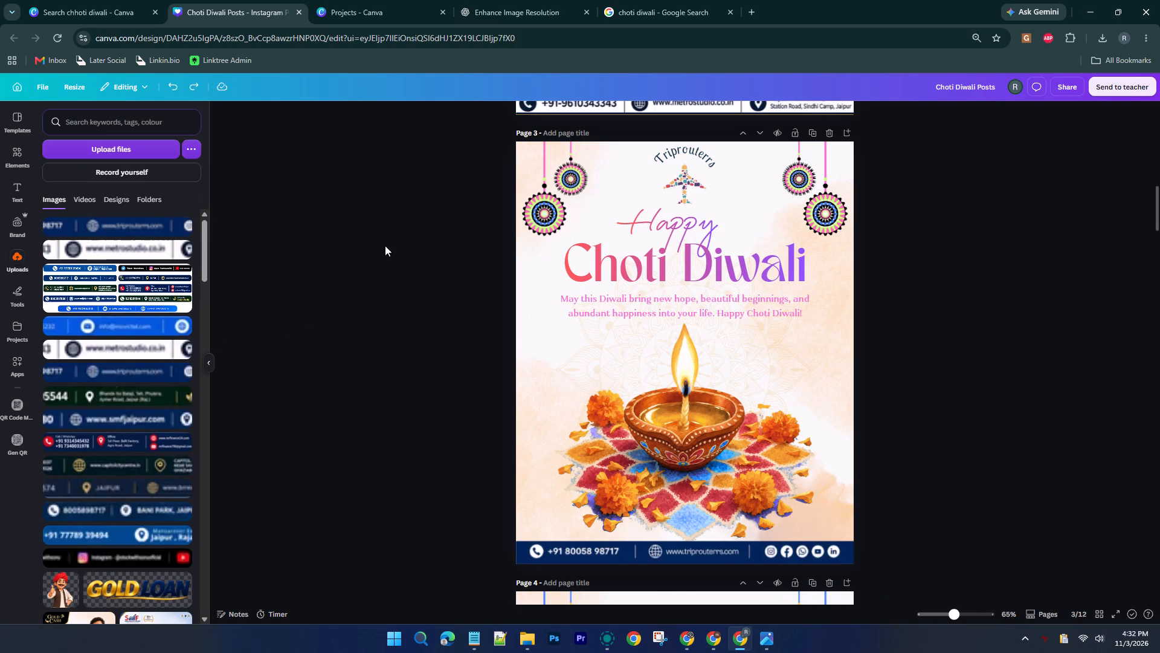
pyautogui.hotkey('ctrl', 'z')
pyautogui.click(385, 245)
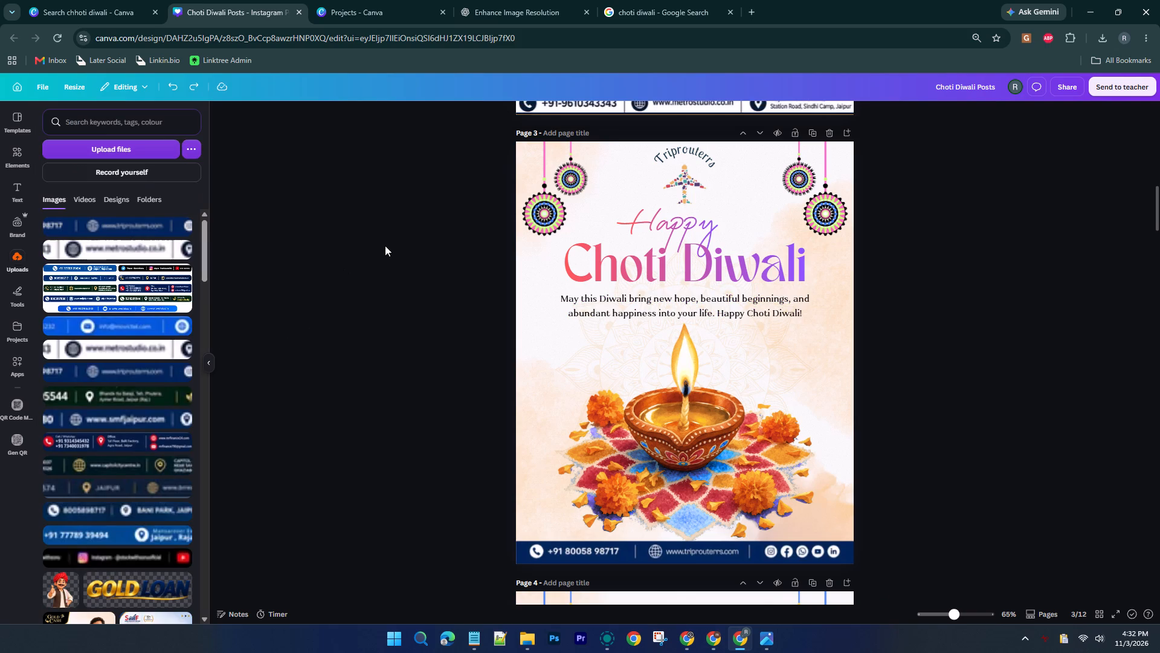
# Check the CHOTI DIWALI client list in Notepad and delete the Movictel logo from page 4.
pyautogui.scroll(-3, 385, 245)
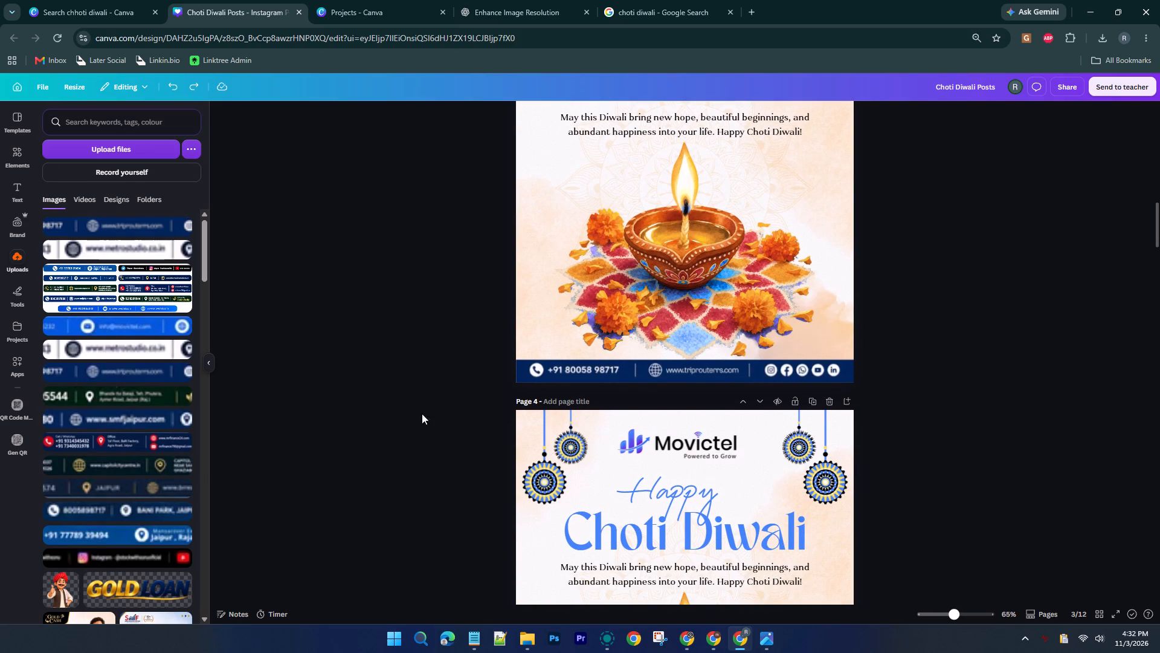
pyautogui.click(482, 631)
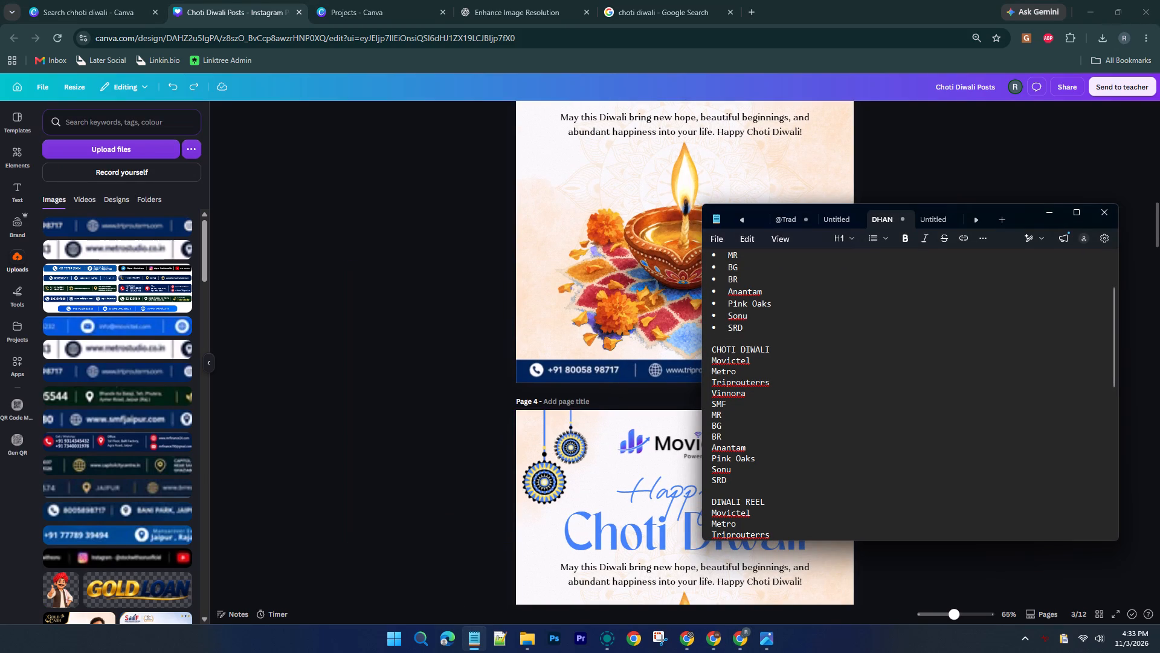
pyautogui.click(1049, 213)
pyautogui.scroll(-3, 1020, 342)
pyautogui.scroll(4, 1020, 342)
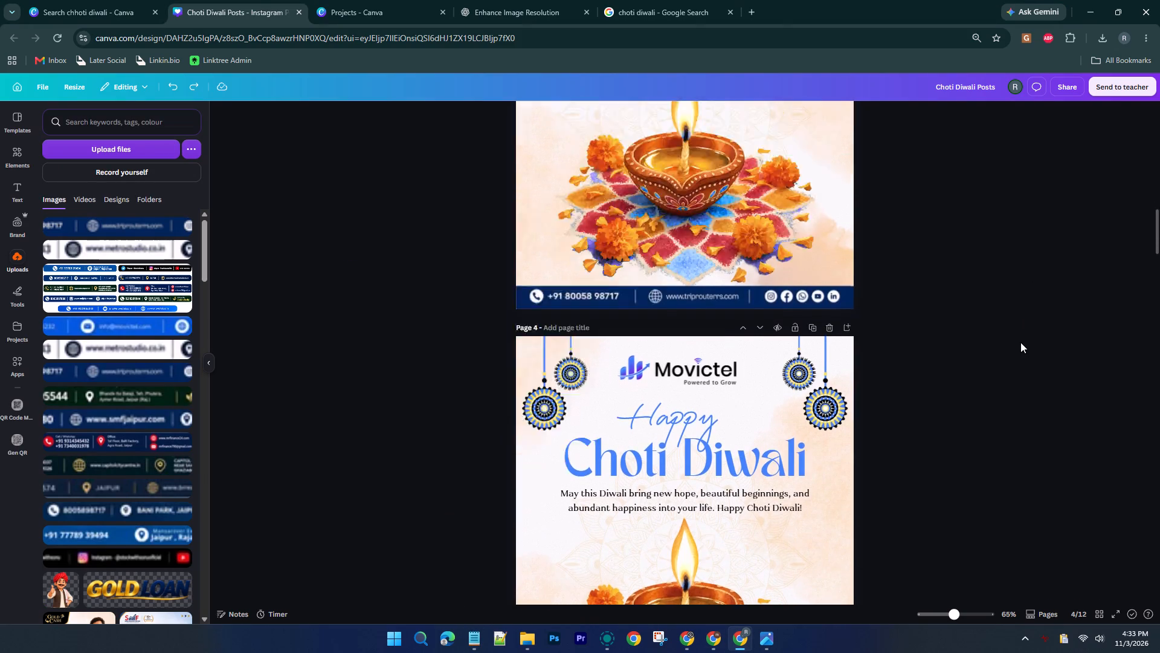
pyautogui.scroll(3, 1020, 342)
pyautogui.scroll(-5, 1020, 342)
pyautogui.click(704, 381)
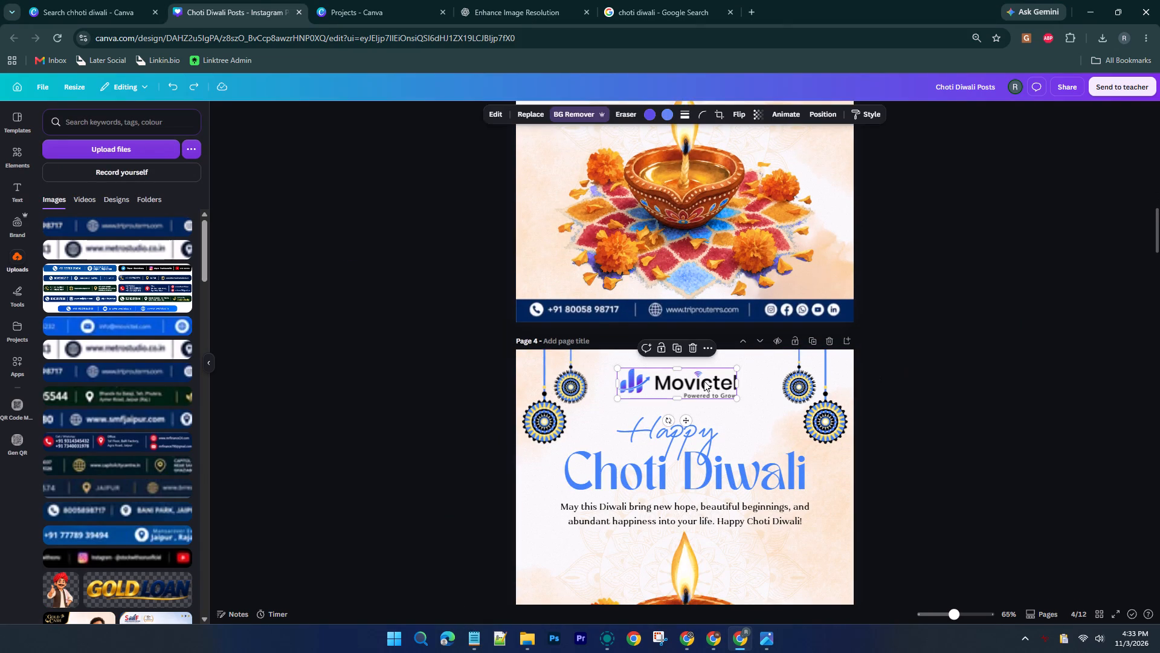
pyautogui.press('Delete')
# Add the uploaded gold Vinnora Realty logo to page 4, scaled down and placed above the Happy heading between the hanging ornaments.
pyautogui.scroll(-8, 132, 395)
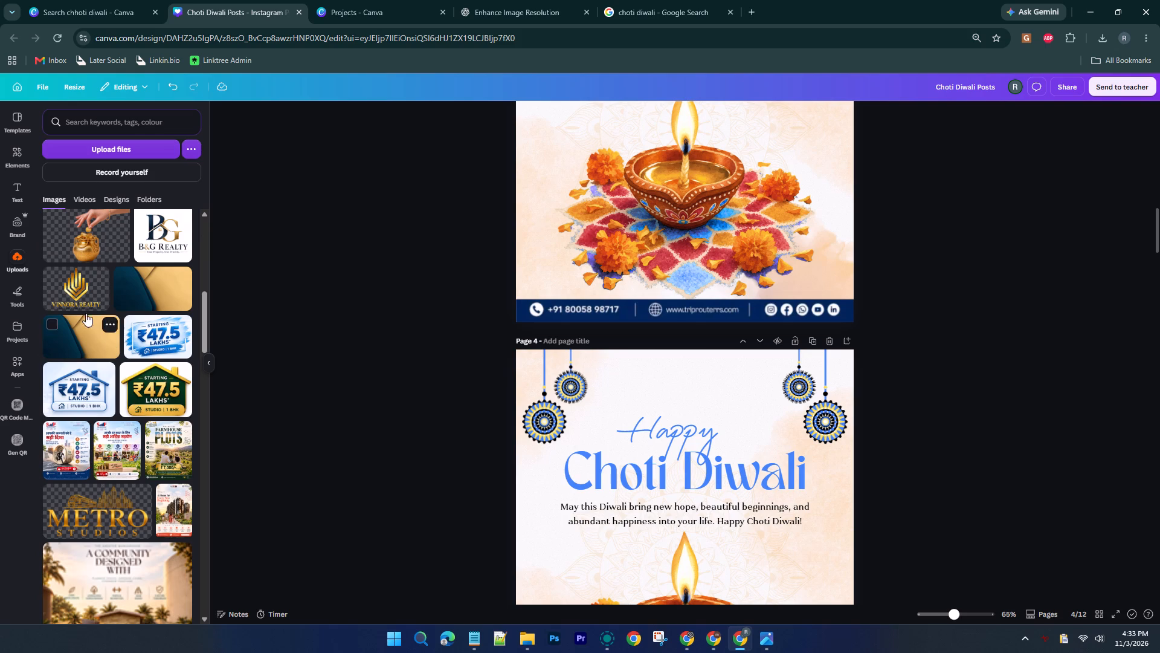
pyautogui.click(81, 293)
pyautogui.scroll(3, 718, 413)
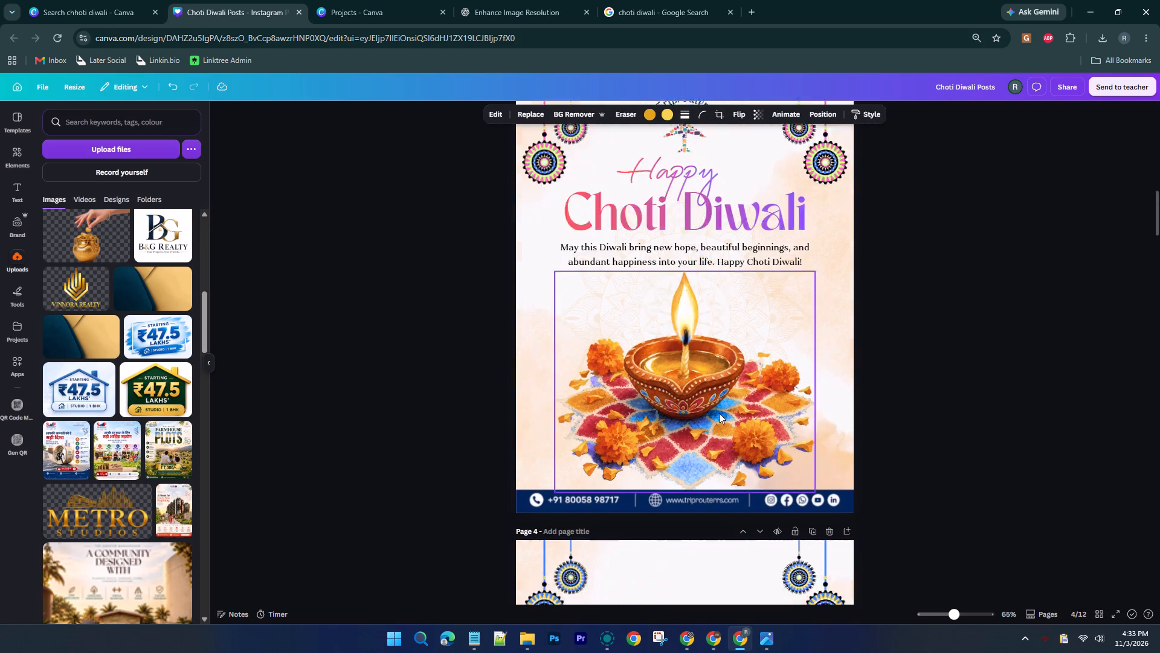
pyautogui.scroll(1, 719, 413)
pyautogui.scroll(-10, 720, 411)
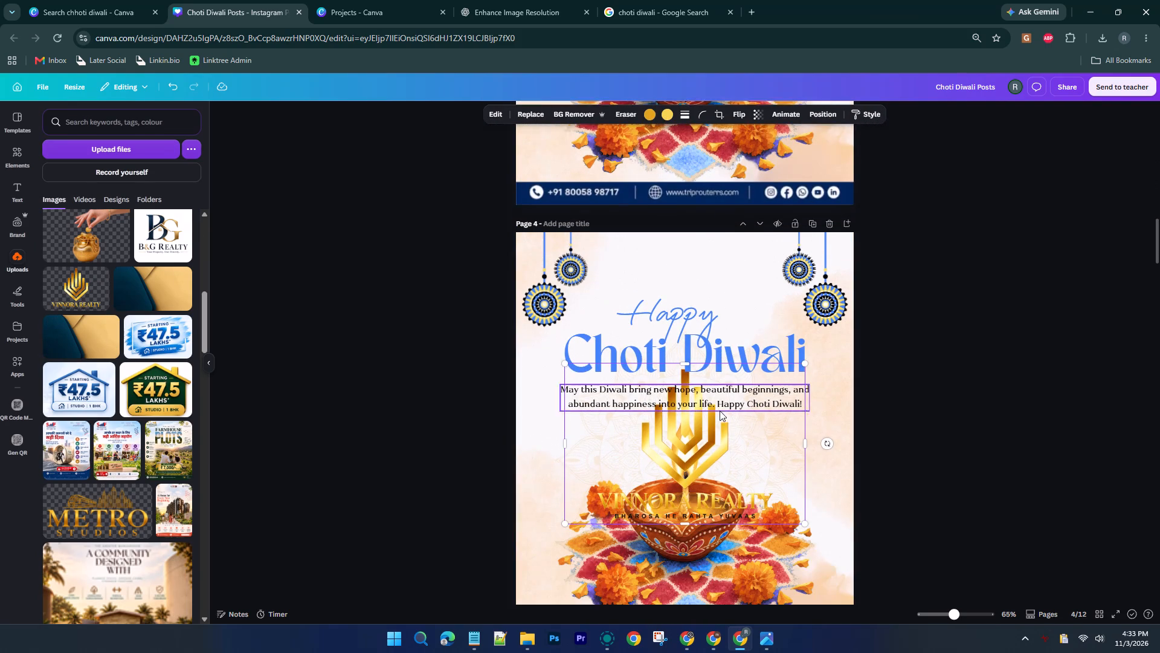
pyautogui.moveTo(704, 469); pyautogui.dragTo(709, 319)
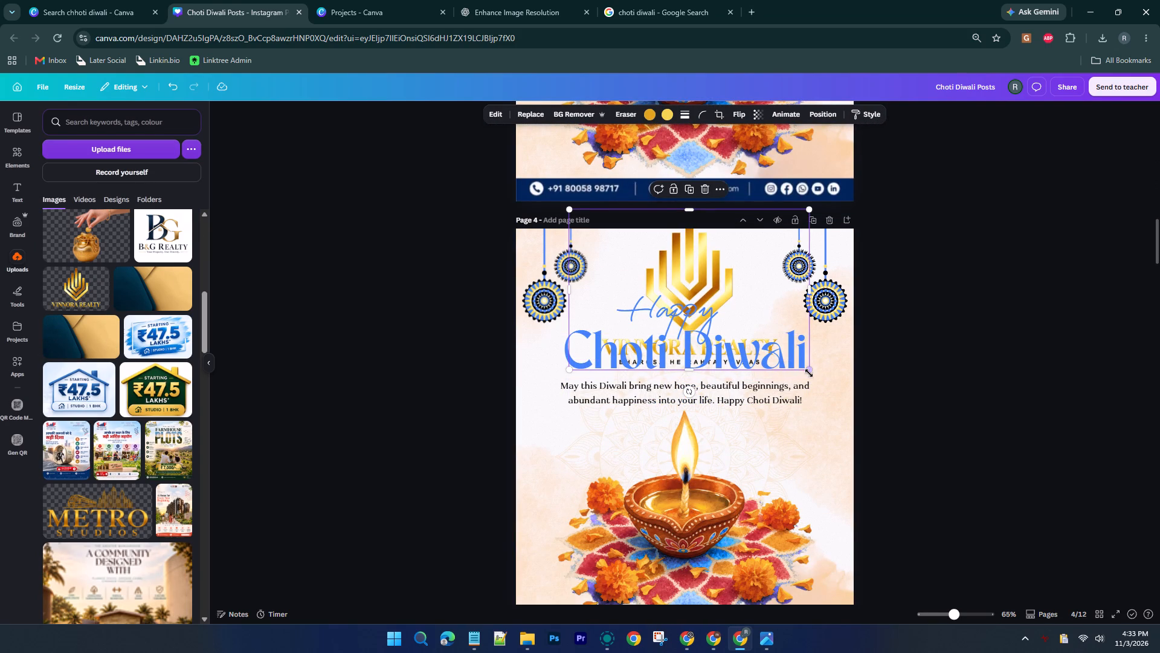
pyautogui.moveTo(809, 372); pyautogui.dragTo(686, 271)
pyautogui.moveTo(636, 272); pyautogui.dragTo(677, 288)
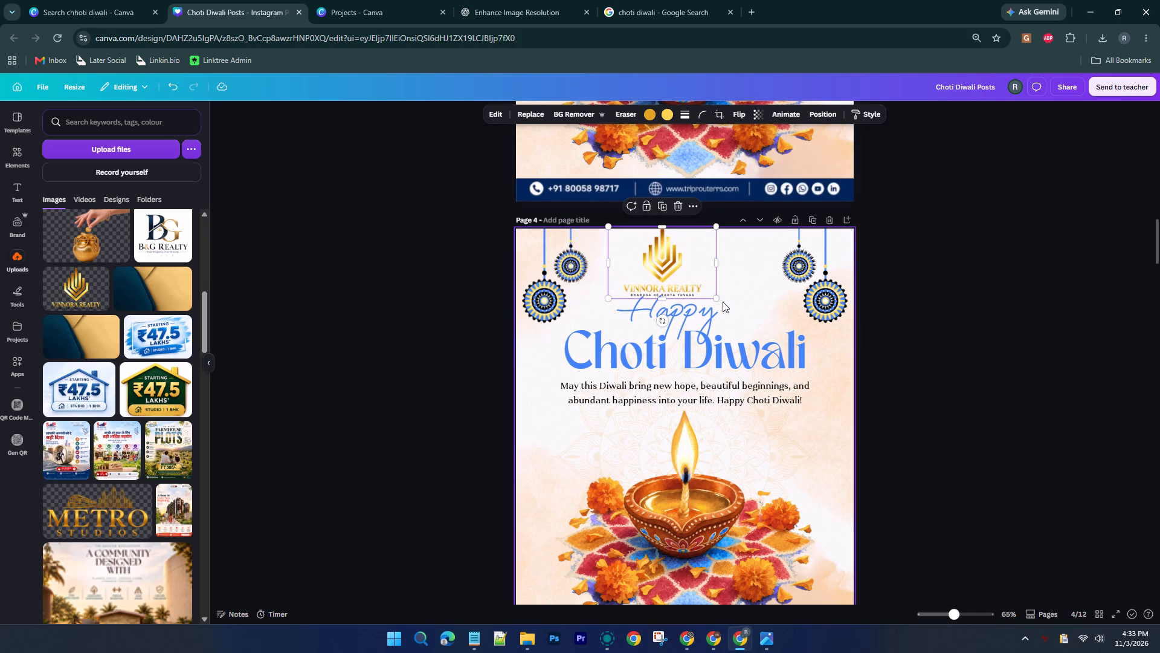
pyautogui.moveTo(718, 299); pyautogui.dragTo(695, 279)
pyautogui.moveTo(659, 261); pyautogui.dragTo(681, 268)
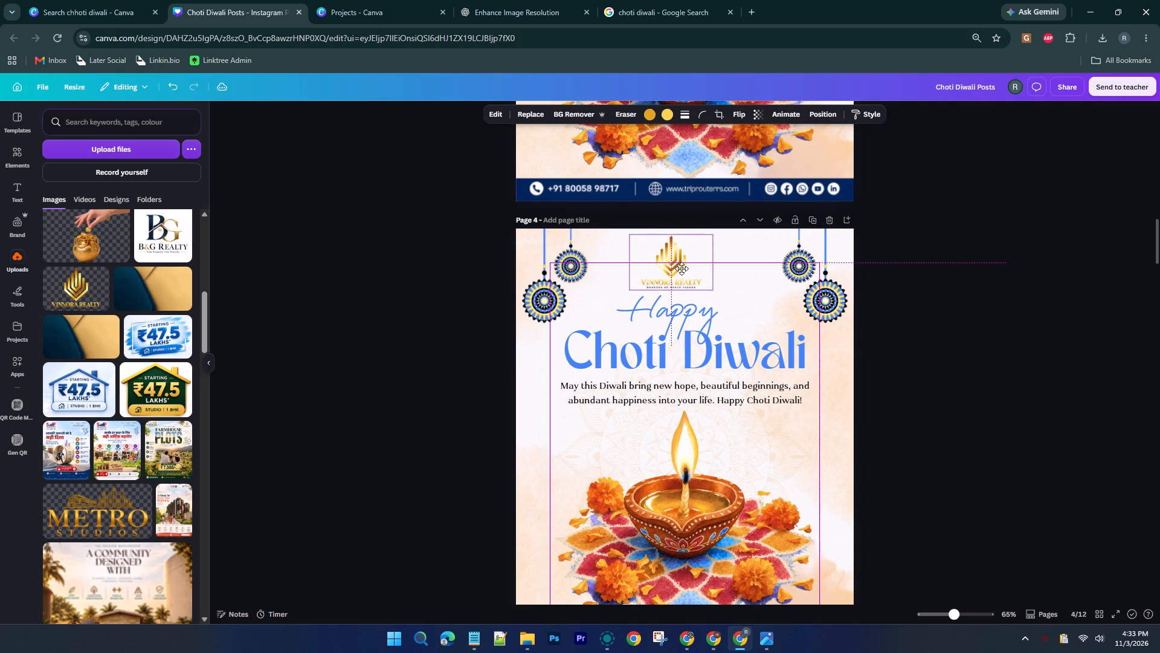
pyautogui.moveTo(681, 268); pyautogui.dragTo(685, 268)
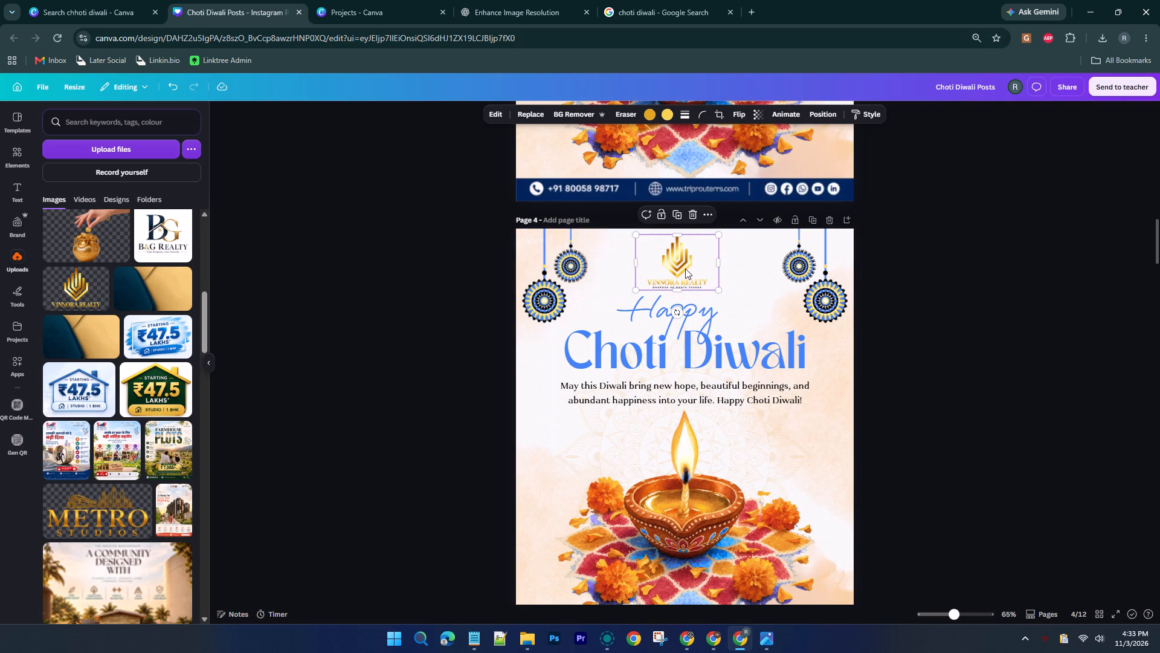
# Recolour page 4's Happy heading with a brown-gold sampled from the Vinnora Realty logo.
pyautogui.click(916, 280)
pyautogui.scroll(-1, 916, 280)
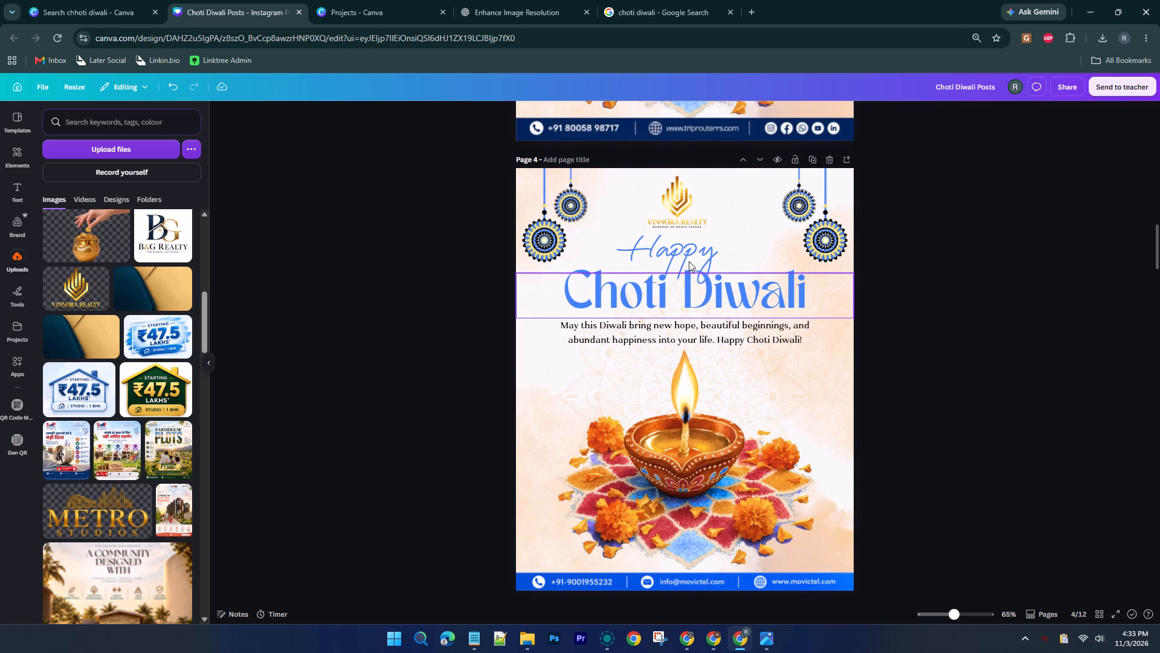
pyautogui.click(689, 261)
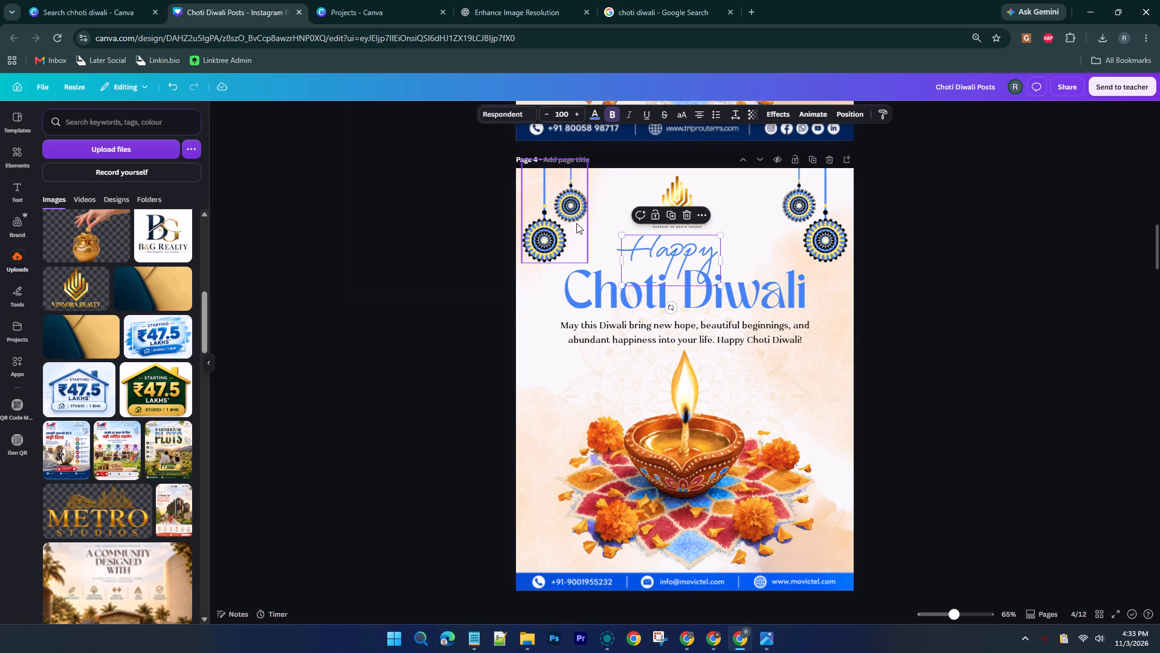
pyautogui.click(596, 117)
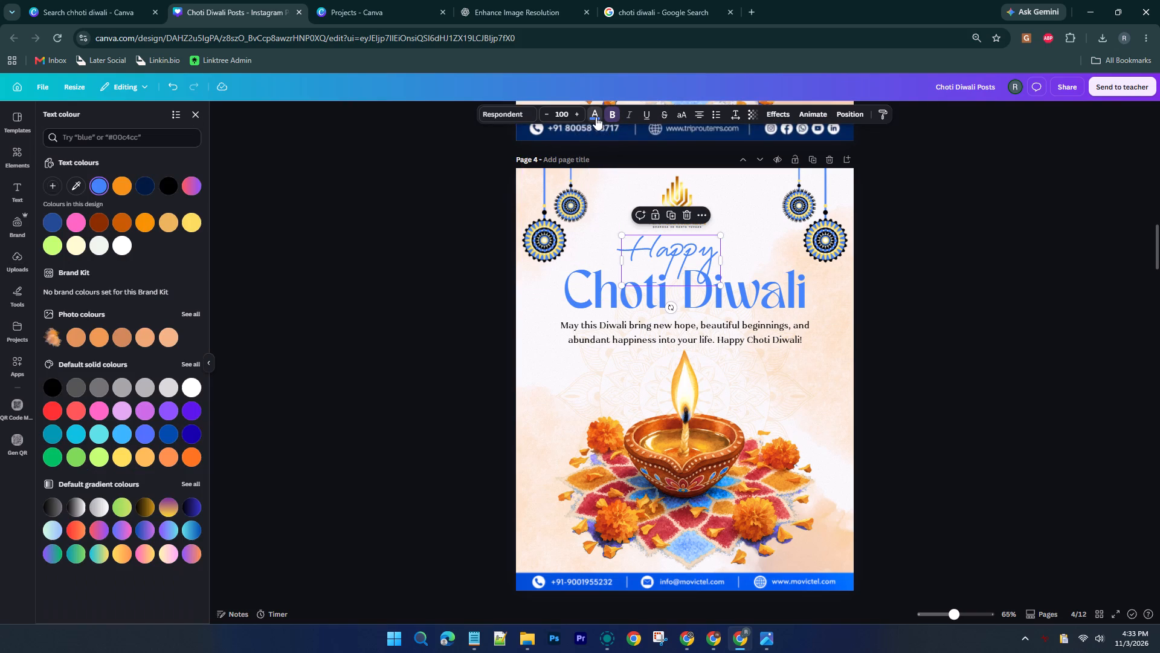
pyautogui.click(77, 186)
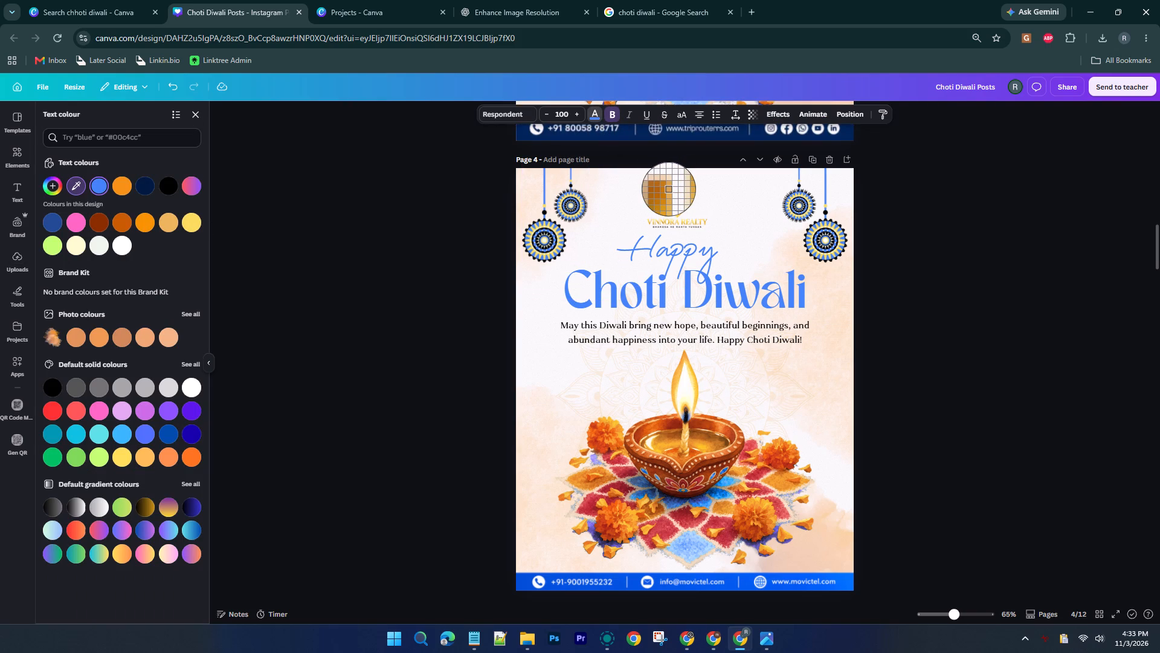
pyautogui.click(668, 189)
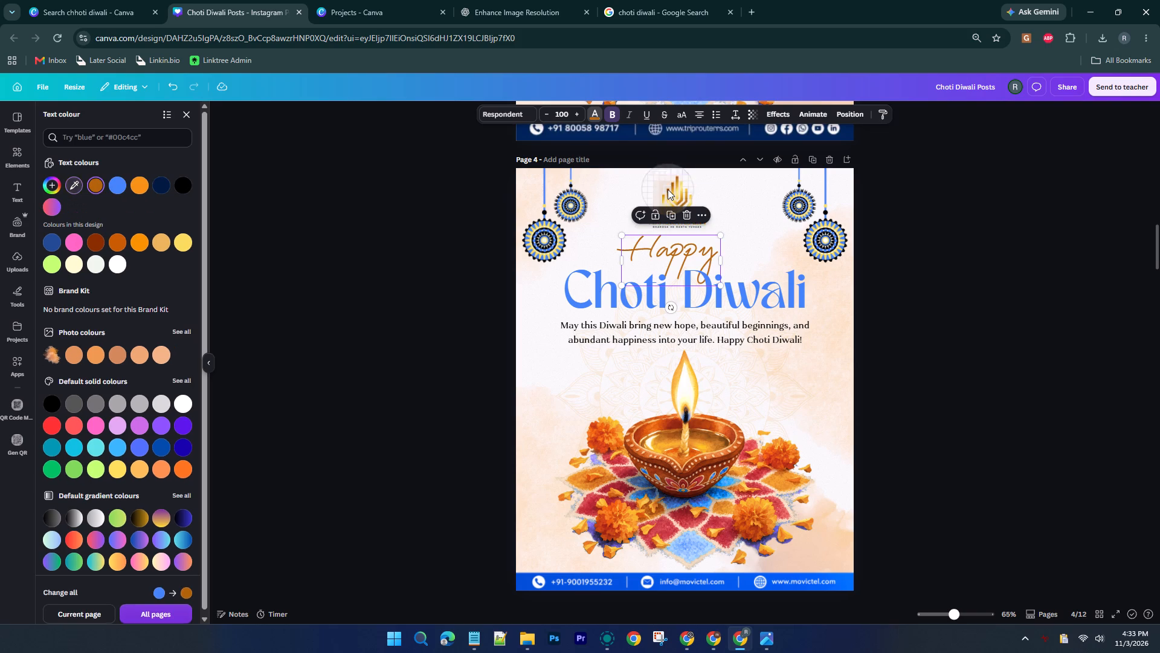
# Recolour page 4's Choti Diwali title with a light yellow-gold sampled from the Vinnora Realty logo.
pyautogui.click(588, 301)
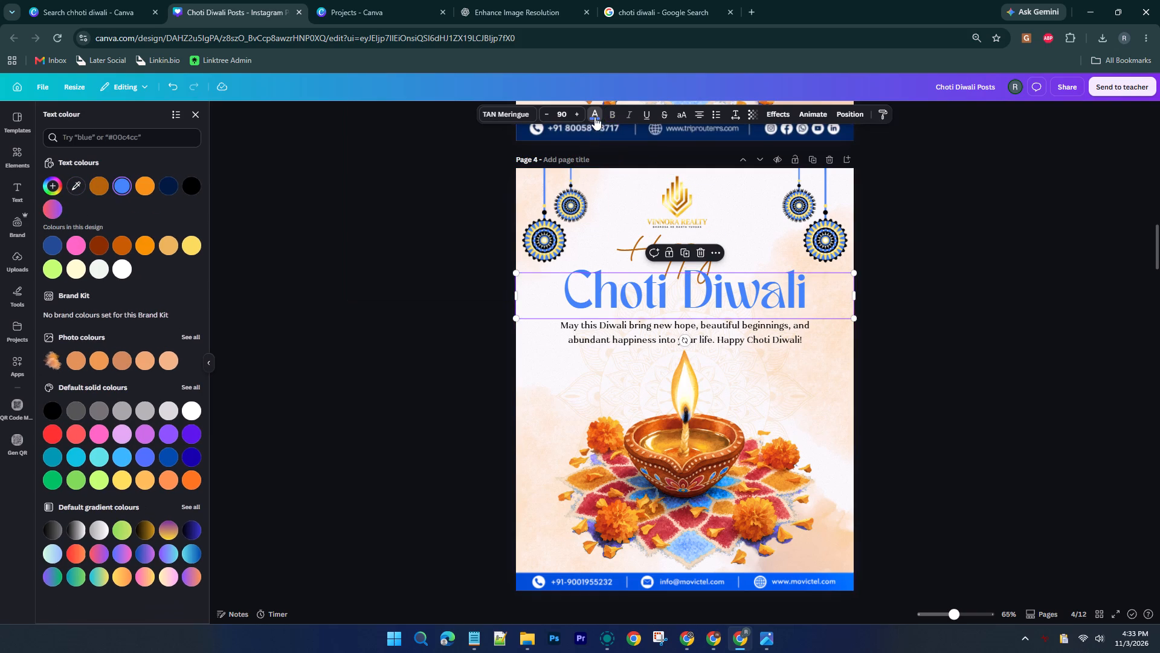
pyautogui.click(594, 117)
pyautogui.click(599, 113)
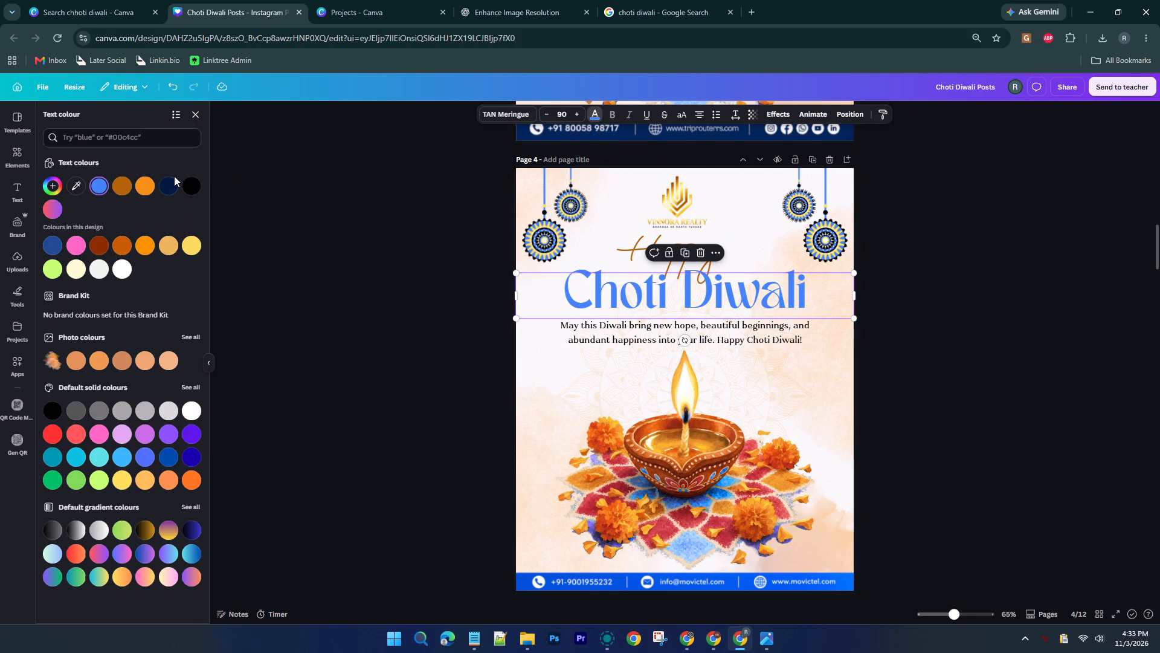
pyautogui.click(71, 188)
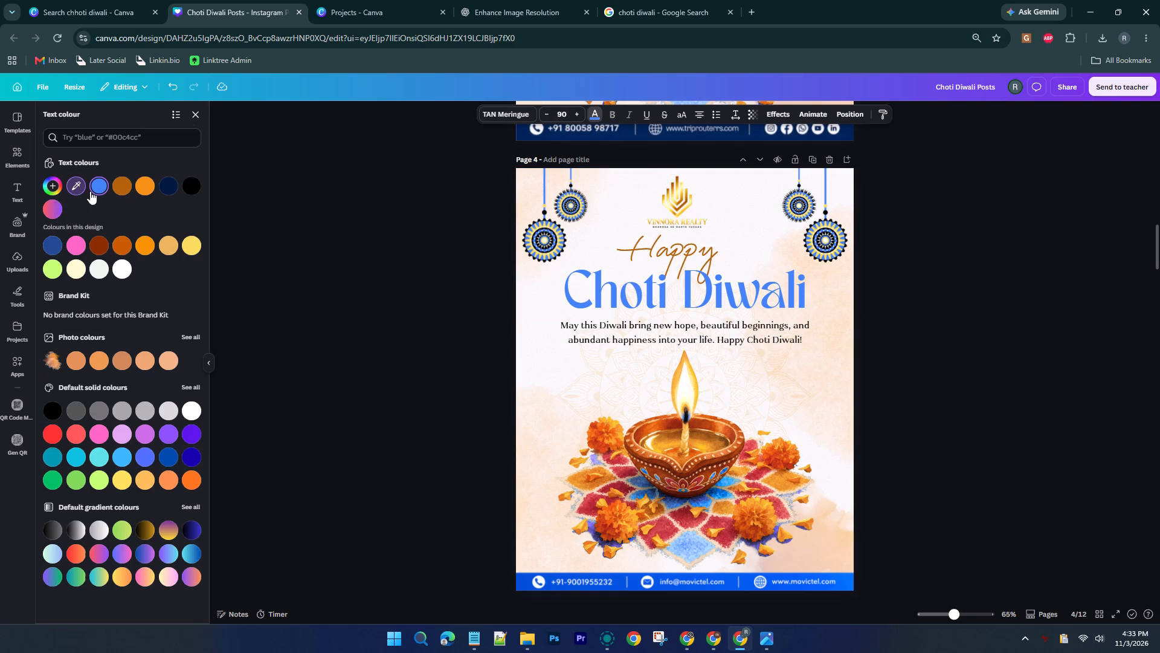
pyautogui.click(686, 207)
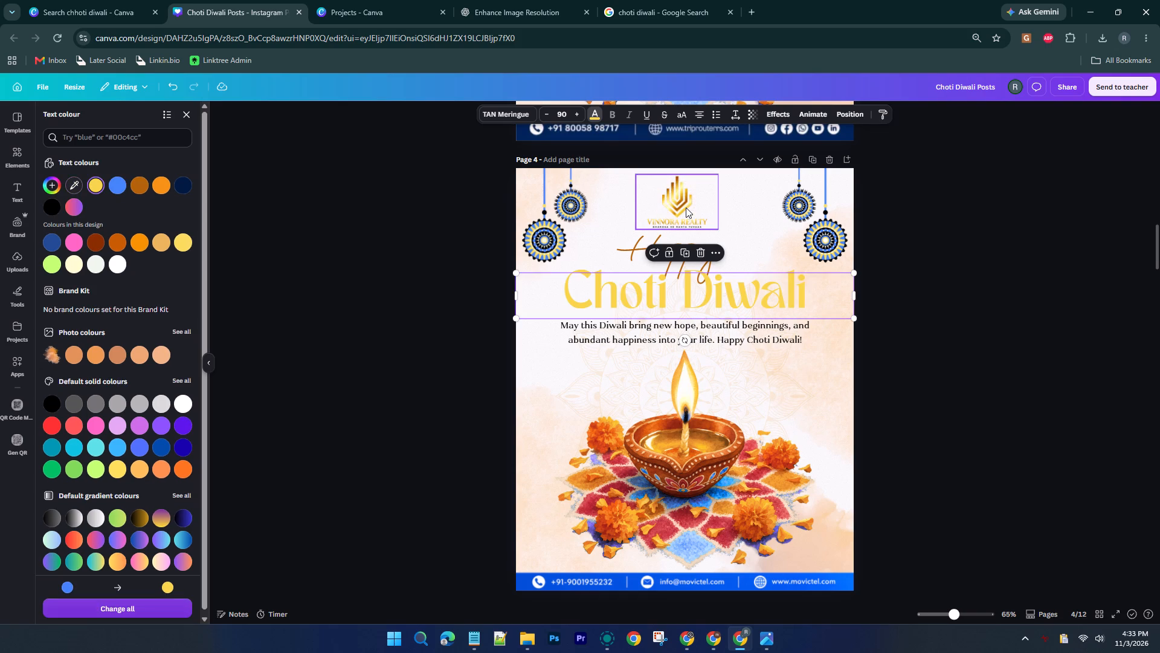
pyautogui.click(638, 250)
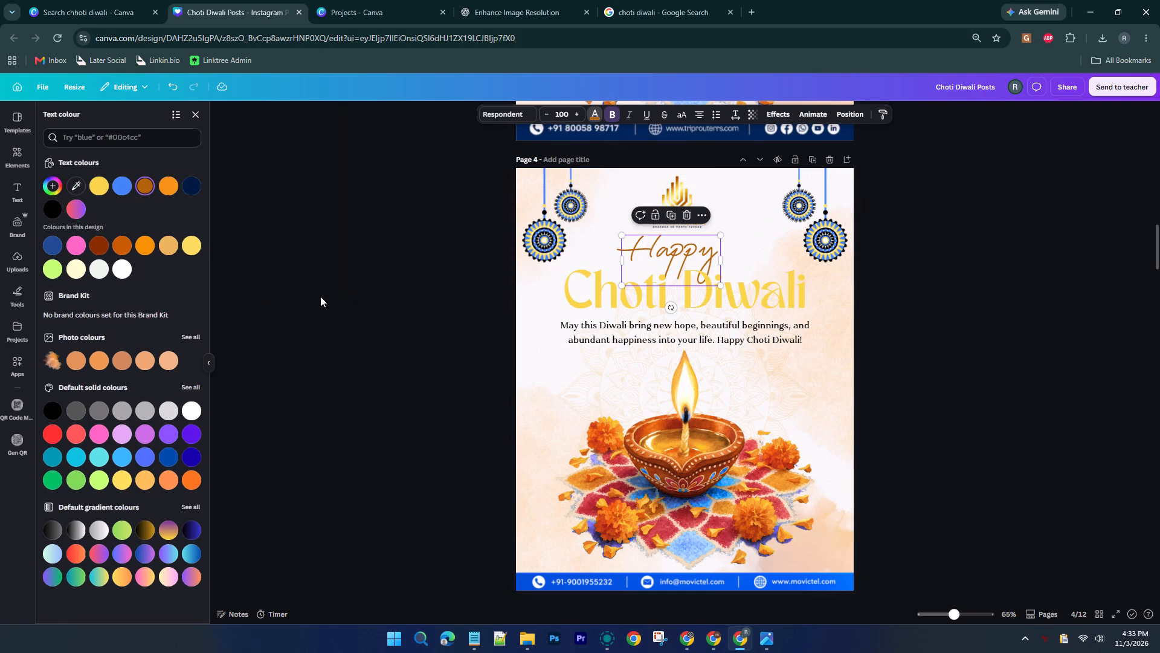
pyautogui.click(367, 297)
pyautogui.click(461, 320)
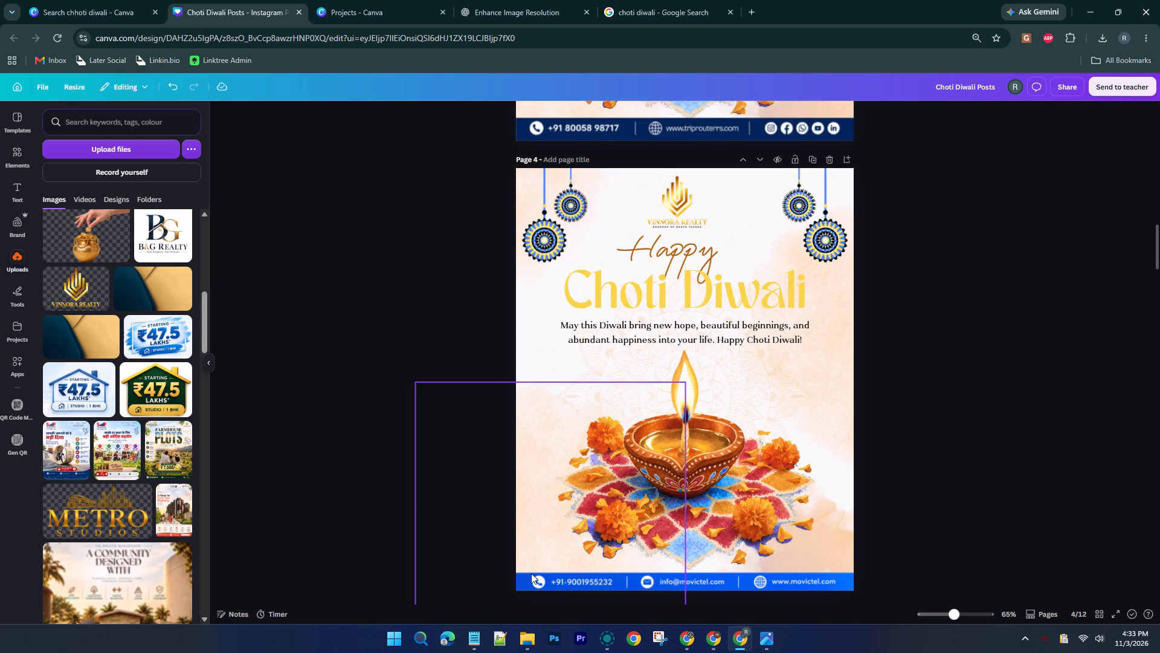
# Delete the blue Movictel contact footer from page 4.
pyautogui.click(558, 588)
pyautogui.press('Delete')
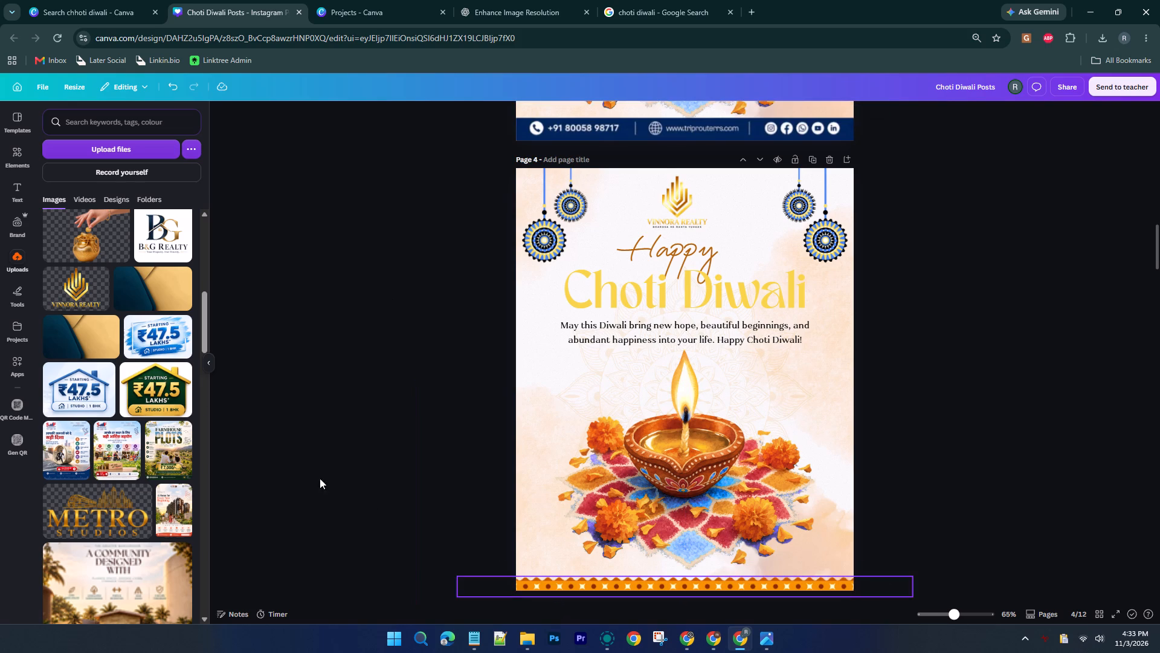
# Add the uploaded sheet of client contact strips to page 4 and enlarge it to the full page width.
pyautogui.scroll(12, 133, 339)
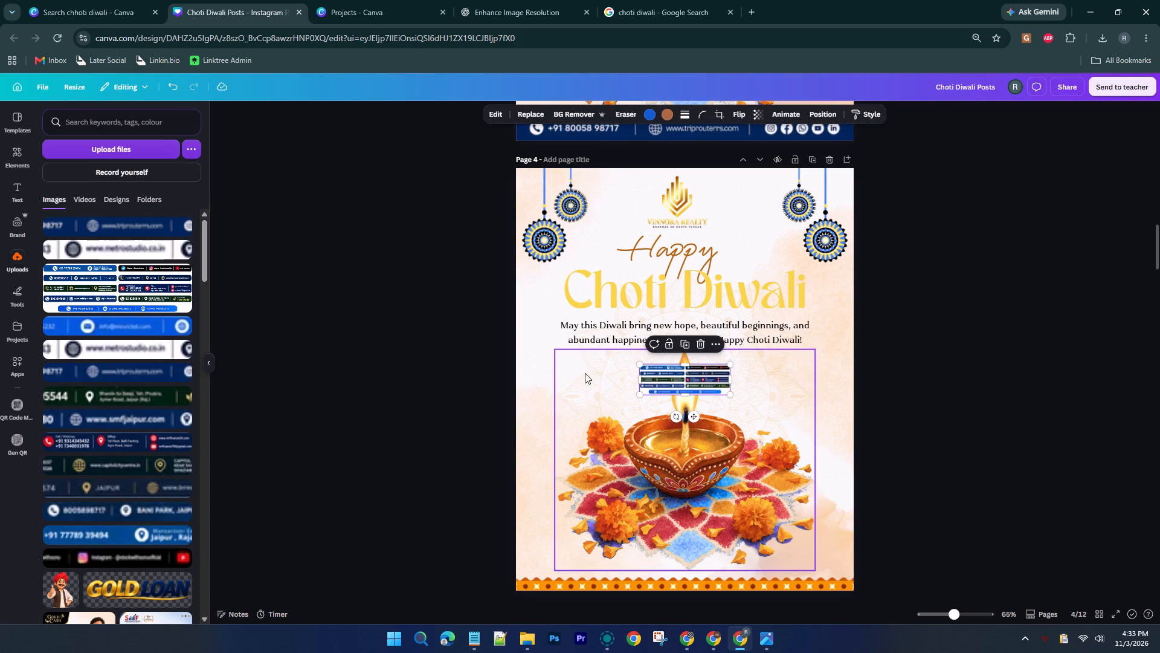
pyautogui.moveTo(639, 368); pyautogui.dragTo(516, 332)
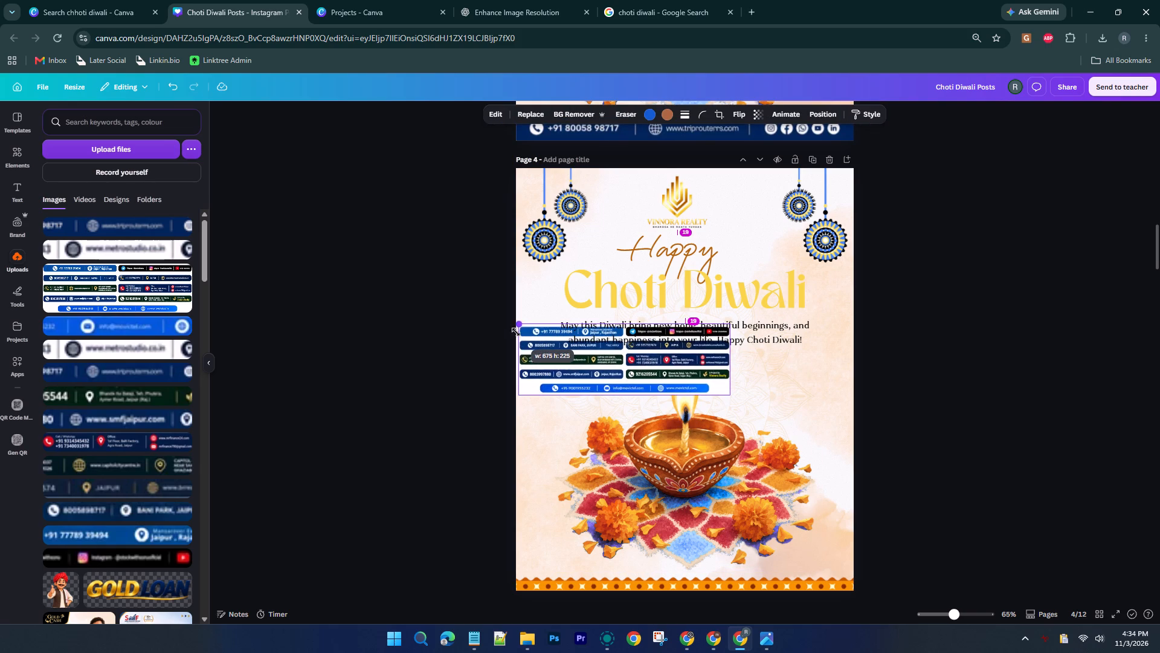
pyautogui.moveTo(516, 332); pyautogui.dragTo(514, 332)
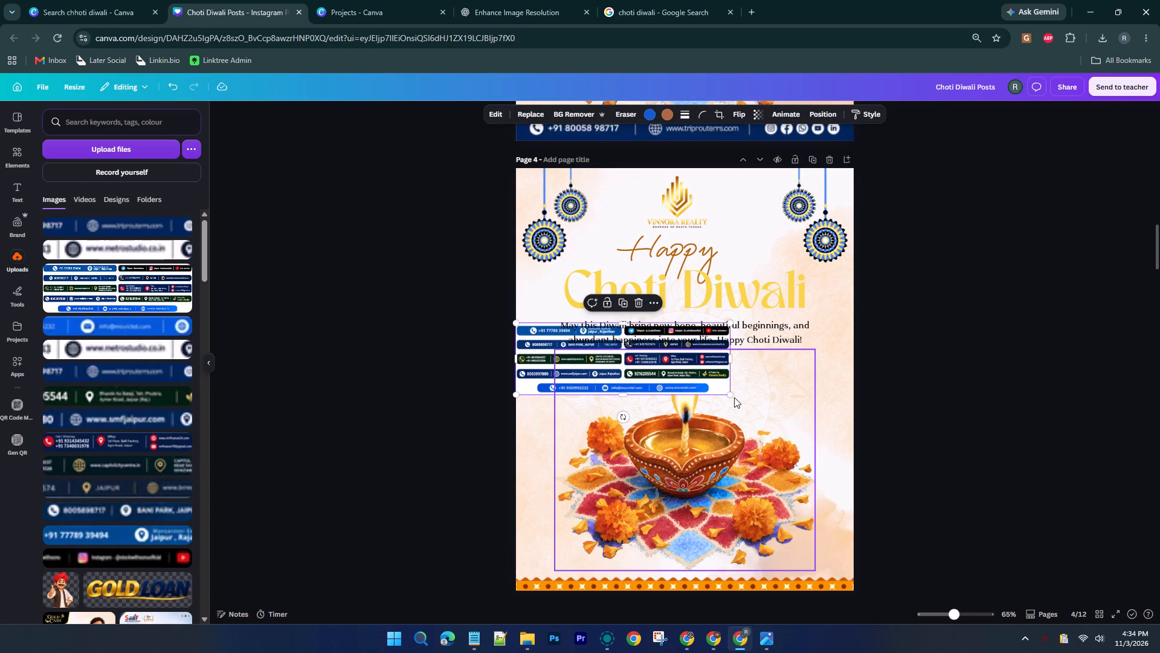
pyautogui.moveTo(731, 397); pyautogui.dragTo(843, 471)
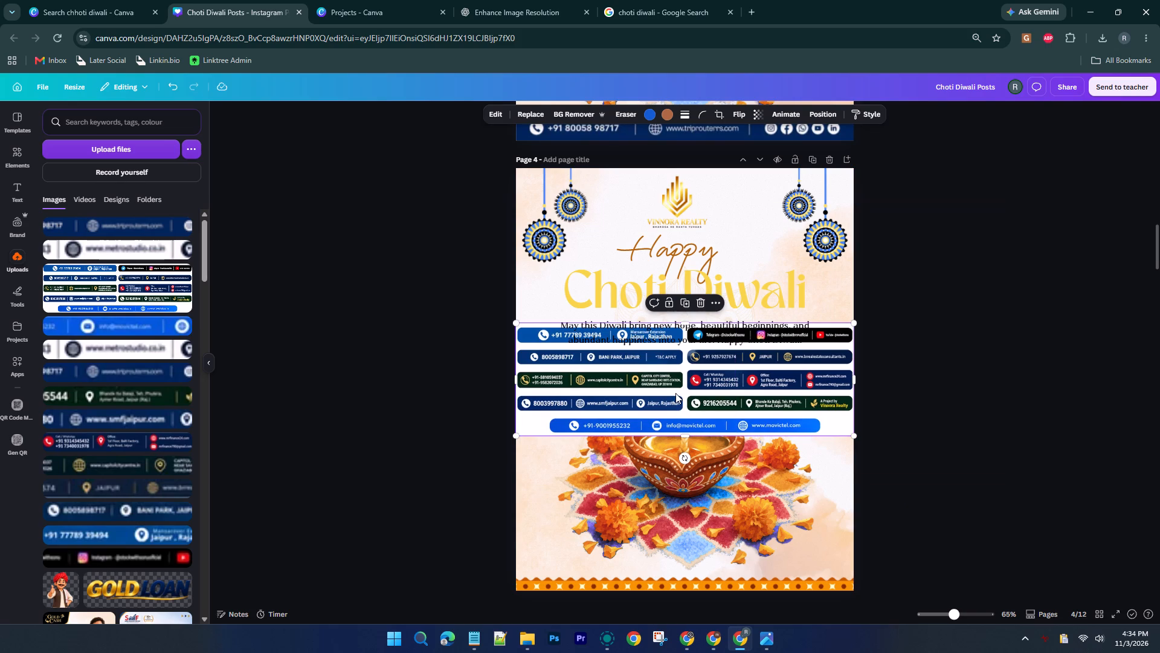
# Crop the contact sheet on page 4 down to only the dark green Vinnora Realty strip.
pyautogui.moveTo(683, 323); pyautogui.dragTo(686, 358)
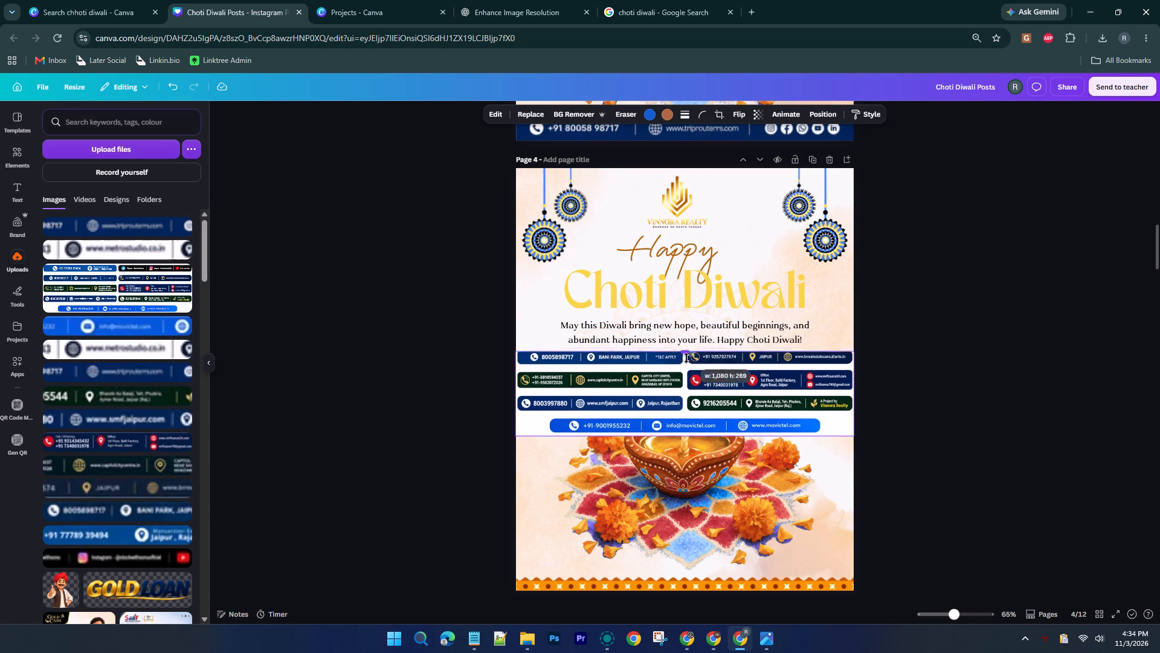
pyautogui.moveTo(686, 358); pyautogui.dragTo(692, 392)
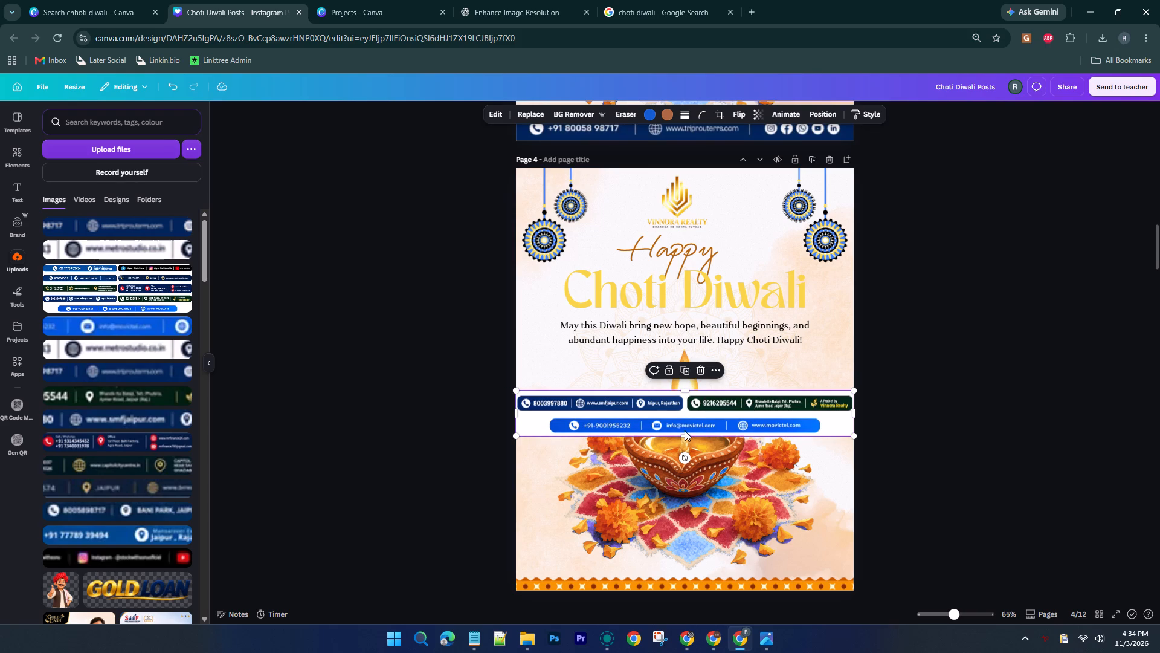
pyautogui.moveTo(686, 434); pyautogui.dragTo(685, 414)
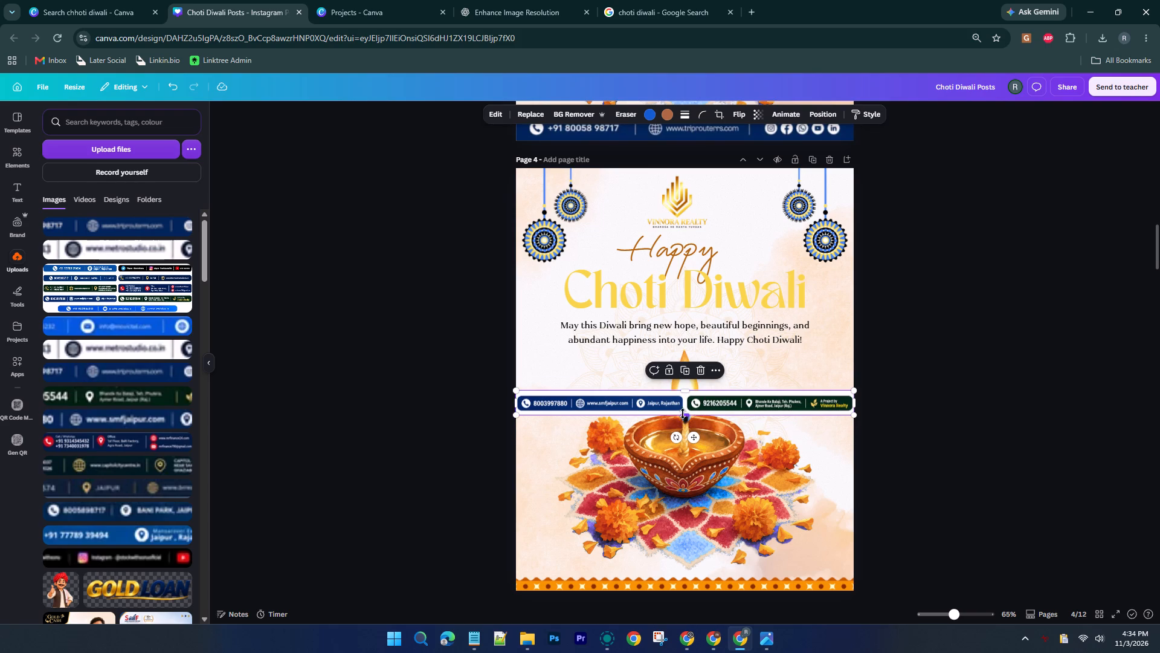
pyautogui.moveTo(514, 403); pyautogui.dragTo(673, 402)
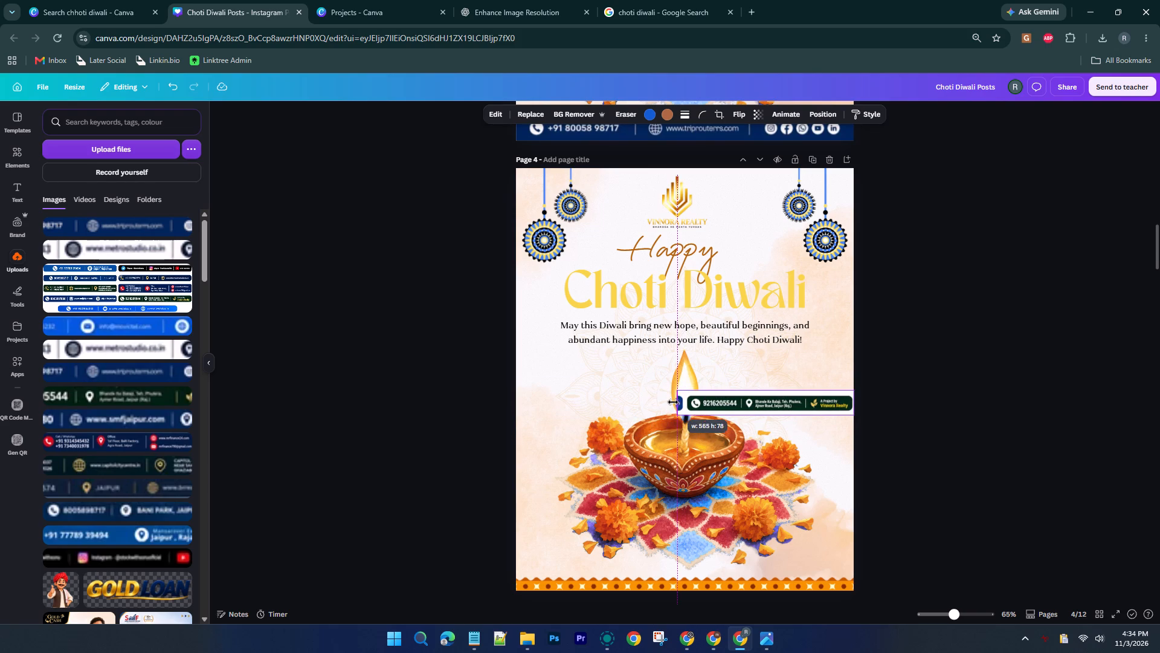
pyautogui.moveTo(673, 402); pyautogui.dragTo(681, 402)
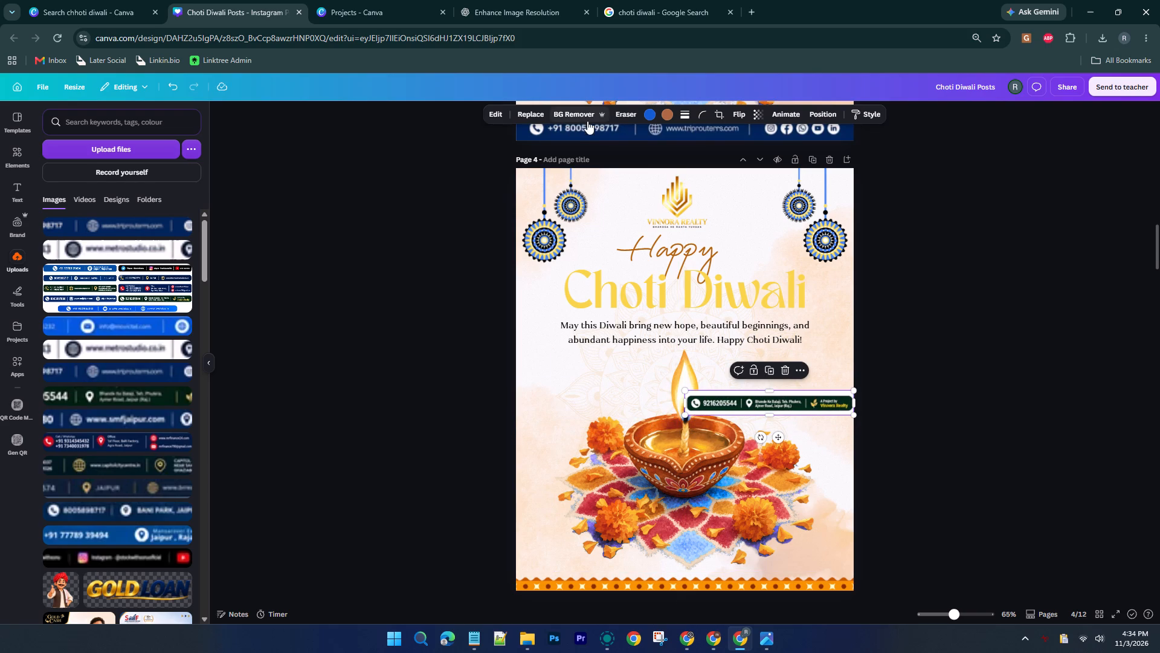
# Remove the Vinnora strip's background and enlarge the strip to the full page width.
pyautogui.click(585, 119)
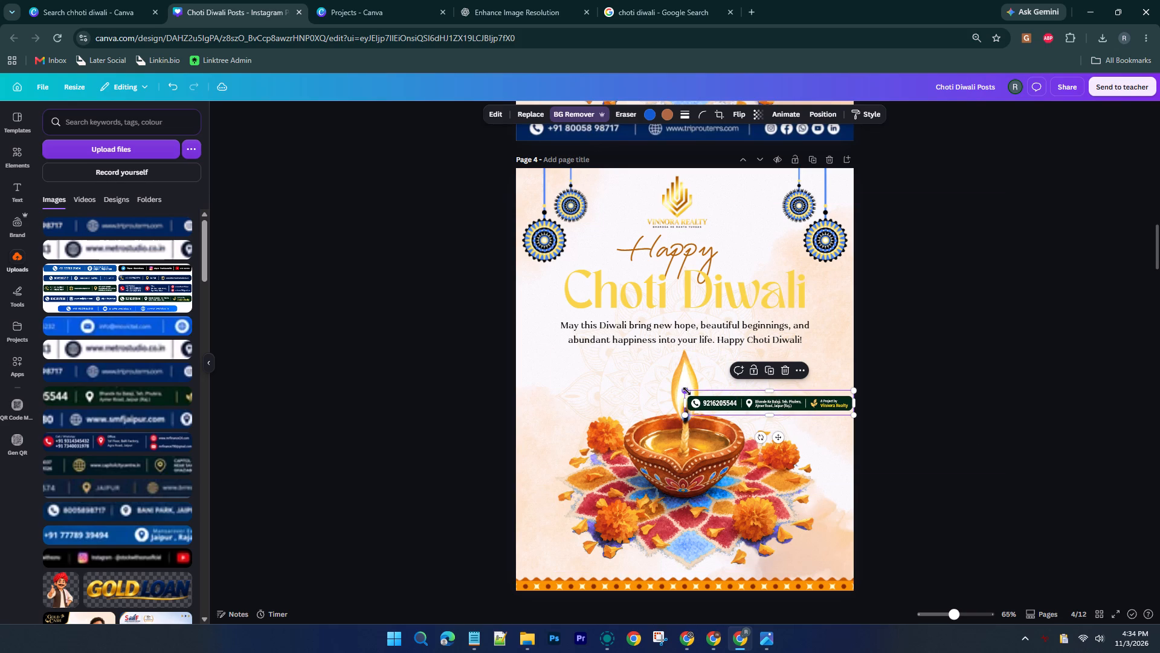
pyautogui.moveTo(687, 391); pyautogui.dragTo(514, 362)
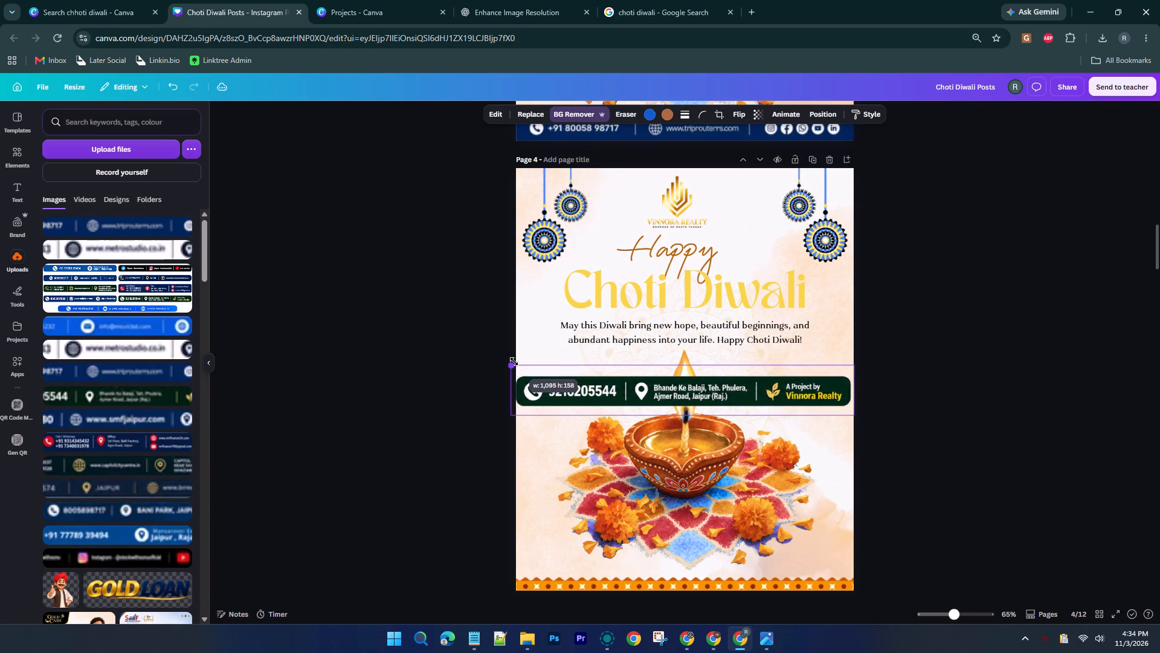
pyautogui.moveTo(514, 362); pyautogui.dragTo(518, 362)
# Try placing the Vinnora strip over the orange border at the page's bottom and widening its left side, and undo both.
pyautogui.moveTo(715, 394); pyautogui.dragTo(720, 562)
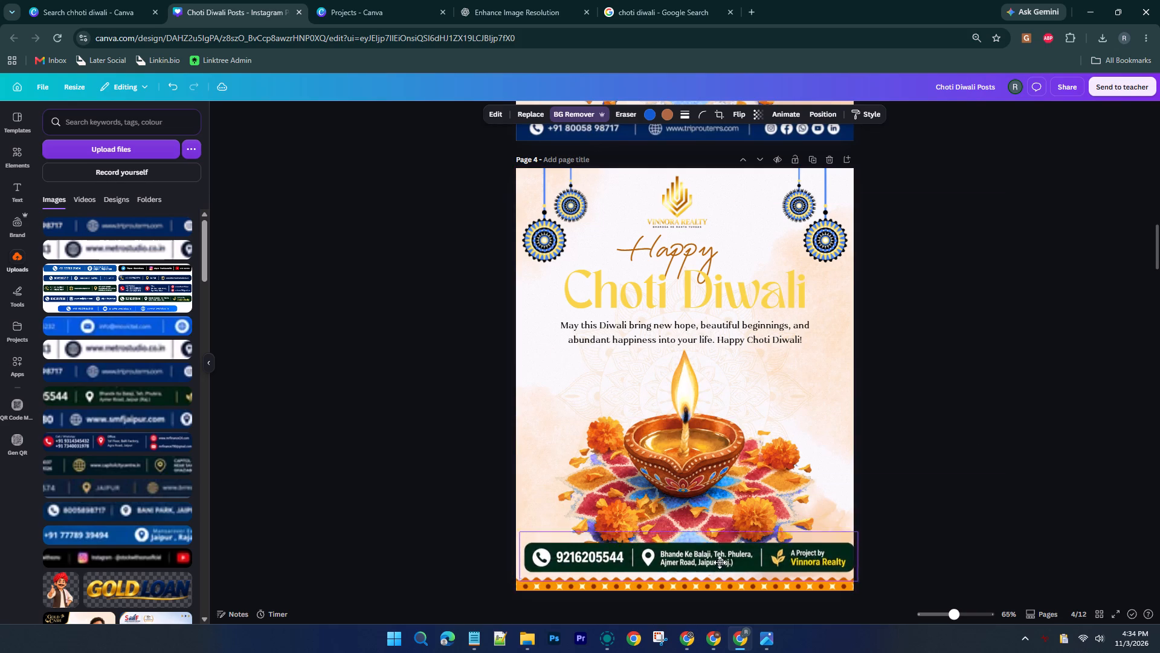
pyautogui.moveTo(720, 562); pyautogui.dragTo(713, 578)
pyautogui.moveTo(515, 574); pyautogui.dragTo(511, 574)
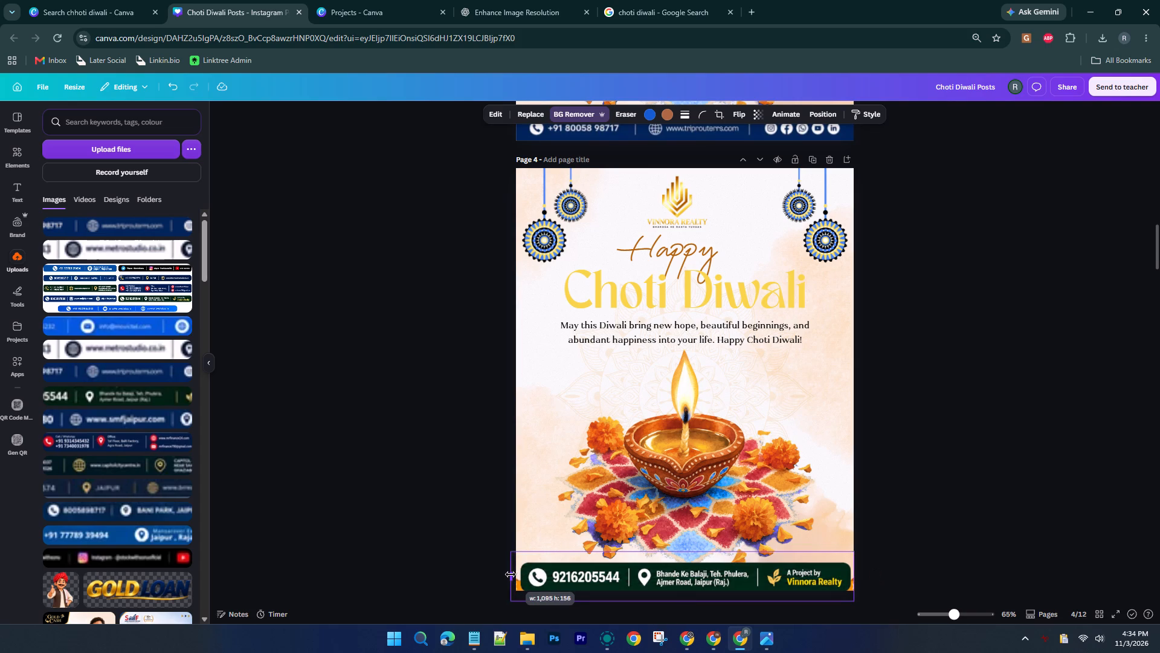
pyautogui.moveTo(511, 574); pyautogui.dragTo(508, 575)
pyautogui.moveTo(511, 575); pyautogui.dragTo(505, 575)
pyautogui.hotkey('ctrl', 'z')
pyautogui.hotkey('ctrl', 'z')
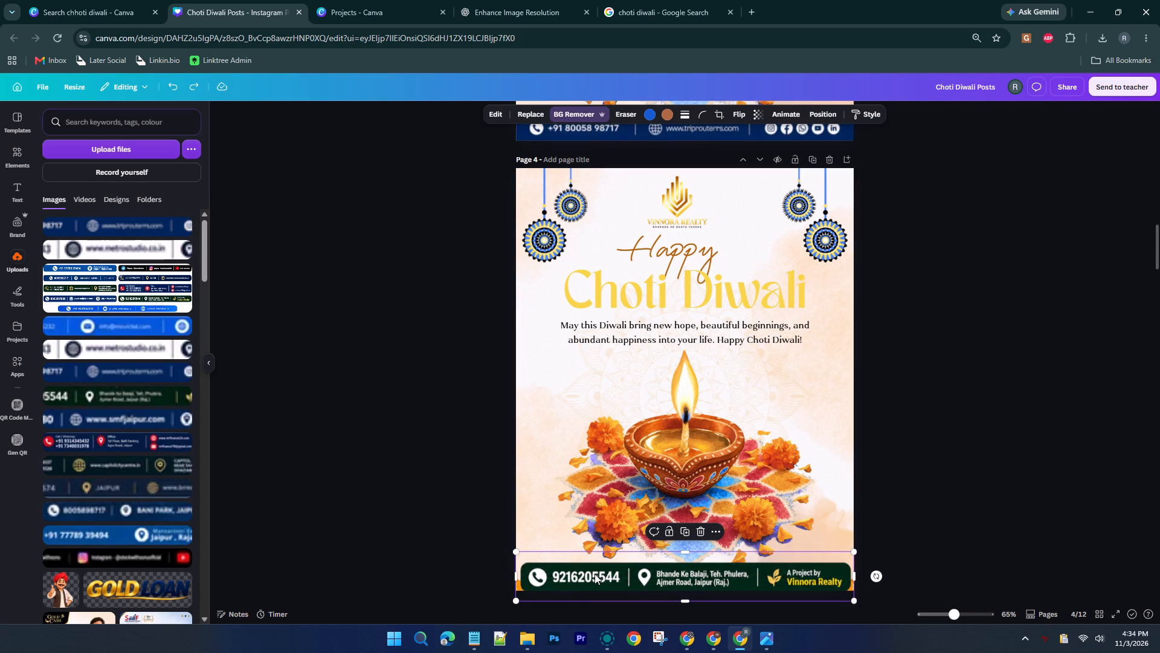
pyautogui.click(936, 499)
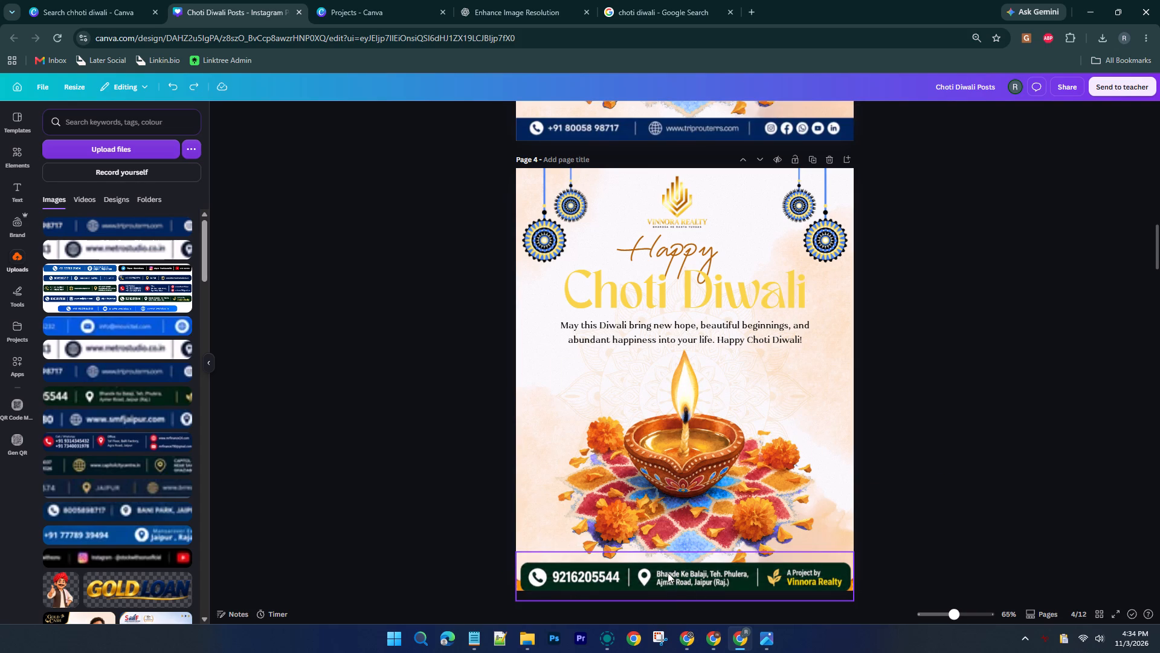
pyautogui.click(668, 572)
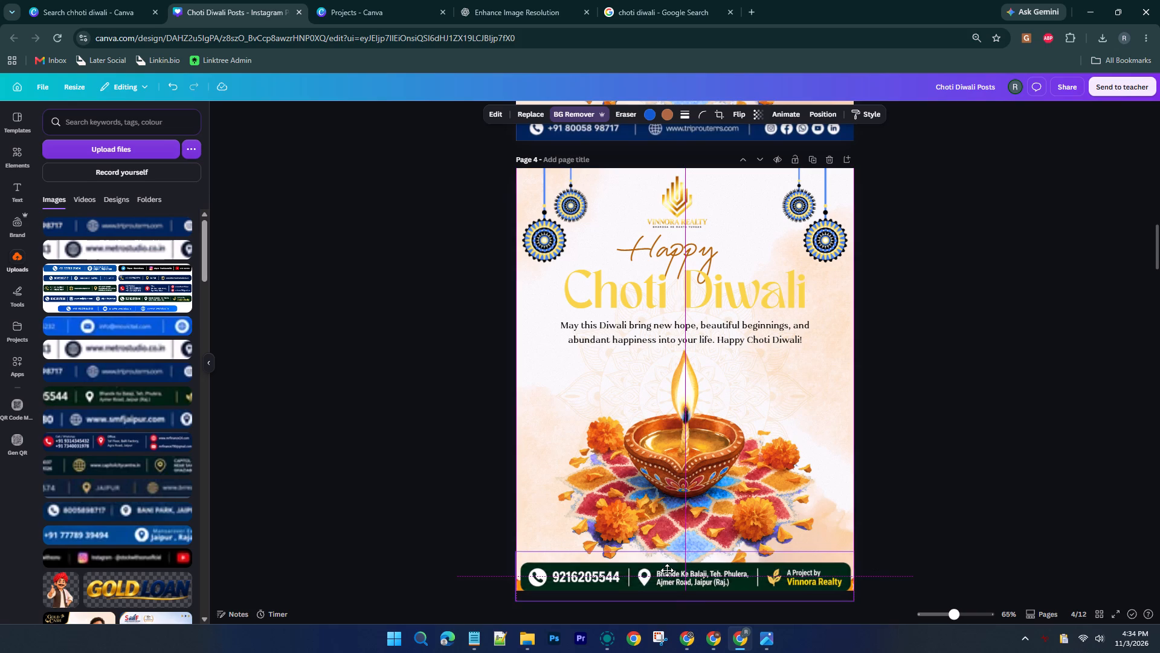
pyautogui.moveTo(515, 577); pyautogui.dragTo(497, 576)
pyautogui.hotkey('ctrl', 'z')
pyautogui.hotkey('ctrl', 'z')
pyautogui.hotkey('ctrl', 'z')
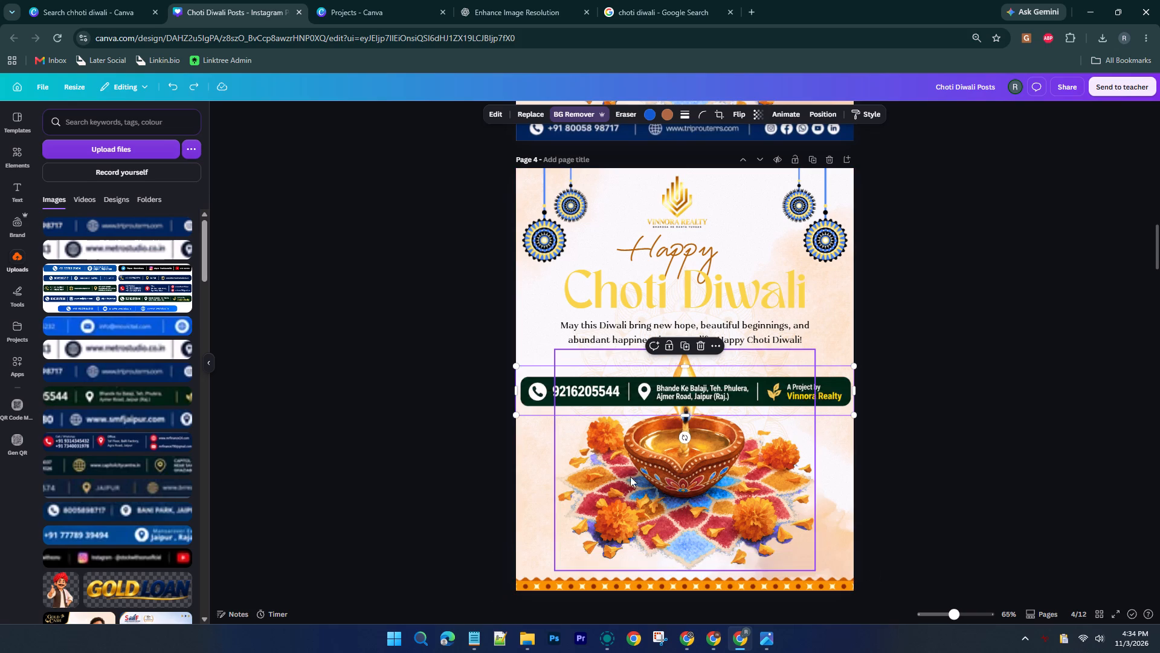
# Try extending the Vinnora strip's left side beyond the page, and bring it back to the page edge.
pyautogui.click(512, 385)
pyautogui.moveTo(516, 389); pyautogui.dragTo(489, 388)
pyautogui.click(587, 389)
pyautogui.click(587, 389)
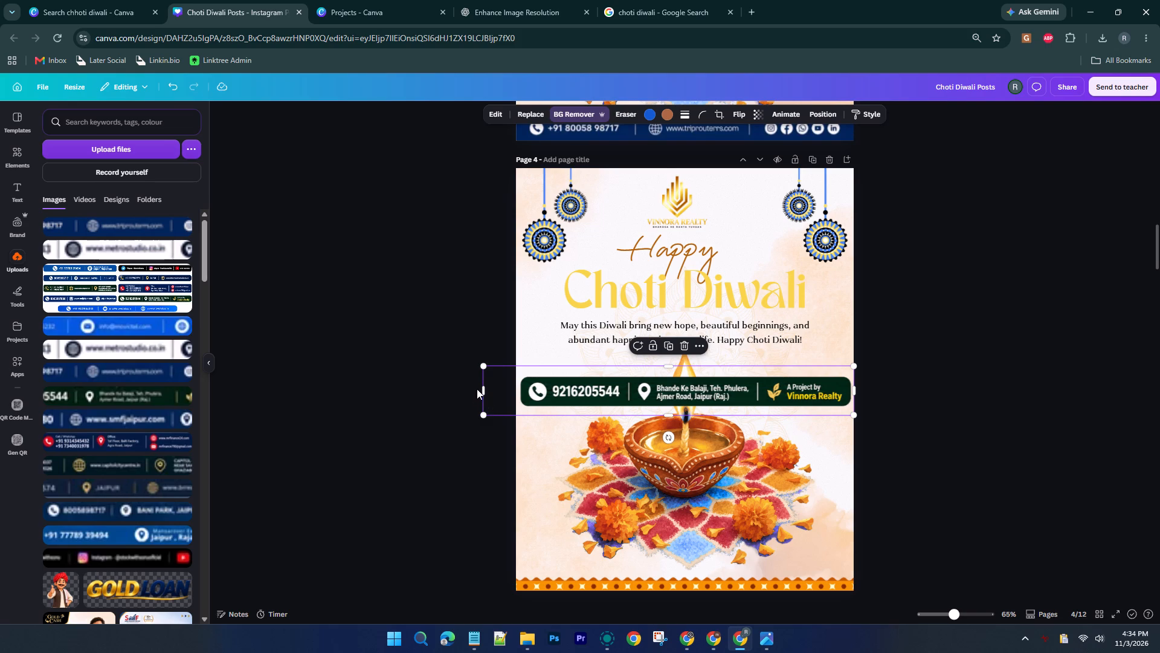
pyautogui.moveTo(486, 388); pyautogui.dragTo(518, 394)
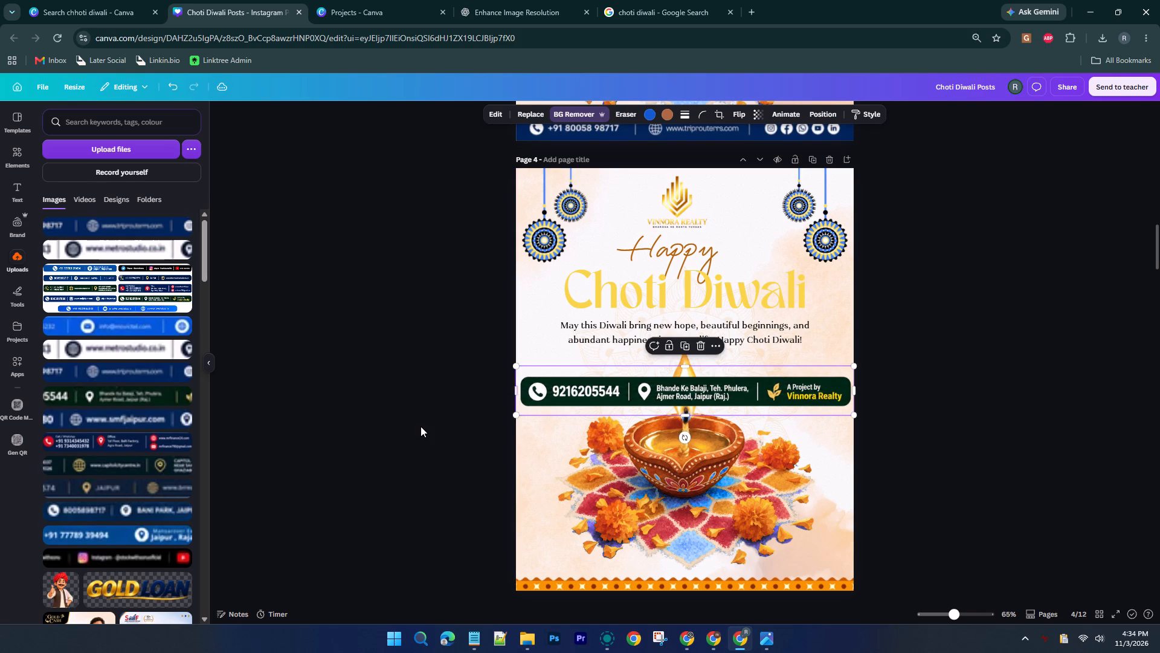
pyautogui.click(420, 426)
# Shift and widen the Vinnora strip slightly past the page so its green bar reaches both side edges.
pyautogui.click(797, 397)
pyautogui.moveTo(855, 392); pyautogui.dragTo(862, 392)
pyautogui.moveTo(862, 392); pyautogui.dragTo(863, 392)
pyautogui.moveTo(546, 391); pyautogui.dragTo(541, 391)
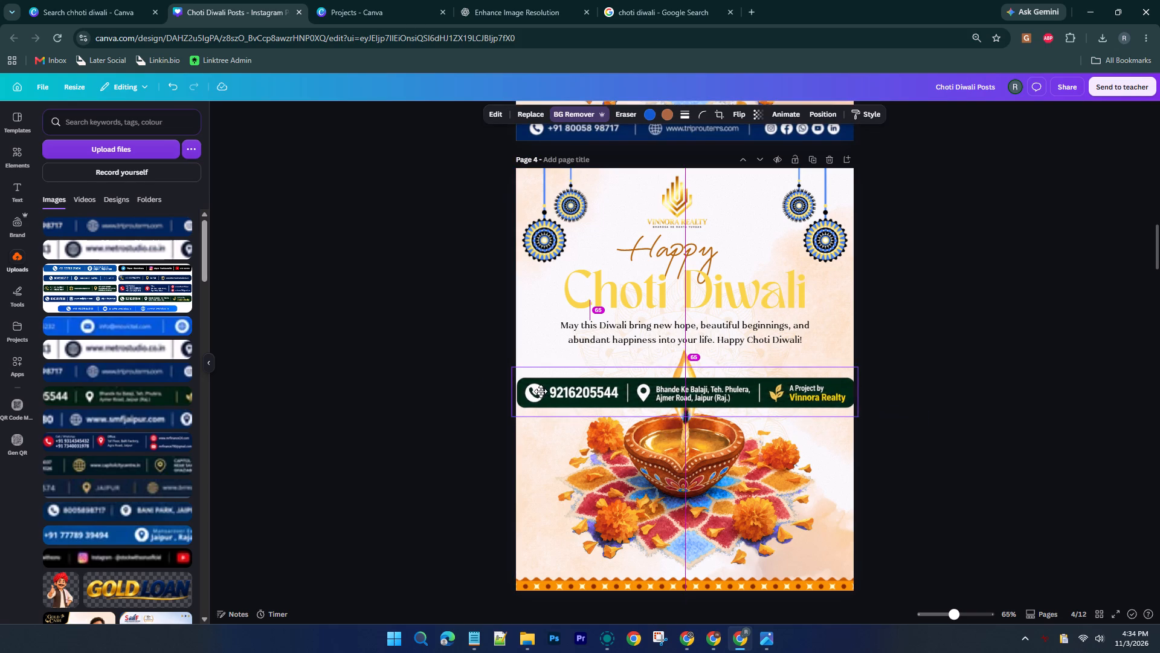
pyautogui.moveTo(541, 391); pyautogui.dragTo(538, 391)
pyautogui.moveTo(856, 392); pyautogui.dragTo(859, 392)
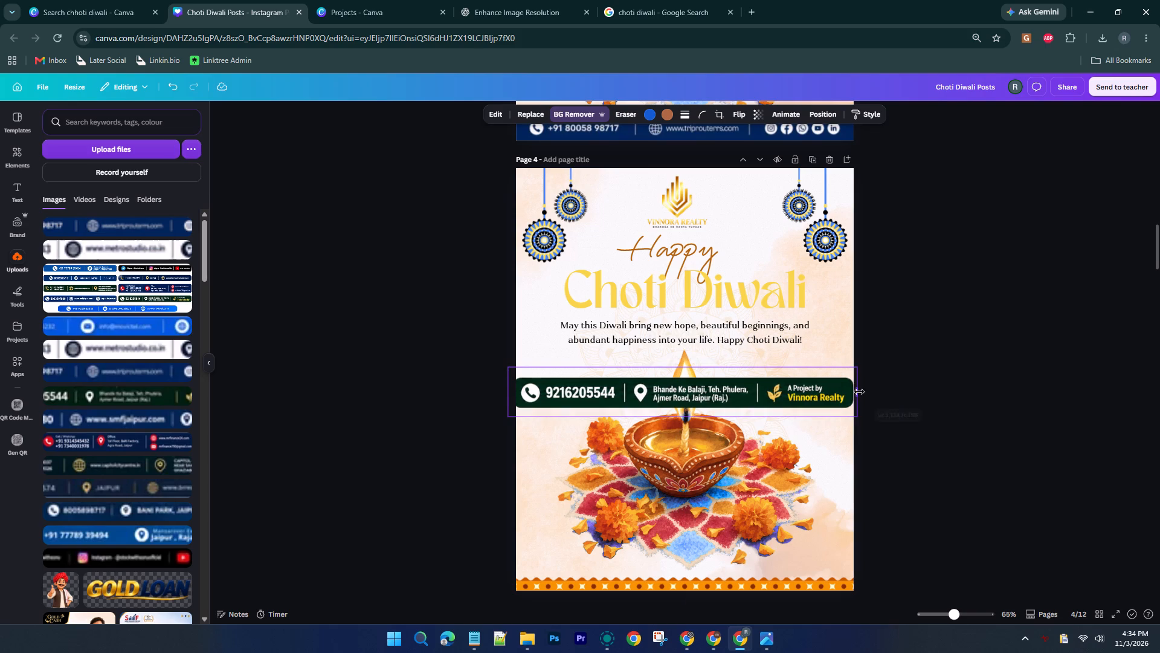
pyautogui.moveTo(859, 392); pyautogui.dragTo(862, 392)
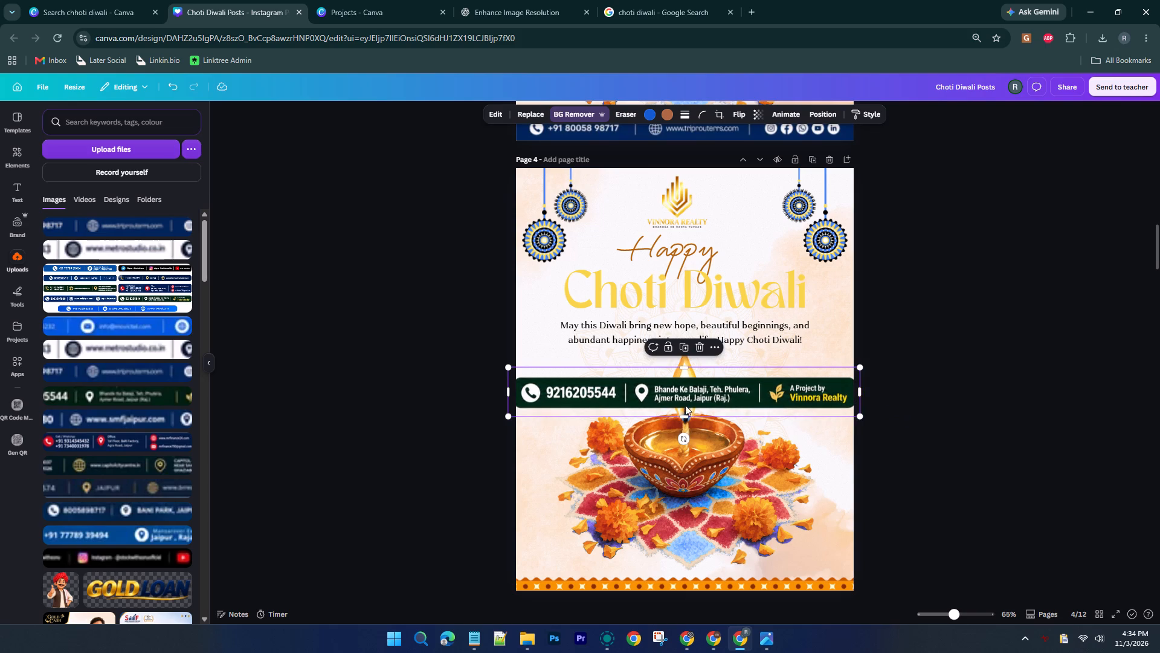
# Move the Vinnora contact strip down to page 4's bottom edge, covering the orange border.
pyautogui.moveTo(688, 401); pyautogui.dragTo(688, 586)
pyautogui.click(937, 421)
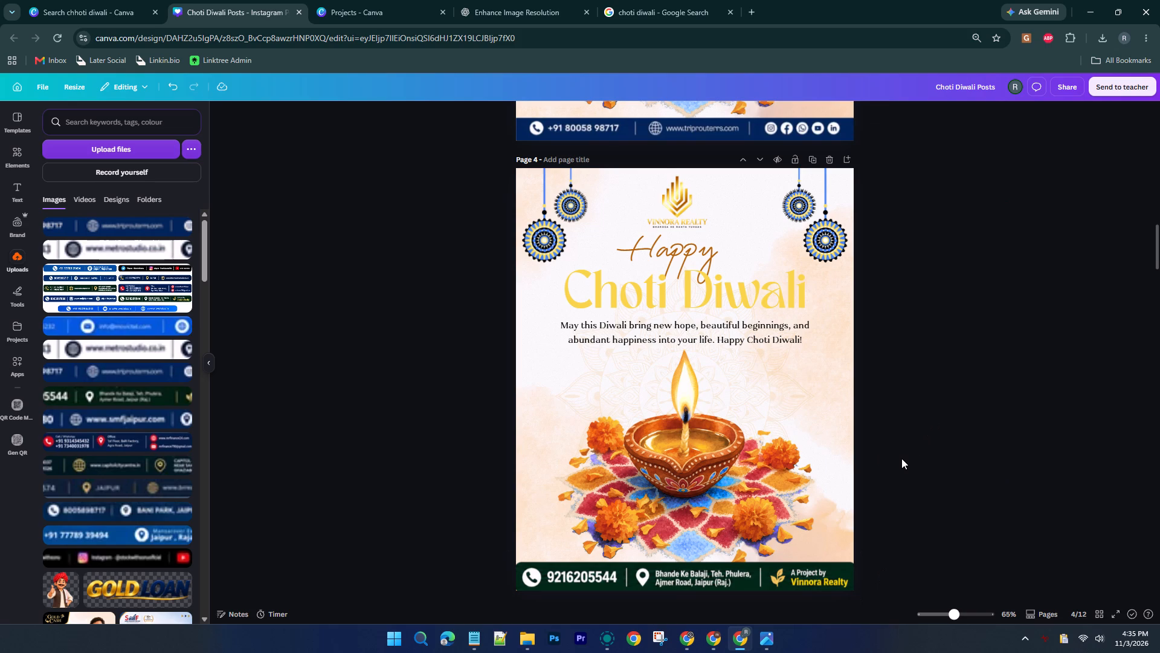
# Recolour page 4's "Choti Diwali" heading with the dark green sampled from the Vinnora footer strip.
pyautogui.scroll(1, 901, 458)
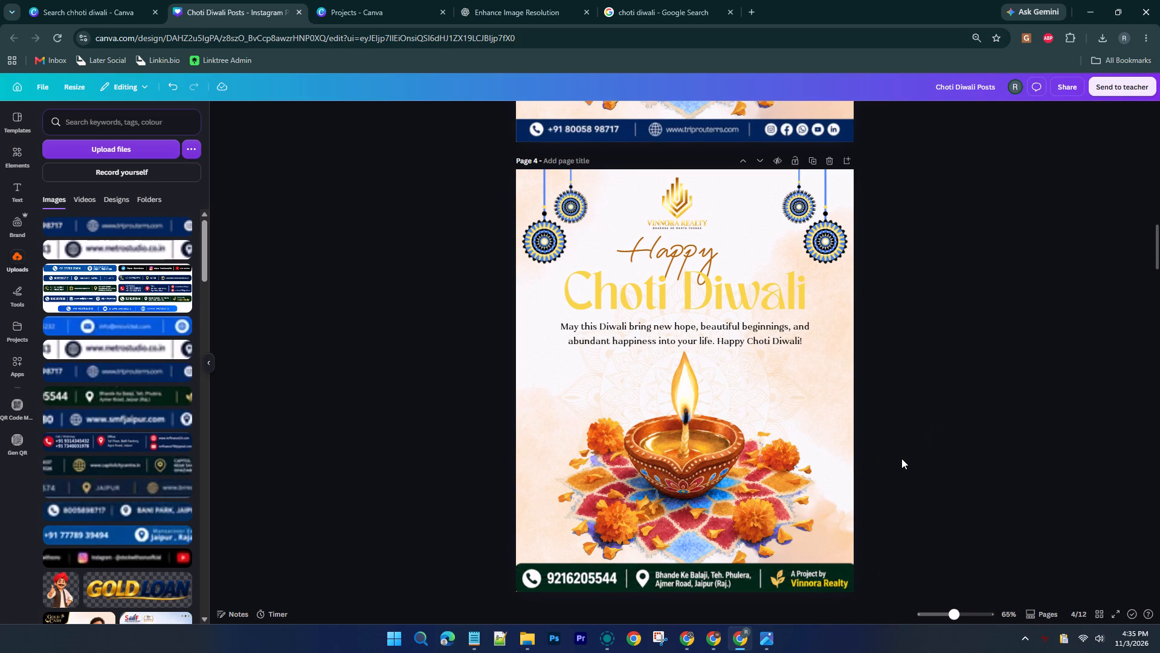
pyautogui.scroll(1, 901, 458)
pyautogui.scroll(-3, 901, 458)
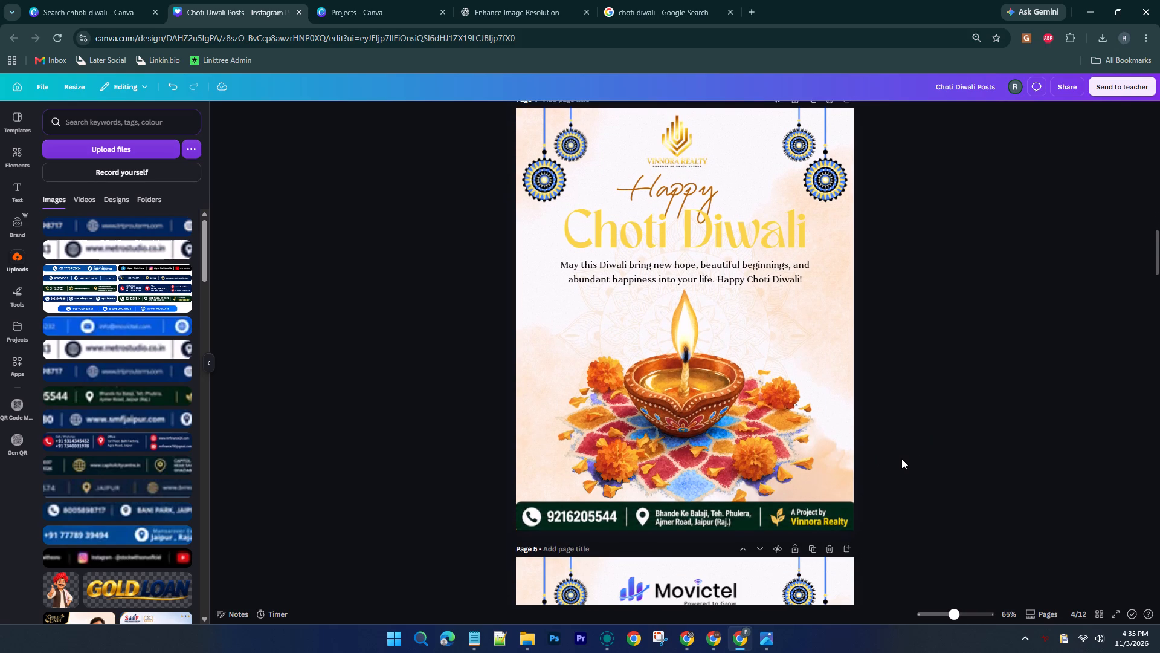
pyautogui.click(674, 239)
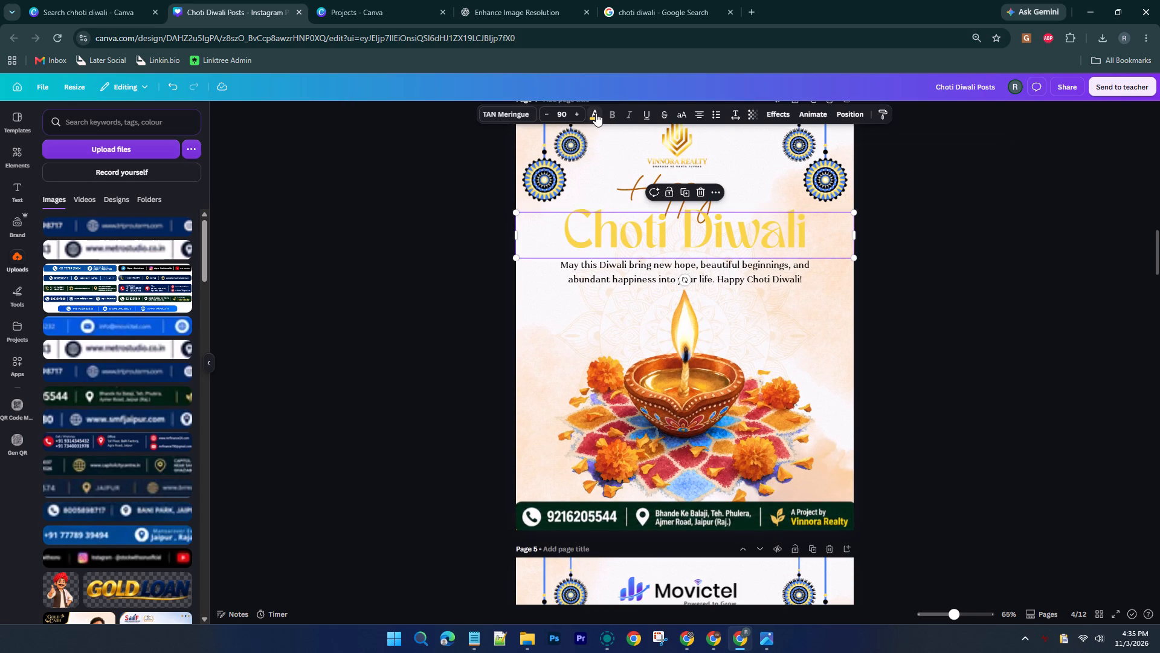
pyautogui.click(596, 113)
pyautogui.click(81, 186)
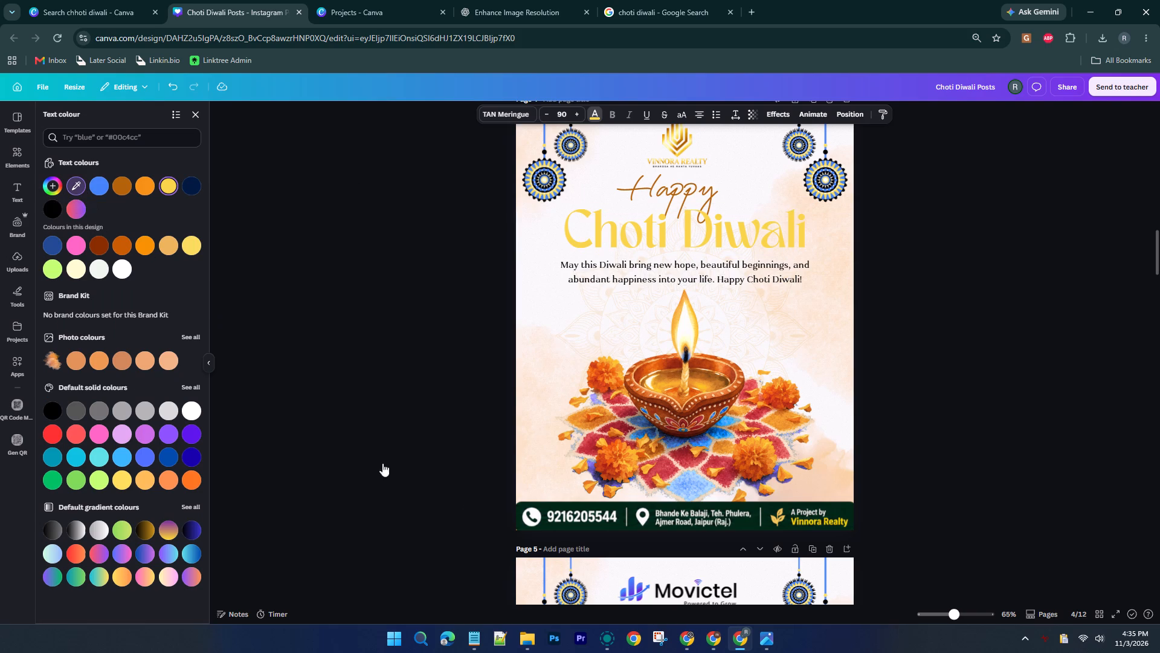
pyautogui.click(556, 505)
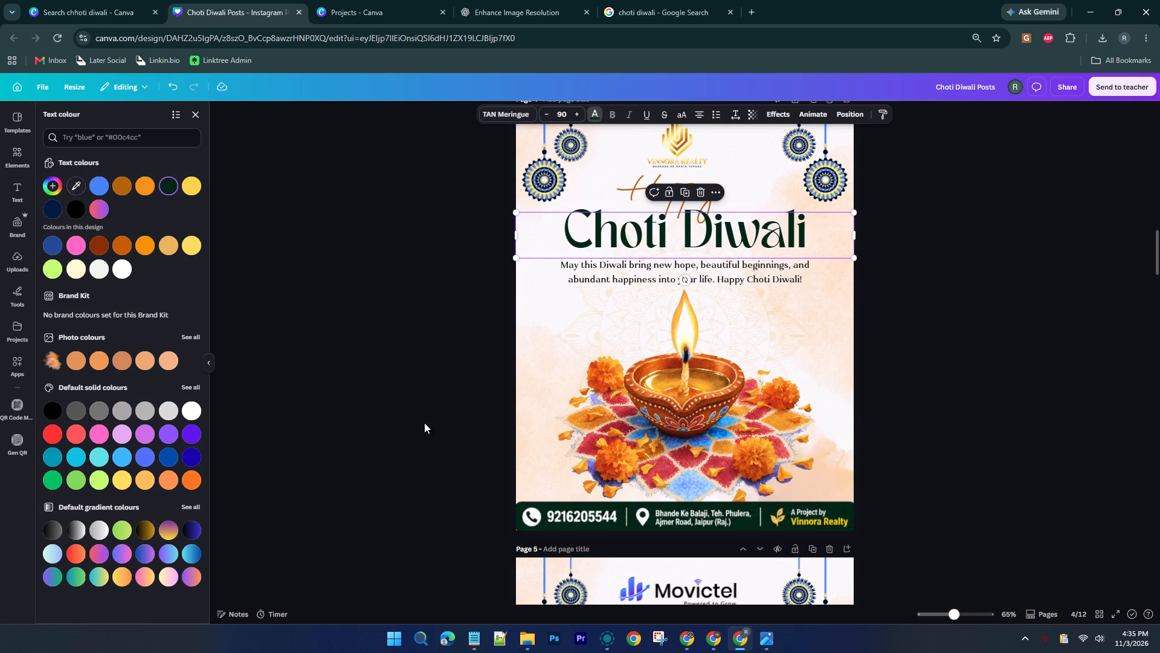
pyautogui.click(399, 392)
pyautogui.click(427, 363)
# Recolour the "Happy" text on page 4 with the same dark green as the heading.
pyautogui.click(624, 189)
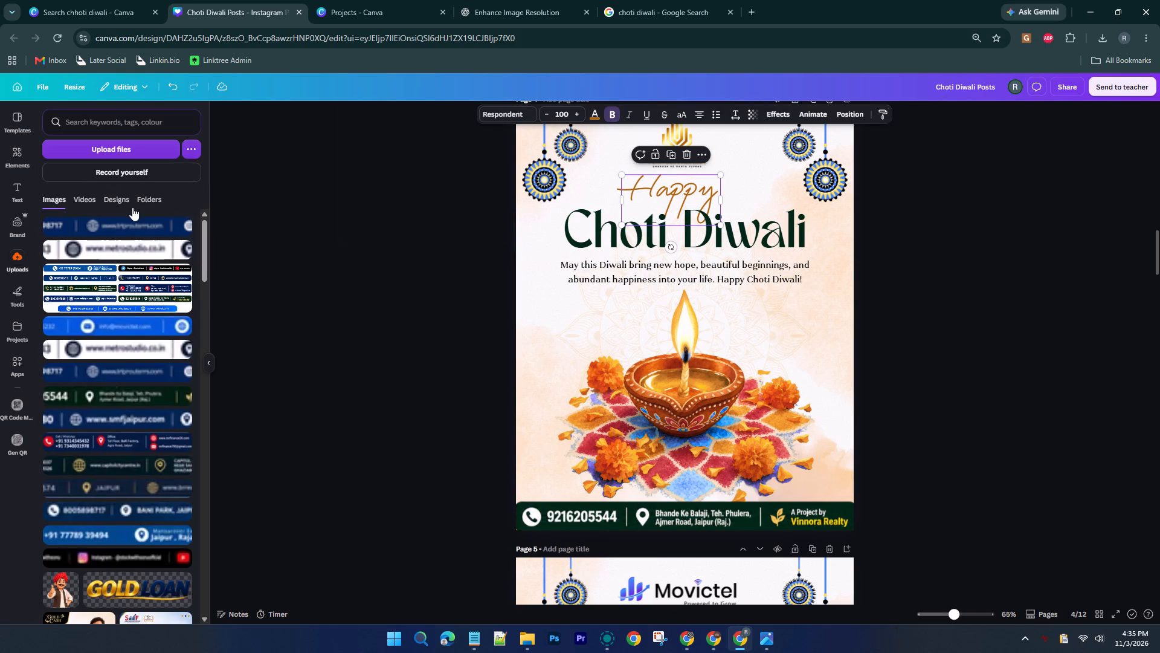
pyautogui.click(589, 116)
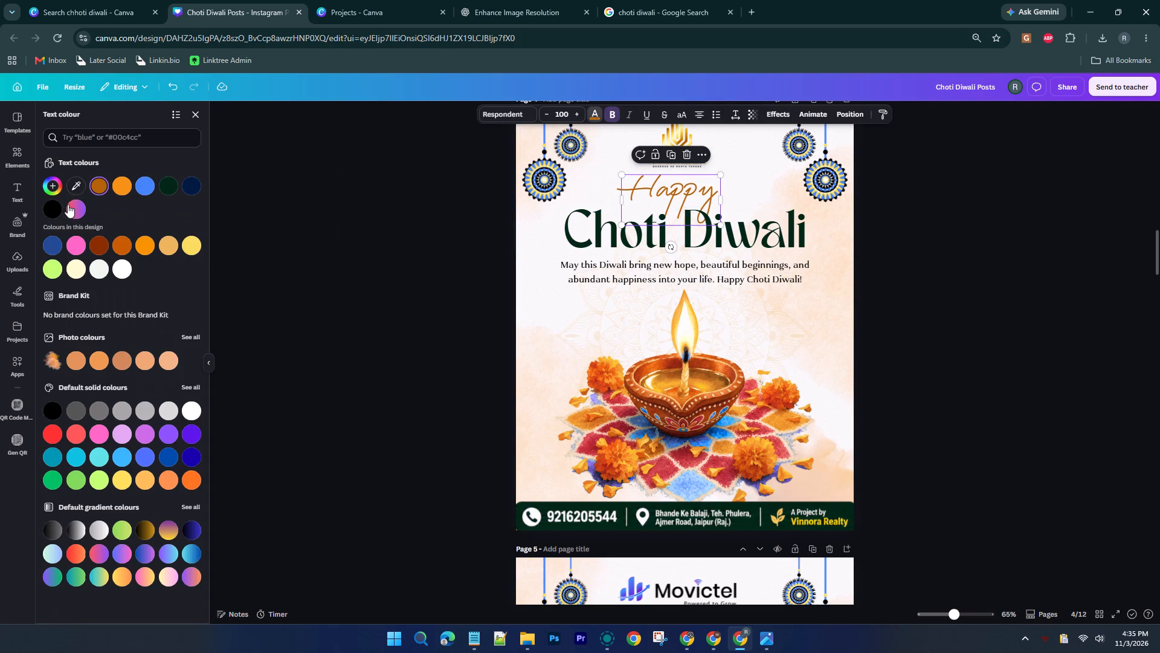
pyautogui.click(173, 182)
pyautogui.click(341, 306)
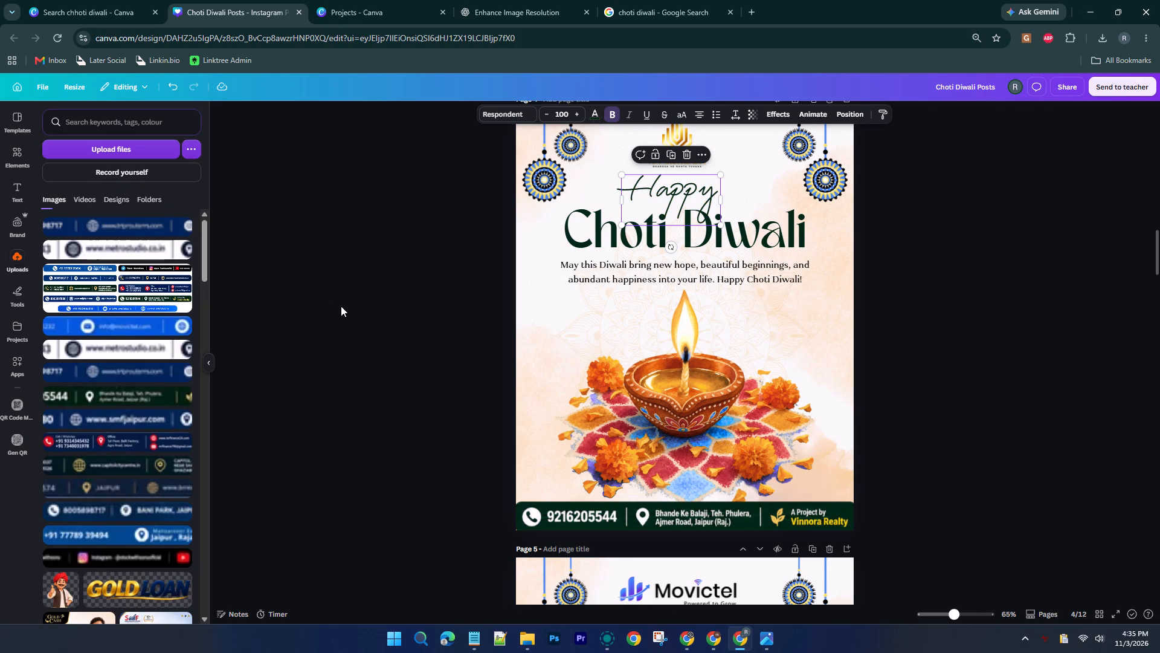
pyautogui.click(341, 306)
# Recolour page 4's left hanging ornament, changing its main blue to yellow and its yellow to the footer's dark green.
pyautogui.scroll(1, 396, 339)
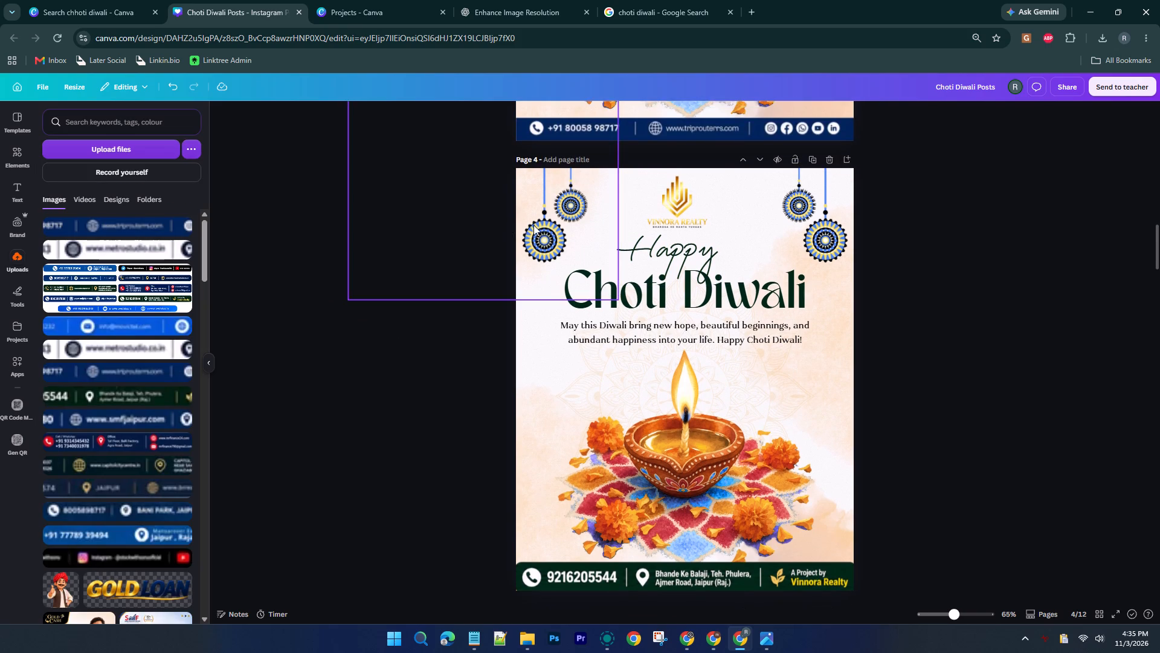
pyautogui.click(533, 225)
pyautogui.scroll(-1, 484, 273)
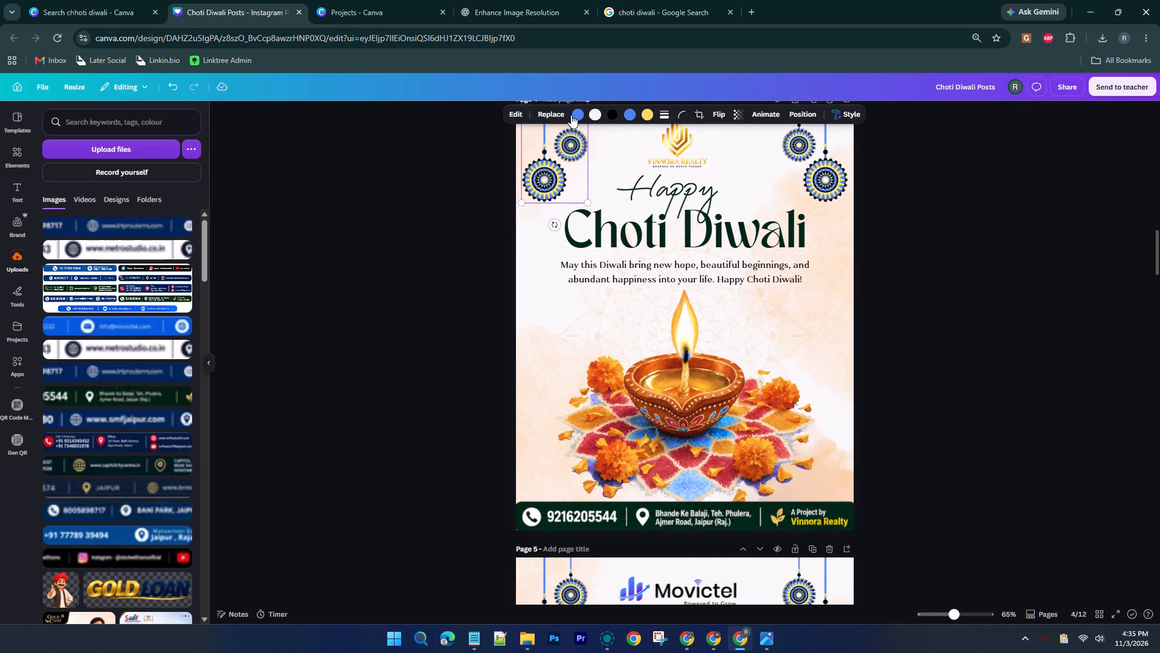
pyautogui.click(576, 115)
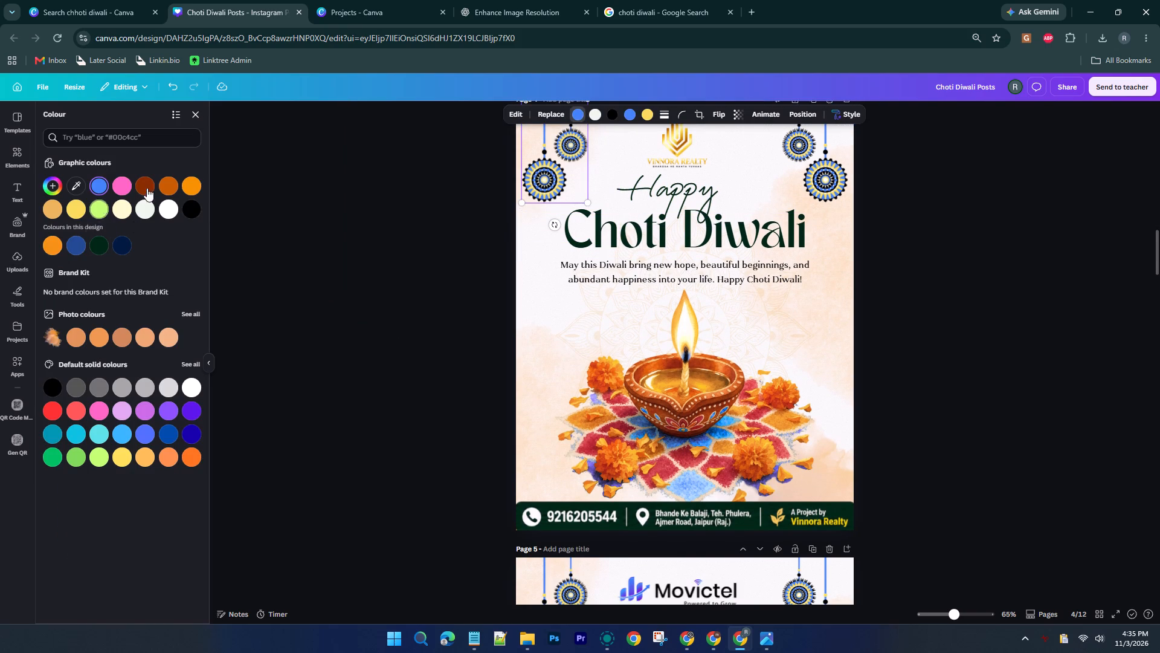
pyautogui.click(71, 206)
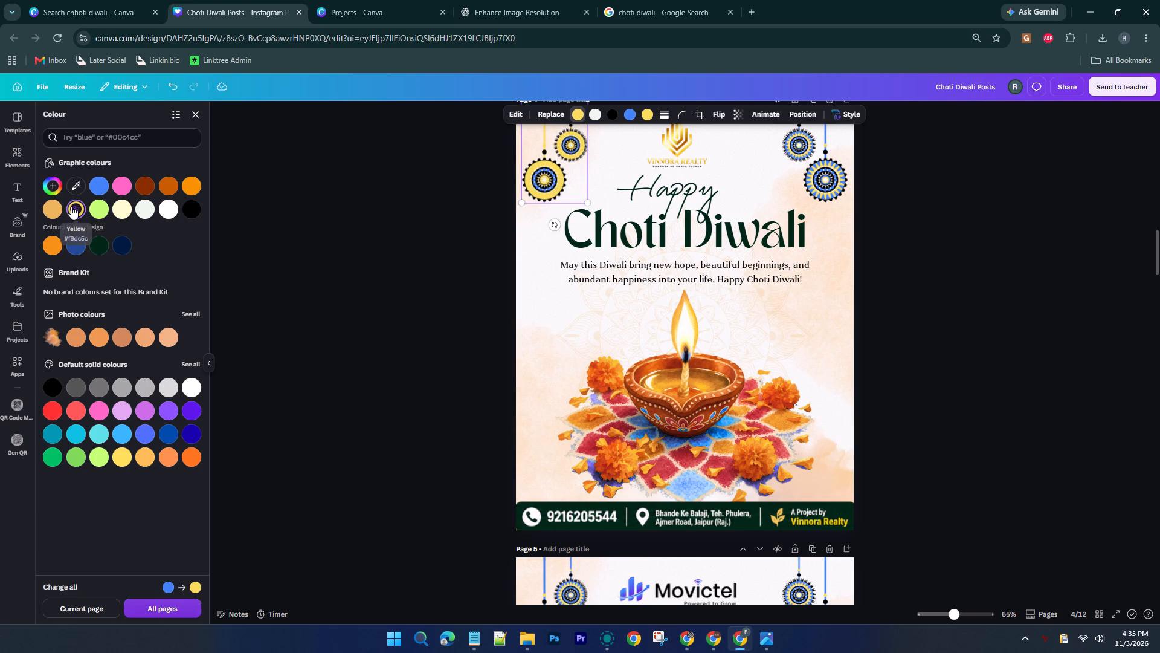
pyautogui.click(649, 111)
pyautogui.click(100, 245)
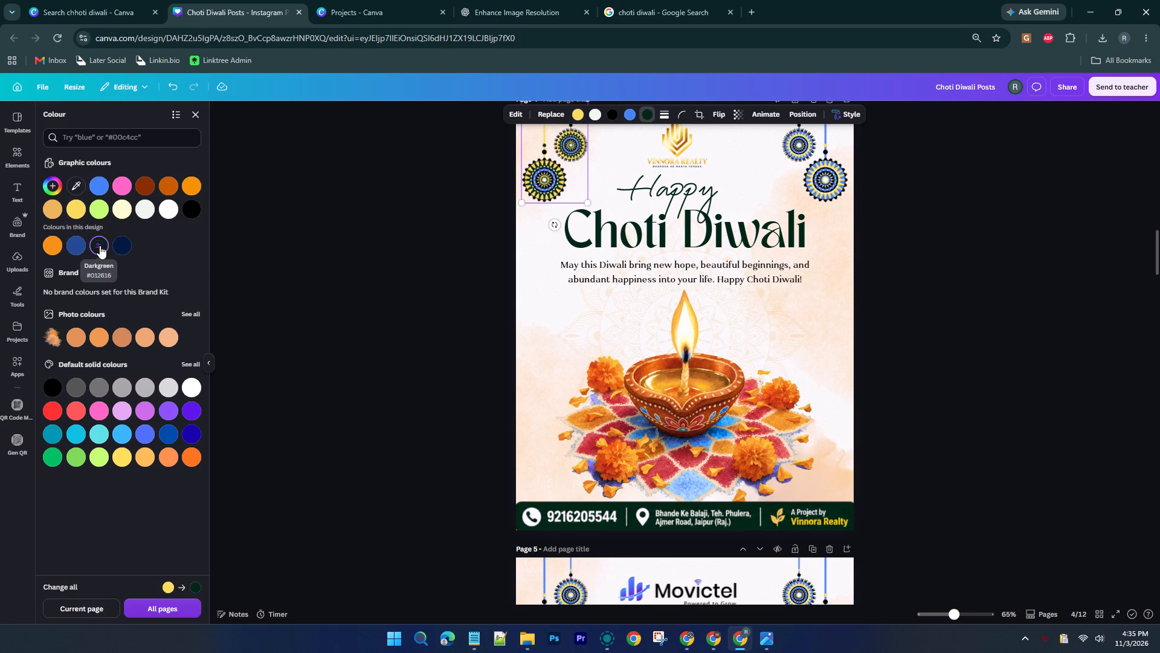
# Recolour page 4's right hanging ornament to match the left one, with blue changed to yellow and yellow to dark green.
pyautogui.click(793, 145)
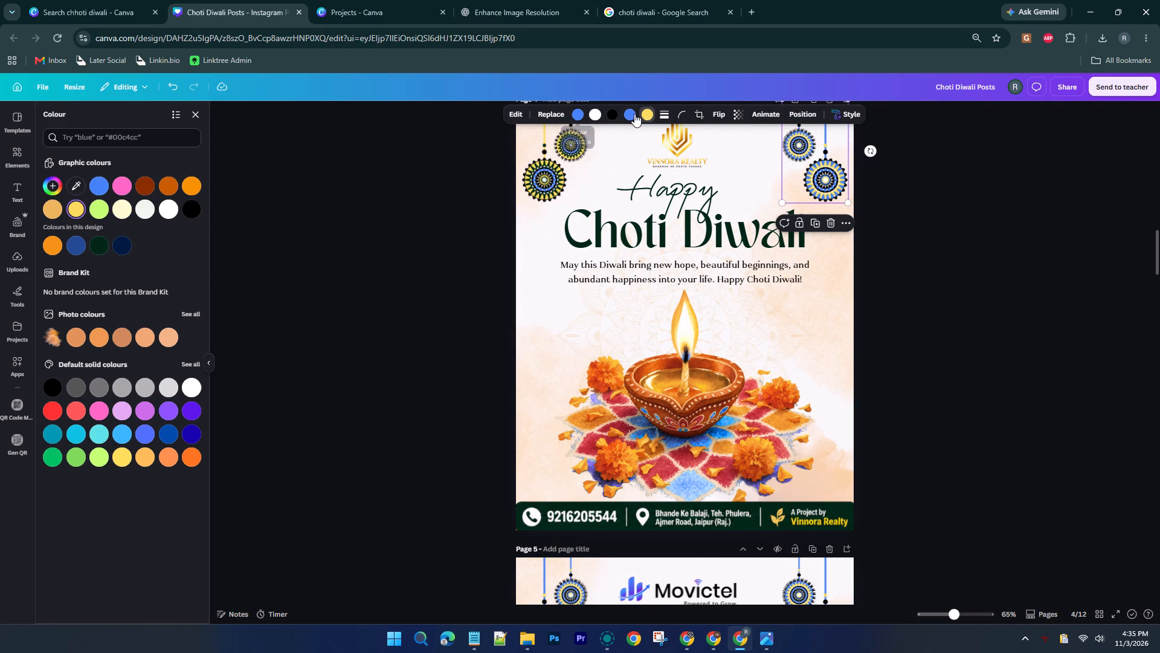
pyautogui.click(567, 177)
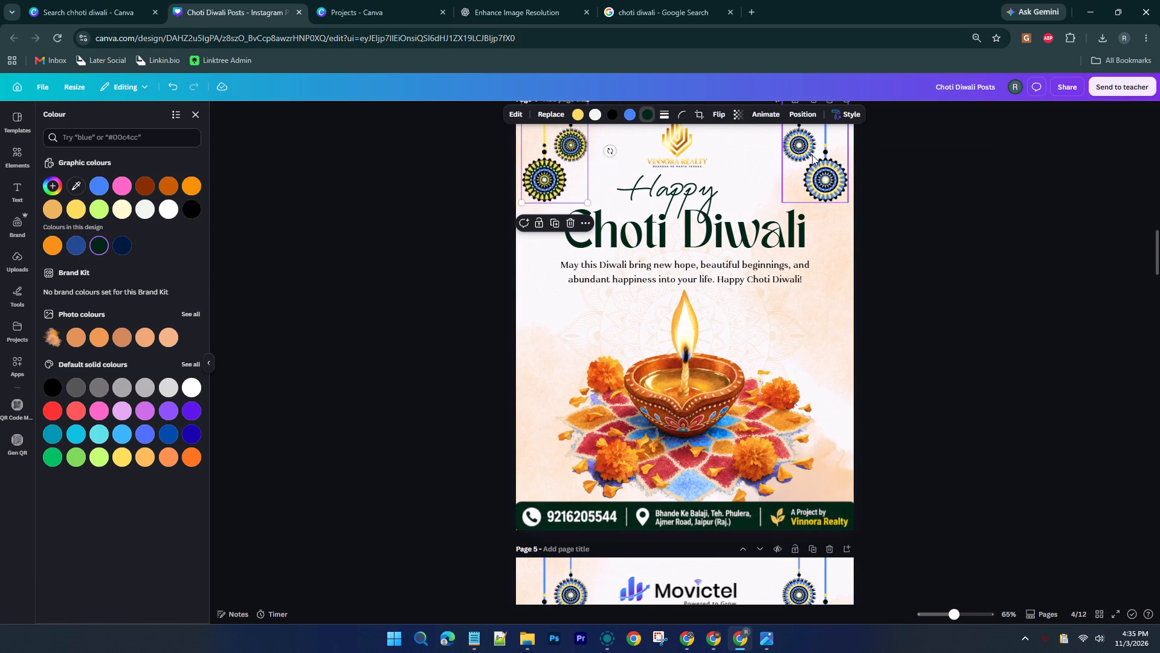
pyautogui.click(812, 155)
pyautogui.click(578, 114)
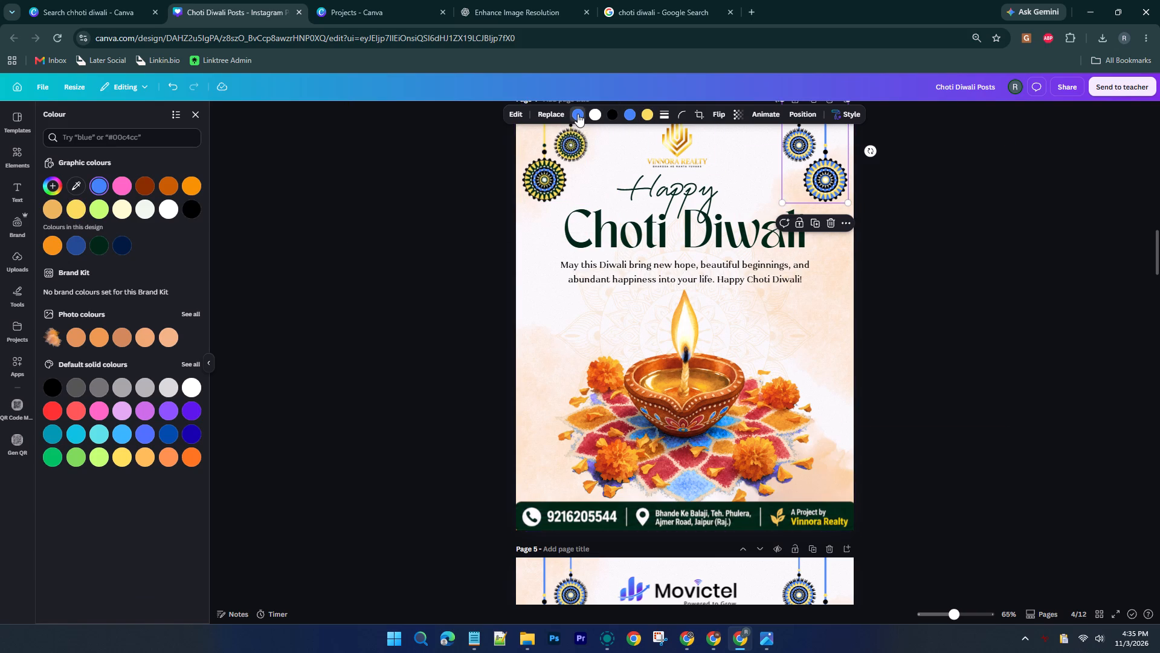
pyautogui.click(75, 209)
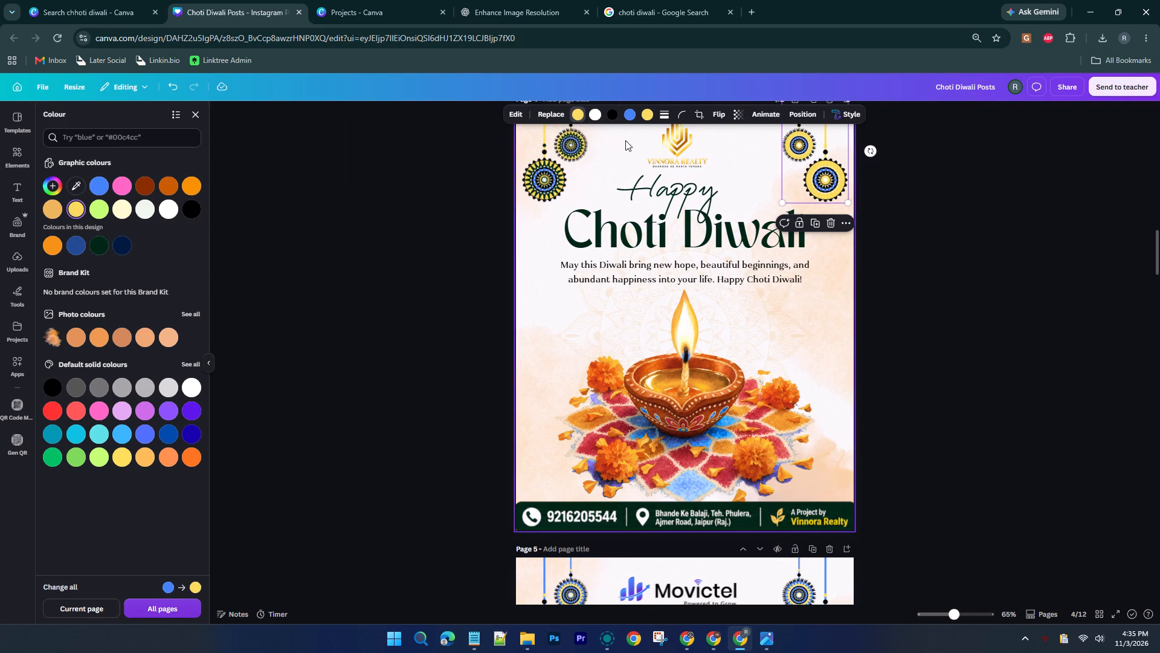
pyautogui.click(641, 116)
pyautogui.click(99, 245)
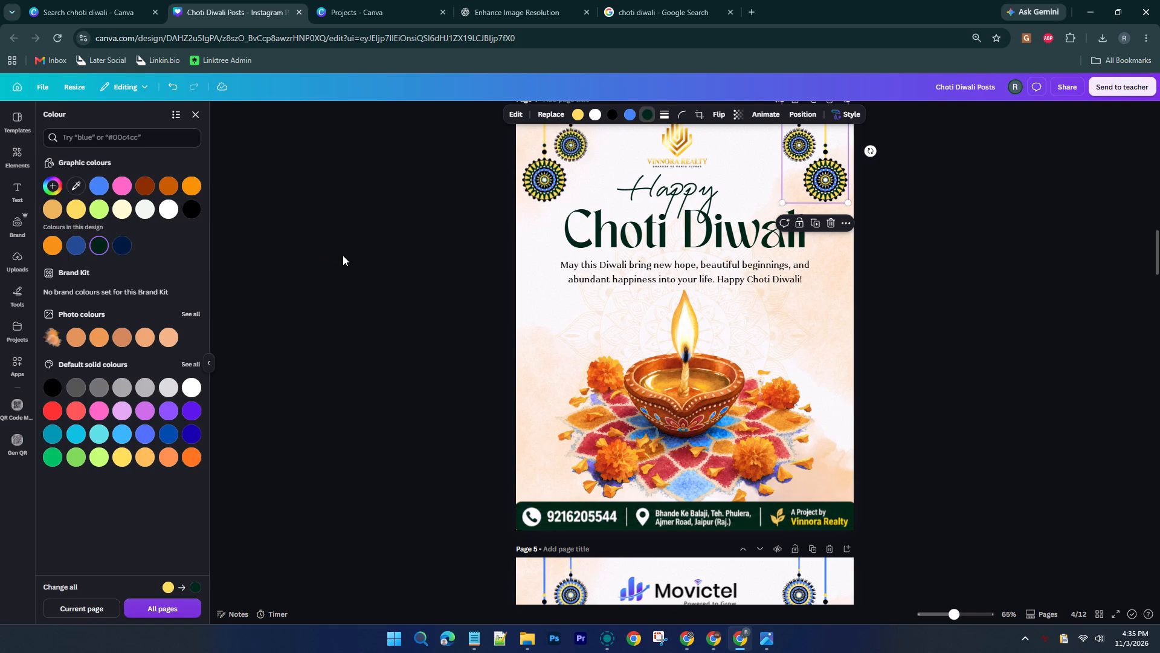
pyautogui.click(343, 255)
pyautogui.click(413, 258)
pyautogui.scroll(1, 413, 259)
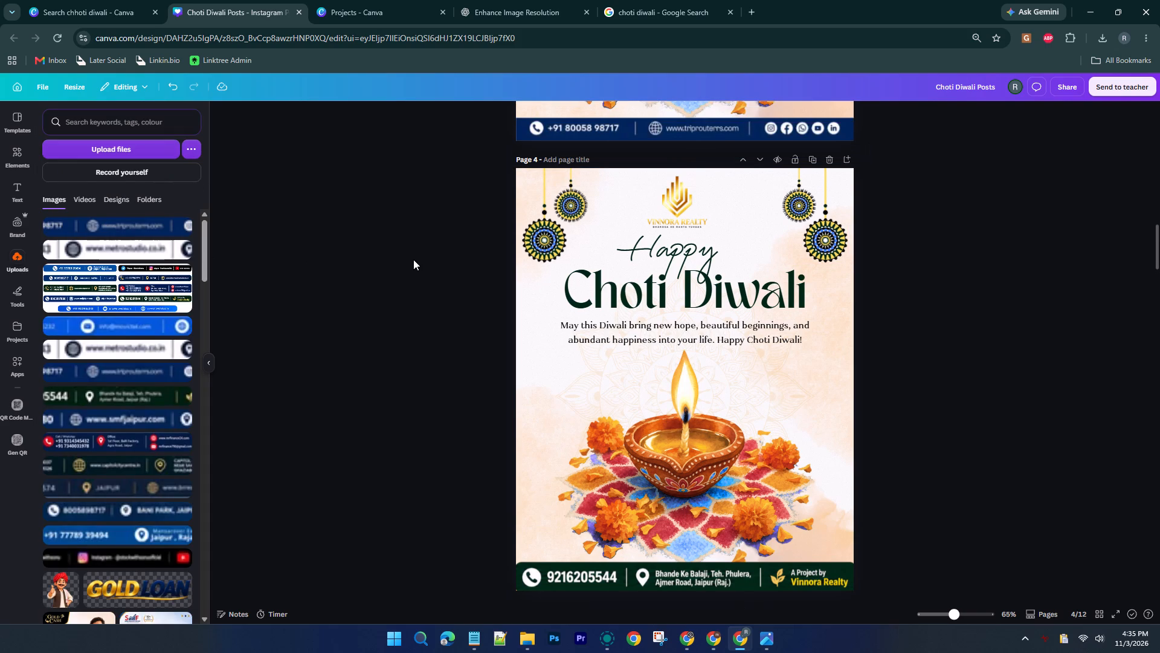
# In the Notepad list under CHOTI DIWALI, mark Vinnora, Triprouterrs, Metro and Movictel as done with bullets.
pyautogui.scroll(-1, 413, 259)
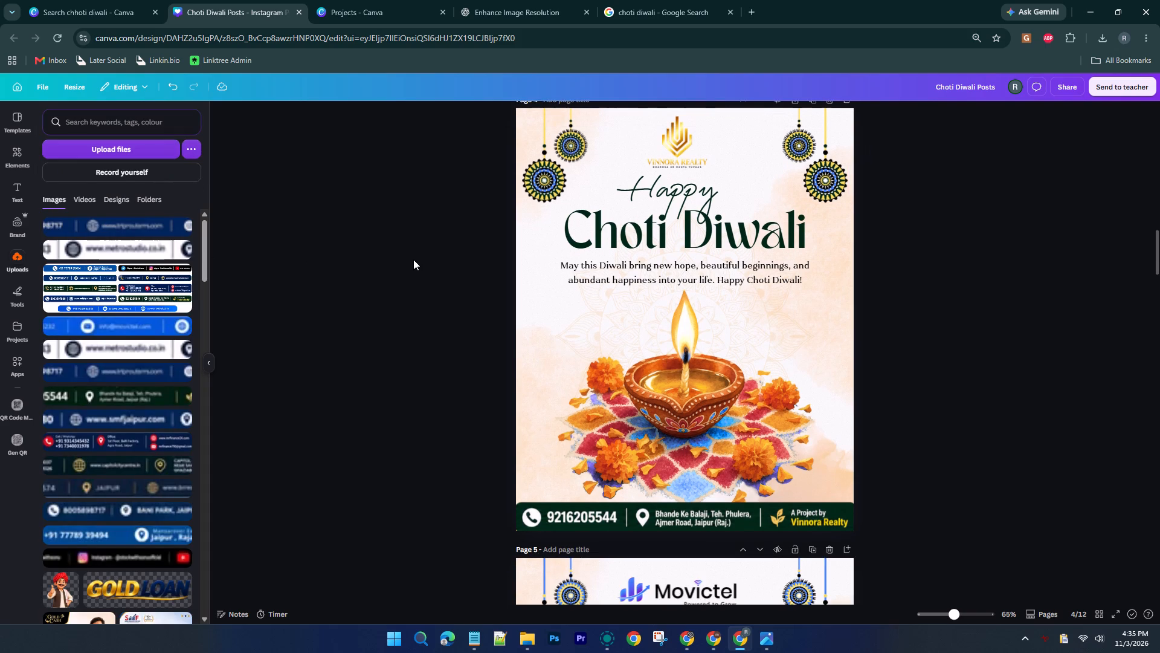
pyautogui.scroll(-5, 413, 259)
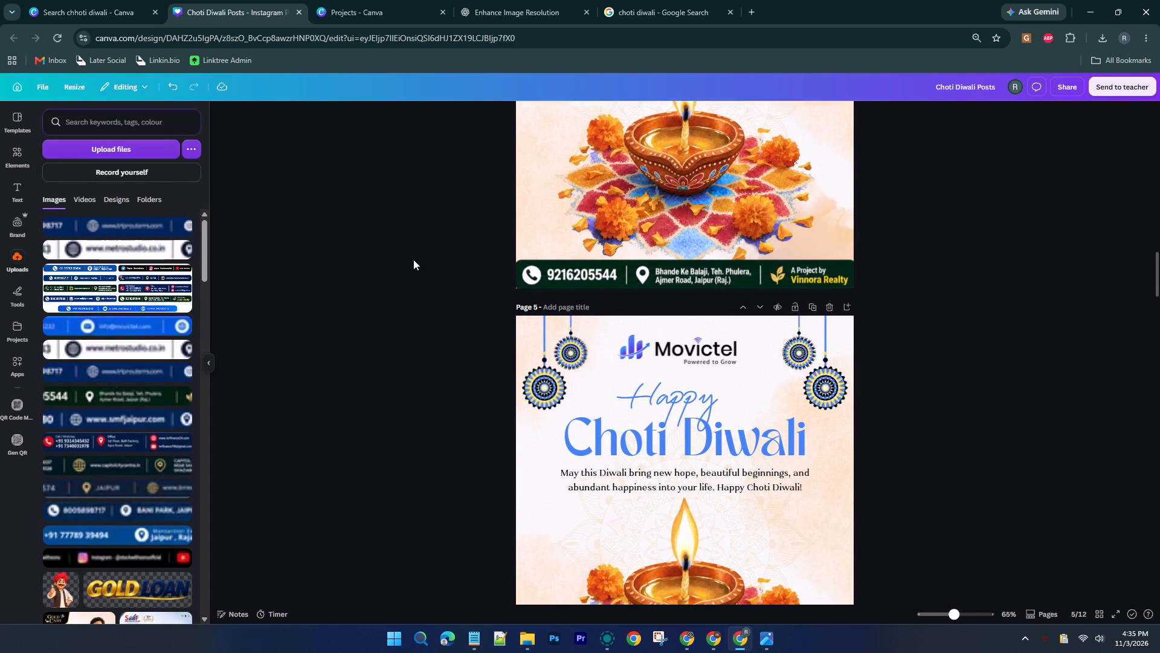
pyautogui.click(475, 635)
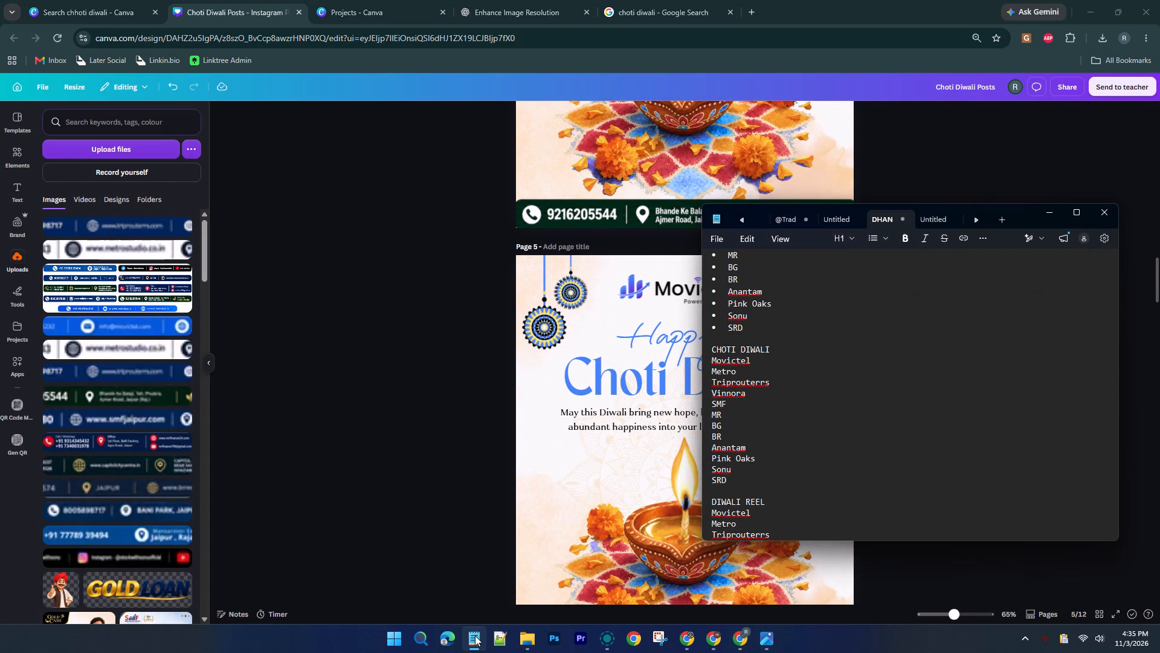
pyautogui.click(712, 389)
pyautogui.write('-')
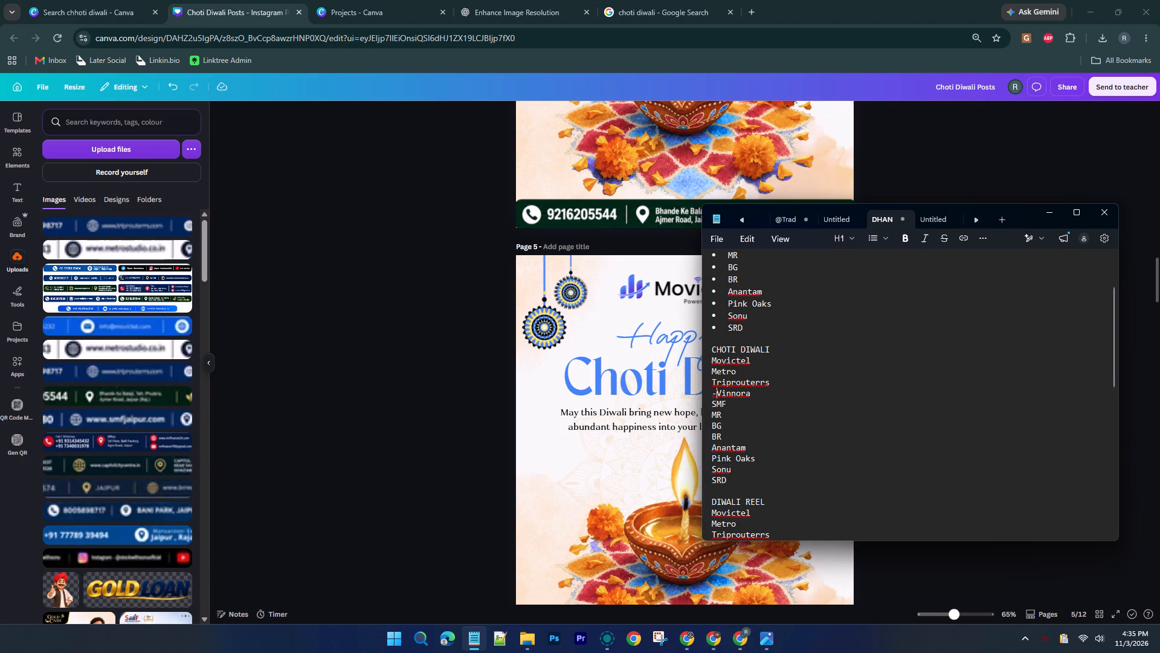
pyautogui.press('space')
pyautogui.press('Up')
pyautogui.press('Left')
pyautogui.press('Left')
pyautogui.press('Left')
pyautogui.write('-')
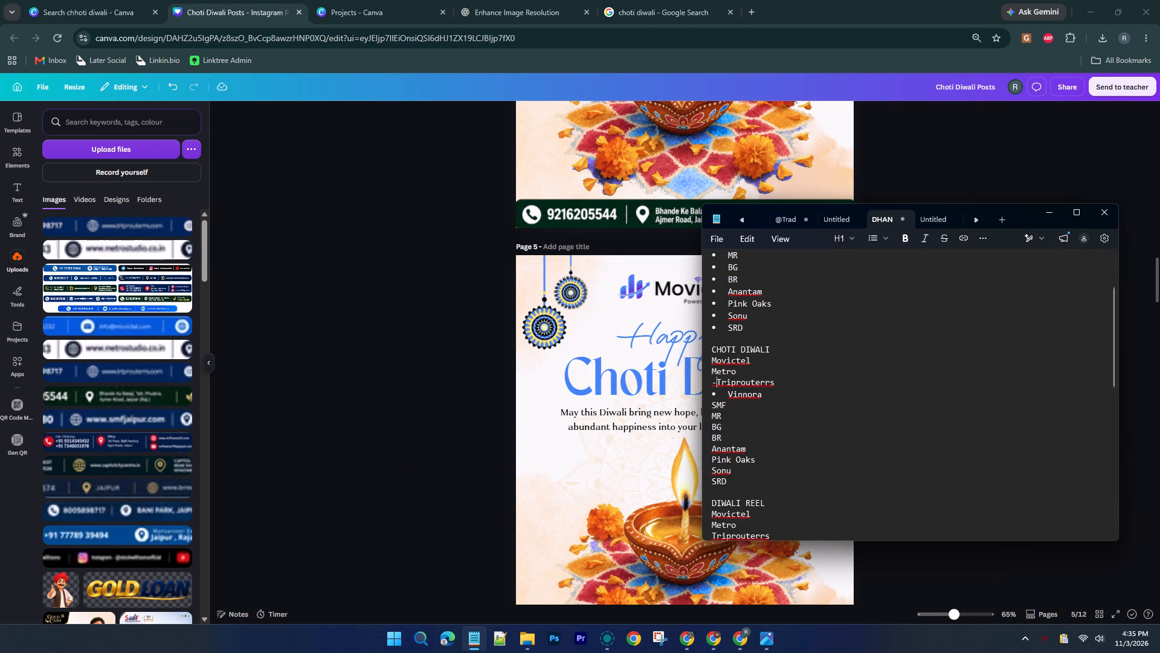
pyautogui.press('space')
pyautogui.press('Up')
pyautogui.press('Left')
pyautogui.press('Left')
pyautogui.press('Left')
pyautogui.write('-')
pyautogui.press('space')
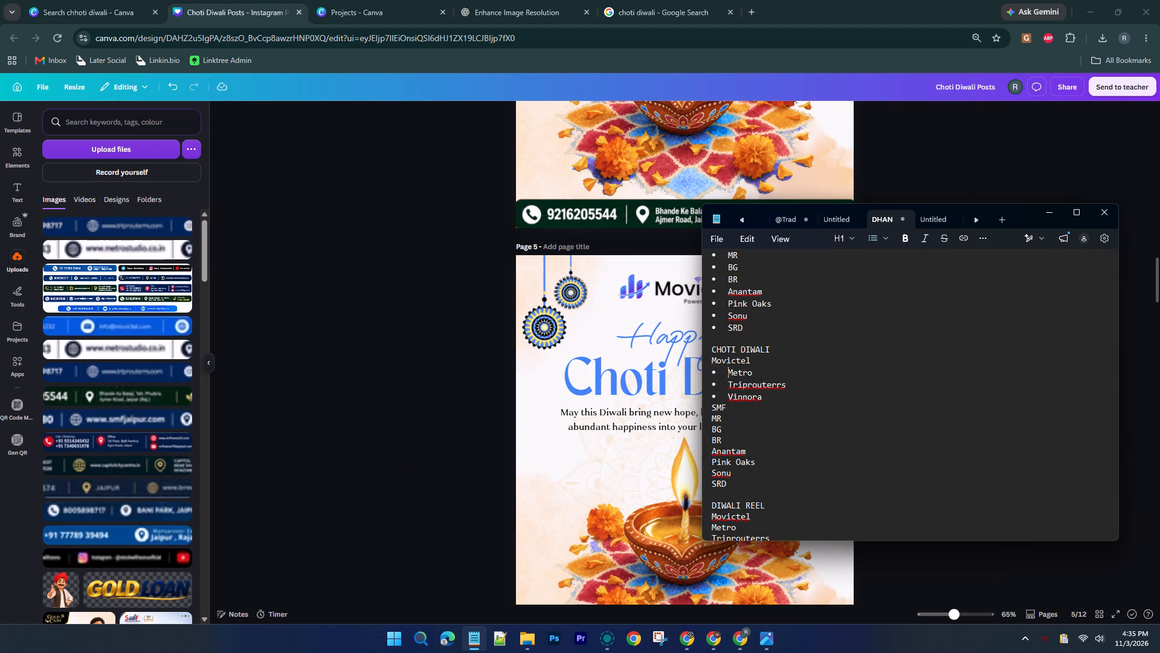
pyautogui.press('Up')
pyautogui.press('Left')
pyautogui.press('Left')
pyautogui.press('Left')
pyautogui.write('-')
pyautogui.press('space')
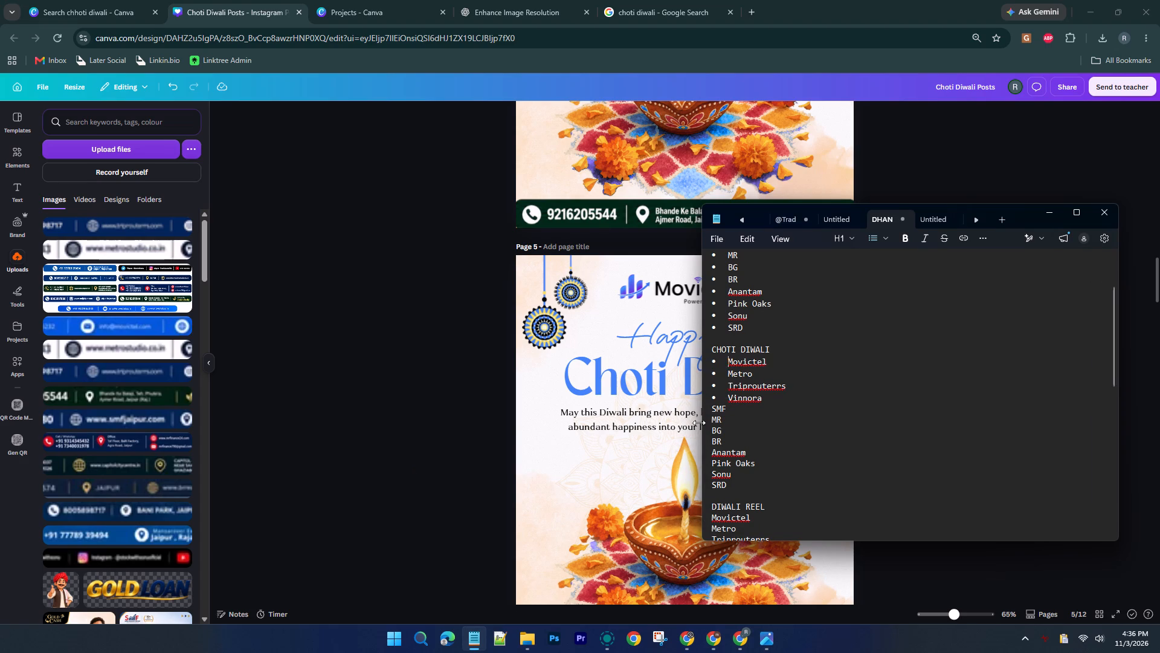
pyautogui.click(1048, 216)
# Back in the Canva design, delete the Movictel logo from page 5.
pyautogui.scroll(-4, 927, 339)
pyautogui.scroll(2, 927, 340)
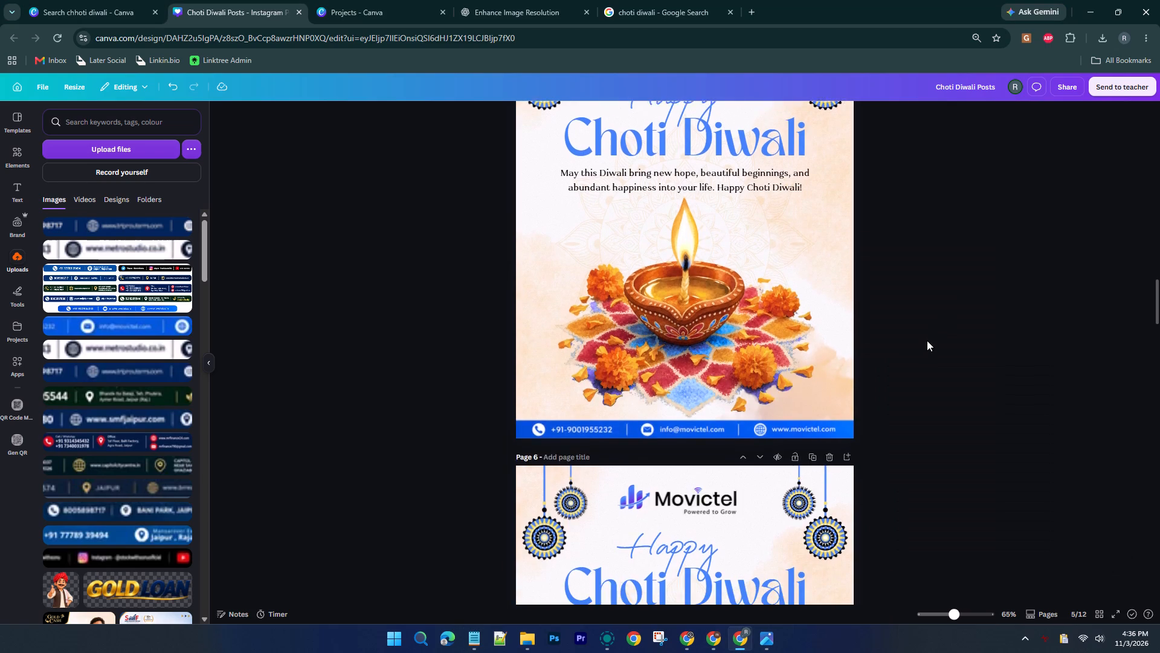
pyautogui.scroll(9, 927, 340)
pyautogui.scroll(-2, 927, 340)
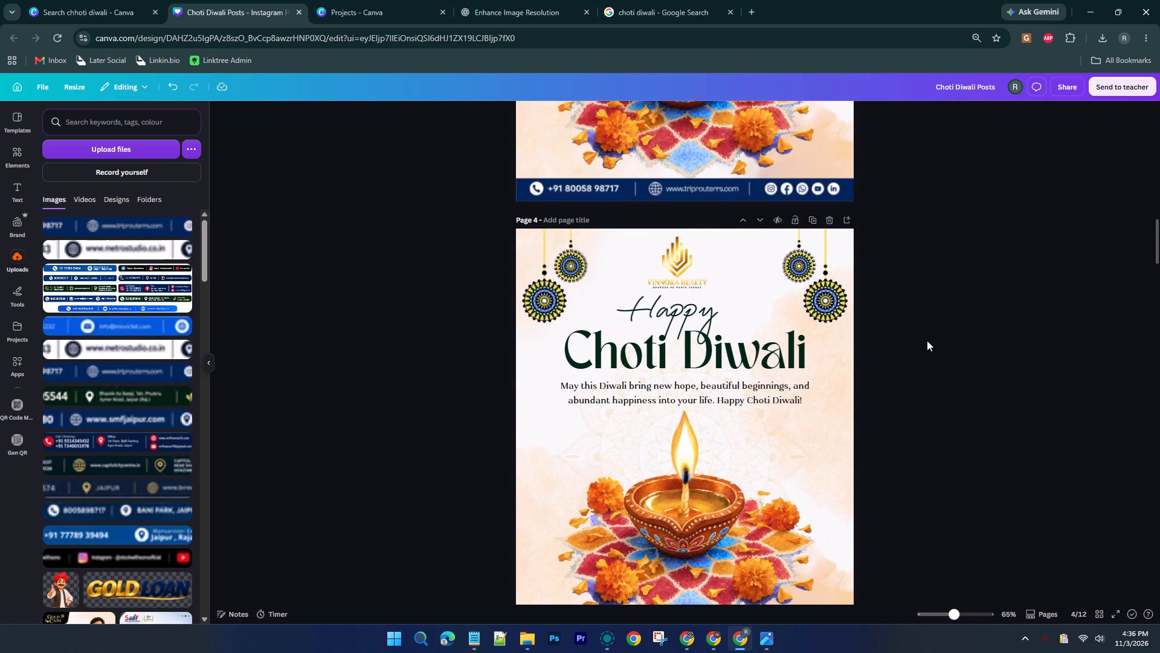
pyautogui.scroll(-5, 927, 340)
pyautogui.click(710, 284)
pyautogui.press('Delete')
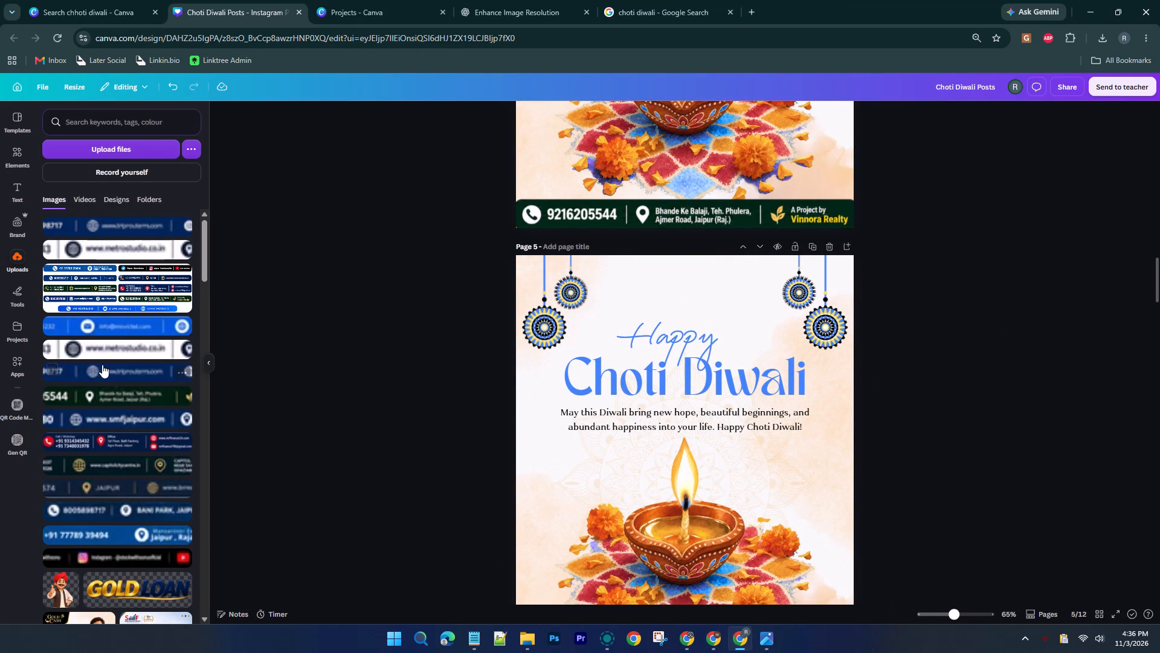
# Look through the uploaded images for the client logo needed on page 5.
pyautogui.scroll(-10, 102, 365)
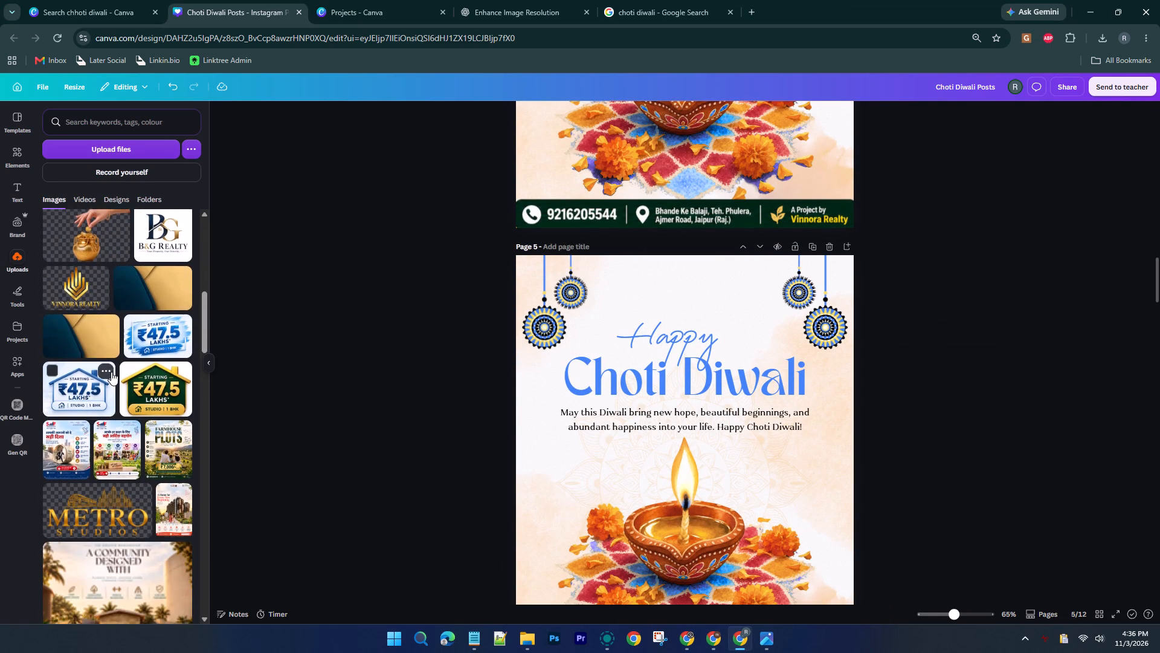
pyautogui.scroll(-6, 111, 372)
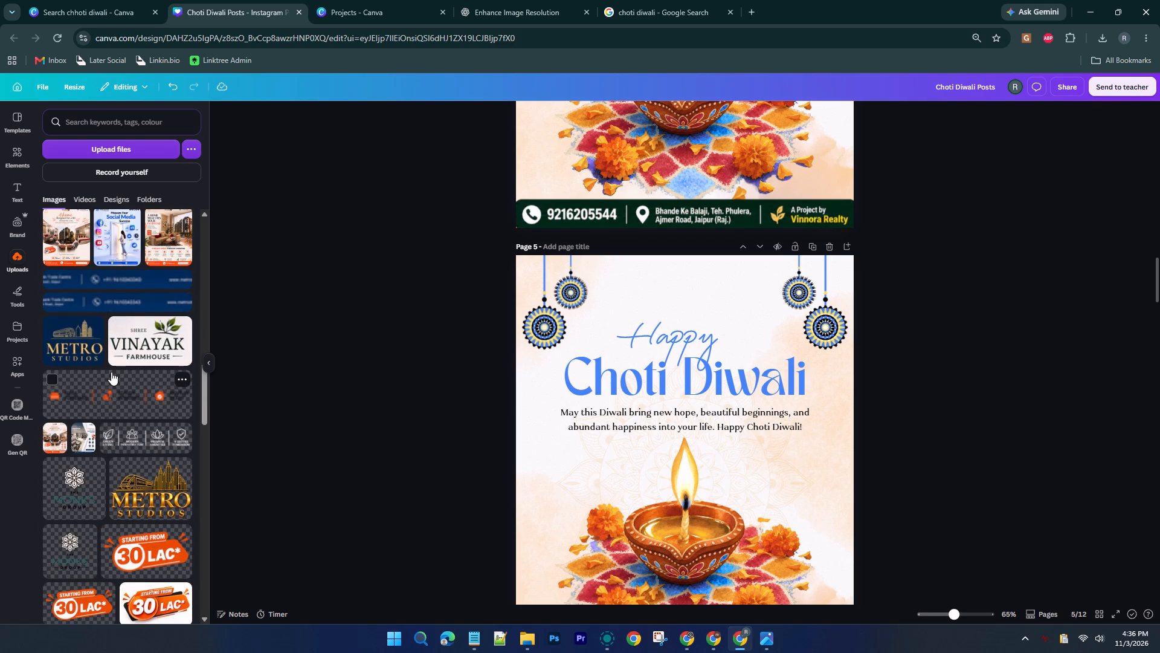
pyautogui.scroll(-12, 111, 372)
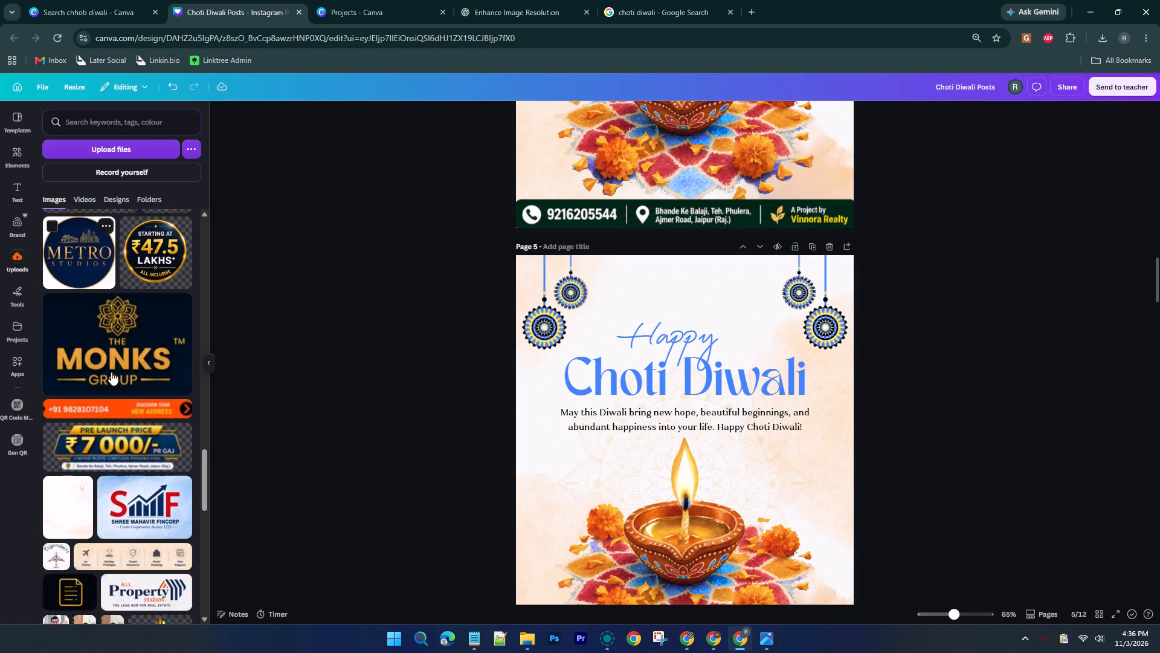
pyautogui.scroll(-4, 113, 371)
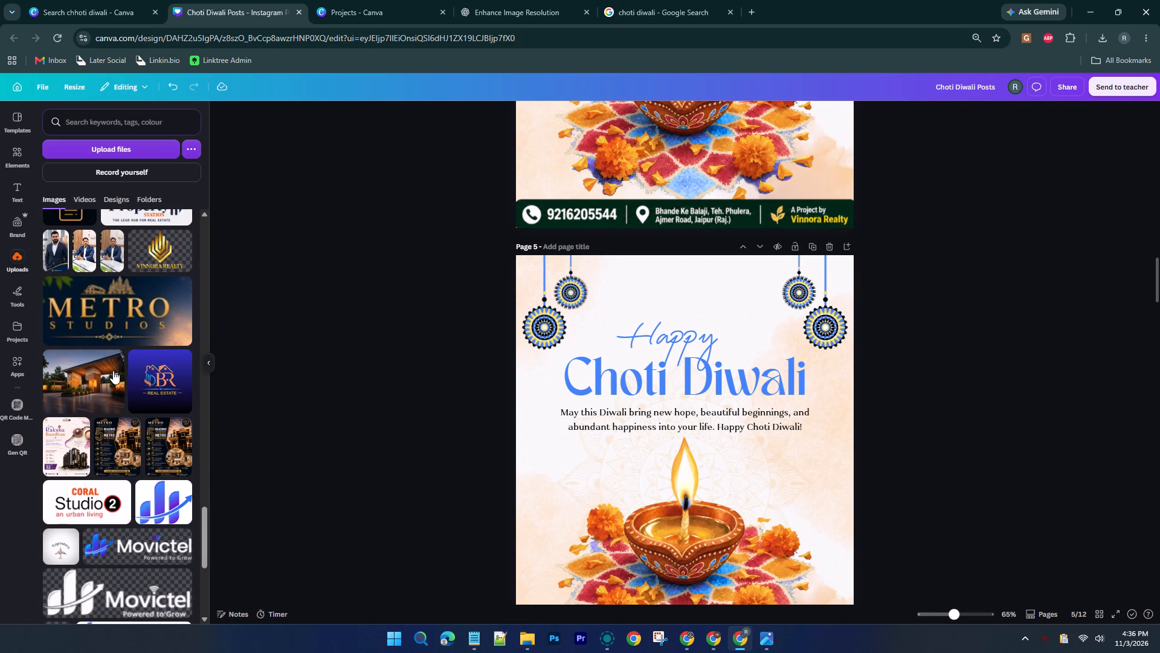
pyautogui.scroll(-10, 113, 371)
# Switch to File Explorer and check Downloads and the Client Logos folder in Pictures for the logo needed on page 5.
pyautogui.click(521, 636)
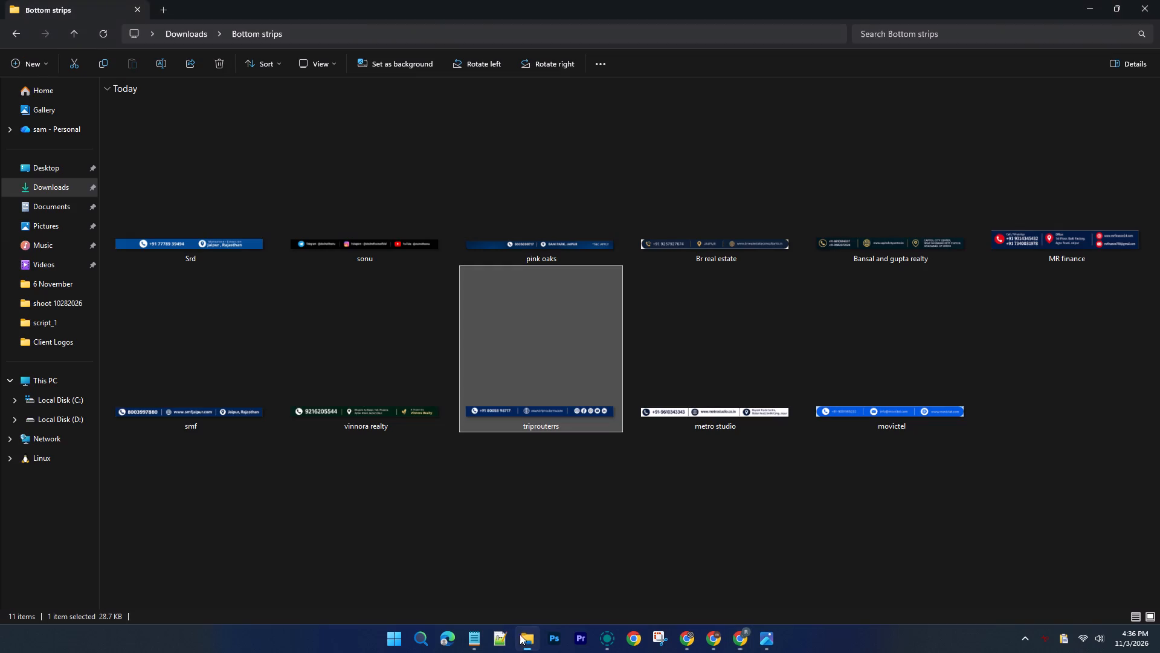
pyautogui.click(63, 183)
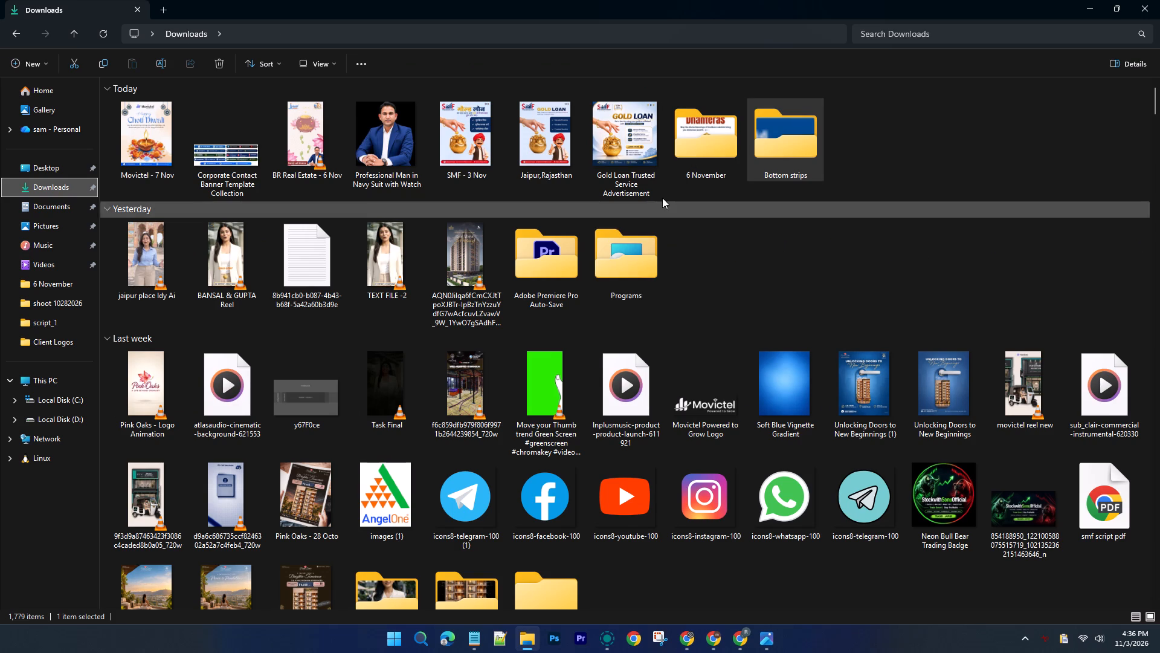
pyautogui.scroll(-1, 641, 360)
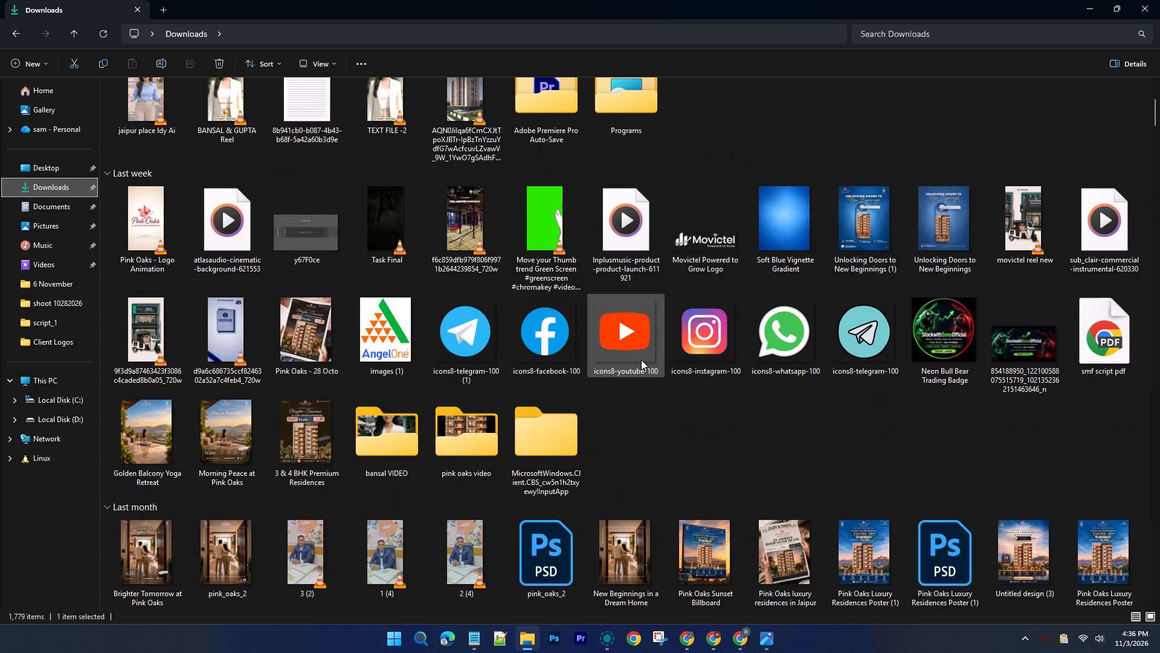
pyautogui.scroll(3, 641, 360)
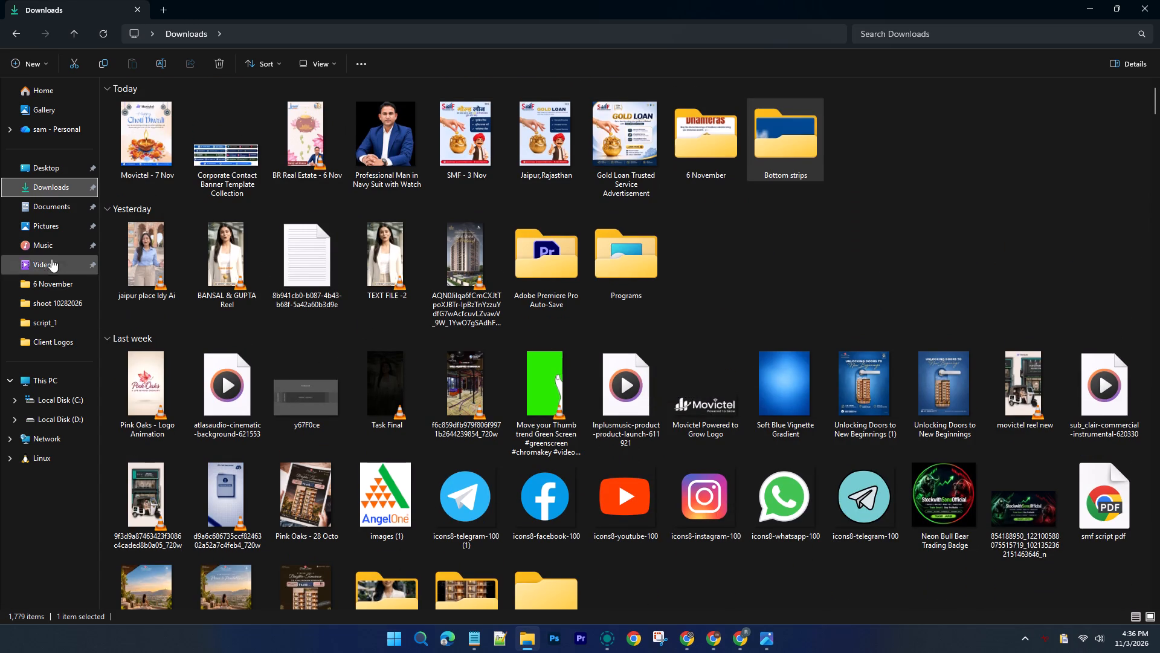
pyautogui.click(57, 219)
pyautogui.doubleClick(242, 113)
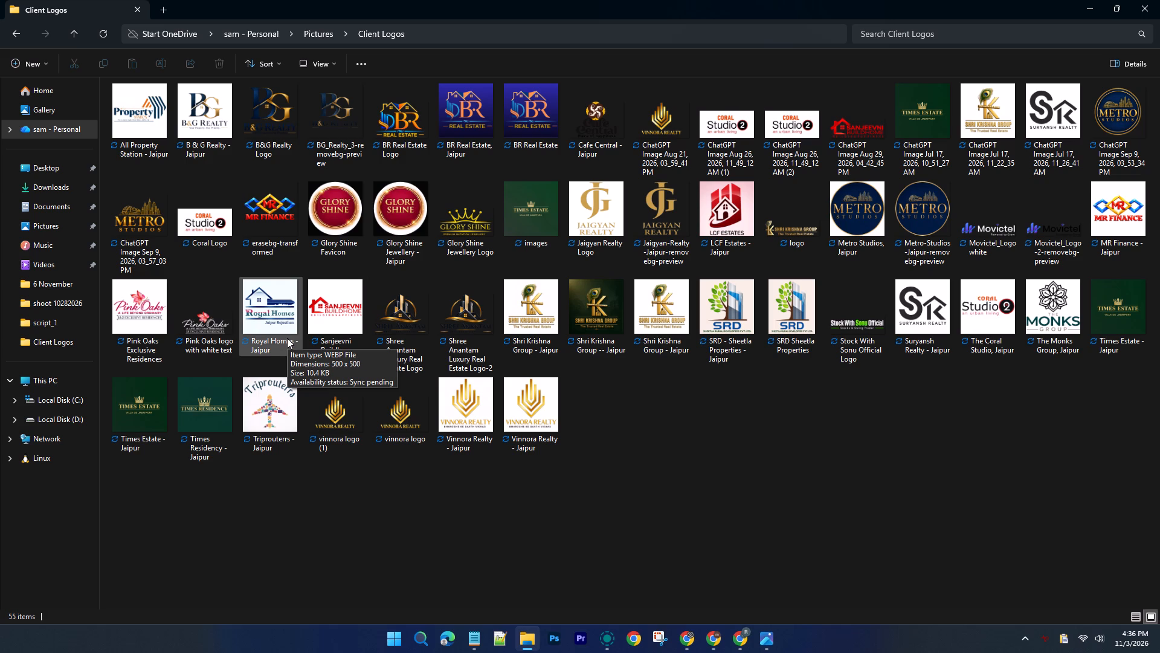
# Browse the older files and folders in Downloads for the client logo needed on page 5.
pyautogui.click(56, 183)
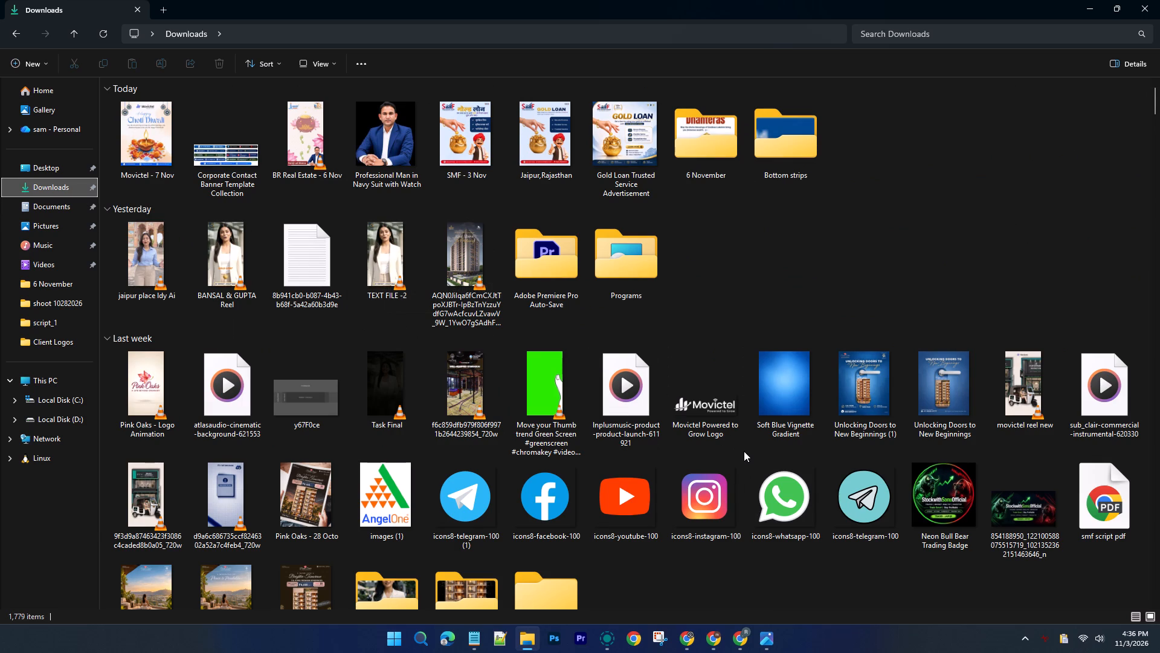
pyautogui.scroll(-2, 744, 451)
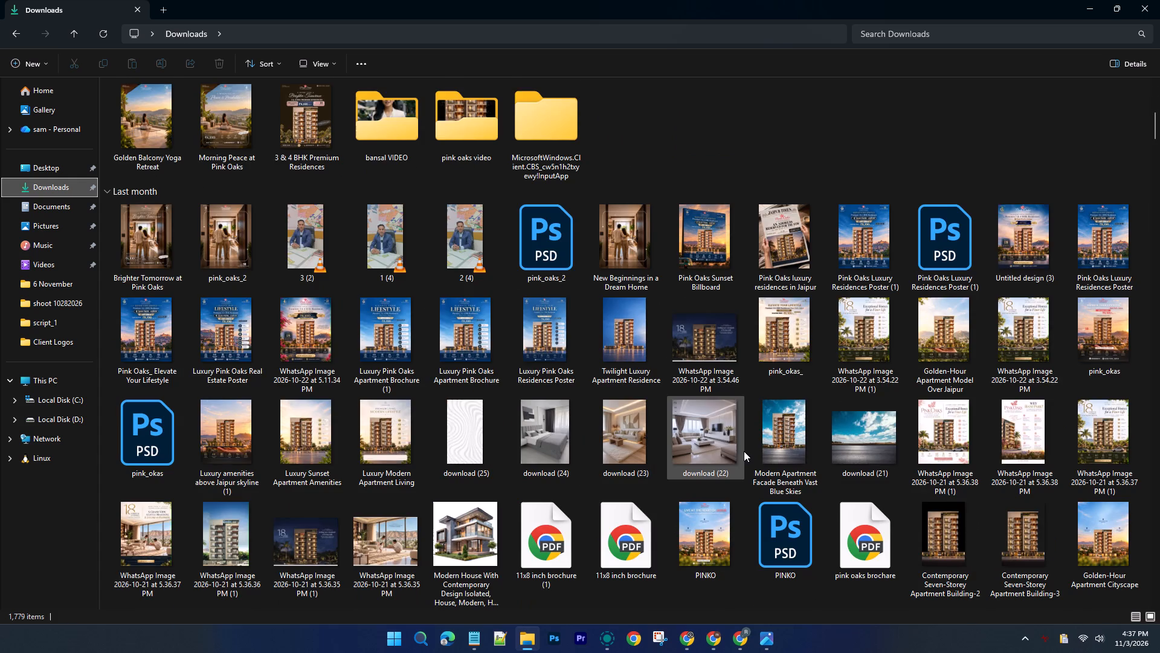
pyautogui.scroll(-1, 744, 451)
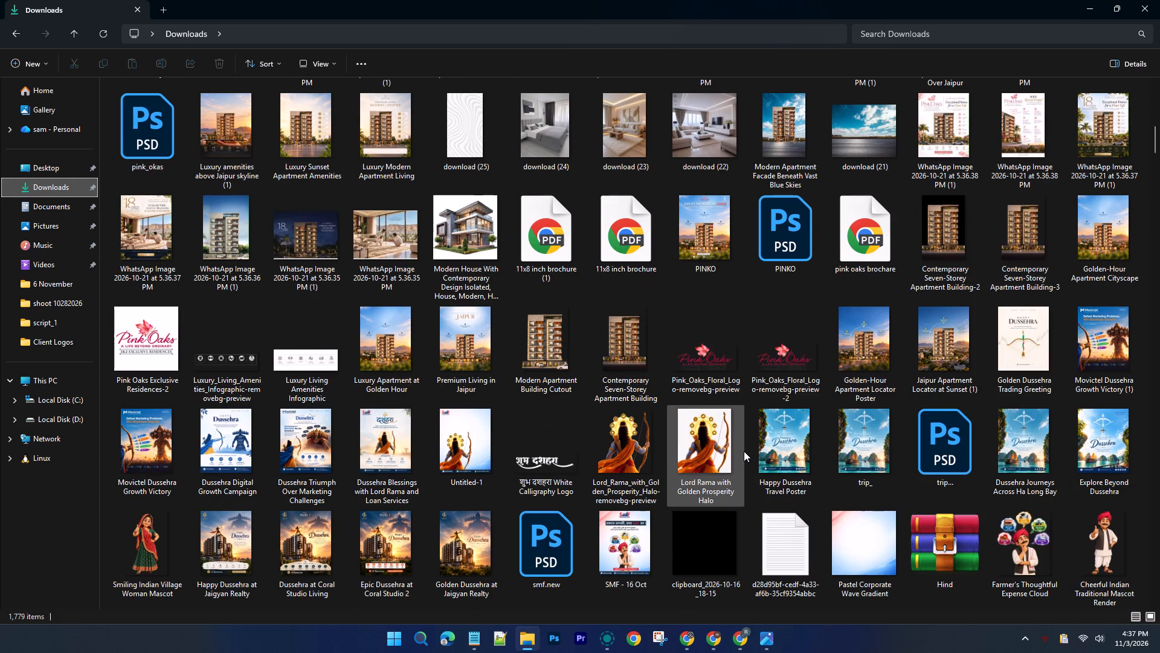
pyautogui.scroll(-3, 744, 451)
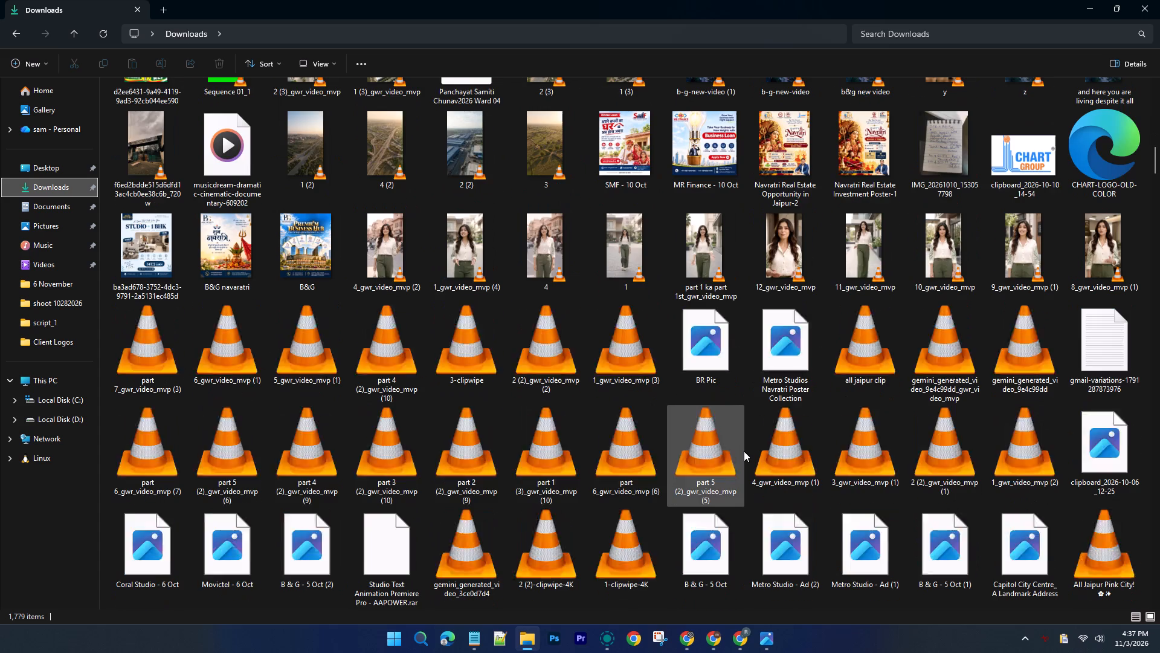
pyautogui.scroll(-1, 744, 451)
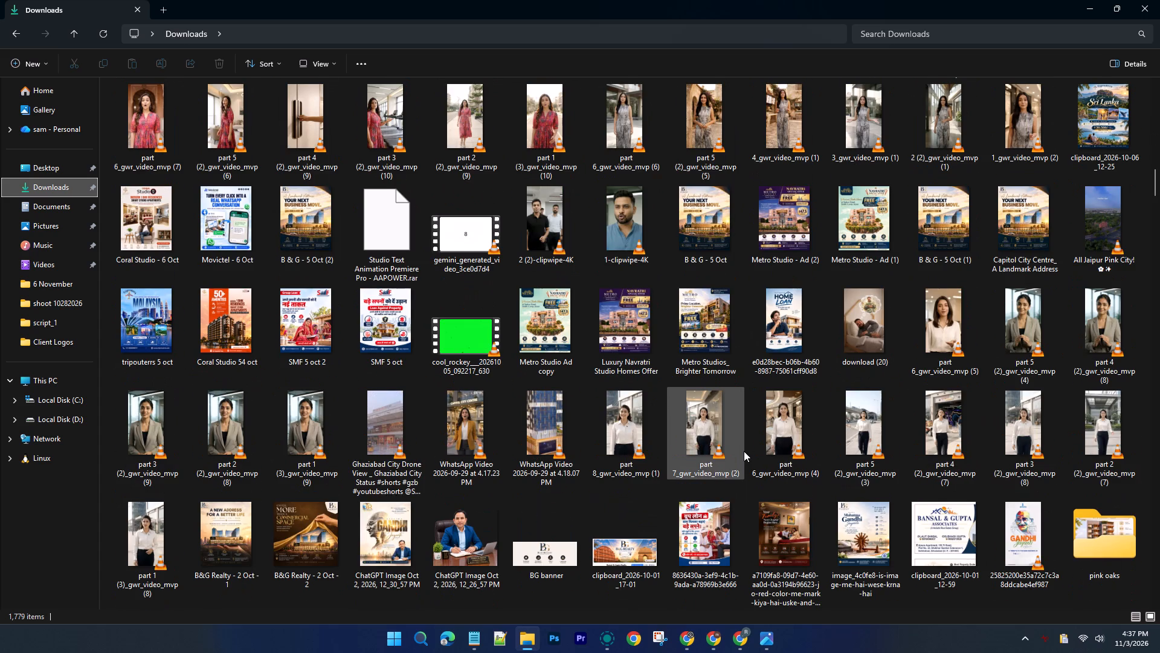
pyautogui.scroll(-1, 744, 451)
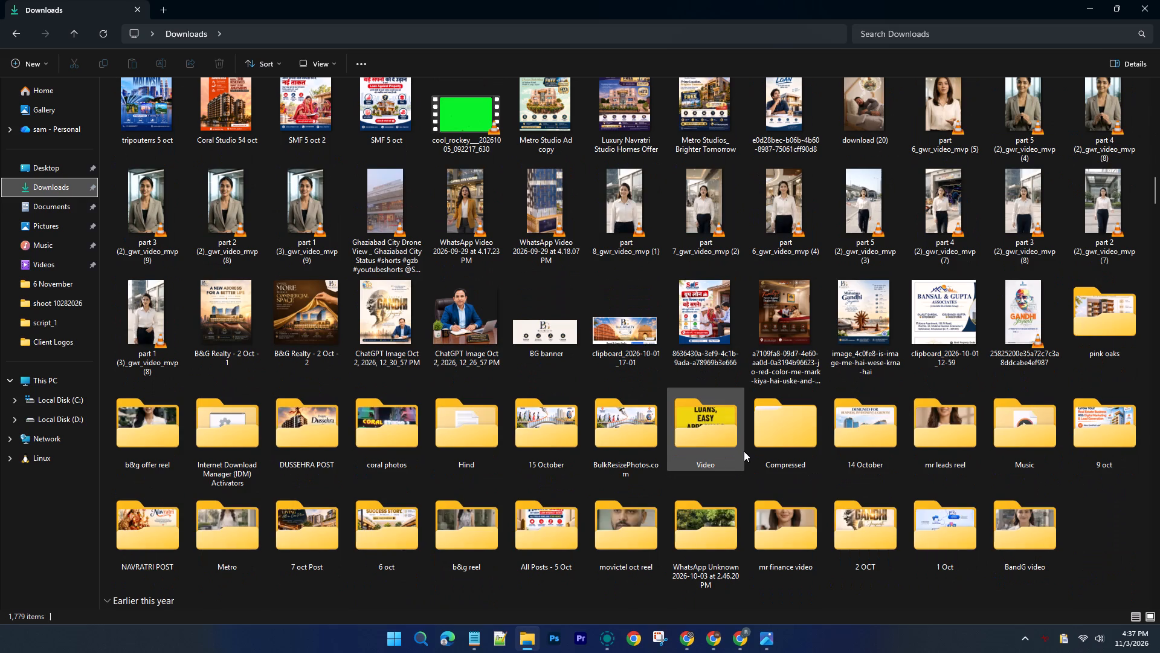
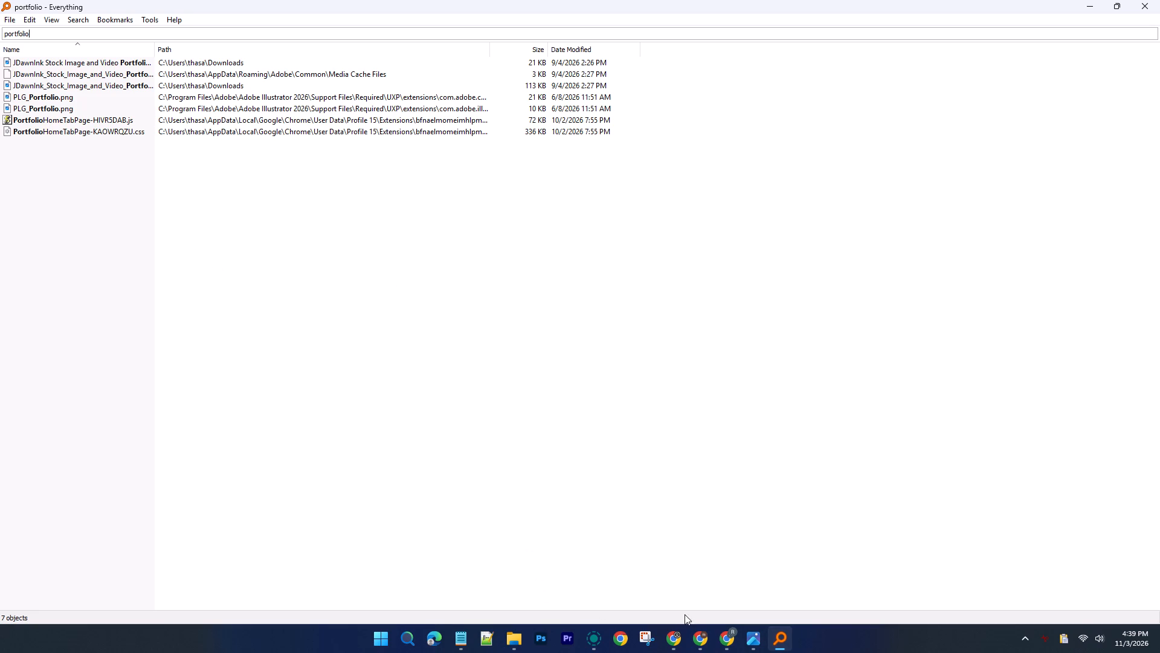
# Switch to the Chrome window with the Canva home page and search all projects for "portfolio".
pyautogui.click(683, 633)
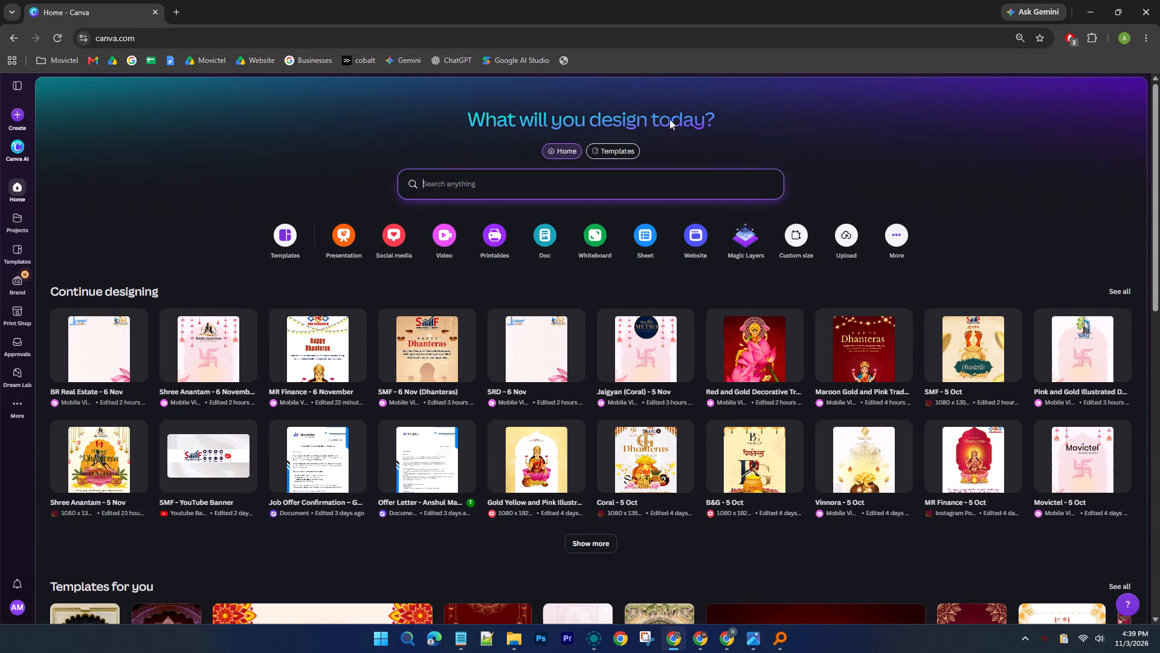
pyautogui.write('portfolio')
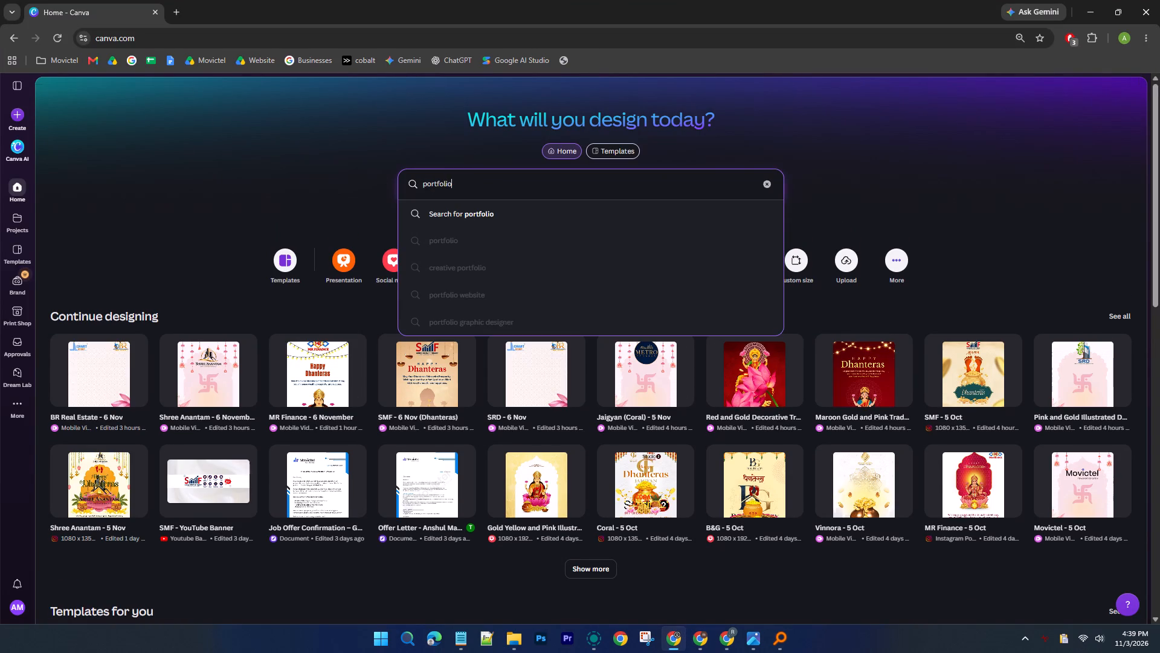
pyautogui.hotkey('ctrl', 'a')
pyautogui.hotkey('ctrl', 'x')
pyautogui.hotkey('ctrl', 'v')
pyautogui.click(9, 221)
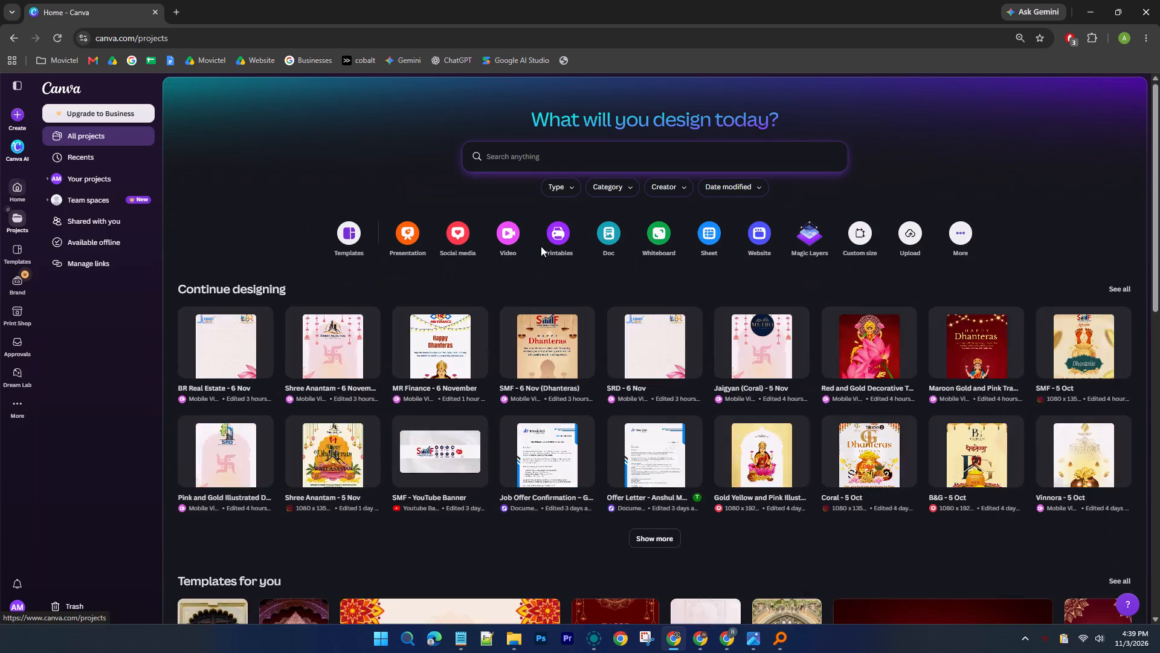
pyautogui.click(528, 154)
pyautogui.hotkey('ctrl', 'v')
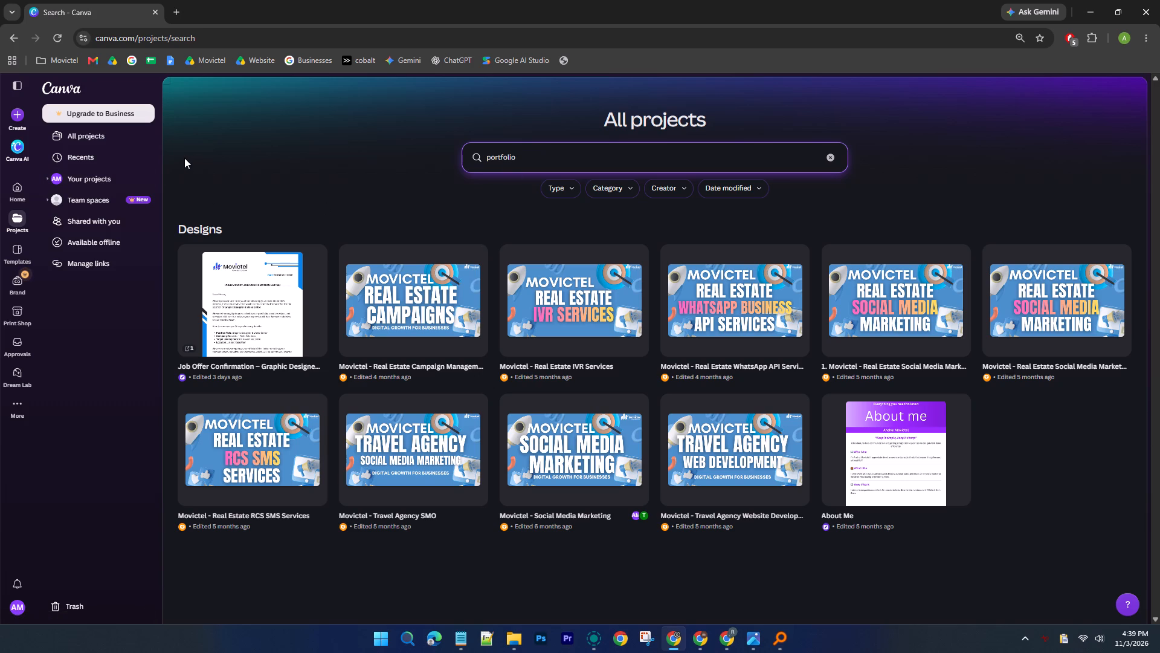
# Open the bookmarked Movictel Drive page in a new tab and switch to it.
pyautogui.middleClick(208, 62)
pyautogui.click(201, 0)
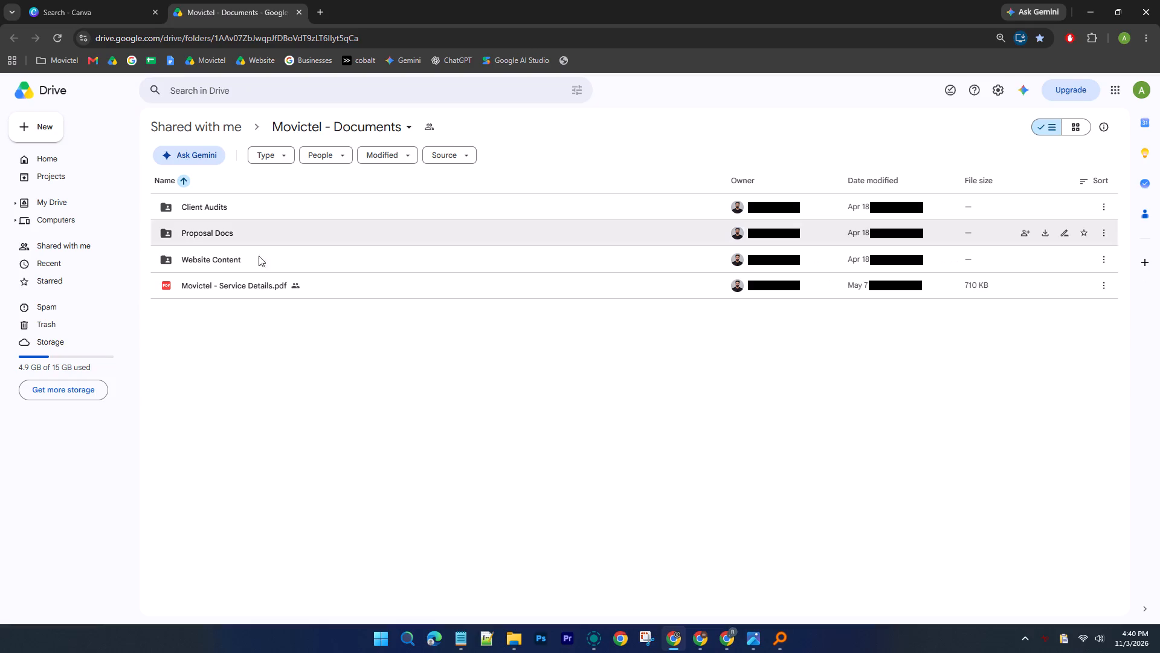
# Check the Chrome window holding the ChatGPT and Instagram tabs, and close that window.
pyautogui.click(703, 645)
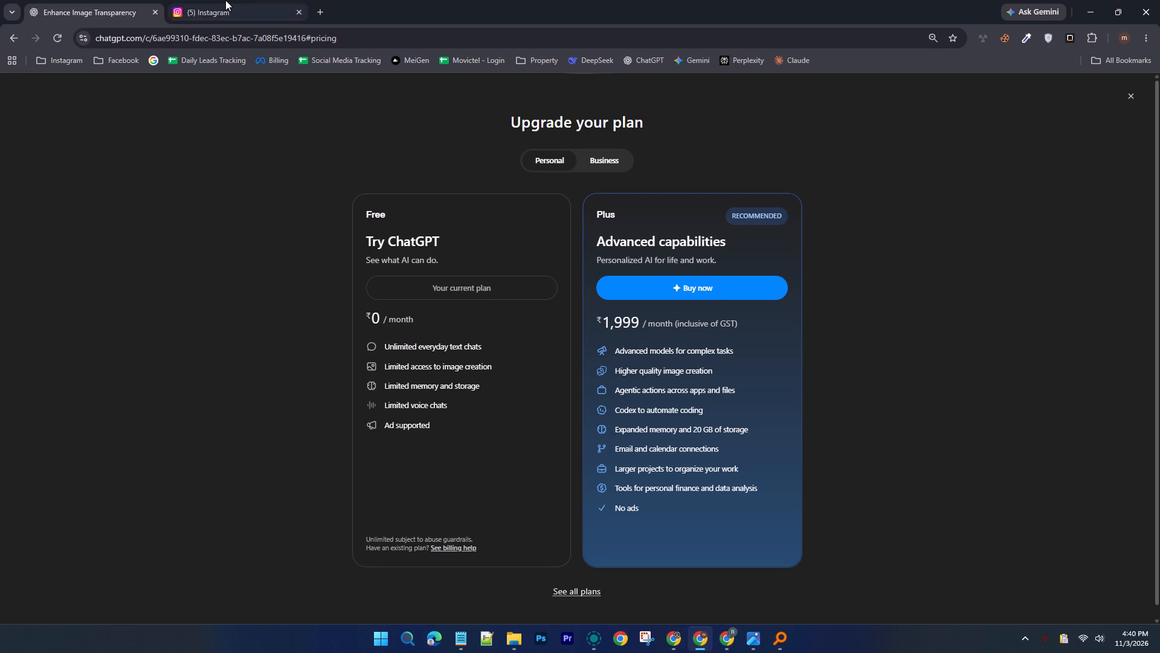
pyautogui.click(225, 0)
pyautogui.click(65, 0)
pyautogui.click(1159, 0)
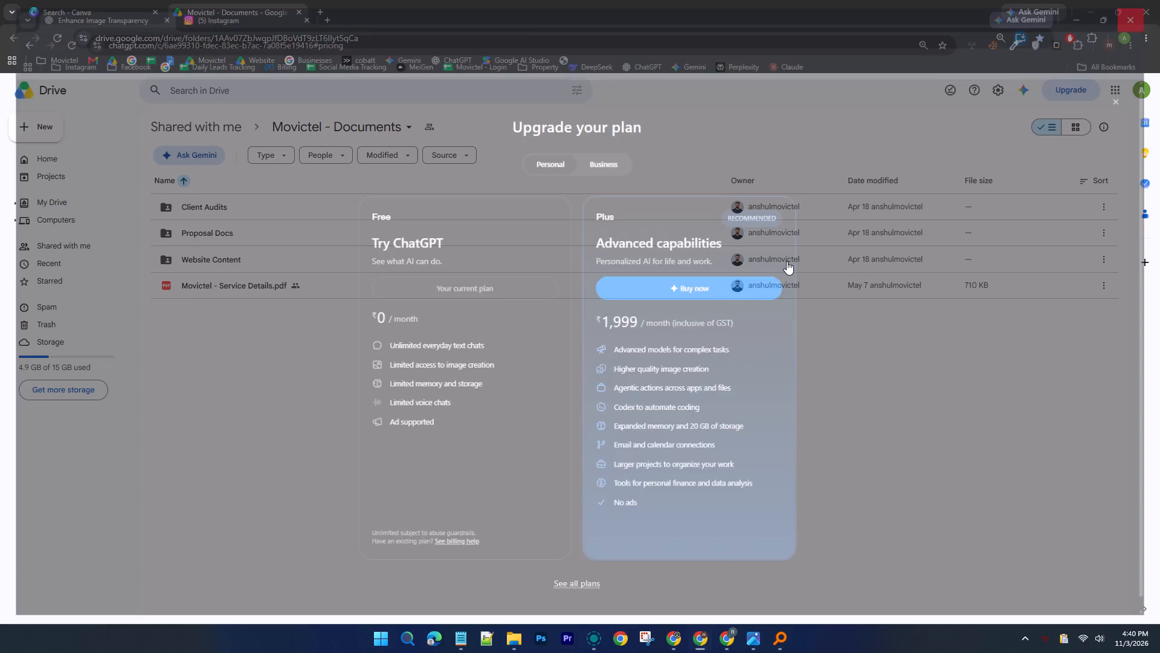
# Find the Shree Mahavir Fincorp Logo in the Downloads folder and add it to page 5 of the Choti Diwali Posts design in Canva.
pyautogui.click(724, 643)
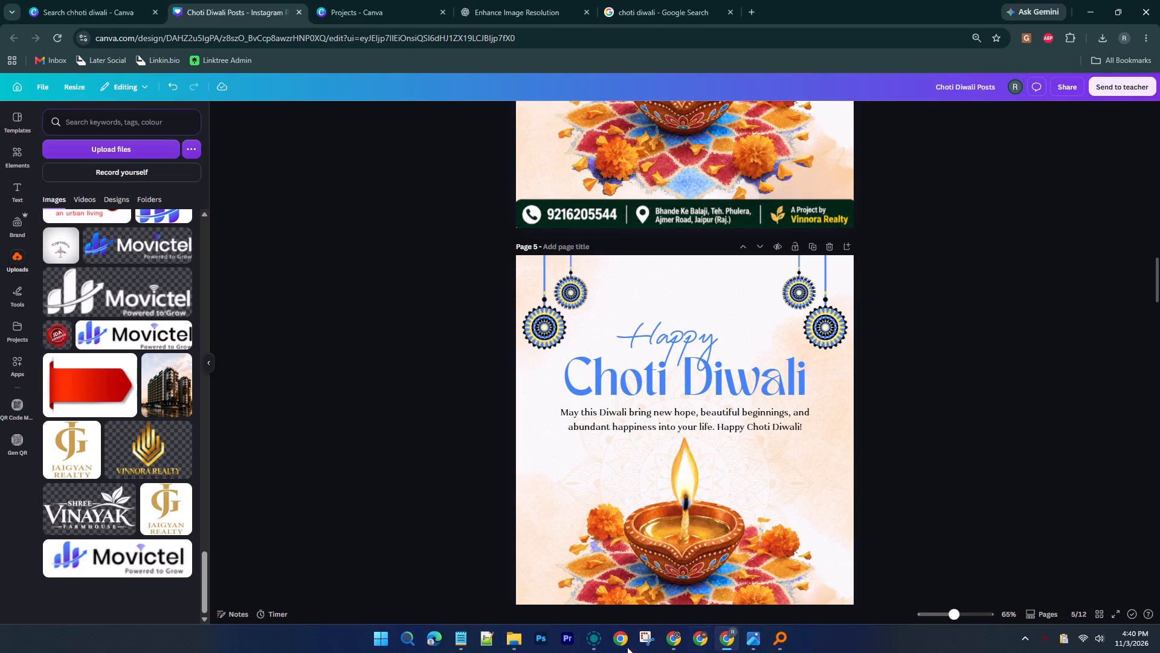
pyautogui.click(506, 641)
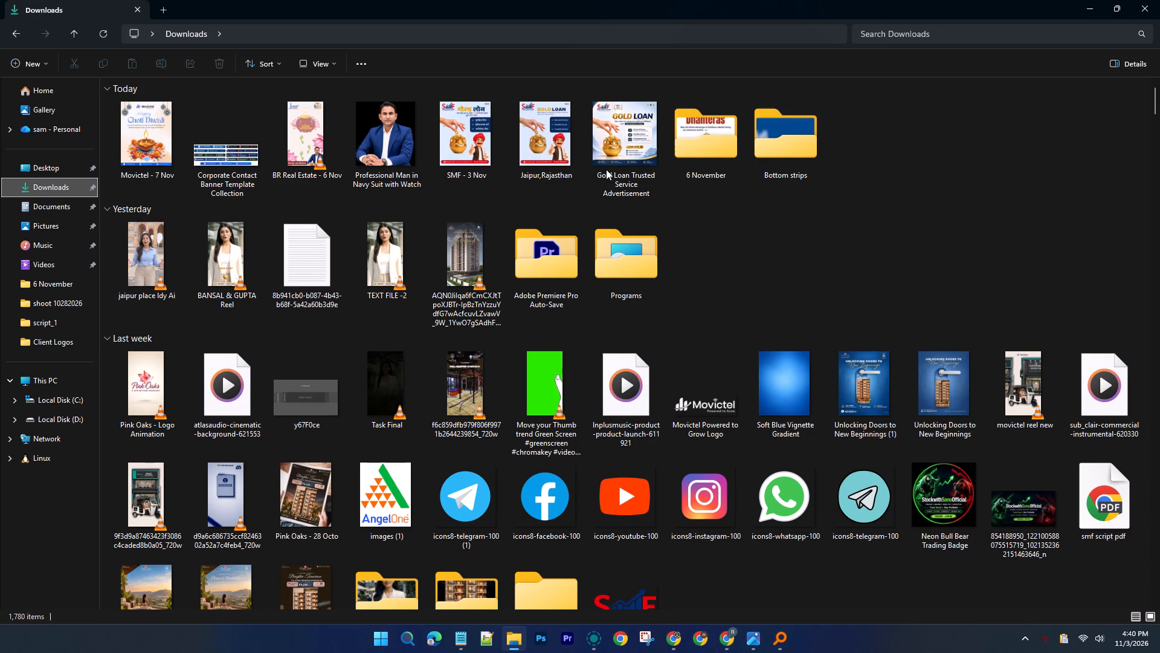
pyautogui.scroll(3, 291, 170)
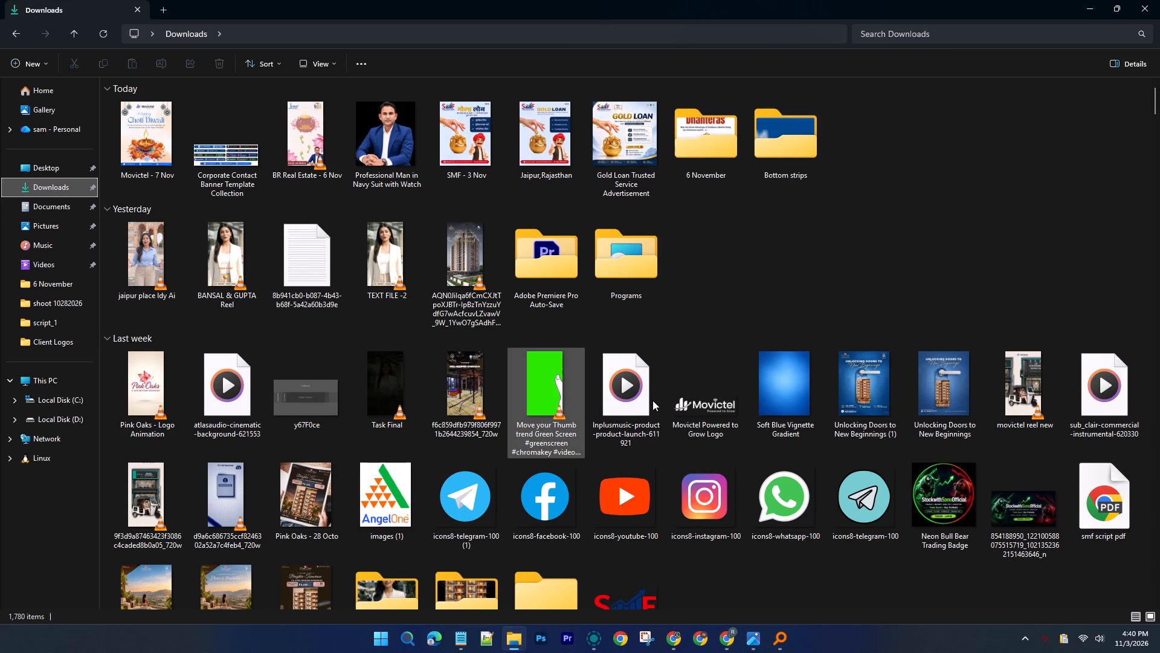
pyautogui.click(652, 400)
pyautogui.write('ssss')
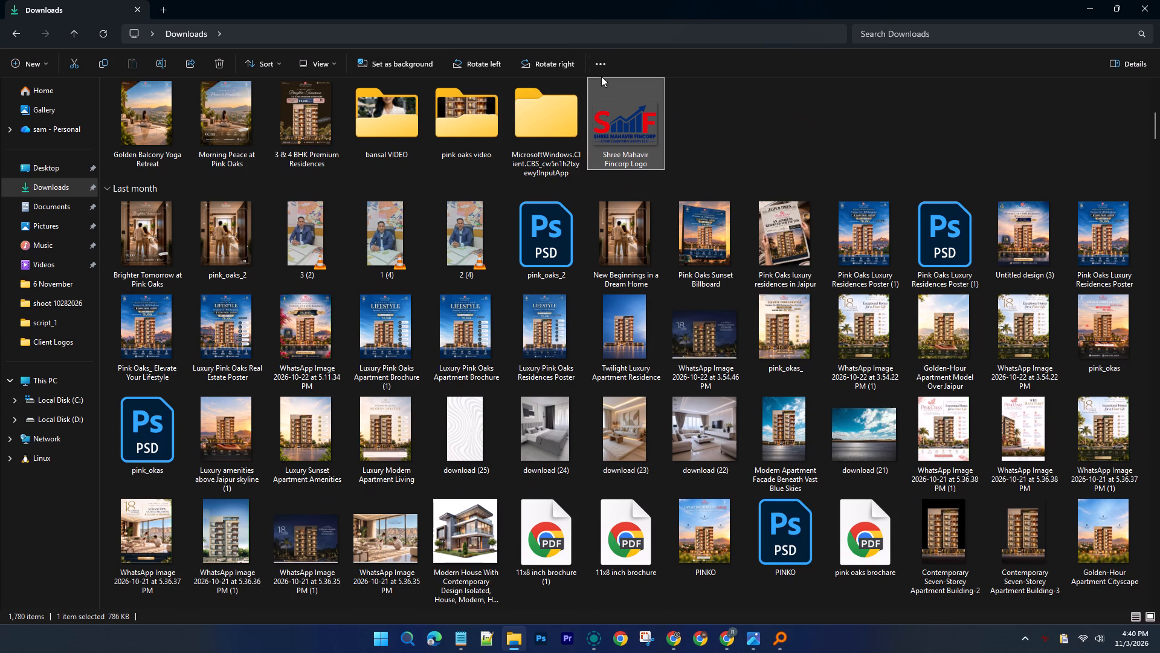
pyautogui.moveTo(614, 132); pyautogui.dragTo(723, 642)
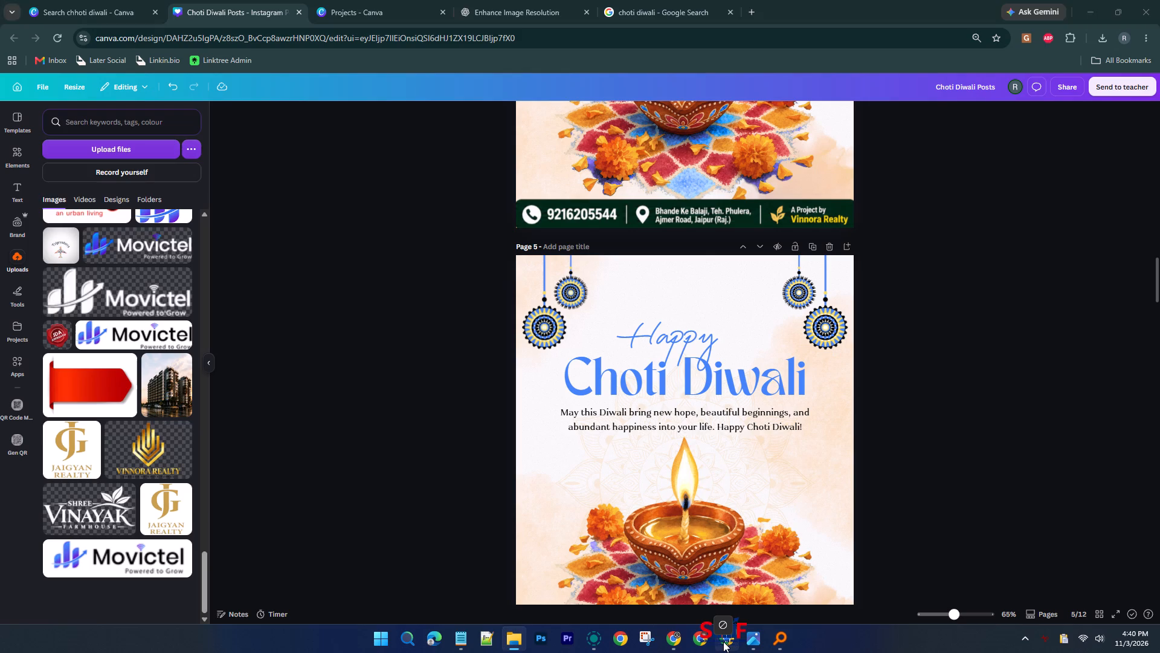
pyautogui.moveTo(723, 642); pyautogui.dragTo(660, 278)
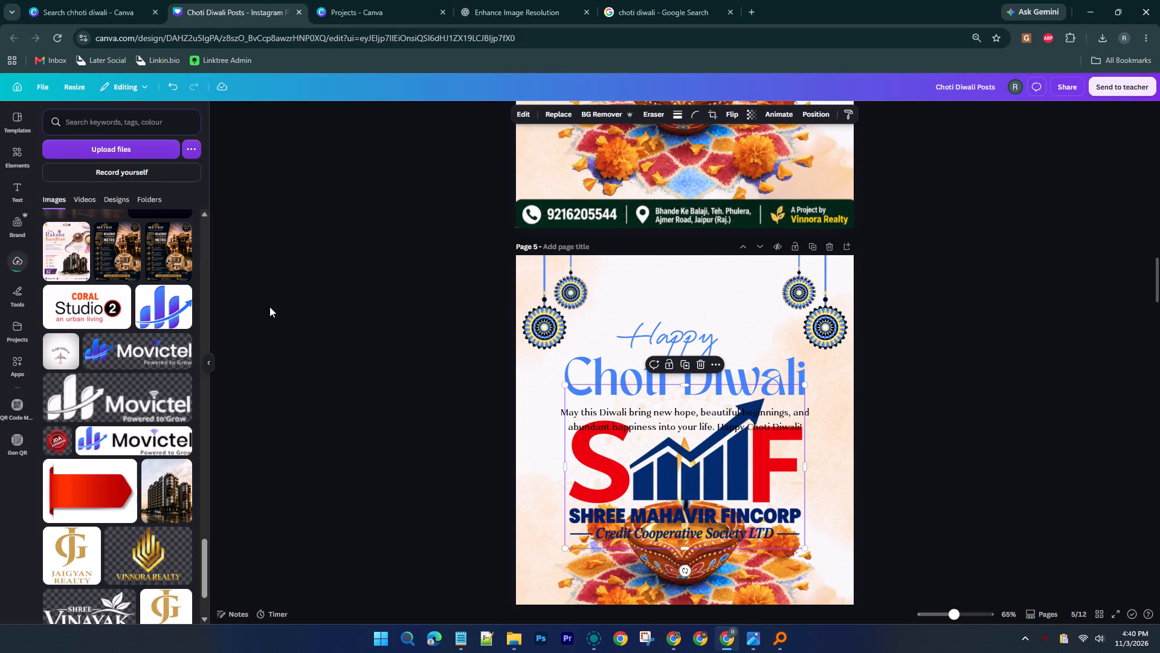
# On page 5 of the Choti Diwali design, shrink the Shree Mahavir Fincorp logo and centre it above the "Happy" heading.
pyautogui.moveTo(703, 473); pyautogui.dragTo(704, 345)
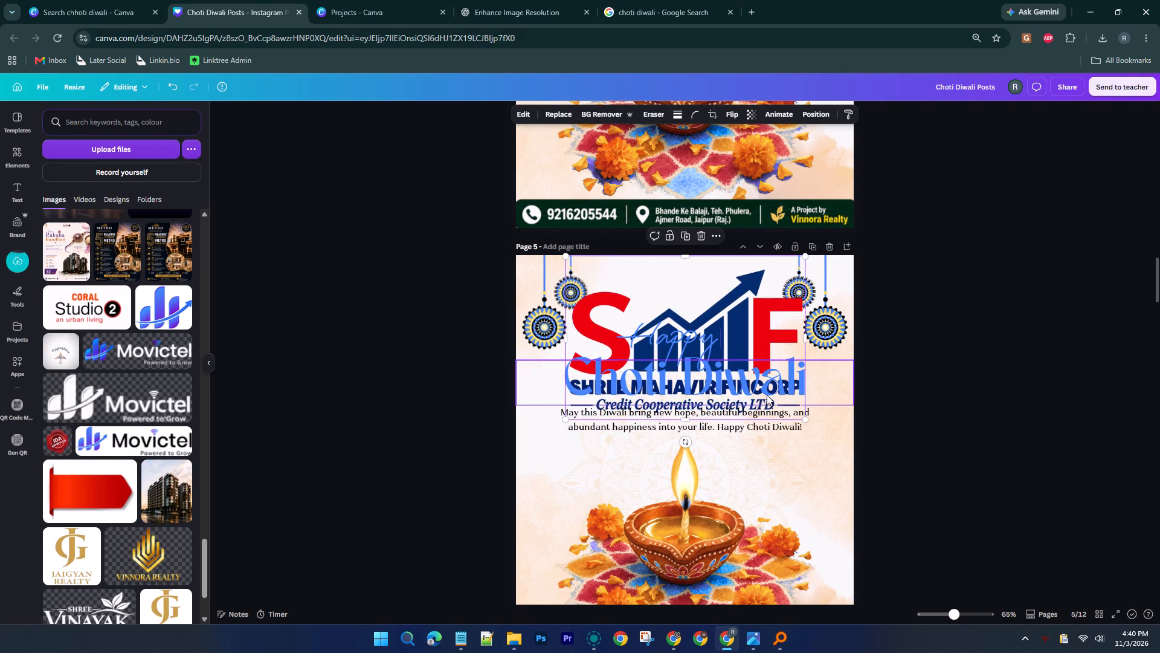
pyautogui.moveTo(805, 419); pyautogui.dragTo(678, 297)
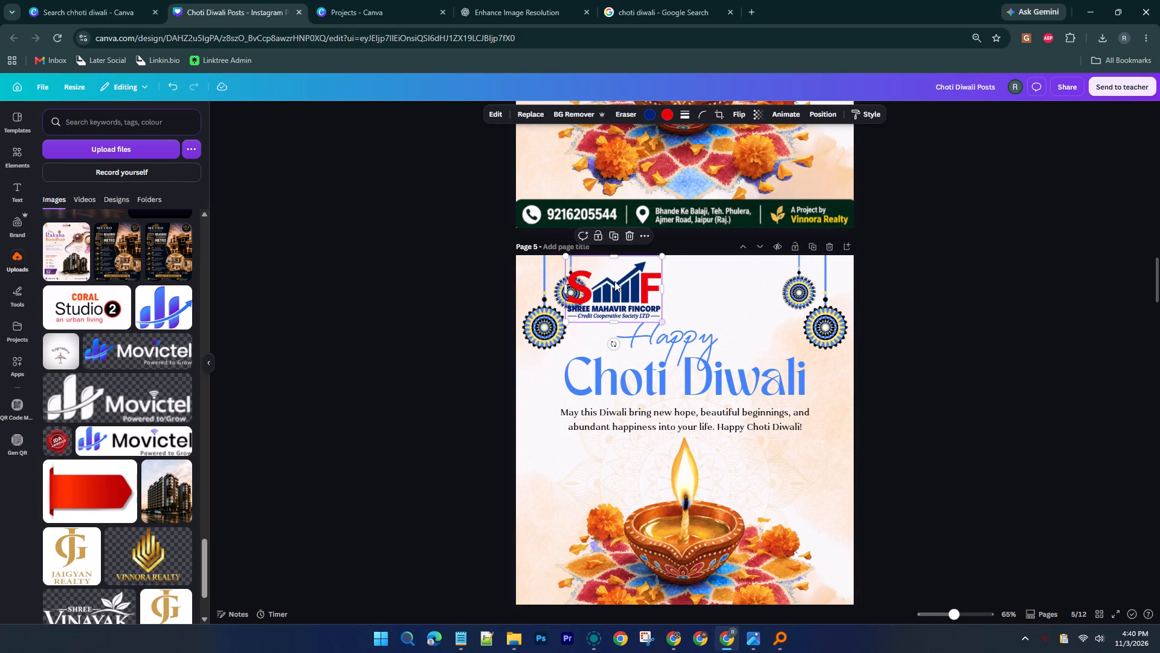
pyautogui.moveTo(663, 322); pyautogui.dragTo(646, 304)
pyautogui.moveTo(604, 293); pyautogui.dragTo(685, 296)
pyautogui.click(992, 307)
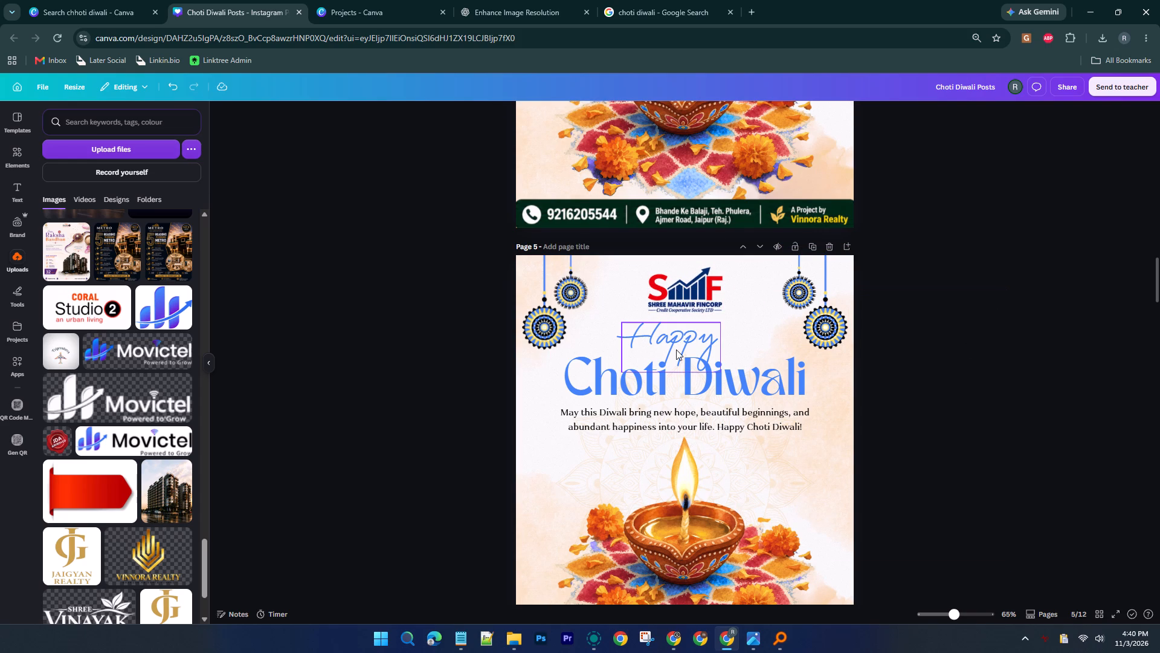
# Recolour page 5's "Choti Diwali" and "Happy" headings with the red sampled from the Shree Mahavir Fincorp logo.
pyautogui.click(676, 349)
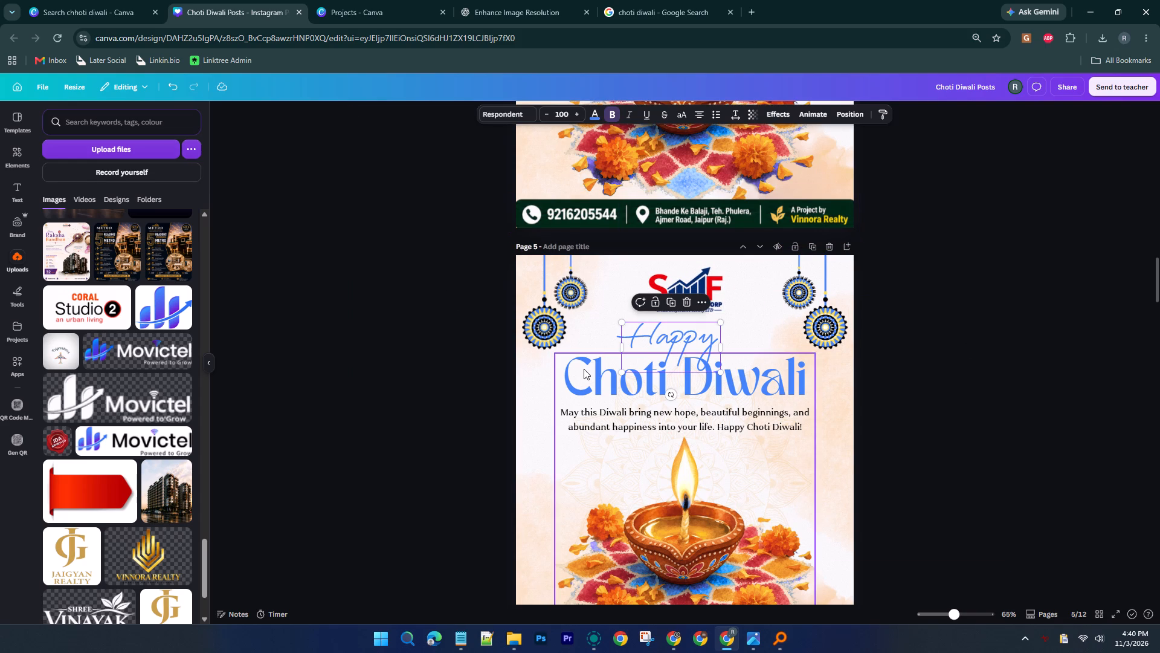
pyautogui.click(584, 369)
pyautogui.click(593, 110)
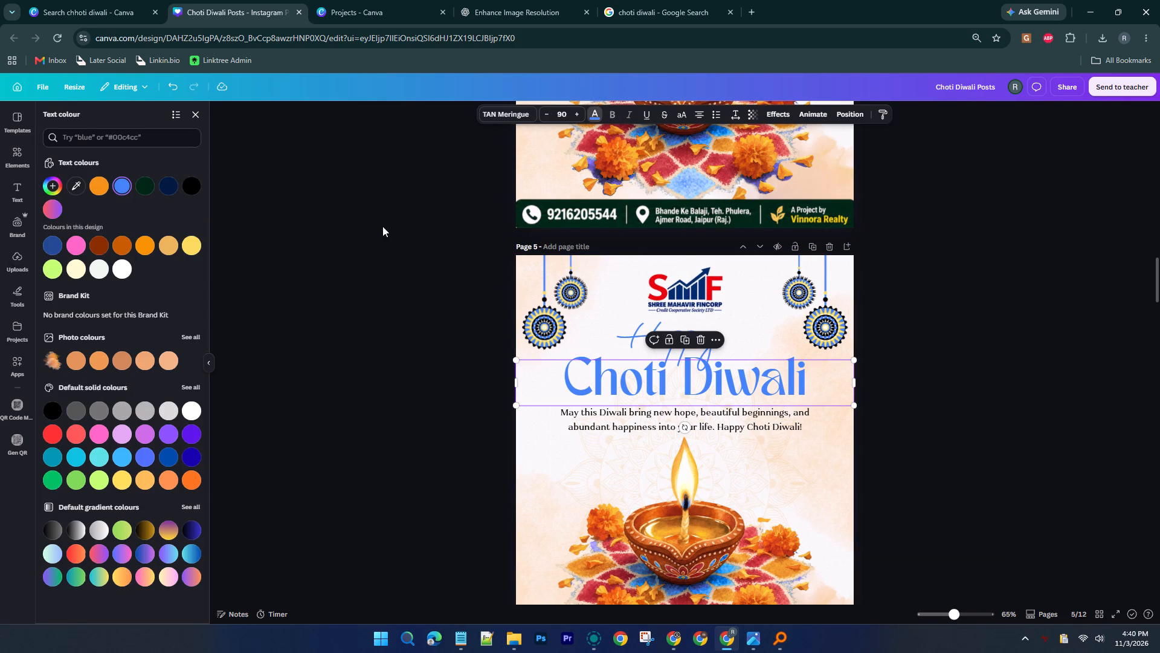
pyautogui.click(72, 183)
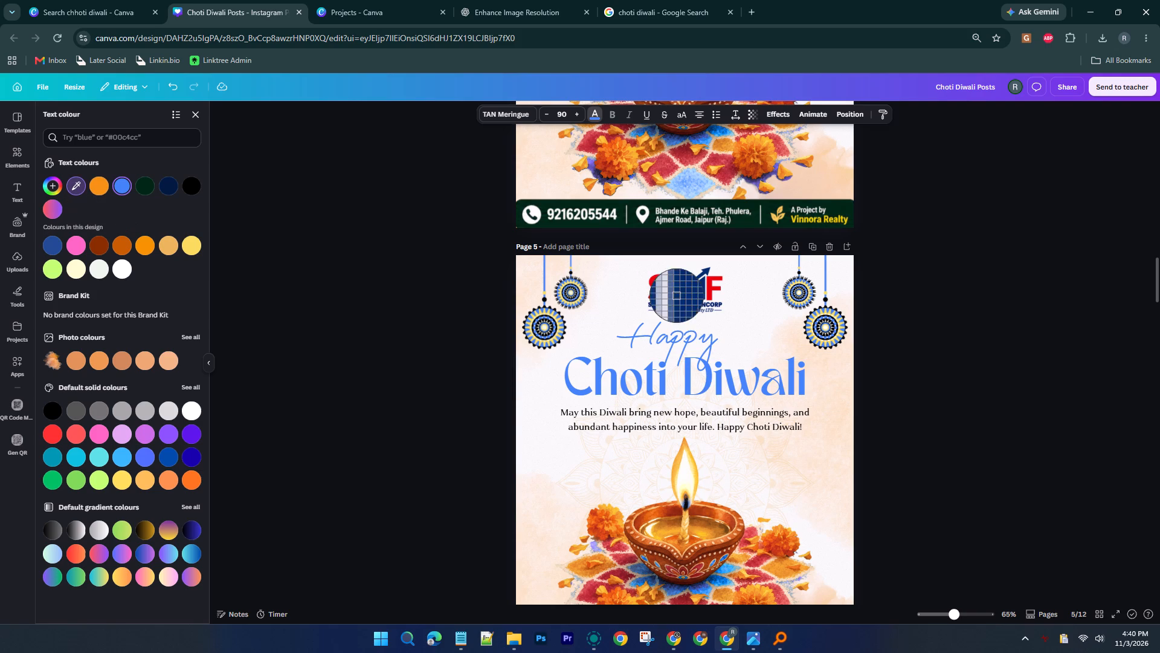
pyautogui.click(651, 279)
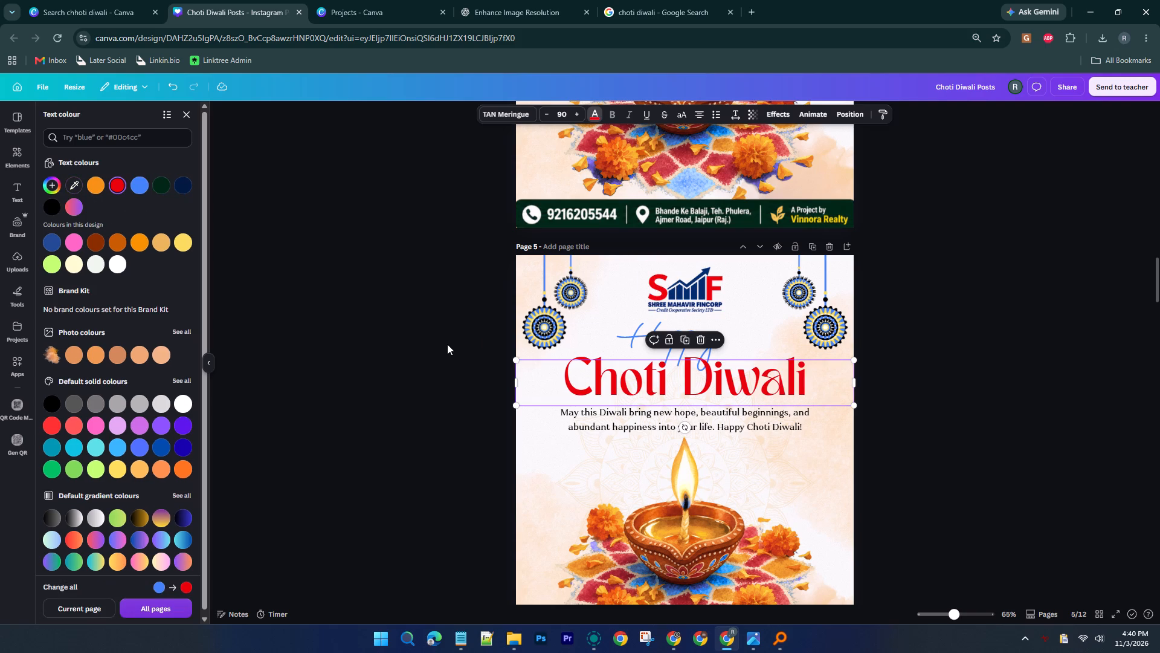
pyautogui.click(447, 344)
pyautogui.click(640, 339)
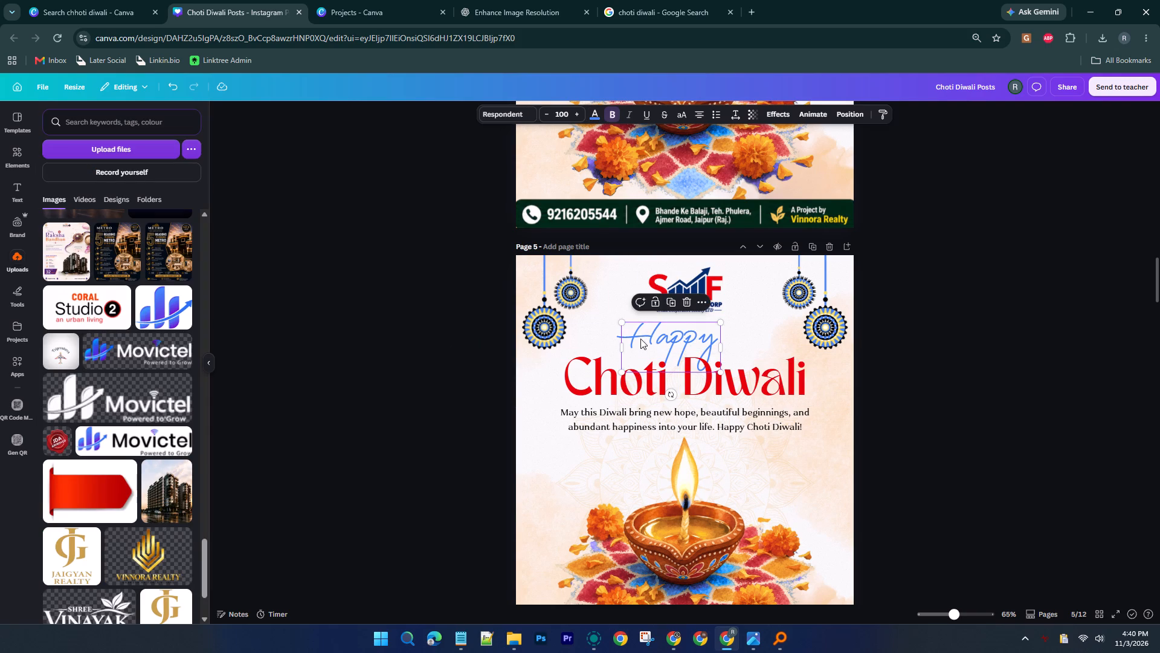
pyautogui.click(590, 114)
pyautogui.click(96, 183)
pyautogui.click(447, 280)
pyautogui.click(444, 291)
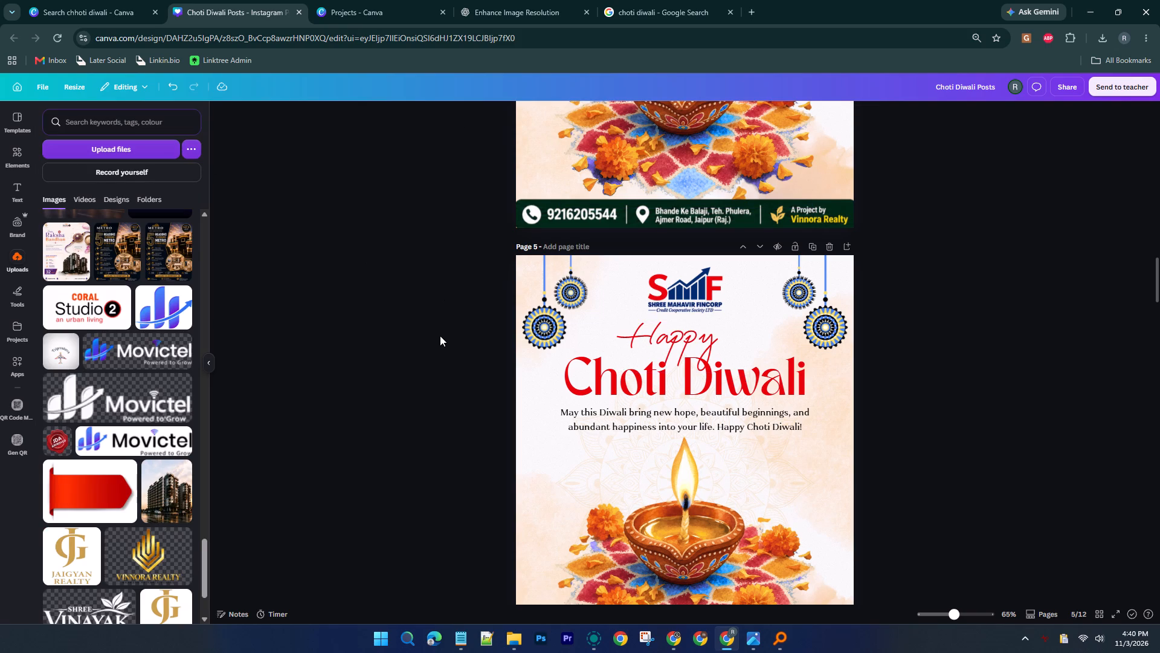
# Recolour page 5's left hanging ornament, changing its first vivid blue colour to the logo red and its yellow to dark blue #011a42.
pyautogui.click(535, 320)
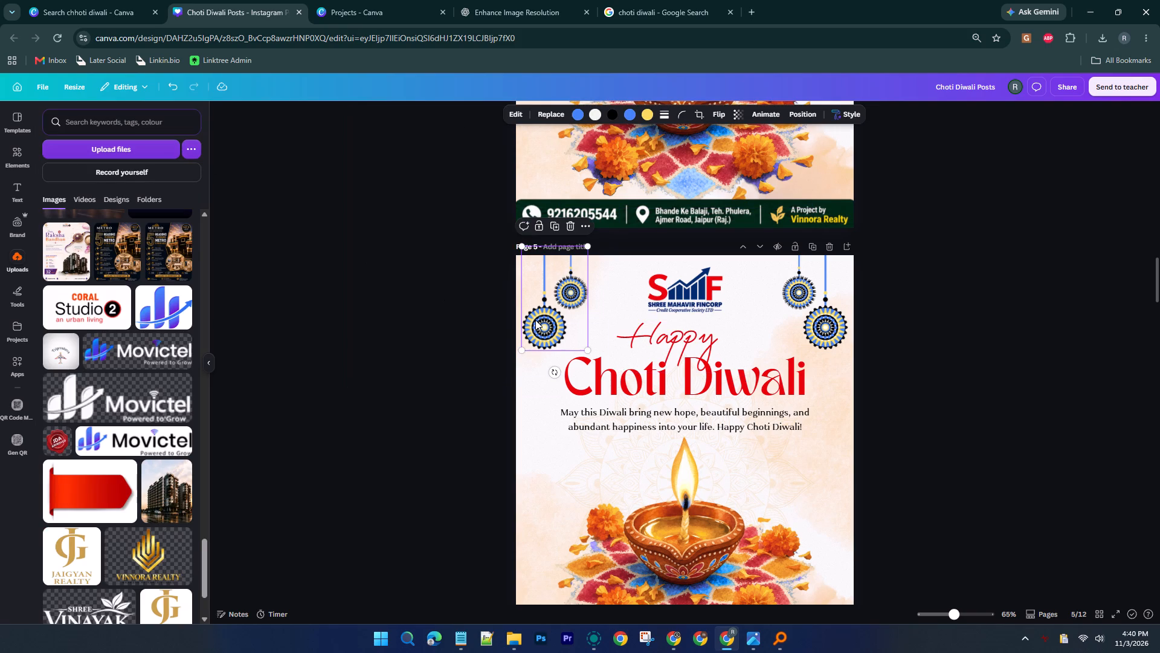
pyautogui.click(582, 114)
pyautogui.click(77, 268)
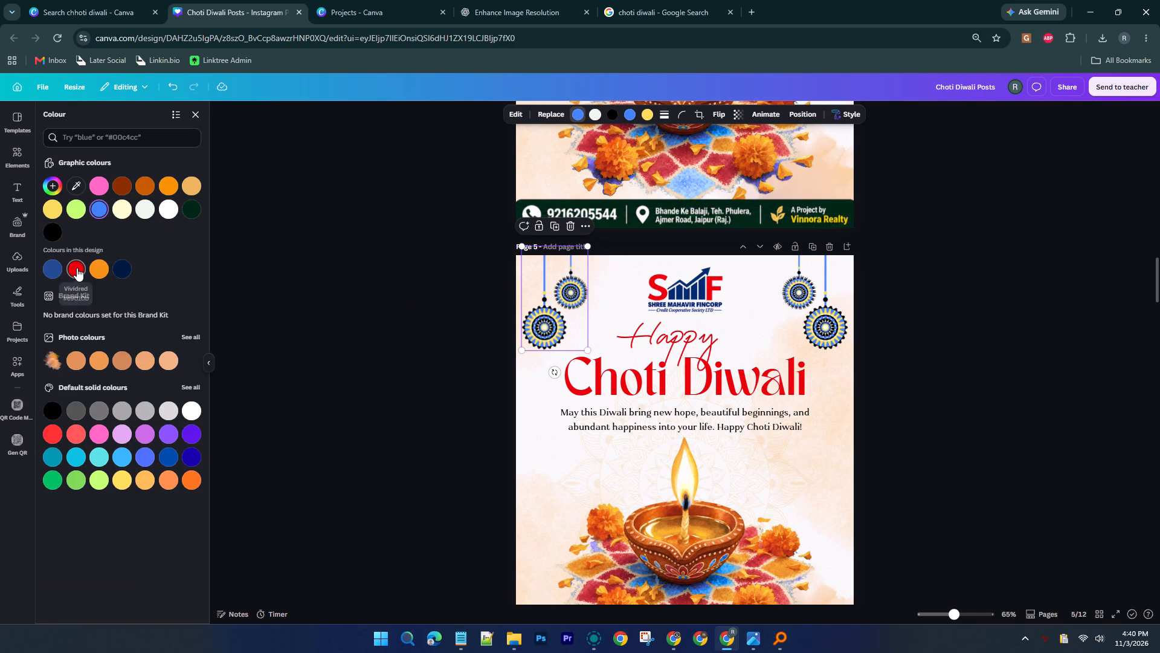
pyautogui.click(645, 111)
pyautogui.click(126, 261)
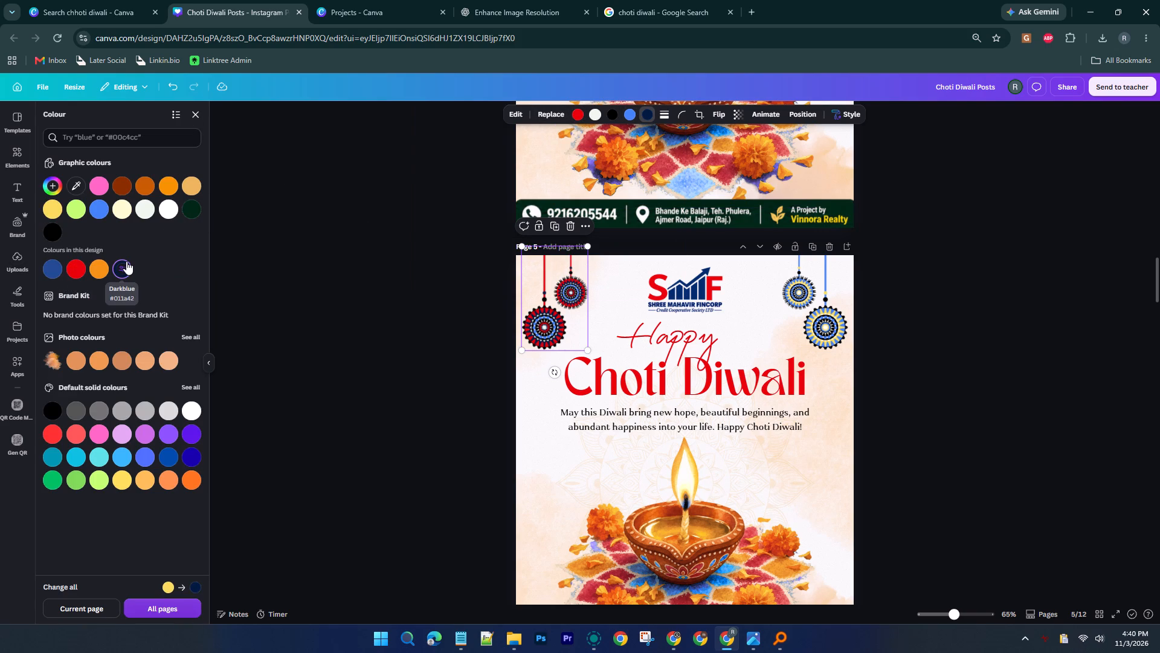
# Try pink, white, orange and red in place of the left ornament's black, and settle on dark blue #011a42.
pyautogui.click(615, 112)
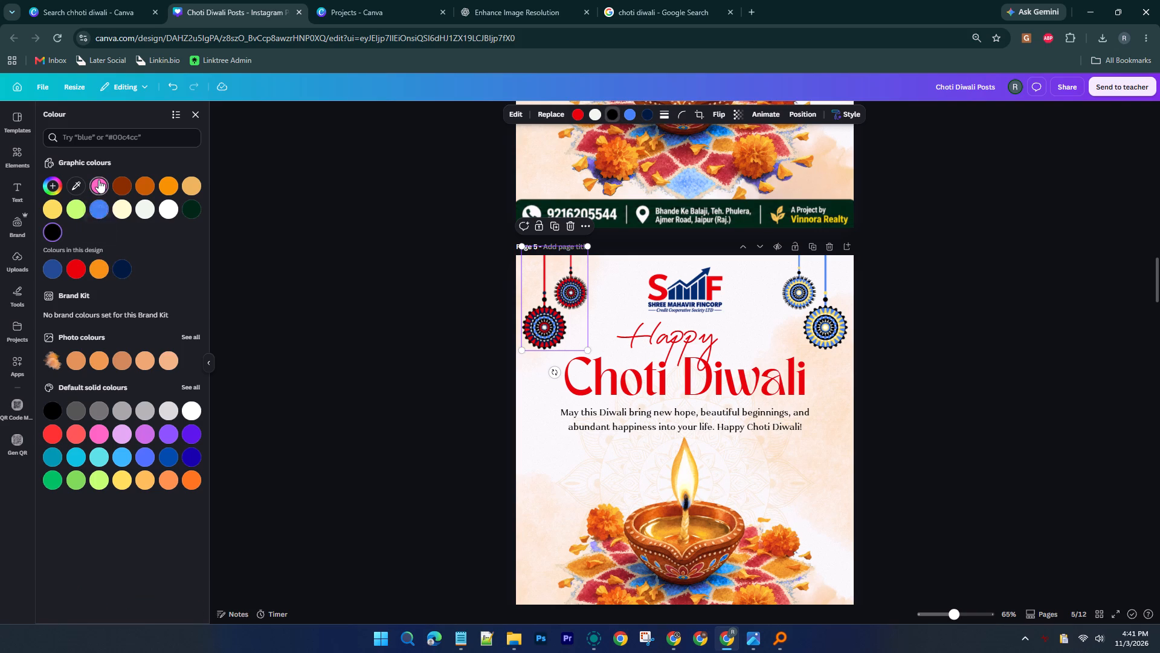
pyautogui.click(98, 180)
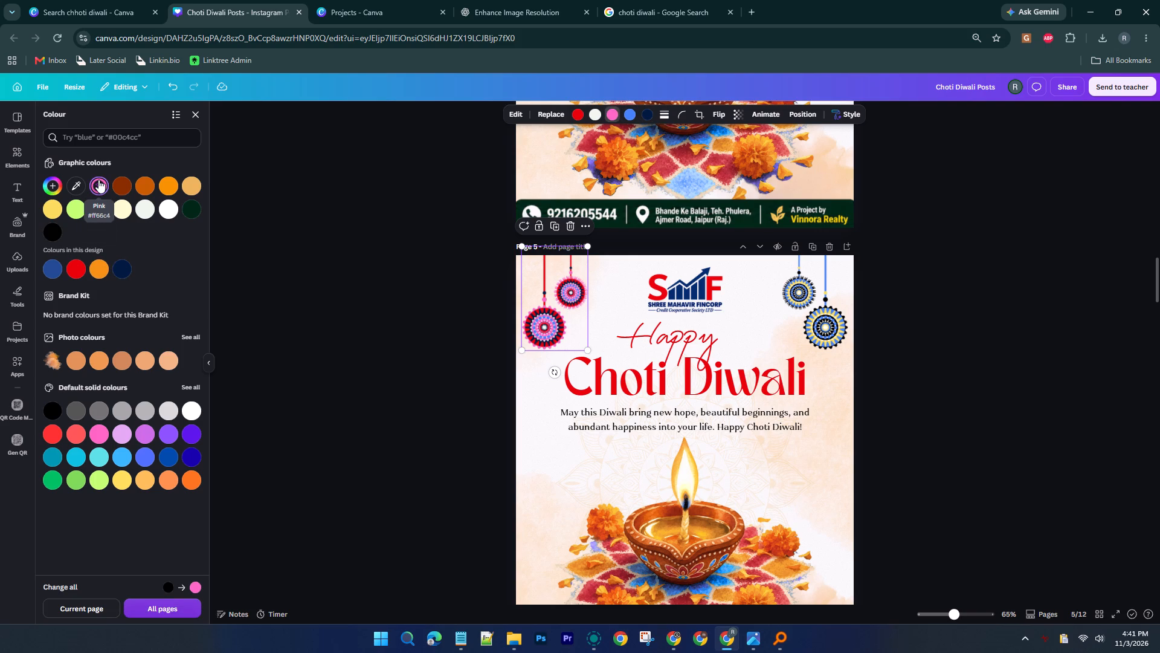
pyautogui.click(166, 209)
pyautogui.click(166, 209)
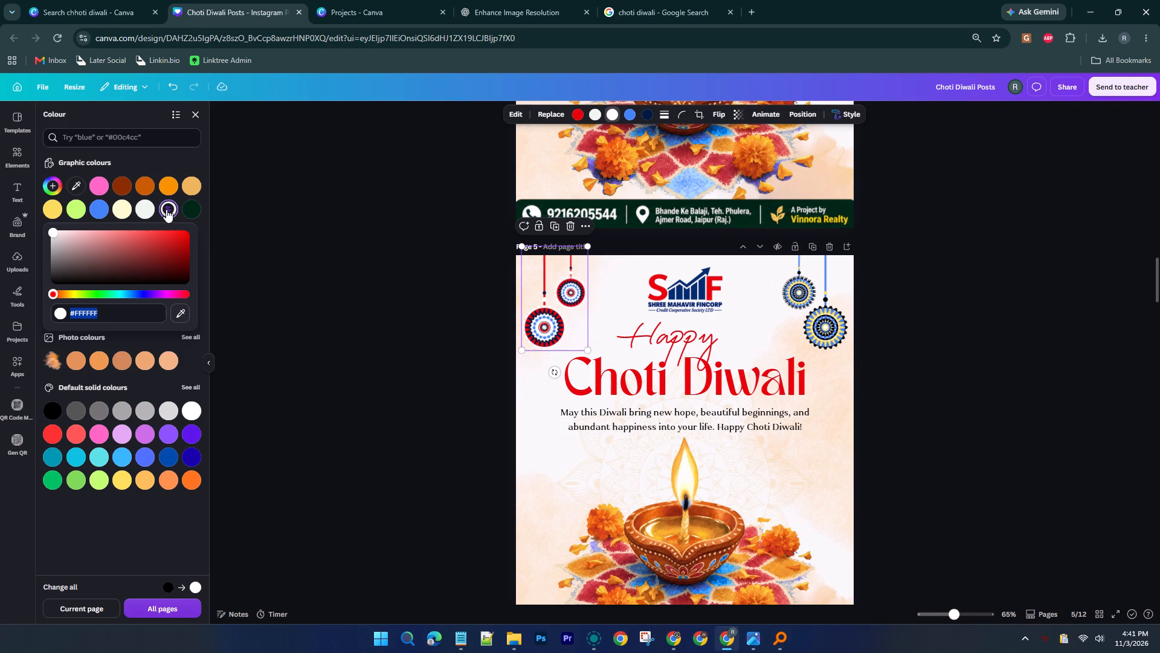
pyautogui.click(166, 184)
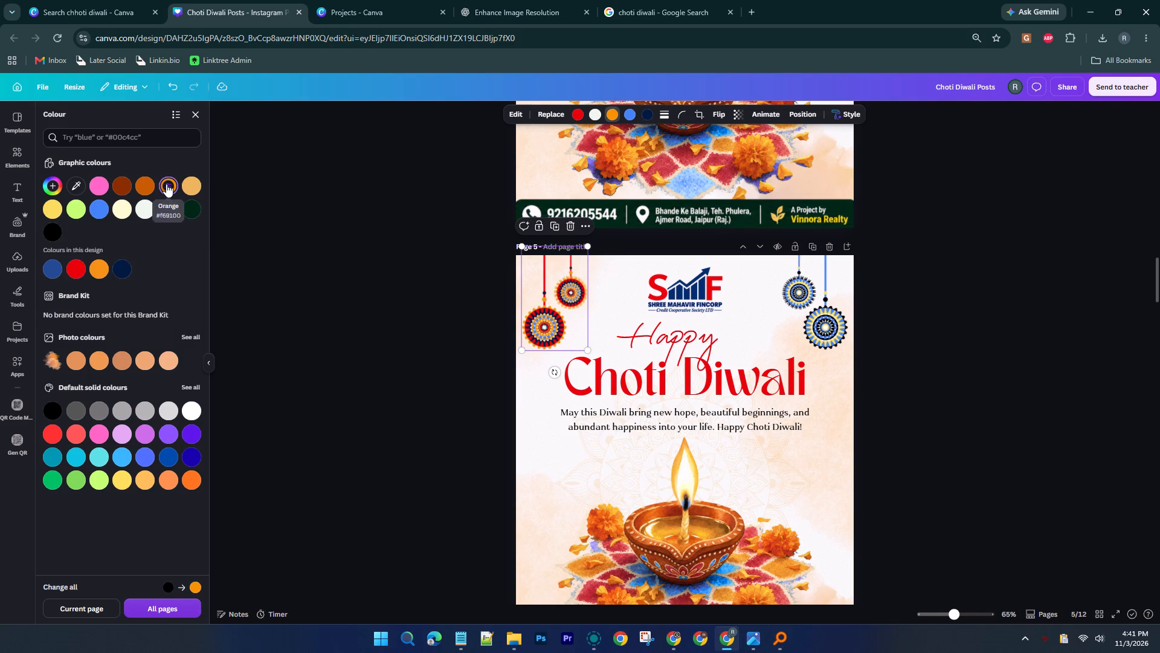
pyautogui.click(78, 269)
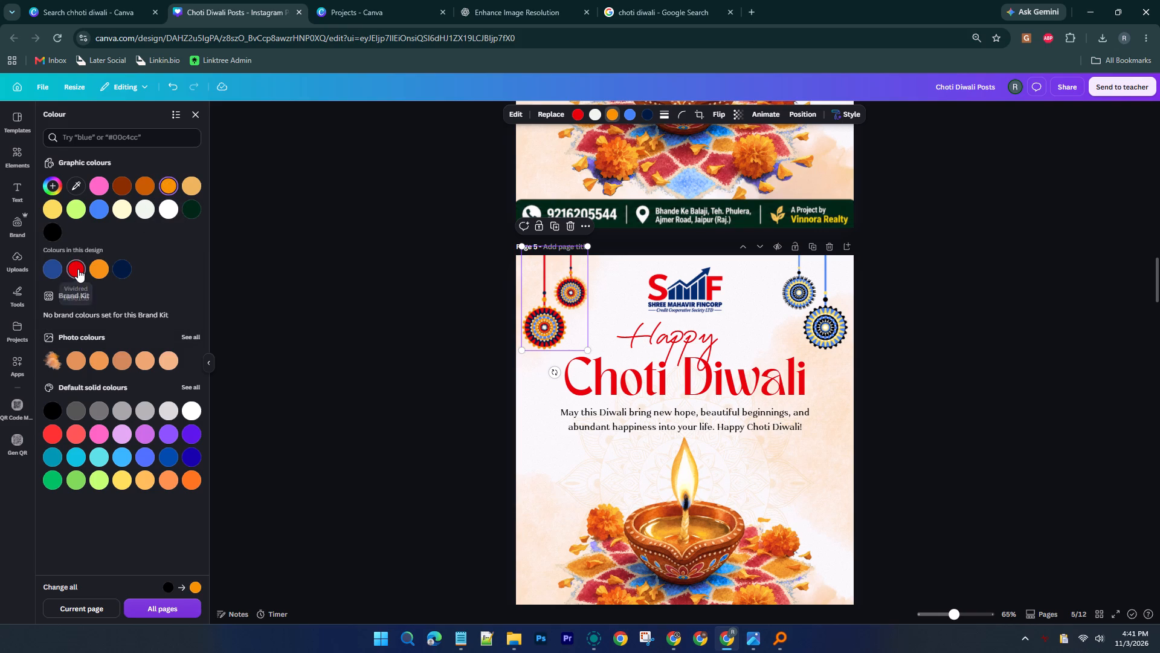
pyautogui.click(120, 267)
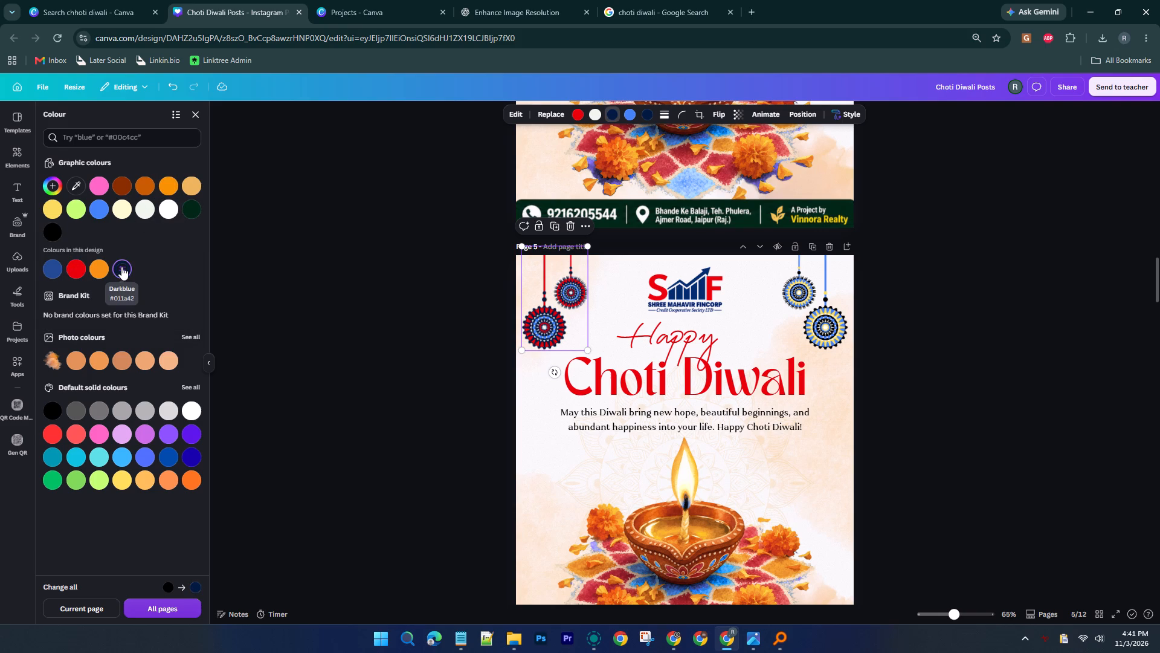
# Change the black colour of page 5's right hanging ornament to the logo red.
pyautogui.click(798, 276)
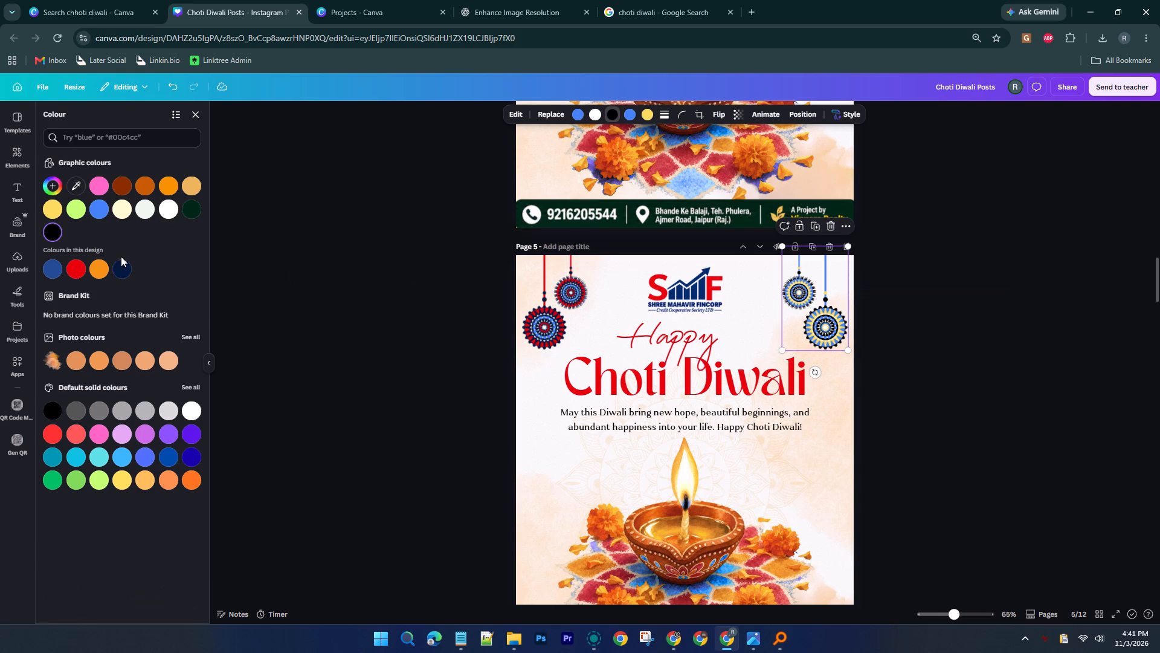
pyautogui.click(79, 271)
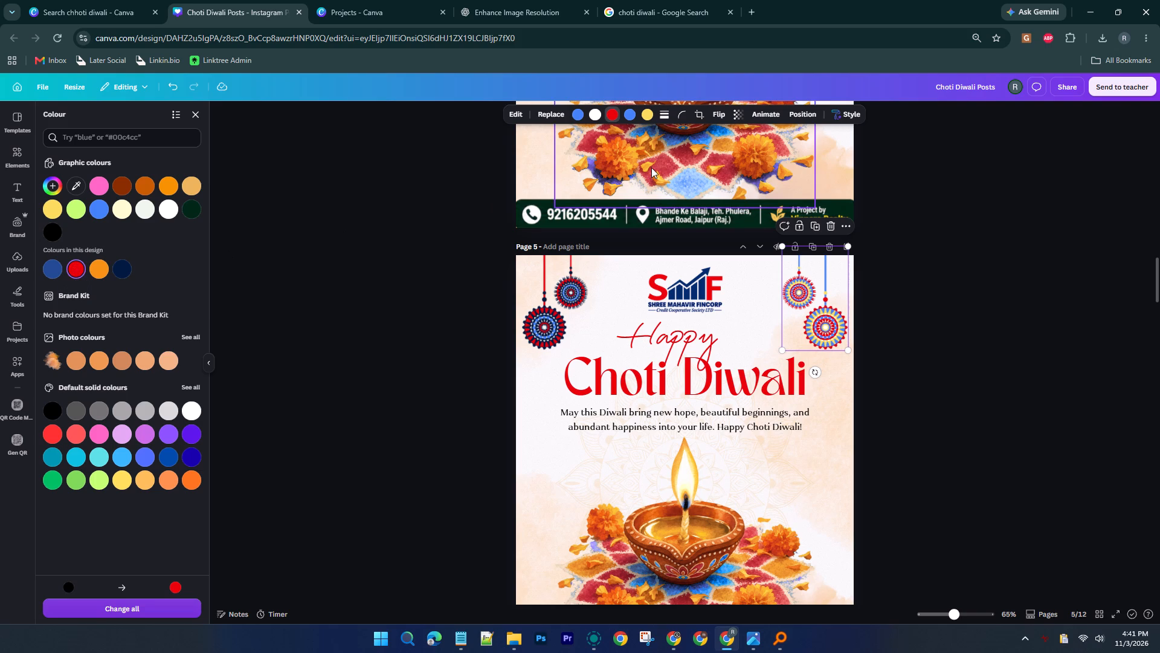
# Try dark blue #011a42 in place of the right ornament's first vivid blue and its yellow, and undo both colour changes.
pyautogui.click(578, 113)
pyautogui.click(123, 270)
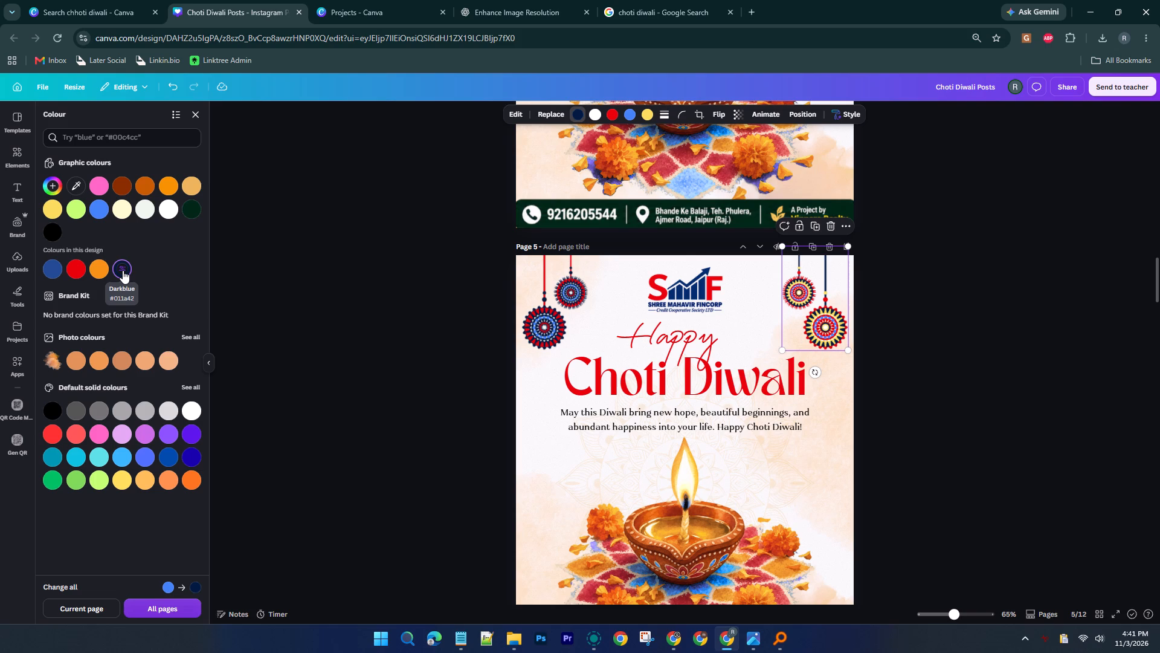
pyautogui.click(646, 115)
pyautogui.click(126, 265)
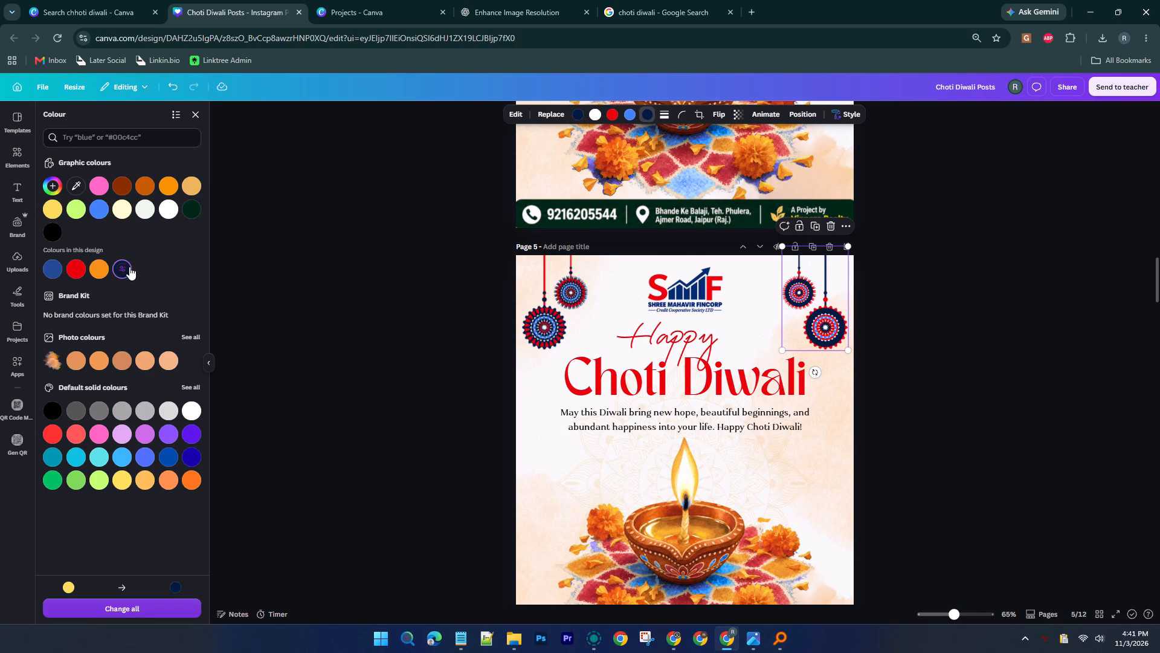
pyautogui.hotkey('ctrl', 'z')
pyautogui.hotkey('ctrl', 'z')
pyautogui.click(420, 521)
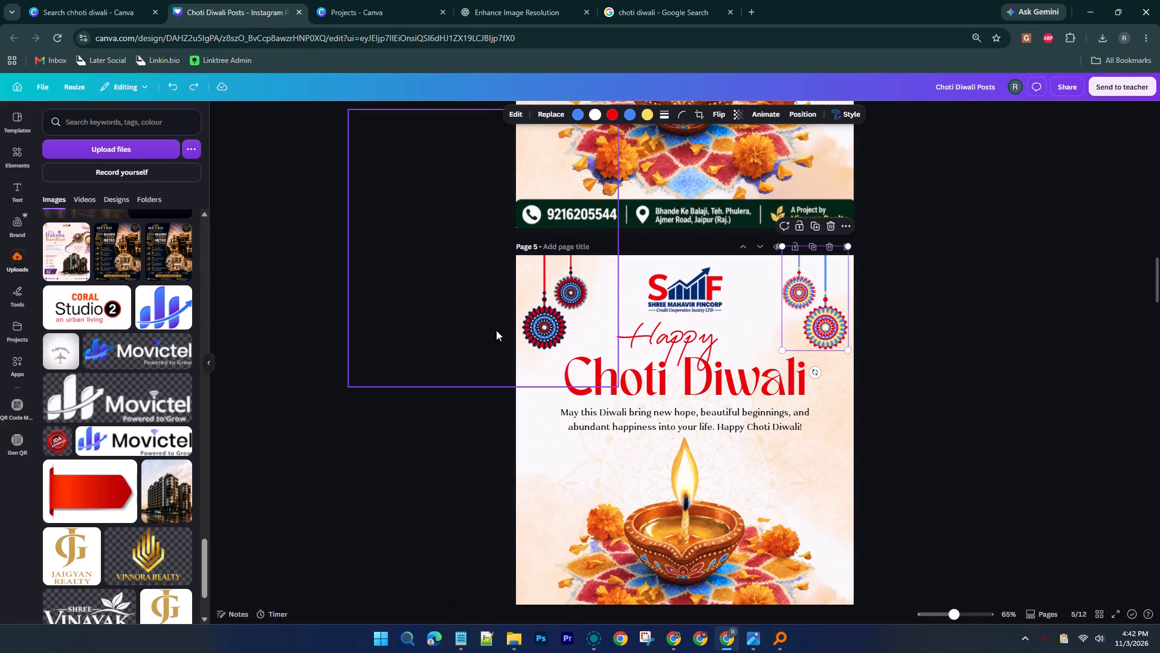
# Switch to Notepad and write "name Portfoil name change" and "21 ko 25 krna h" on separate lines in the empty untitled note.
pyautogui.click(457, 652)
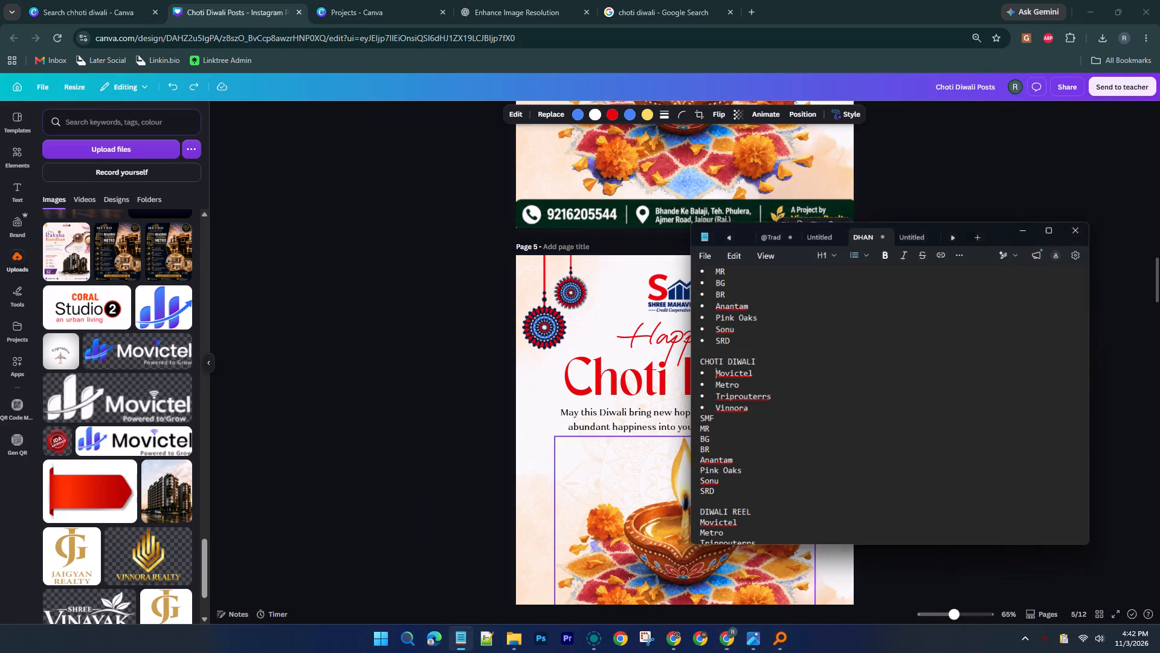
pyautogui.click(937, 215)
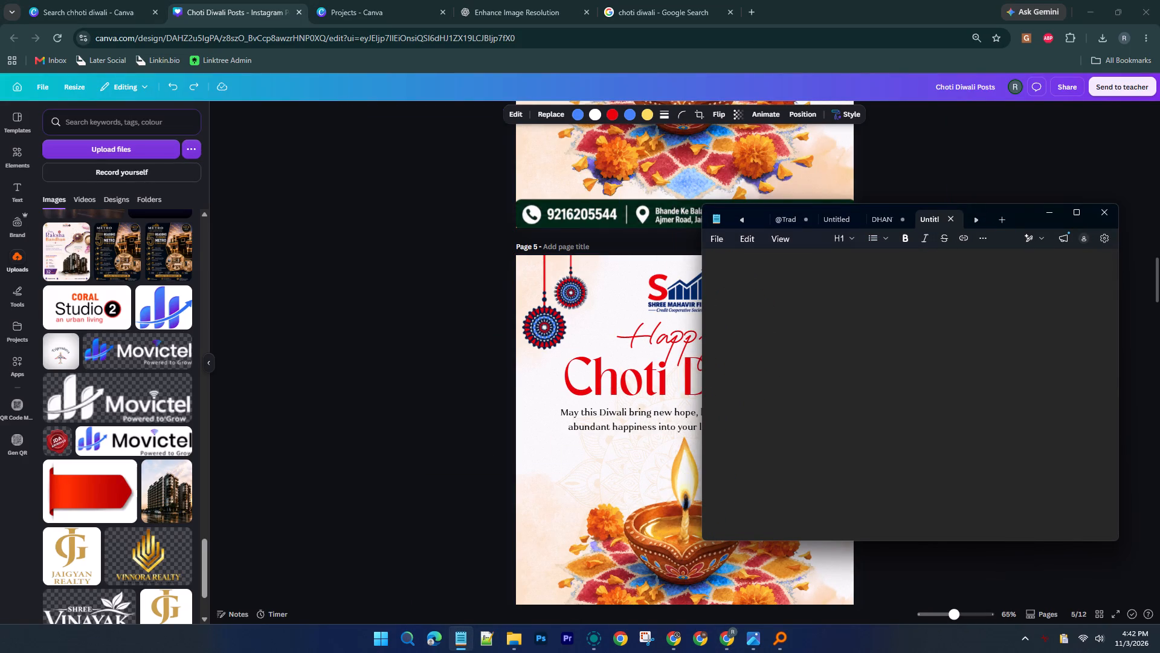
pyautogui.write('name')
pyautogui.press('space')
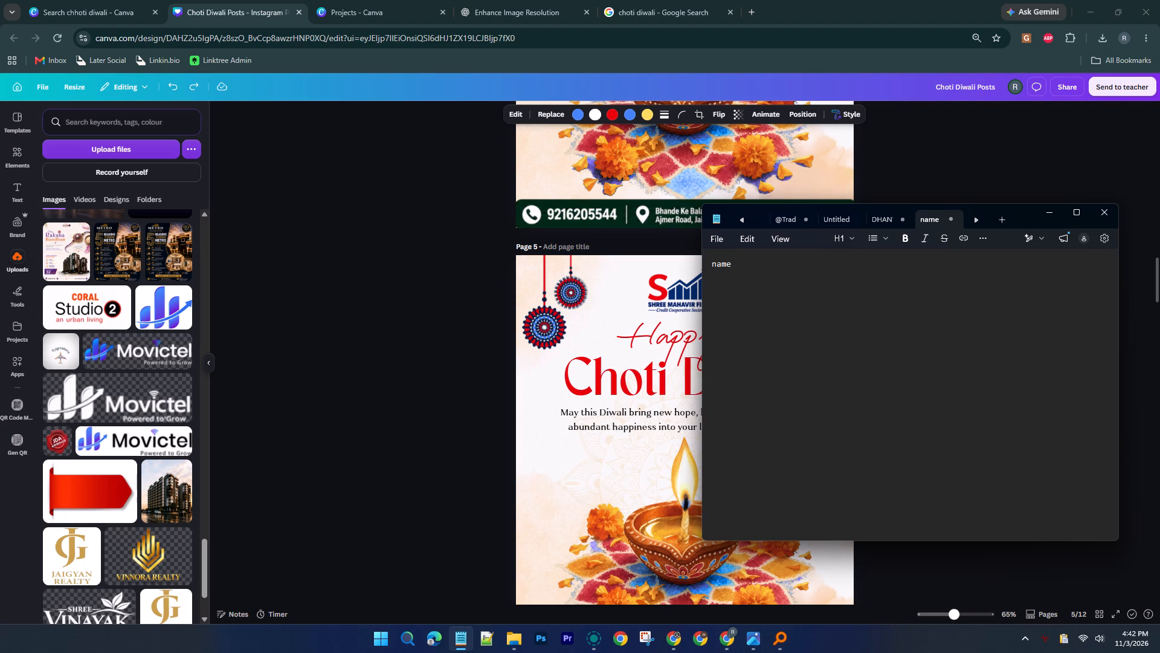
pyautogui.write('Portfoili')
pyautogui.press('space')
pyautogui.press('BackSpace')
pyautogui.press('BackSpace')
pyautogui.press('space')
pyautogui.write('name change')
pyautogui.press('Return')
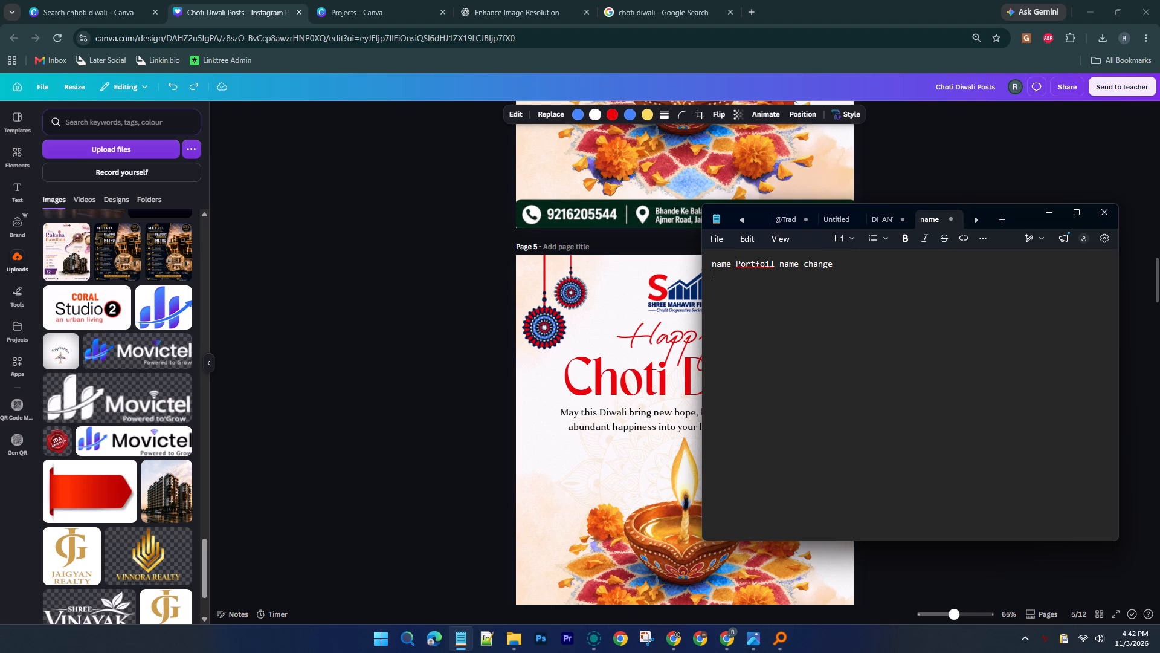
pyautogui.press('`')
pyautogui.press('BackSpace')
pyautogui.write('21 ko 25 krna h')
pyautogui.press('Return')
# Open Movictel - Real Estate Campaign Management from the portfolio search results, check its package and campaign management pages, and close it.
pyautogui.click(403, 0)
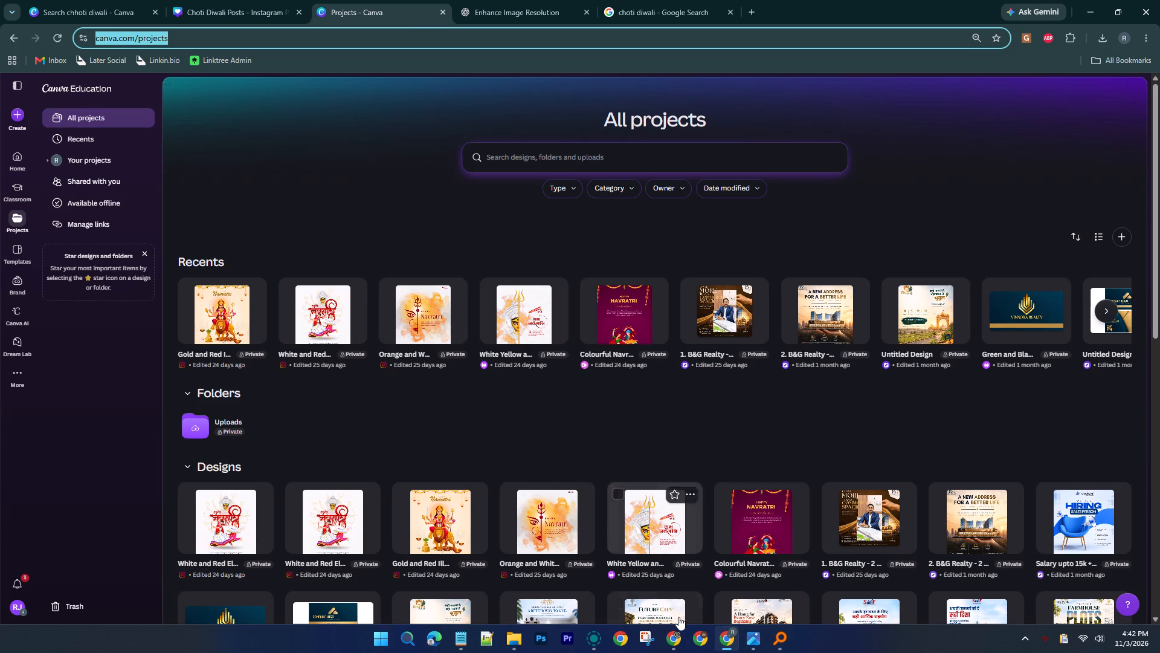
pyautogui.click(684, 635)
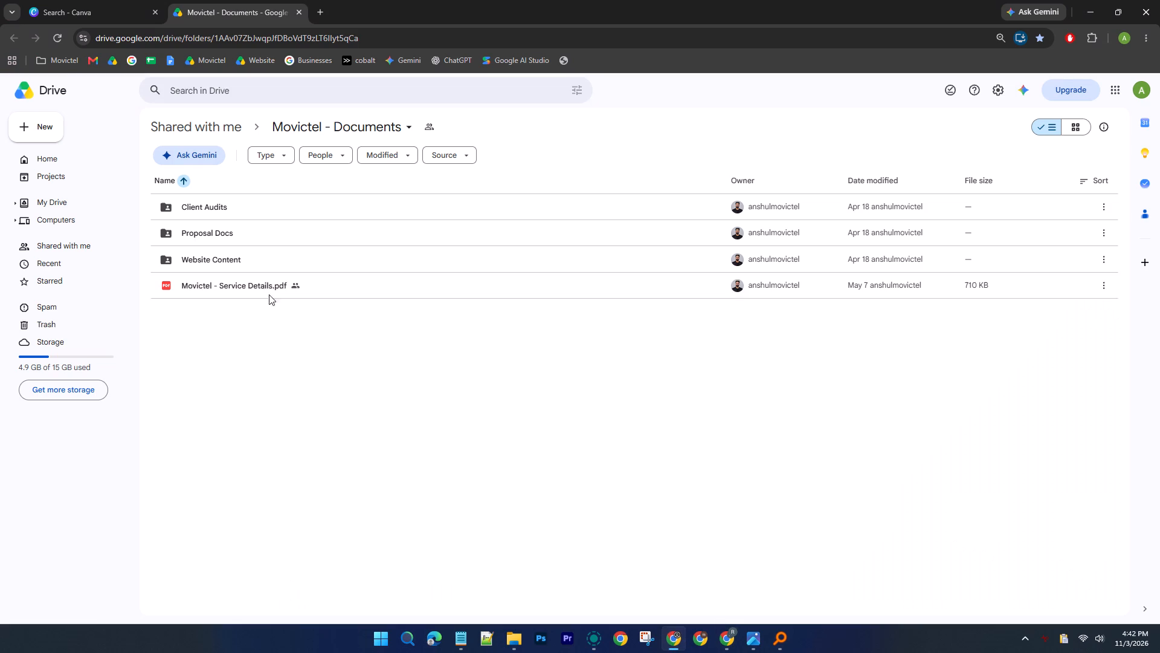
pyautogui.click(88, 0)
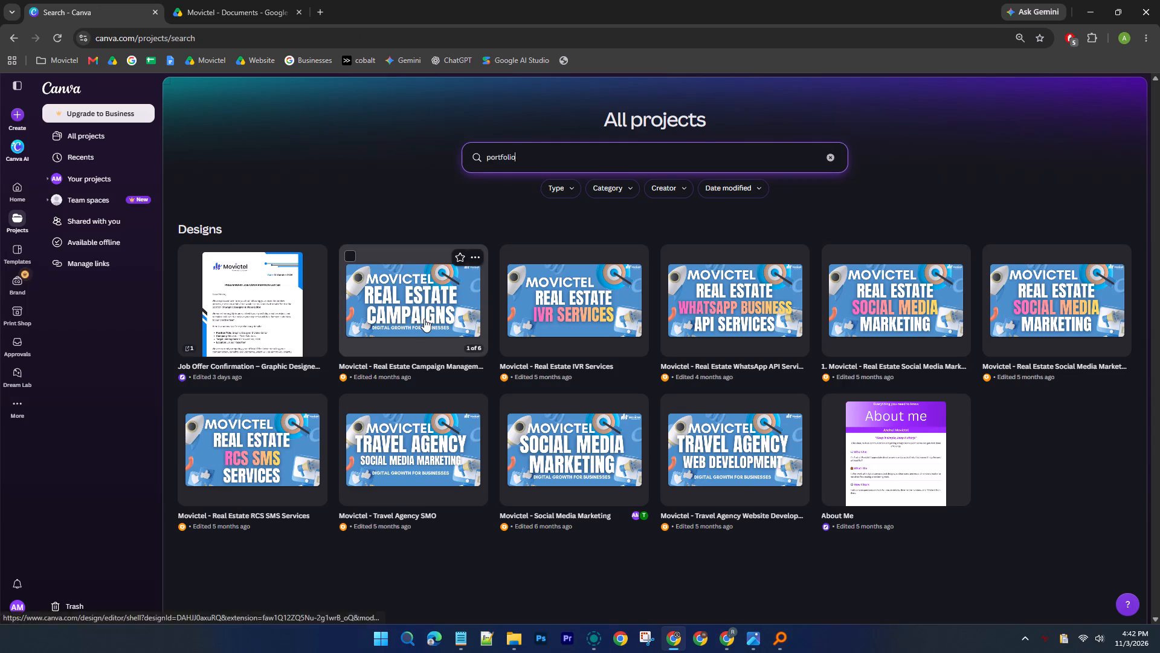
pyautogui.click(424, 319)
pyautogui.click(60, 0)
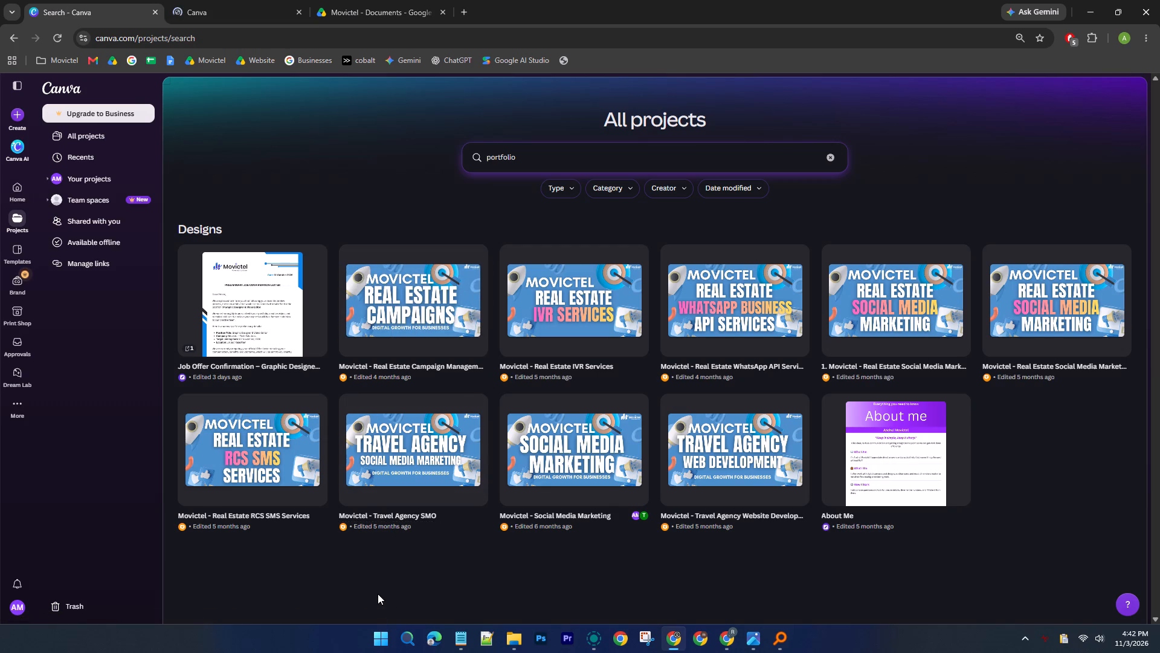
pyautogui.click(201, 0)
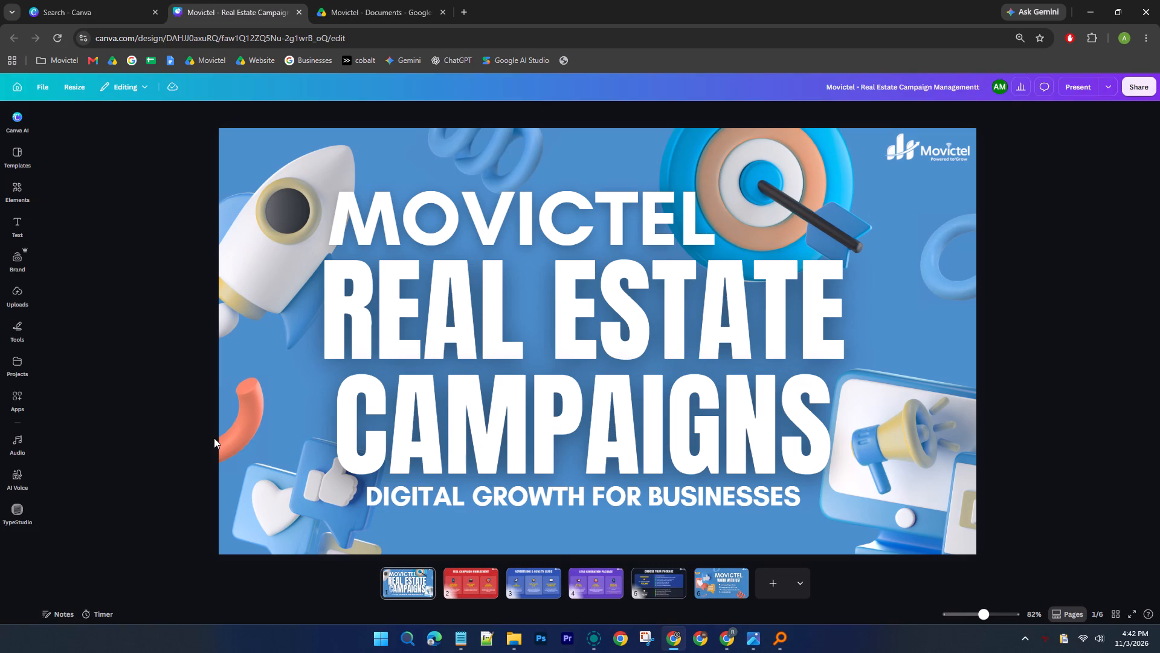
pyautogui.click(675, 590)
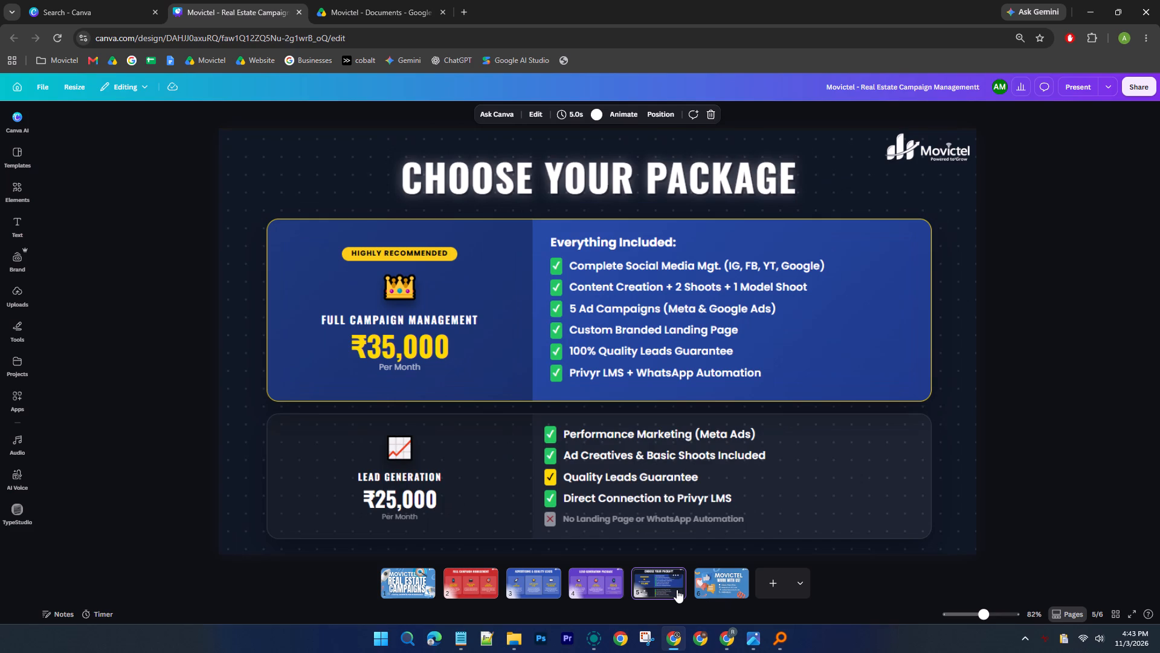
pyautogui.click(473, 588)
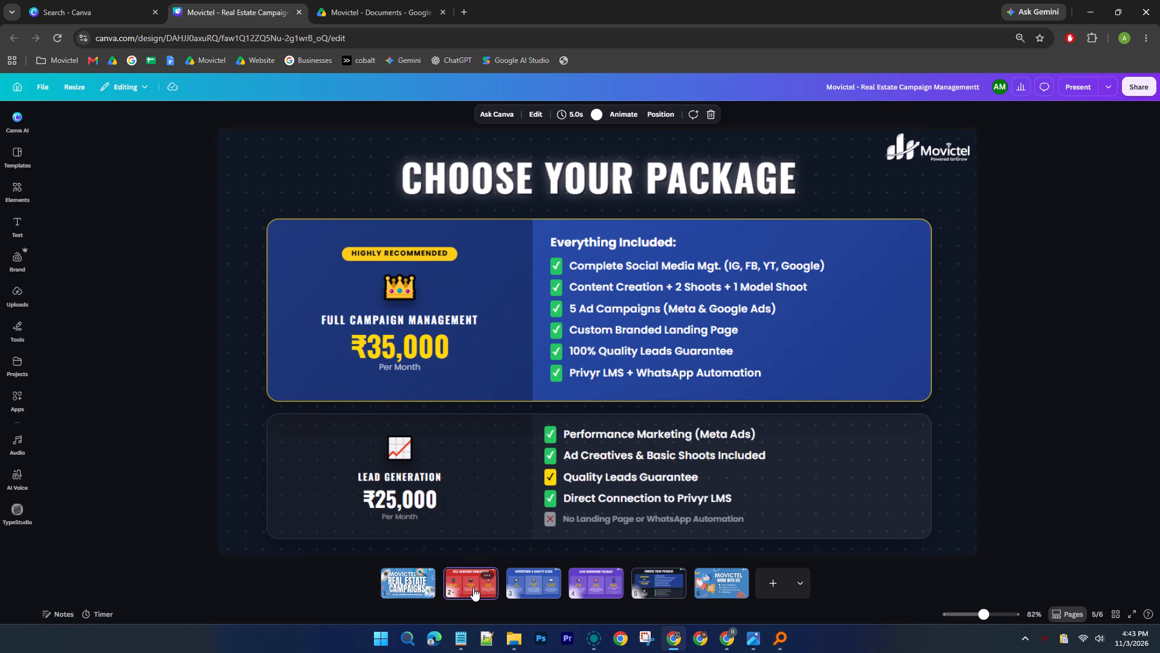
pyautogui.click(297, 11)
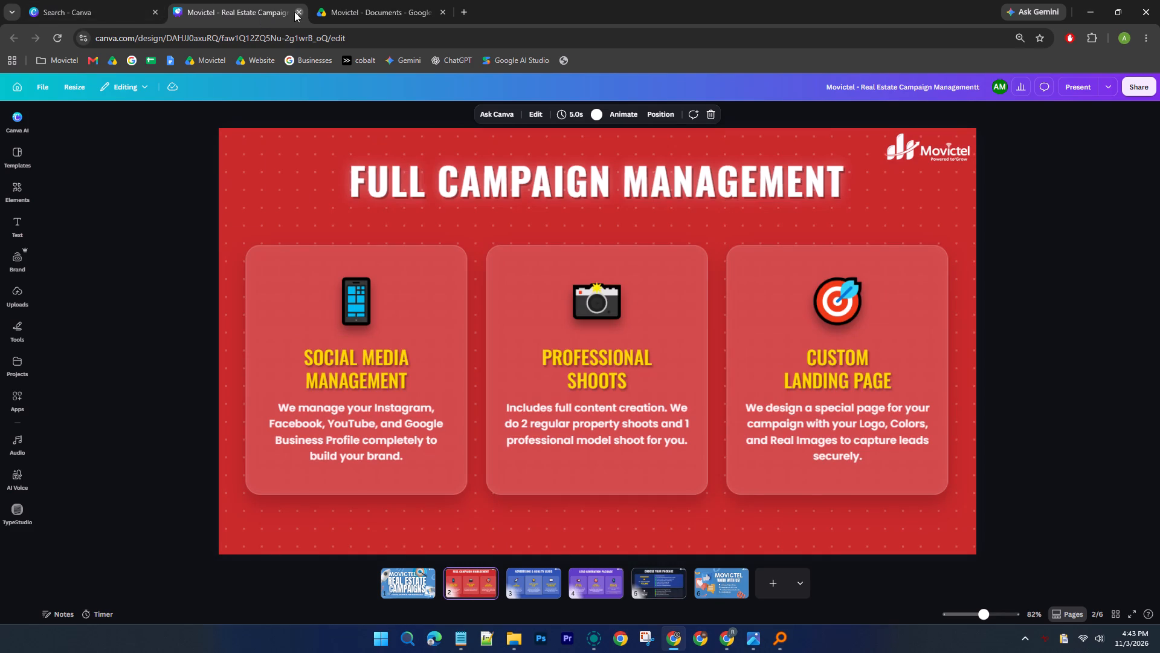
# Look through all pages of Movictel - Service Details.pdf in the shared Movictel - Documents folder on Drive, and close it.
pyautogui.click(199, 0)
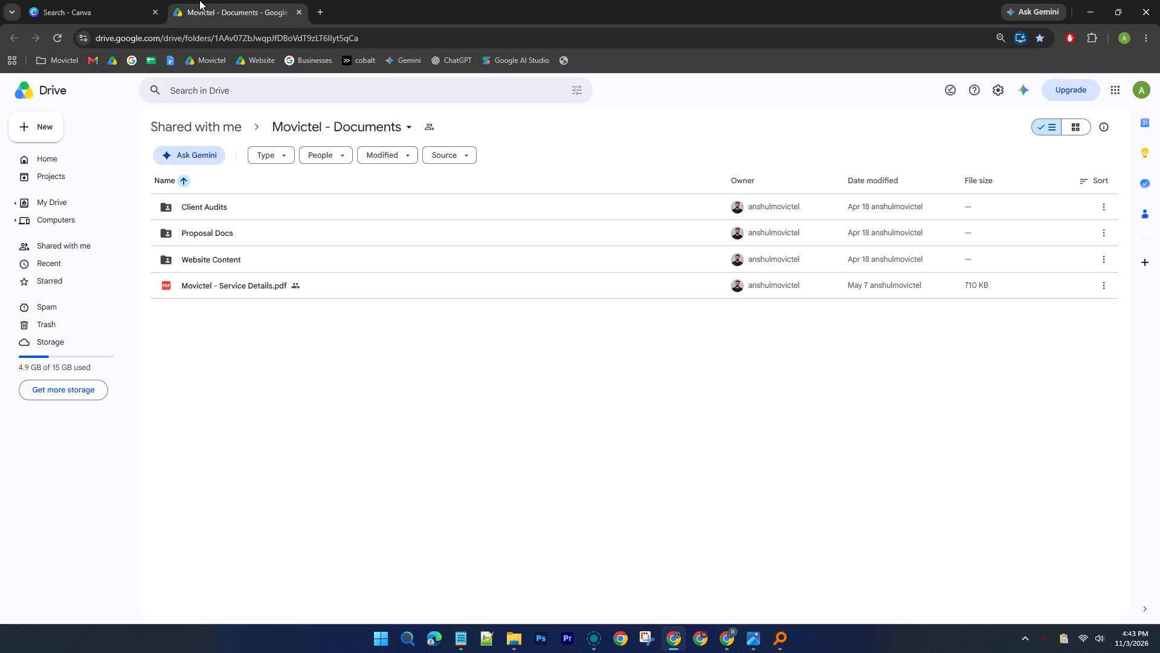
pyautogui.doubleClick(238, 279)
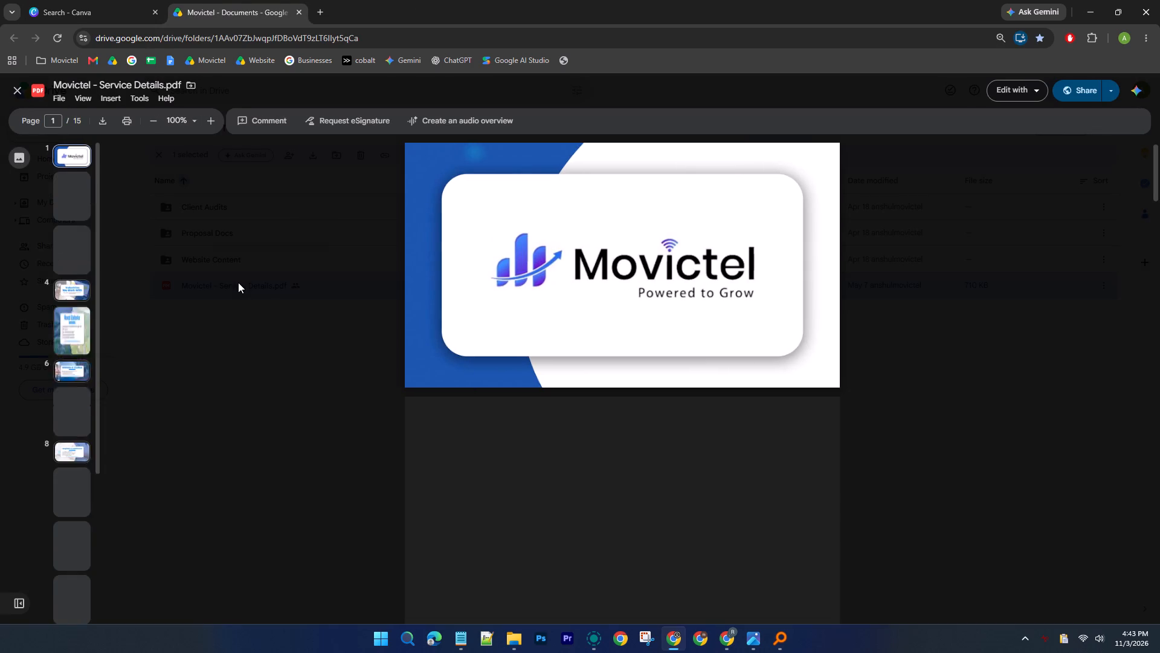
pyautogui.scroll(-7, 526, 310)
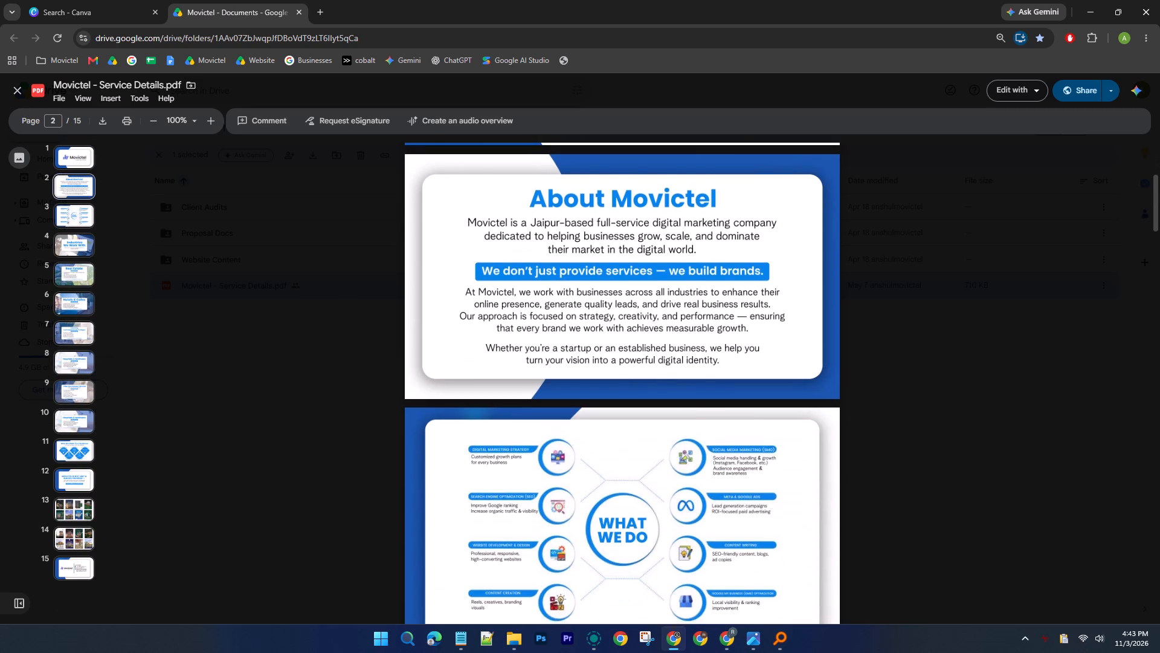
pyautogui.scroll(-17, 526, 310)
pyautogui.scroll(-5, 526, 310)
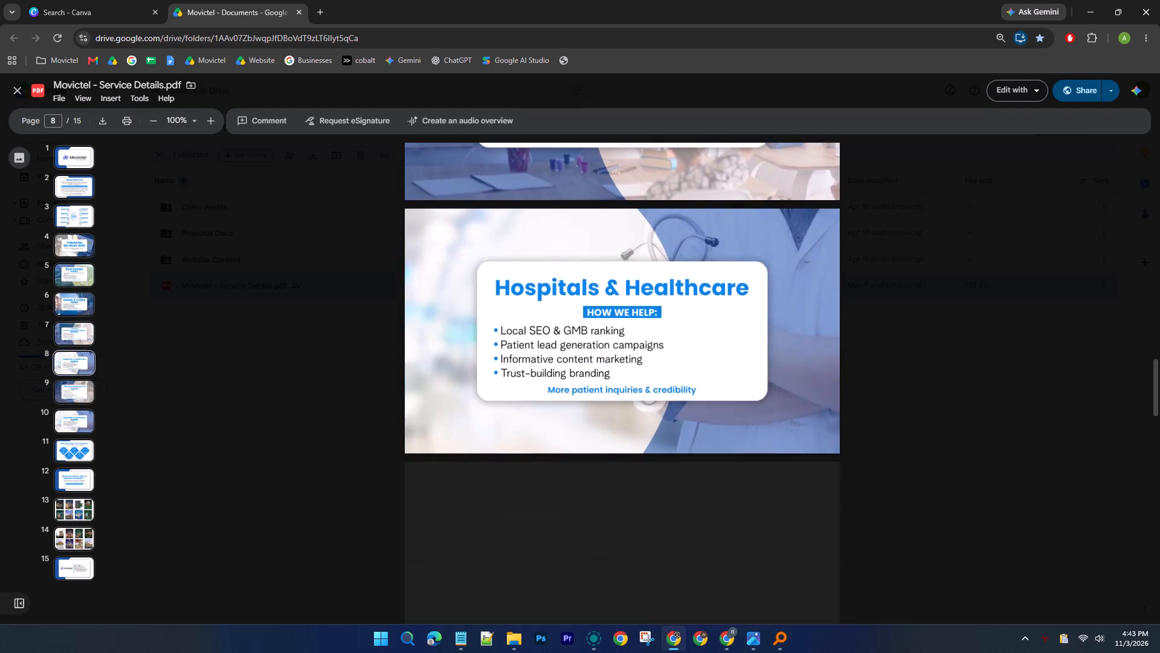
pyautogui.scroll(-20, 526, 310)
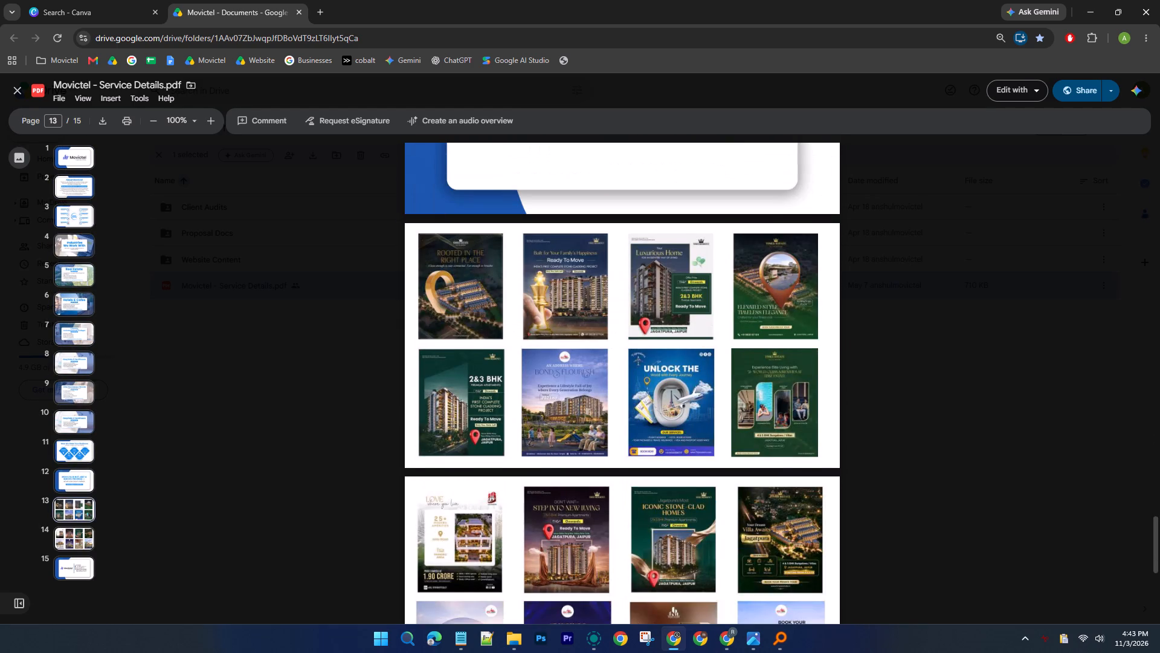
pyautogui.scroll(-10, 526, 310)
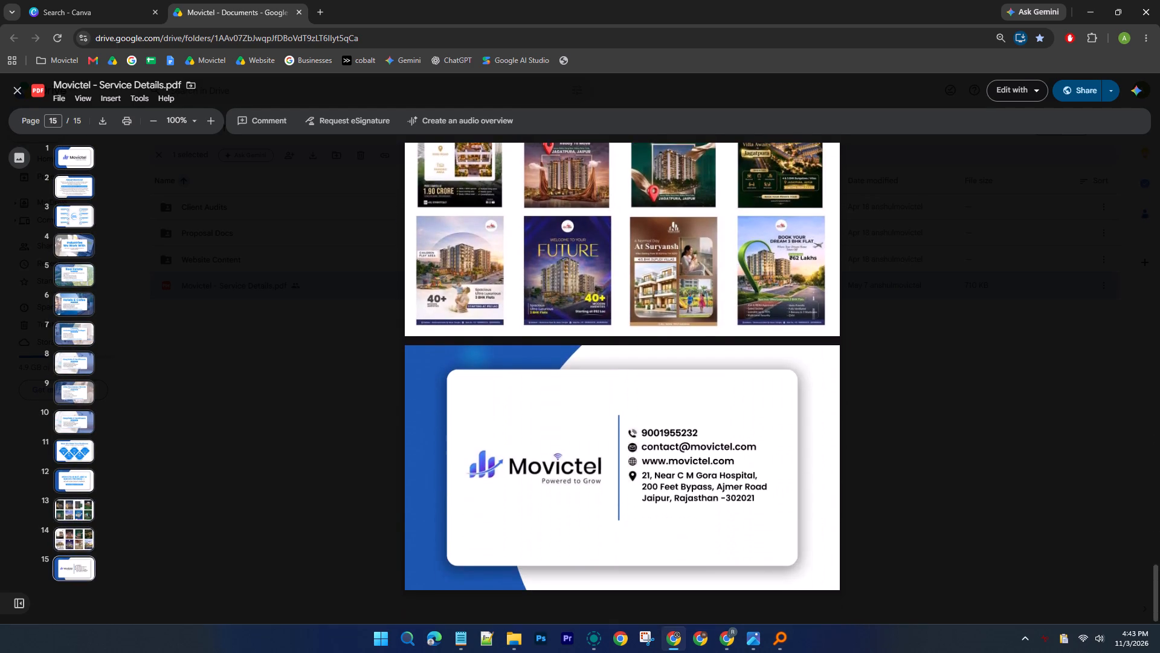
pyautogui.scroll(10, 526, 310)
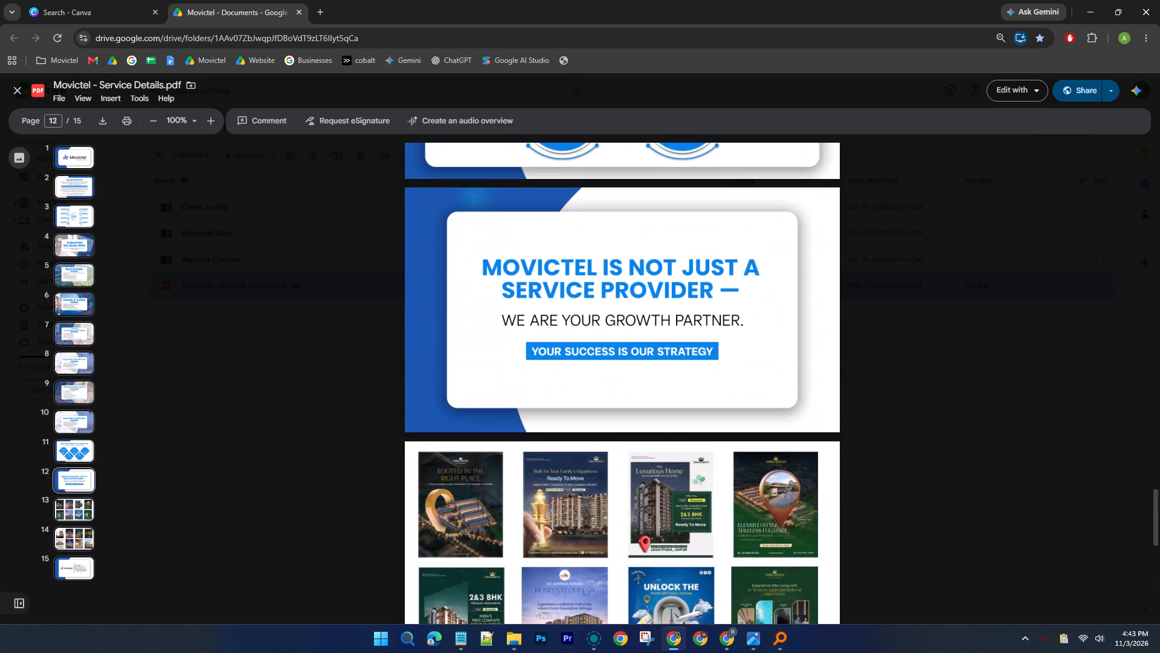
pyautogui.click(24, 88)
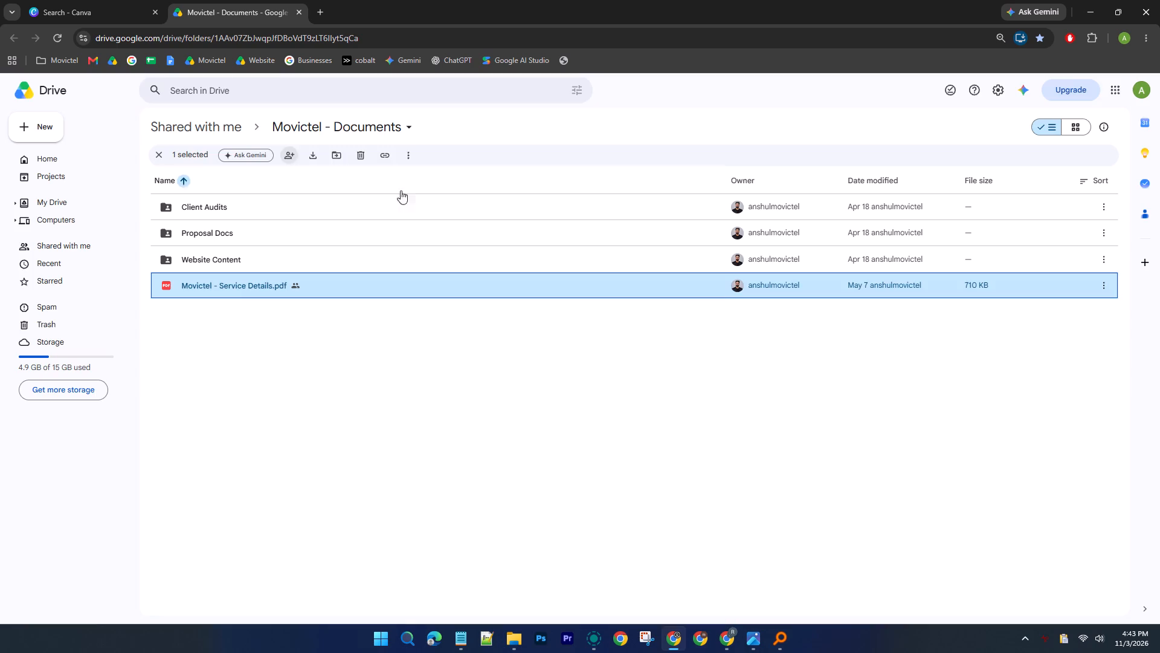
# Check the Website Content, Proposal Docs and Client Audits folders in Movictel - Documents for the portfolio file.
pyautogui.doubleClick(393, 256)
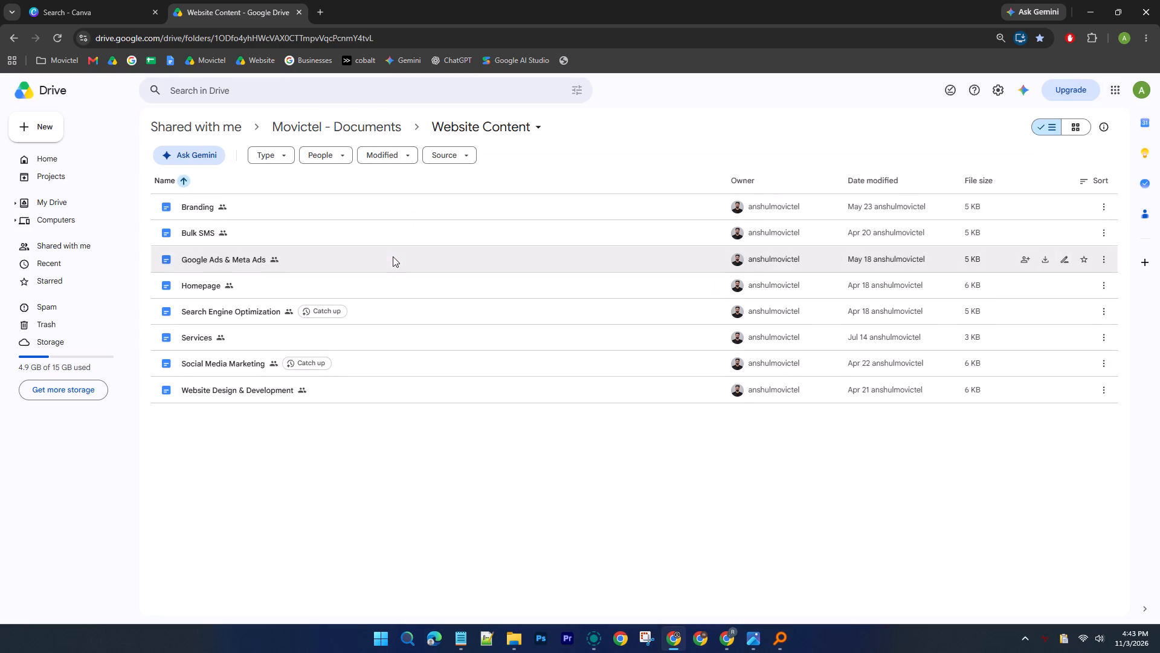
pyautogui.click(292, 117)
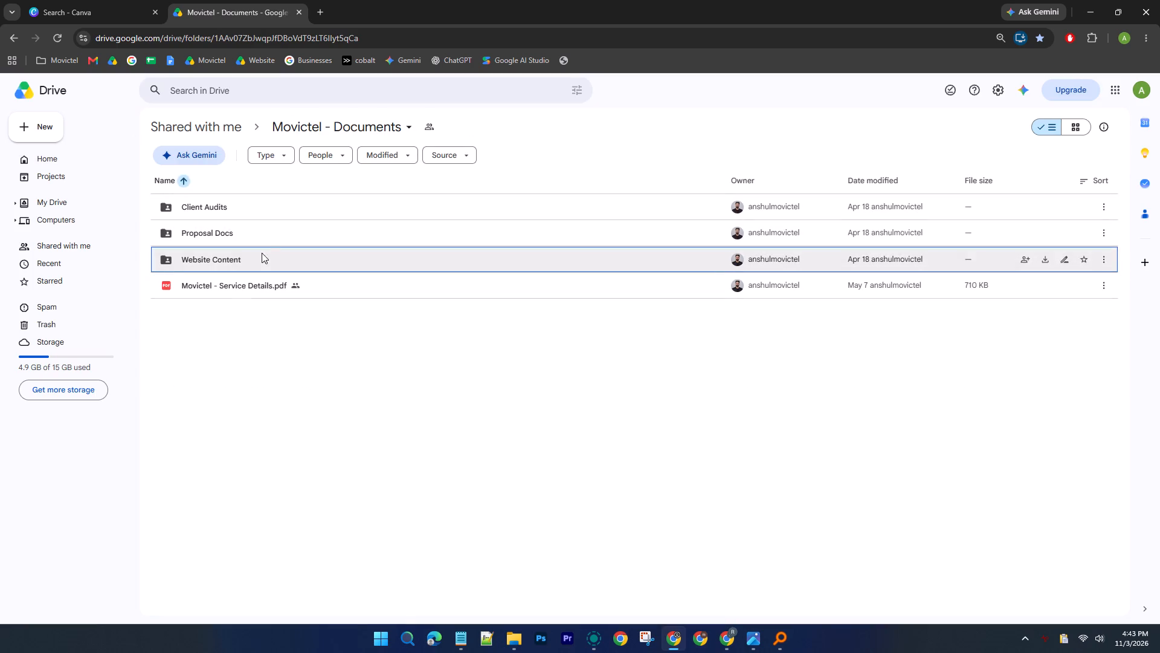
pyautogui.doubleClick(275, 238)
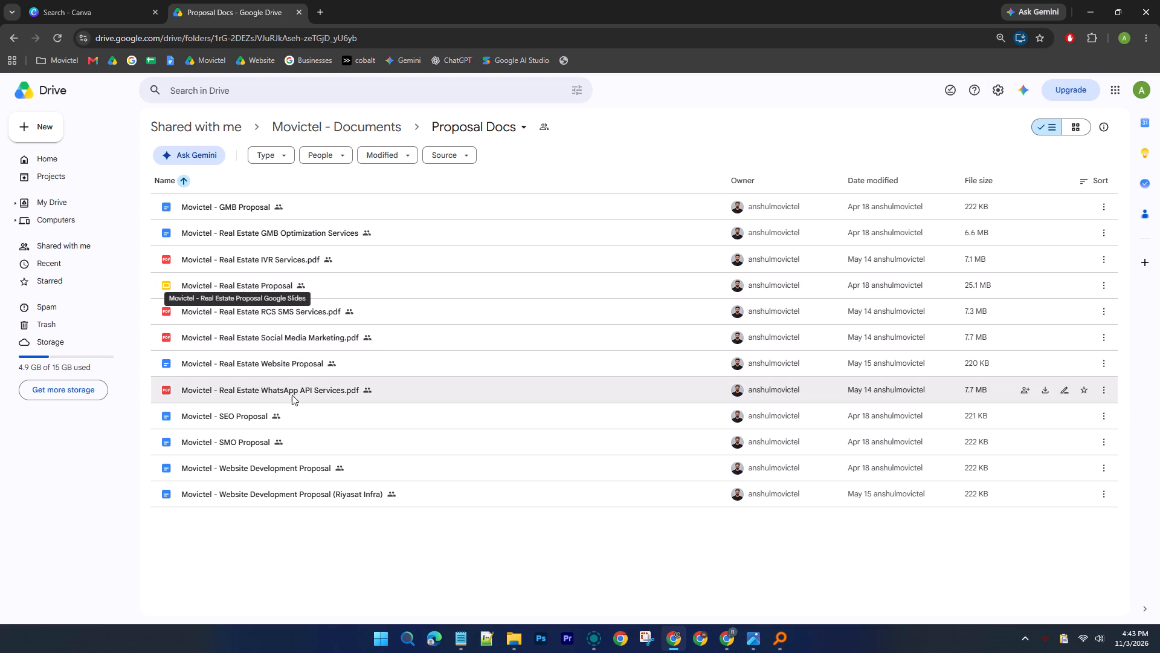
pyautogui.click(327, 128)
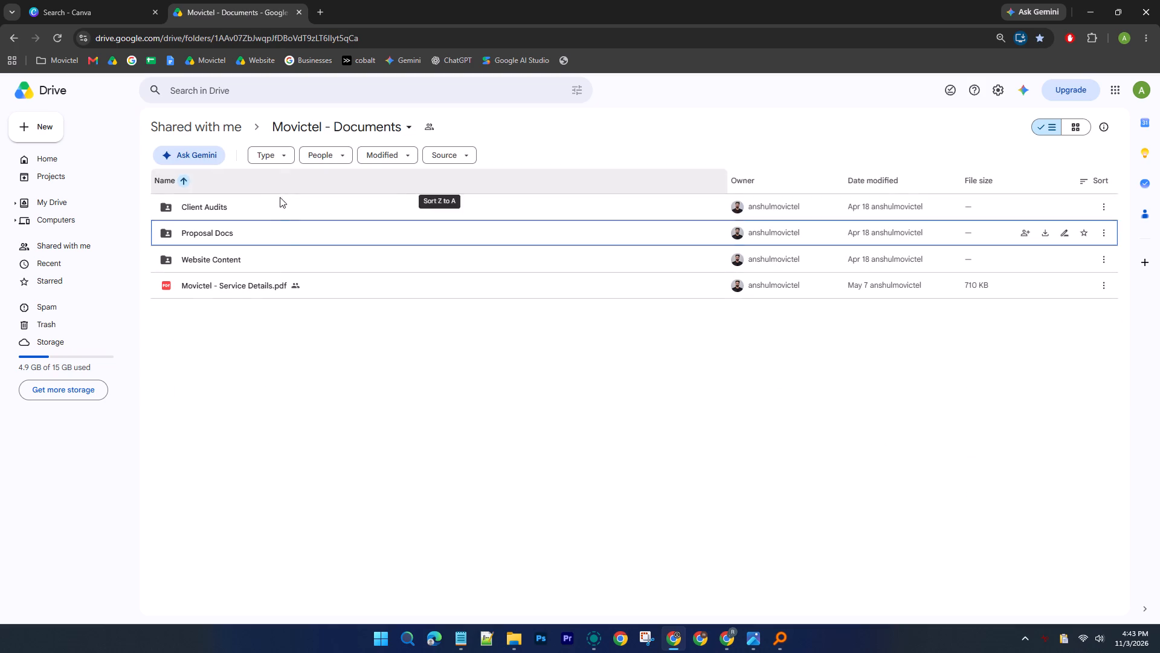
pyautogui.doubleClick(279, 203)
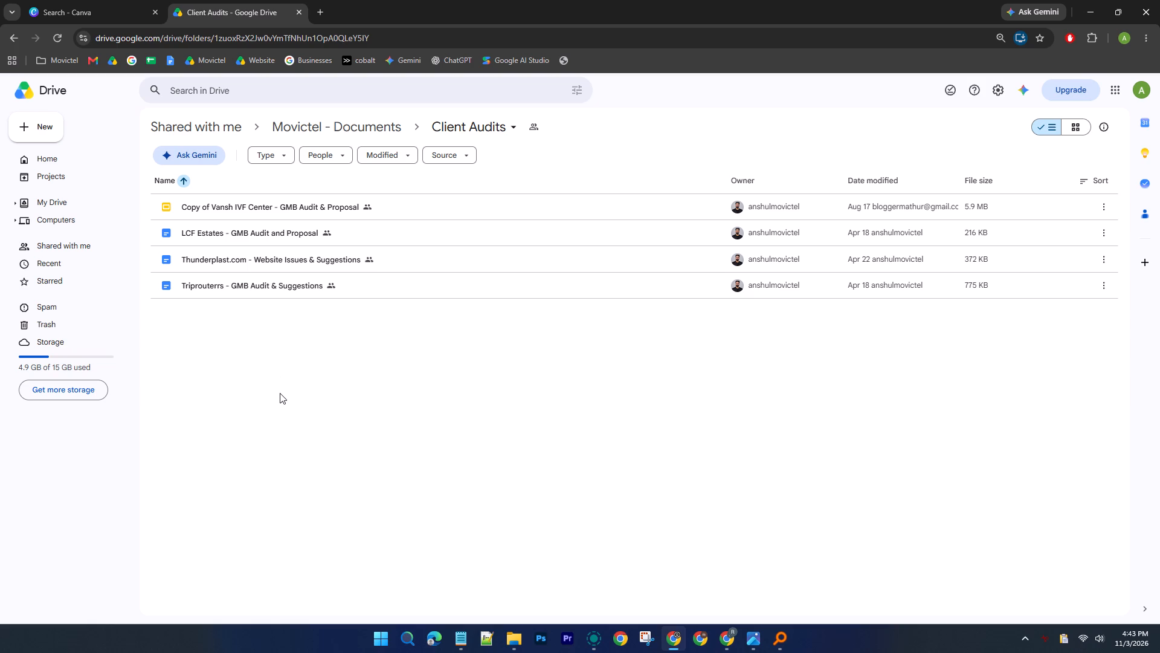
pyautogui.click(342, 128)
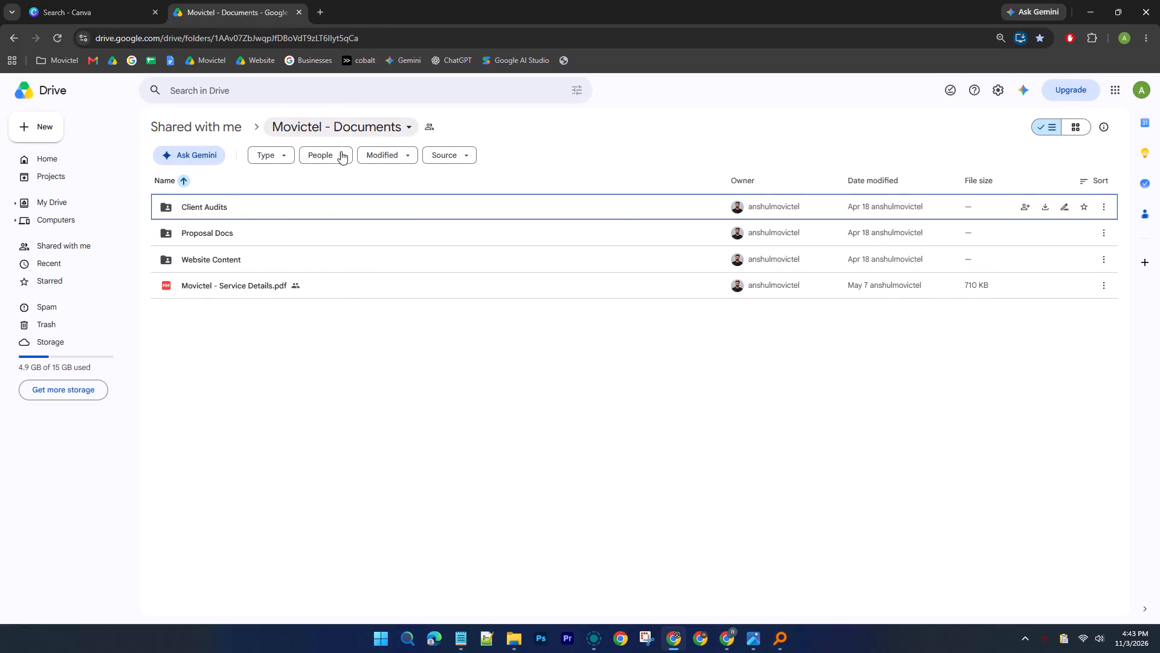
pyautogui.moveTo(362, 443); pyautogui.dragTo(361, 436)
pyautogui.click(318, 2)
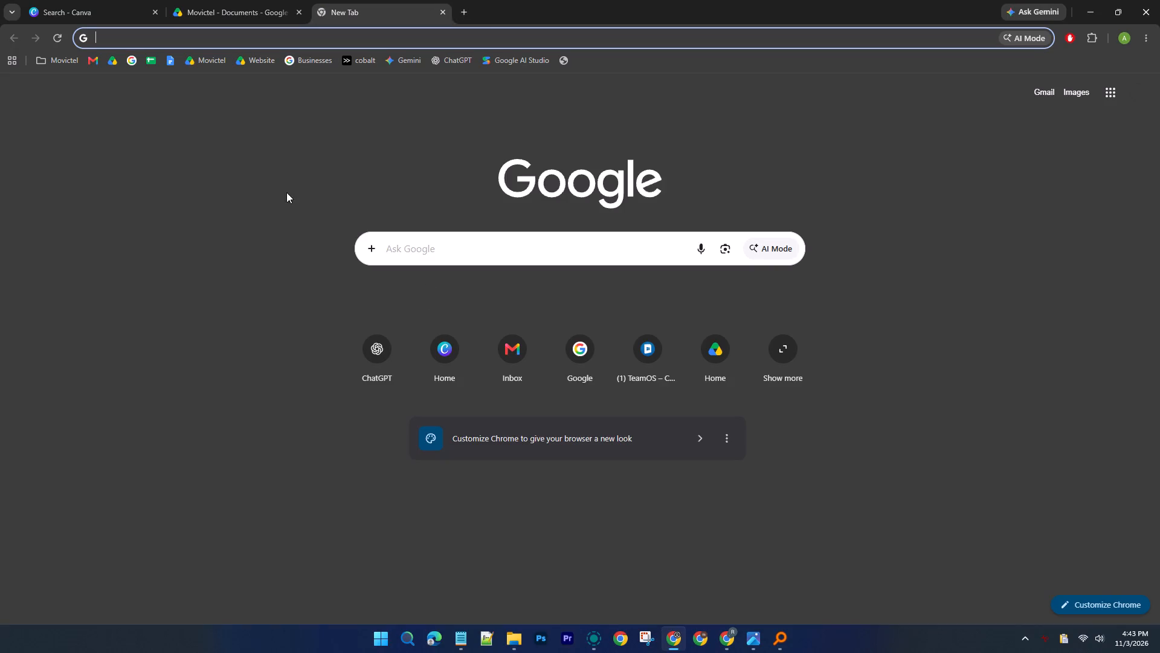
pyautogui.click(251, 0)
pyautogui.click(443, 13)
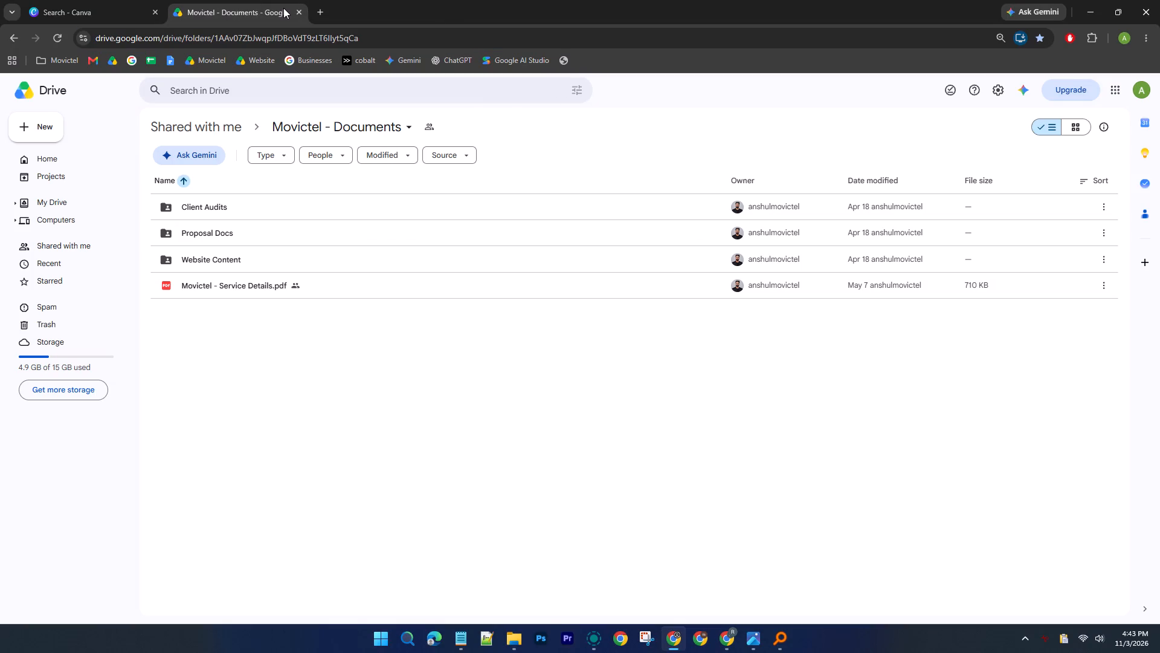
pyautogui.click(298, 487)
# In the Choti Diwali Posts design, change page 5's left ornament's red to blue and its two dark blues to red and yellow, matching the right ornament.
pyautogui.click(677, 636)
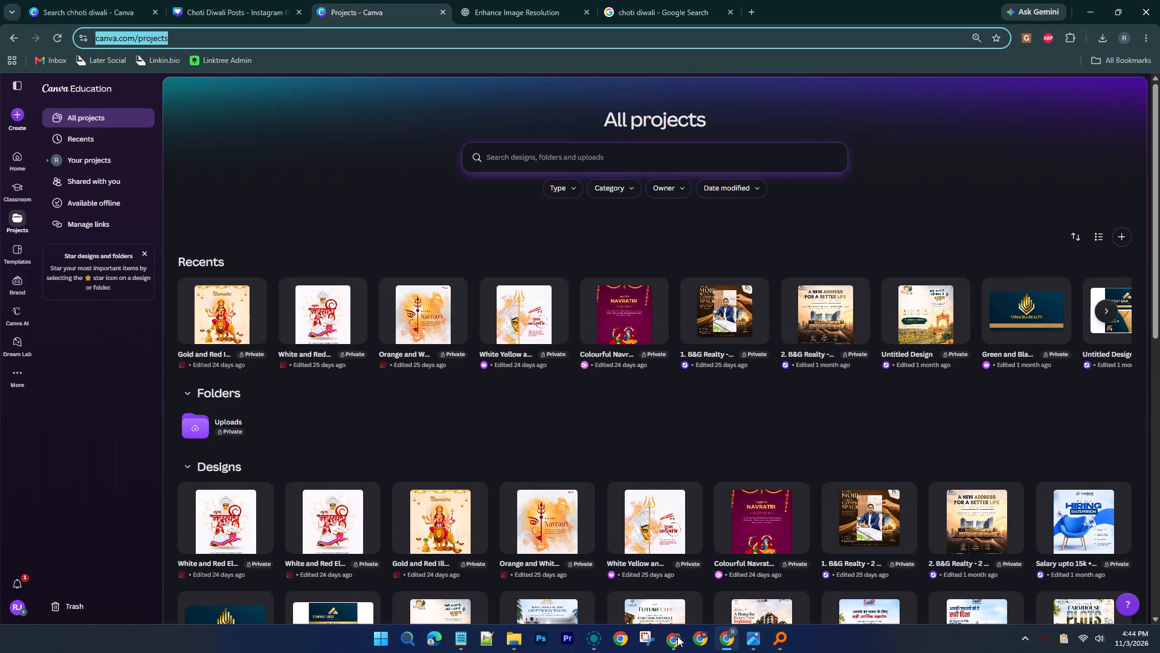
pyautogui.click(228, 0)
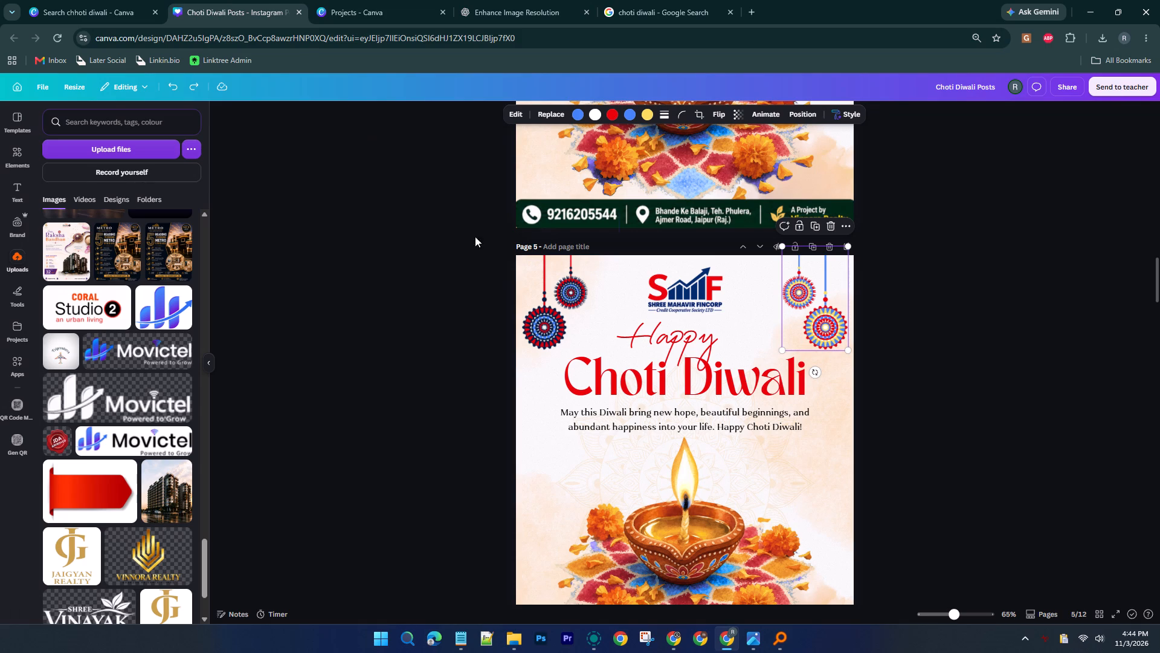
pyautogui.click(424, 351)
pyautogui.scroll(-1, 424, 351)
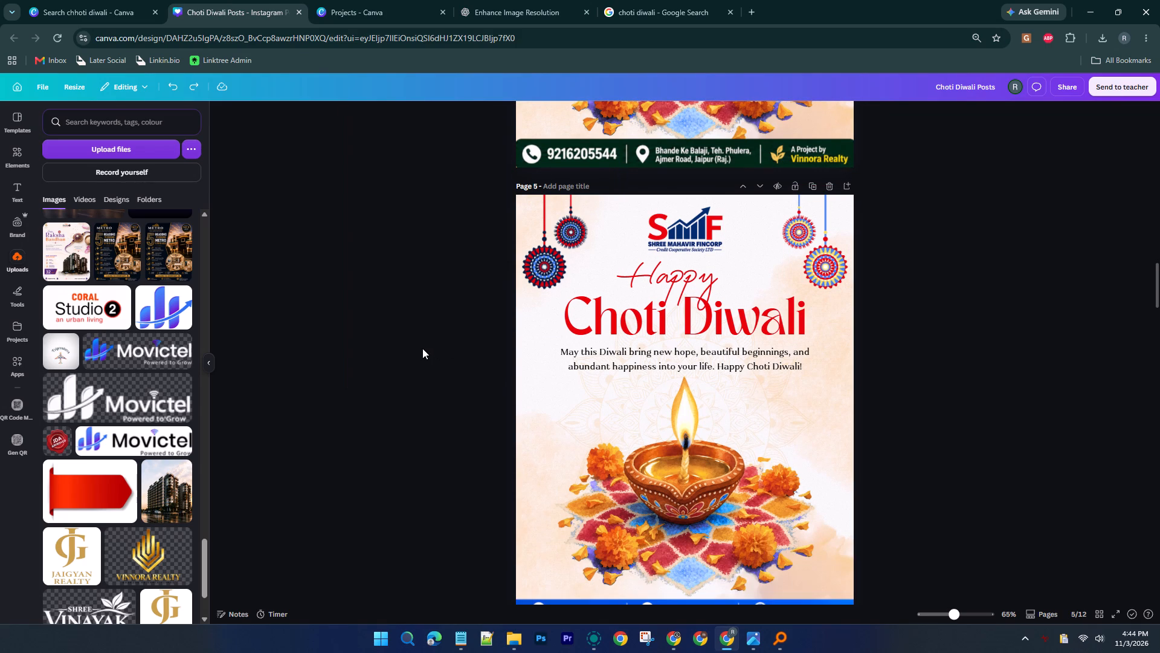
pyautogui.click(819, 251)
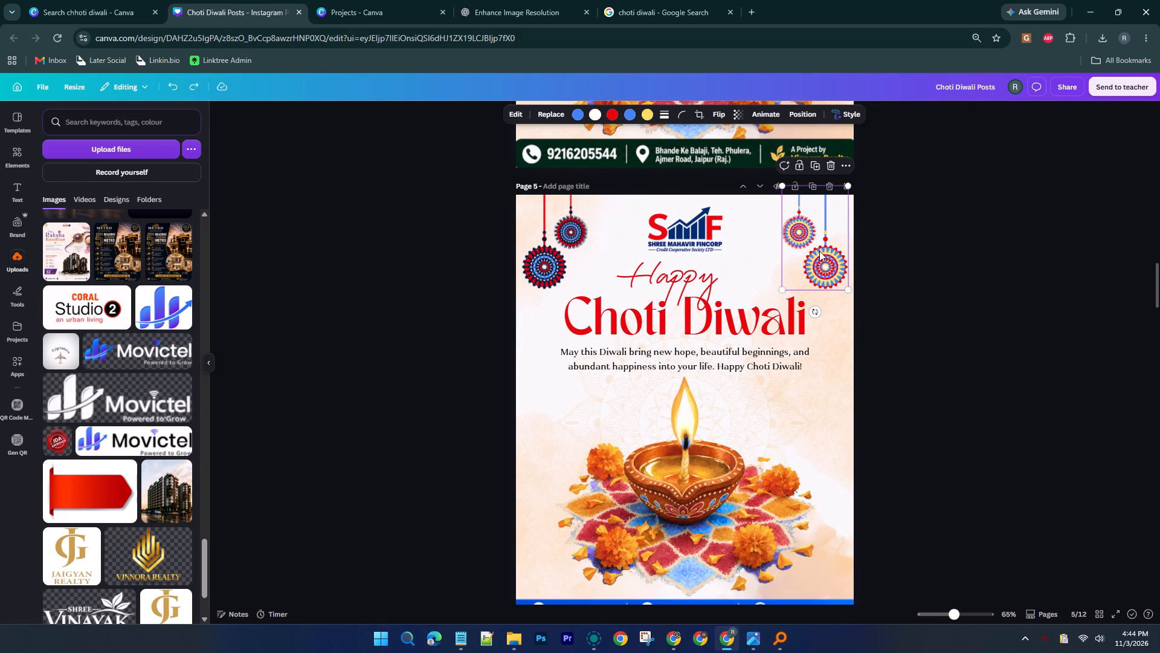
pyautogui.click(572, 240)
pyautogui.click(581, 112)
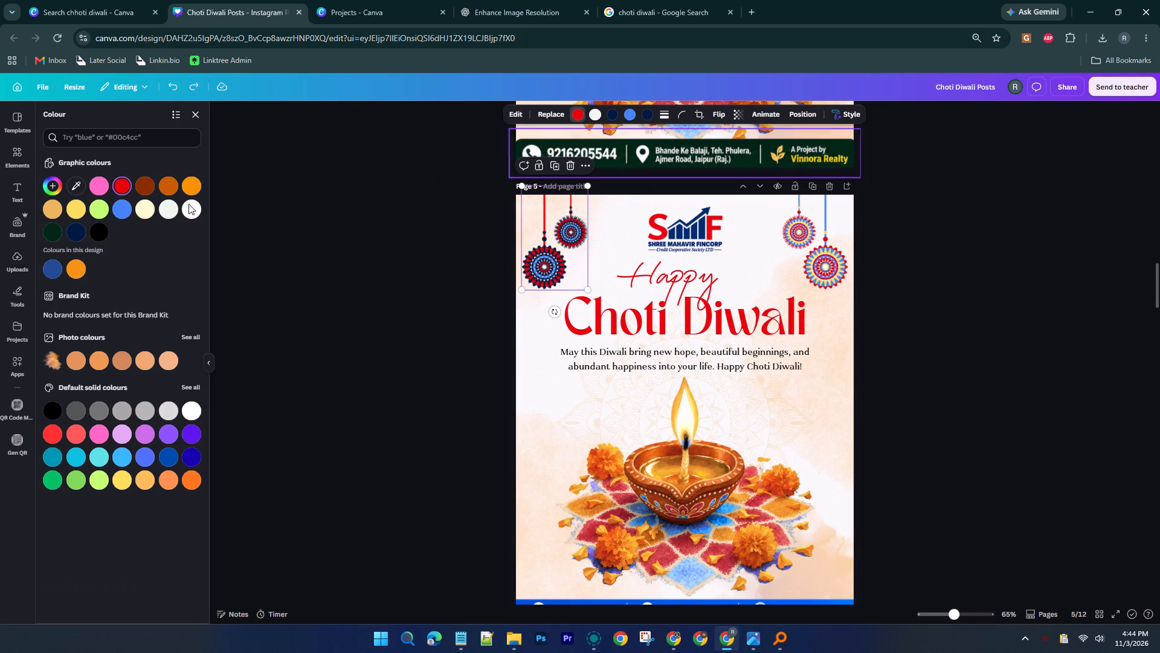
pyautogui.click(117, 209)
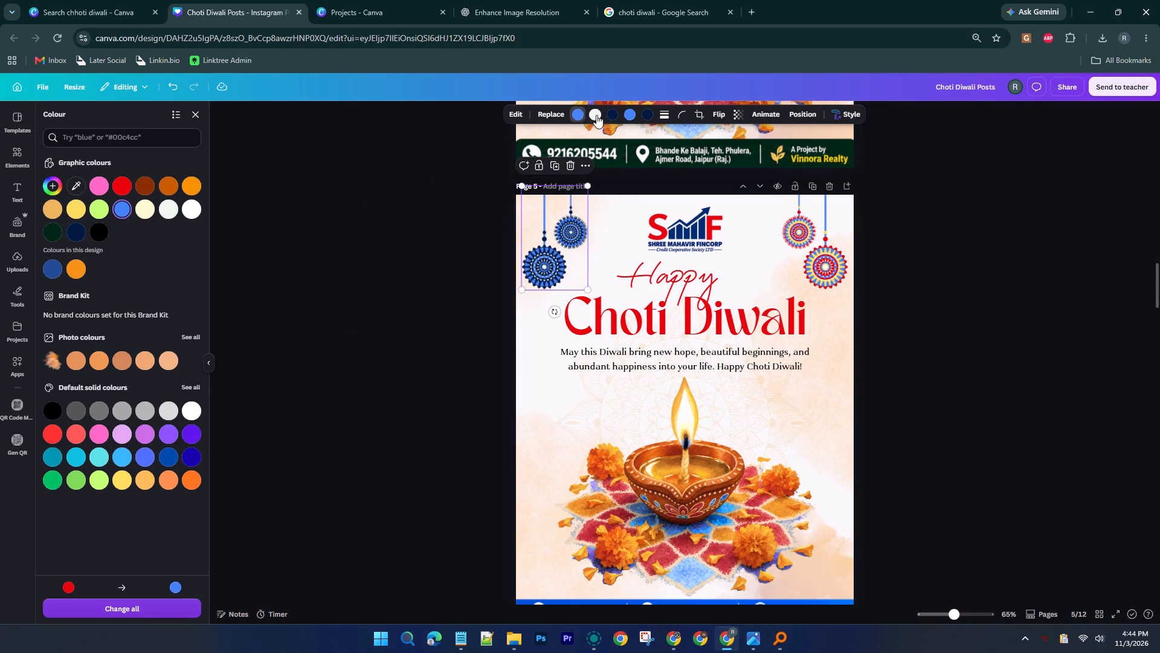
pyautogui.click(611, 114)
pyautogui.click(127, 180)
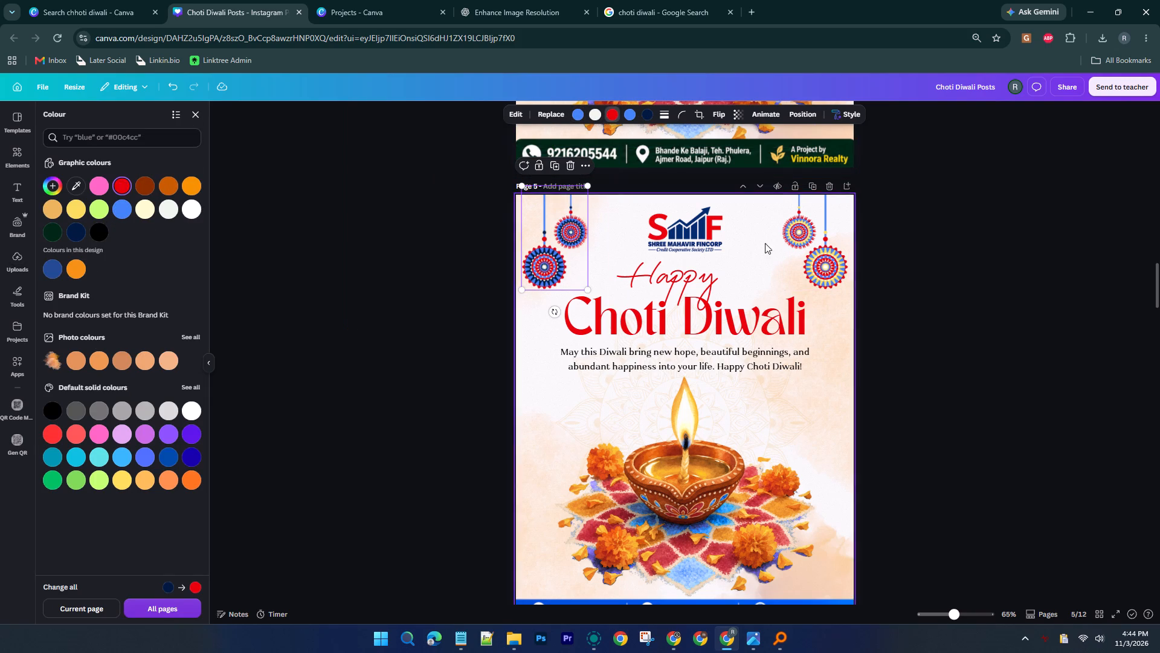
pyautogui.click(809, 249)
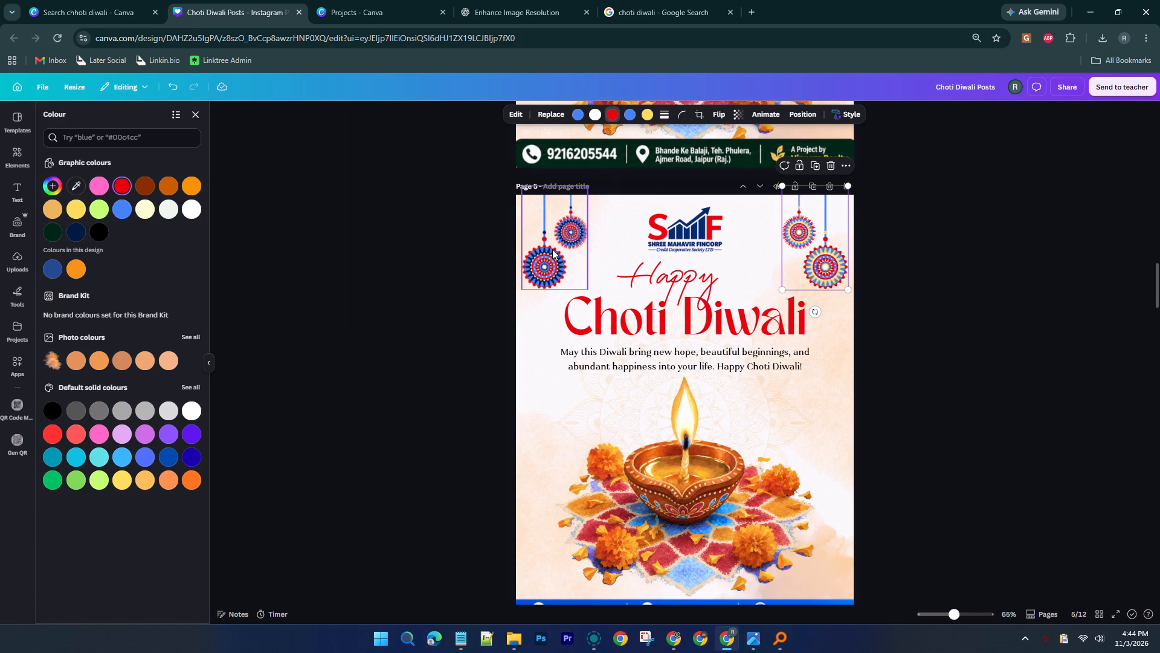
pyautogui.click(644, 115)
pyautogui.click(76, 204)
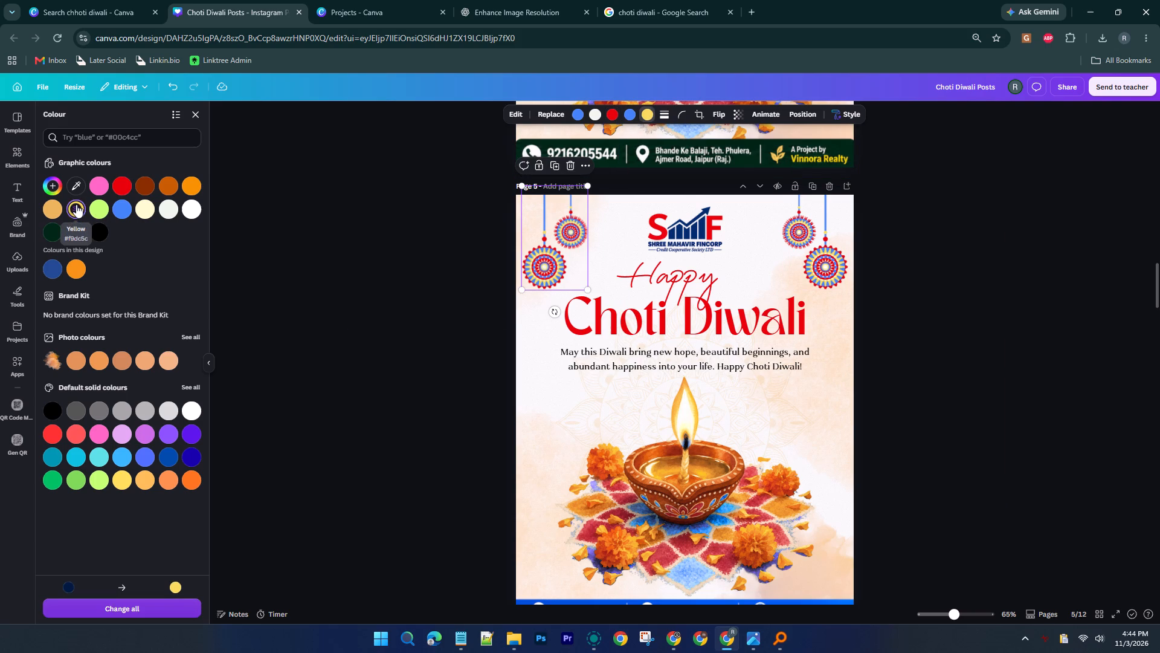
pyautogui.click(471, 299)
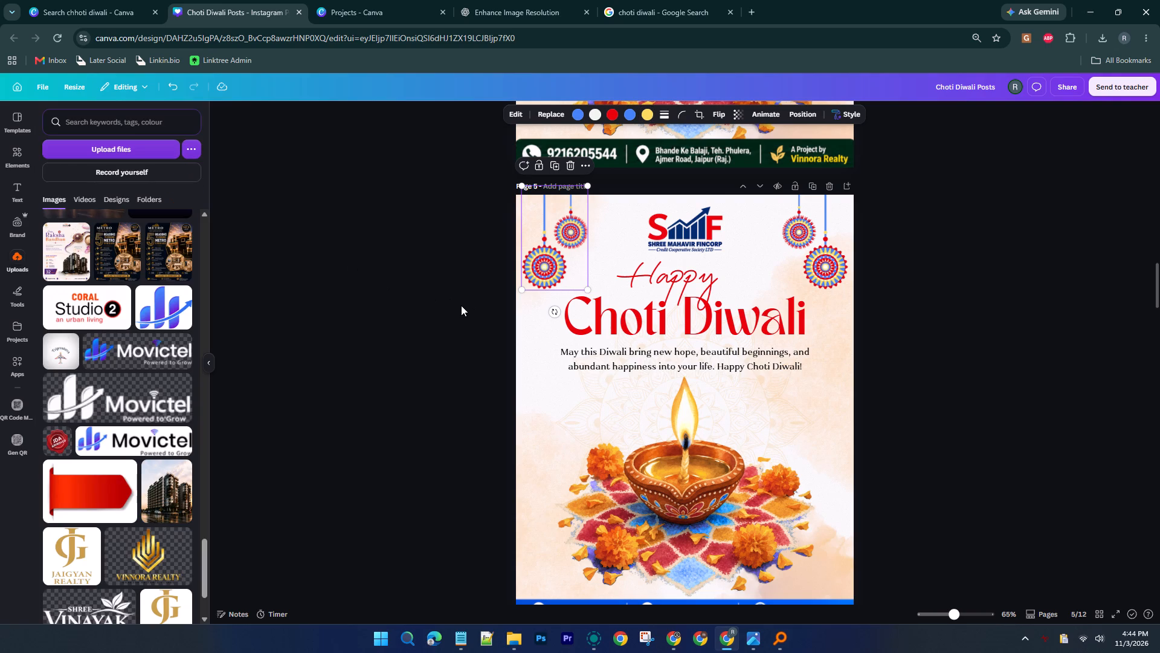
# Delete the blue Movictel contact bar from the bottom of page 5.
pyautogui.click(461, 305)
pyautogui.scroll(-1, 461, 305)
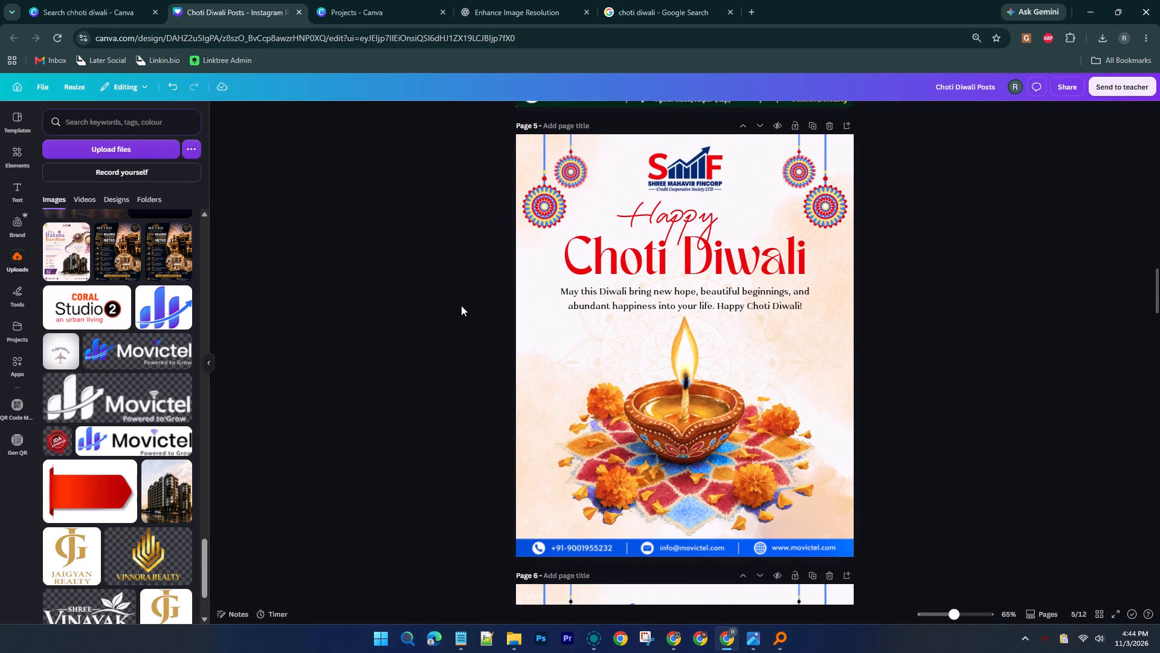
pyautogui.click(578, 542)
pyautogui.press('Delete')
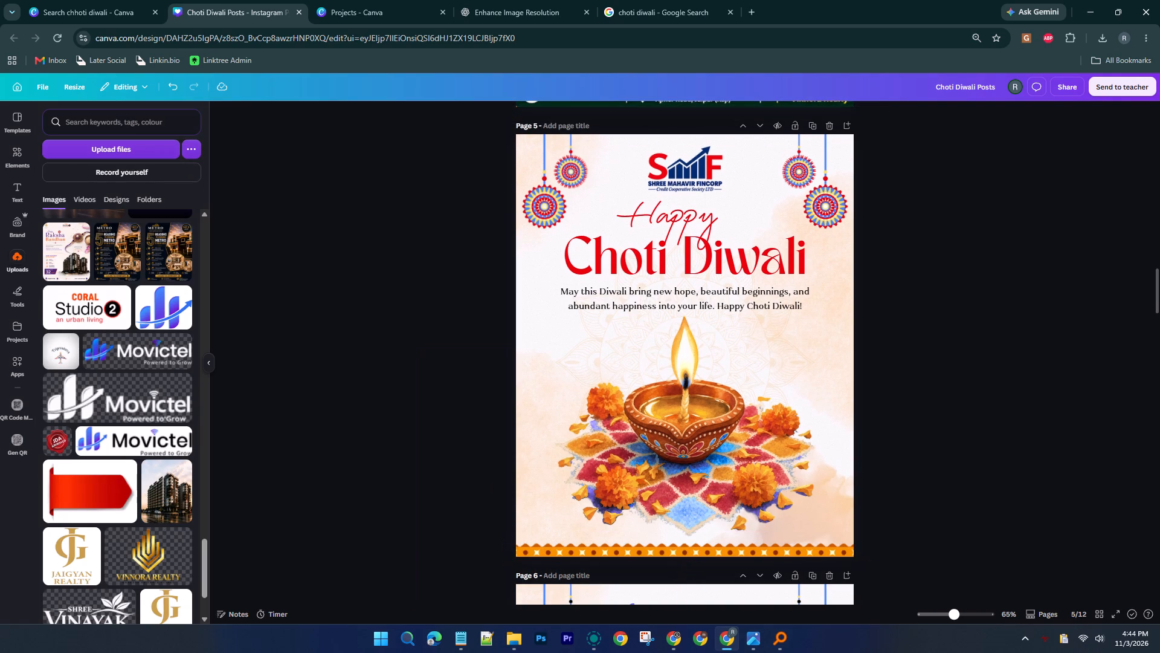
# Add the uploaded sheet of client contact bars to page 5 and enlarge it to the full page width.
pyautogui.scroll(8, 111, 300)
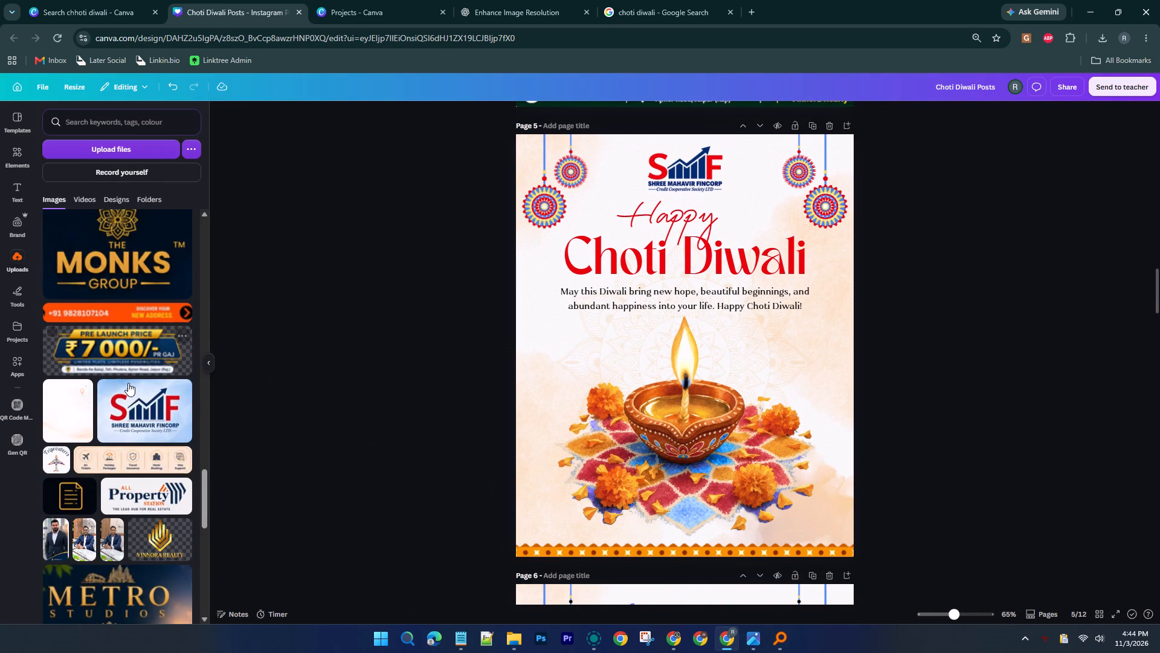
pyautogui.scroll(11, 128, 383)
pyautogui.moveTo(207, 387); pyautogui.dragTo(193, 218)
pyautogui.click(124, 401)
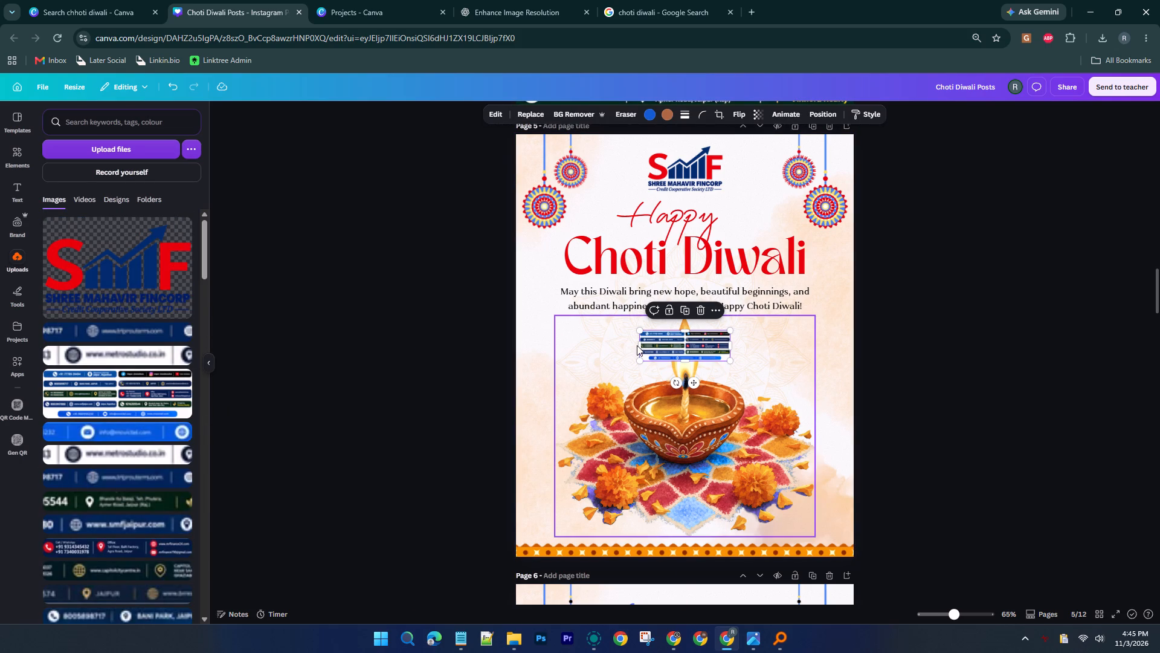
pyautogui.moveTo(641, 333); pyautogui.dragTo(523, 276)
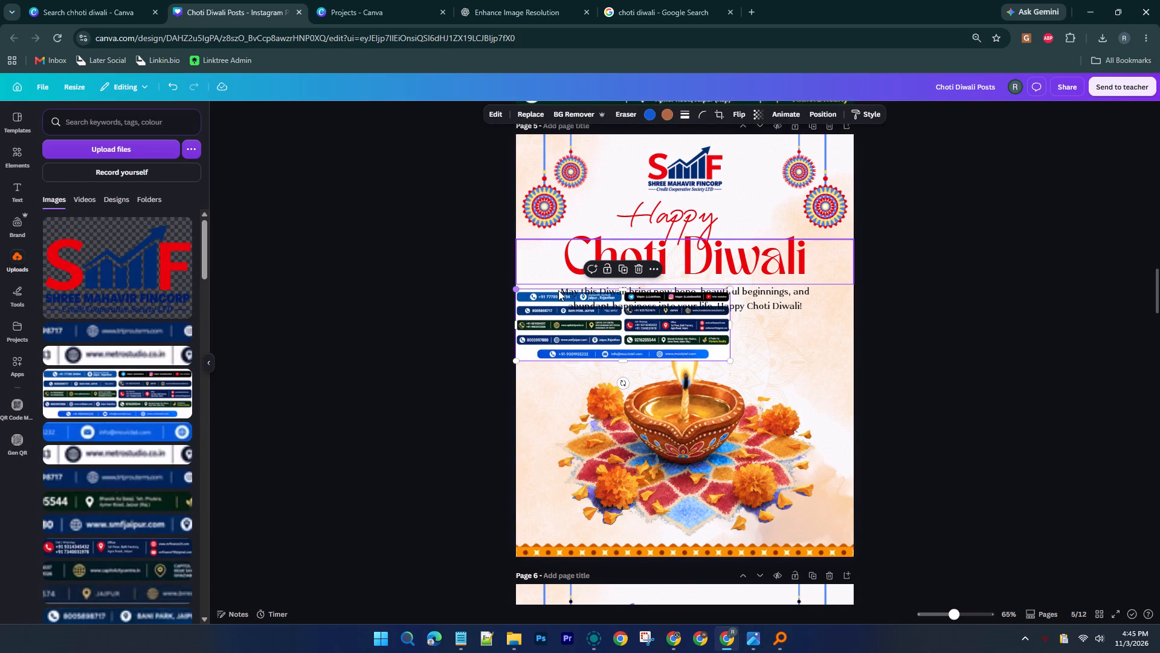
pyautogui.moveTo(732, 359); pyautogui.dragTo(839, 440)
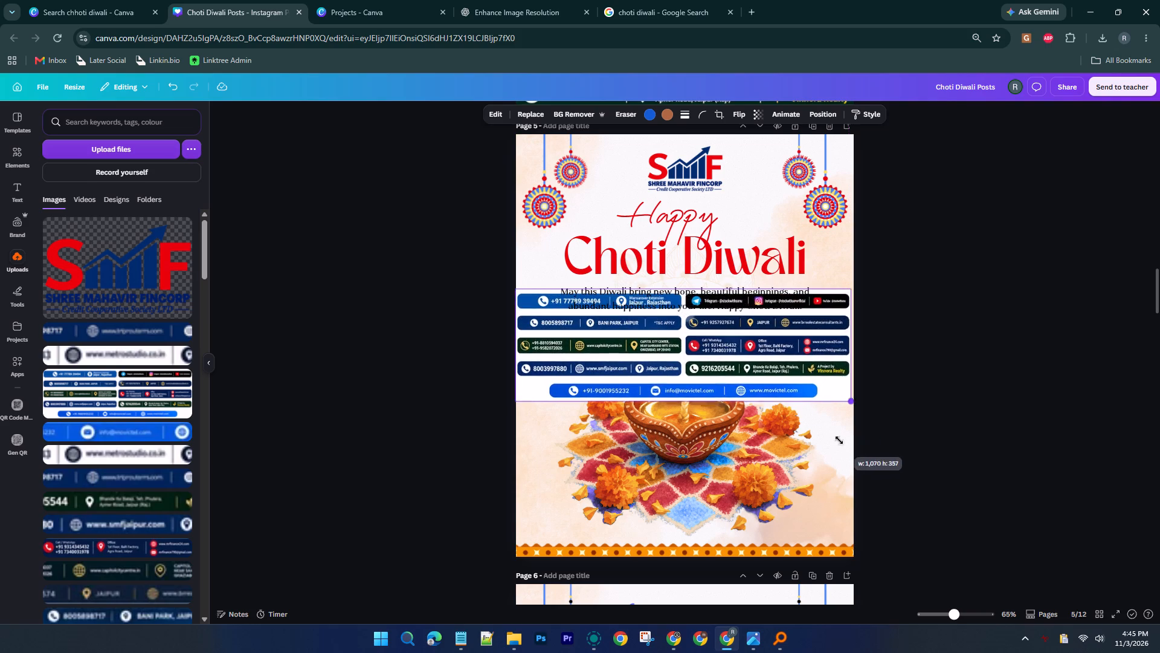
pyautogui.moveTo(839, 440); pyautogui.dragTo(842, 441)
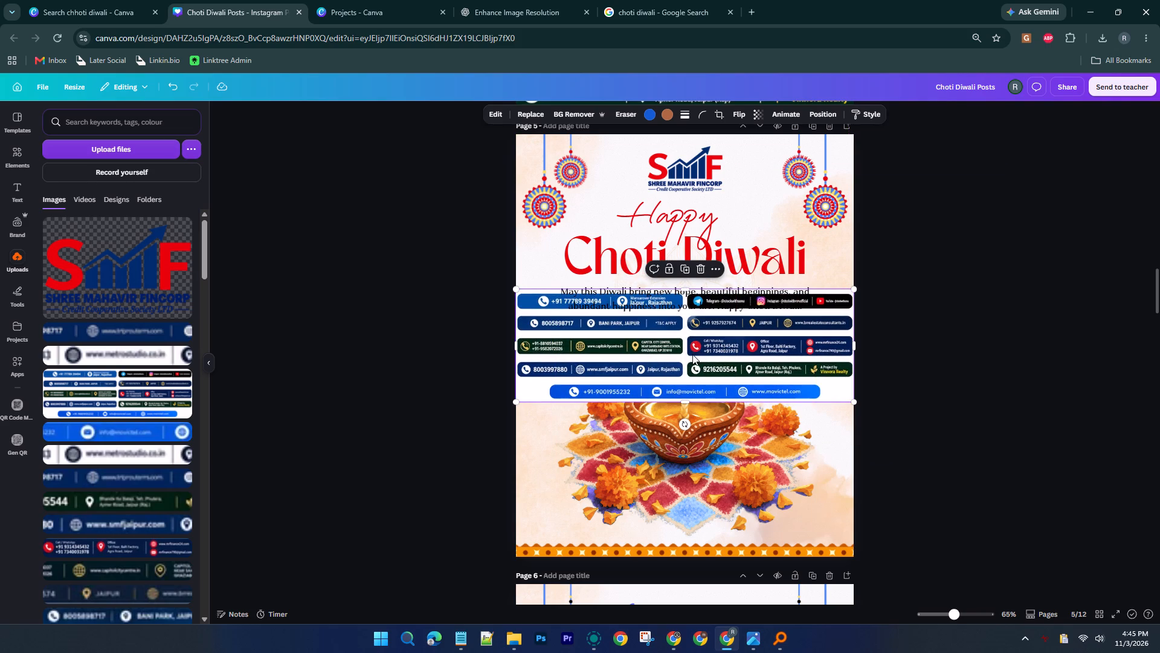
pyautogui.moveTo(683, 290); pyautogui.dragTo(689, 351)
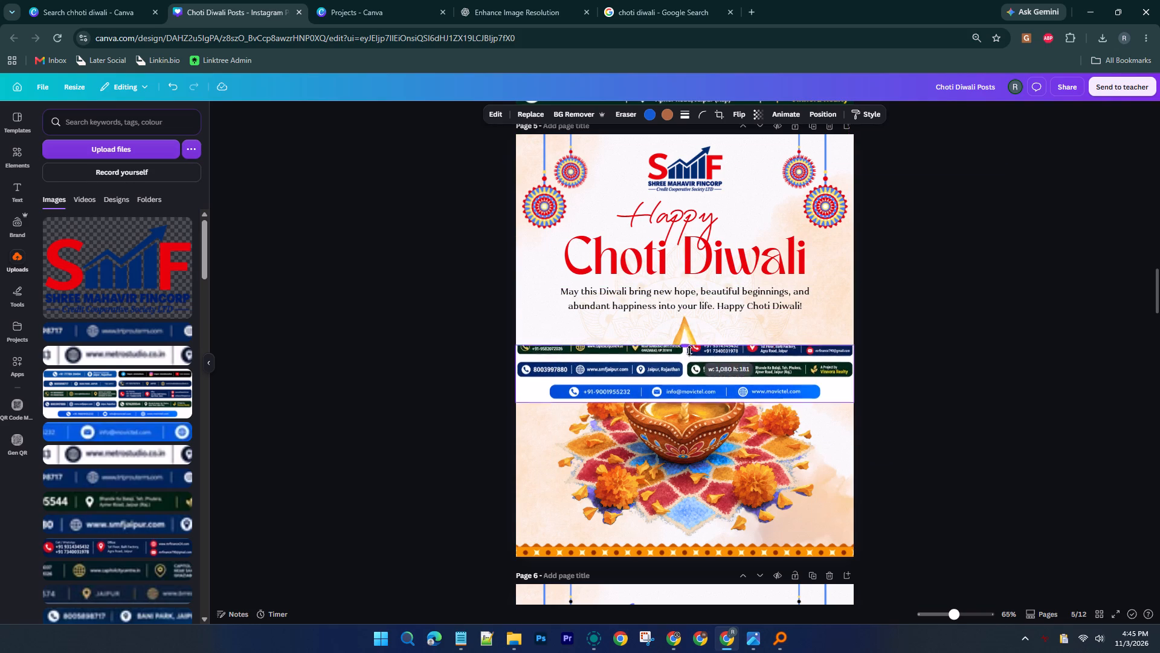
pyautogui.moveTo(689, 351); pyautogui.dragTo(691, 357)
pyautogui.moveTo(693, 401); pyautogui.dragTo(693, 385)
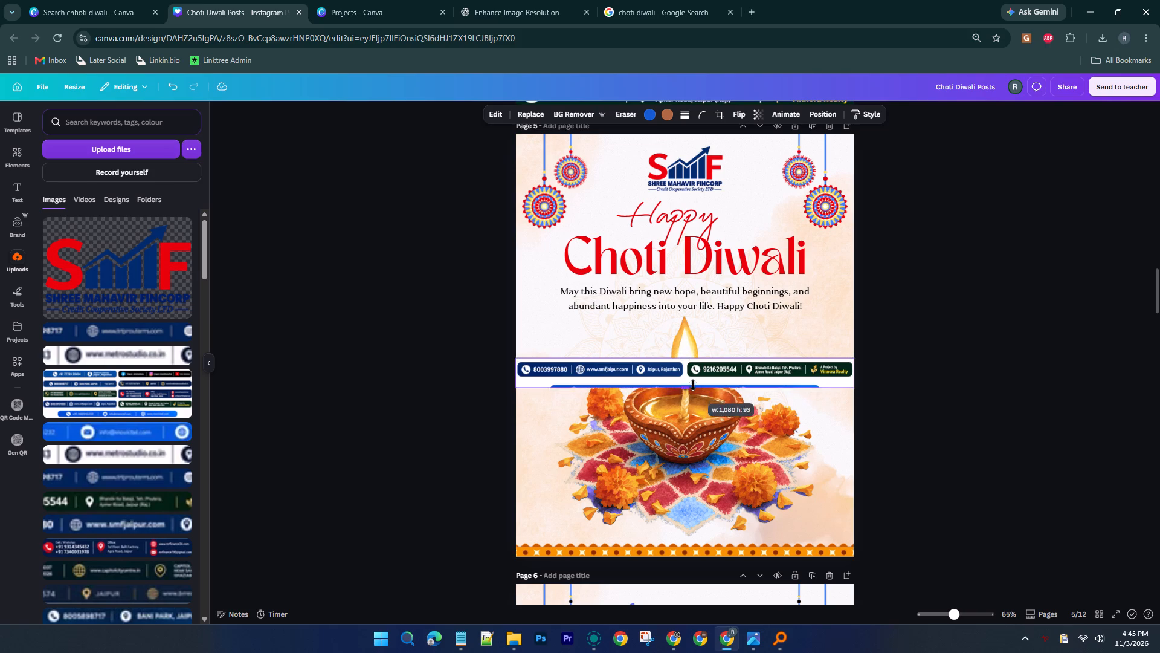
pyautogui.moveTo(693, 385); pyautogui.dragTo(694, 380)
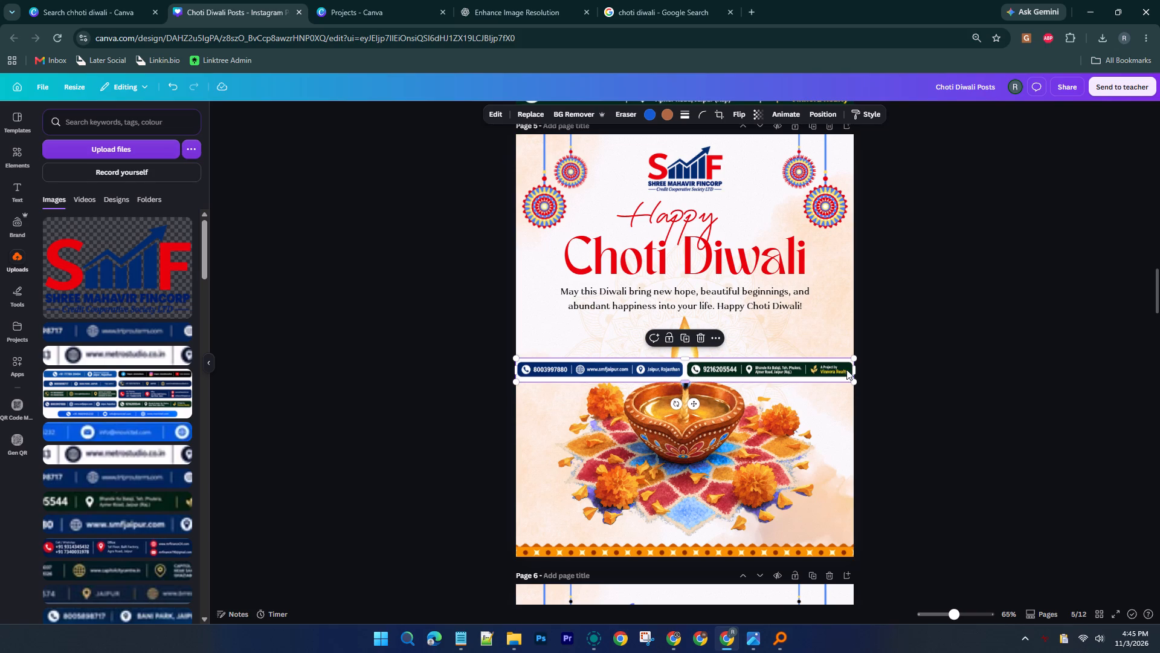
pyautogui.moveTo(855, 367); pyautogui.dragTo(688, 375)
pyautogui.click(581, 111)
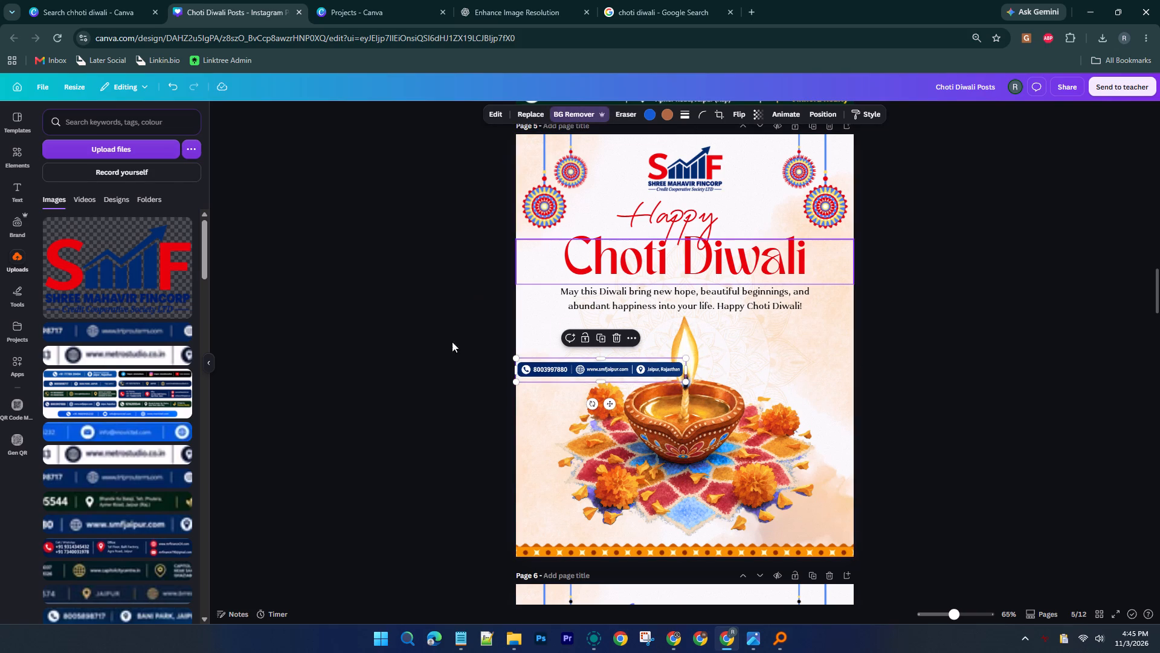
# Enlarge the SMF contact strip and extend both its sides until it spans page 5, about 1,150 wide.
pyautogui.moveTo(683, 362); pyautogui.dragTo(714, 350)
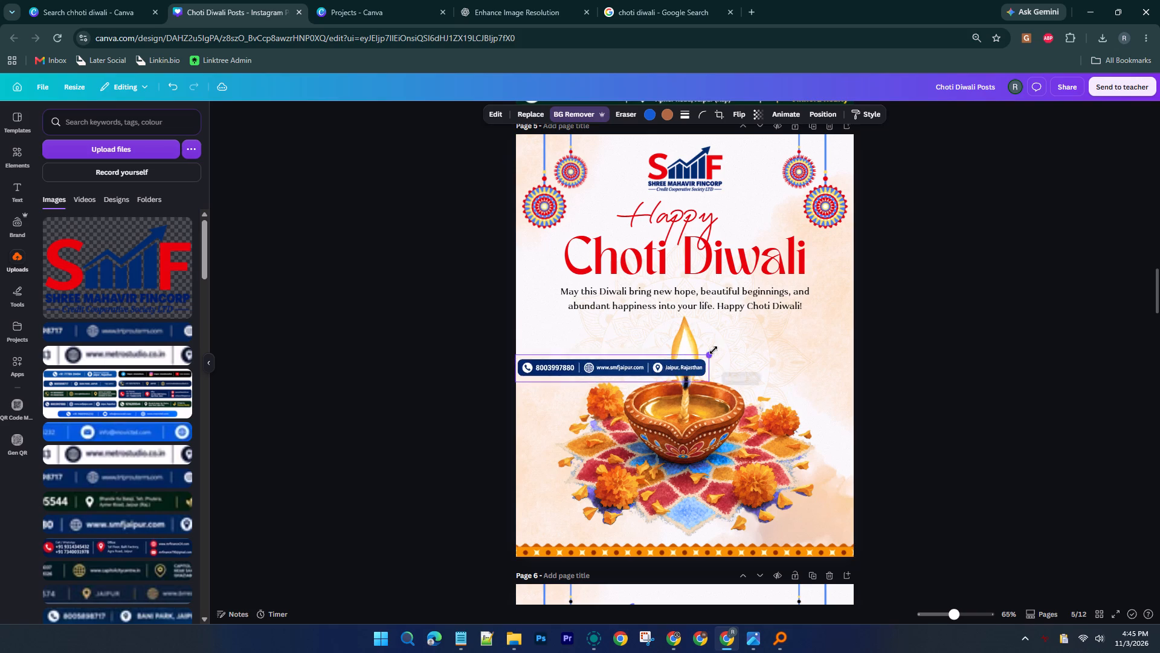
pyautogui.moveTo(714, 350); pyautogui.dragTo(848, 313)
pyautogui.moveTo(790, 354); pyautogui.dragTo(791, 548)
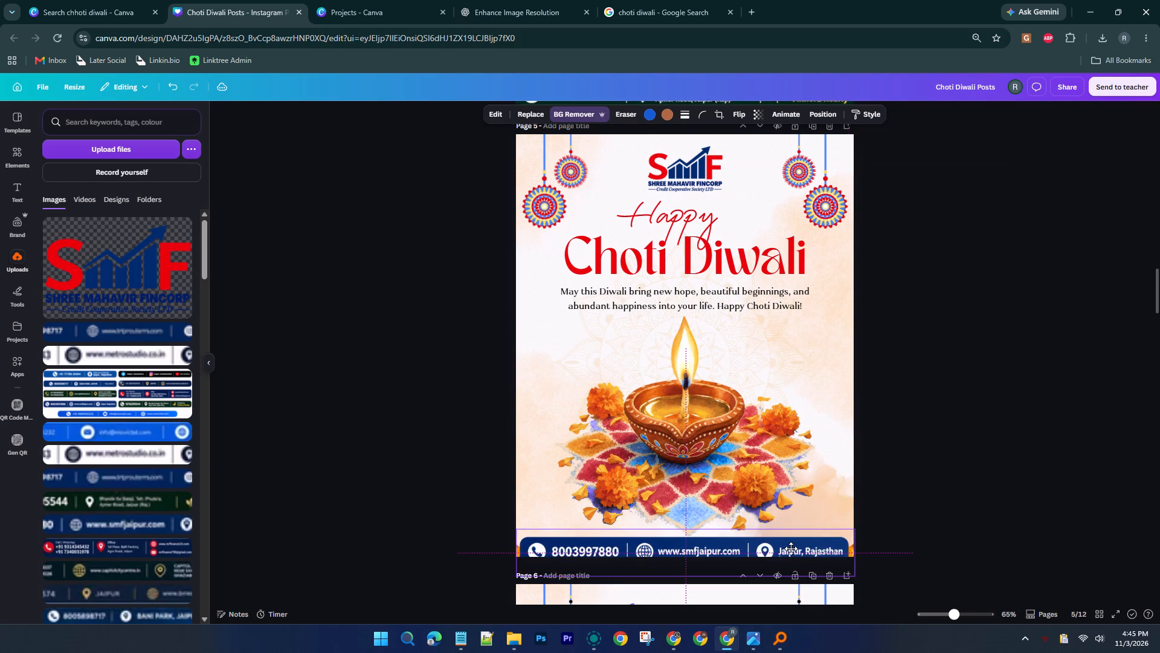
pyautogui.moveTo(791, 548); pyautogui.dragTo(773, 353)
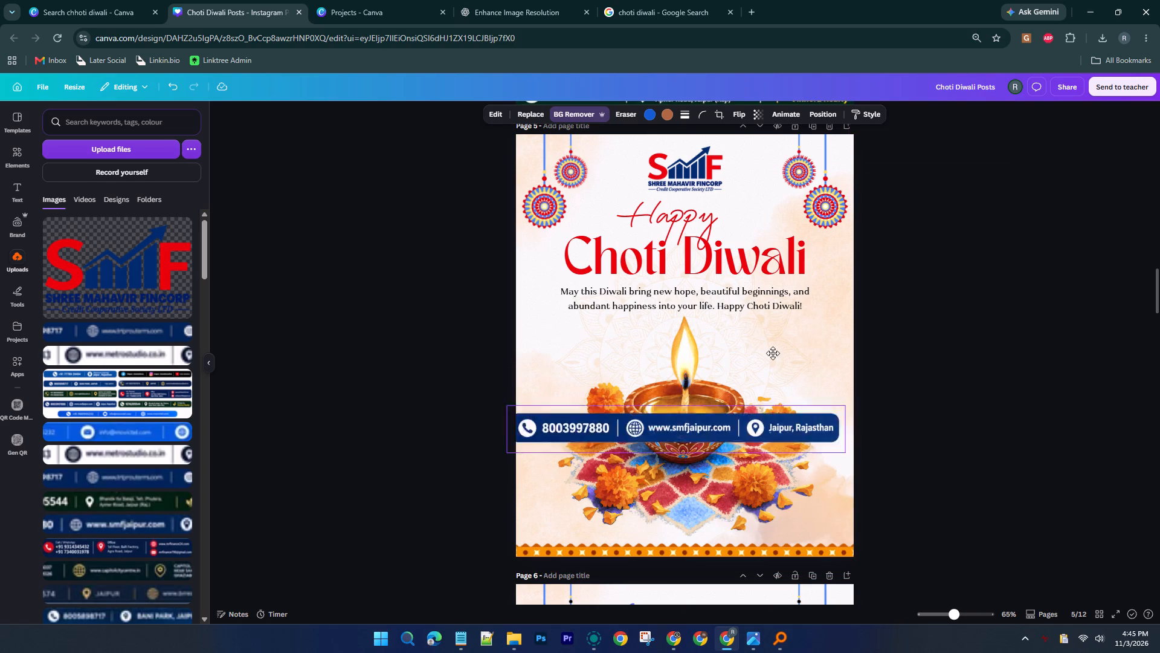
pyautogui.moveTo(773, 353); pyautogui.dragTo(787, 342)
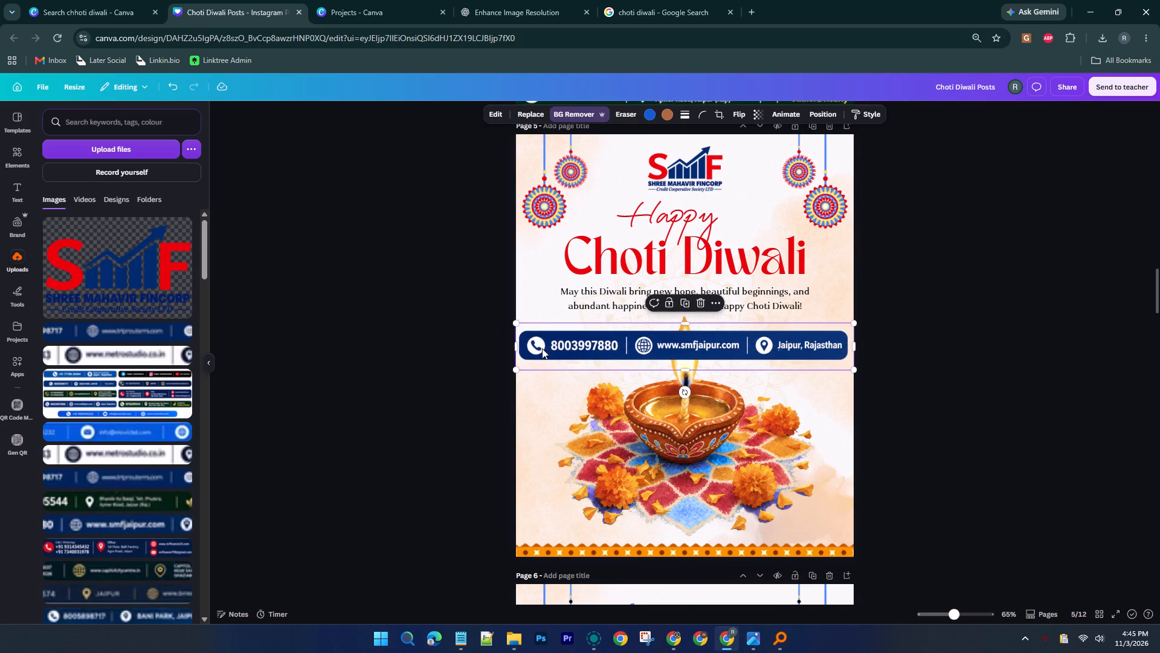
pyautogui.moveTo(515, 349); pyautogui.dragTo(511, 349)
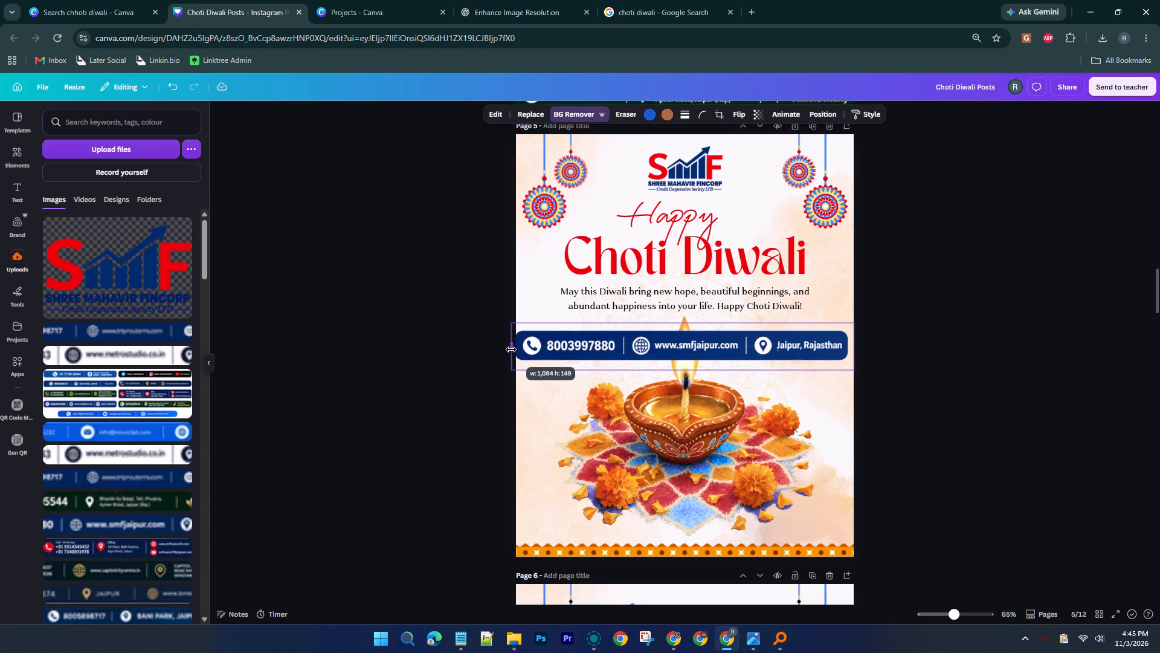
pyautogui.moveTo(511, 349); pyautogui.dragTo(510, 349)
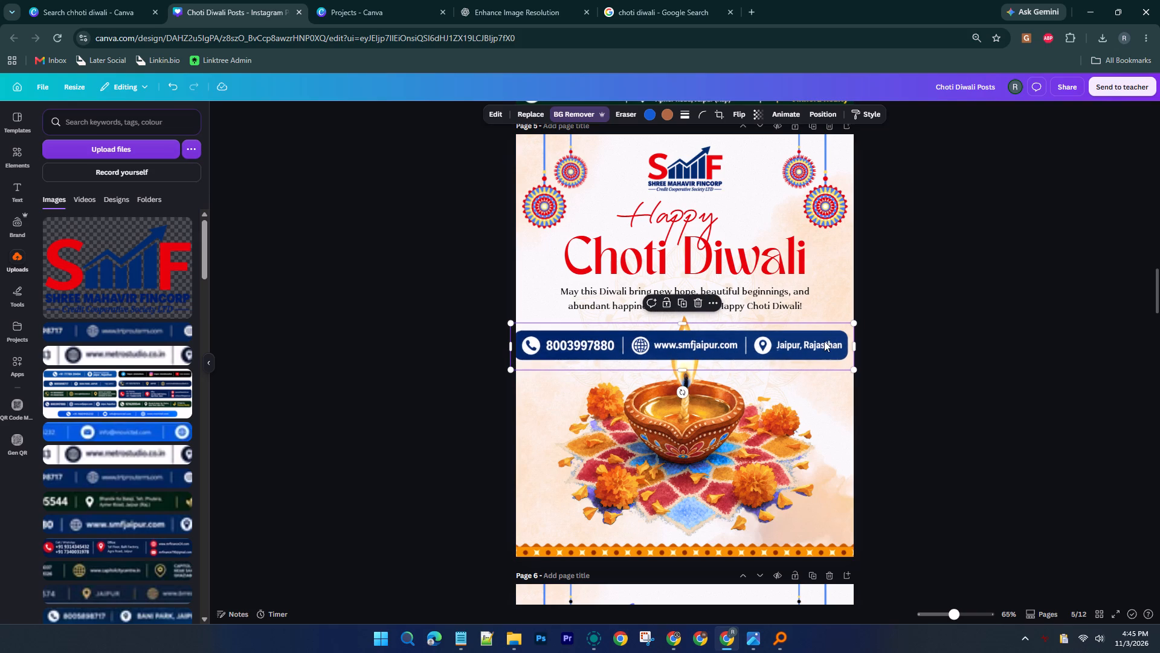
pyautogui.moveTo(854, 346); pyautogui.dragTo(863, 346)
pyautogui.moveTo(814, 346); pyautogui.dragTo(822, 346)
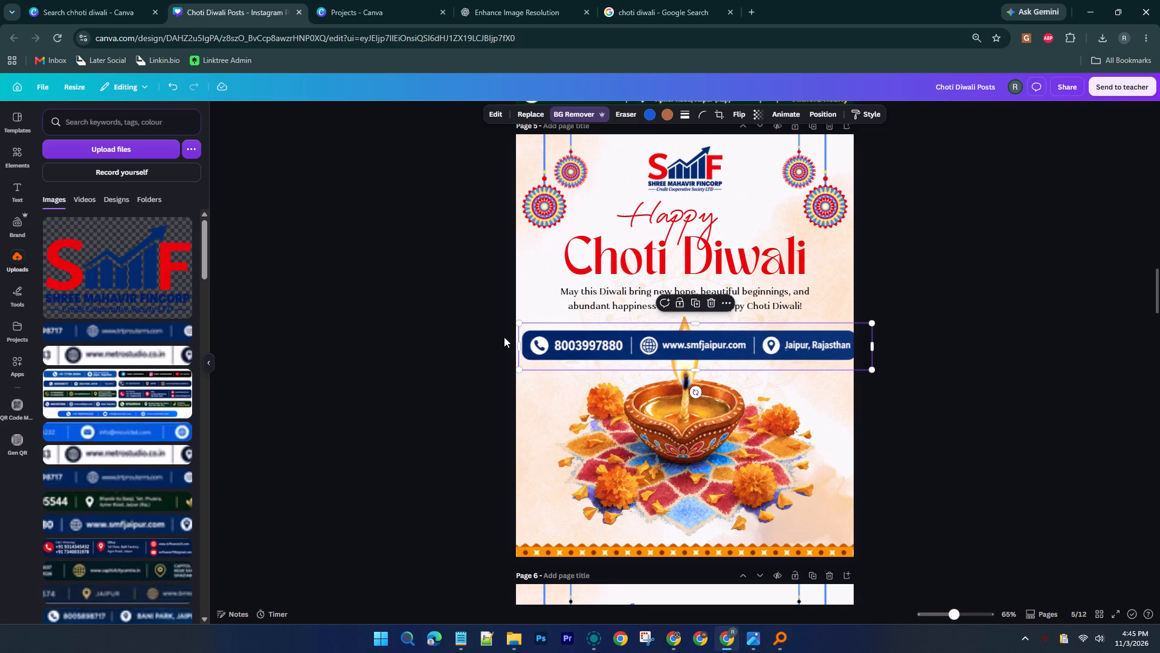
pyautogui.moveTo(519, 344); pyautogui.dragTo(512, 344)
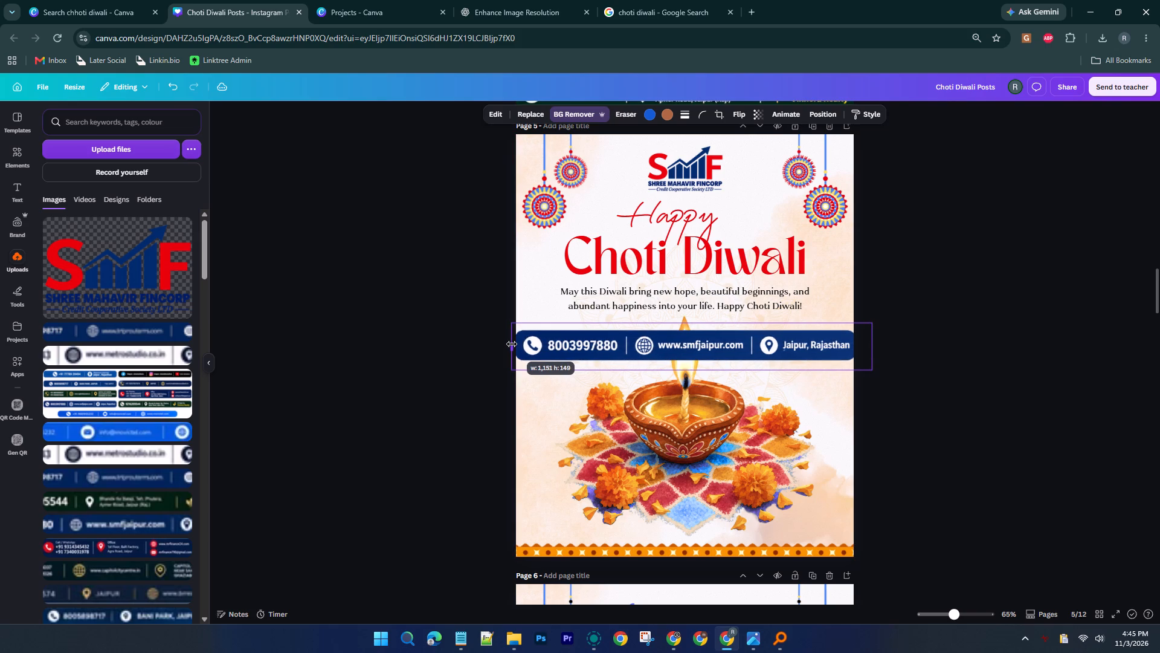
pyautogui.moveTo(512, 344); pyautogui.dragTo(511, 344)
# Place the SMF contact strip along the bottom edge of page 5, covering the orange border.
pyautogui.moveTo(688, 346); pyautogui.dragTo(692, 538)
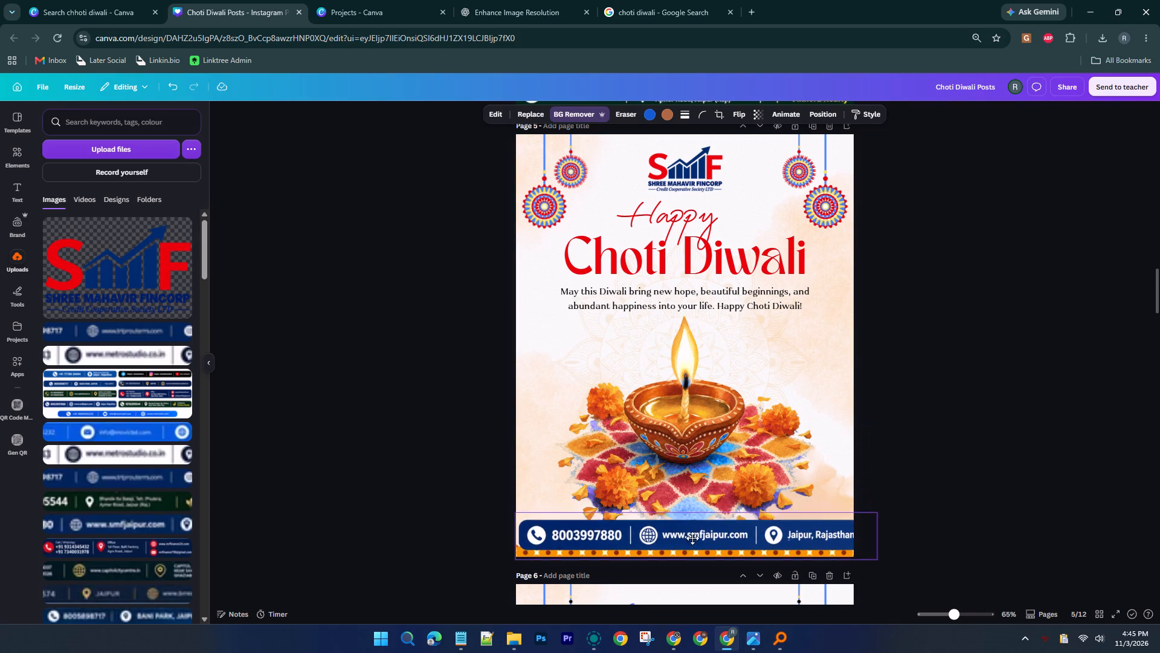
pyautogui.moveTo(692, 538); pyautogui.dragTo(685, 544)
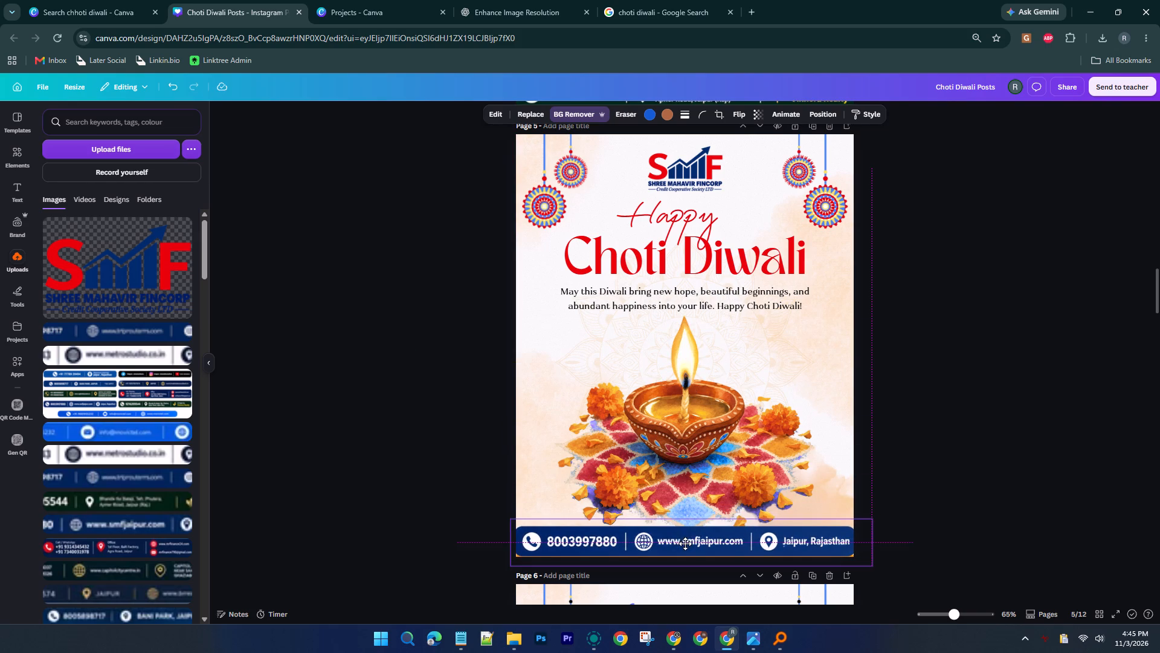
pyautogui.moveTo(685, 544); pyautogui.dragTo(683, 545)
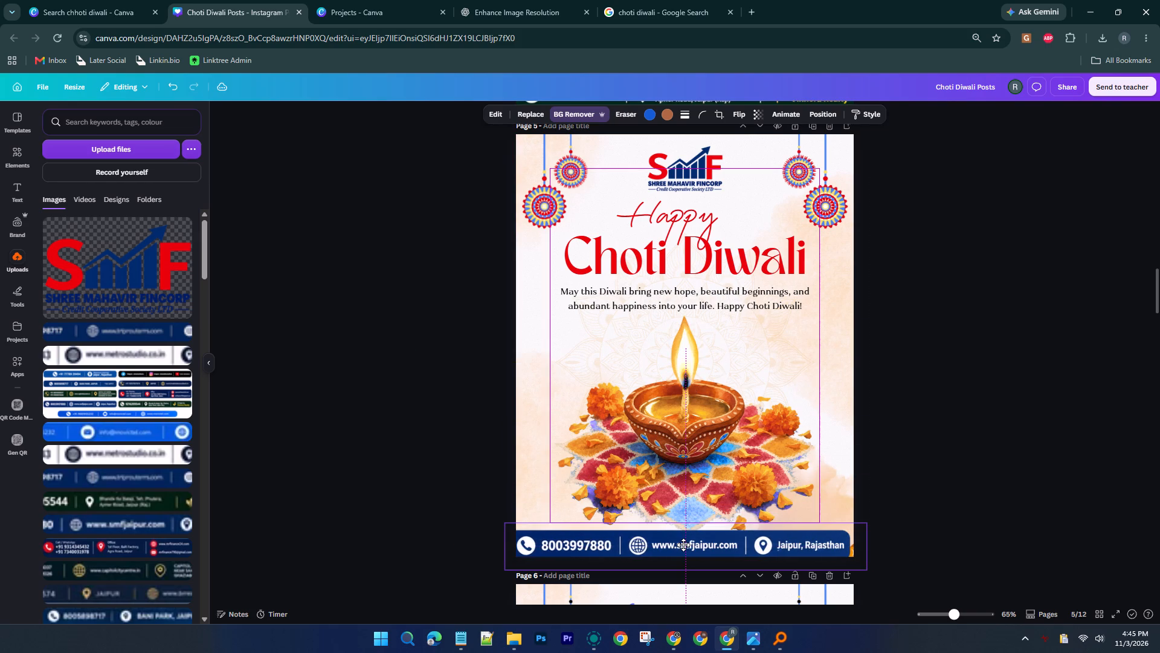
pyautogui.moveTo(683, 545); pyautogui.dragTo(686, 545)
pyautogui.click(871, 425)
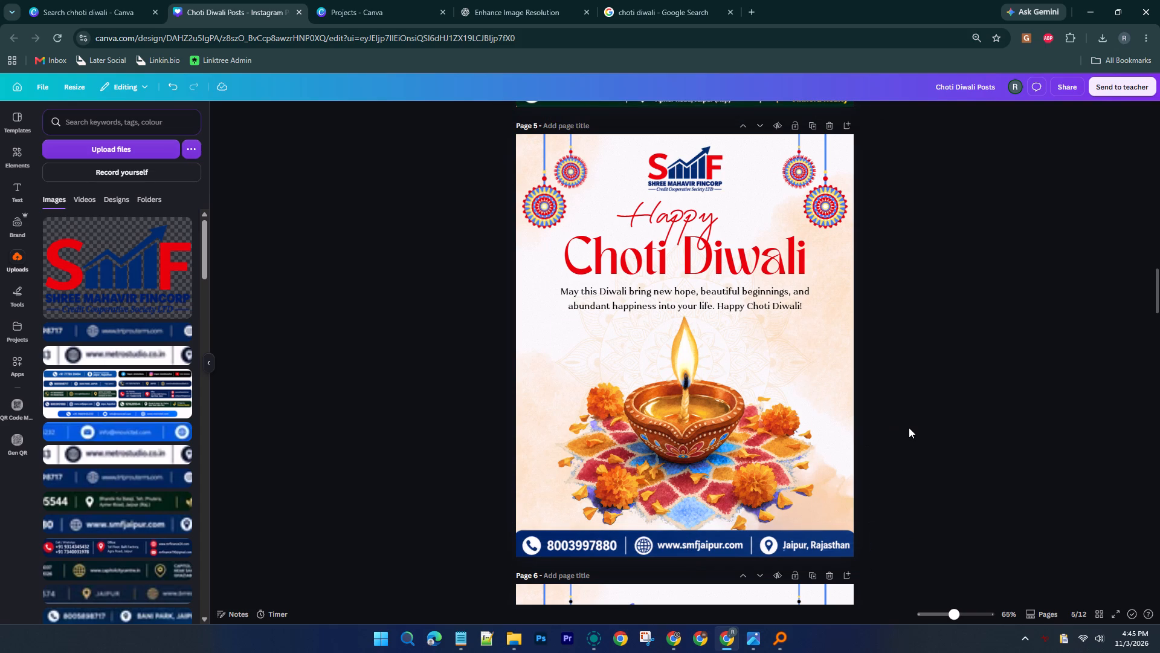
# Recolour the "Choti Diwali" heading on page 5 to the default cobalt blue after trying other blues.
pyautogui.scroll(1, 908, 427)
pyautogui.scroll(-1, 908, 427)
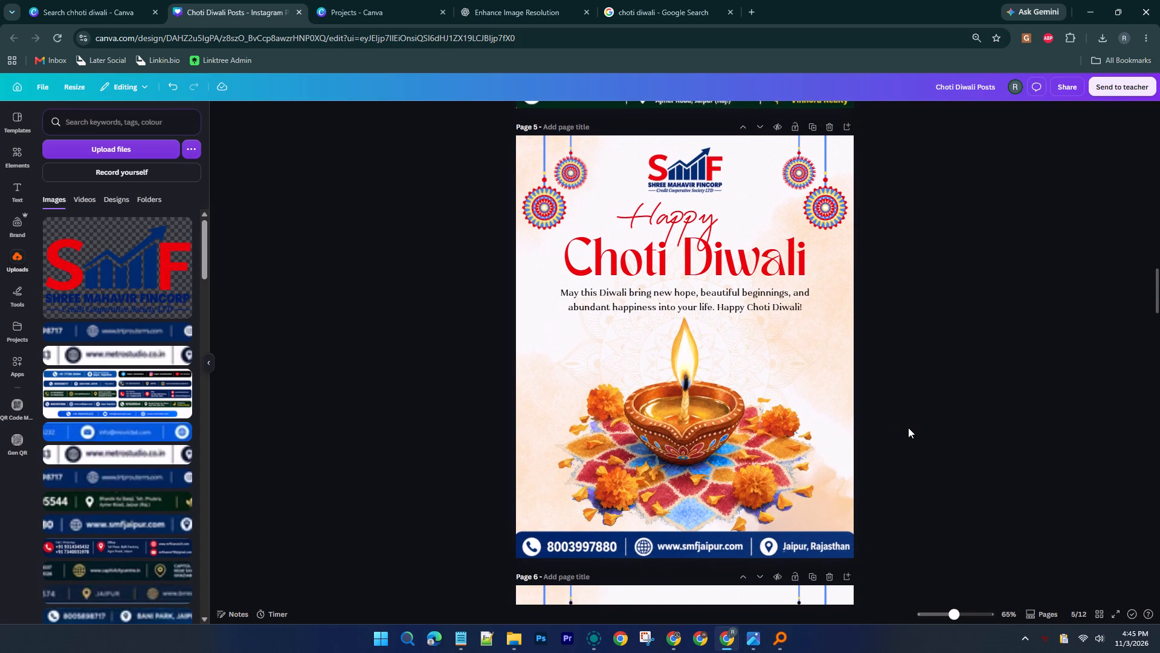
pyautogui.click(707, 279)
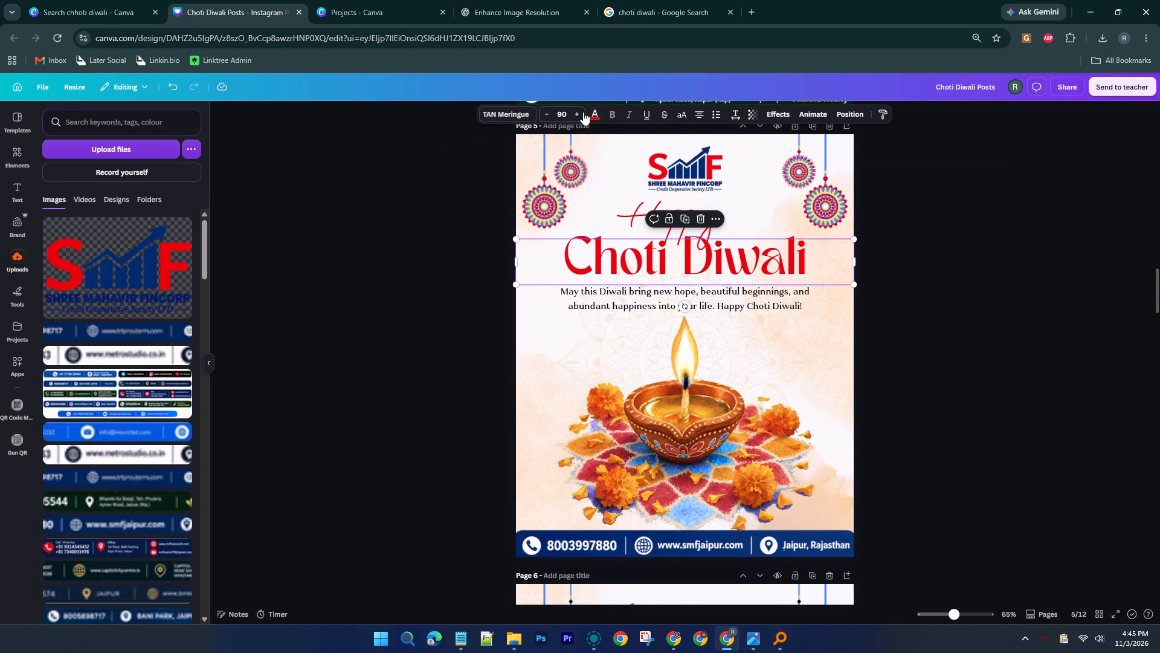
pyautogui.click(581, 111)
pyautogui.hotkey('ctrl', 'z')
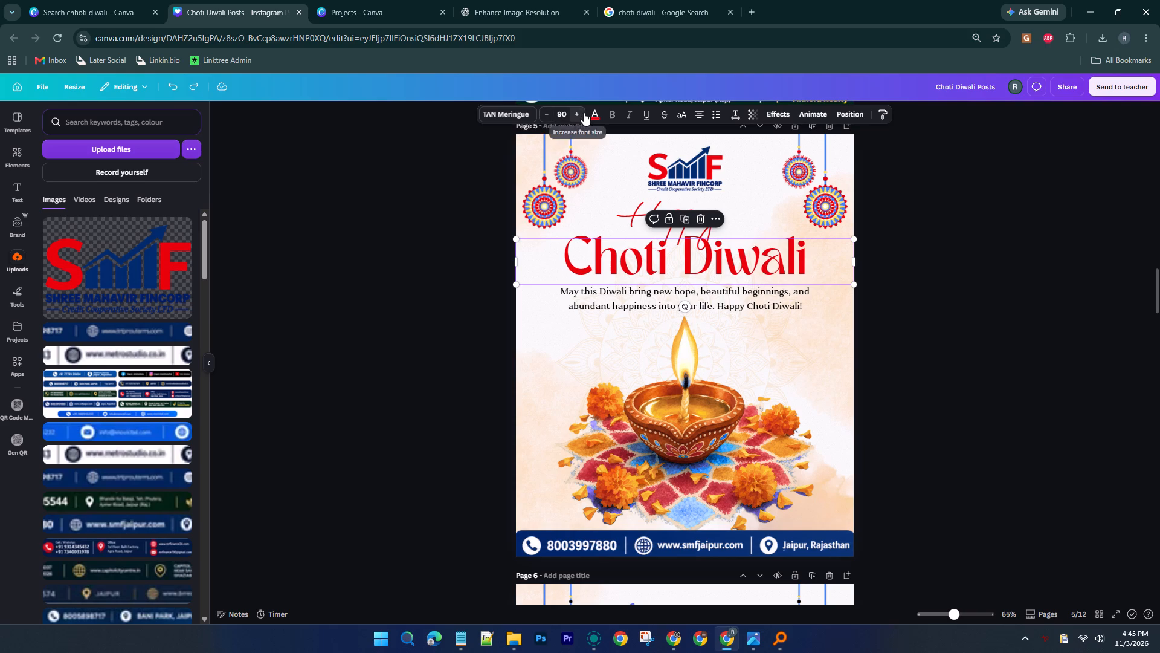
pyautogui.click(592, 113)
pyautogui.click(187, 181)
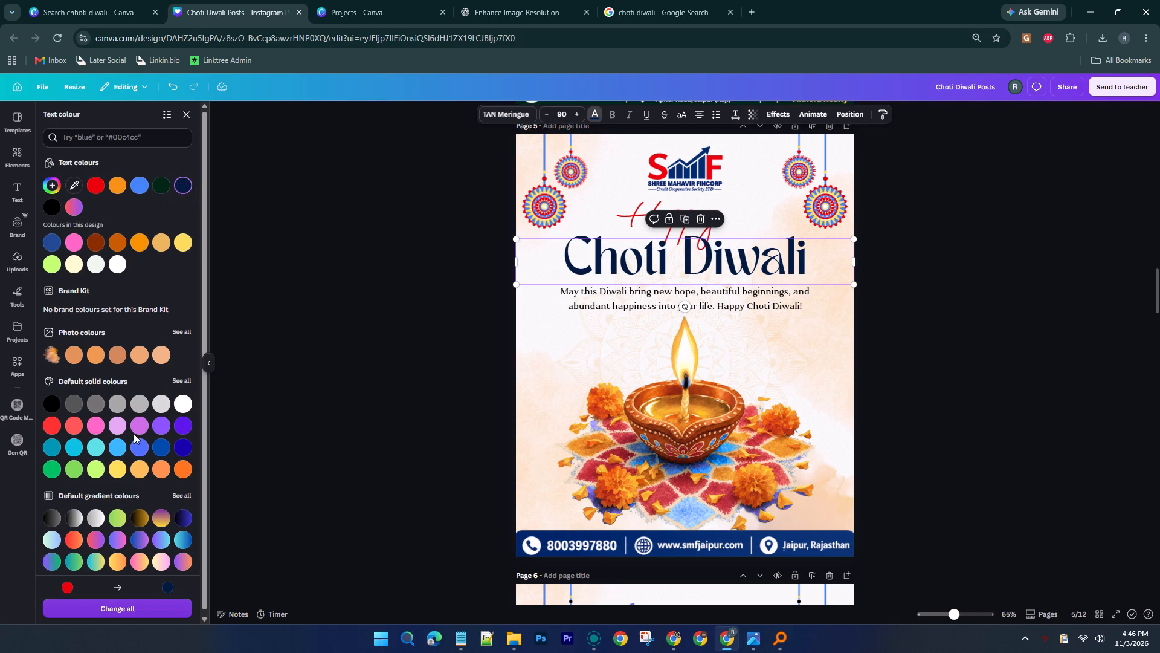
pyautogui.click(158, 450)
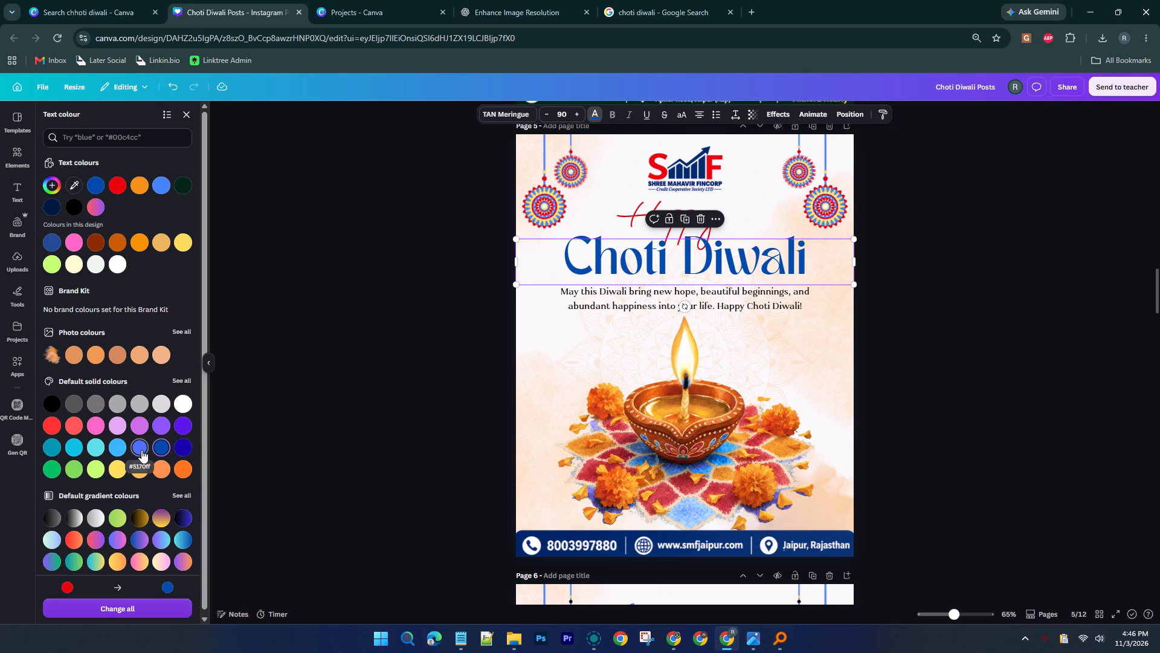
pyautogui.click(141, 450)
pyautogui.click(178, 451)
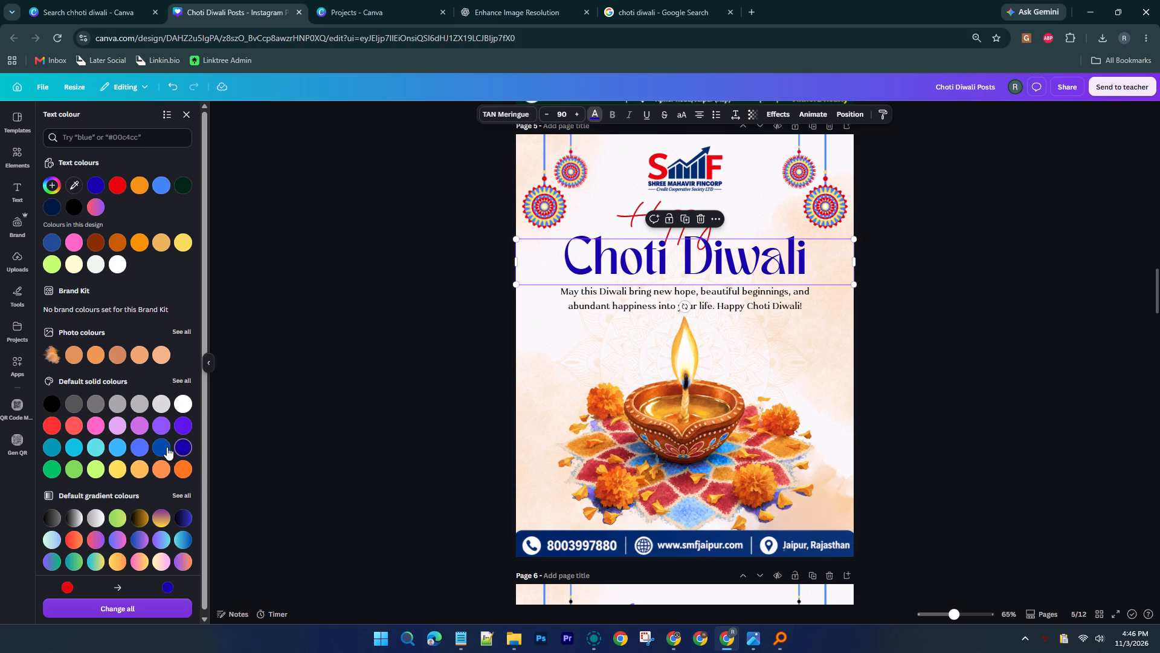
pyautogui.click(157, 446)
pyautogui.click(368, 313)
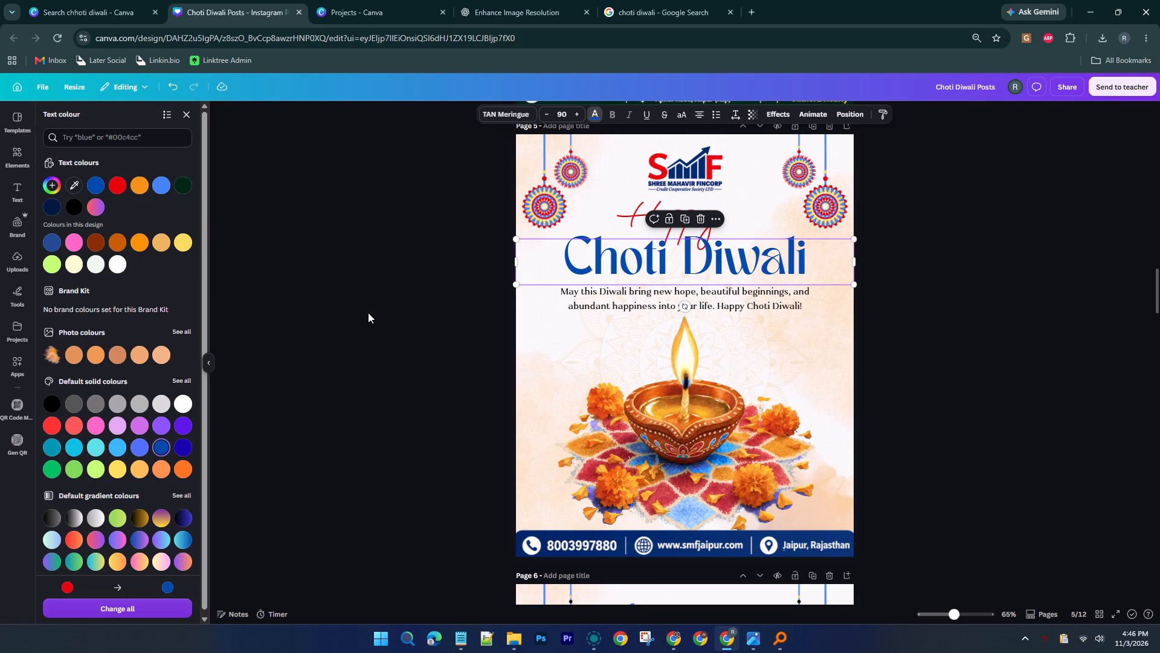
pyautogui.click(380, 303)
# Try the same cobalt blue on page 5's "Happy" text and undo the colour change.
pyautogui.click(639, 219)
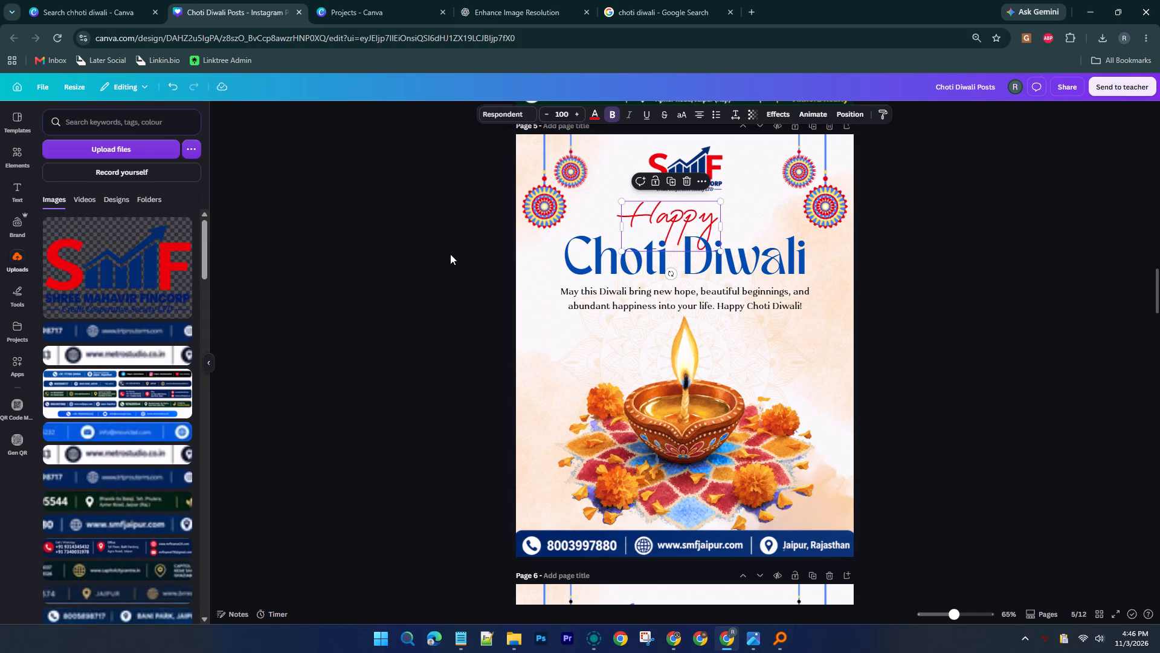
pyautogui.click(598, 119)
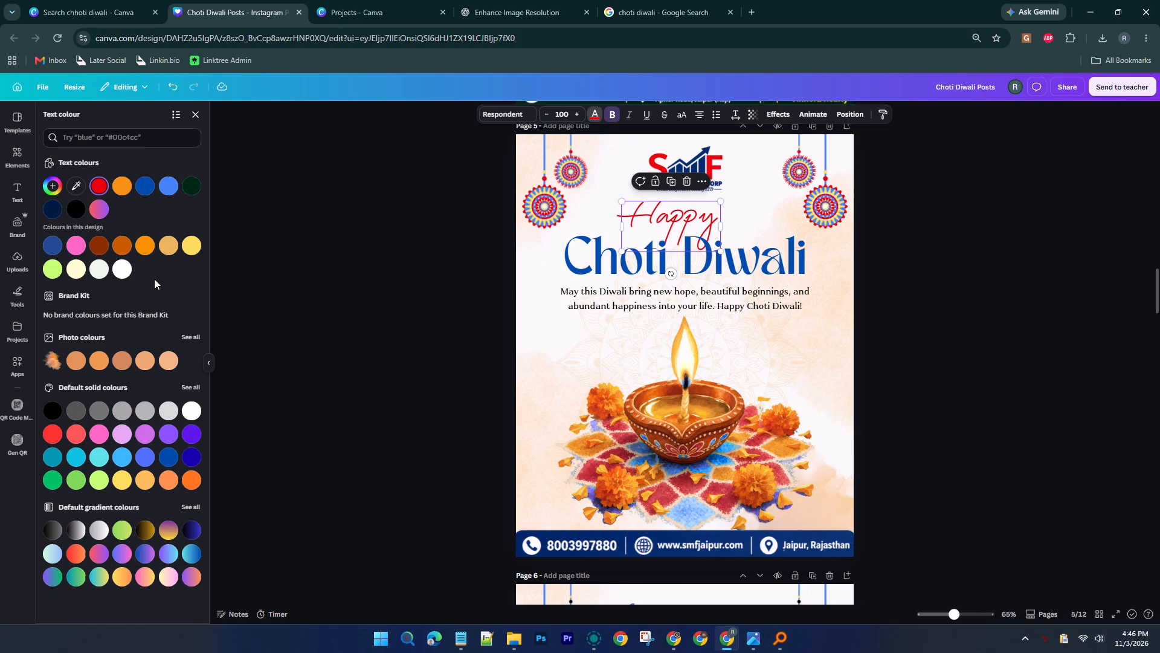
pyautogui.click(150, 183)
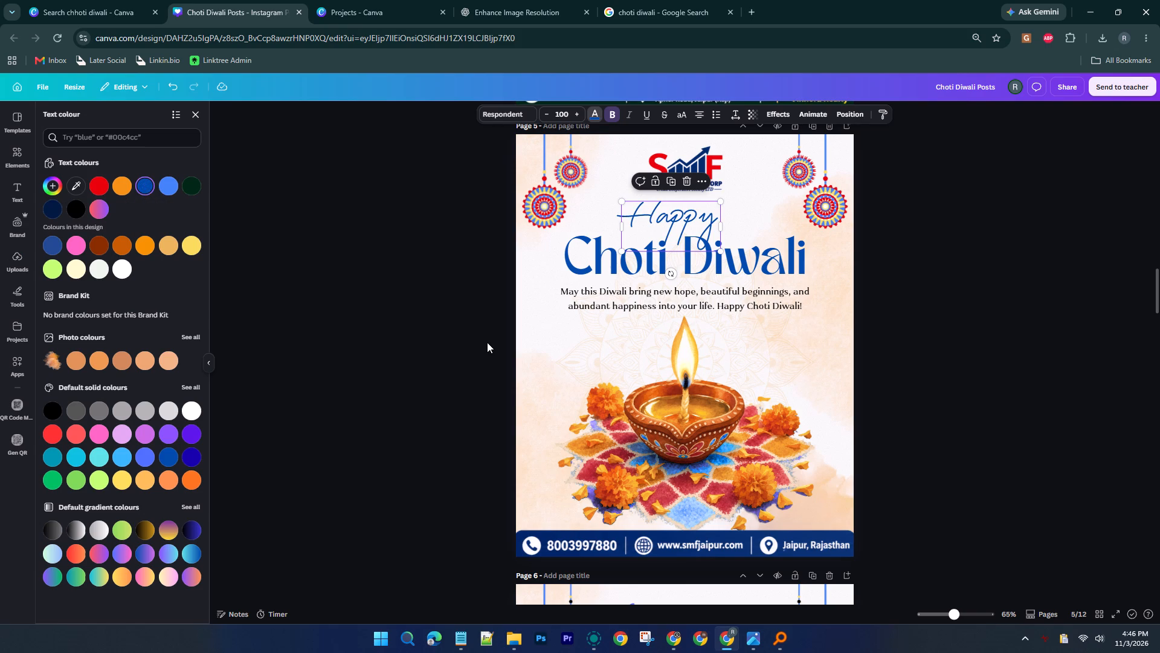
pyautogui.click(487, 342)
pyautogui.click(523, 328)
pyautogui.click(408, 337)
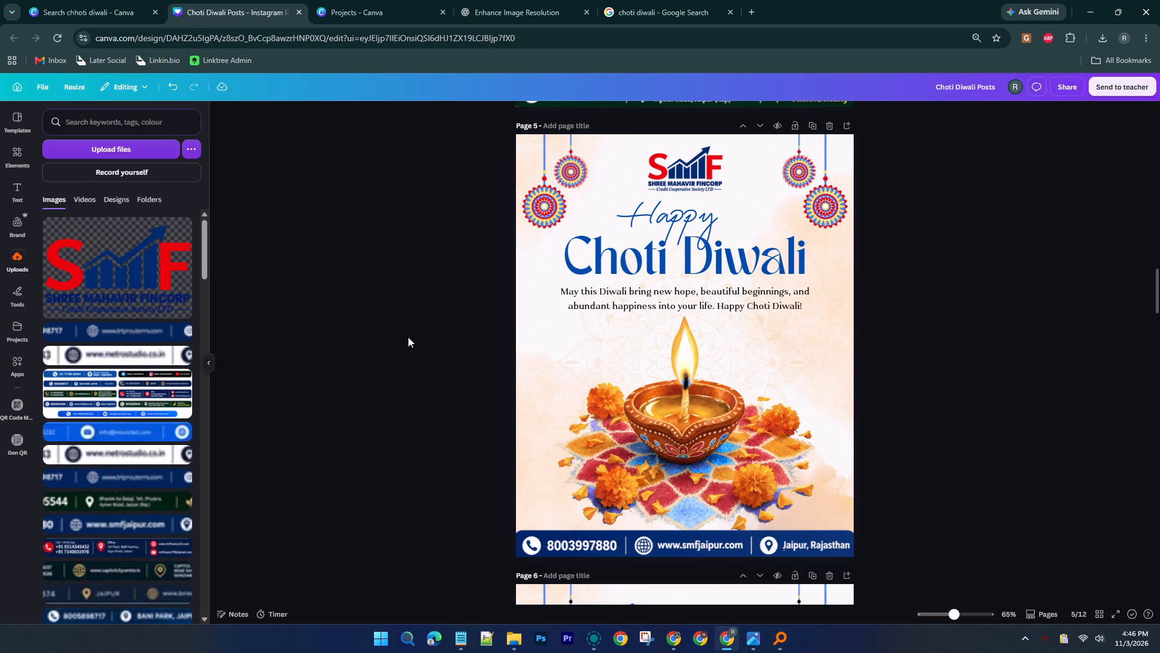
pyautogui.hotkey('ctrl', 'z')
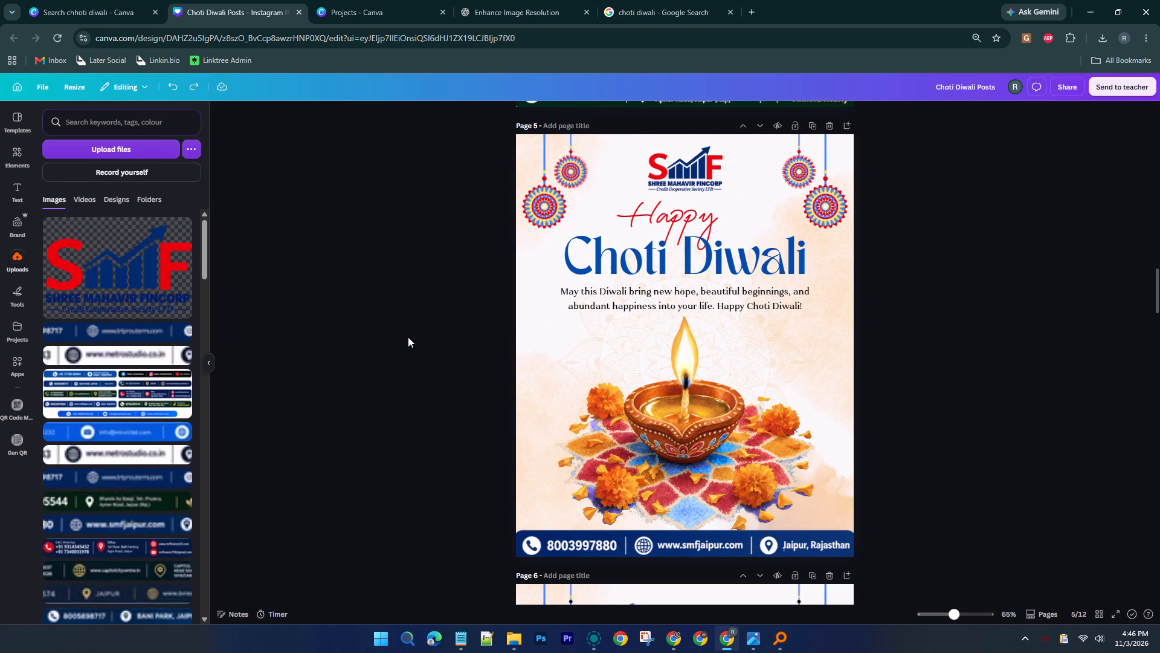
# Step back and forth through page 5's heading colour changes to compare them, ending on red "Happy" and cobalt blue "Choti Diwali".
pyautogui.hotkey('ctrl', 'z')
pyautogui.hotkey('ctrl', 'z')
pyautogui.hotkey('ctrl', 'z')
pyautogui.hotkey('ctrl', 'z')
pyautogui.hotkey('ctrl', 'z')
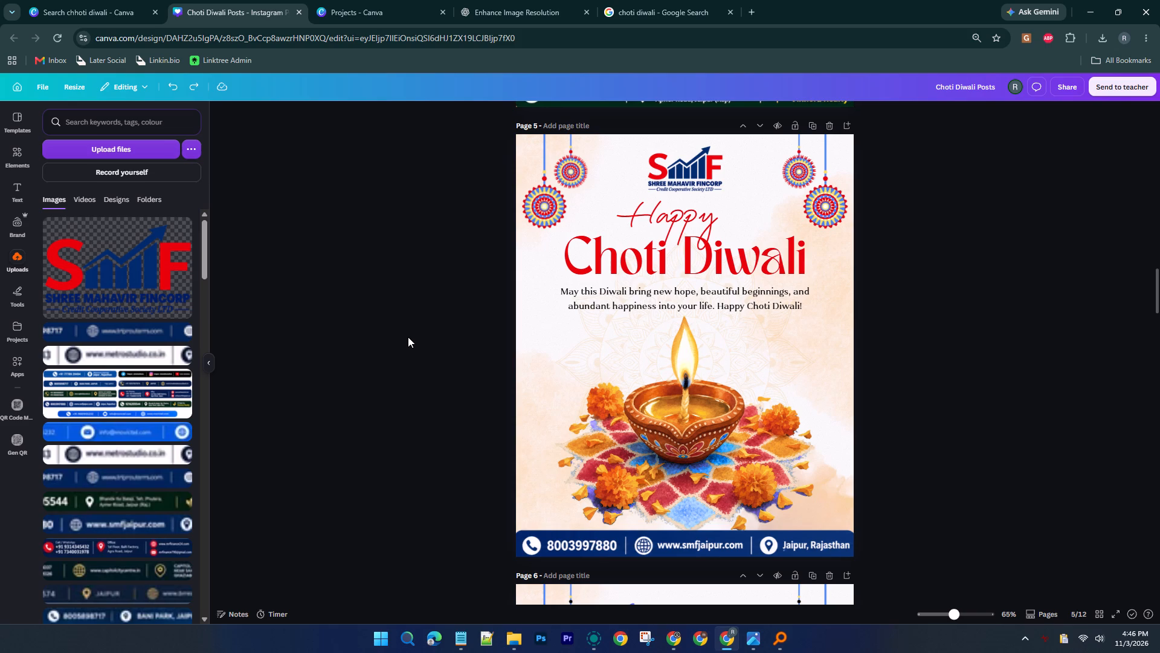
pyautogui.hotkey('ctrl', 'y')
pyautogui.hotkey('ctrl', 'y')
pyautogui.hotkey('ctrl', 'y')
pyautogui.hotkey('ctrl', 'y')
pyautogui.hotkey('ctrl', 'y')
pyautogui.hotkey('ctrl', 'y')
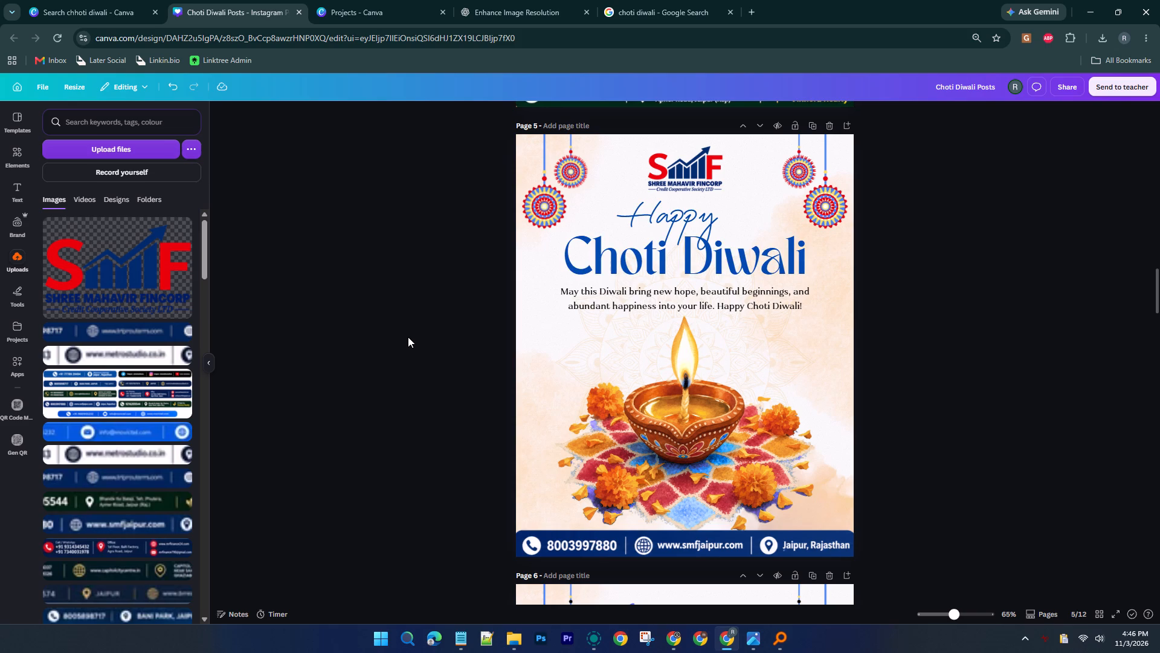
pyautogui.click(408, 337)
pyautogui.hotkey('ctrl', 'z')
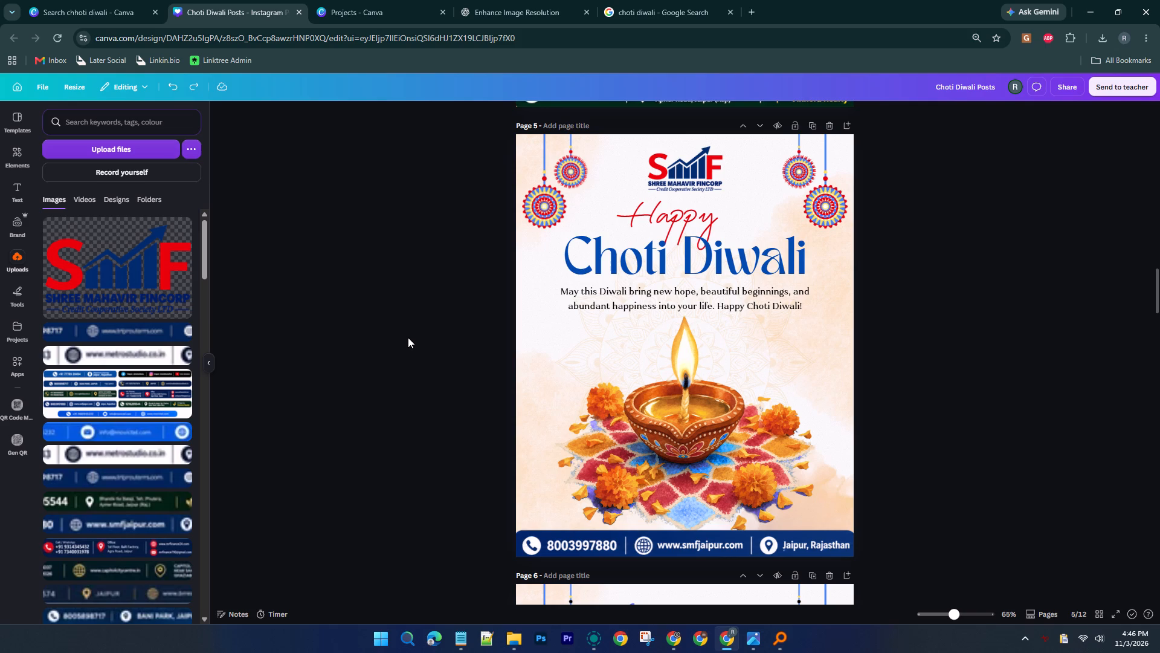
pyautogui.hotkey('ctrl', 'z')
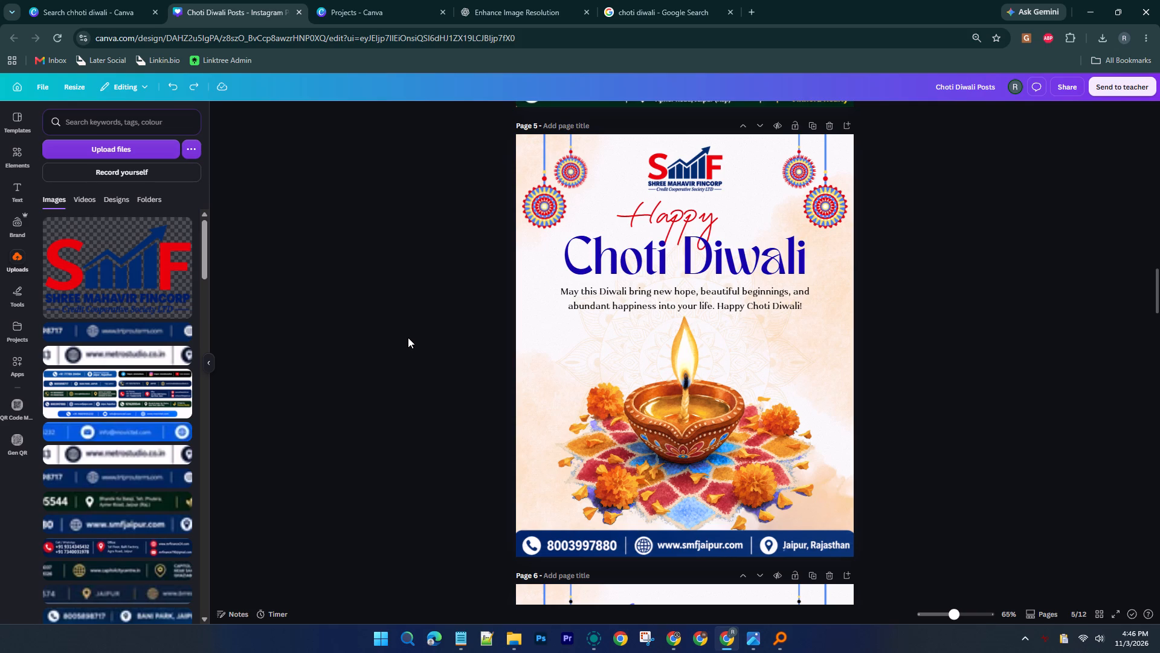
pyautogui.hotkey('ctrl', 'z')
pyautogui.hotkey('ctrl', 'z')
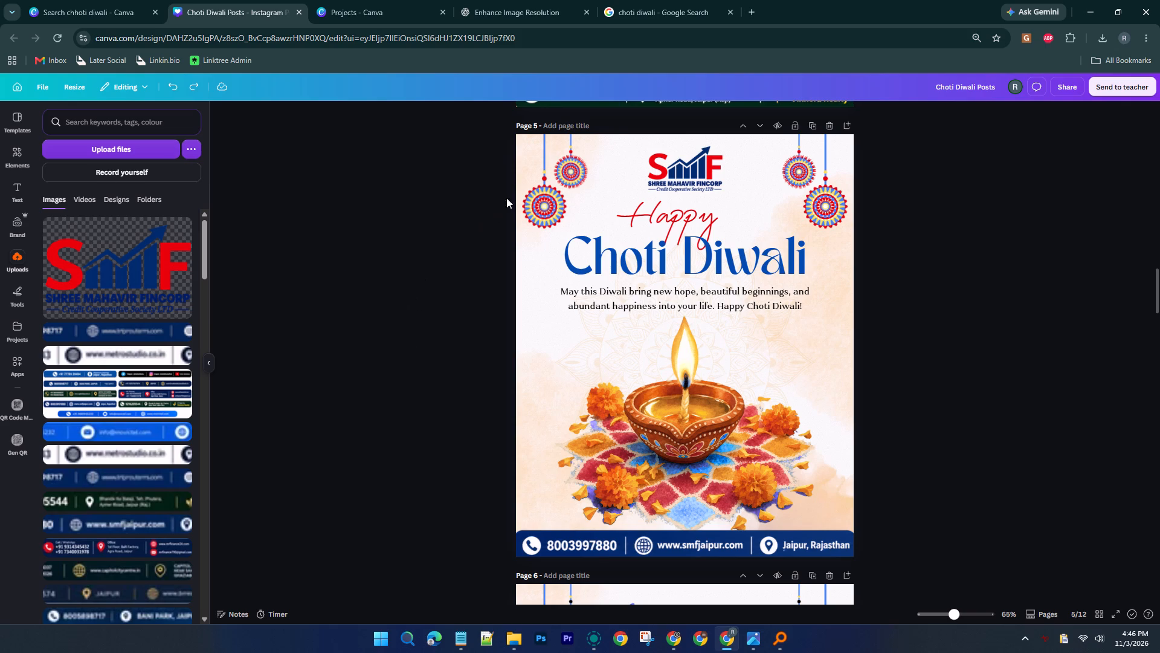
# Recolour page 5's left hanging ornament, changing its red parts to the heading's cobalt blue and its yellow parts to vivid red.
pyautogui.click(561, 192)
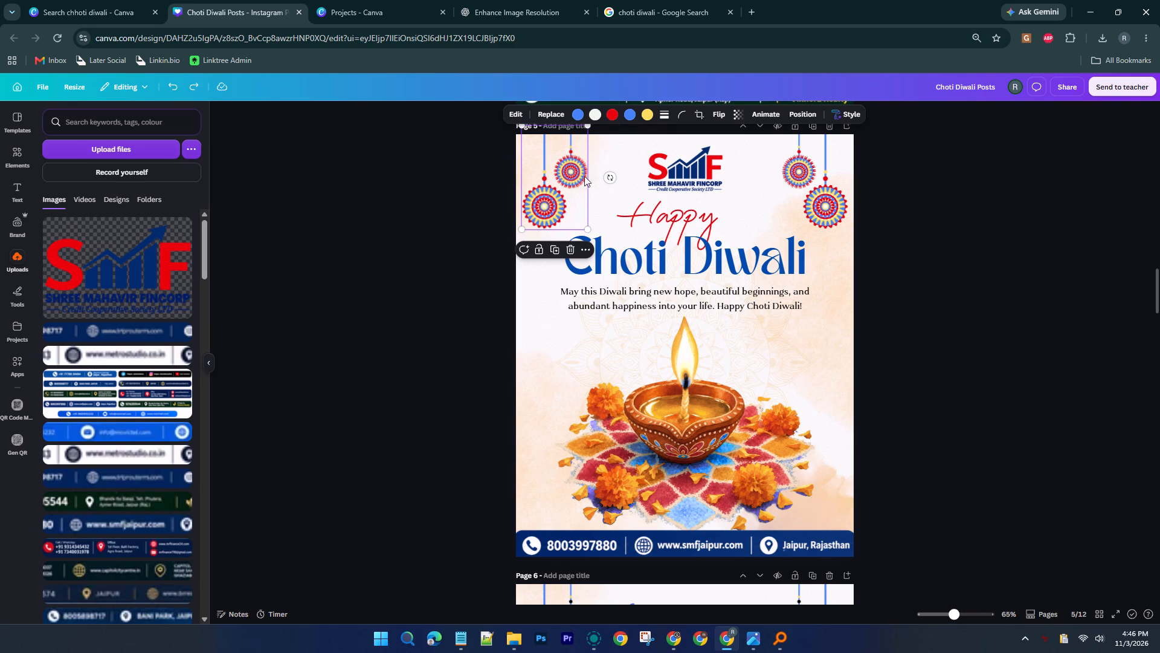
pyautogui.click(614, 115)
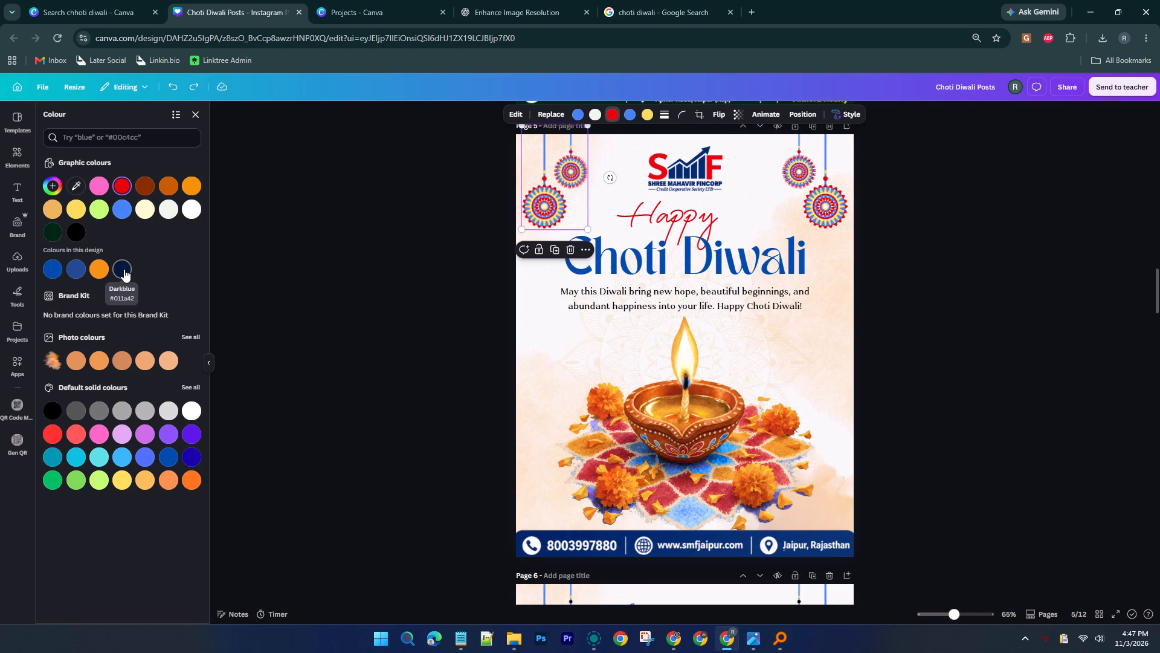
pyautogui.click(57, 268)
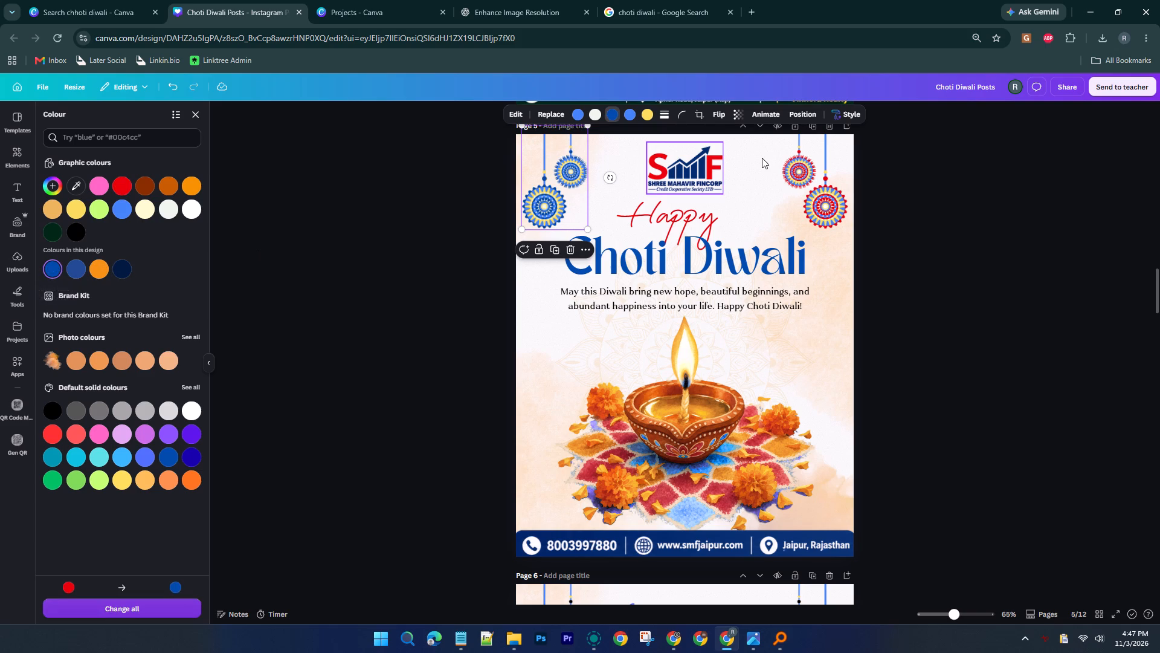
pyautogui.click(654, 114)
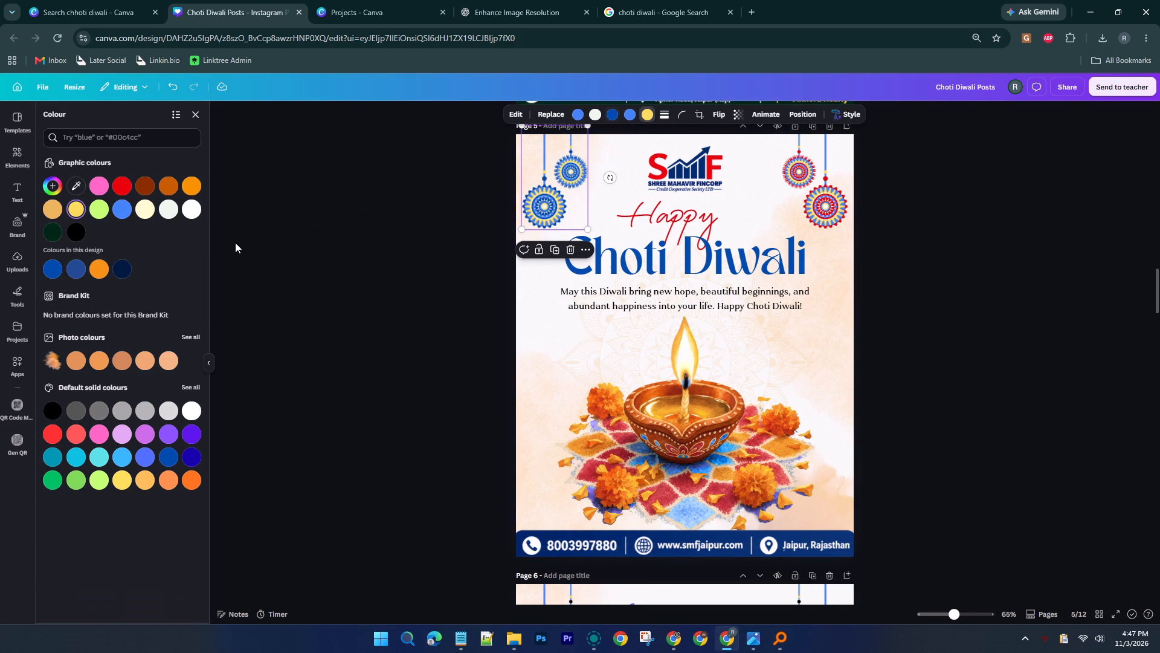
pyautogui.click(118, 182)
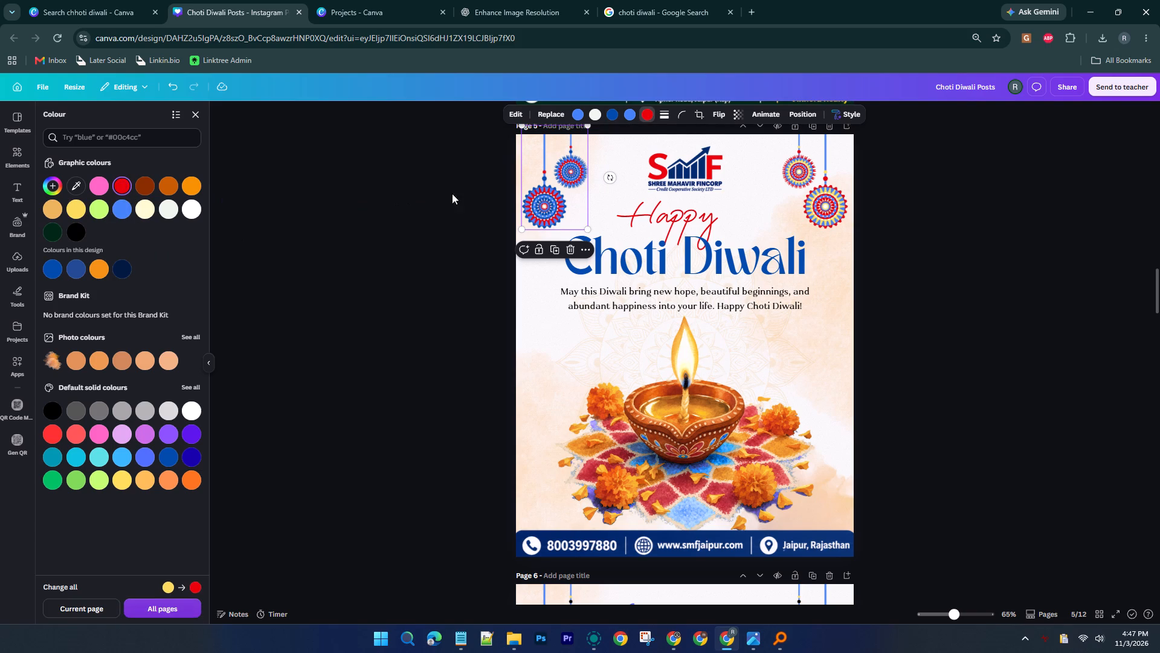
pyautogui.click(480, 209)
pyautogui.click(480, 209)
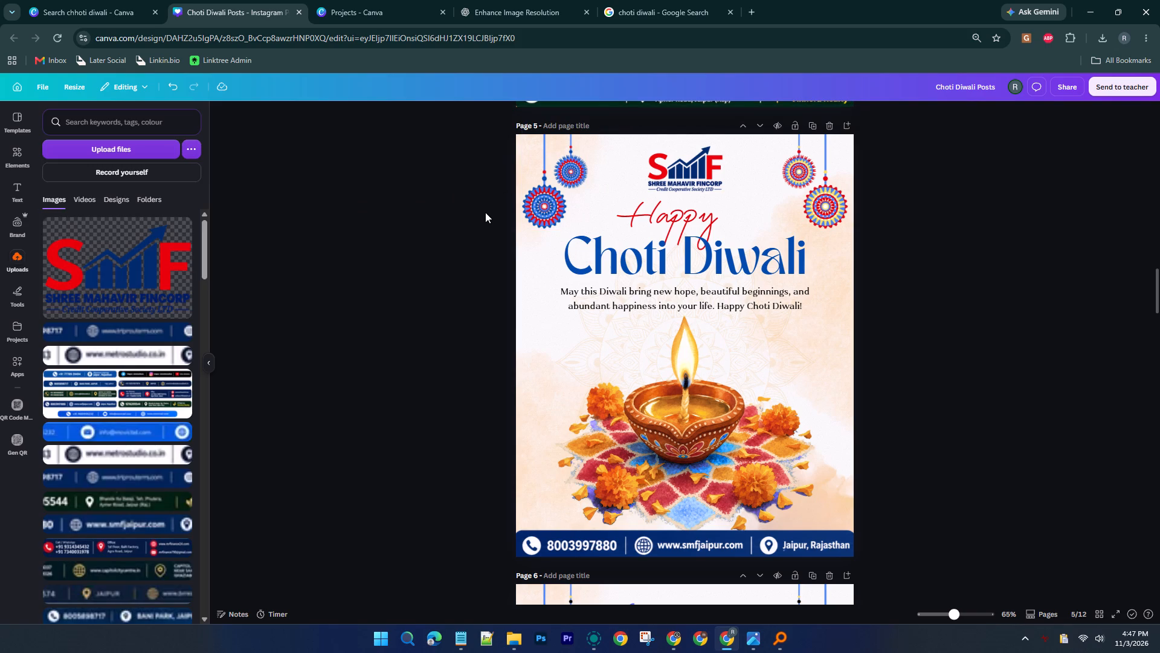
# Recolour page 5's right hanging ornament, changing its red parts to a blue from the design's colours and its yellow parts to red.
pyautogui.click(559, 189)
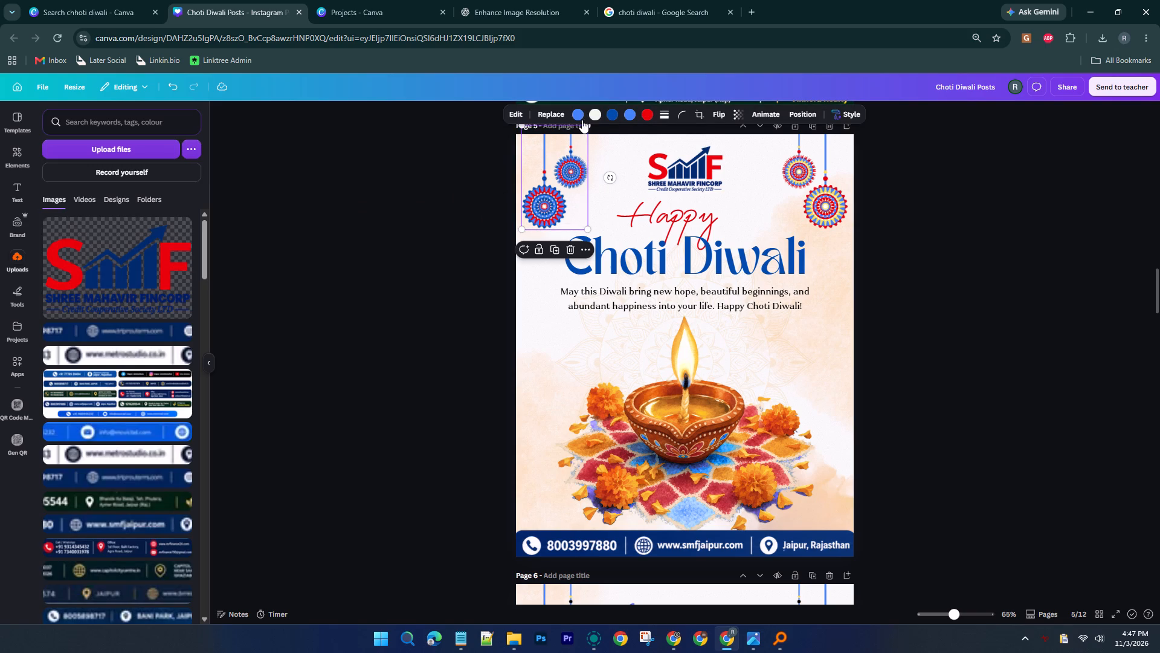
pyautogui.click(802, 180)
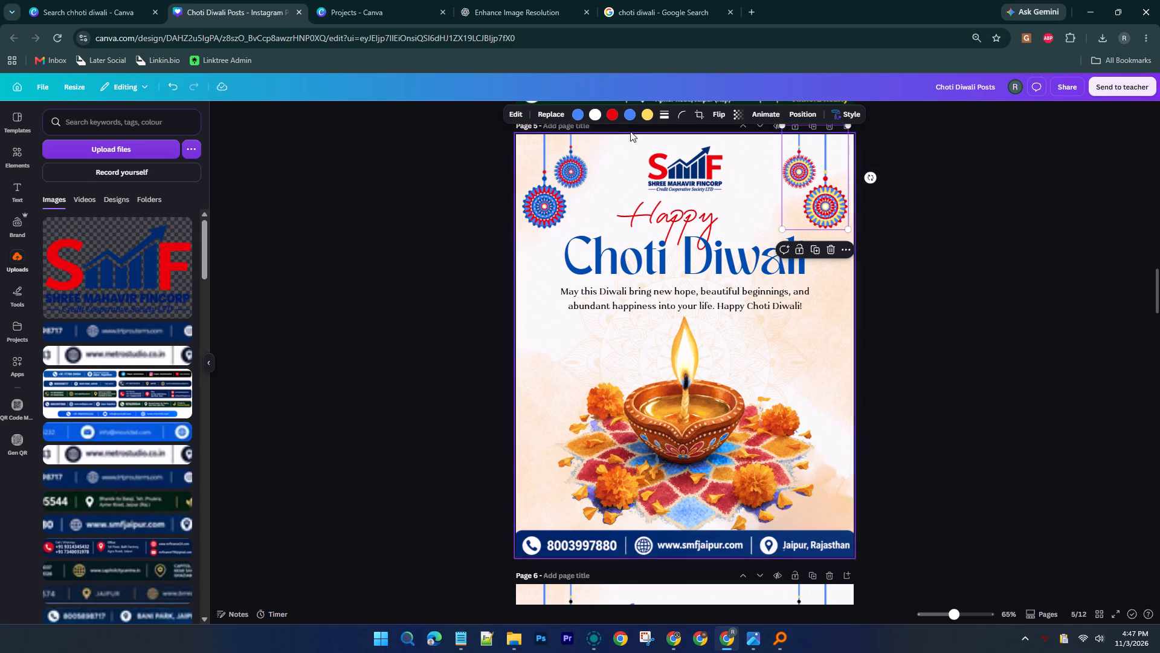
pyautogui.click(611, 113)
pyautogui.click(55, 262)
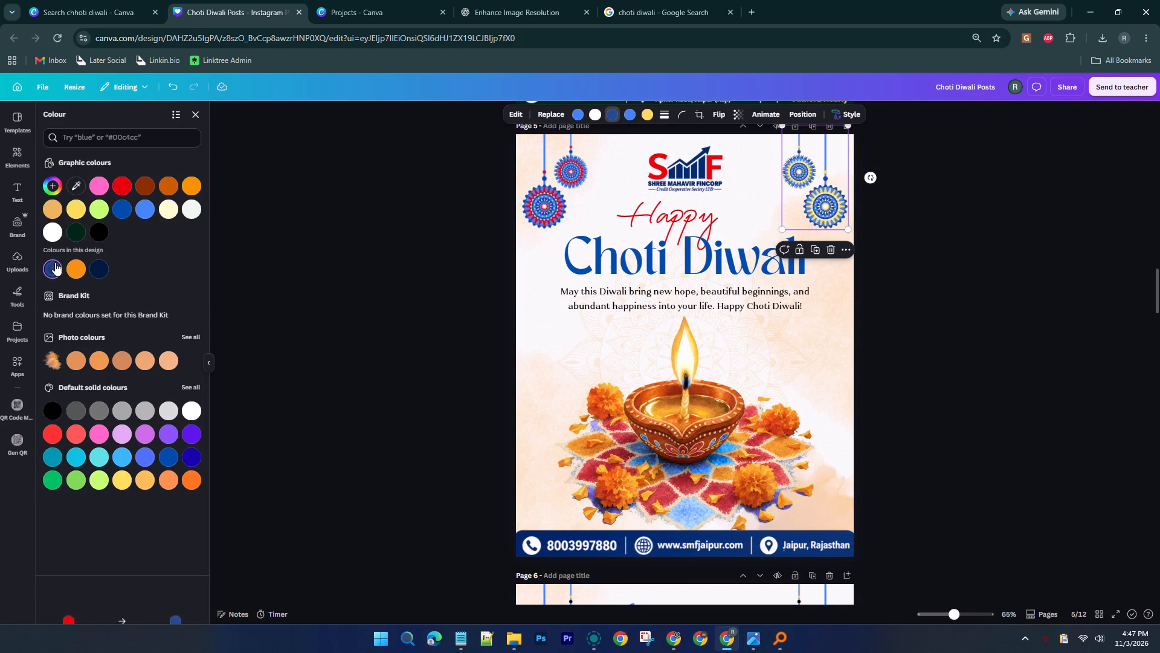
pyautogui.click(547, 195)
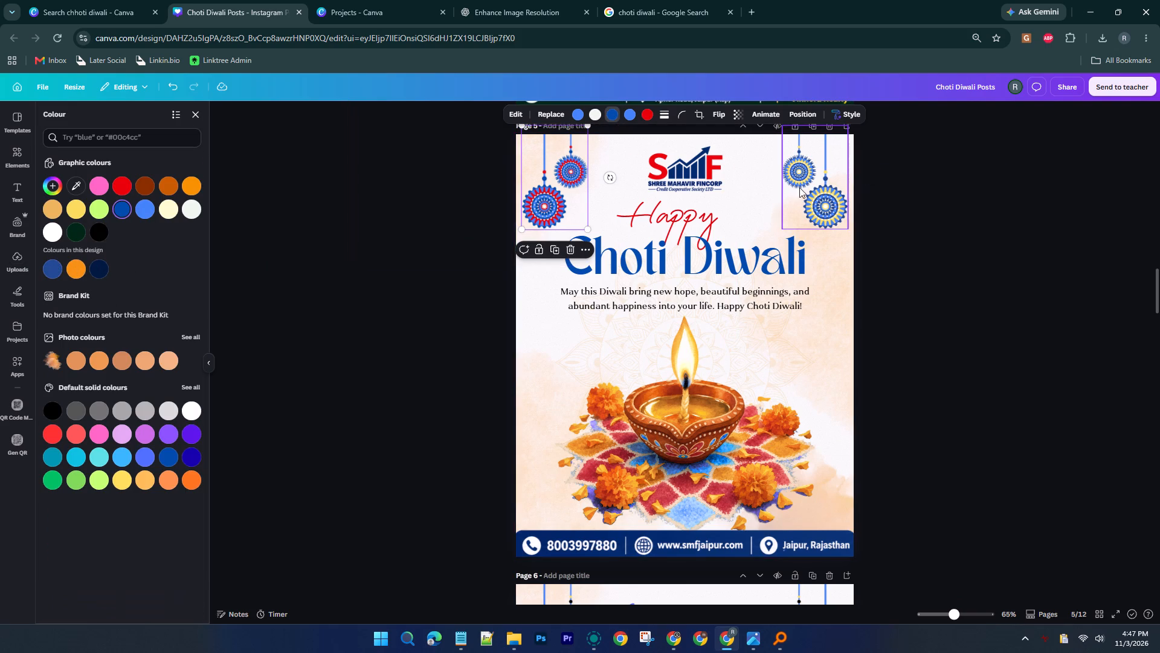
pyautogui.click(804, 186)
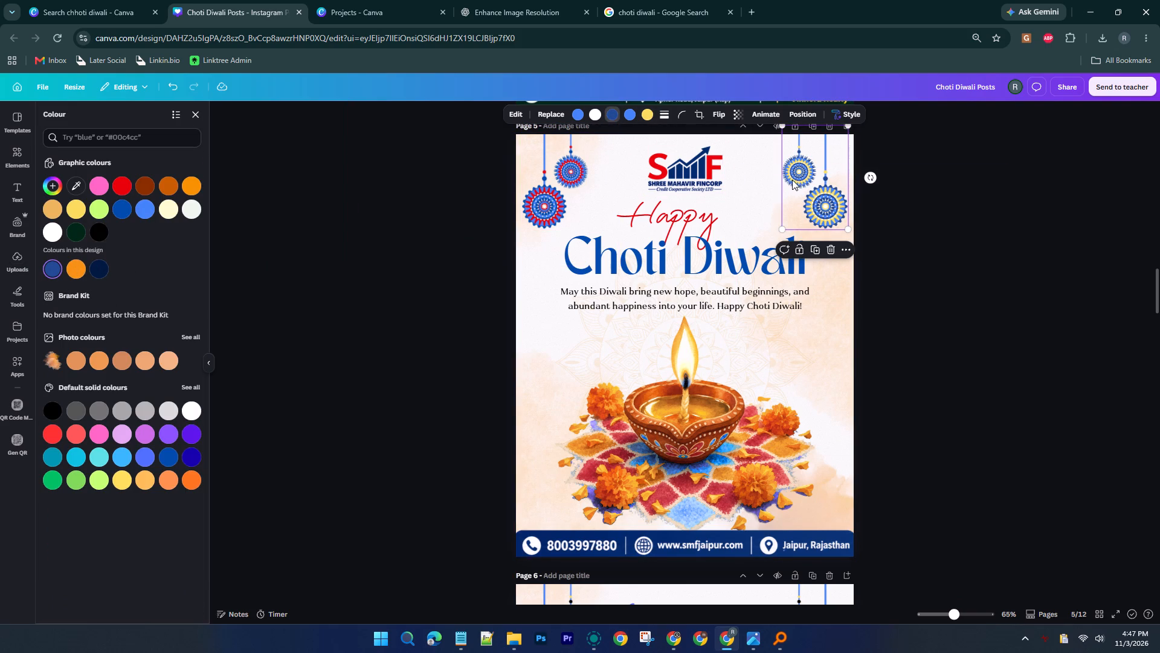
pyautogui.click(117, 184)
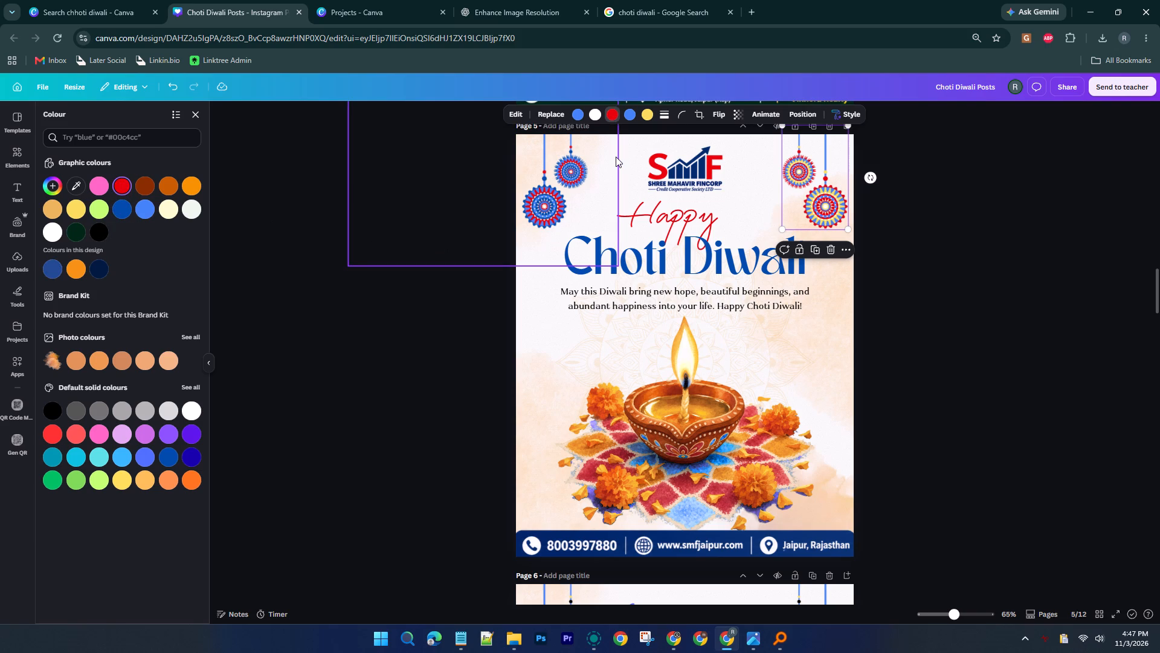
pyautogui.hotkey('ctrl', 'z')
pyautogui.click(652, 115)
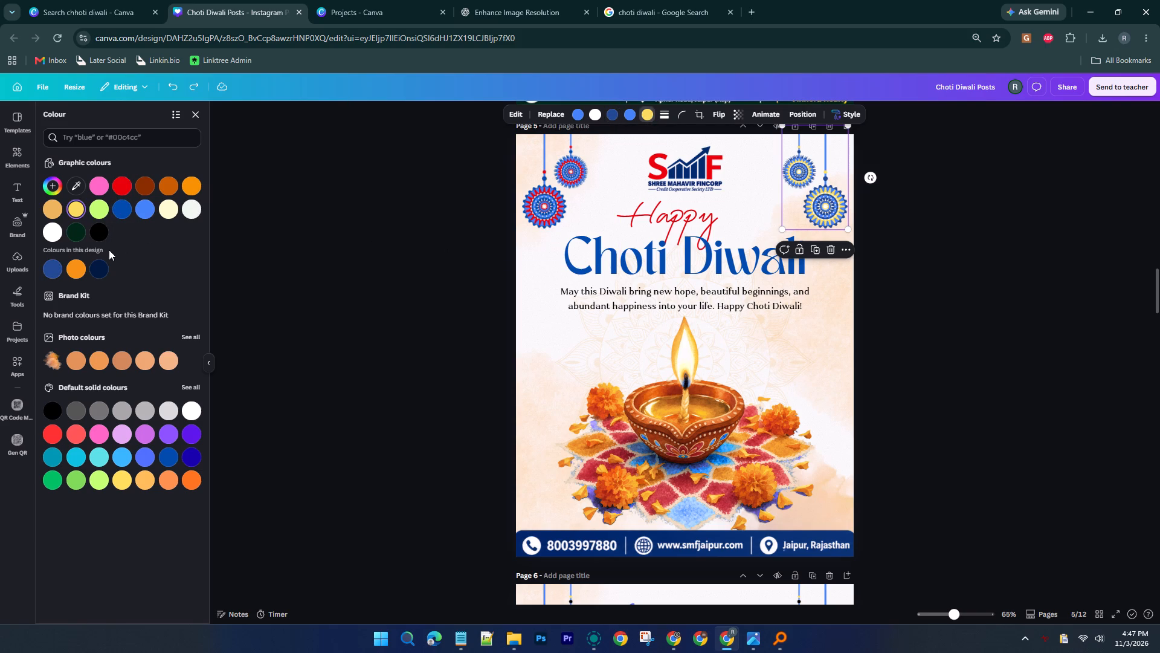
pyautogui.click(122, 187)
pyautogui.click(442, 245)
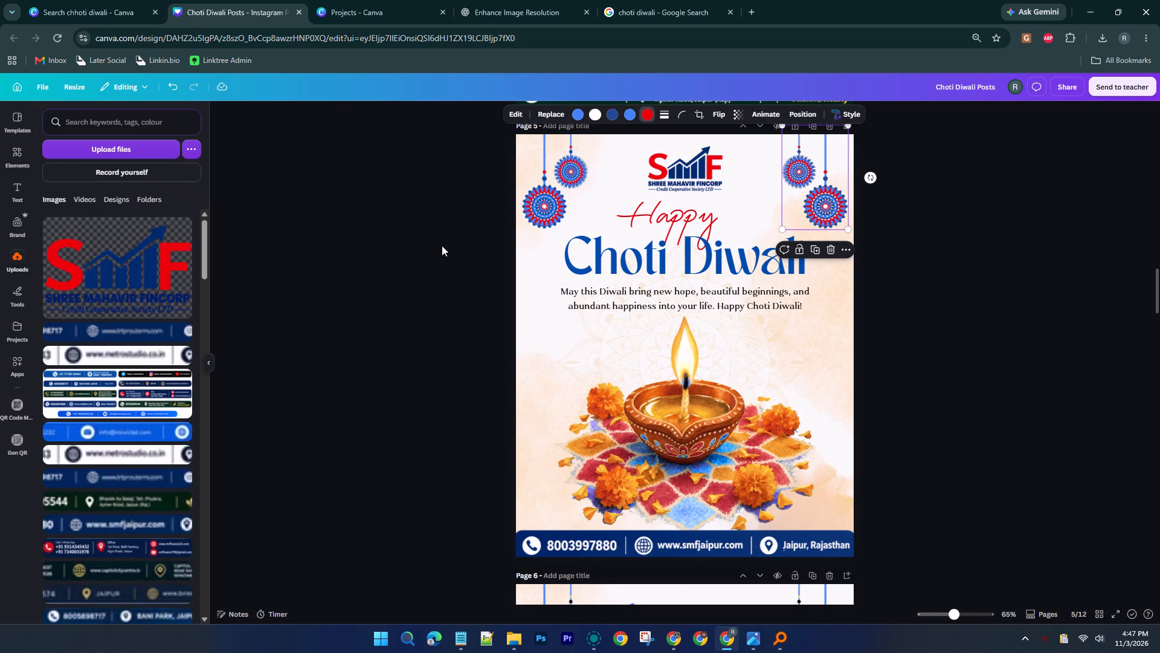
pyautogui.click(443, 249)
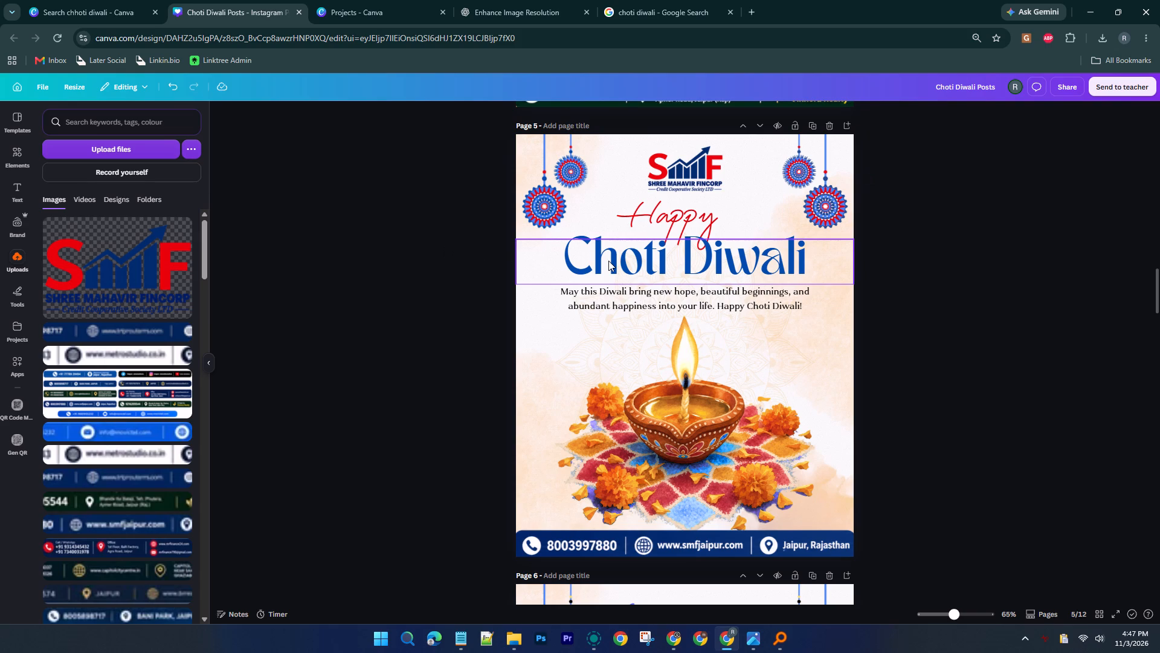
# Switch to Notepad and mark SMF with a bullet in the CHOTI DIWALI client list.
pyautogui.scroll(-3, 512, 418)
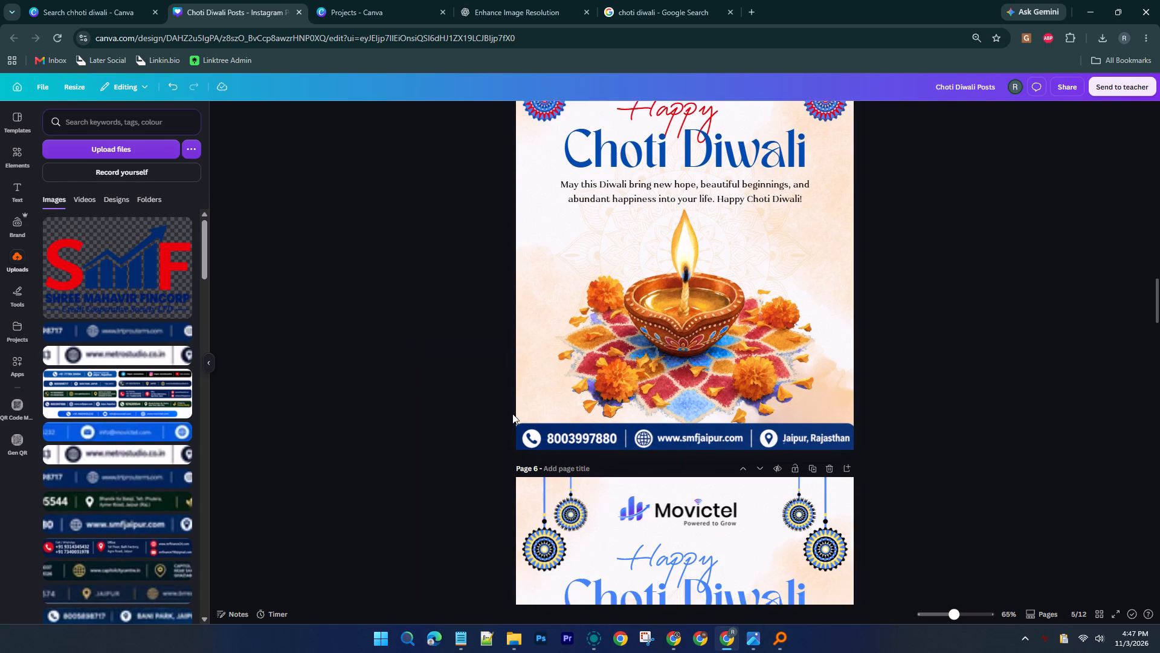
pyautogui.scroll(-4, 512, 414)
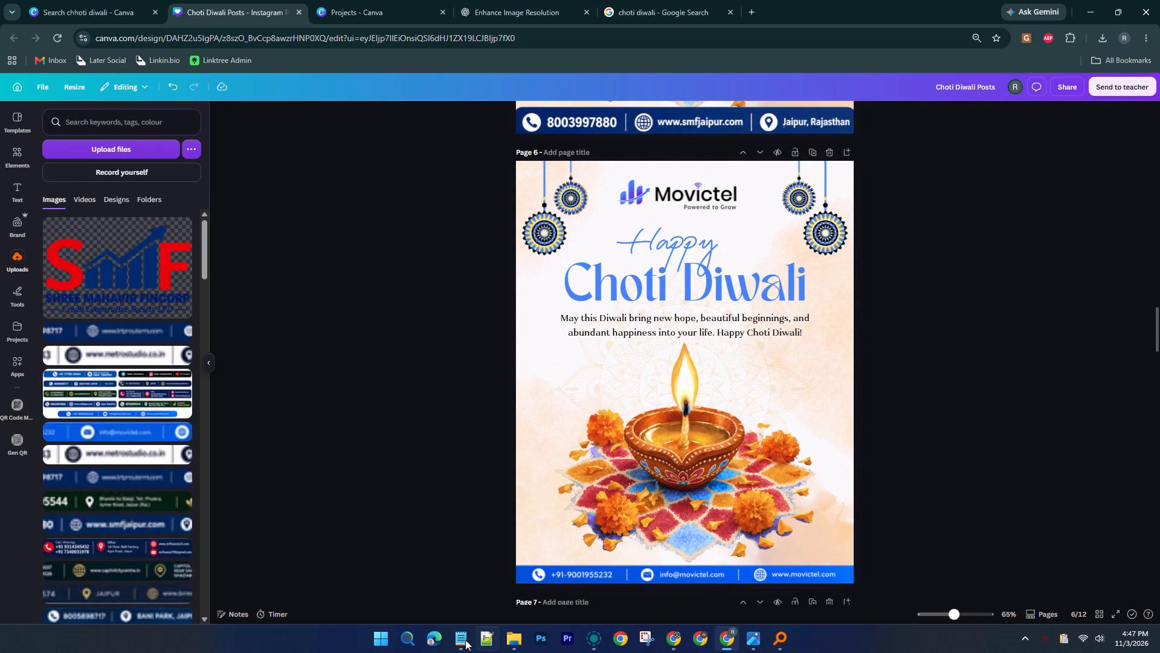
pyautogui.click(457, 646)
pyautogui.click(884, 215)
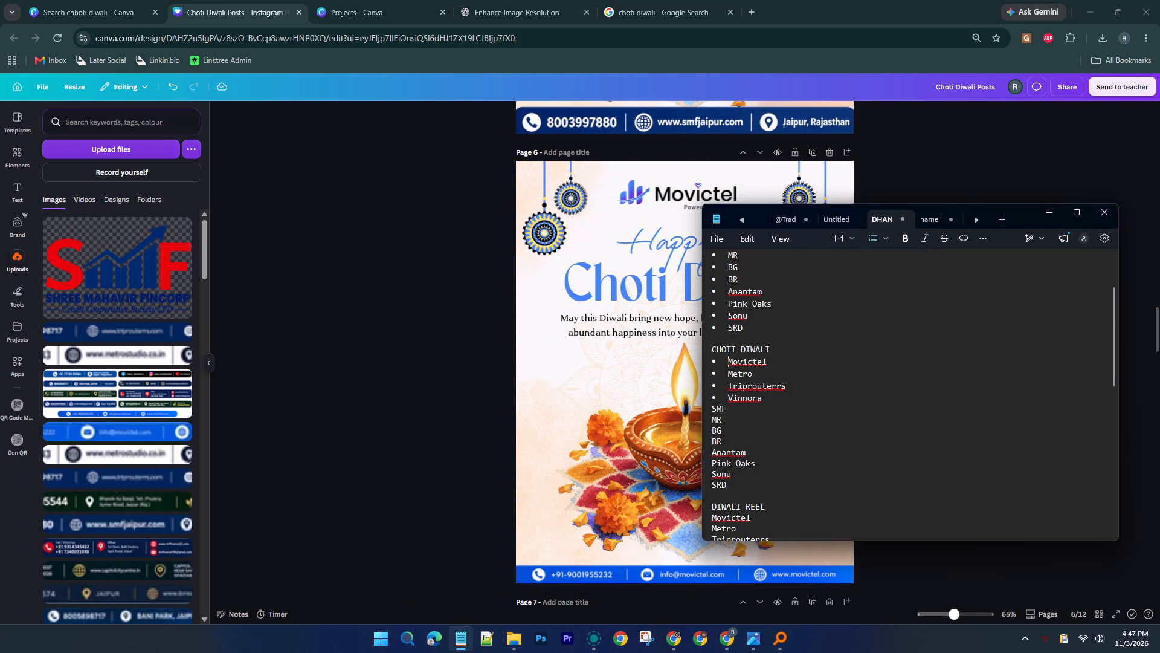
pyautogui.click(712, 409)
pyautogui.write('-')
pyautogui.press('space')
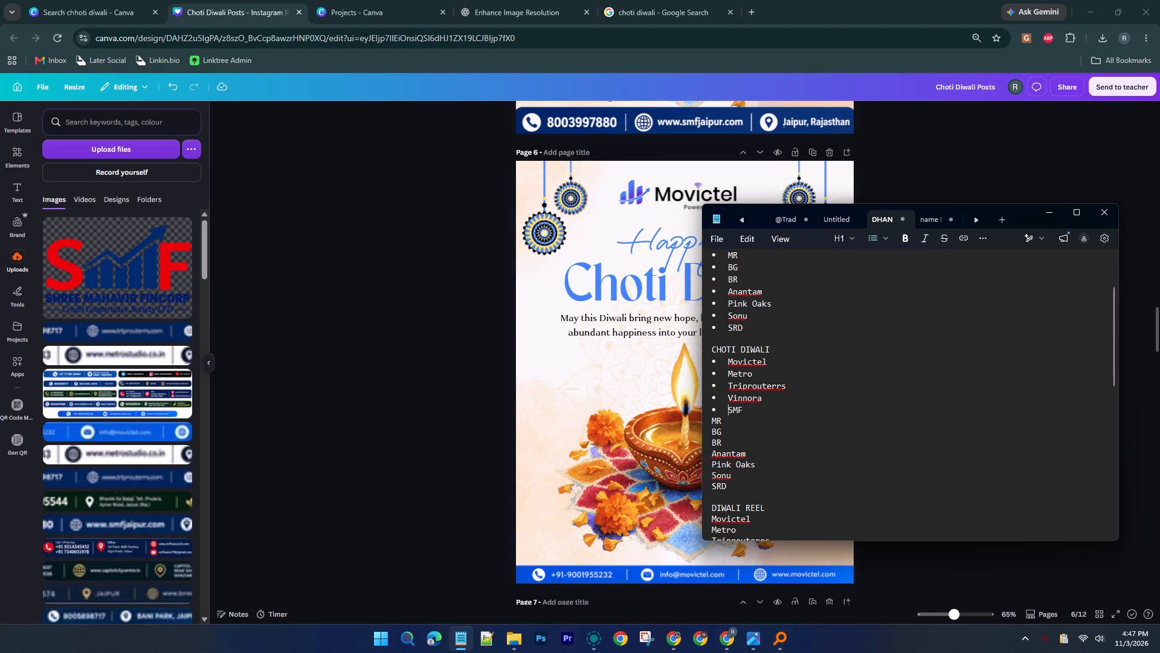
pyautogui.click(710, 420)
# Return to the Canva design and delete the Movictel logo from page 6.
pyautogui.click(674, 197)
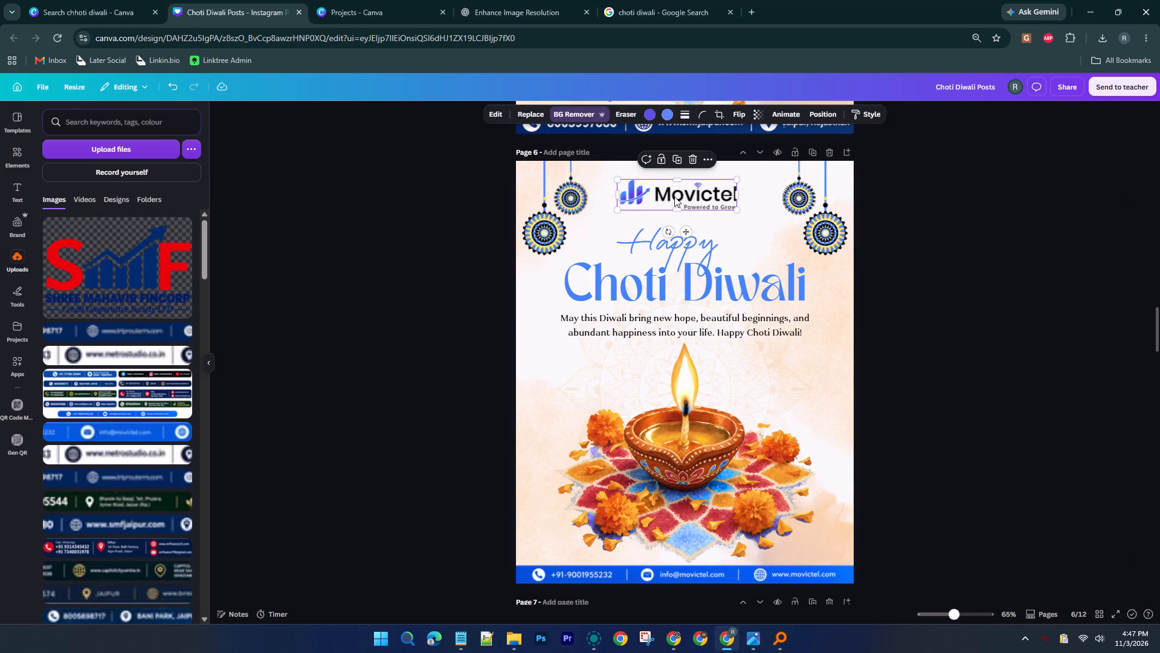
pyautogui.press('Delete')
# Look through the uploaded images for the MR client's logo for page 6.
pyautogui.scroll(-14, 131, 411)
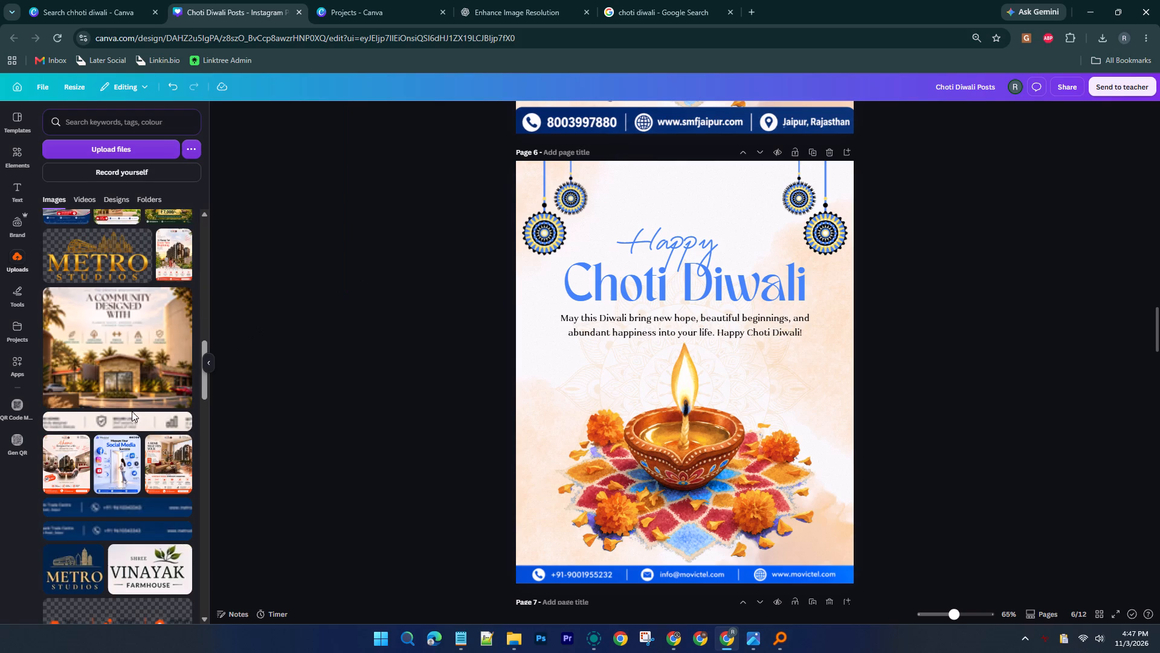
pyautogui.scroll(-9, 132, 411)
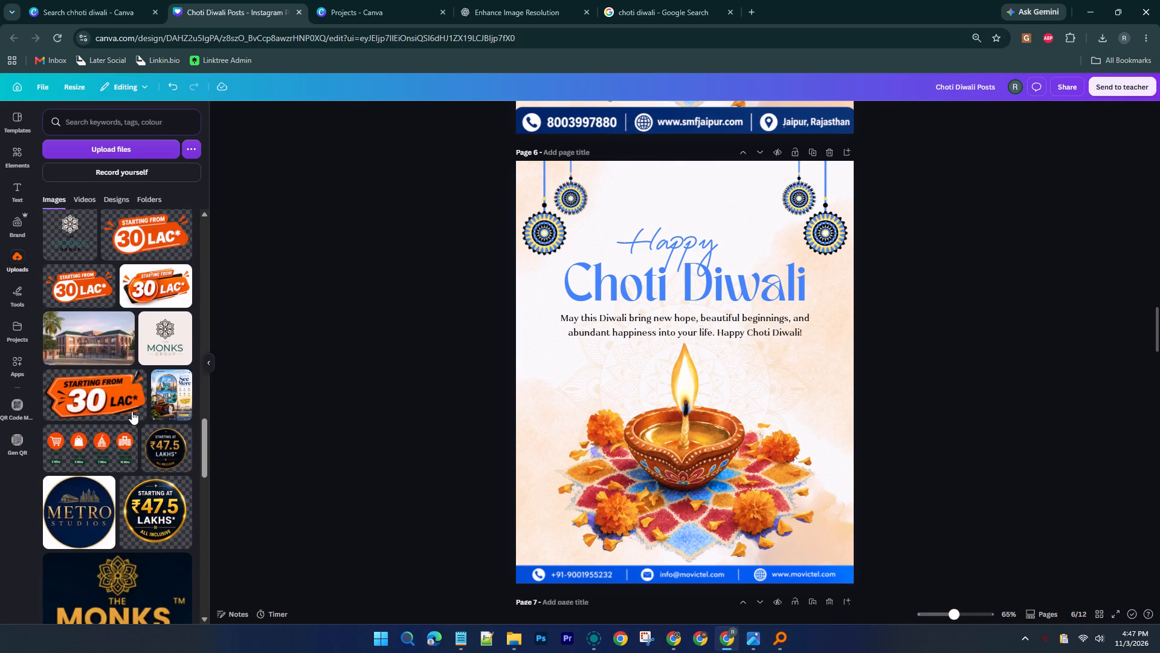
pyautogui.scroll(-8, 132, 411)
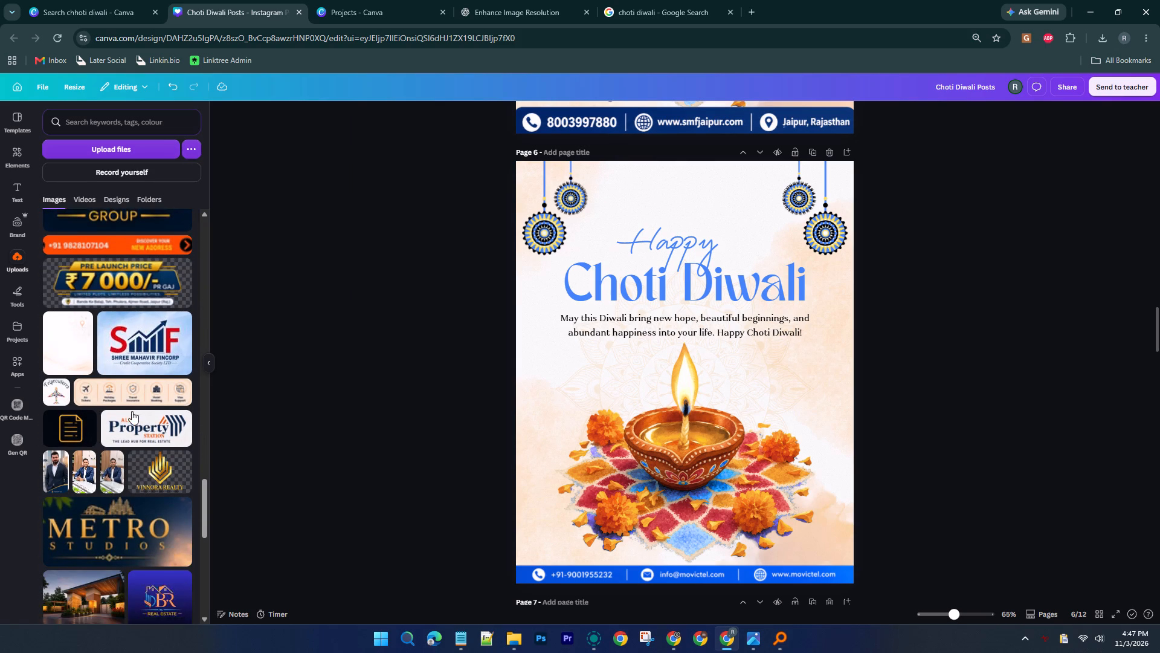
pyautogui.scroll(-12, 132, 411)
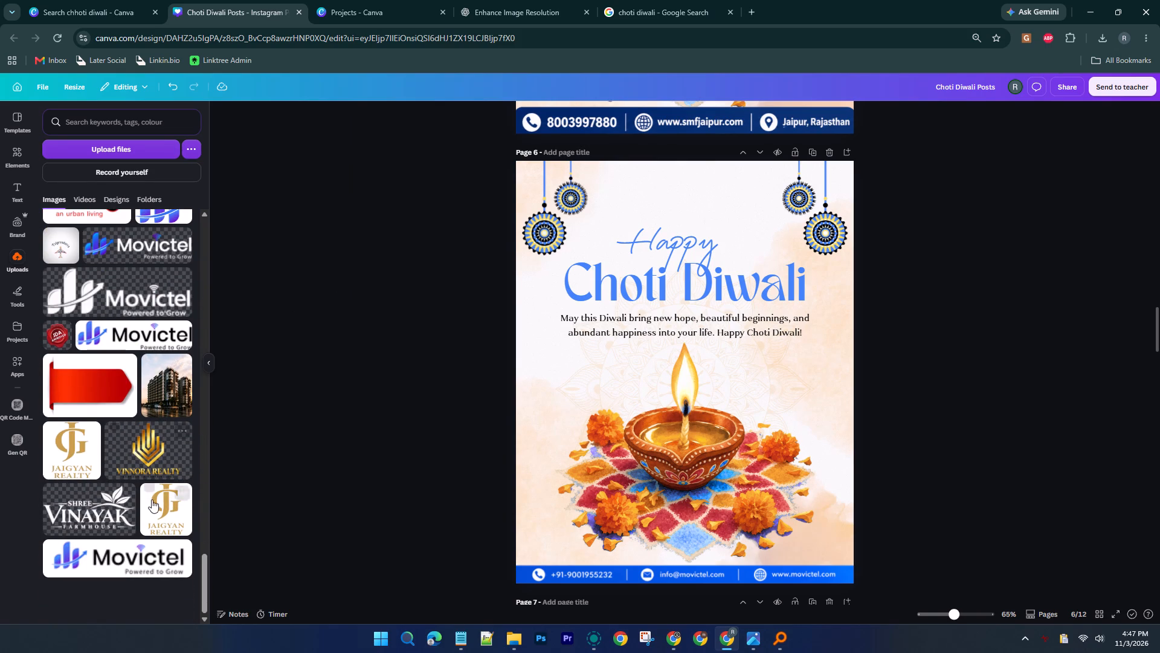
# Switch to File Explorer and look through the Downloads folder for client logo files.
pyautogui.click(507, 644)
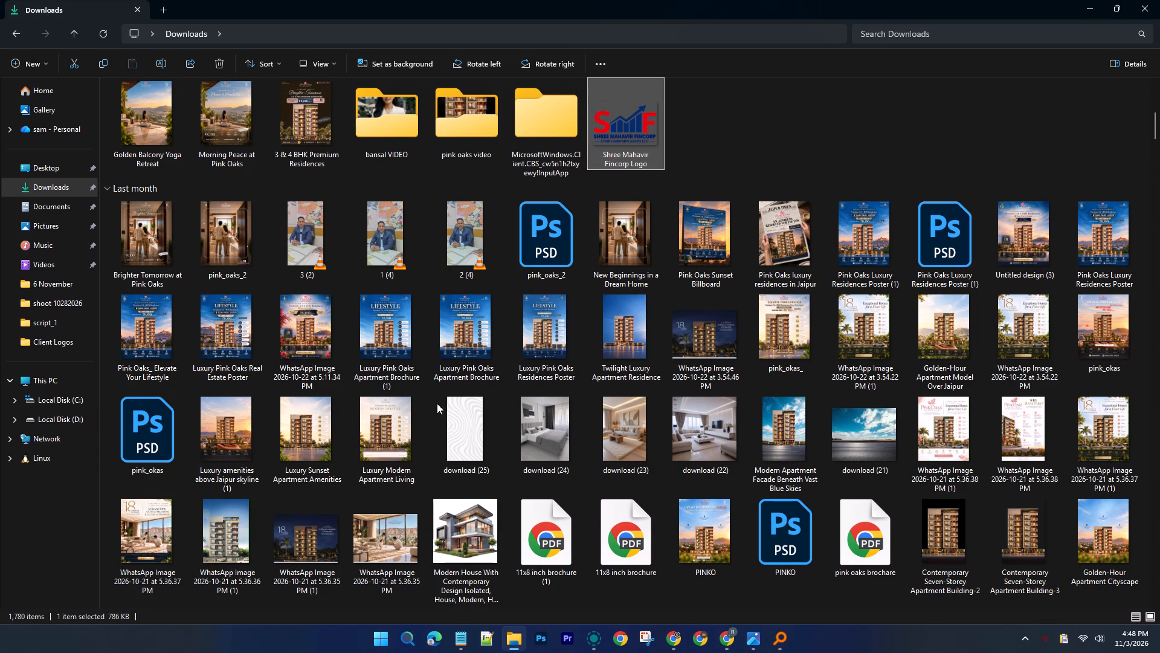
pyautogui.scroll(5, 246, 202)
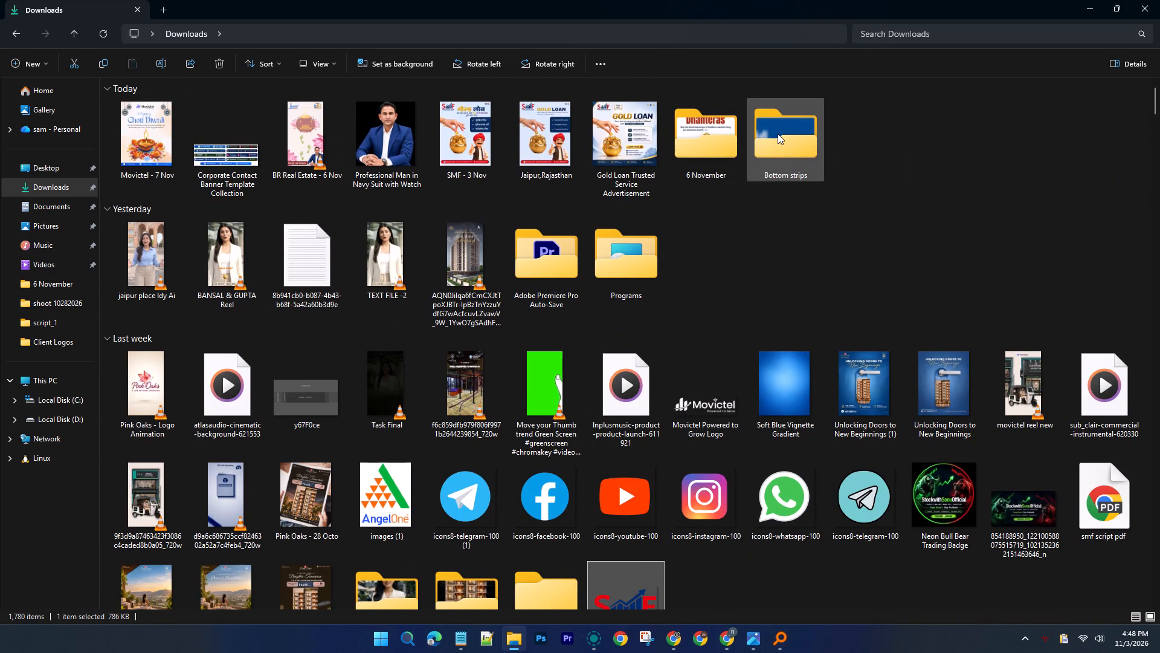
pyautogui.scroll(-2, 208, 469)
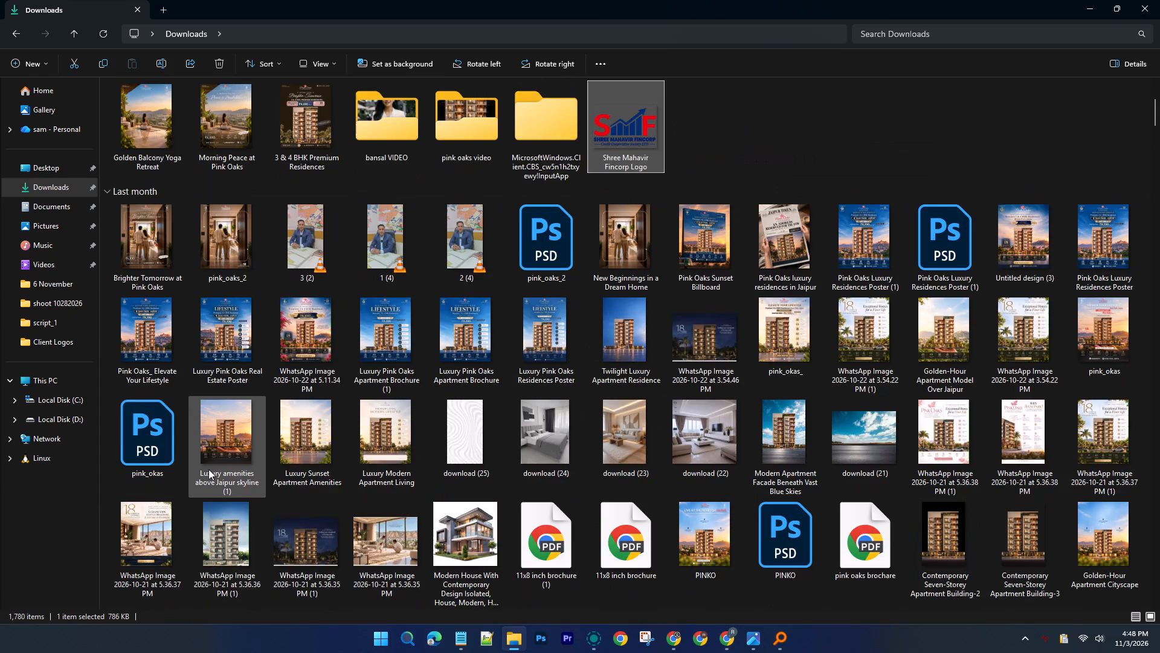
pyautogui.scroll(-4, 208, 469)
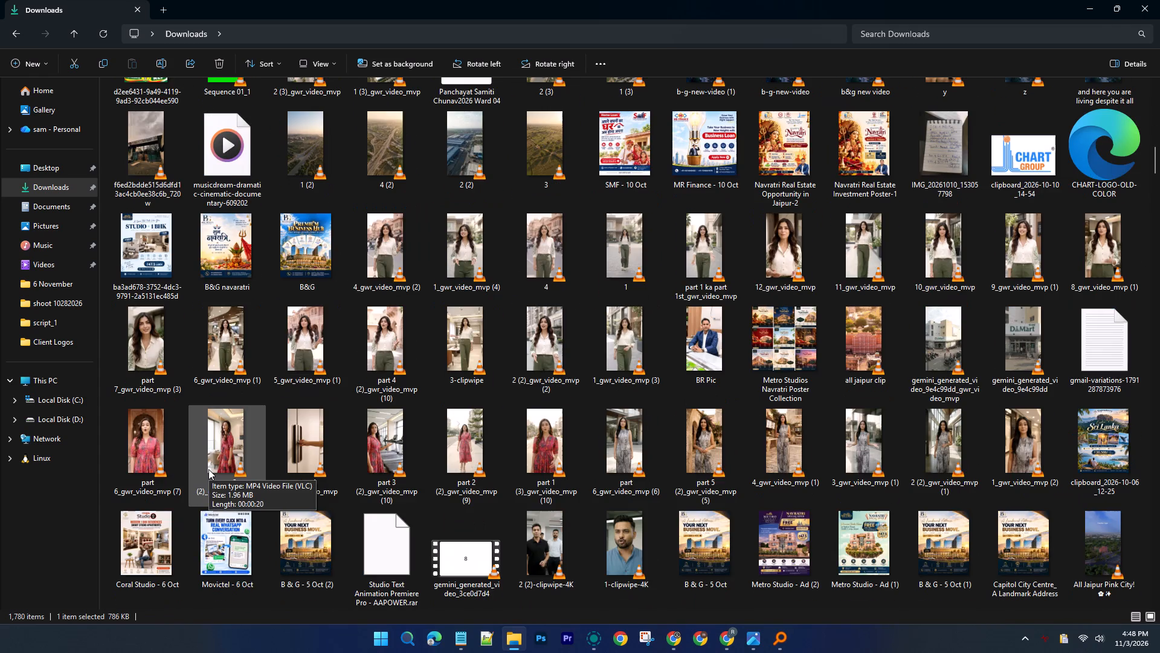
pyautogui.scroll(-2, 208, 469)
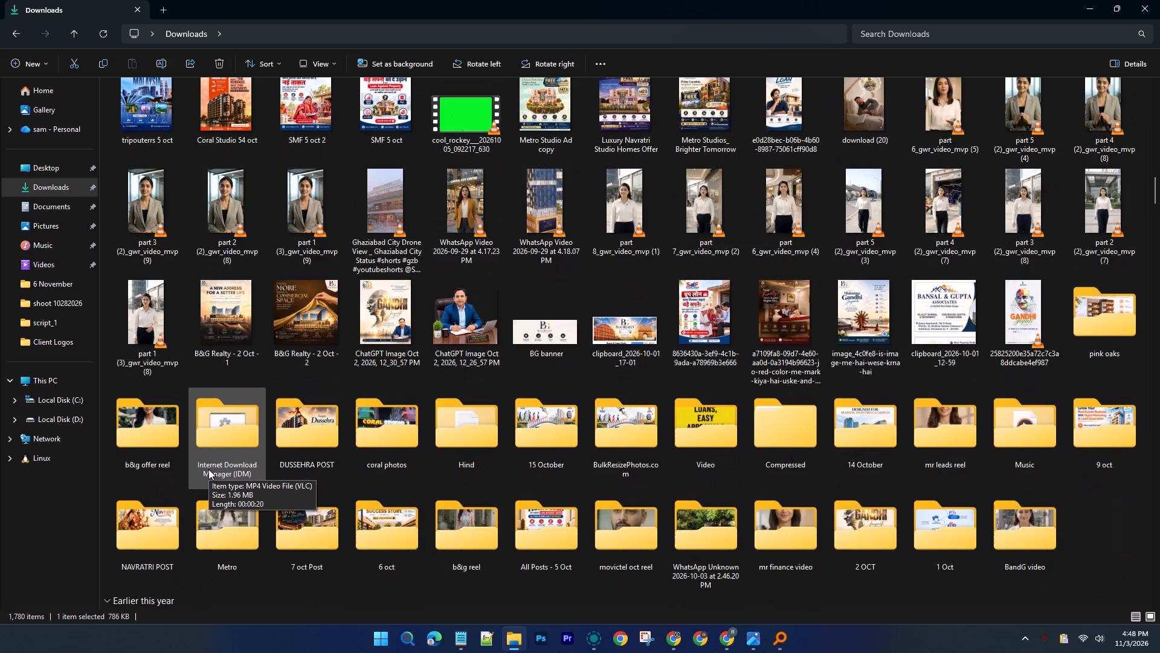
pyautogui.scroll(5, 208, 469)
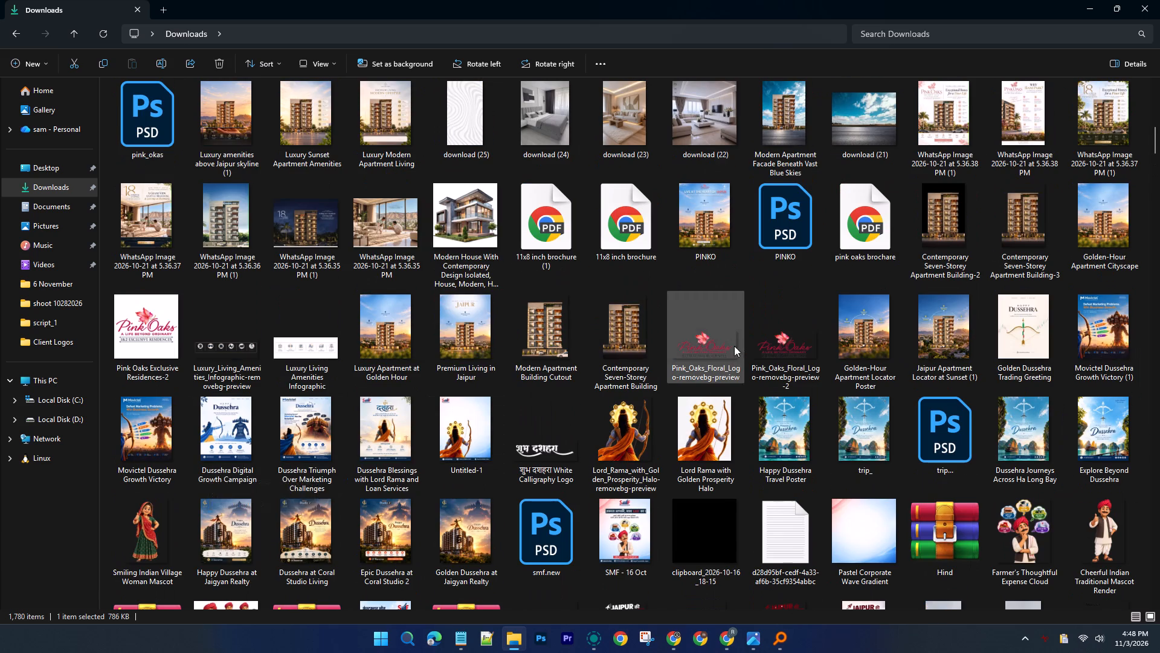
# Move the three Pink Oaks logos, the Shree Mahavir Fincorp logo and the Movictel Powered to Grow logo from Downloads into Pictures' Client Logos folder.
pyautogui.click(723, 348)
pyautogui.keyDown('ctrl'); pyautogui.click(796, 341); pyautogui.keyUp('ctrl')
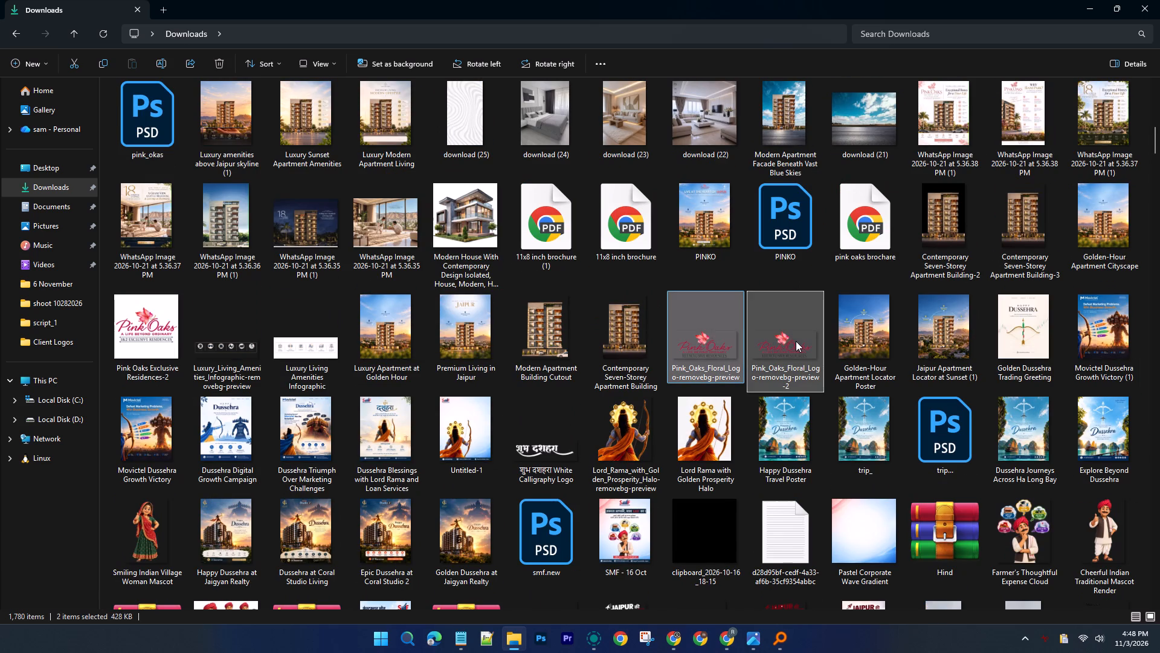
pyautogui.keyDown('ctrl'); pyautogui.click(150, 333); pyautogui.keyUp('ctrl')
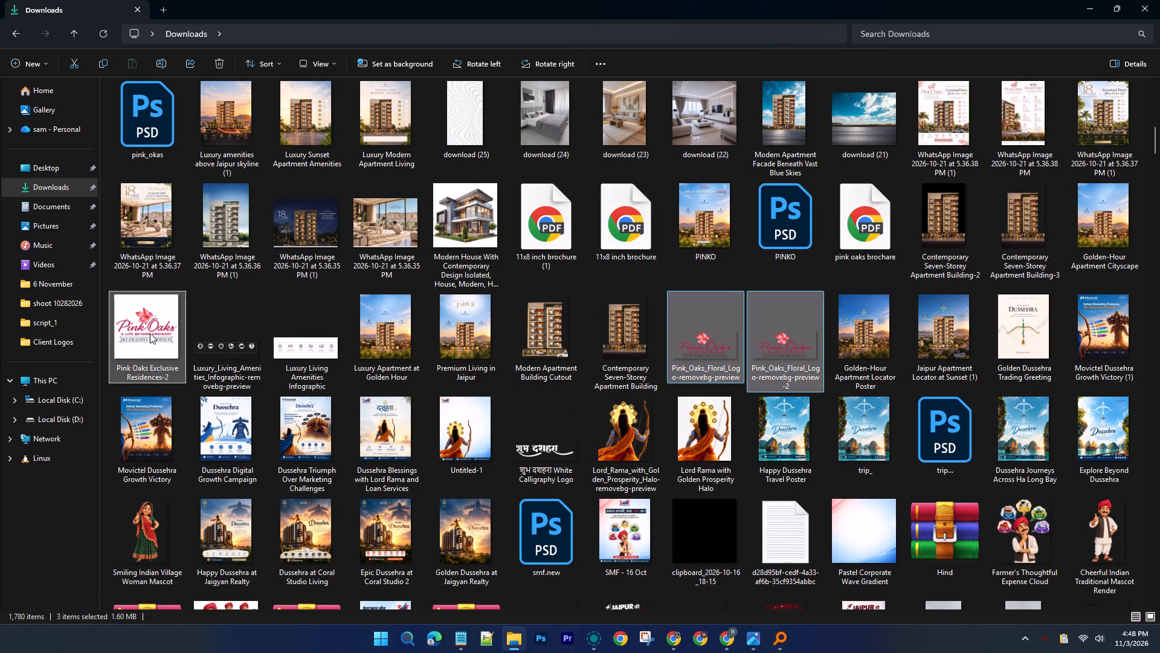
pyautogui.scroll(2, 150, 333)
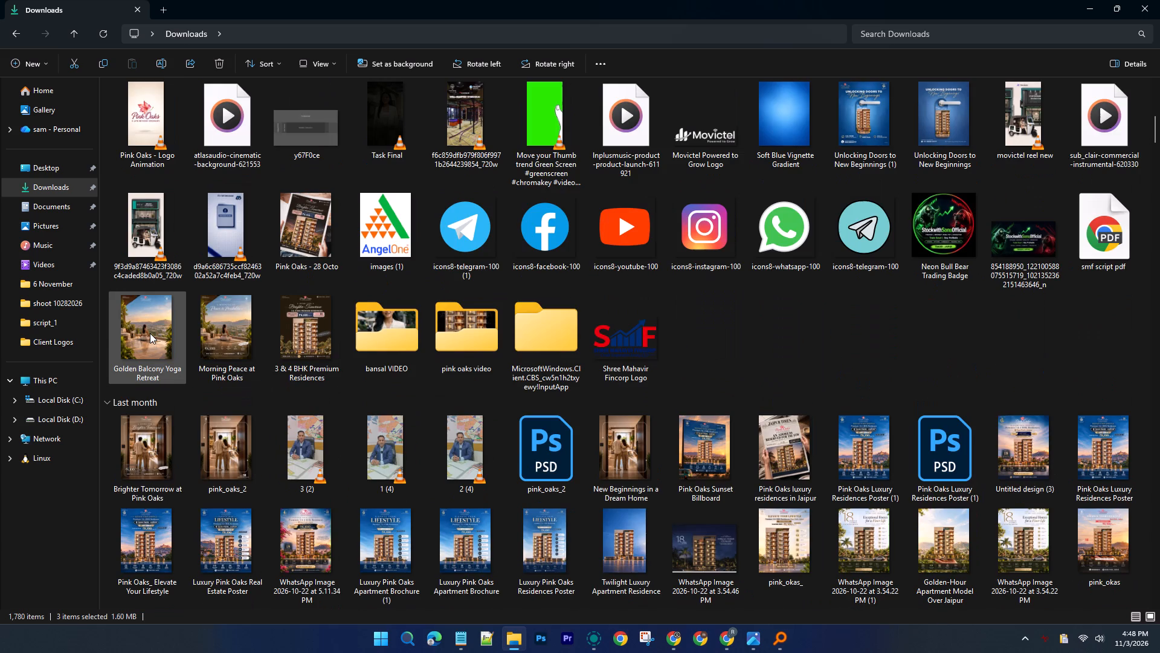
pyautogui.scroll(2, 150, 333)
pyautogui.scroll(-1, 150, 333)
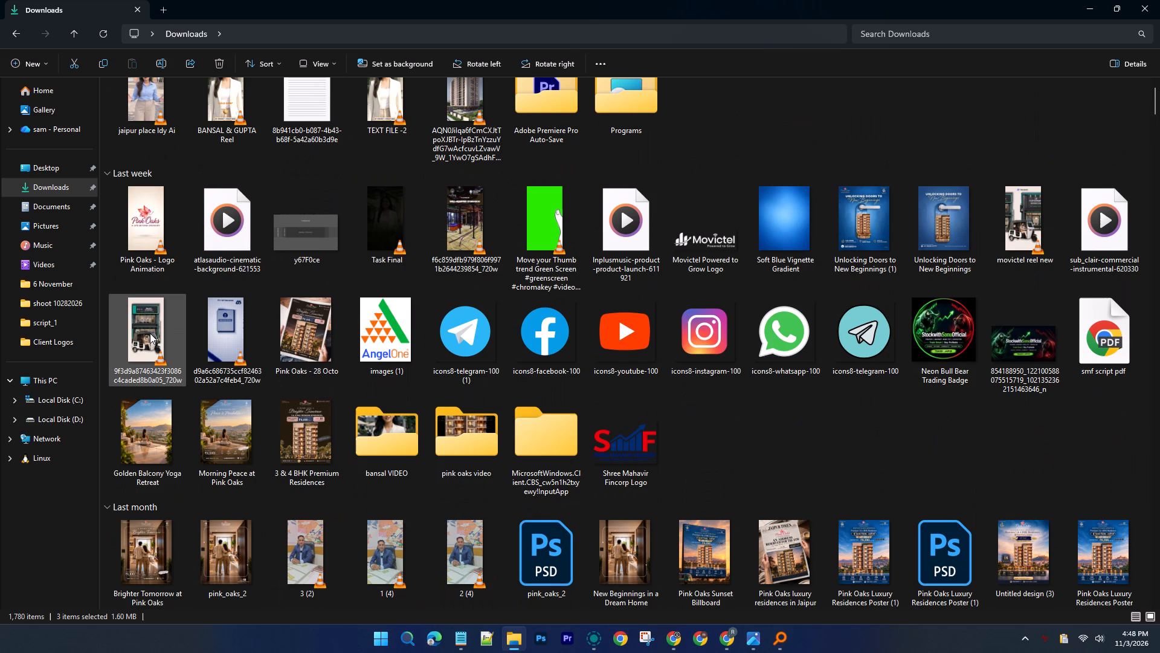
pyautogui.scroll(-1, 150, 333)
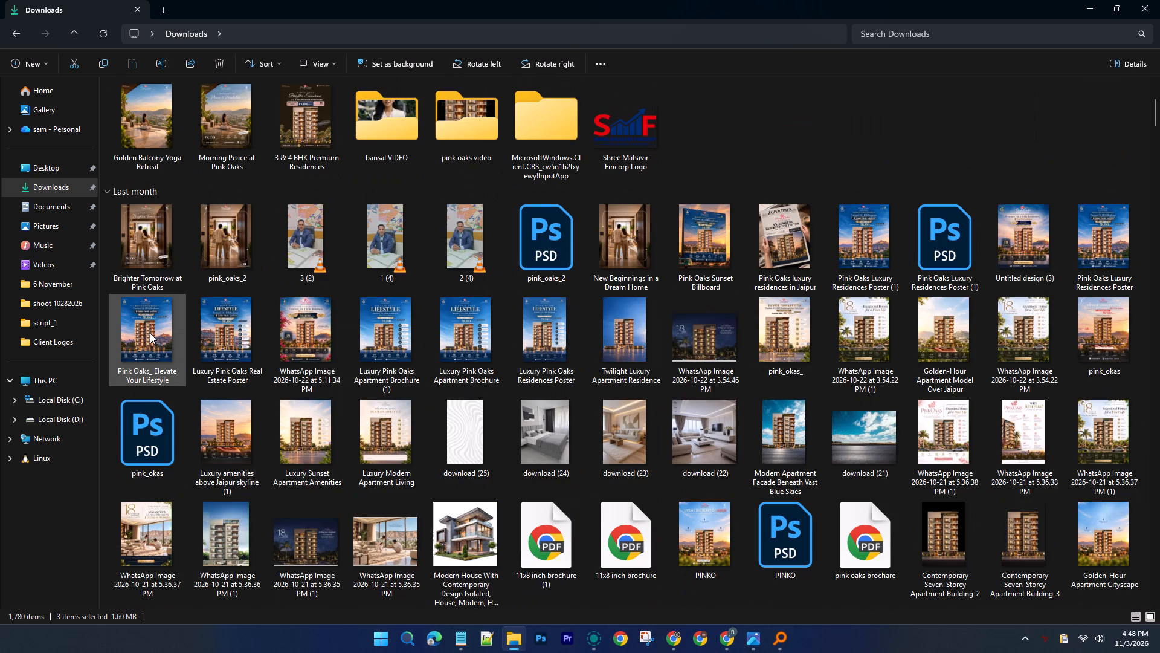
pyautogui.scroll(1, 150, 333)
pyautogui.keyDown('ctrl'); pyautogui.click(626, 366); pyautogui.keyUp('ctrl')
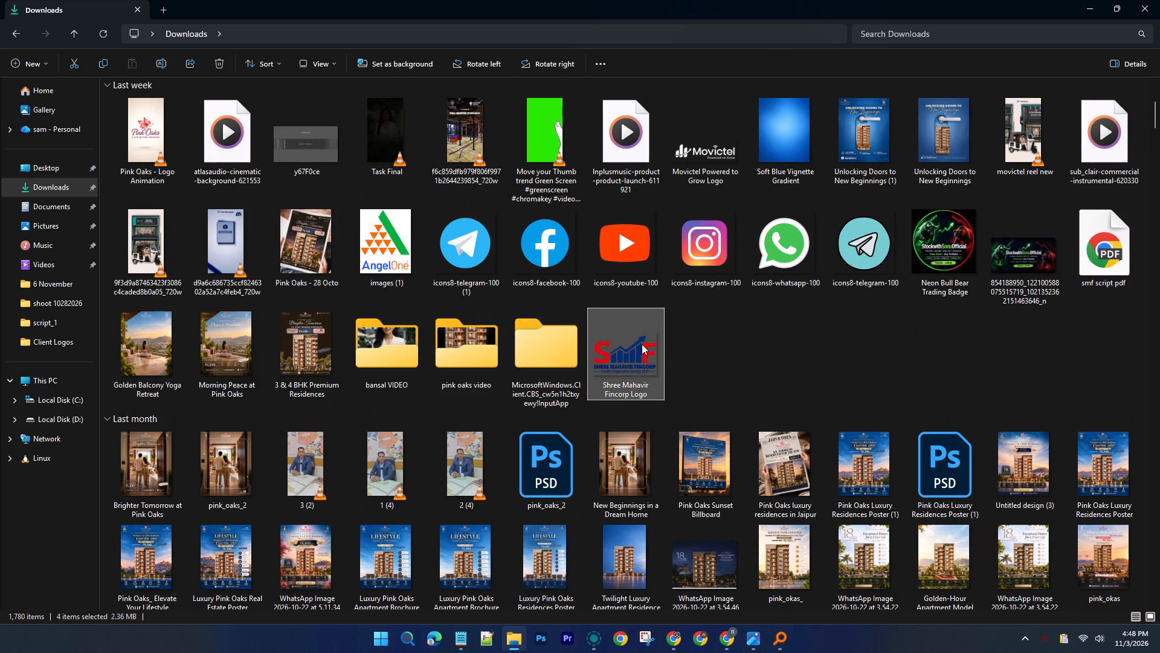
pyautogui.keyDown('ctrl'); pyautogui.click(713, 155); pyautogui.keyUp('ctrl')
pyautogui.hotkey('ctrl', 'x')
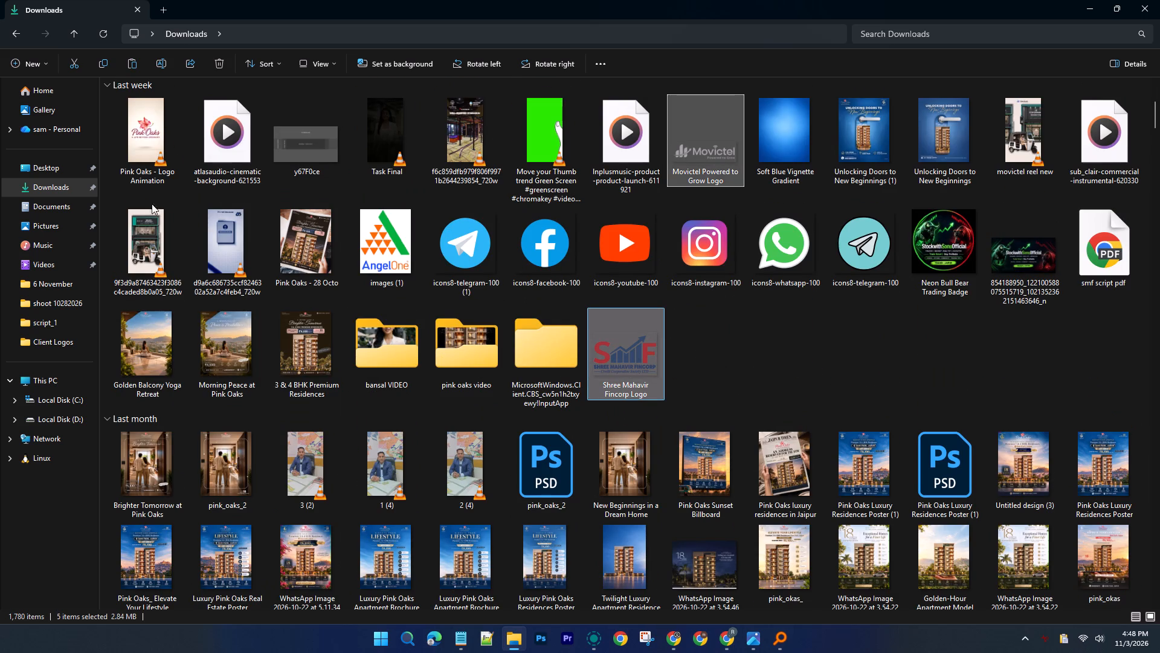
pyautogui.click(58, 168)
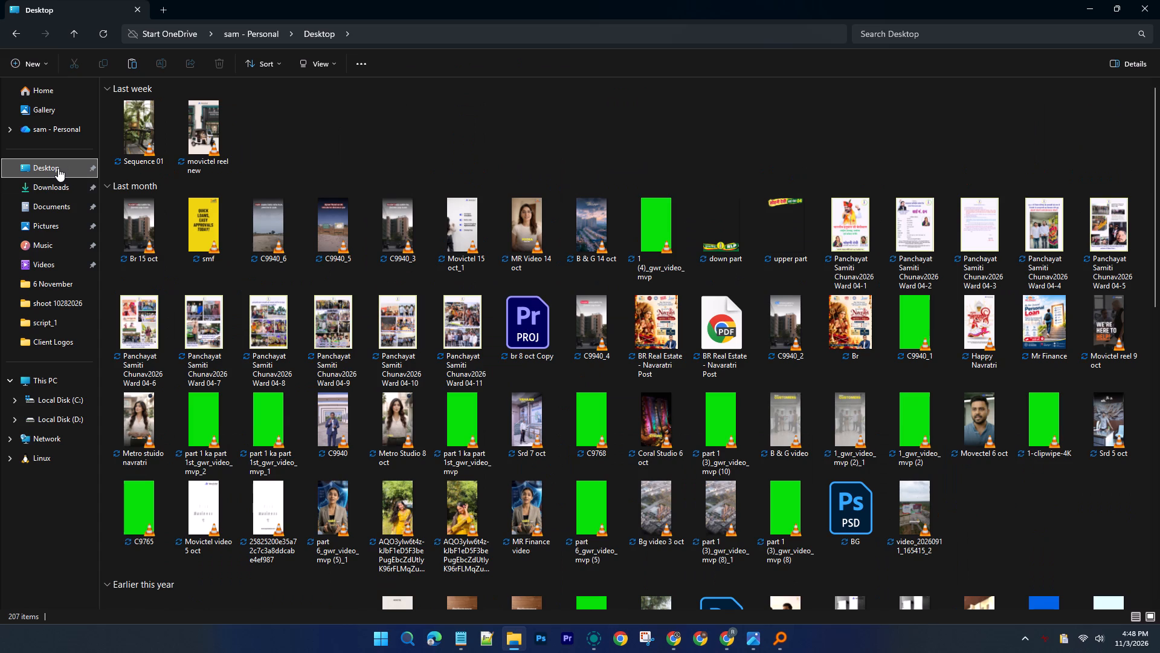
pyautogui.click(56, 222)
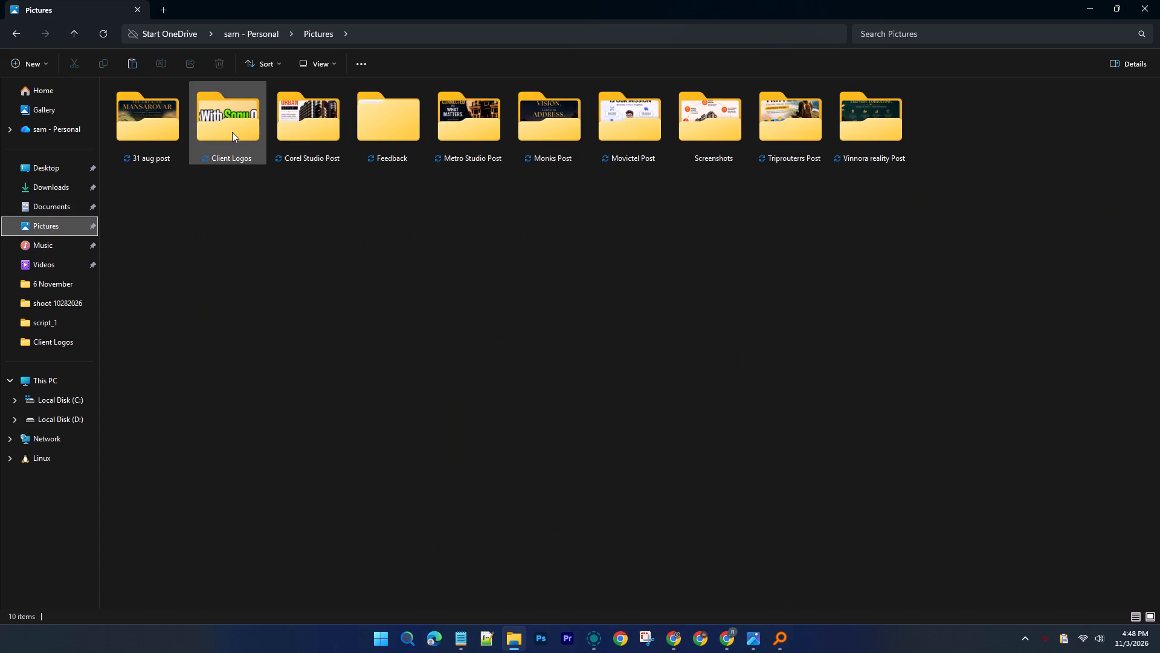
pyautogui.doubleClick(230, 132)
pyautogui.hotkey('ctrl', 'v')
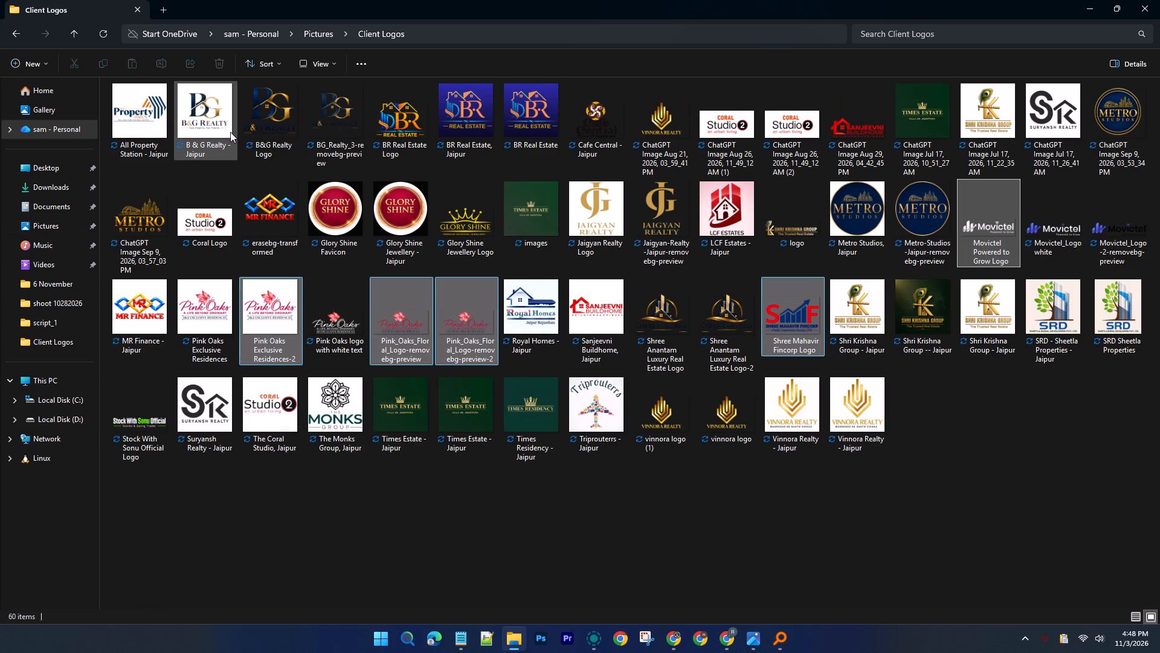
pyautogui.click(572, 551)
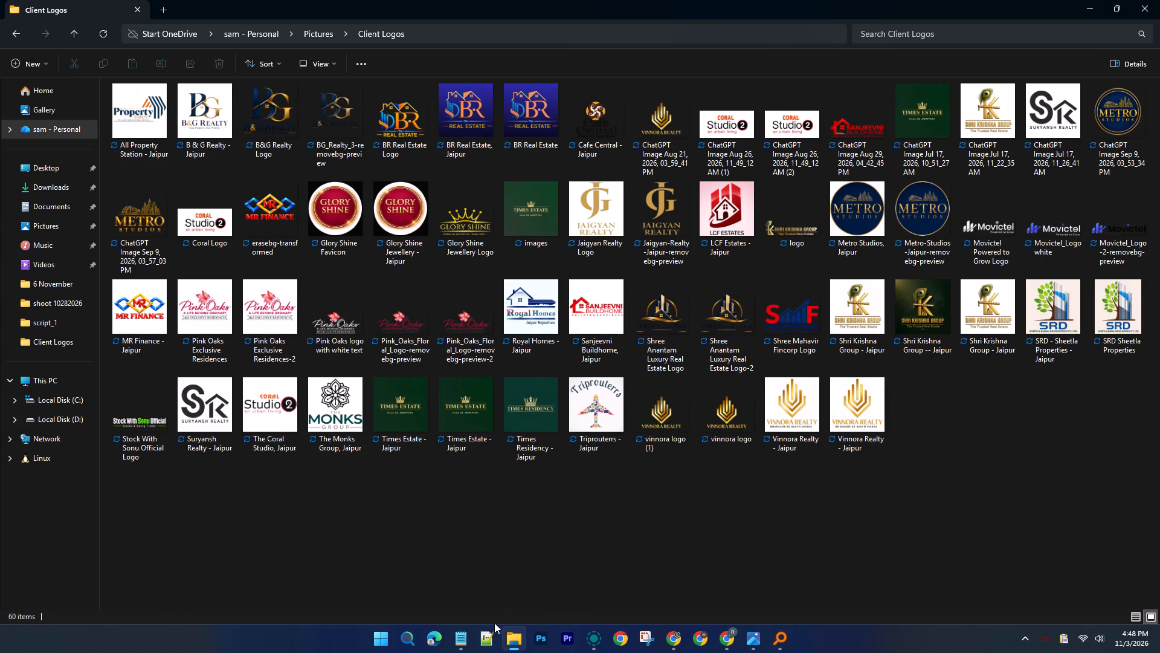
# Check the client list in Notepad, and upload the MR Finance - Jaipur logo from Client Logos to the Canva design's uploads.
pyautogui.click(466, 638)
pyautogui.click(466, 638)
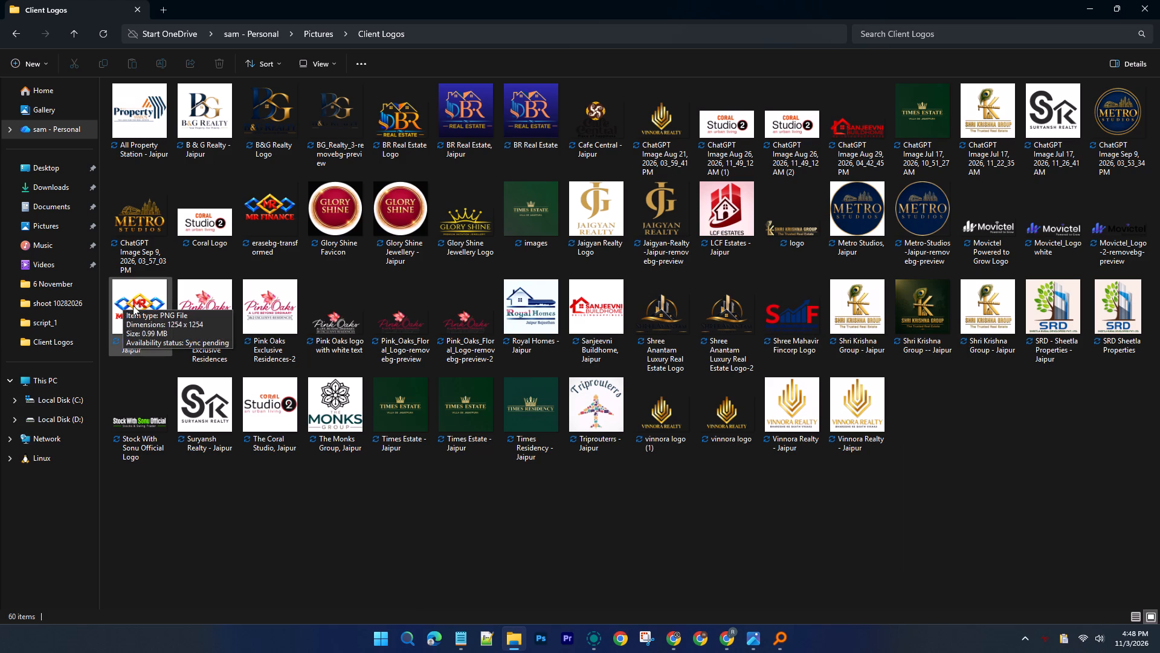
pyautogui.moveTo(133, 305); pyautogui.dragTo(681, 556)
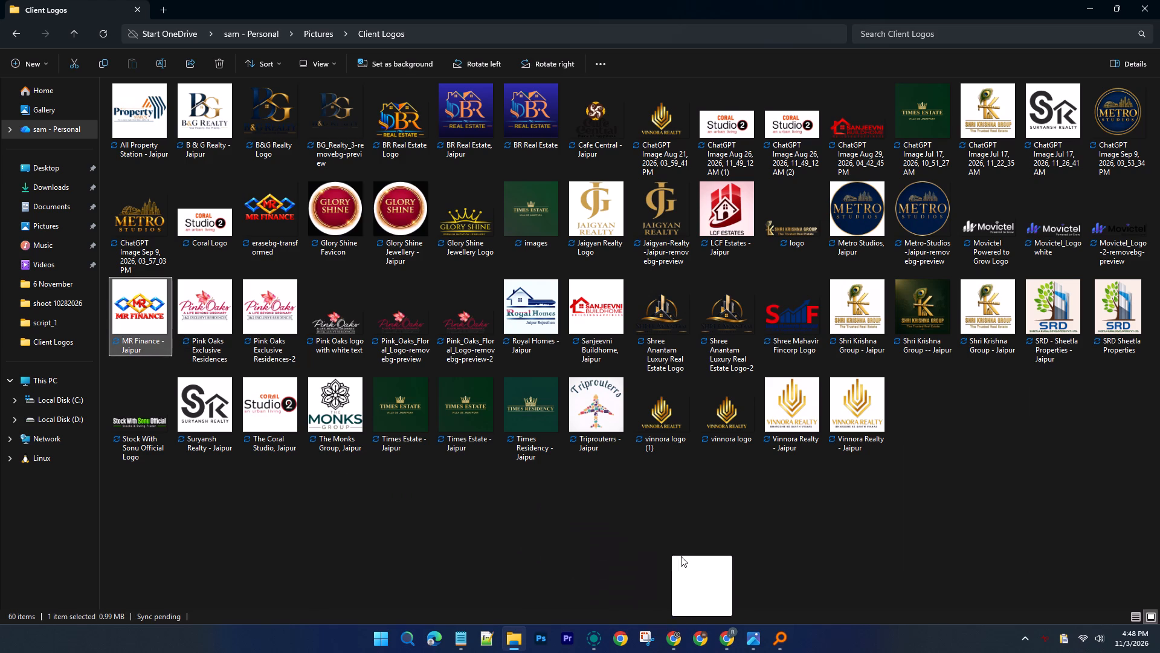
pyautogui.moveTo(681, 556); pyautogui.dragTo(690, 276)
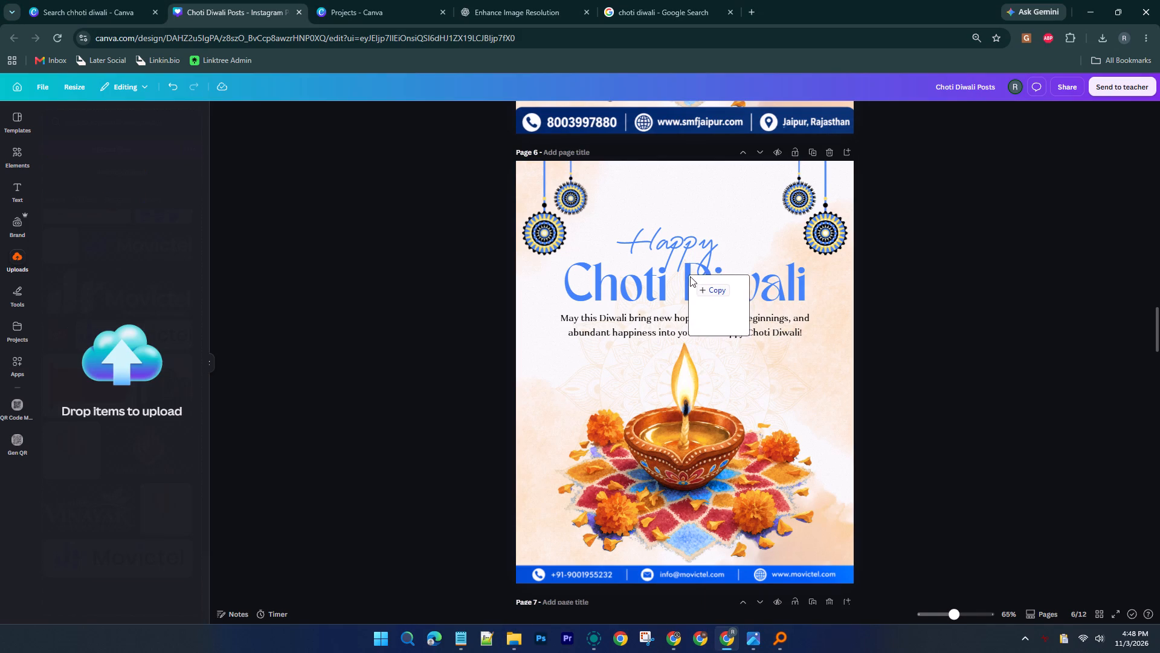
pyautogui.moveTo(690, 276); pyautogui.dragTo(74, 345)
pyautogui.scroll(5, 132, 411)
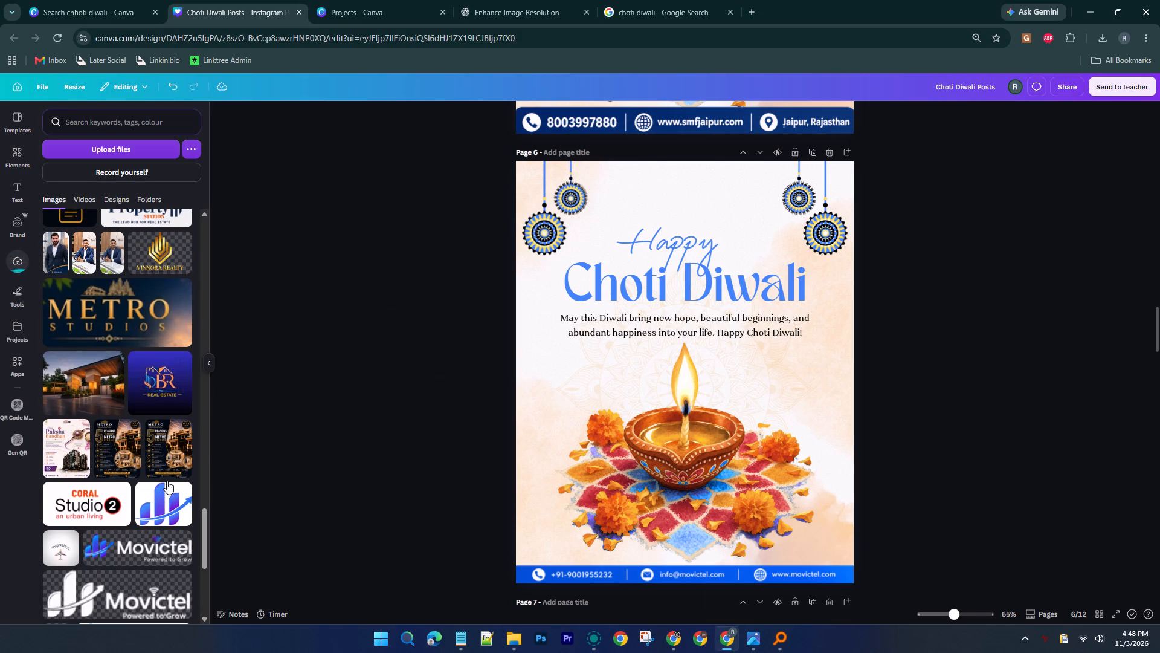
pyautogui.moveTo(205, 527); pyautogui.dragTo(186, 285)
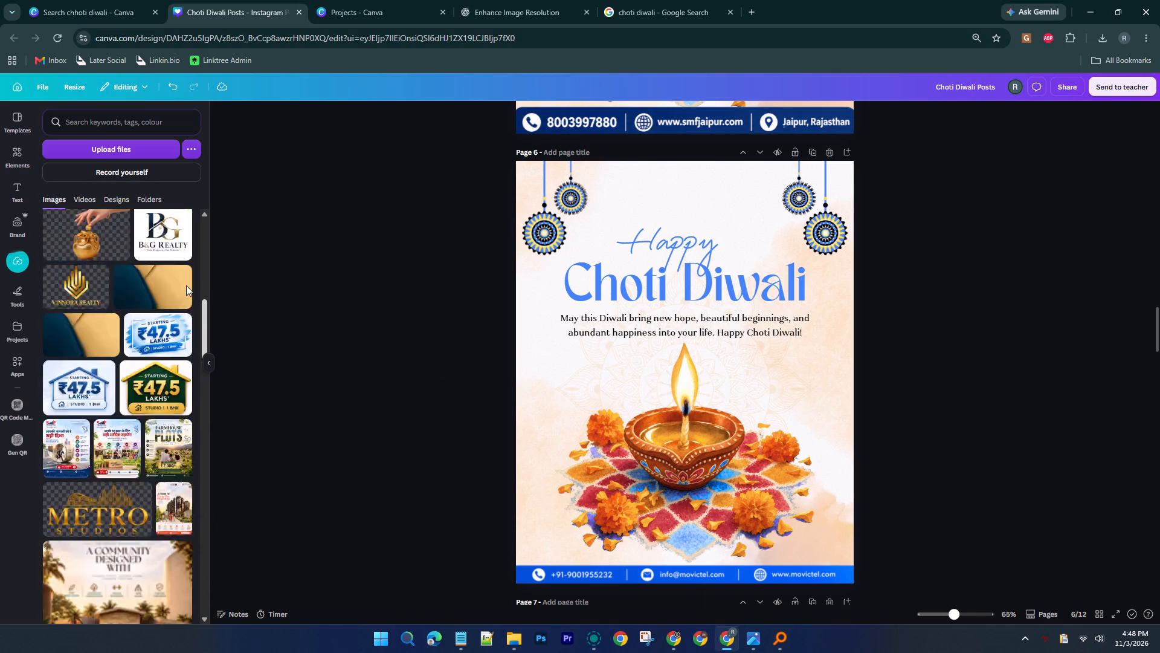
pyautogui.moveTo(186, 285); pyautogui.dragTo(187, 182)
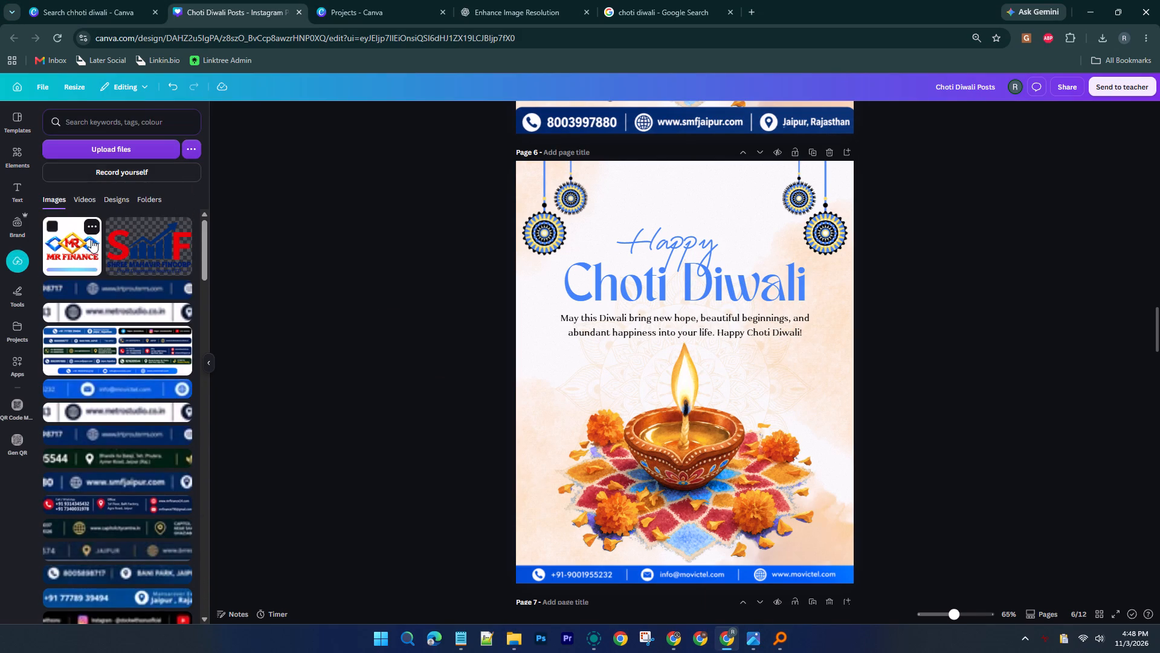
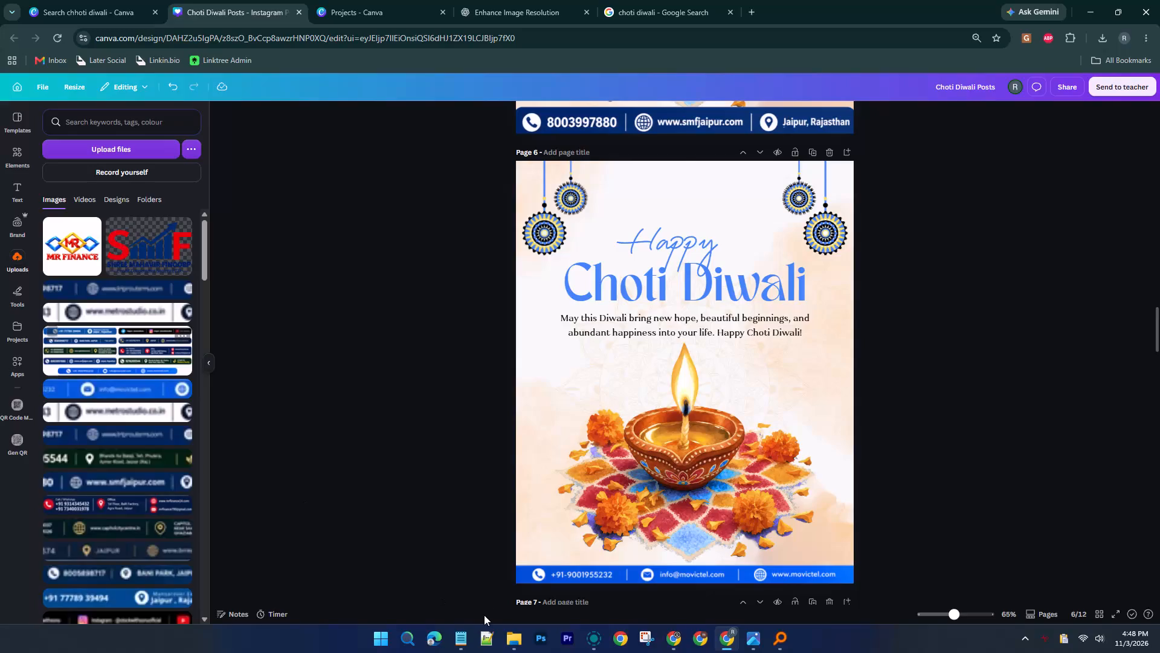
# Delete the blue Movictel contact strip from the bottom of page 6.
pyautogui.click(523, 572)
pyautogui.press('Delete')
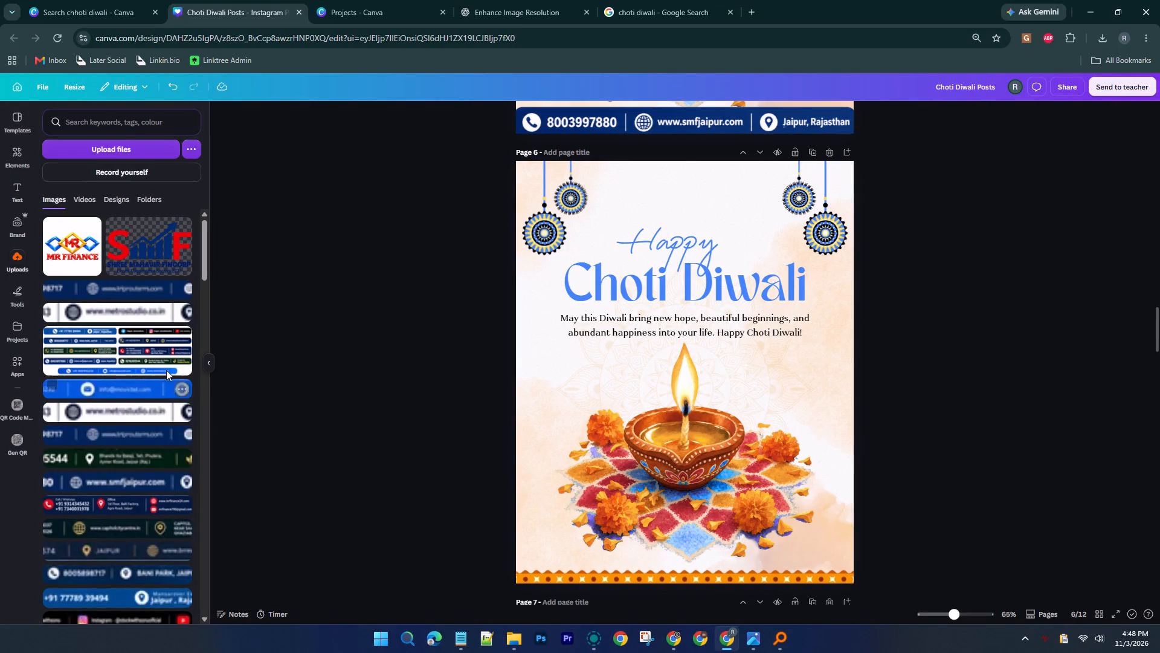
# Place the uploaded sheet of all client contact strips on page 6 and enlarge it to the full page width.
pyautogui.click(163, 368)
pyautogui.click(150, 349)
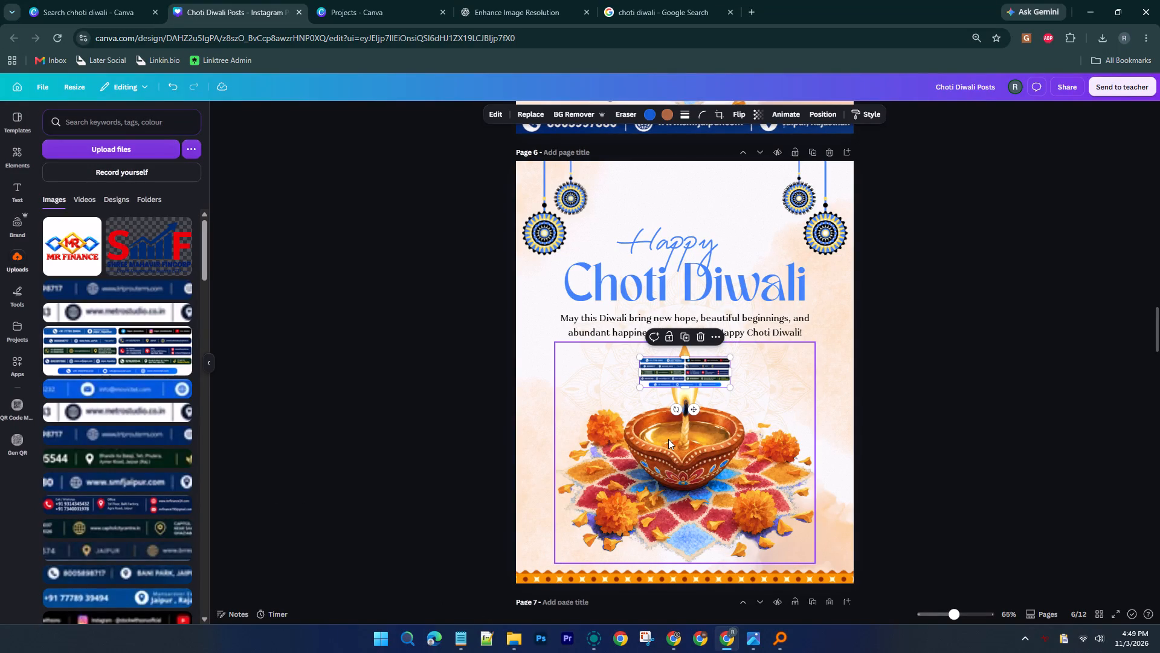
pyautogui.moveTo(639, 355); pyautogui.dragTo(517, 314)
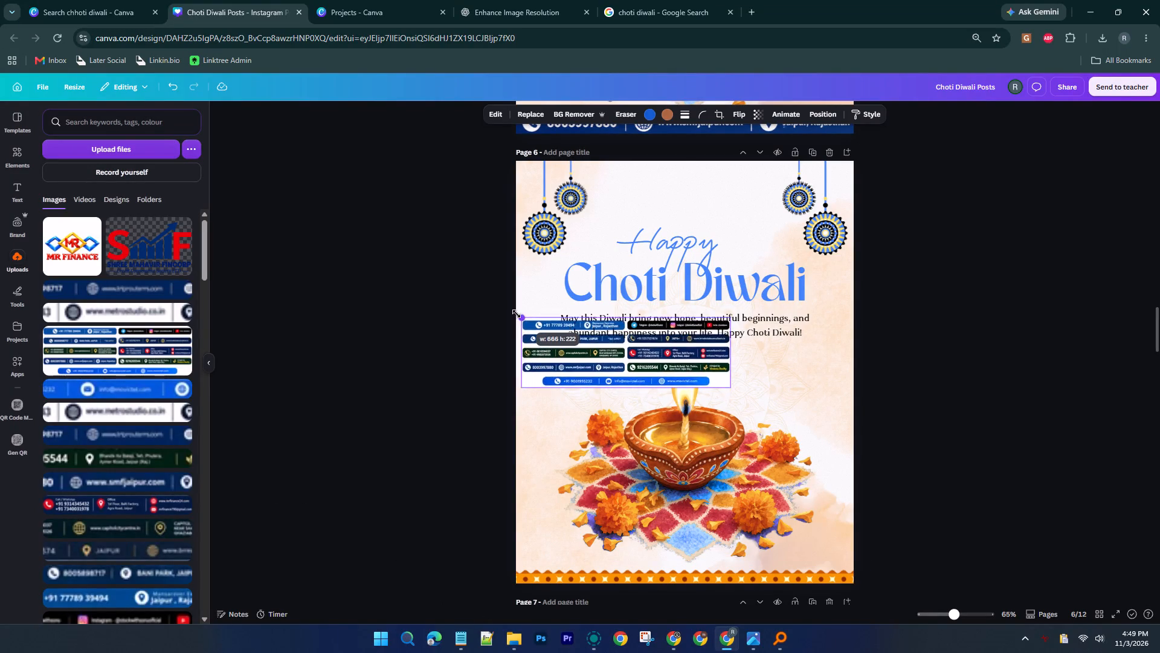
pyautogui.moveTo(517, 314); pyautogui.dragTo(516, 314)
pyautogui.moveTo(732, 388); pyautogui.dragTo(830, 450)
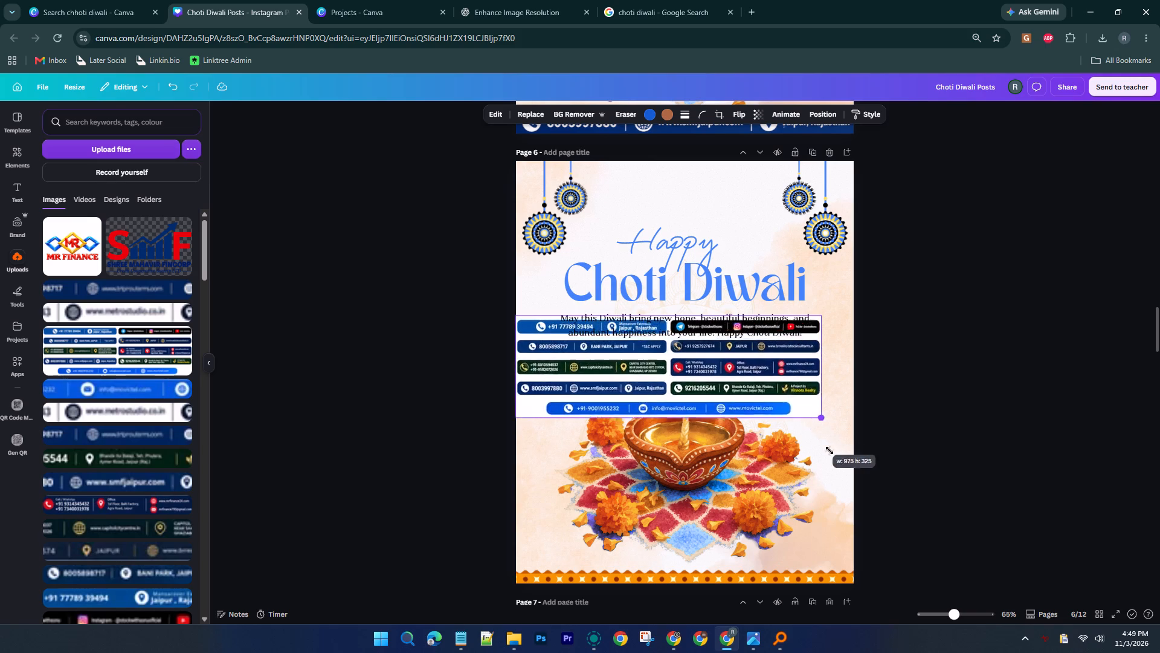
pyautogui.moveTo(830, 450); pyautogui.dragTo(844, 467)
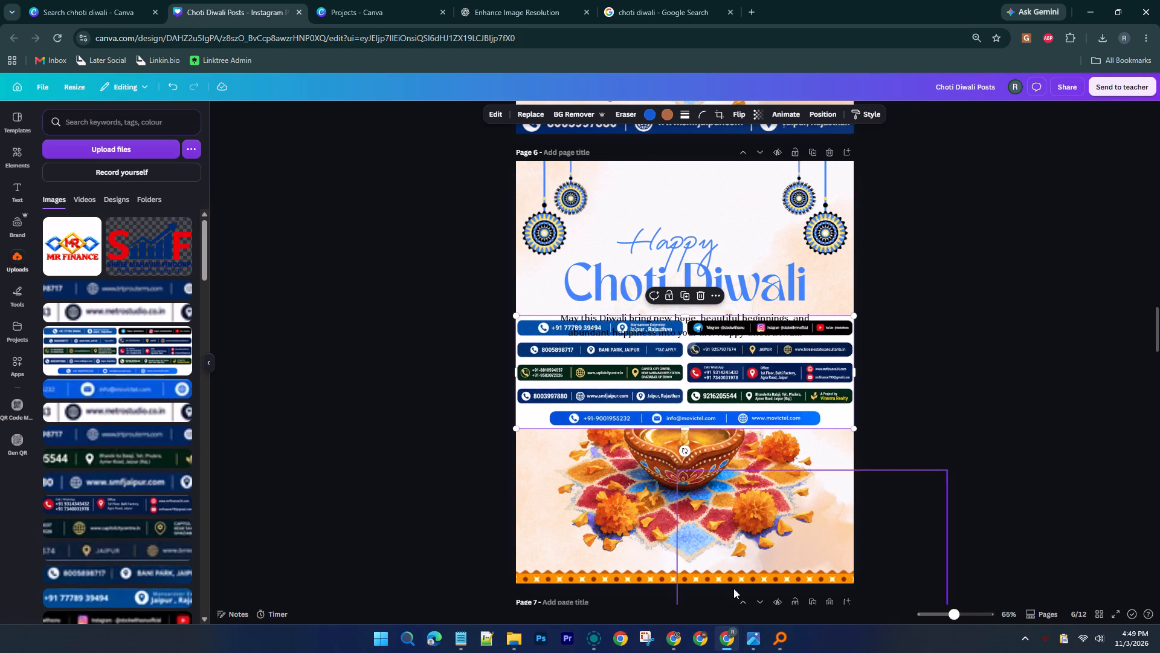
# Switch to the other Chrome window and open MR Finance's Instagram to check the contact footer on its post.
pyautogui.click(698, 638)
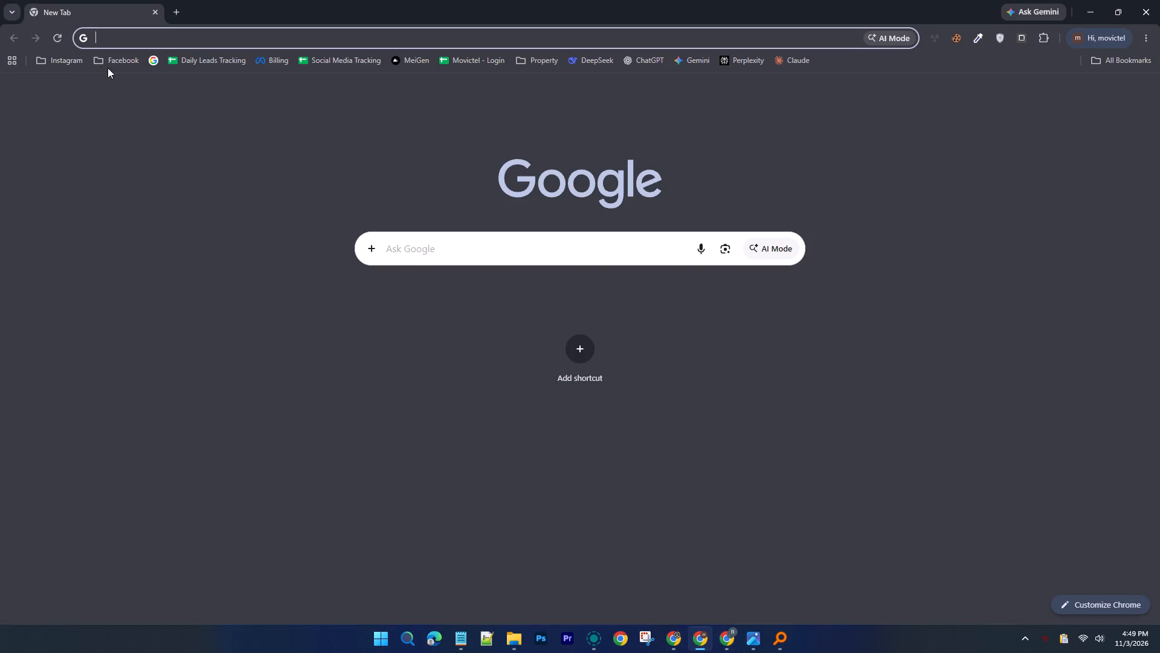
pyautogui.click(83, 63)
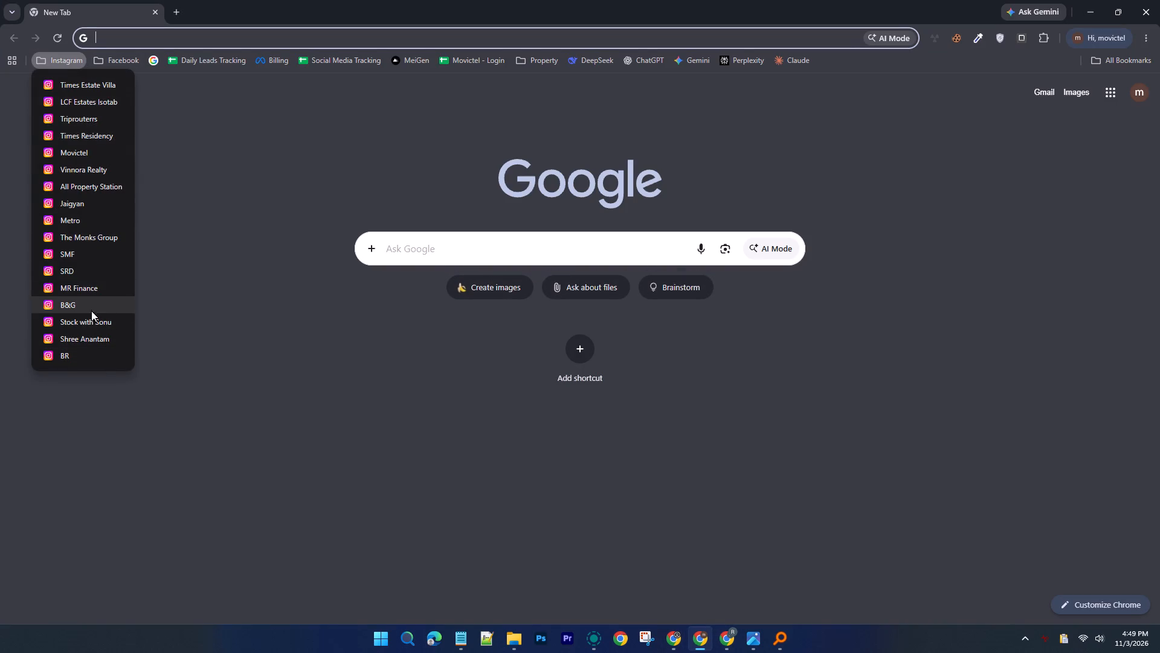
pyautogui.click(105, 282)
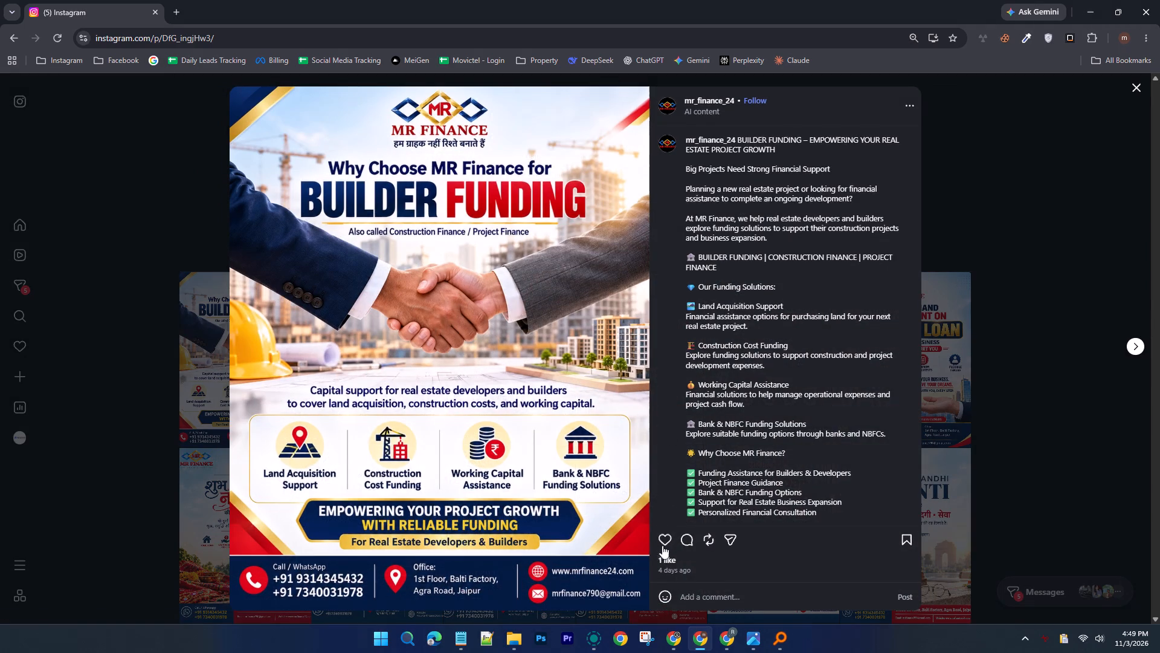
# Return to the Canva design and crop the contact sheet on page 6 down to only the MR Finance strip.
pyautogui.click(729, 630)
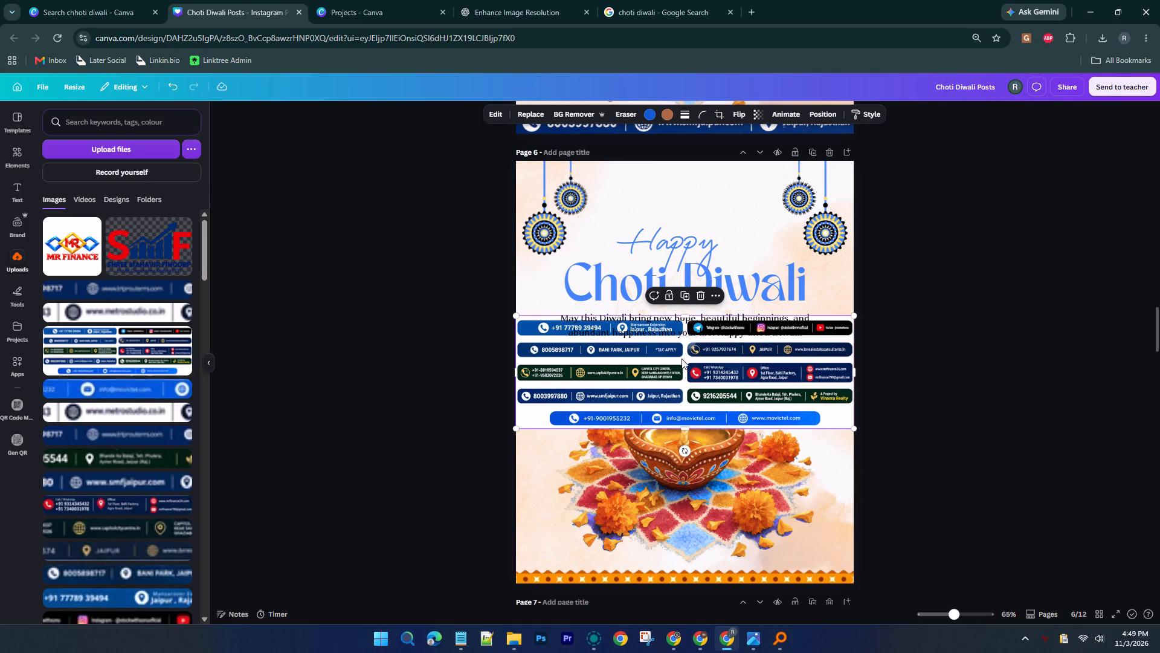
pyautogui.moveTo(687, 315); pyautogui.dragTo(687, 317)
pyautogui.moveTo(687, 317); pyautogui.dragTo(688, 357)
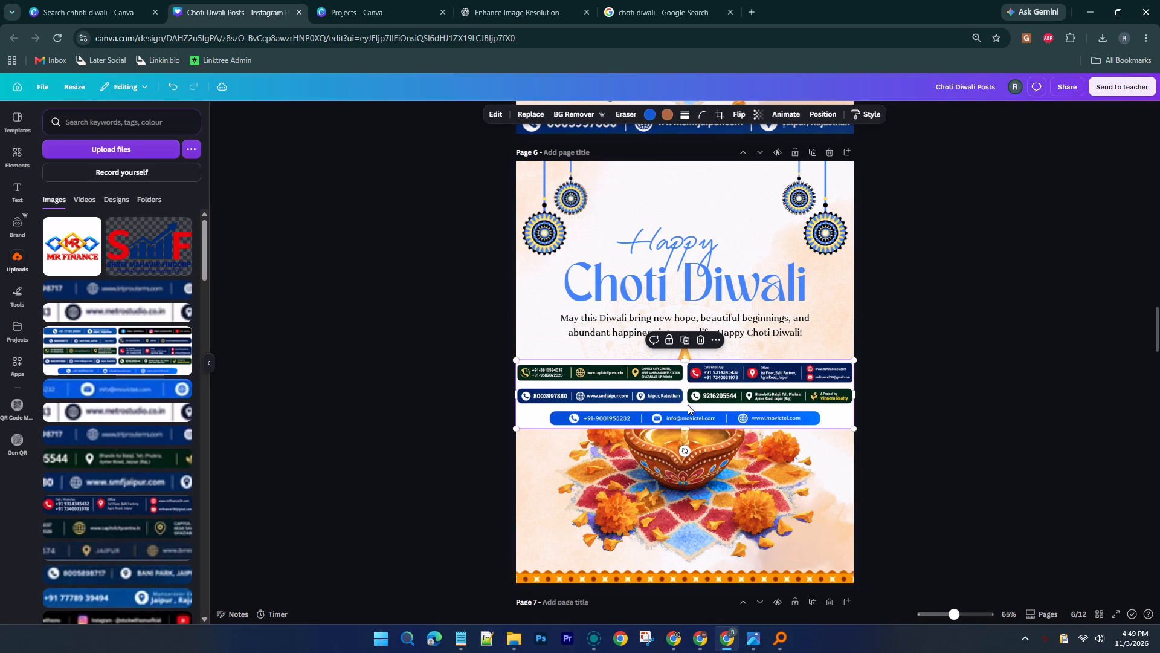
pyautogui.moveTo(682, 428); pyautogui.dragTo(691, 385)
pyautogui.moveTo(512, 371); pyautogui.dragTo(677, 376)
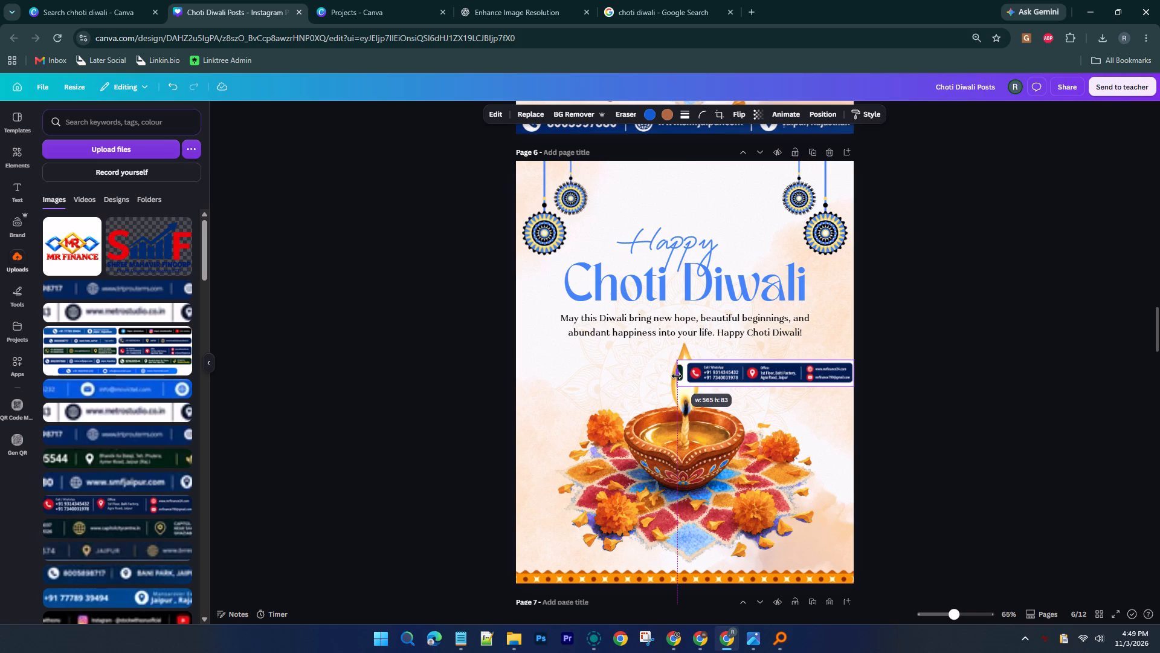
pyautogui.moveTo(677, 376); pyautogui.dragTo(680, 376)
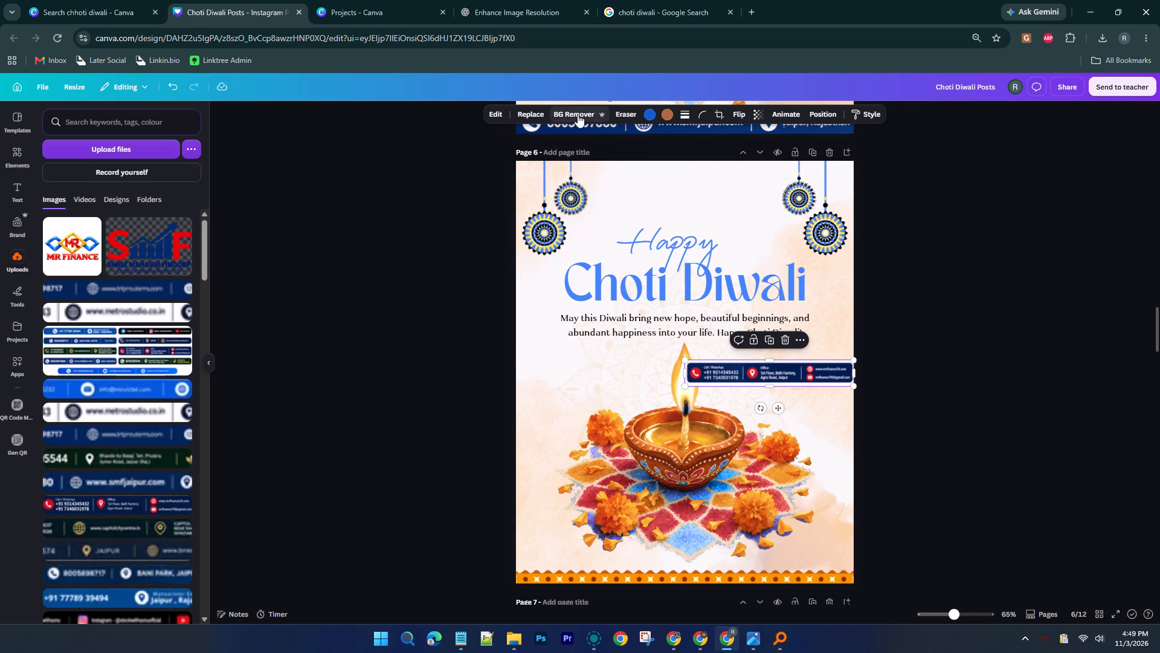
# Remove the background from the MR Finance contact strip on page 6.
pyautogui.click(578, 114)
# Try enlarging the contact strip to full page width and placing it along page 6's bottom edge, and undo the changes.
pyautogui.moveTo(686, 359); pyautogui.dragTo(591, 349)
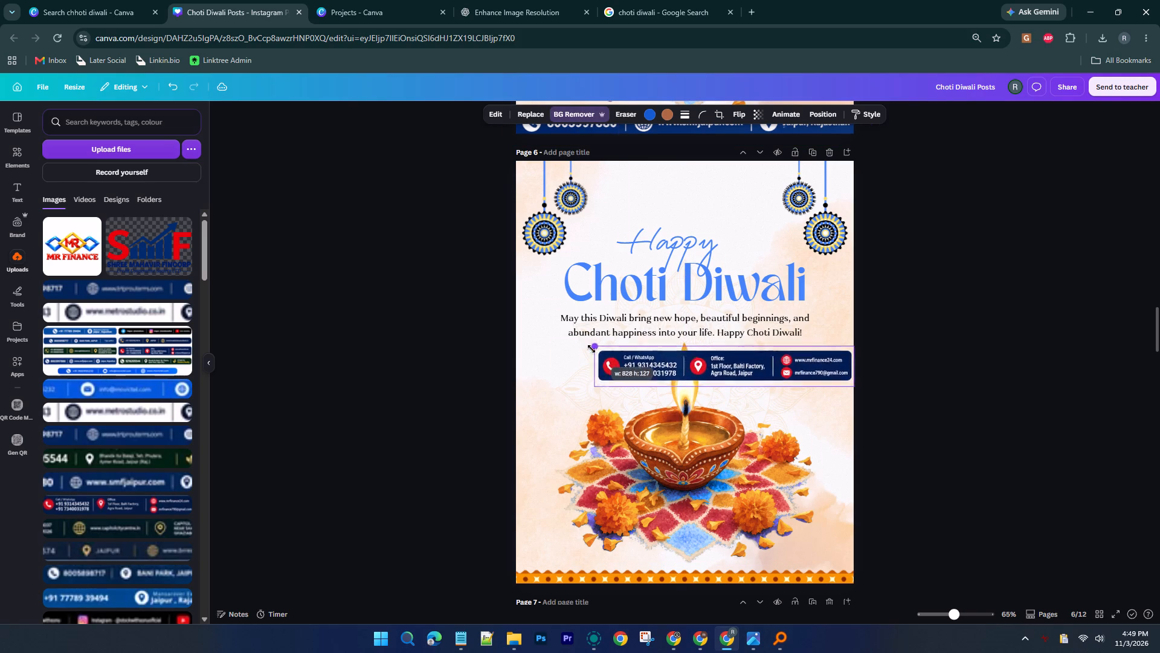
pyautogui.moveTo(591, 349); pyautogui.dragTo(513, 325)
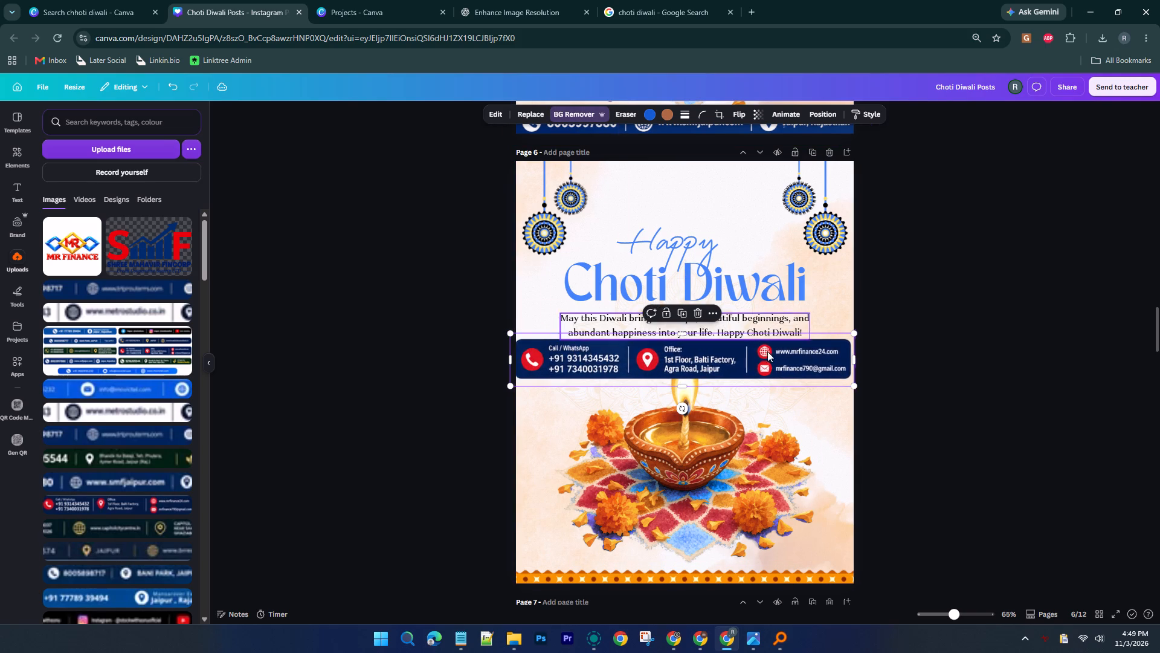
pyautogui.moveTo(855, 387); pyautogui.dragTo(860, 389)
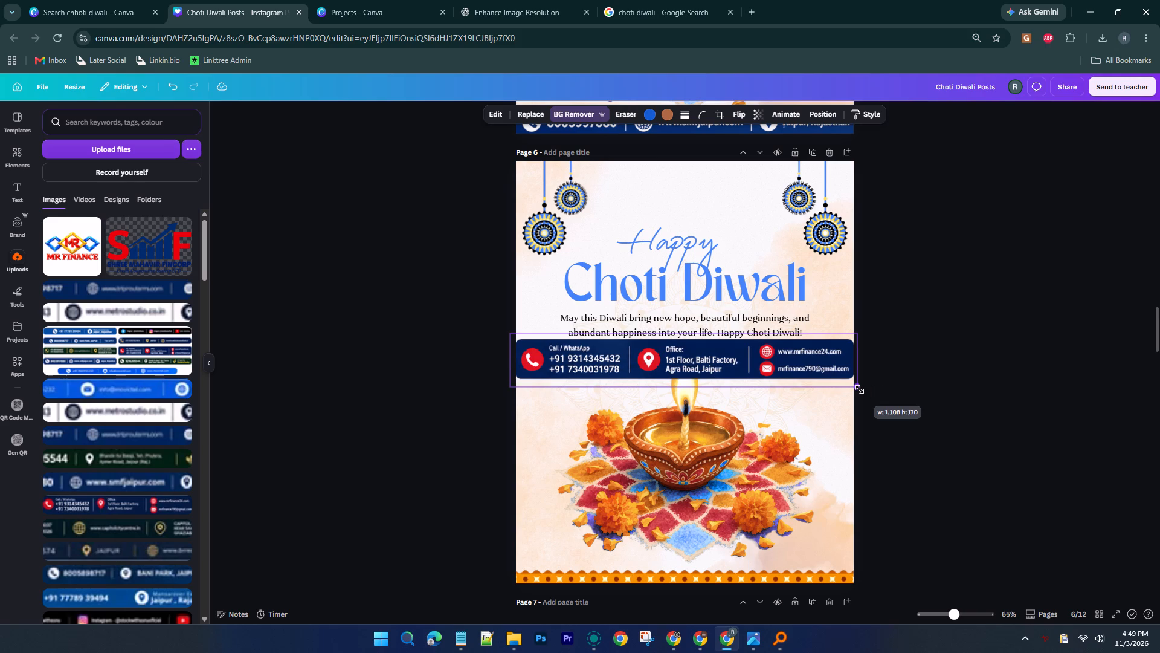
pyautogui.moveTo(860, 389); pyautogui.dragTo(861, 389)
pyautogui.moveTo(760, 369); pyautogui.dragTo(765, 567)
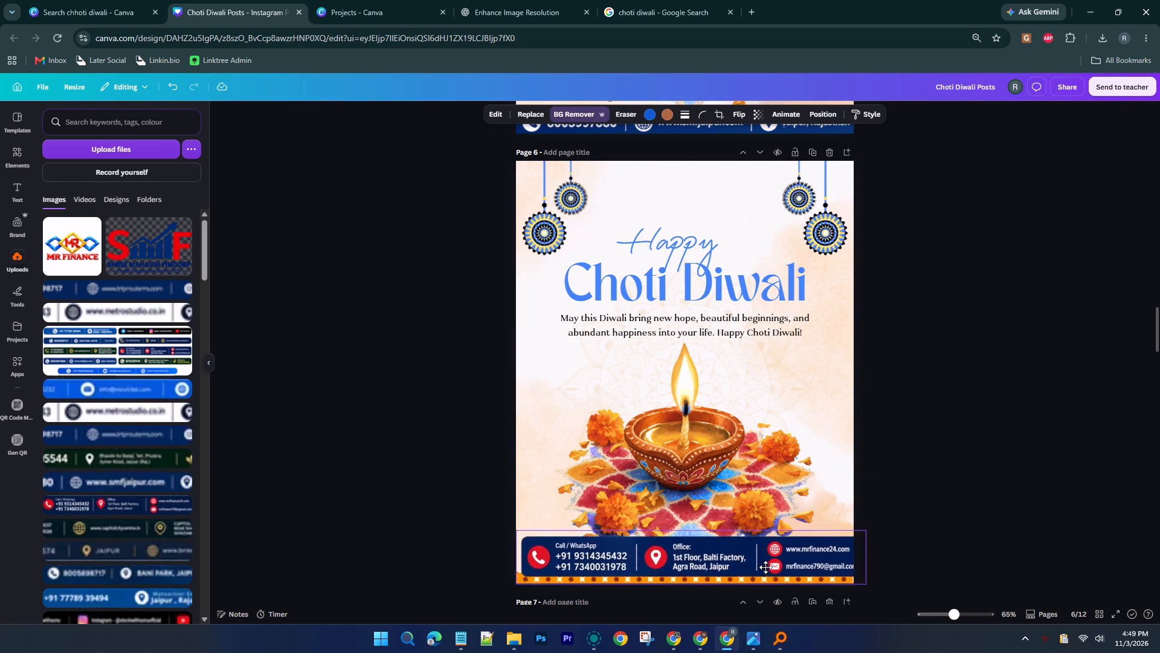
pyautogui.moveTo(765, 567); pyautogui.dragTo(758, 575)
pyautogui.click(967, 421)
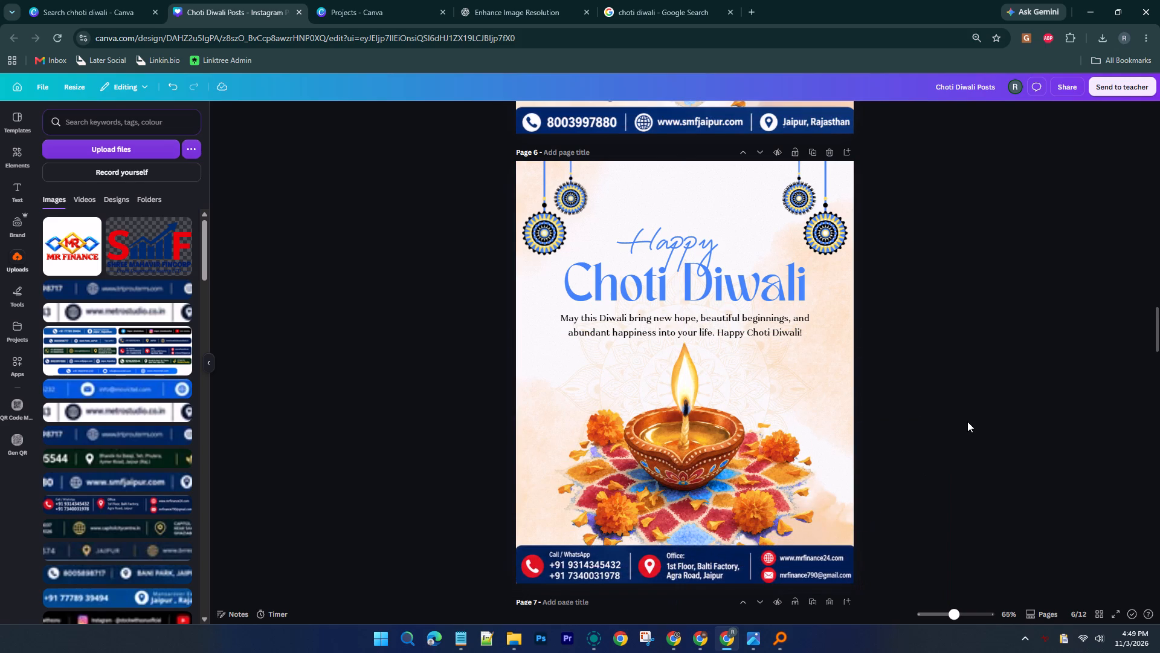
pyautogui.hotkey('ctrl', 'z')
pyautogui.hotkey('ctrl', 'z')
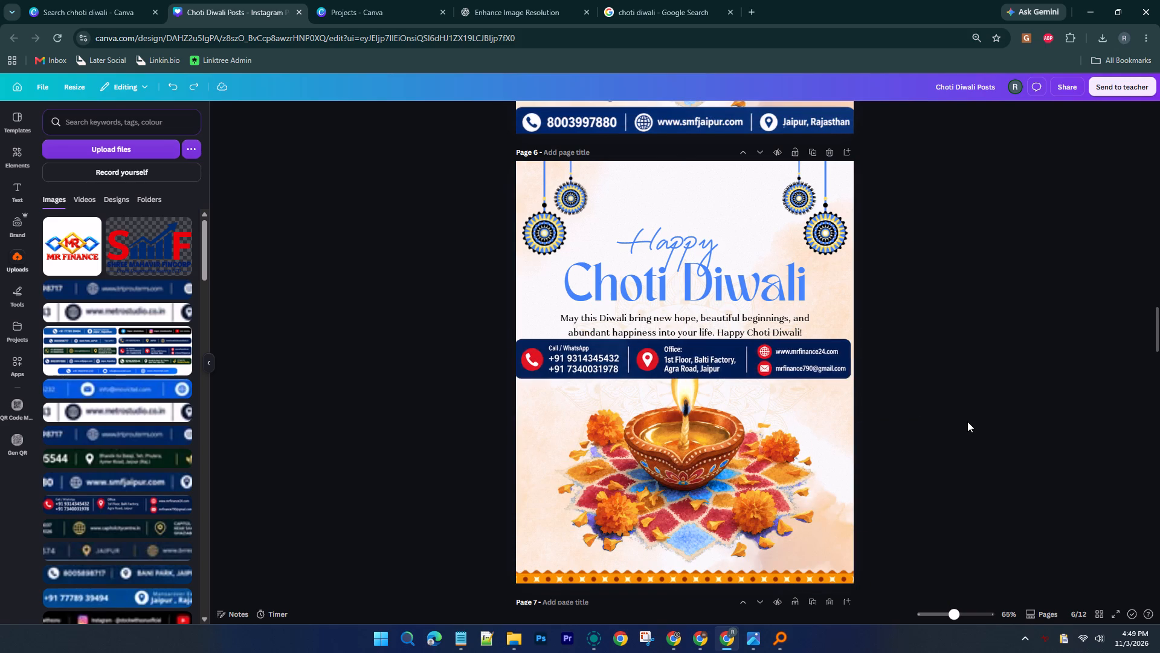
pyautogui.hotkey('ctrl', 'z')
# Place the contact strip over the orange border at page 6's bottom, enlarged but narrower than the page, and centre it.
pyautogui.moveTo(763, 375); pyautogui.dragTo(756, 394)
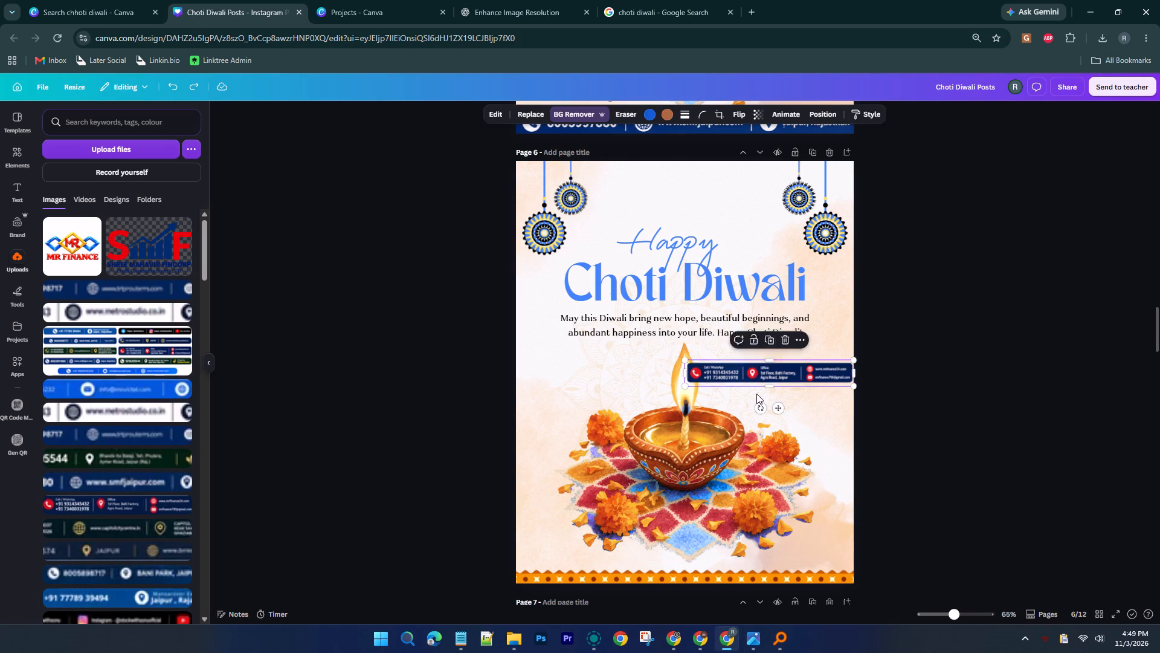
pyautogui.moveTo(756, 394); pyautogui.dragTo(679, 576)
pyautogui.moveTo(602, 565); pyautogui.dragTo(525, 536)
pyautogui.moveTo(772, 552); pyautogui.dragTo(788, 552)
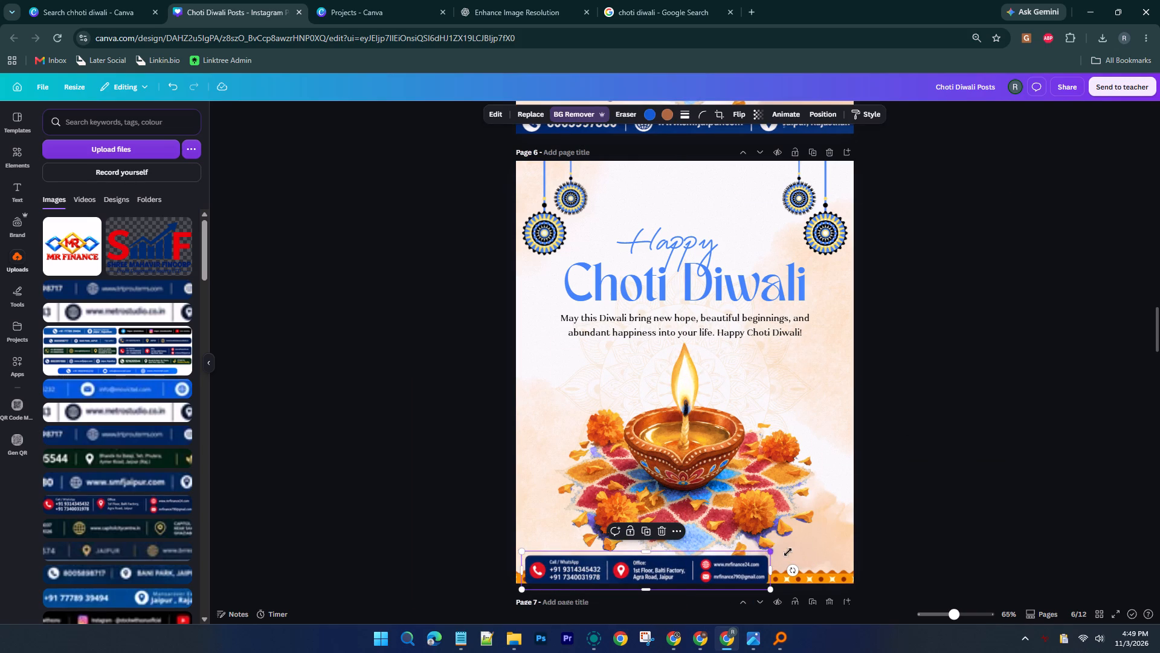
pyautogui.moveTo(788, 552); pyautogui.dragTo(810, 550)
pyautogui.moveTo(735, 569); pyautogui.dragTo(756, 572)
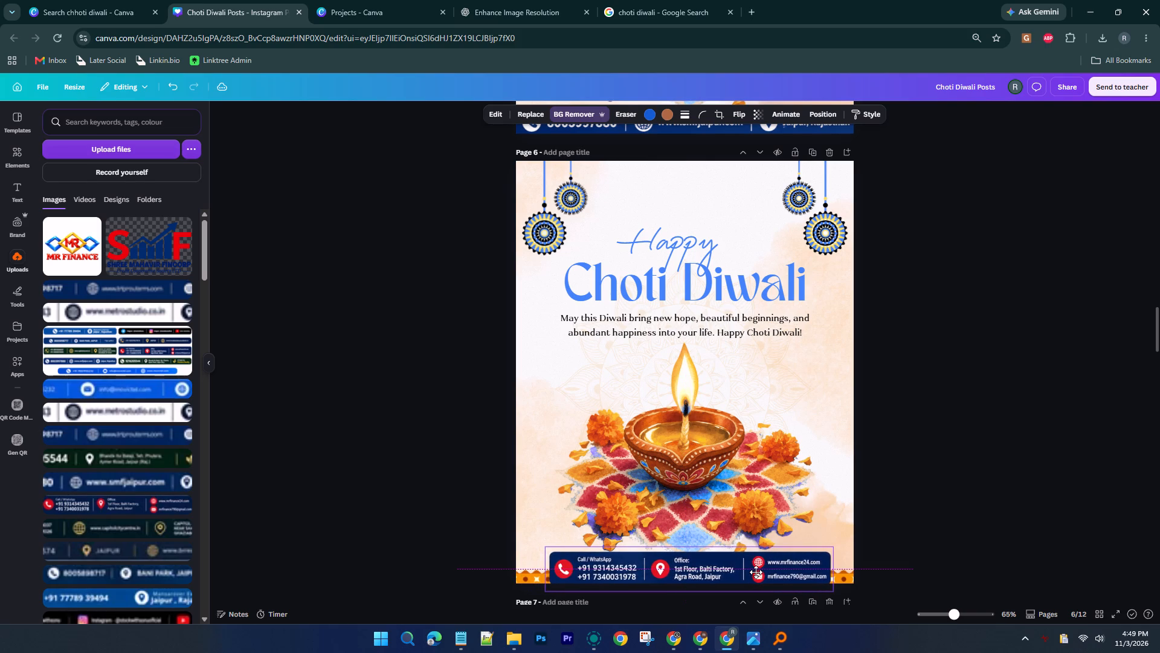
pyautogui.moveTo(756, 572); pyautogui.dragTo(758, 571)
pyautogui.click(967, 434)
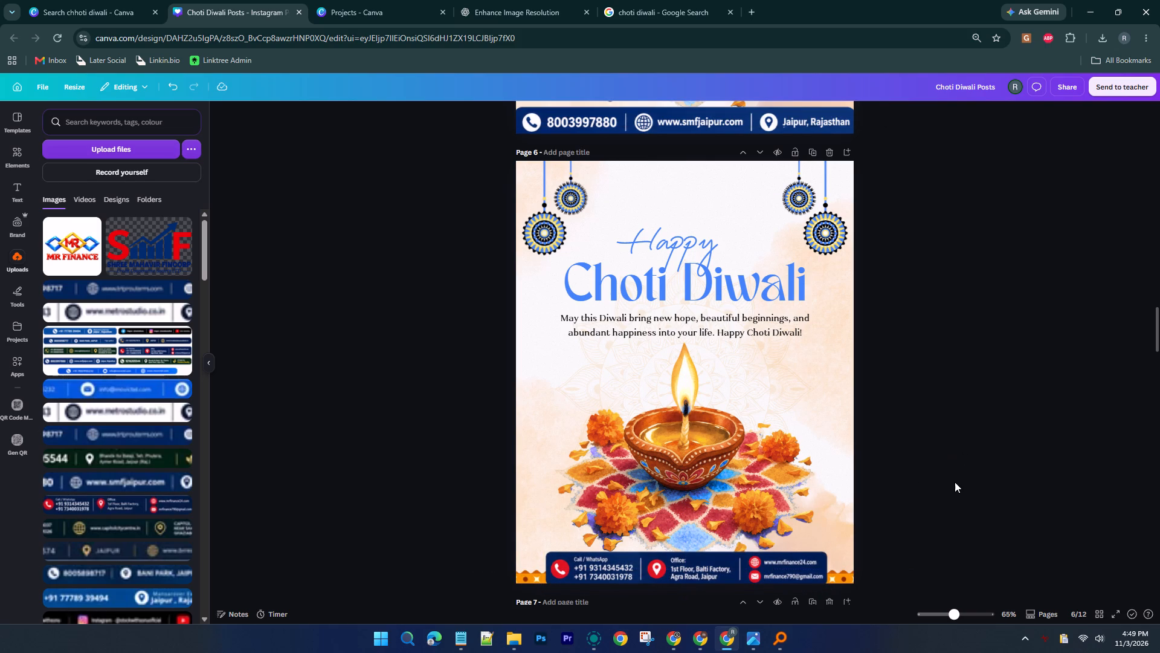
# Move the diya and rangoli artwork on page 6 slightly up, clear of the contact strip.
pyautogui.scroll(-2, 955, 482)
pyautogui.scroll(2, 955, 482)
pyautogui.moveTo(683, 476); pyautogui.dragTo(681, 462)
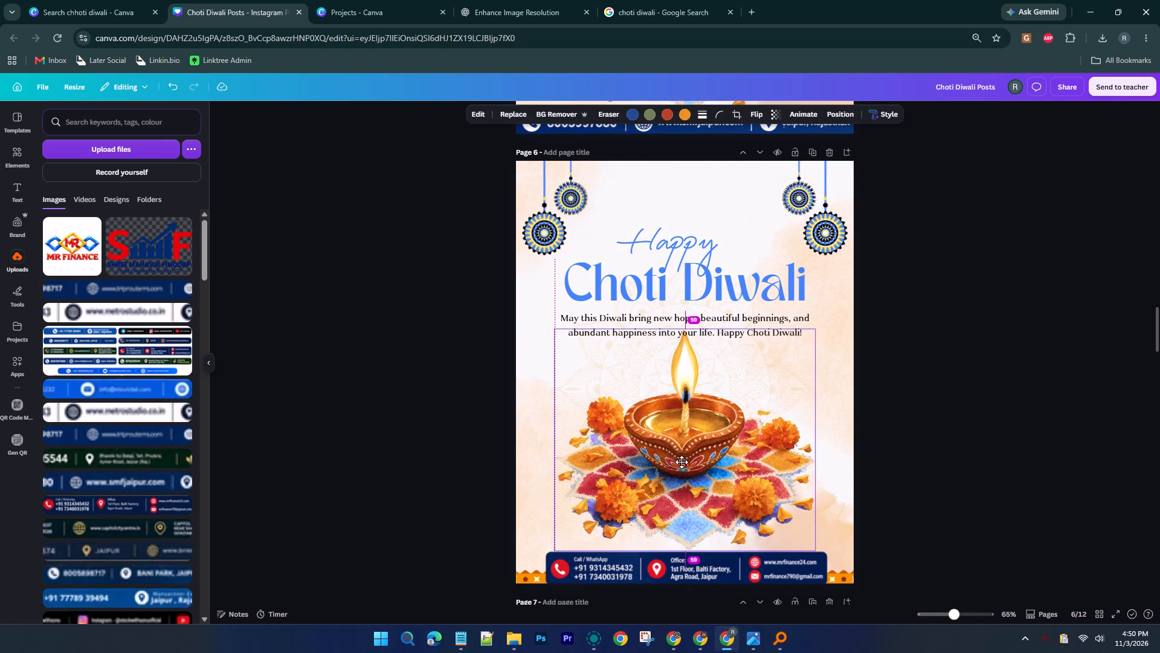
pyautogui.moveTo(681, 462); pyautogui.dragTo(681, 461)
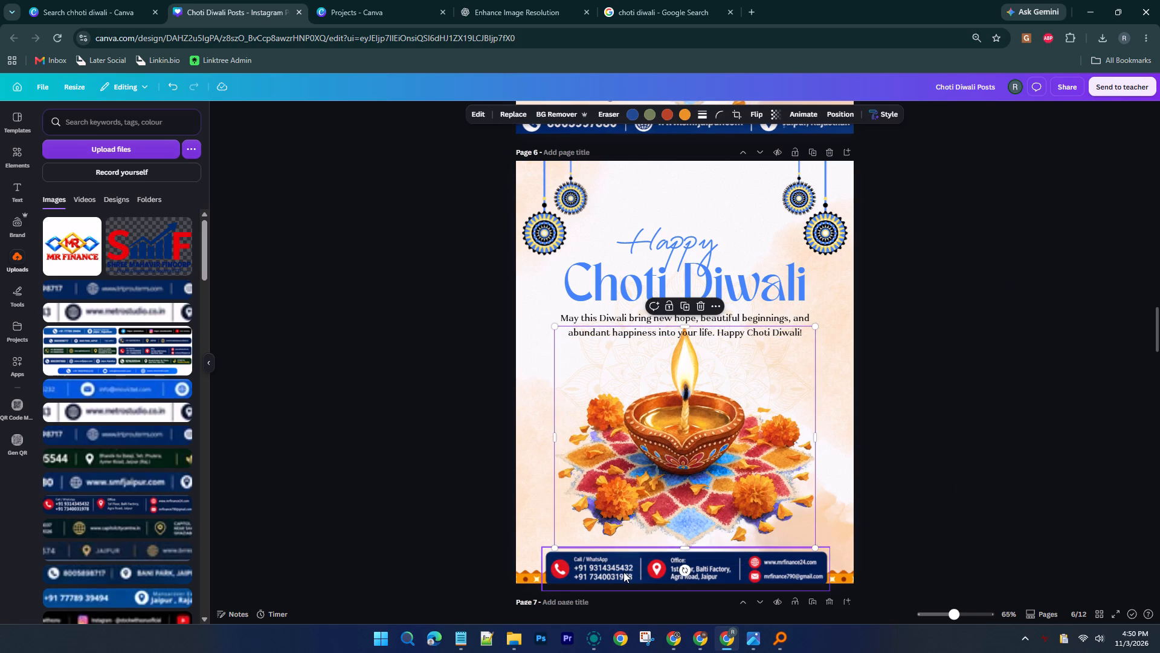
# Enlarge the contact strip to about 1,120 × 171 and align it across page 6's bottom edge, hiding the orange border.
pyautogui.click(591, 570)
pyautogui.moveTo(543, 570); pyautogui.dragTo(518, 564)
pyautogui.hotkey('ctrl', 'z')
pyautogui.moveTo(561, 568); pyautogui.dragTo(530, 567)
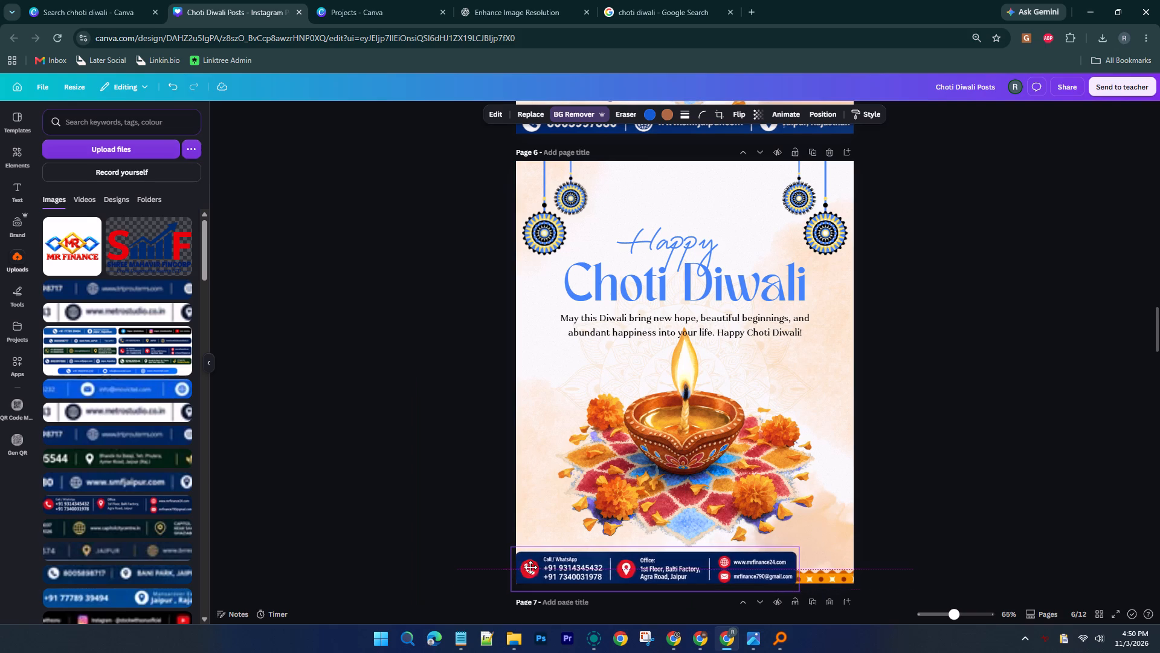
pyautogui.moveTo(530, 567); pyautogui.dragTo(529, 568)
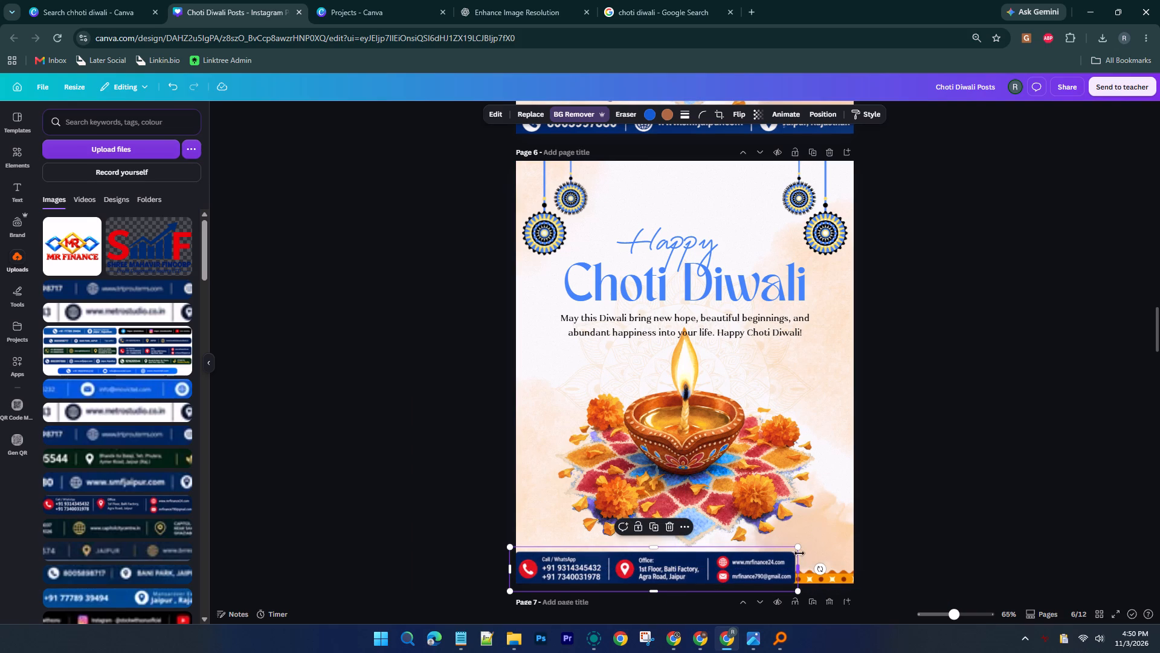
pyautogui.moveTo(800, 550); pyautogui.dragTo(865, 527)
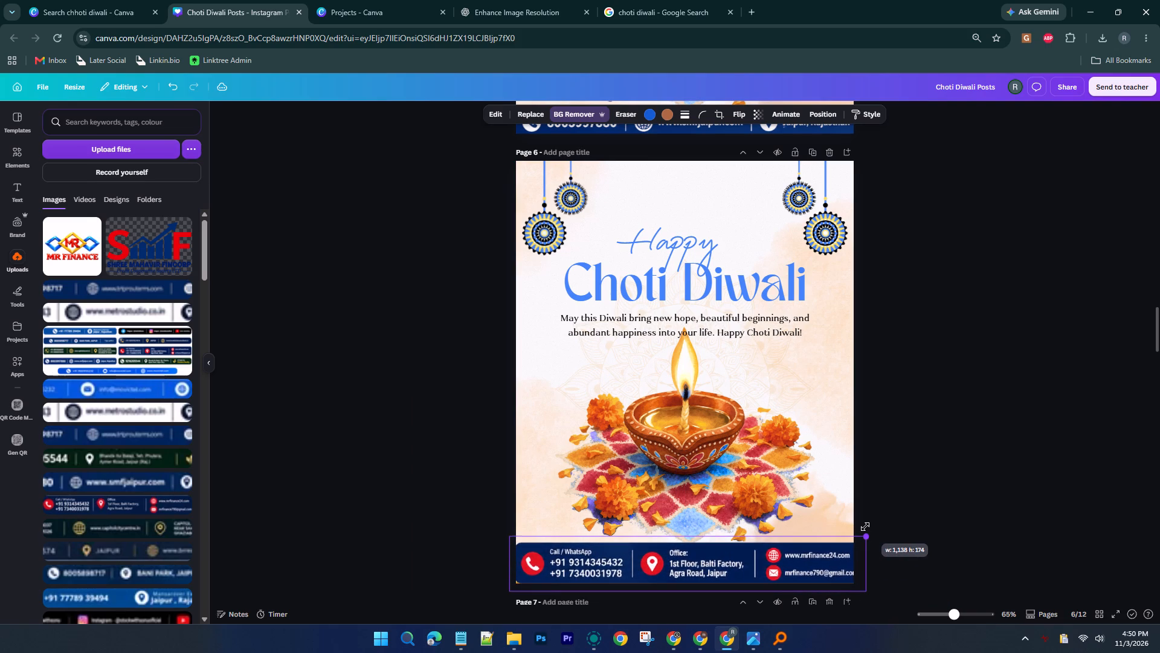
pyautogui.moveTo(865, 527); pyautogui.dragTo(860, 527)
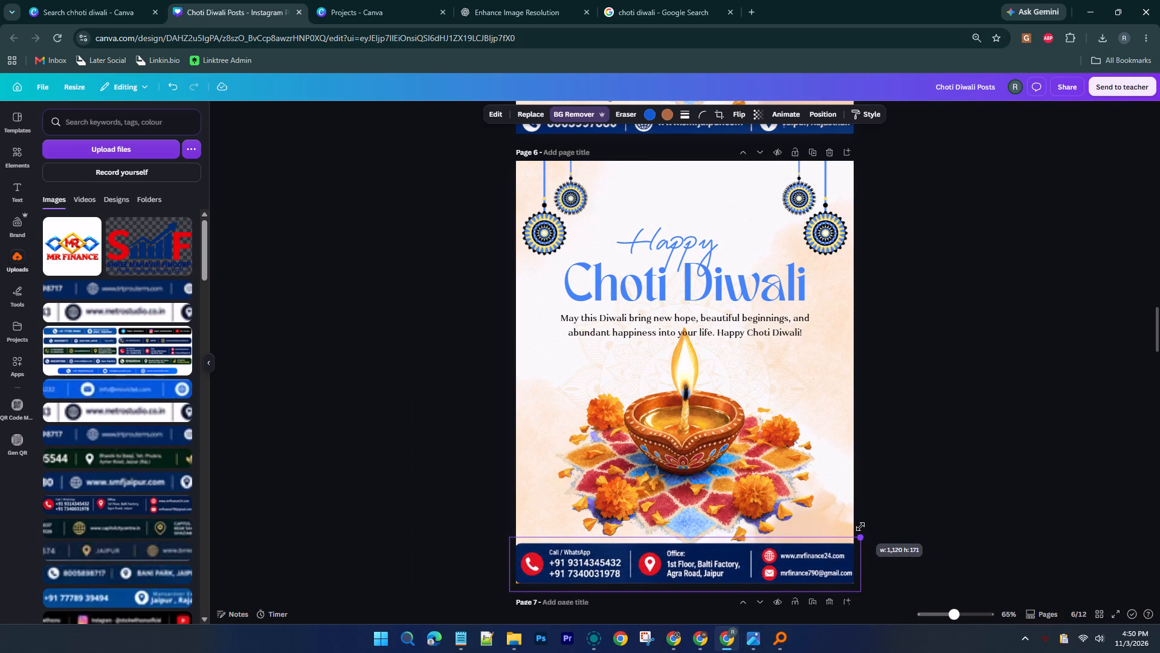
pyautogui.moveTo(860, 527); pyautogui.dragTo(860, 527)
pyautogui.click(776, 565)
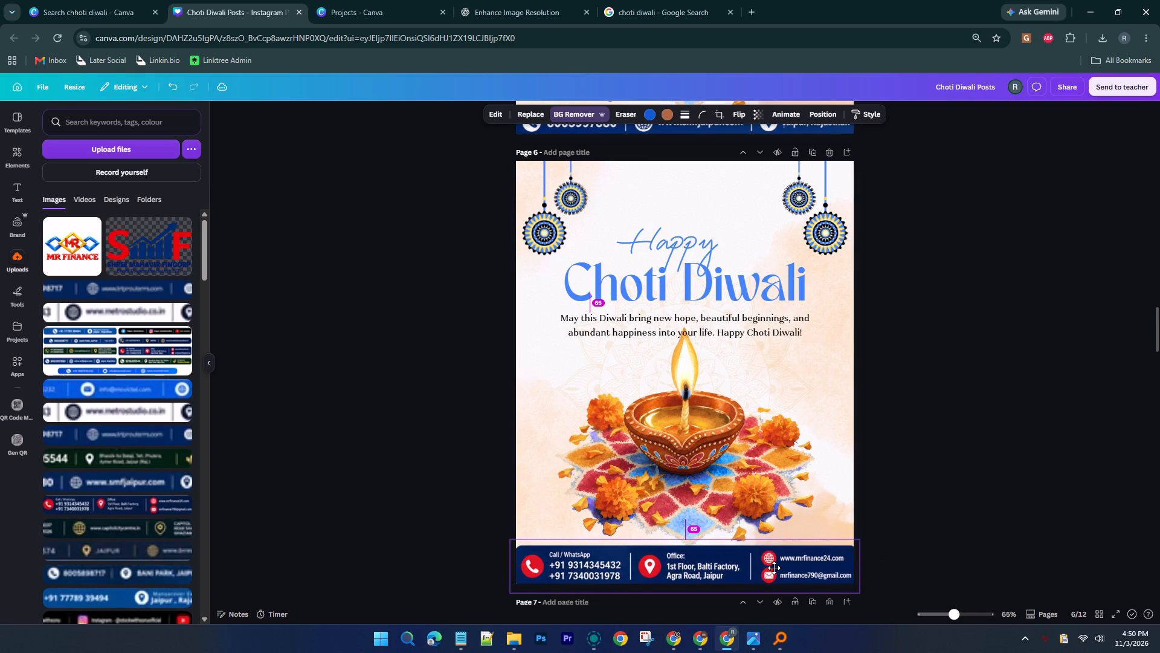
pyautogui.click(962, 466)
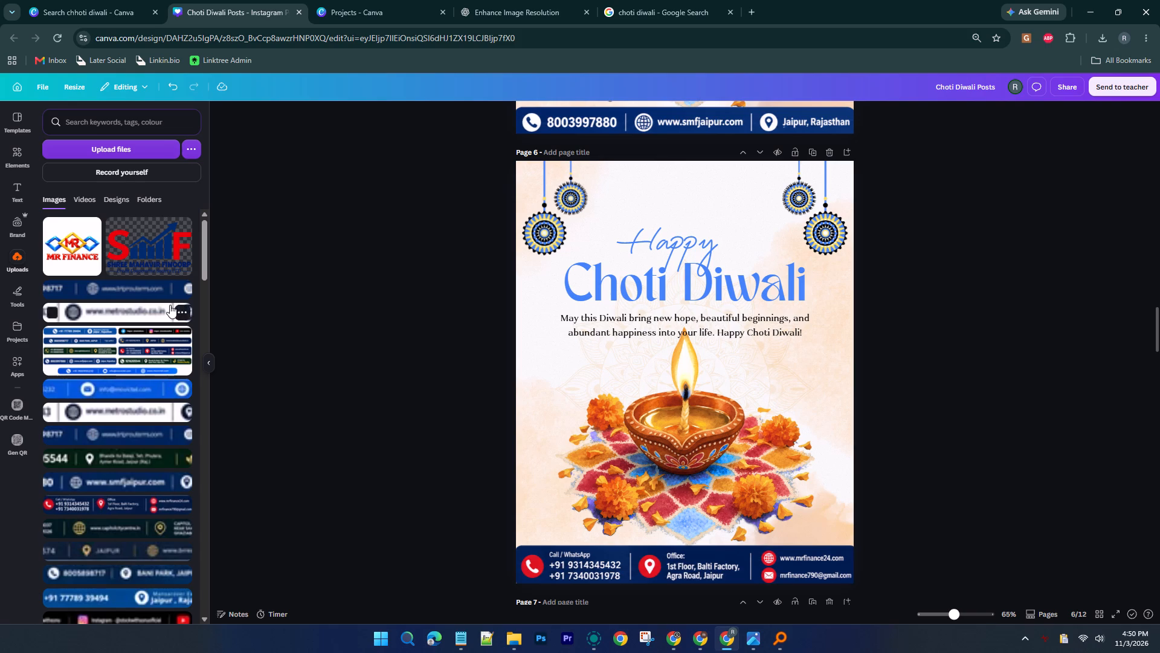
# Add the uploaded MR Finance logo to page 6, remove its background, and crop the empty space above and below it.
pyautogui.click(78, 242)
pyautogui.click(572, 113)
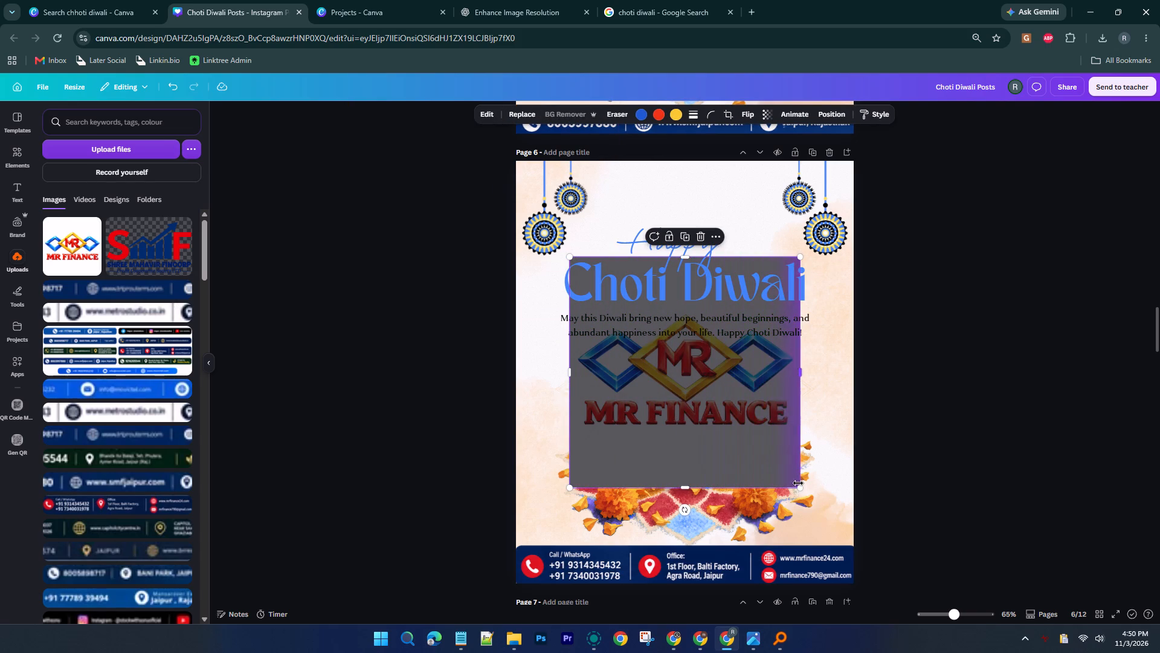
pyautogui.moveTo(698, 489); pyautogui.dragTo(706, 429)
pyautogui.moveTo(691, 258); pyautogui.dragTo(691, 312)
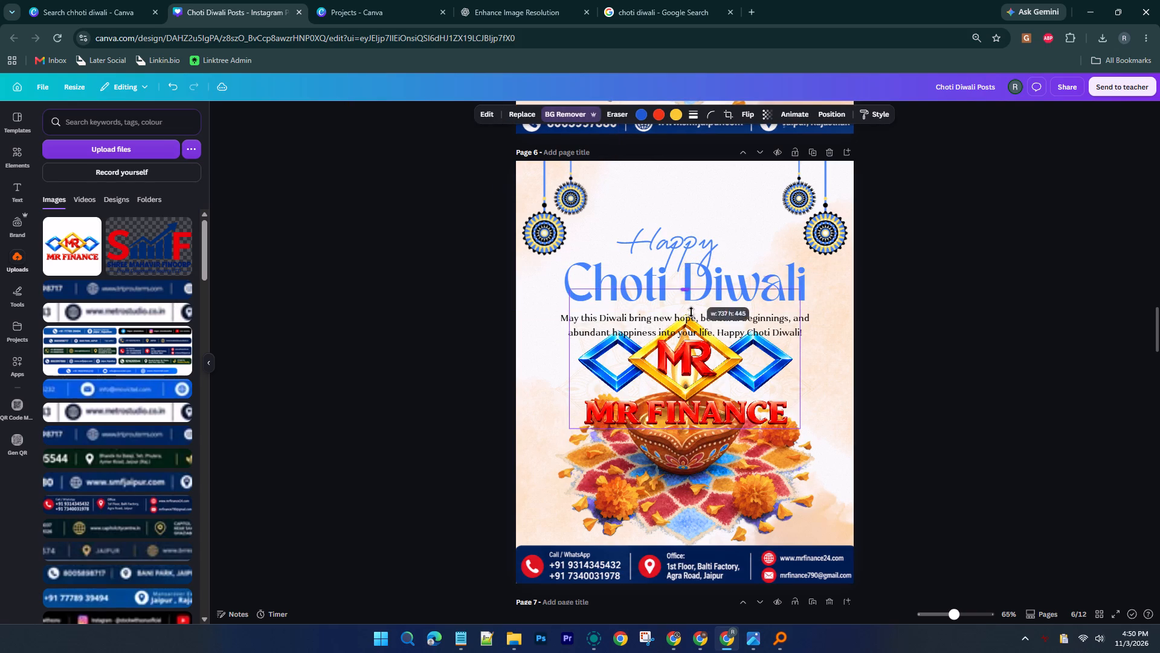
pyautogui.moveTo(691, 312); pyautogui.dragTo(694, 314)
pyautogui.click(928, 360)
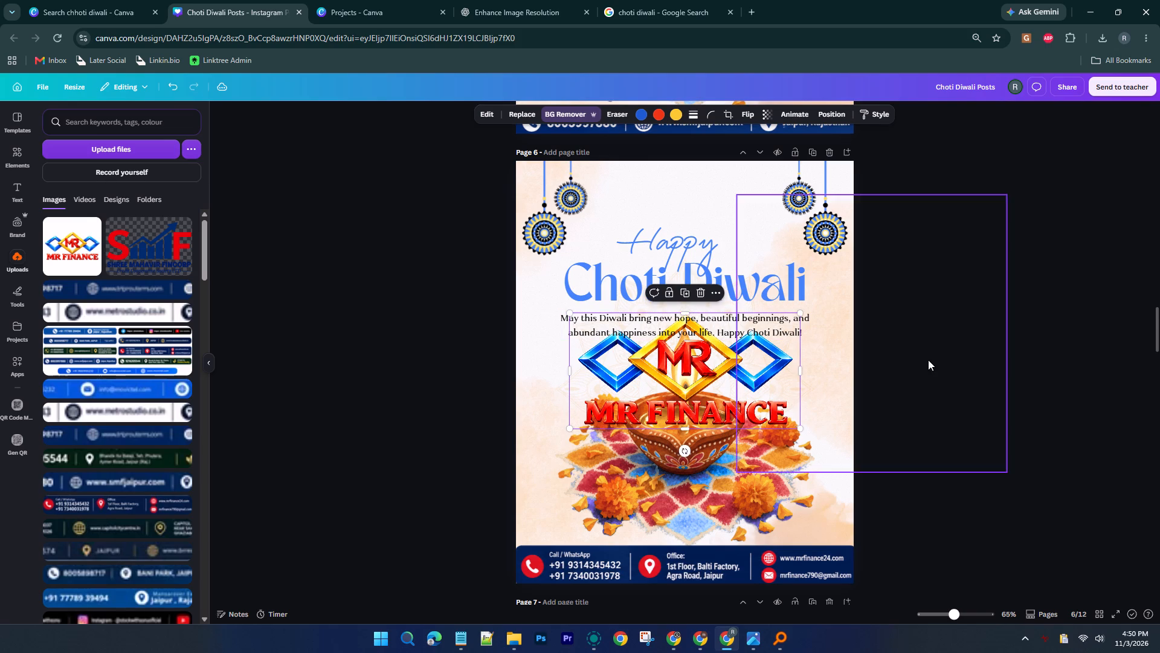
# Shrink the MR Finance logo and centre it at the top of page 6, between the hanging ornaments above "Happy".
pyautogui.moveTo(709, 379); pyautogui.dragTo(711, 238)
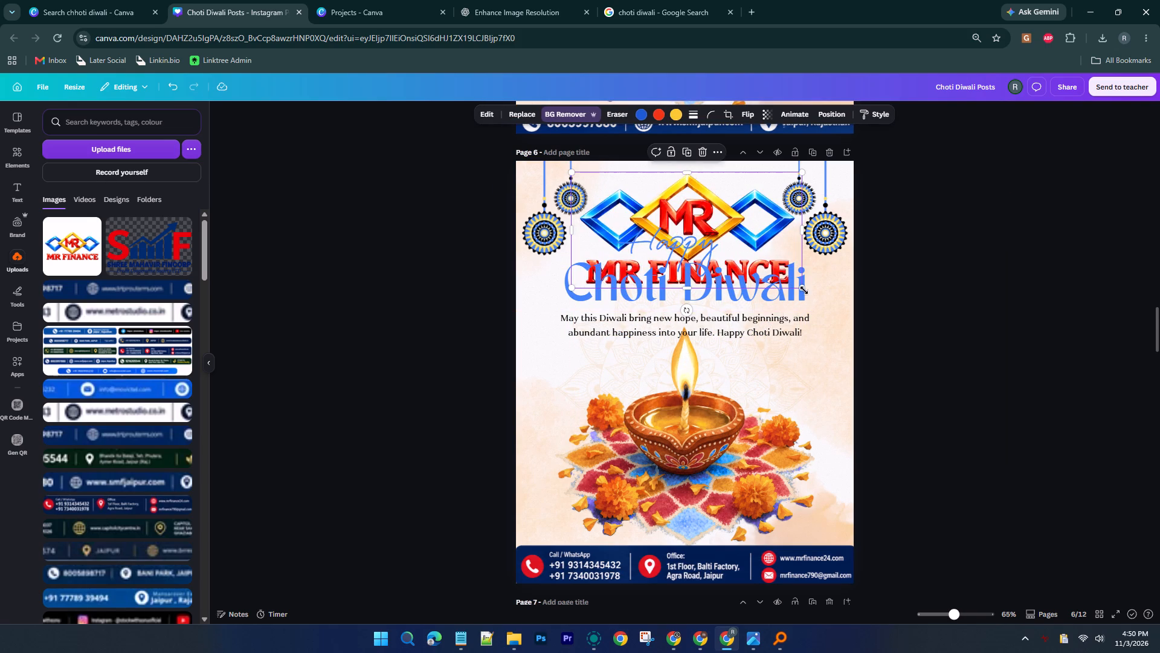
pyautogui.moveTo(804, 290); pyautogui.dragTo(687, 184)
pyautogui.moveTo(633, 195); pyautogui.dragTo(673, 192)
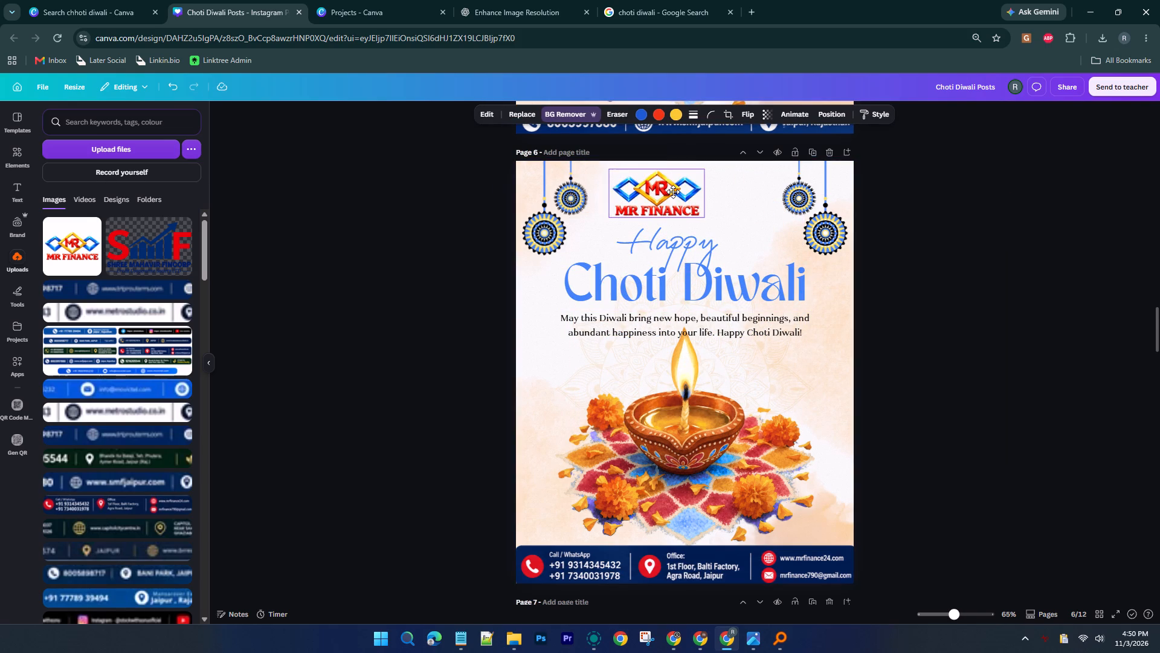
pyautogui.moveTo(673, 192); pyautogui.dragTo(694, 191)
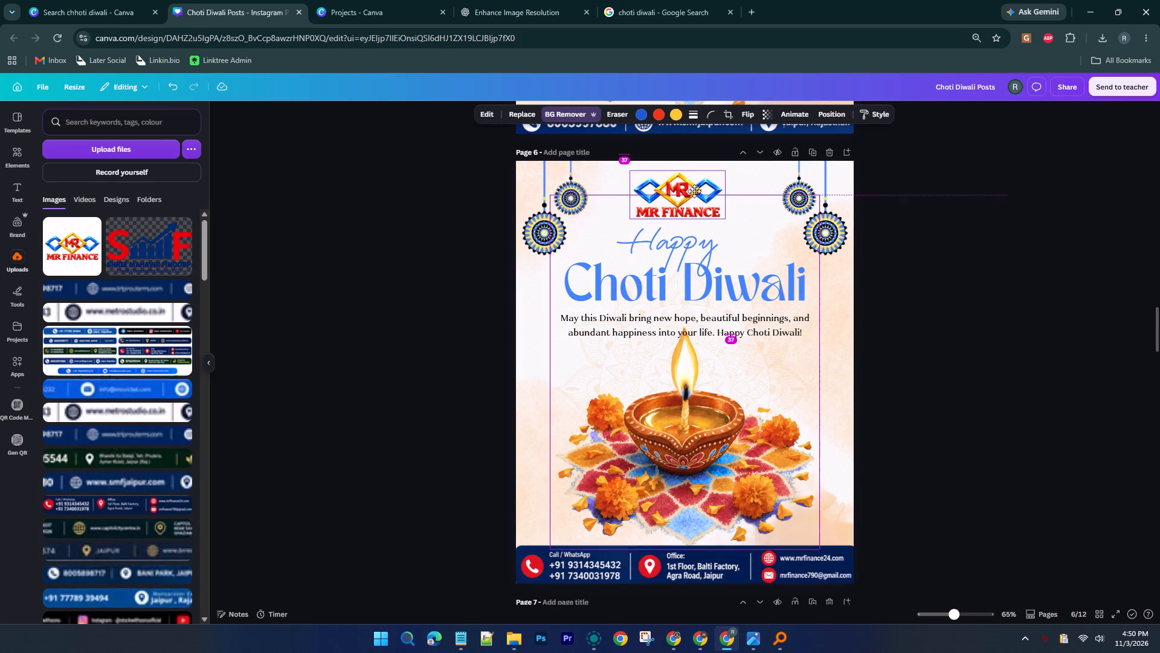
pyautogui.moveTo(694, 191); pyautogui.dragTo(700, 191)
pyautogui.click(1045, 289)
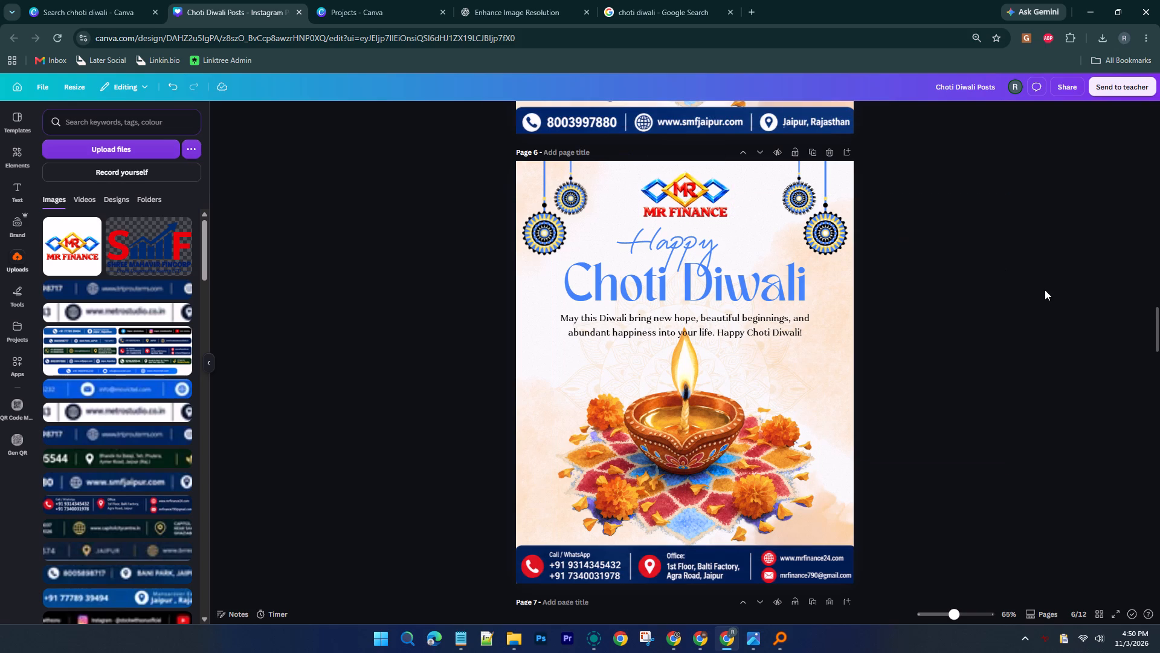
# Switch to File Explorer and open the StockwithSonuOfficial bull-and-bear banner from Downloads for editing in Paint.
pyautogui.click(507, 634)
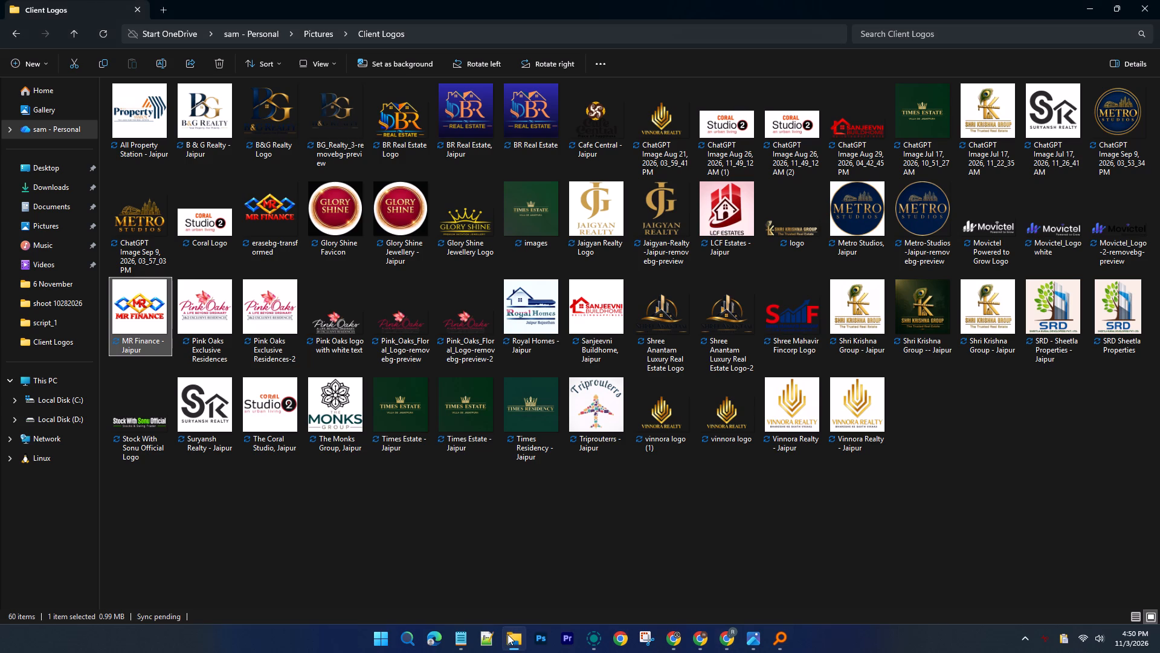
pyautogui.click(47, 192)
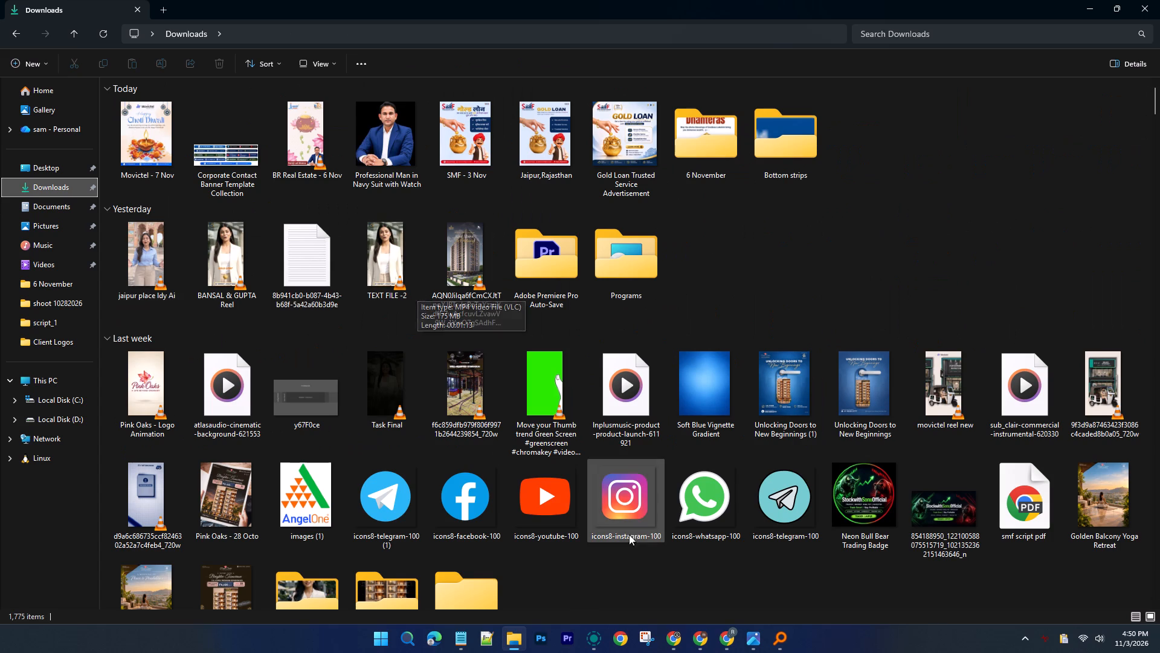
pyautogui.doubleClick(937, 516)
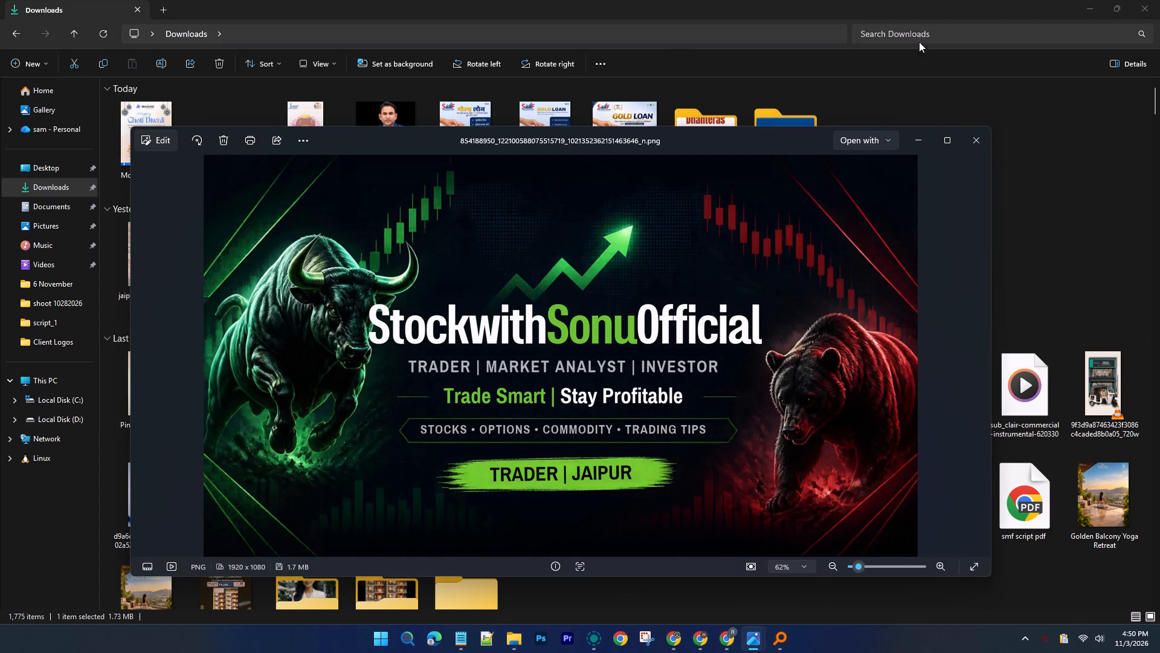
# Minimise the Photos window showing the StockwithSonuOfficial bull-and-bear banner.
pyautogui.click(917, 134)
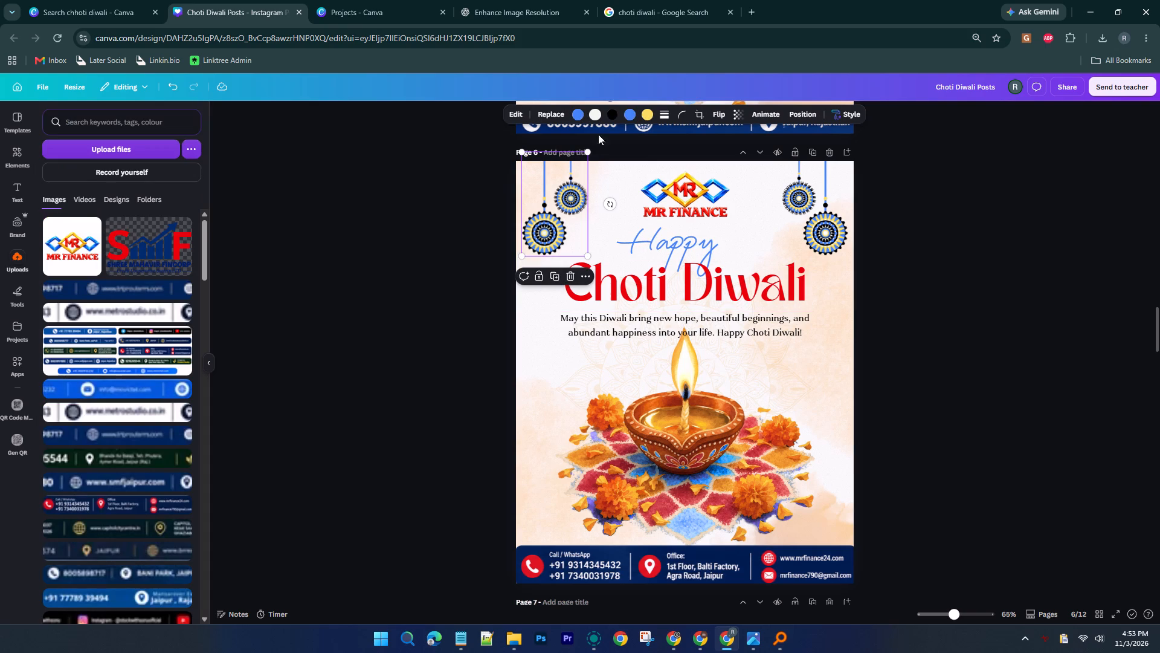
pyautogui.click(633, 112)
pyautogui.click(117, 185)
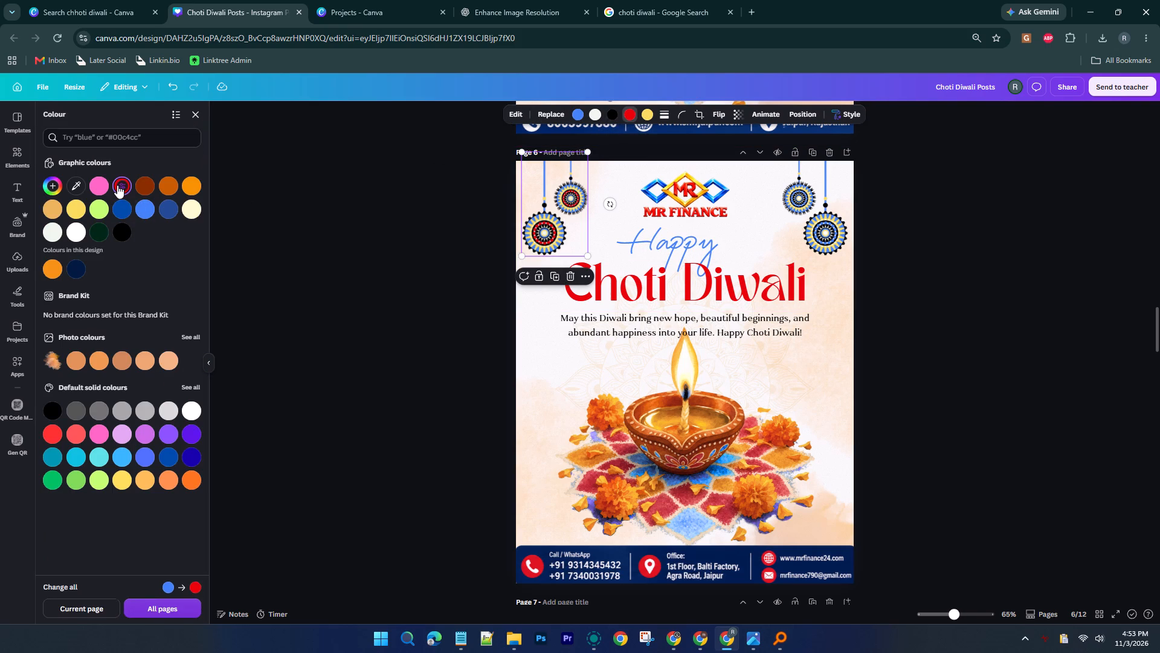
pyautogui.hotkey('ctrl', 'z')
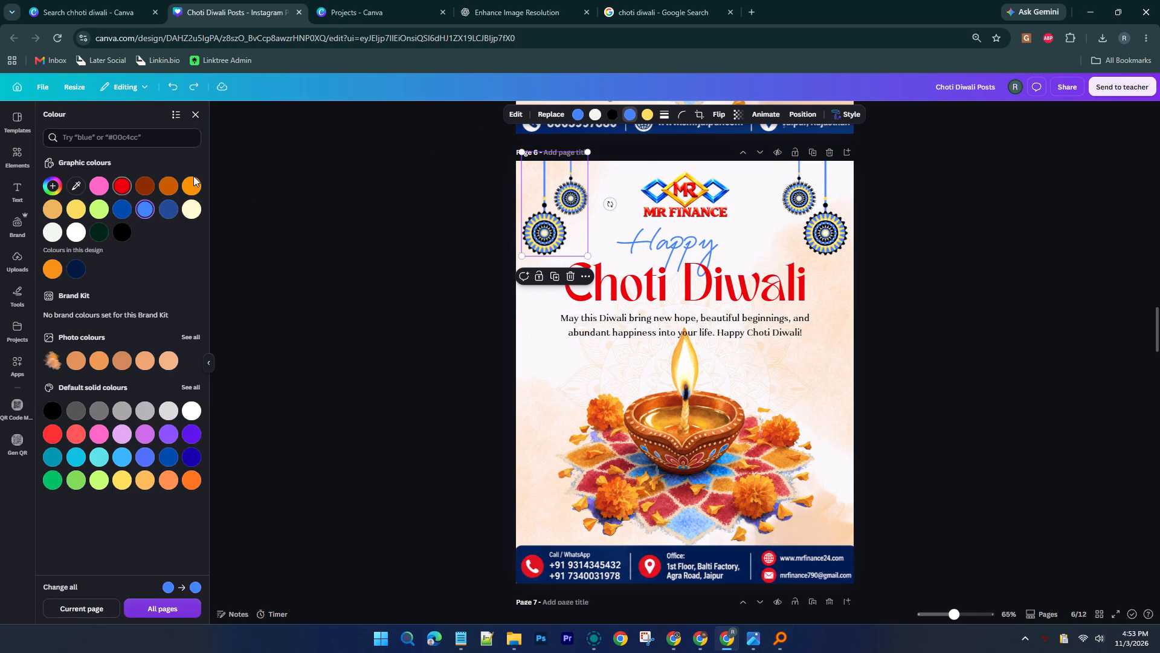
# Recolour the first blue shade of page 6's upper-left hanging ornament, including its strings, vivid red.
pyautogui.click(578, 114)
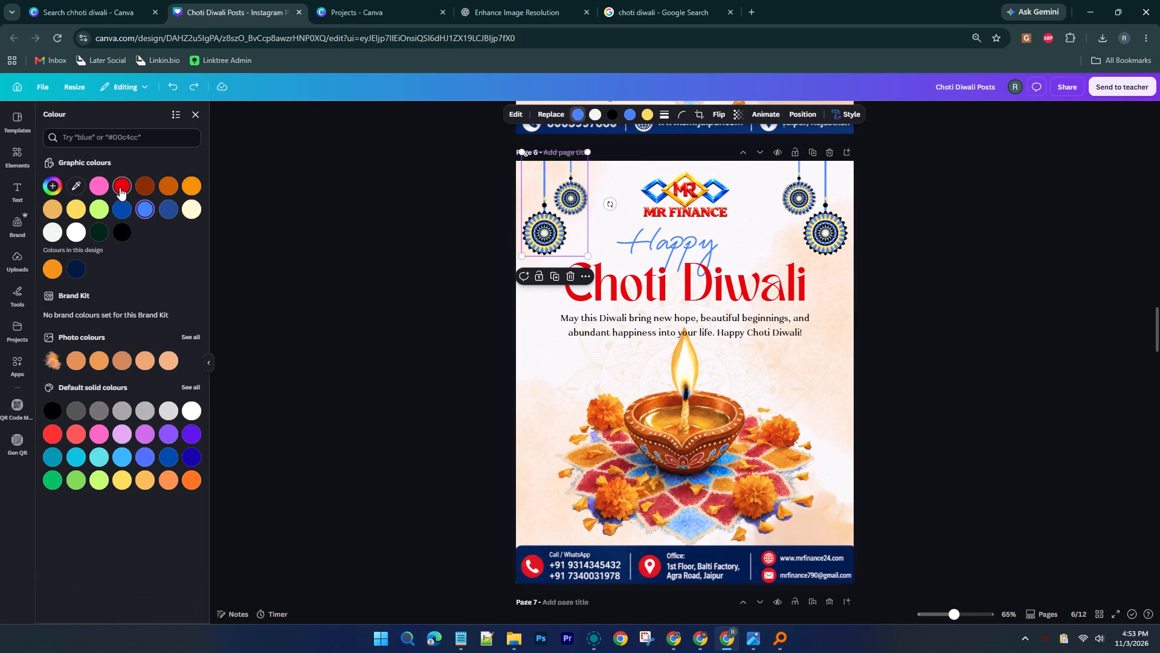
pyautogui.click(120, 187)
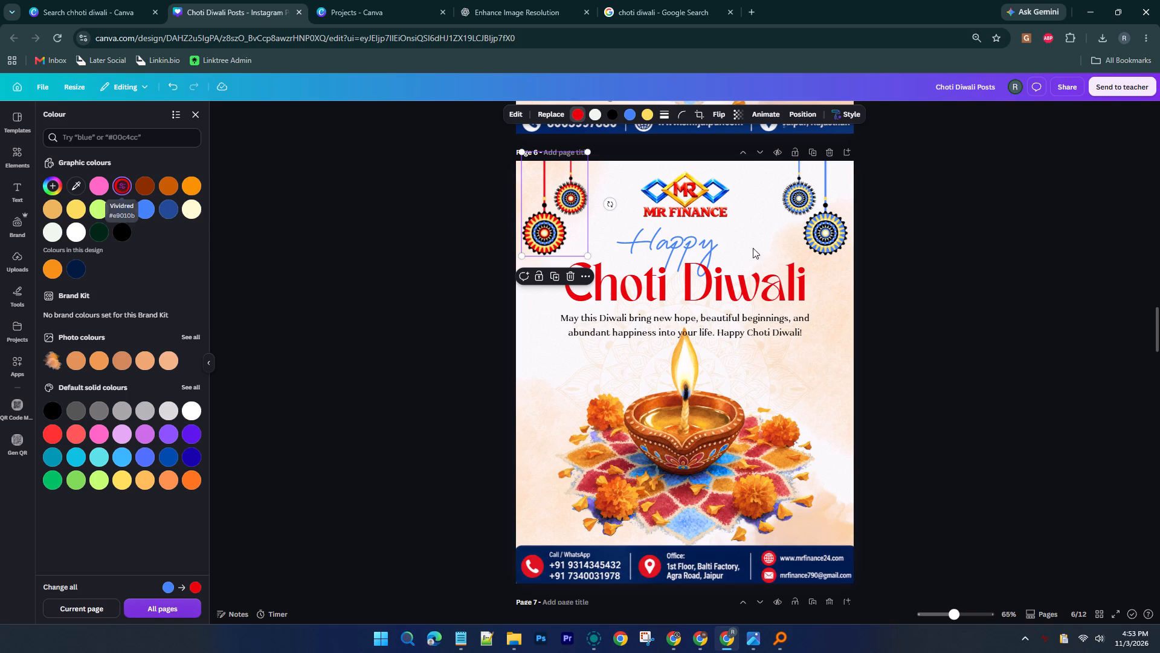
# Recolour the first blue shade of page 6's upper-right hanging ornament, including its strings, vivid red.
pyautogui.click(819, 206)
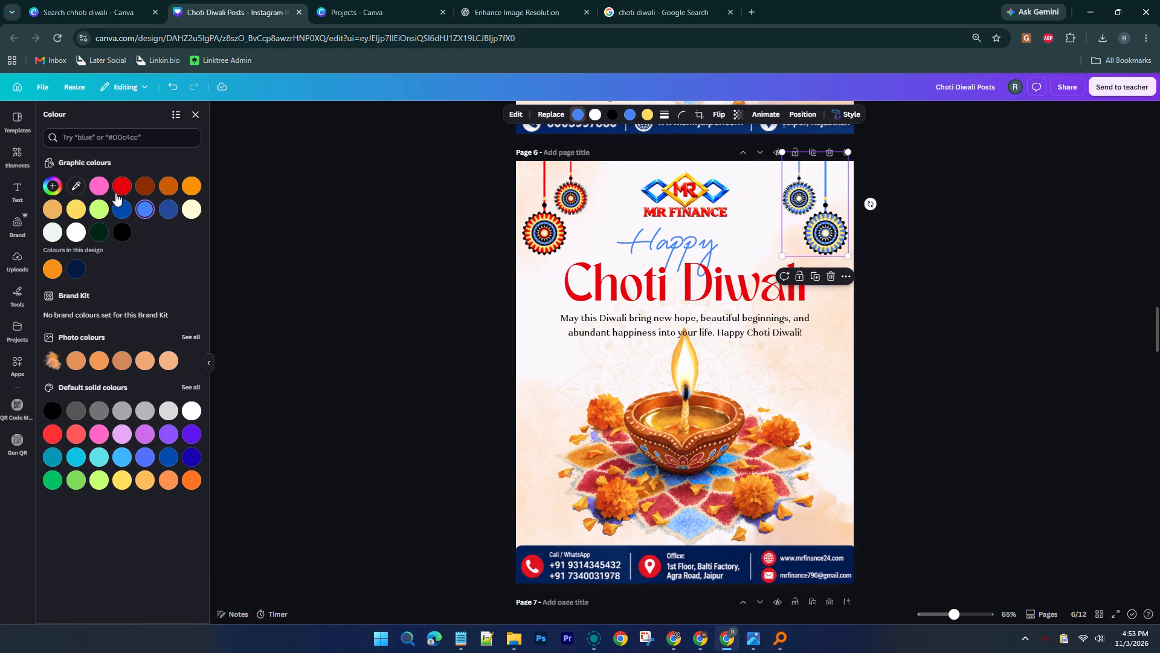
pyautogui.click(116, 192)
pyautogui.click(425, 325)
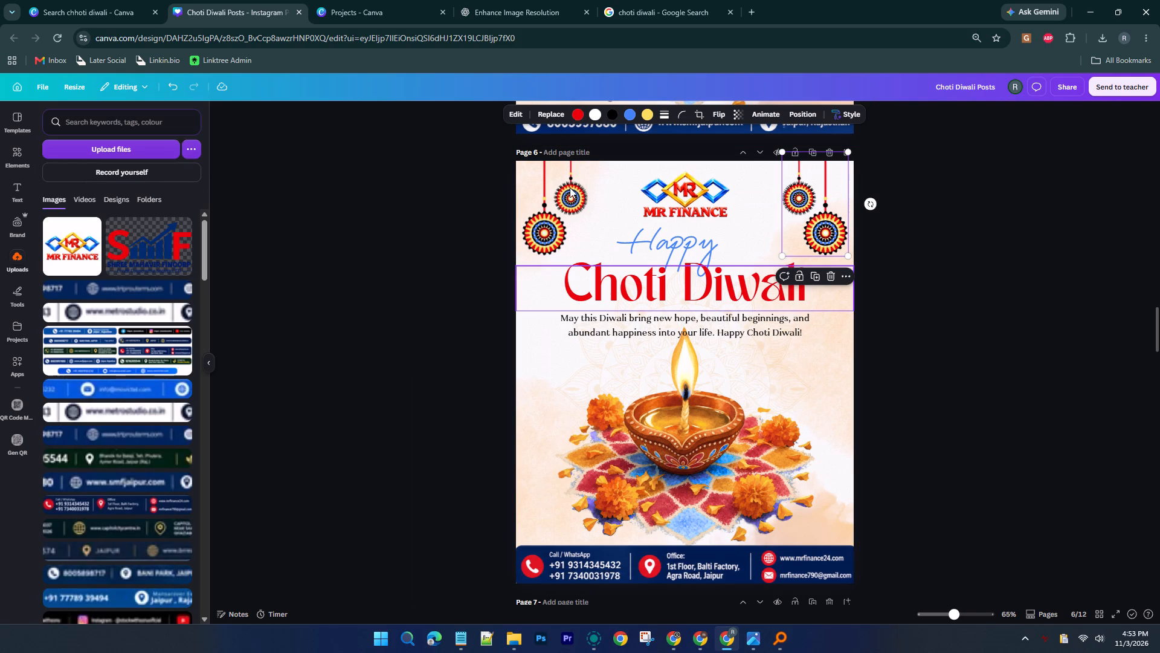
pyautogui.click(432, 265)
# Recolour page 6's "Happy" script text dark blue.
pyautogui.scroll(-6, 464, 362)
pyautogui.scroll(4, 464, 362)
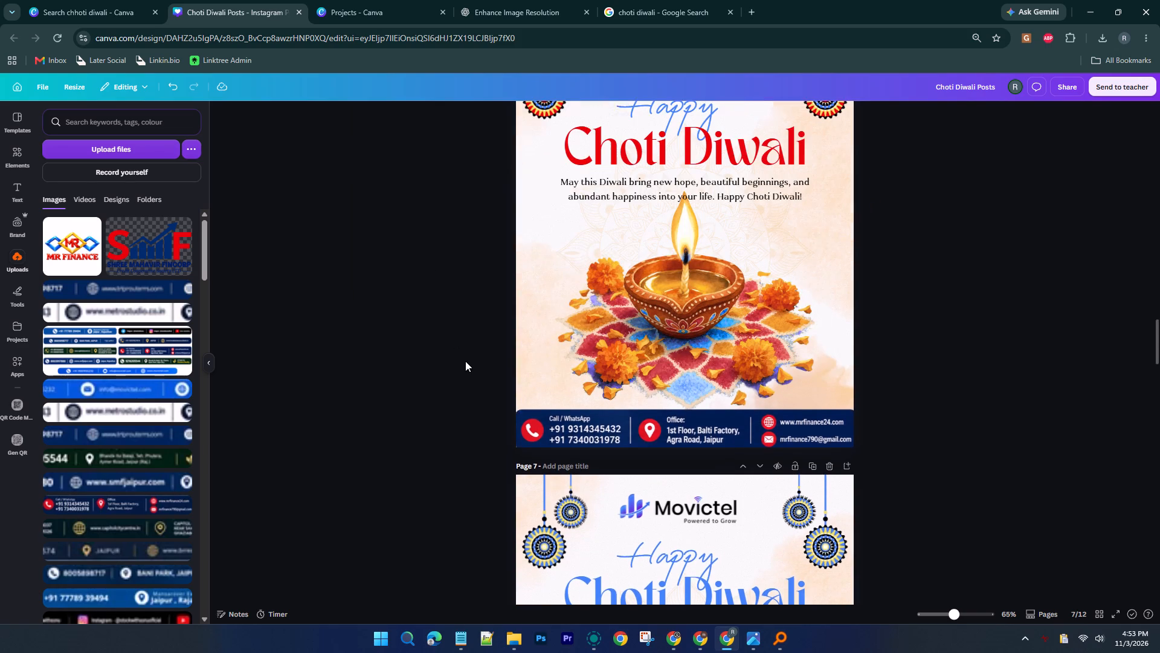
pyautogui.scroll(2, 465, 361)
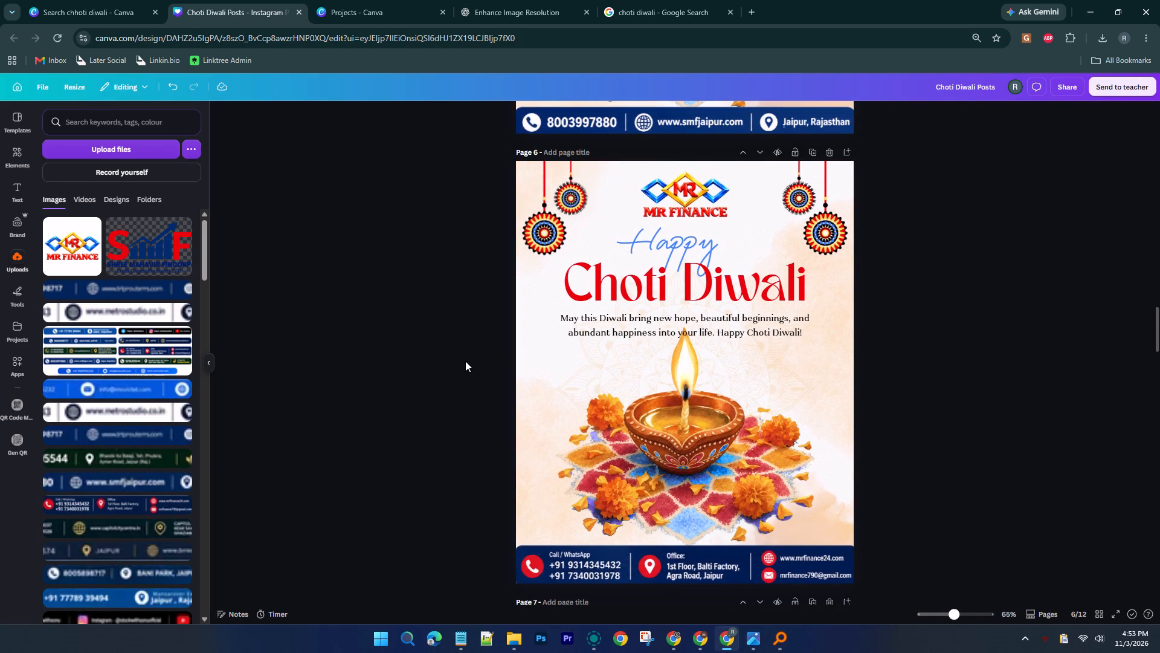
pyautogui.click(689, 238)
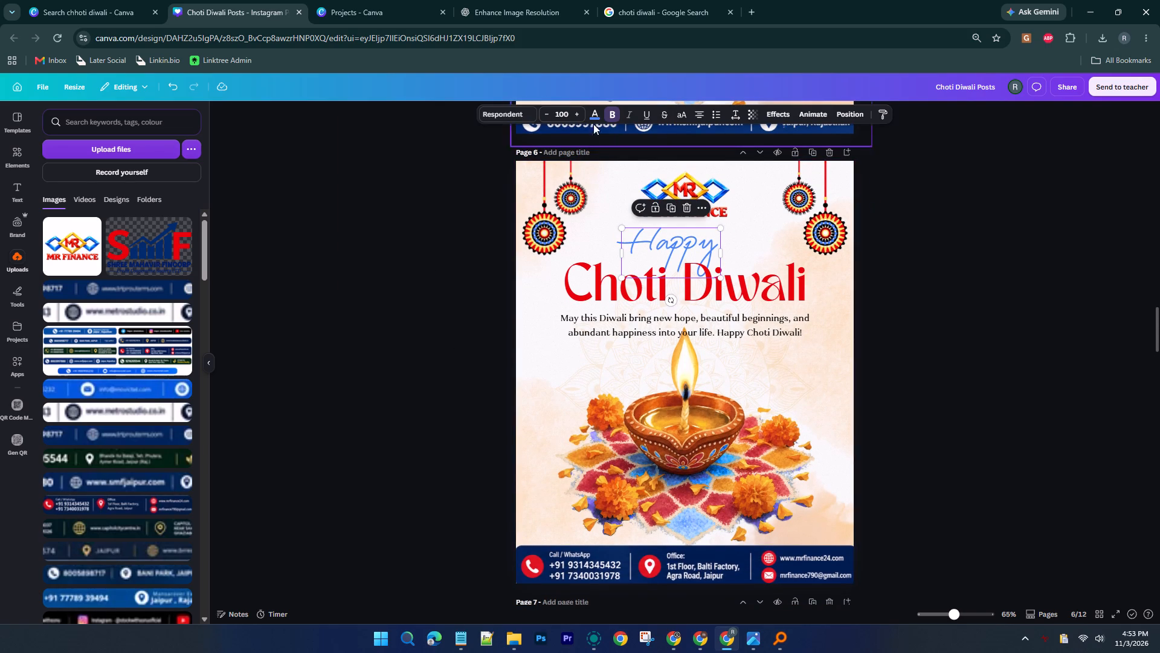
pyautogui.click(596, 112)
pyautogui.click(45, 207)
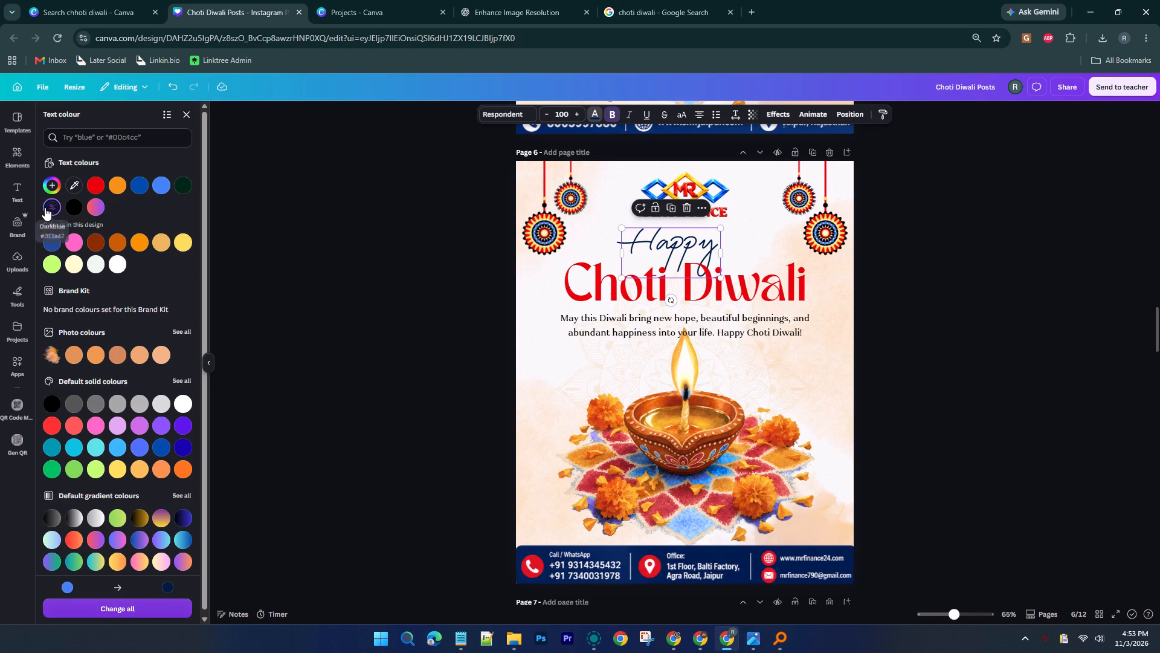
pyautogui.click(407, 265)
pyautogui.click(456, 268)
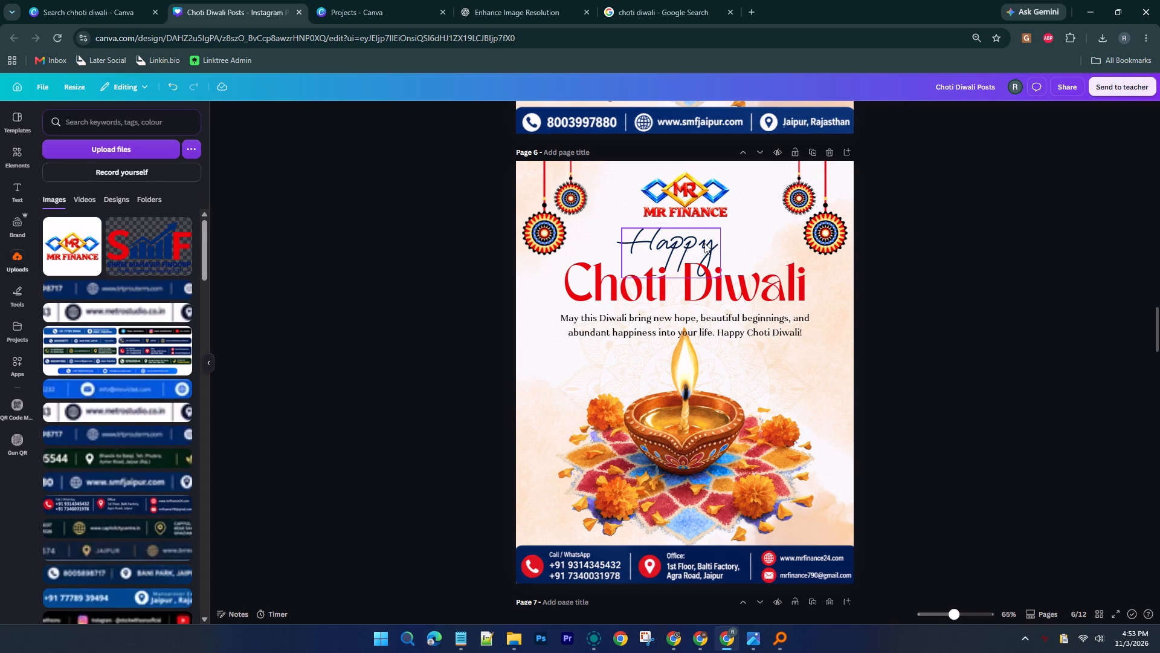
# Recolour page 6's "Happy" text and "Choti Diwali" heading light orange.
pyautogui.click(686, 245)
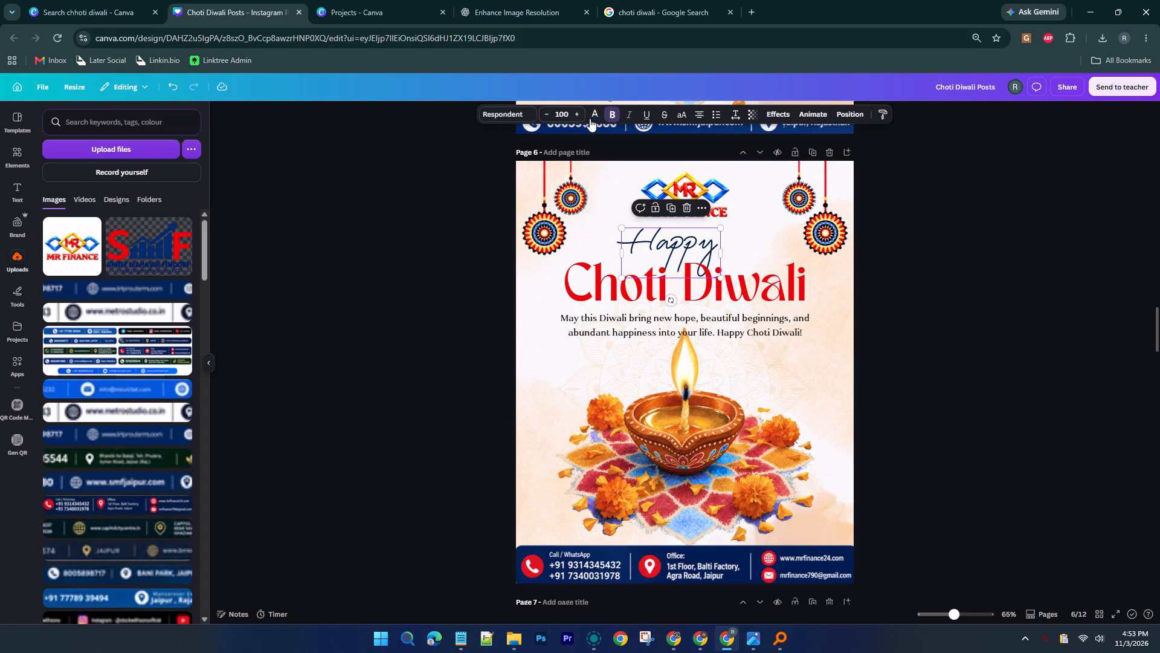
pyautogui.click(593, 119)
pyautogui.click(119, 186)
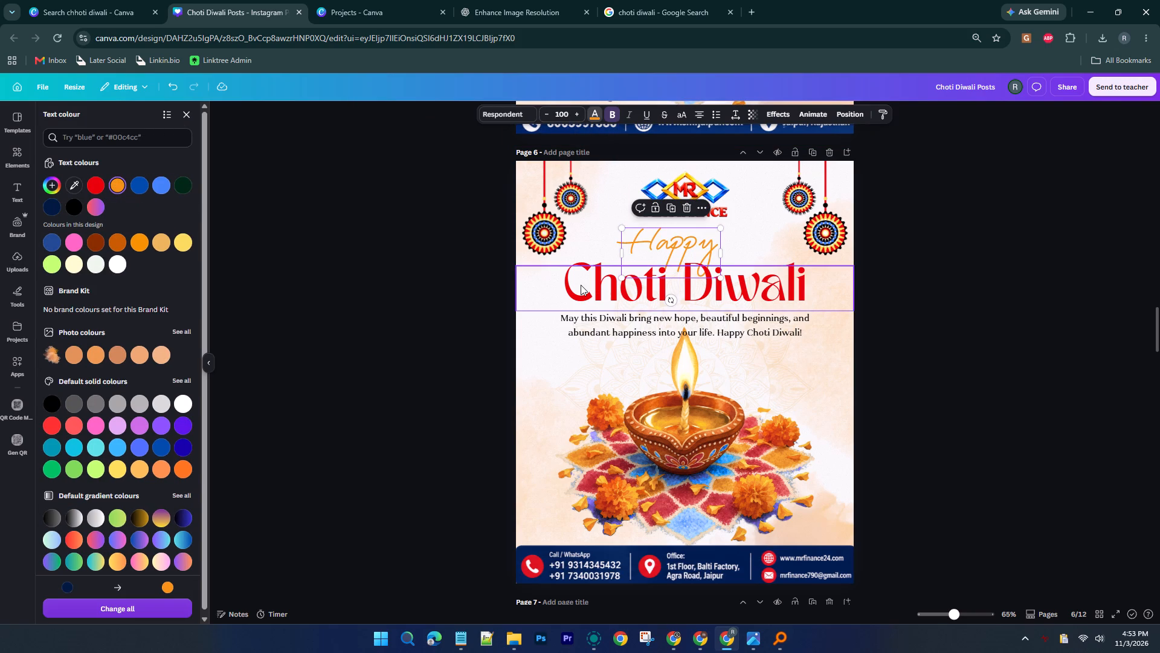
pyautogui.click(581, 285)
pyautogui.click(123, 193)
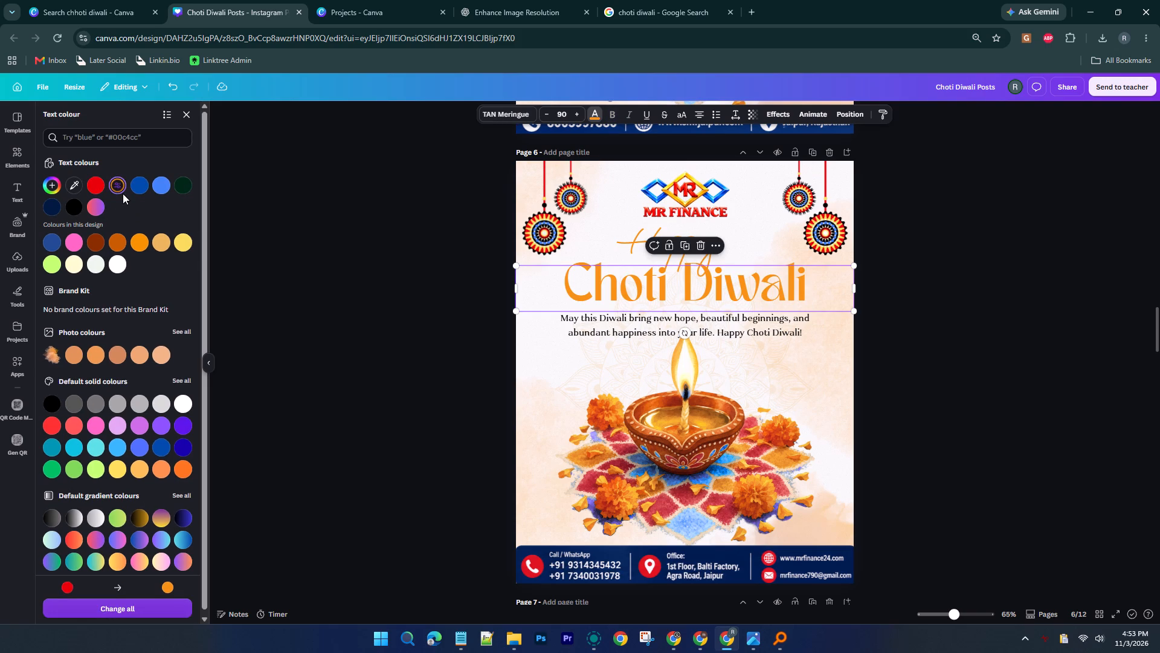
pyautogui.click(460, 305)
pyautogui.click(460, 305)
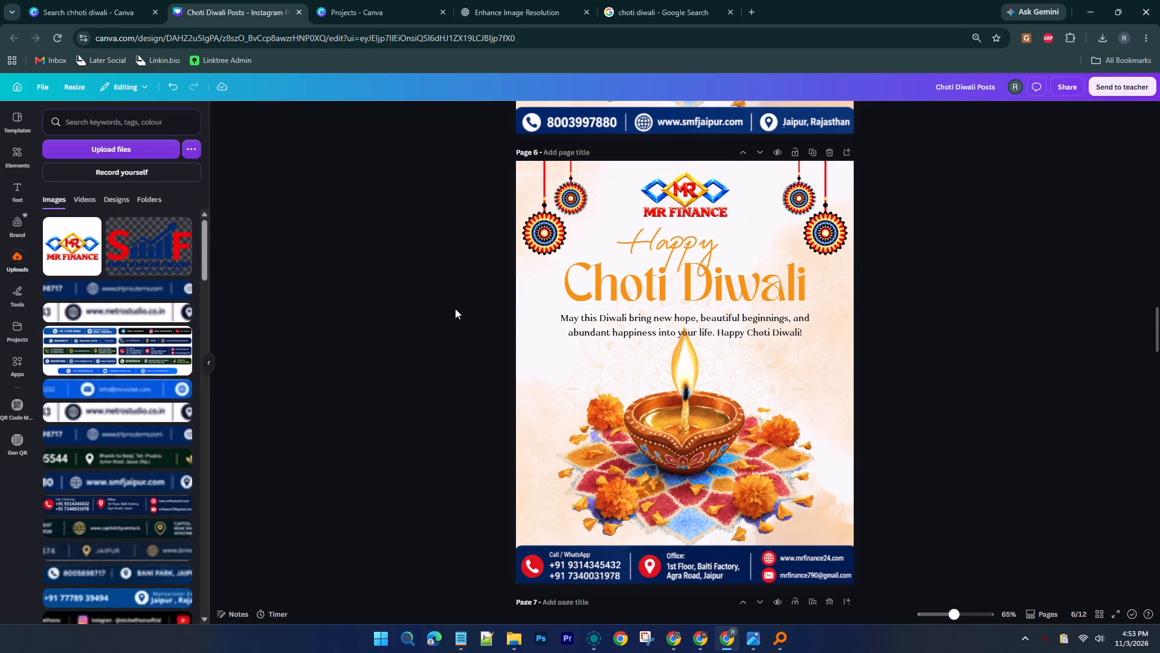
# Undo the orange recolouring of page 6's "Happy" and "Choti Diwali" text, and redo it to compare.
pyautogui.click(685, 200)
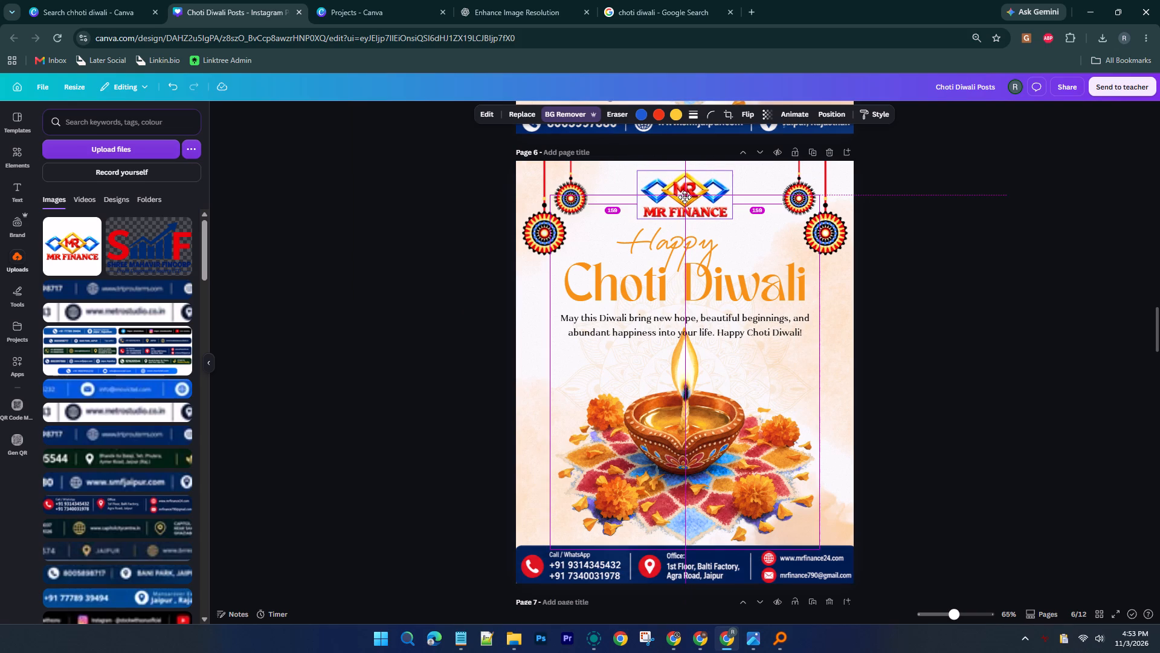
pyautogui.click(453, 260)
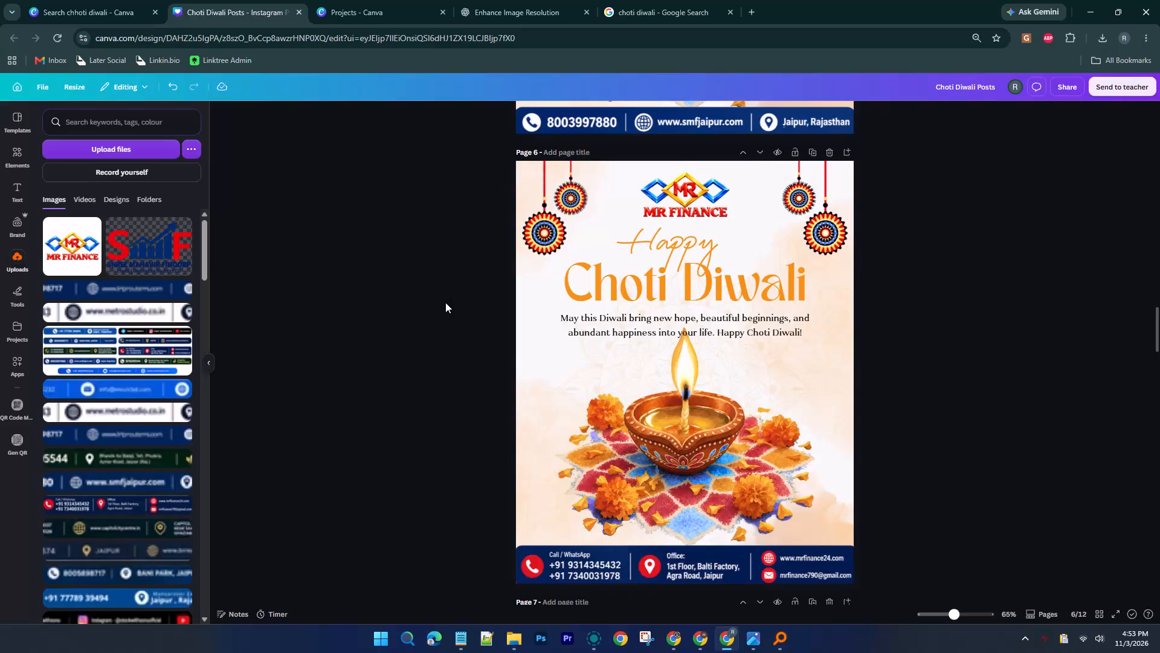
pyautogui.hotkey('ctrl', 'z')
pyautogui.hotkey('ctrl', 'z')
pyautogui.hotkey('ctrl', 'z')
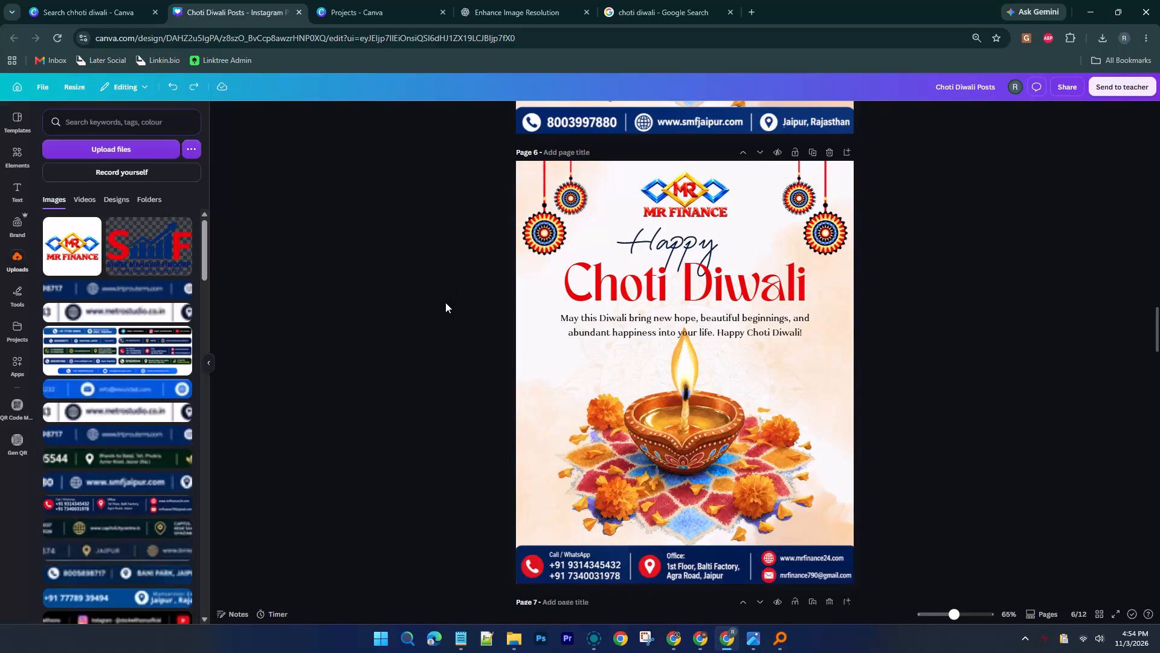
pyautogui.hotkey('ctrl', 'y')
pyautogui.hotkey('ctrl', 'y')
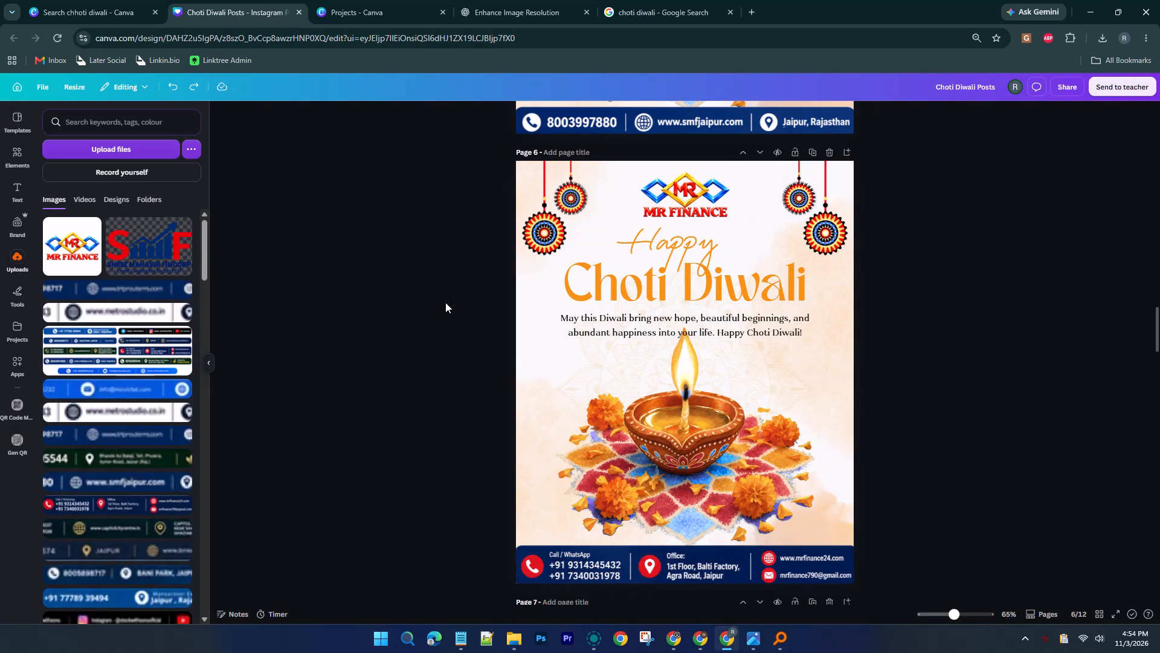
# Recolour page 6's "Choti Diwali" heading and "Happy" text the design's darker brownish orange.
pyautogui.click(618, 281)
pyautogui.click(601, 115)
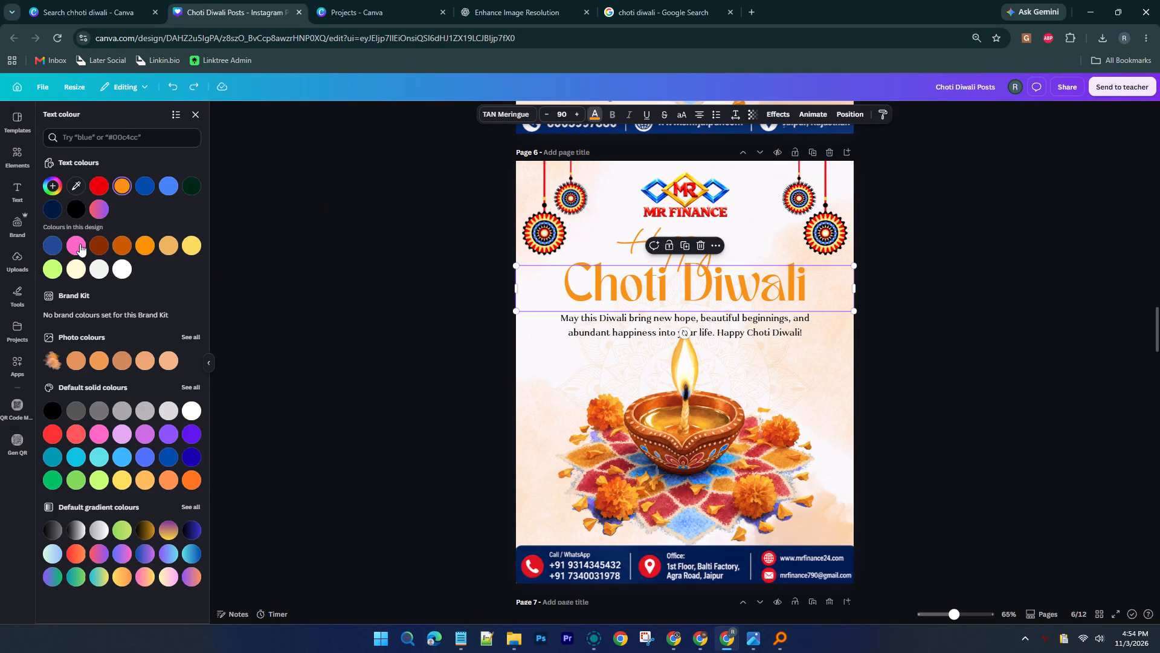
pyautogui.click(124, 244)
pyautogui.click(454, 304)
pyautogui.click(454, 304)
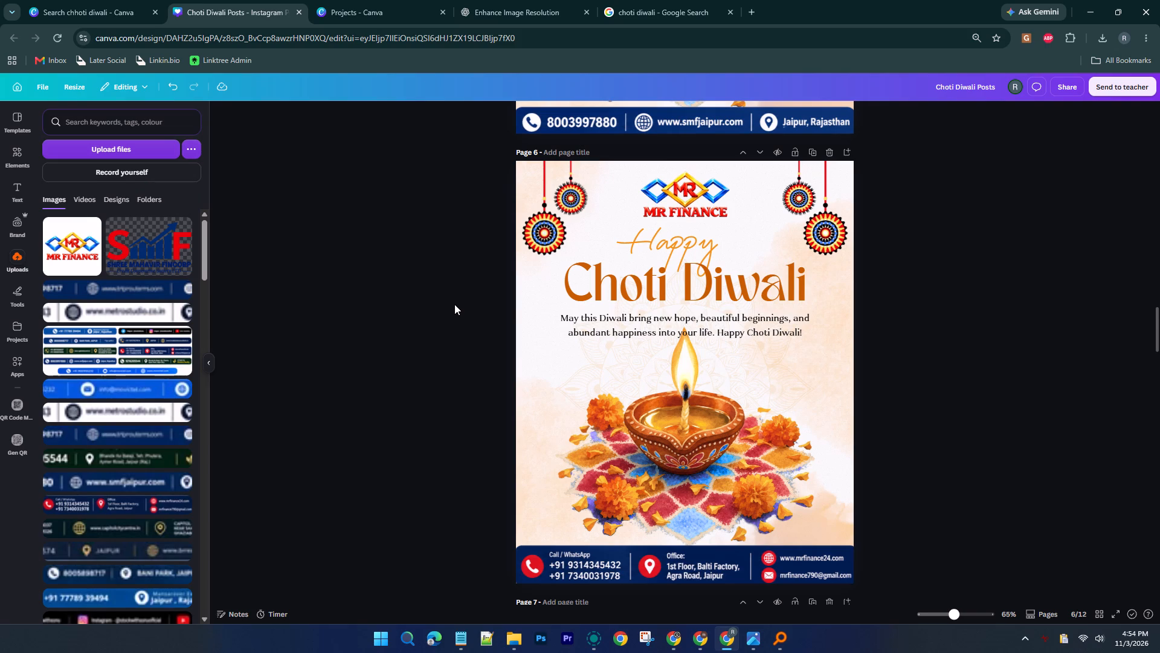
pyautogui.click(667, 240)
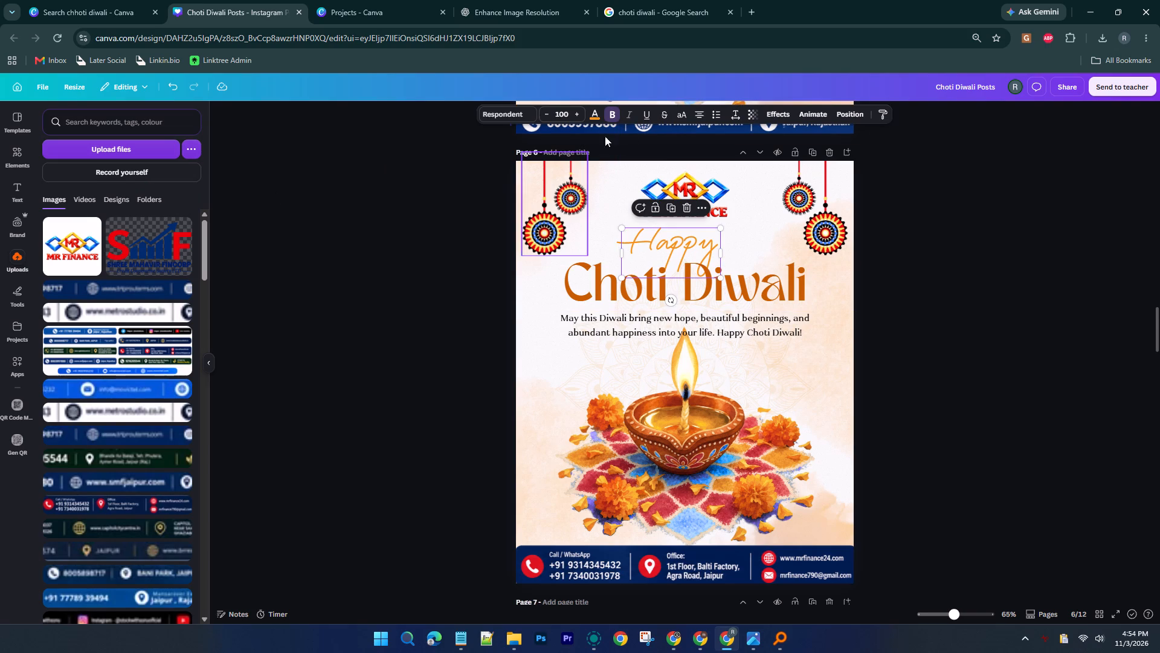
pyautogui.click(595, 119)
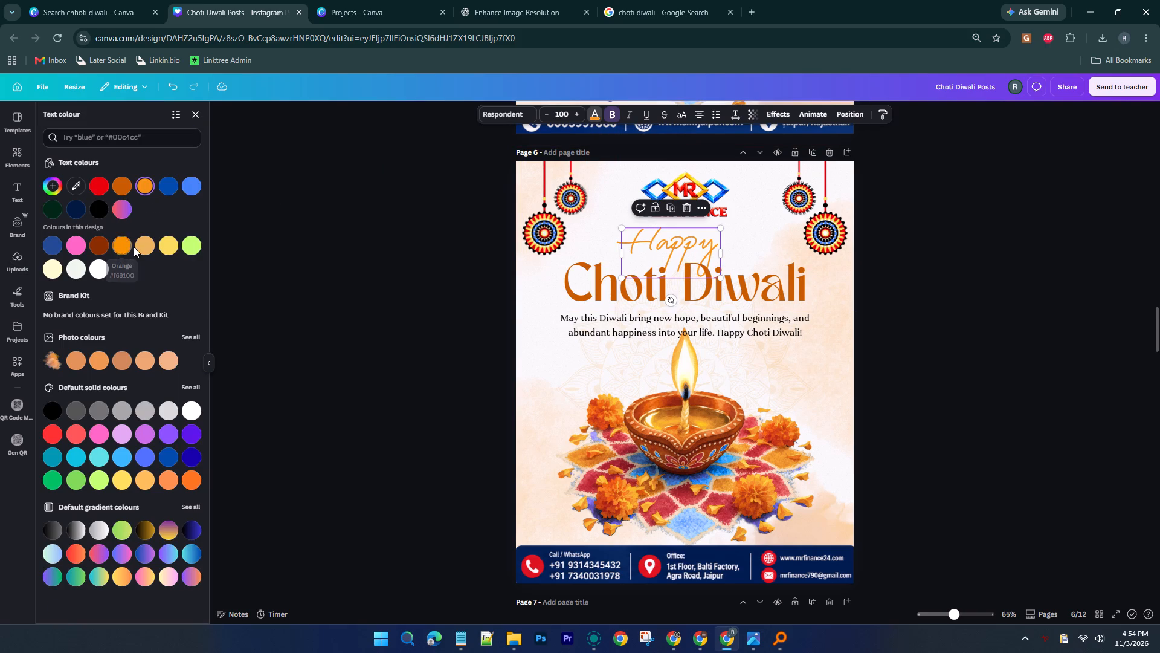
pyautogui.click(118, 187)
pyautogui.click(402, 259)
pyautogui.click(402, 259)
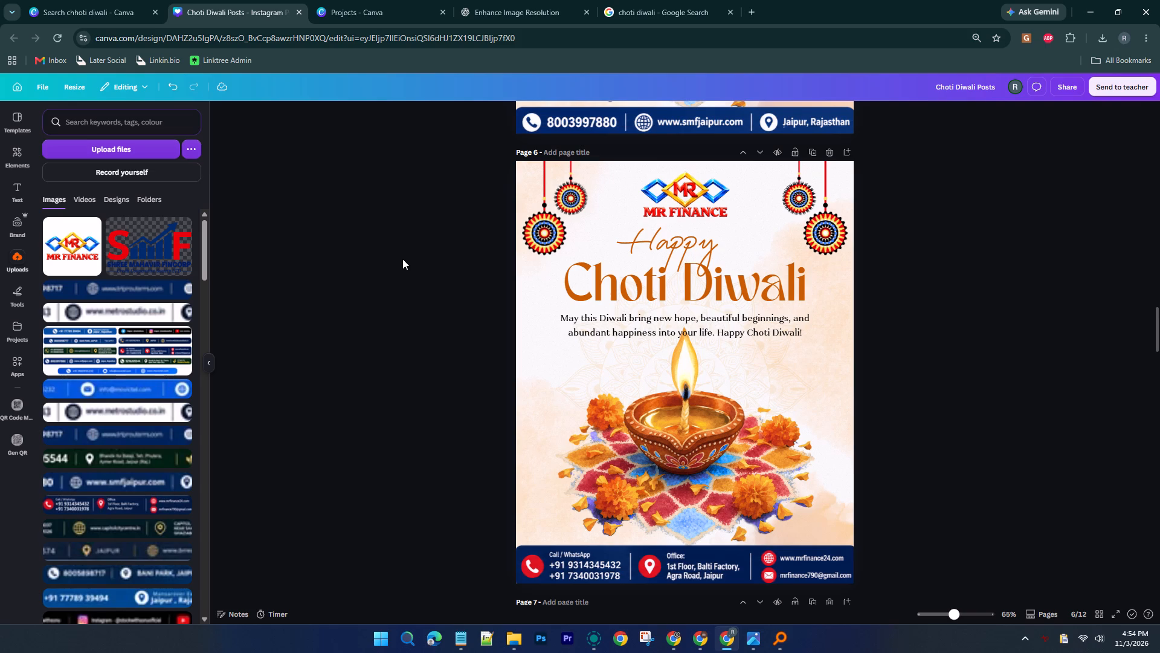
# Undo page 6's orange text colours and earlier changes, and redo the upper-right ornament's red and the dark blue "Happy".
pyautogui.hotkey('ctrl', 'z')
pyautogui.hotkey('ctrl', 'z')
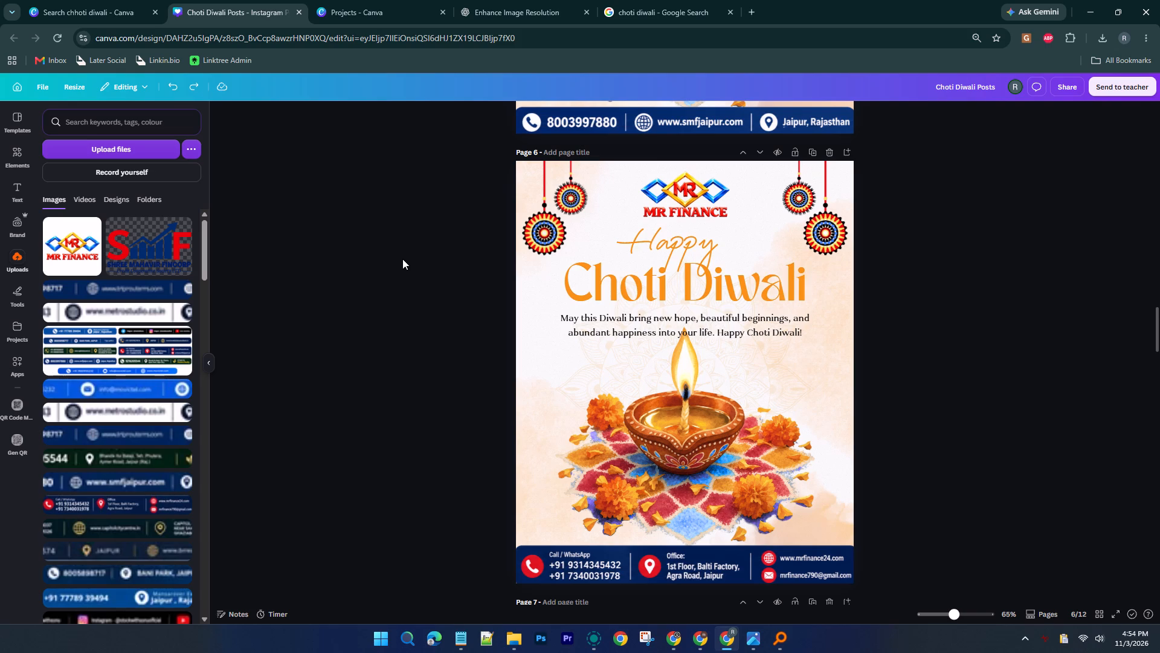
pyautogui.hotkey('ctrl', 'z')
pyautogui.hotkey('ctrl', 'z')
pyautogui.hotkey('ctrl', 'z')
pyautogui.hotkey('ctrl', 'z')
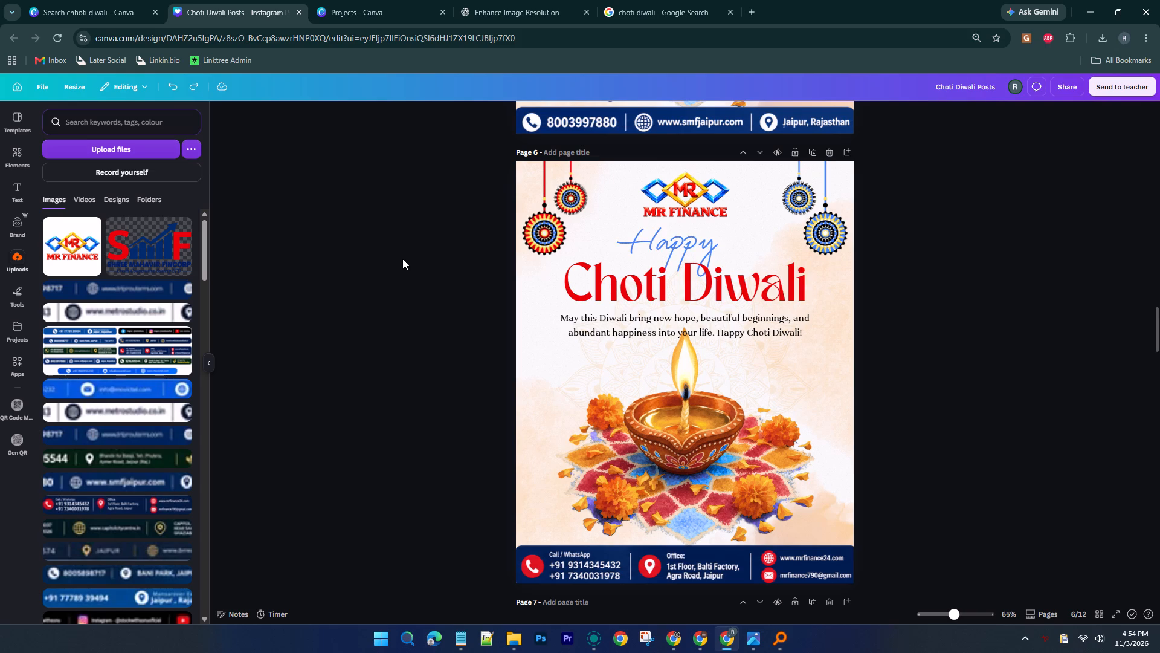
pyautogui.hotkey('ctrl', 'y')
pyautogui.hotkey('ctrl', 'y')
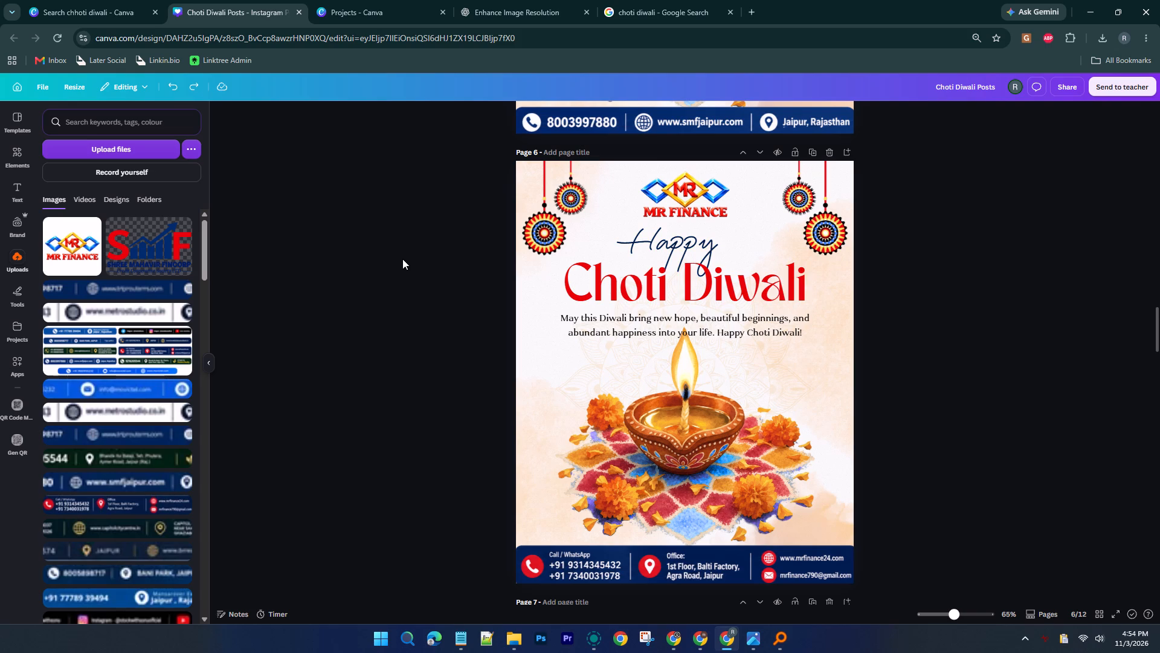
# Recolour page 6's "Happy" script text vivid red to match the "Choti Diwali" heading.
pyautogui.click(671, 254)
pyautogui.click(590, 106)
pyautogui.click(590, 112)
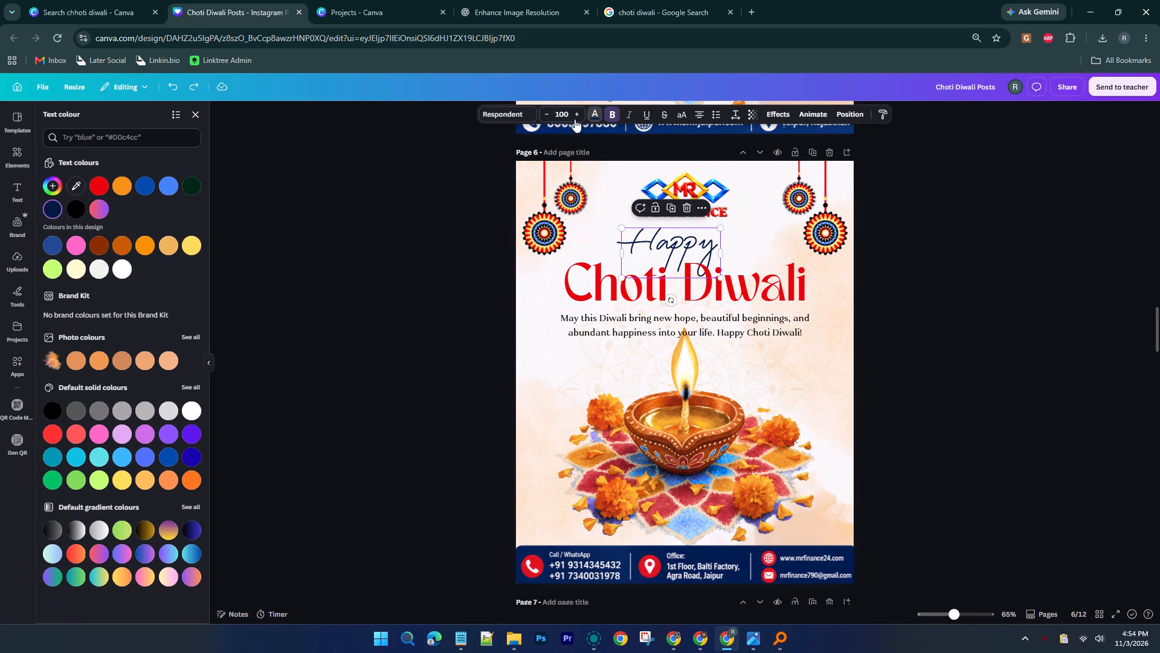
pyautogui.click(108, 184)
pyautogui.doubleClick(448, 272)
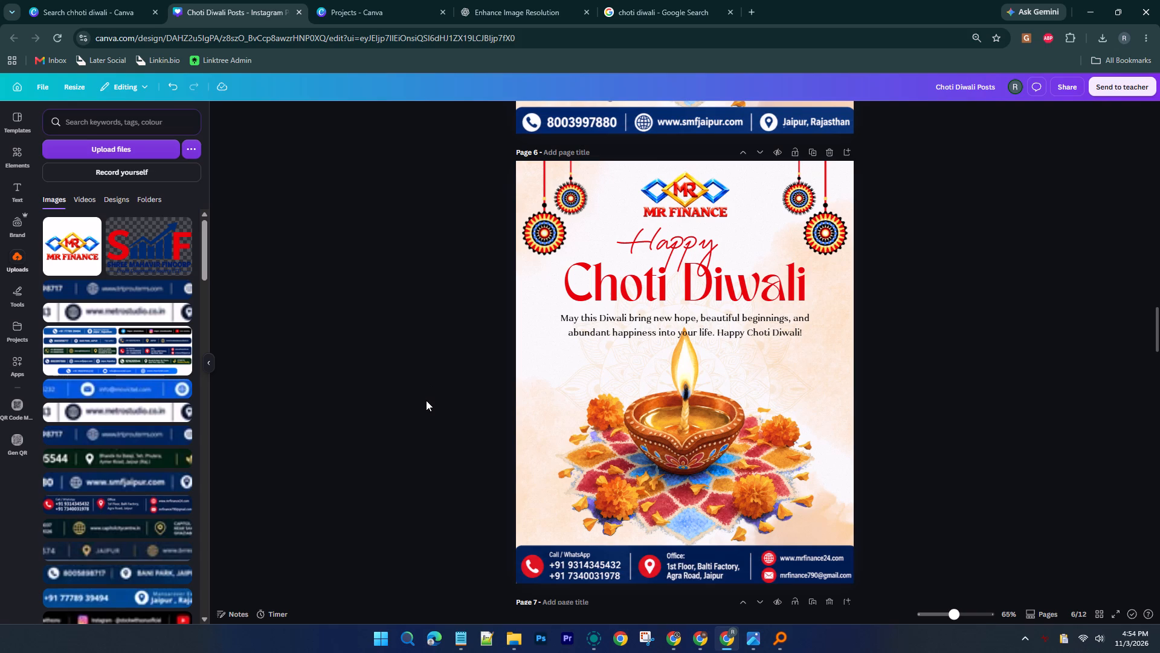
pyautogui.scroll(-3, 426, 400)
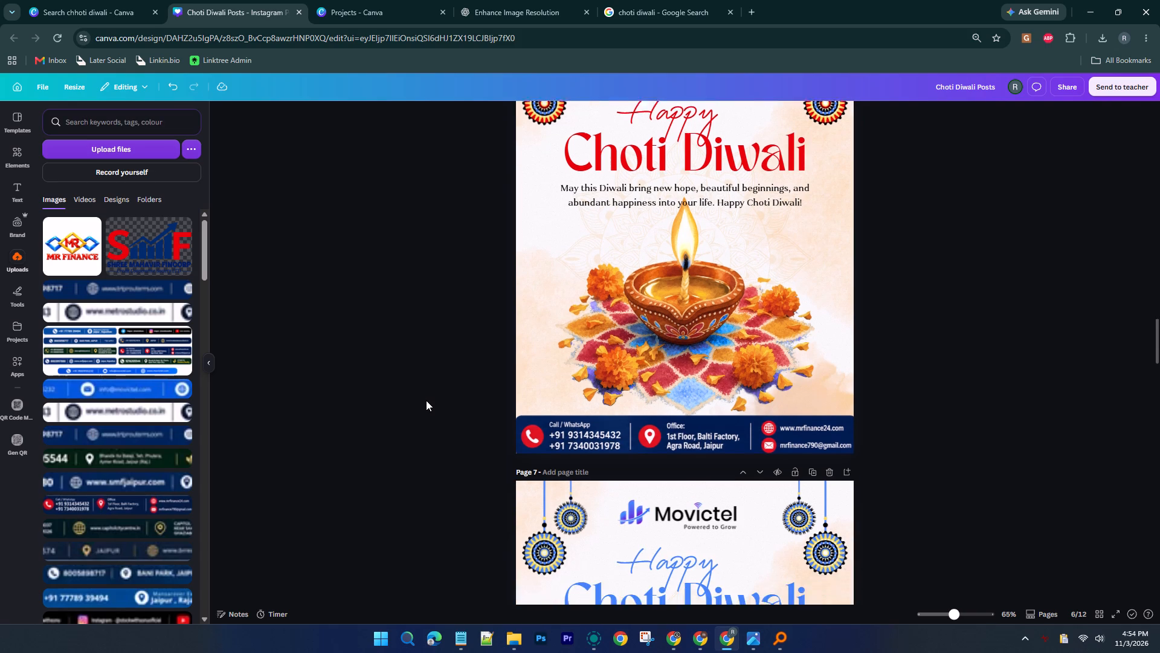
pyautogui.scroll(-3, 426, 400)
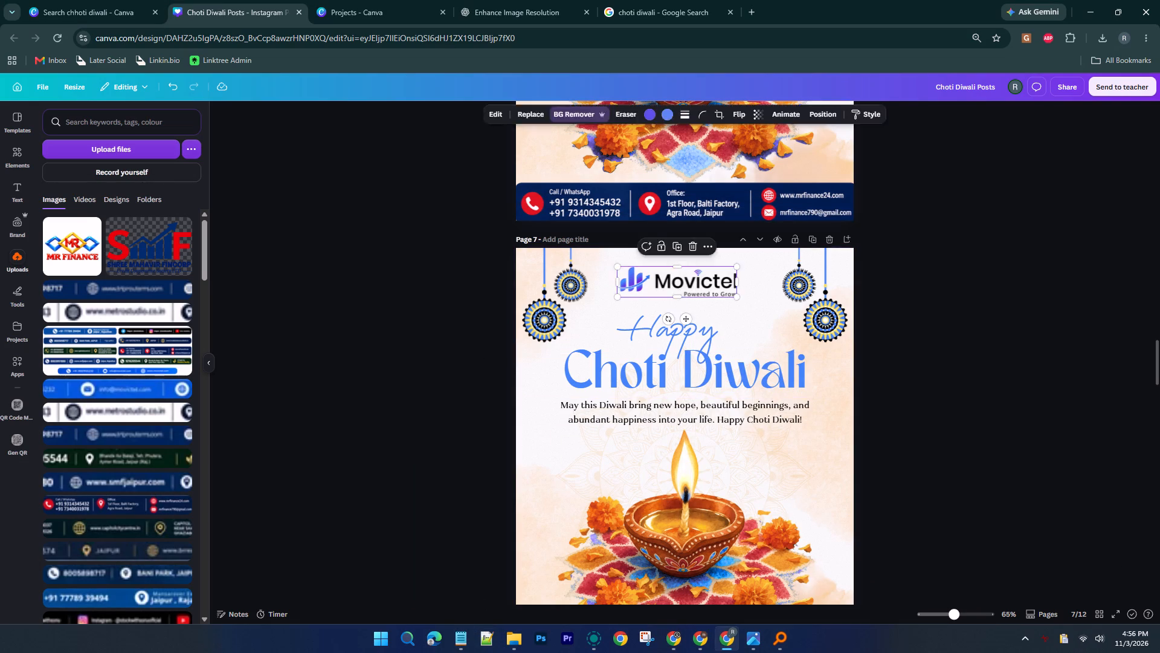
pyautogui.press('Delete')
# Add the uploaded B&G Realty logo to page 7, shrink it, and remove its background.
pyautogui.scroll(-4, 127, 414)
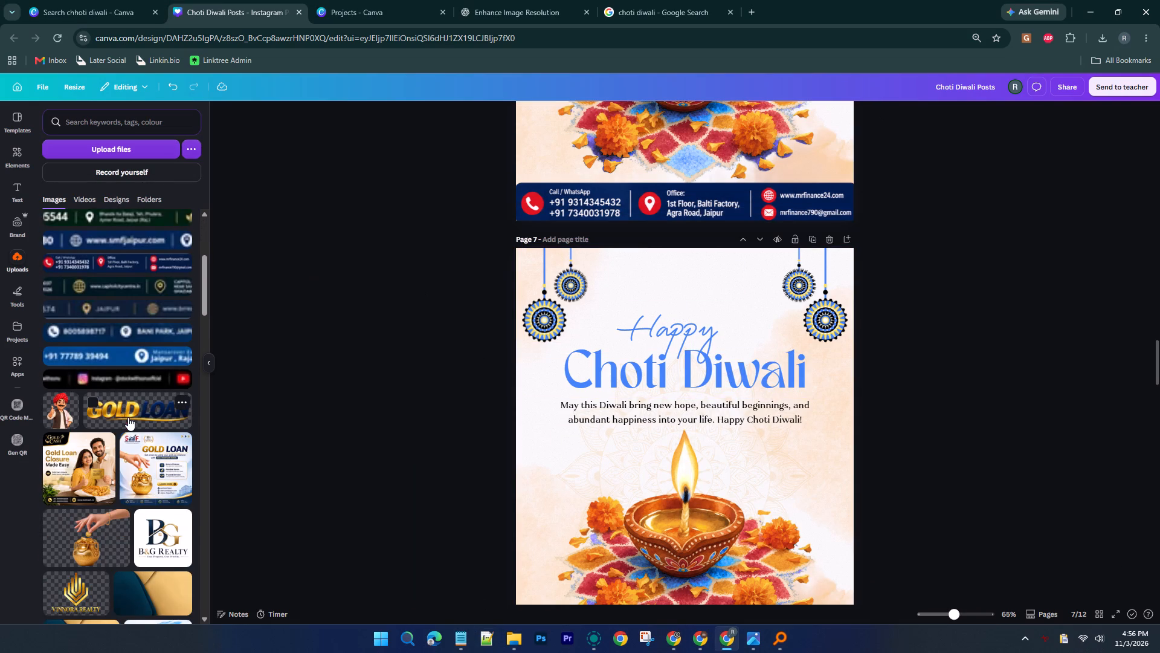
pyautogui.scroll(-2, 128, 417)
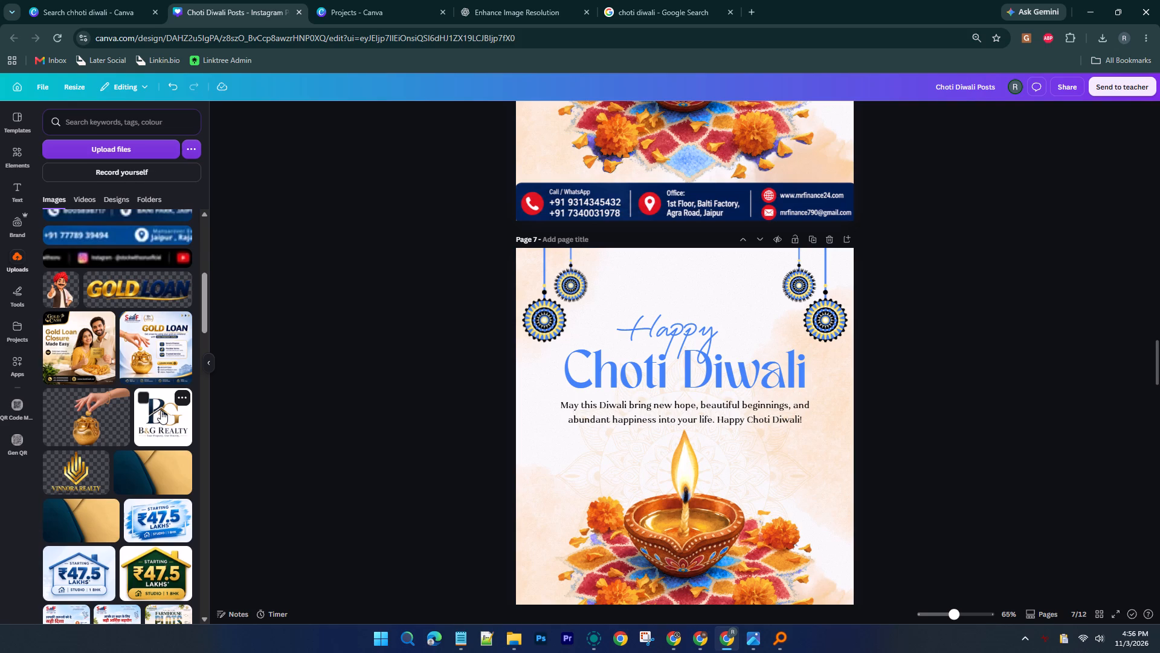
pyautogui.click(161, 411)
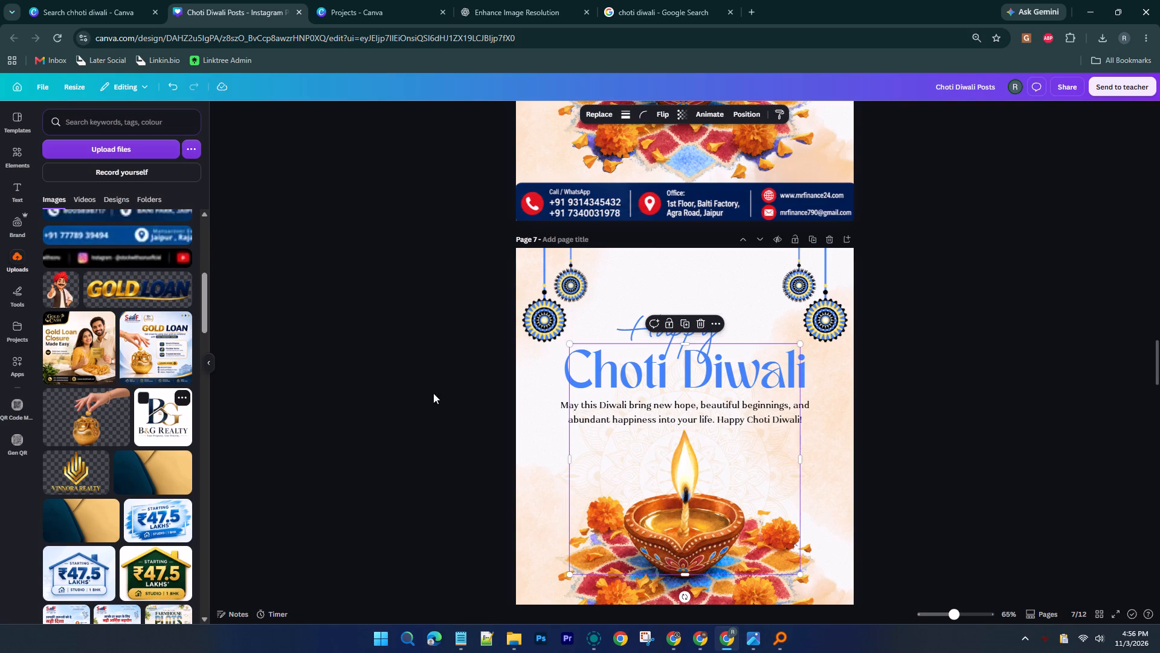
pyautogui.moveTo(797, 573); pyautogui.dragTo(702, 472)
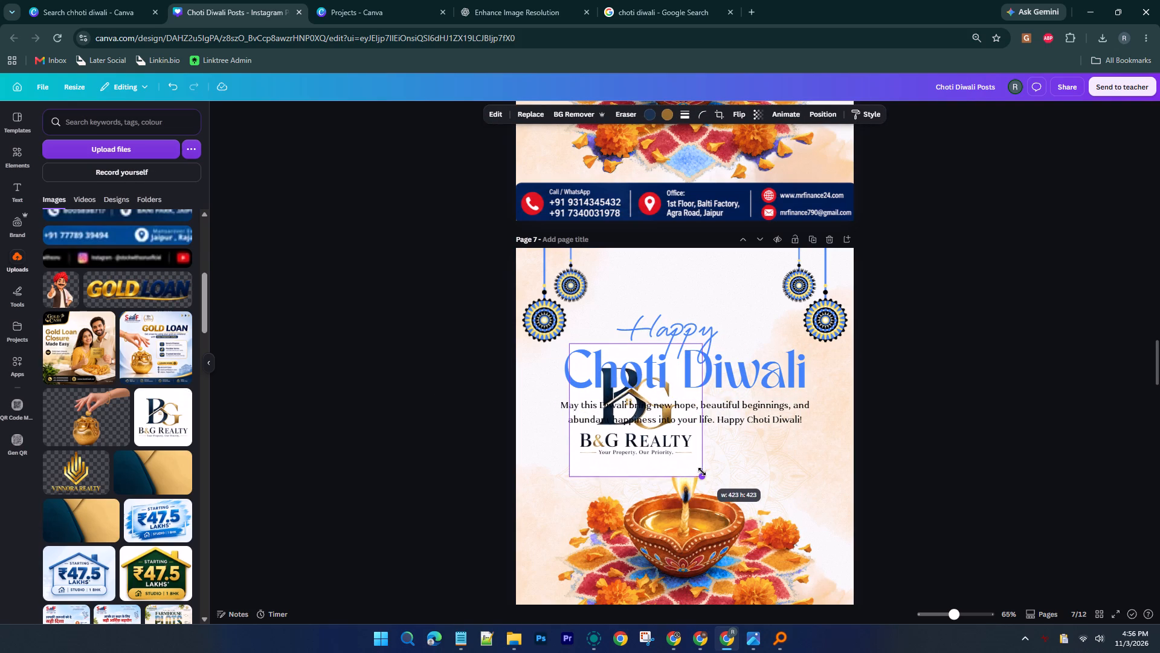
pyautogui.moveTo(702, 472); pyautogui.dragTo(686, 458)
pyautogui.click(559, 112)
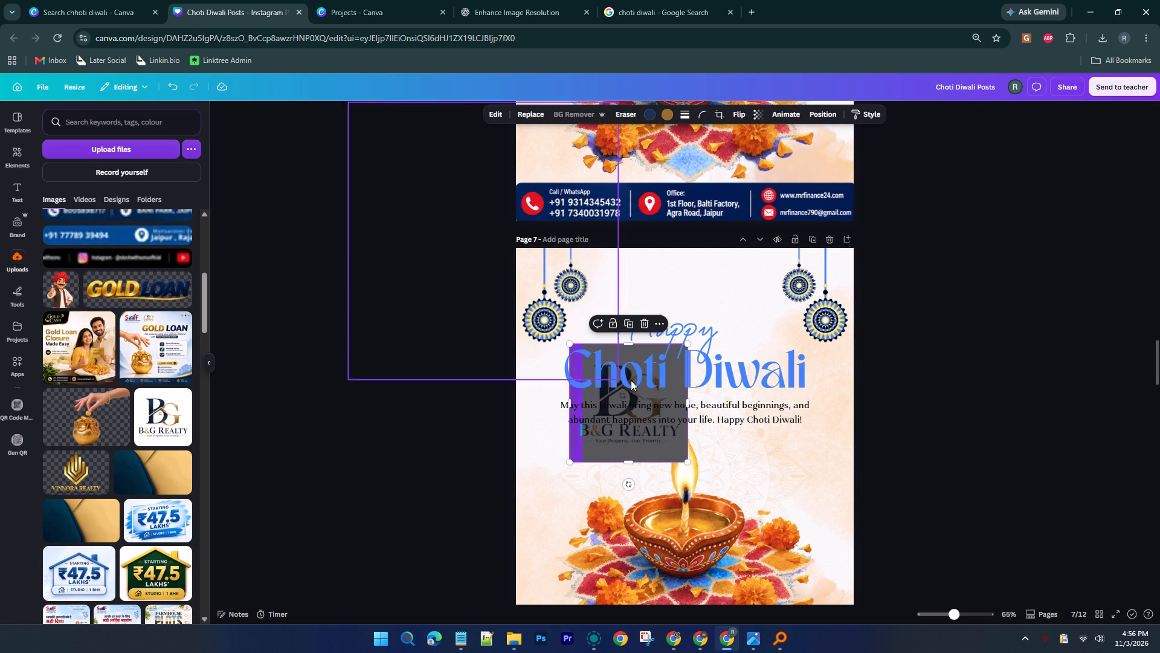
# Shrink the B&G Realty logo further and centre it between the hanging ornaments above "Happy" on page 7.
pyautogui.moveTo(646, 443); pyautogui.dragTo(696, 347)
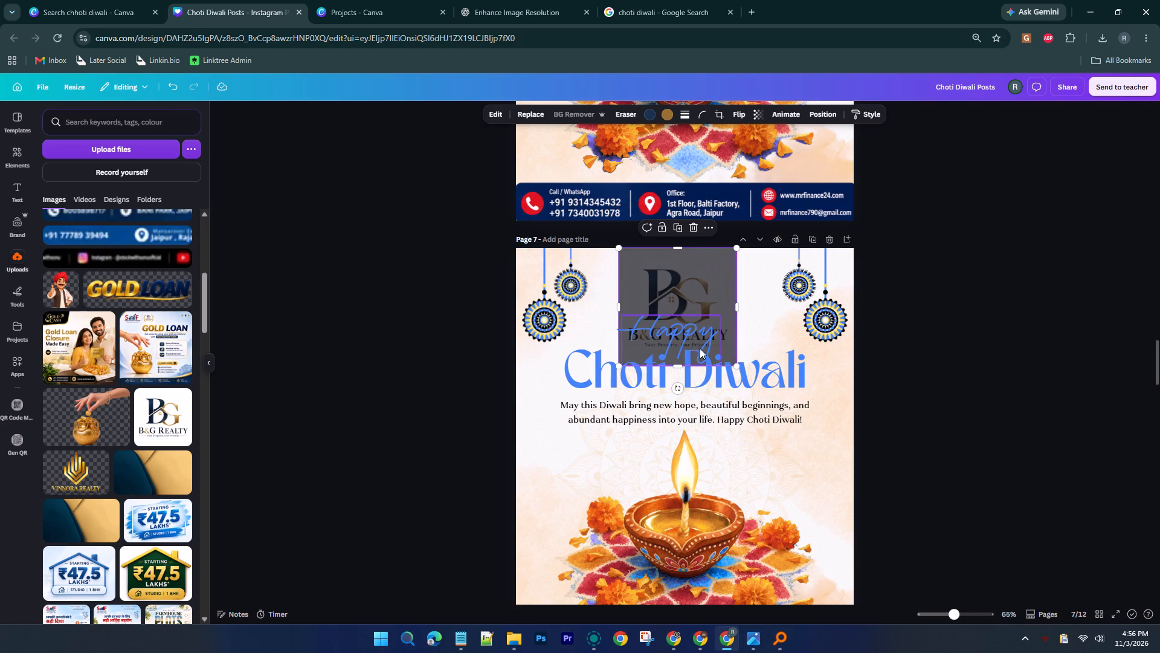
pyautogui.moveTo(737, 366); pyautogui.dragTo(701, 319)
pyautogui.moveTo(668, 294); pyautogui.dragTo(697, 293)
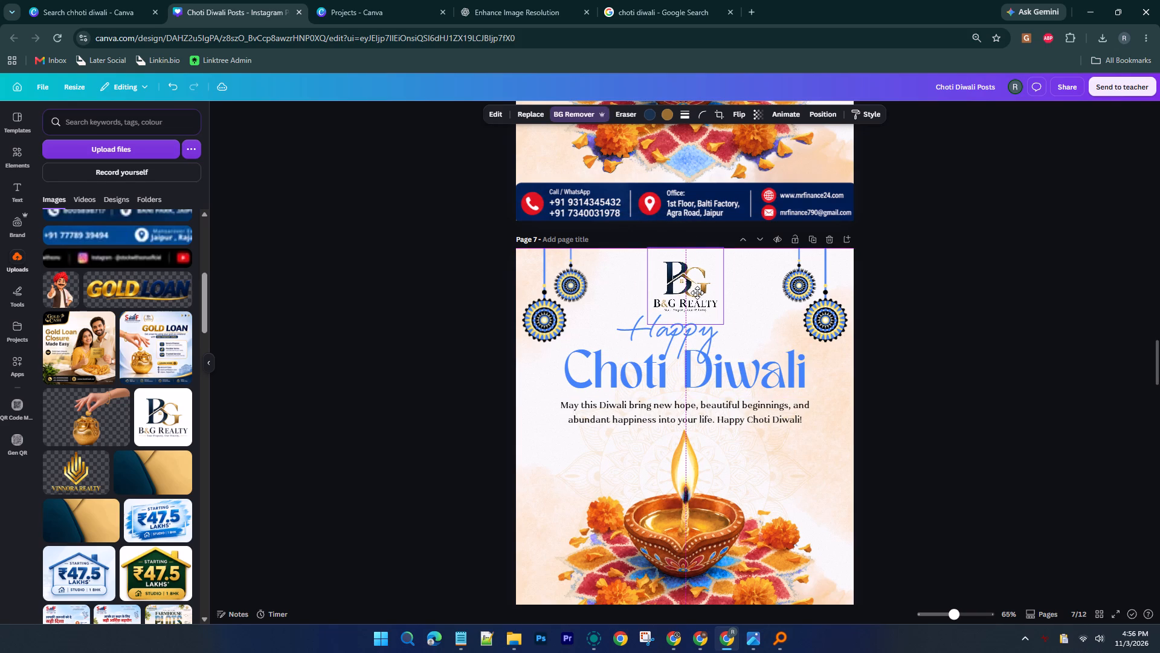
pyautogui.moveTo(697, 293); pyautogui.dragTo(695, 293)
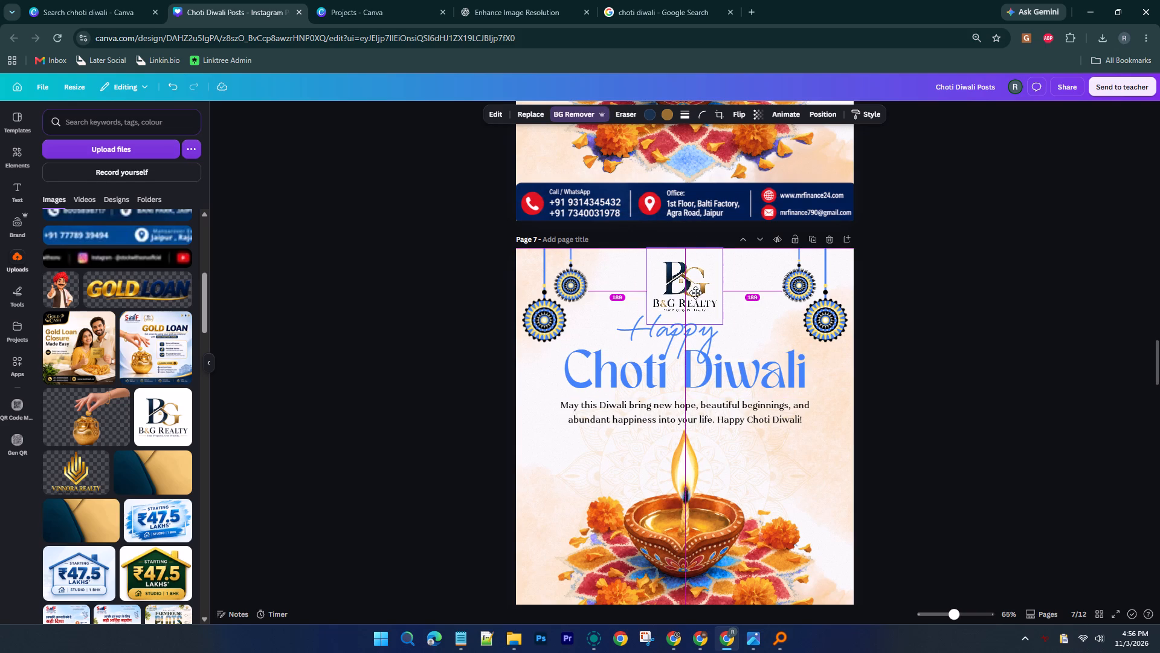
pyautogui.moveTo(695, 293); pyautogui.dragTo(695, 291)
pyautogui.click(417, 354)
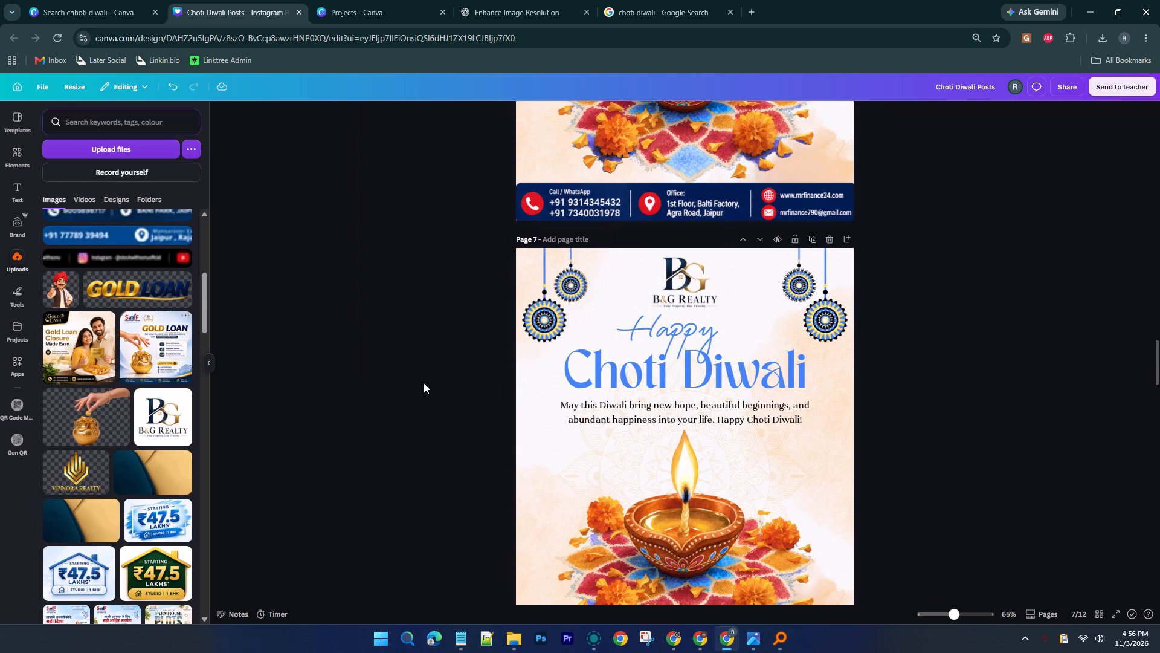
# Recolour page 7's "Choti Diwali" heading with the gold sampled from the G in the B&G Realty logo.
pyautogui.click(695, 358)
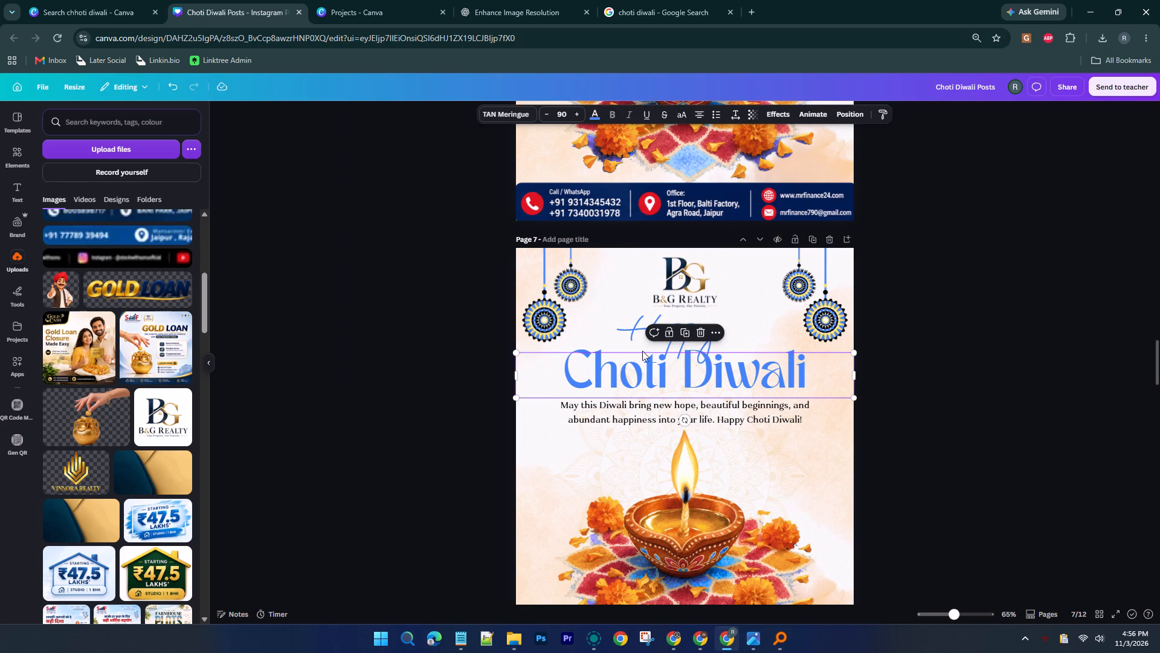
pyautogui.click(593, 111)
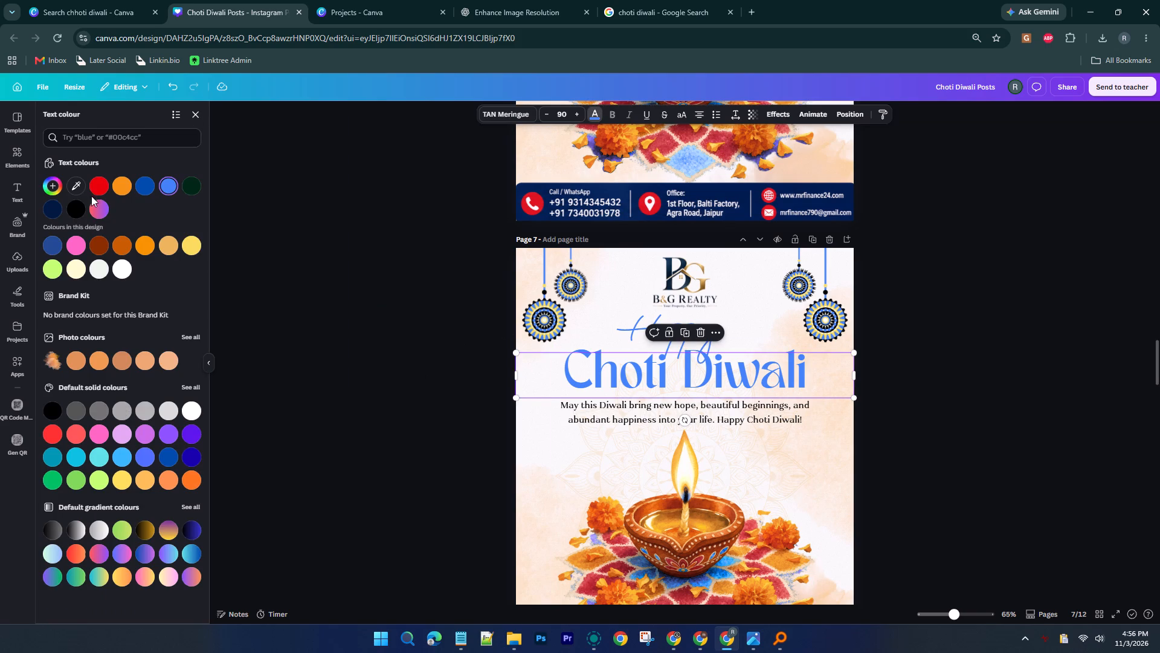
pyautogui.click(79, 183)
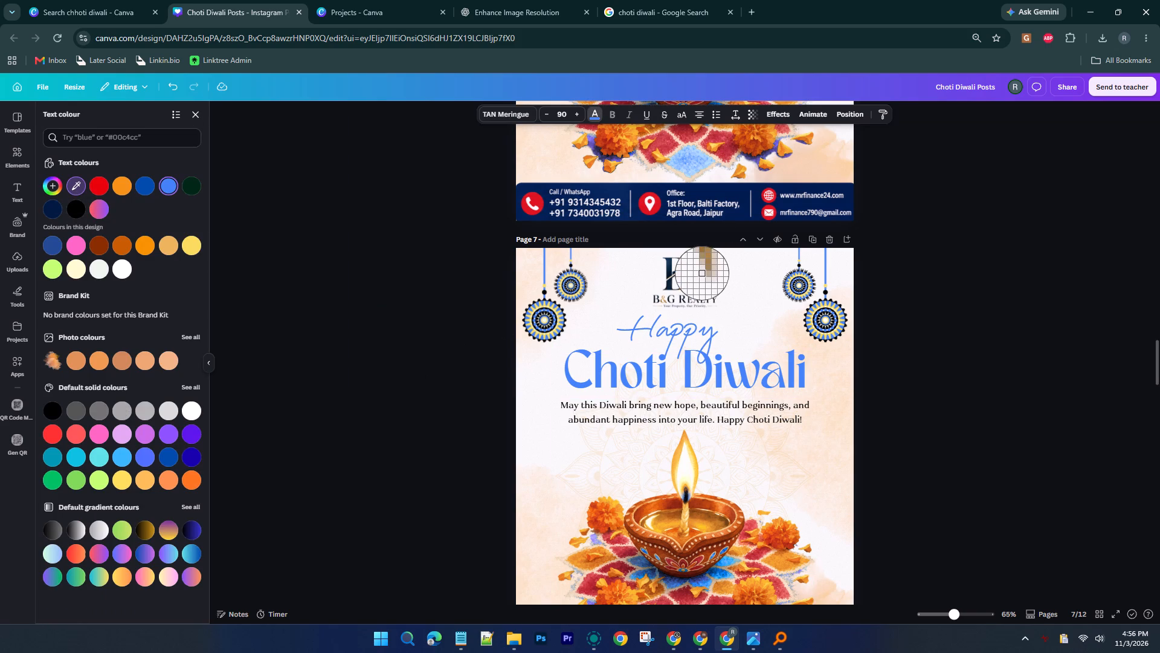
pyautogui.click(703, 267)
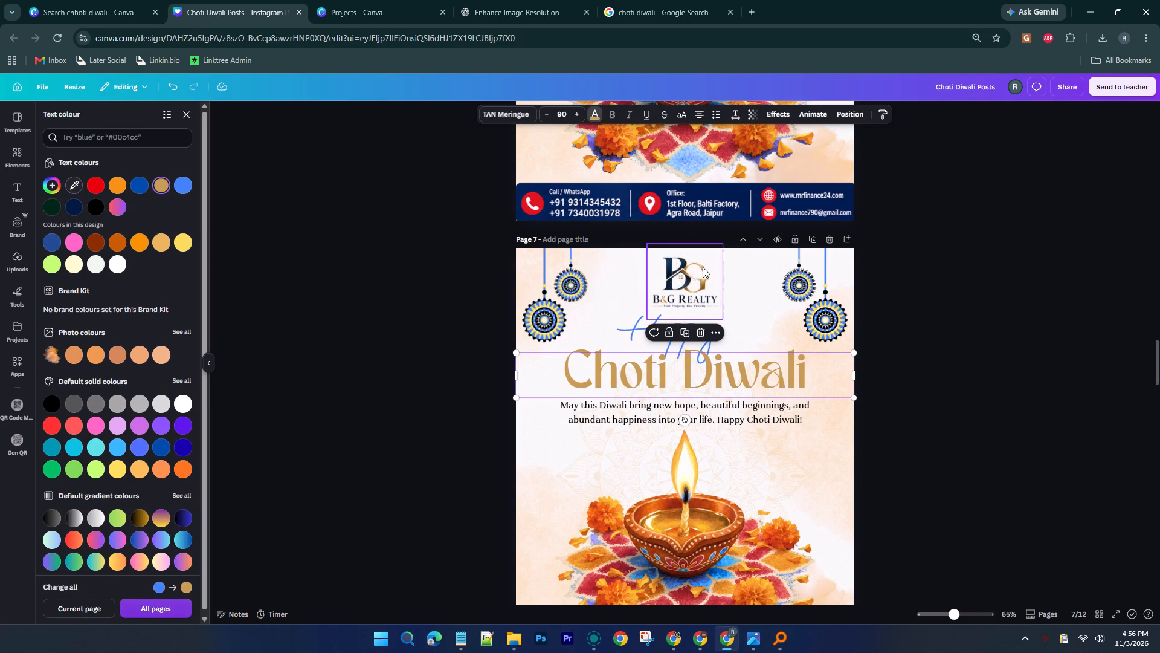
# Recolour page 7's "Happy" script text with the dark blue sampled from the B in the B&G Realty logo.
pyautogui.click(648, 322)
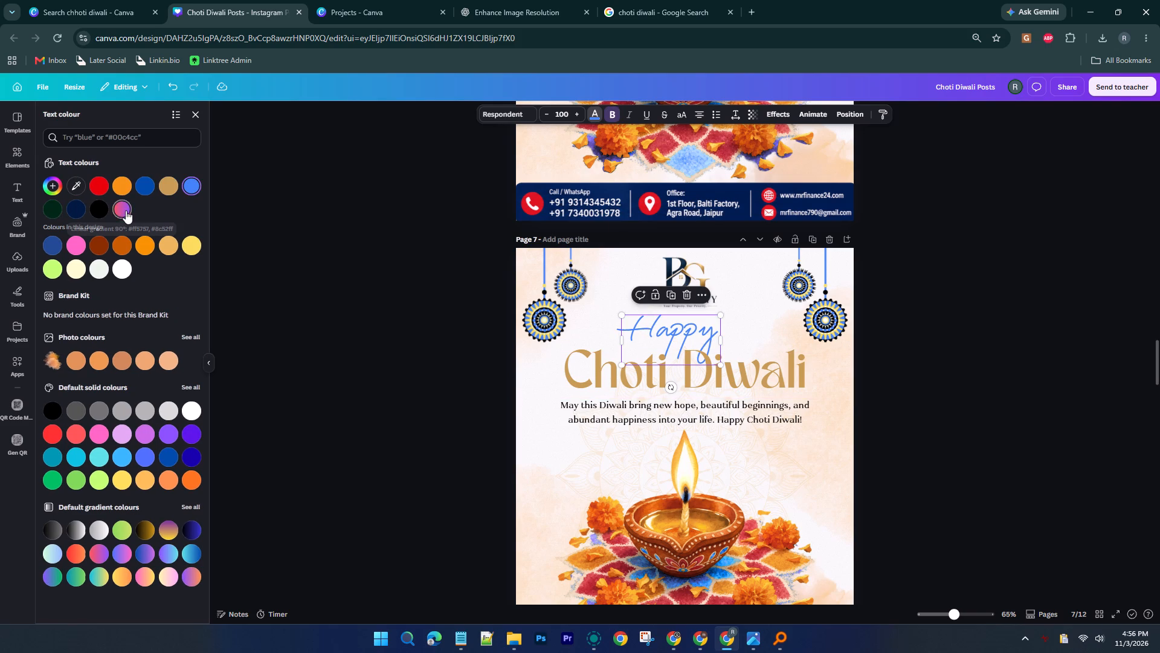
pyautogui.click(80, 187)
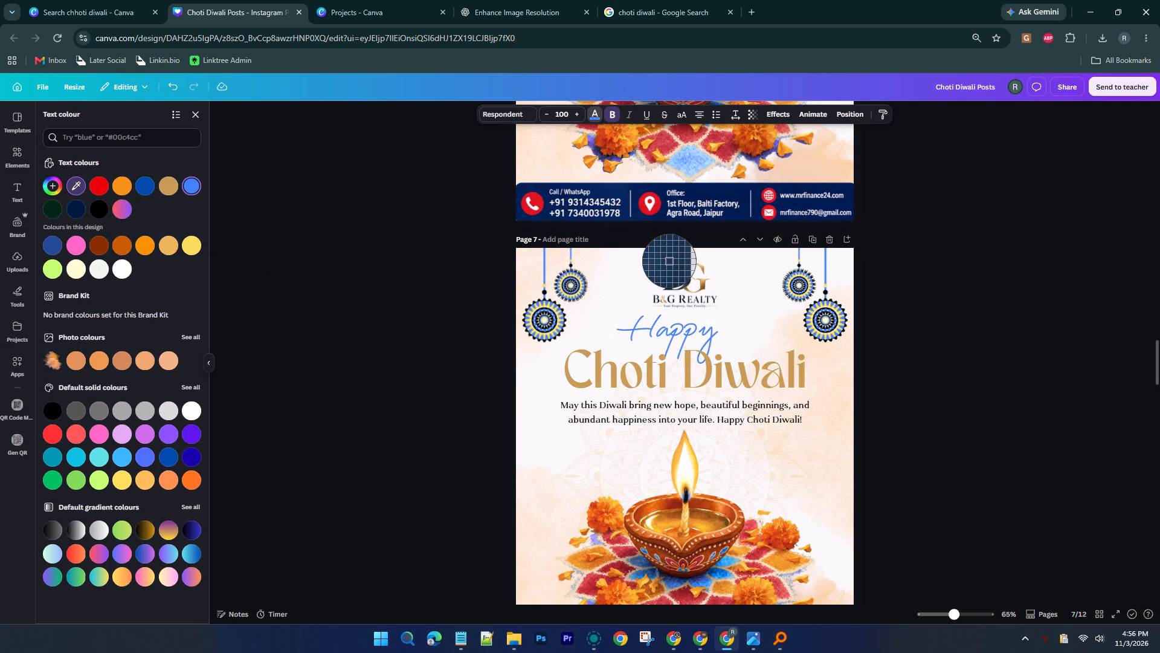
pyautogui.click(669, 261)
pyautogui.click(413, 310)
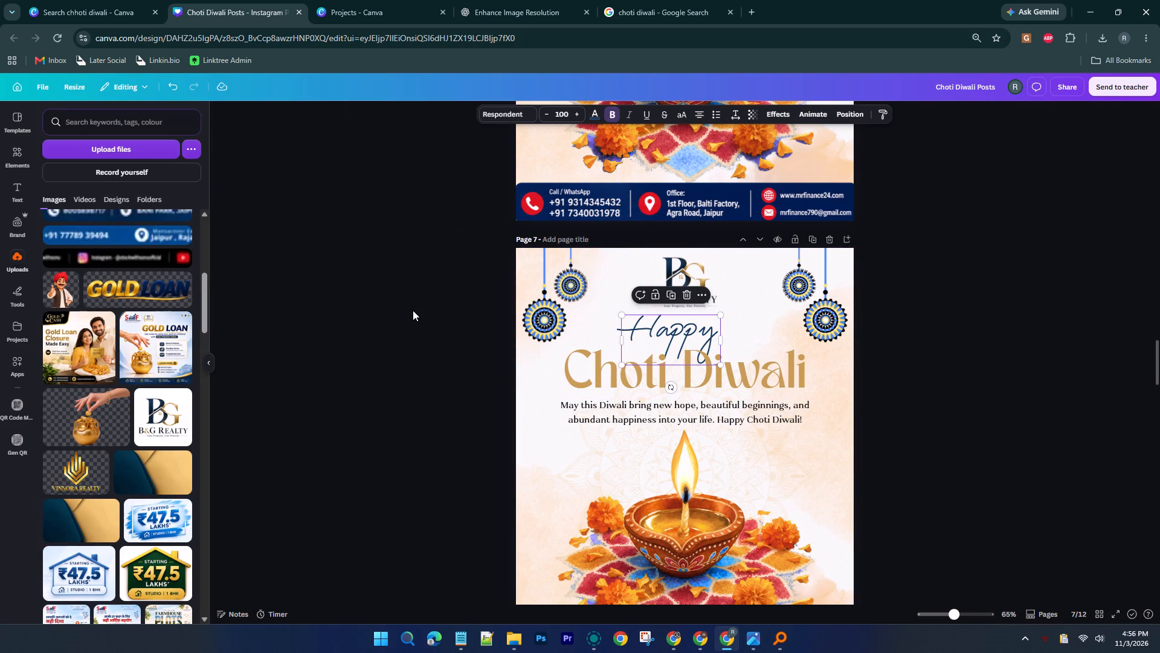
pyautogui.click(465, 303)
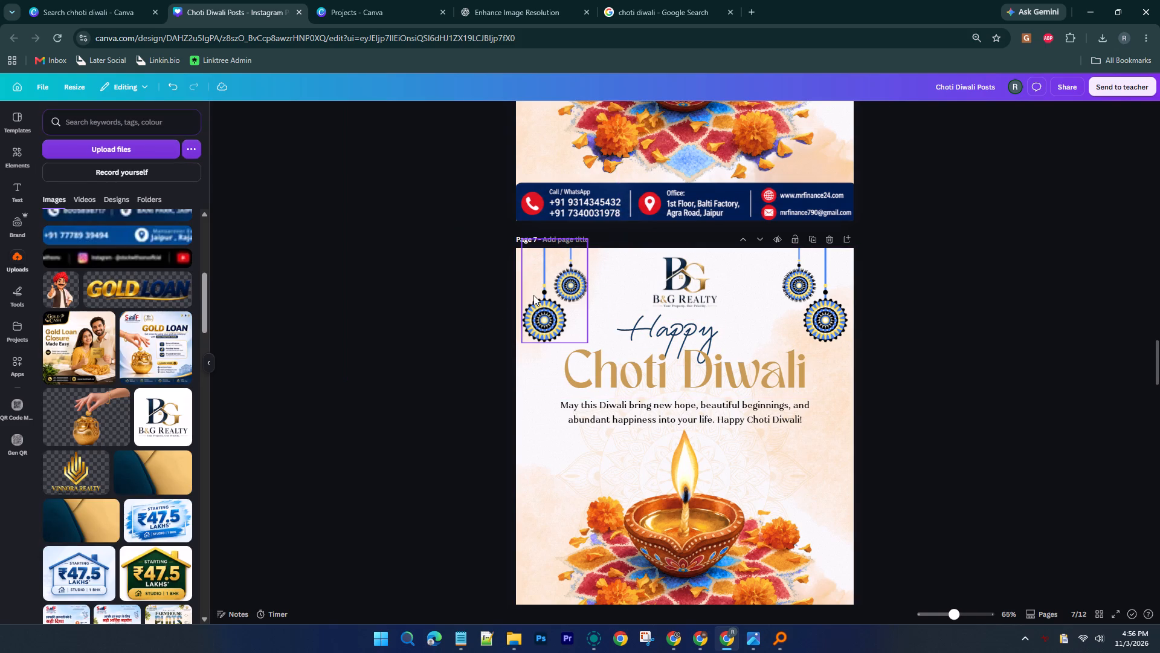
# Recolour the black parts of both hanging ornaments on page 7 to the light golden orange.
pyautogui.click(533, 295)
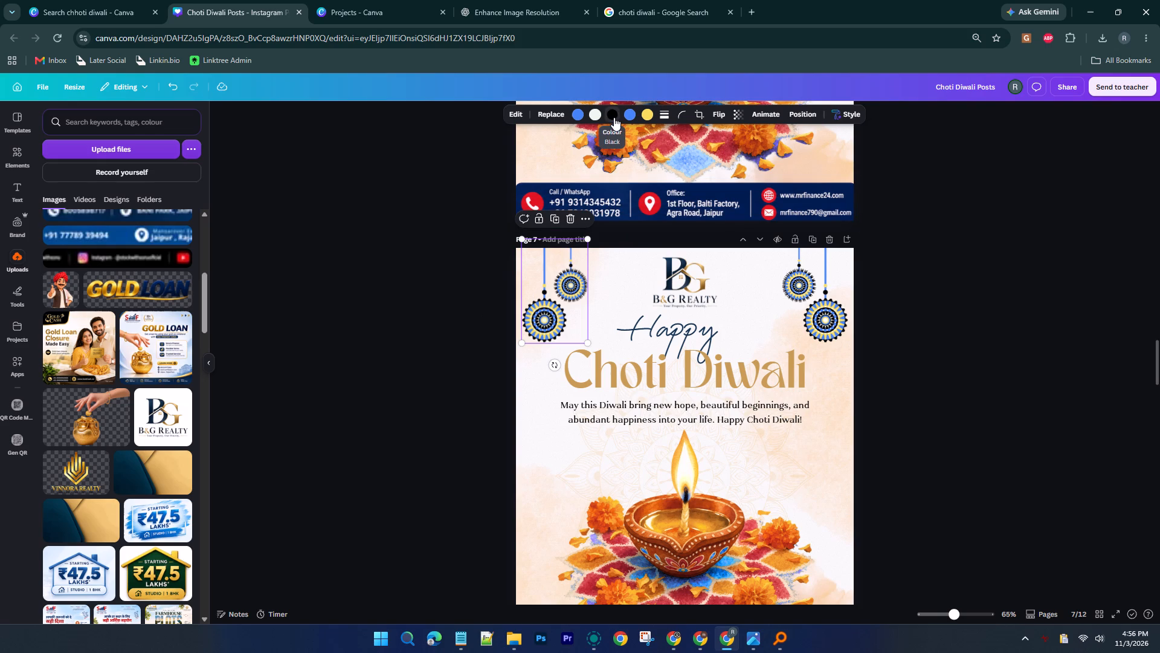
pyautogui.click(614, 117)
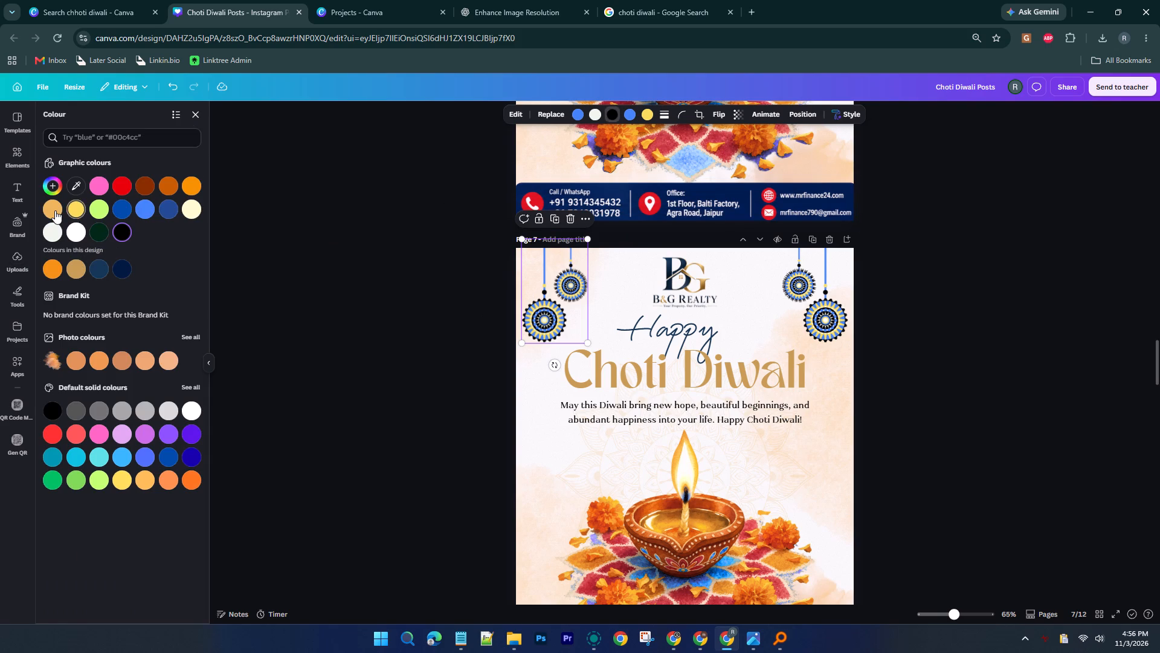
pyautogui.click(52, 208)
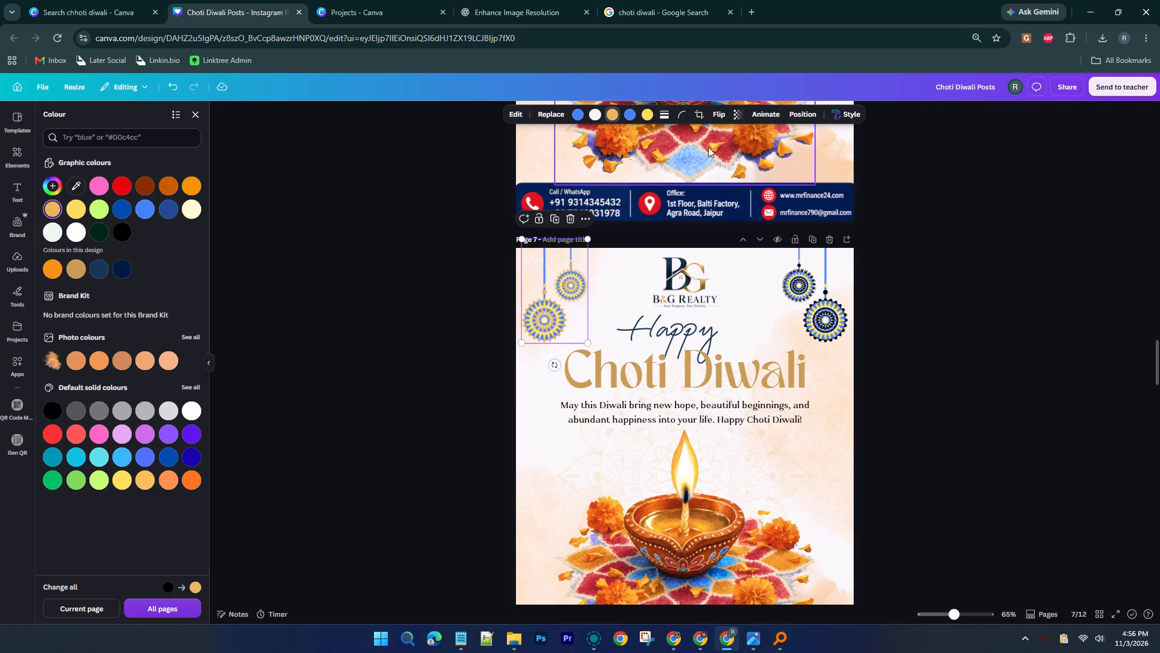
pyautogui.click(813, 291)
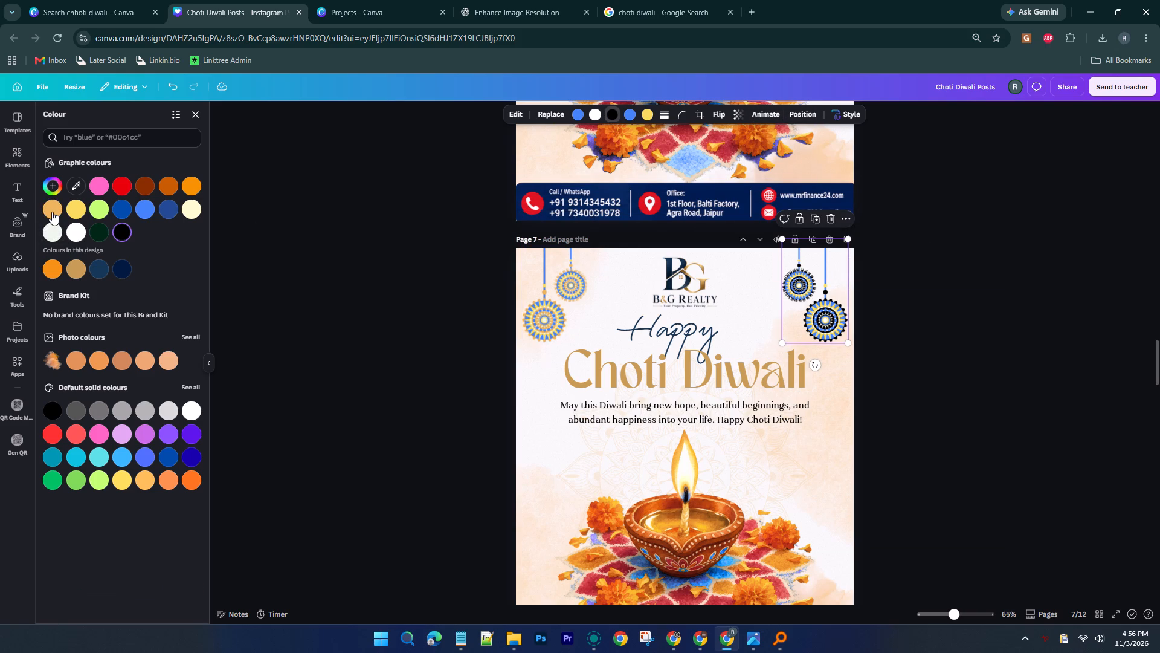
pyautogui.click(52, 212)
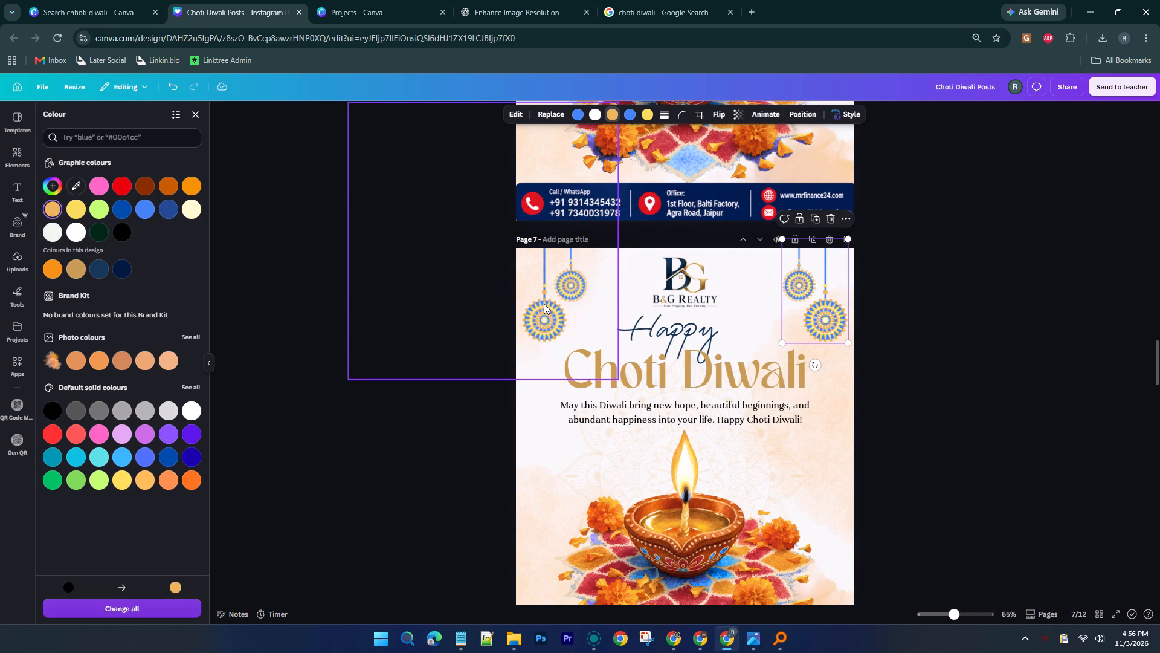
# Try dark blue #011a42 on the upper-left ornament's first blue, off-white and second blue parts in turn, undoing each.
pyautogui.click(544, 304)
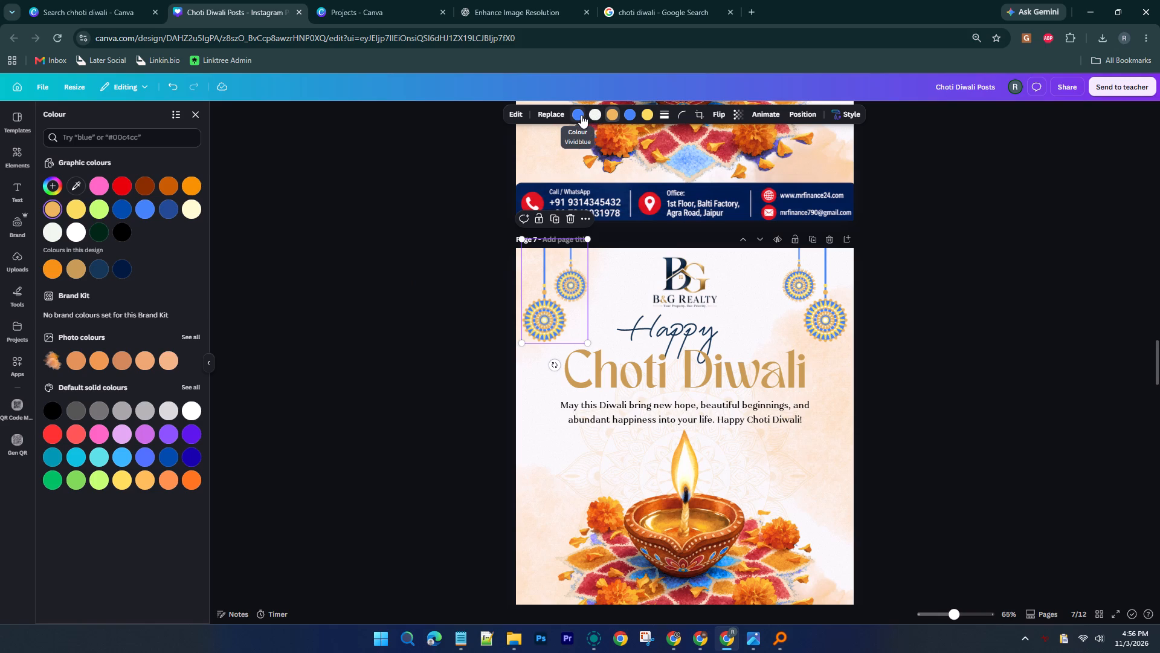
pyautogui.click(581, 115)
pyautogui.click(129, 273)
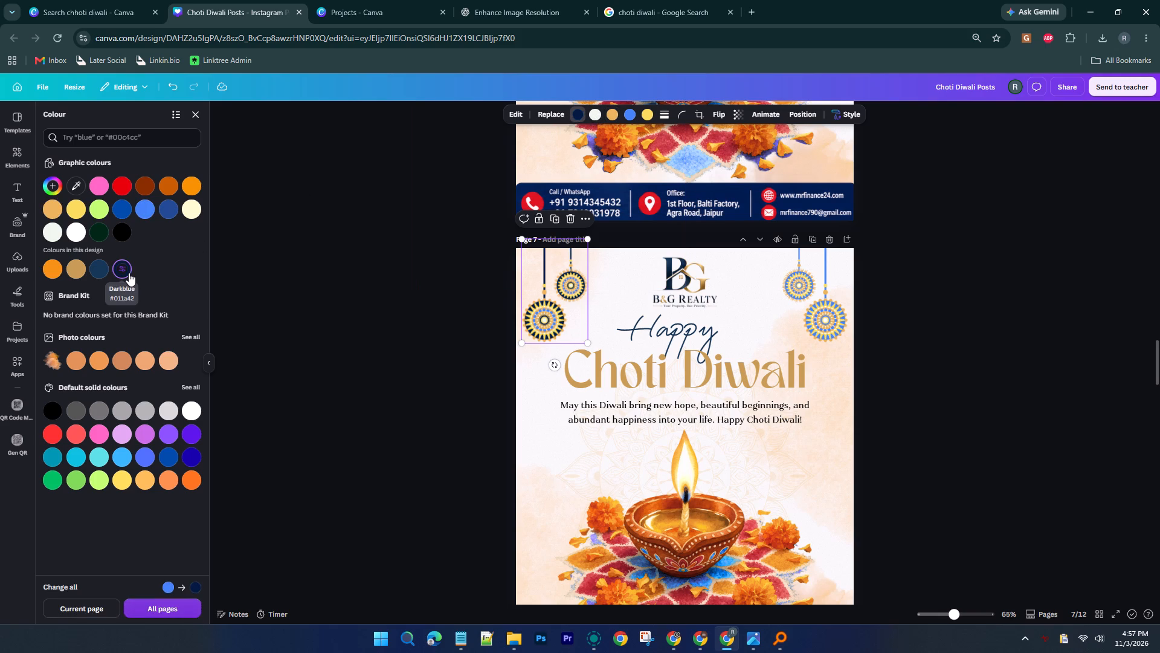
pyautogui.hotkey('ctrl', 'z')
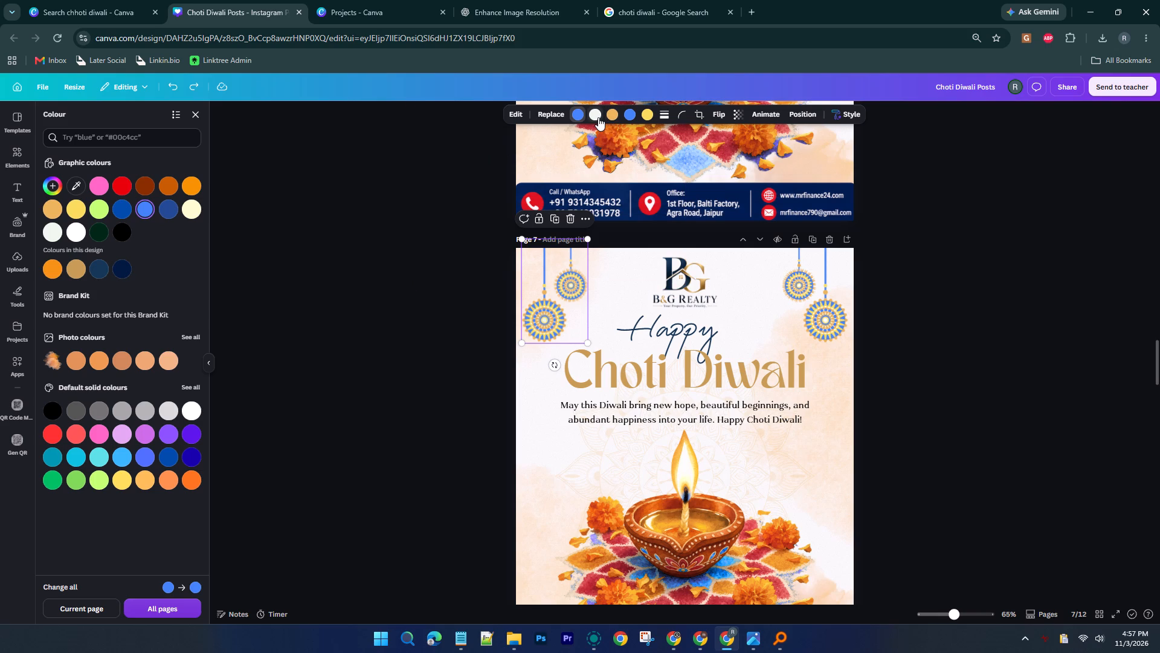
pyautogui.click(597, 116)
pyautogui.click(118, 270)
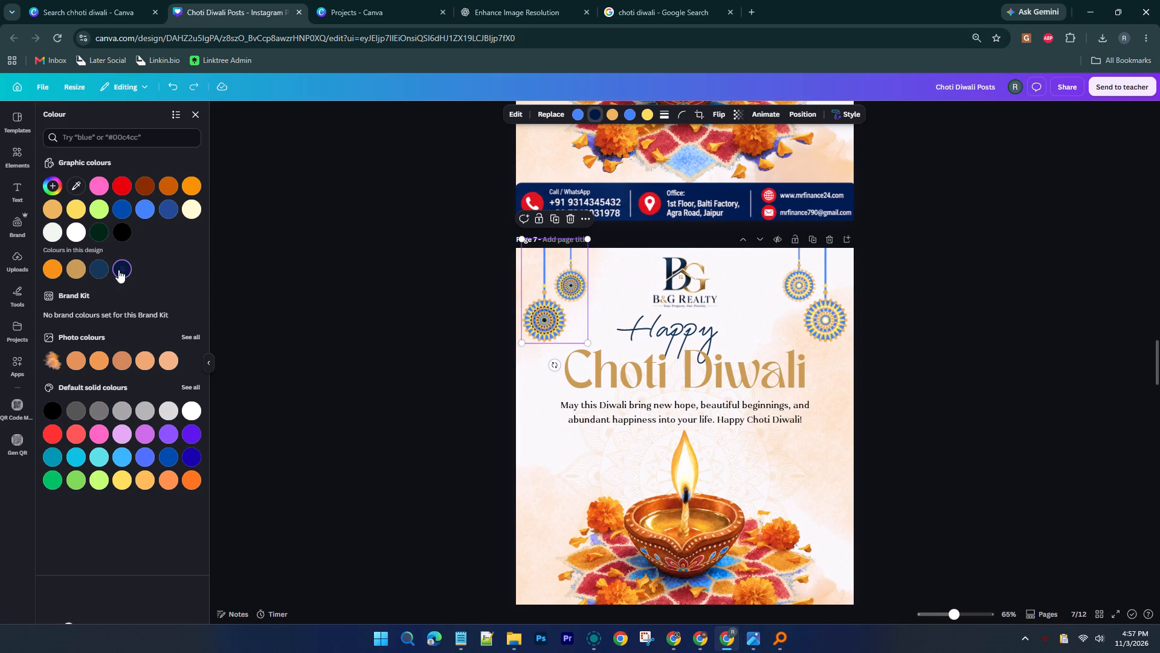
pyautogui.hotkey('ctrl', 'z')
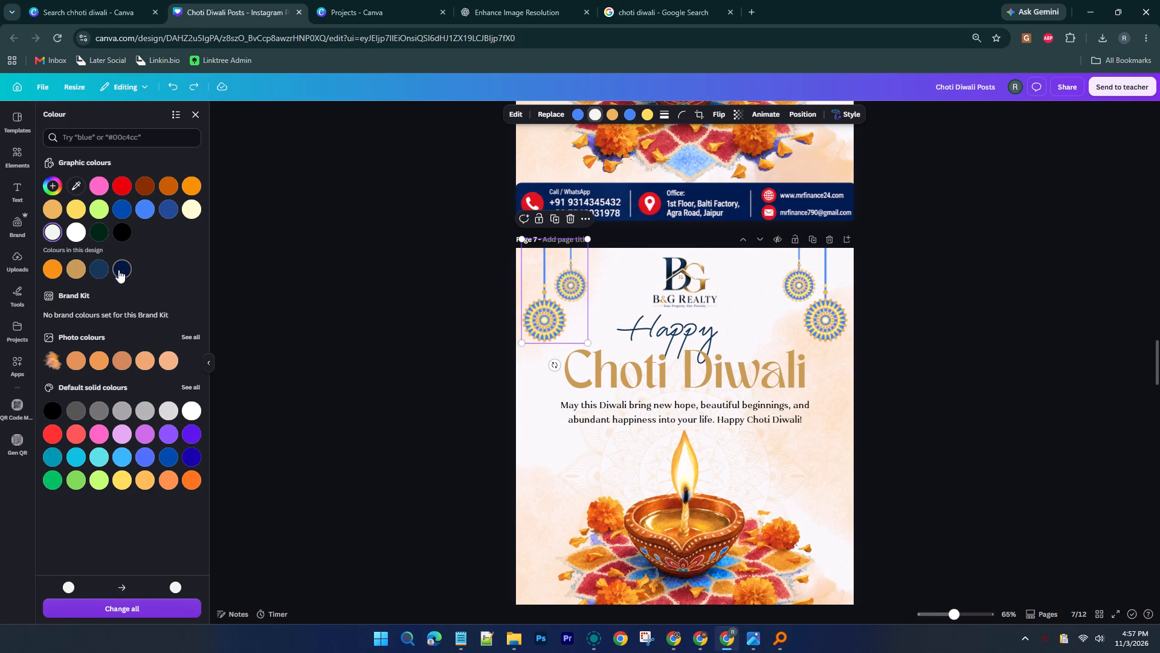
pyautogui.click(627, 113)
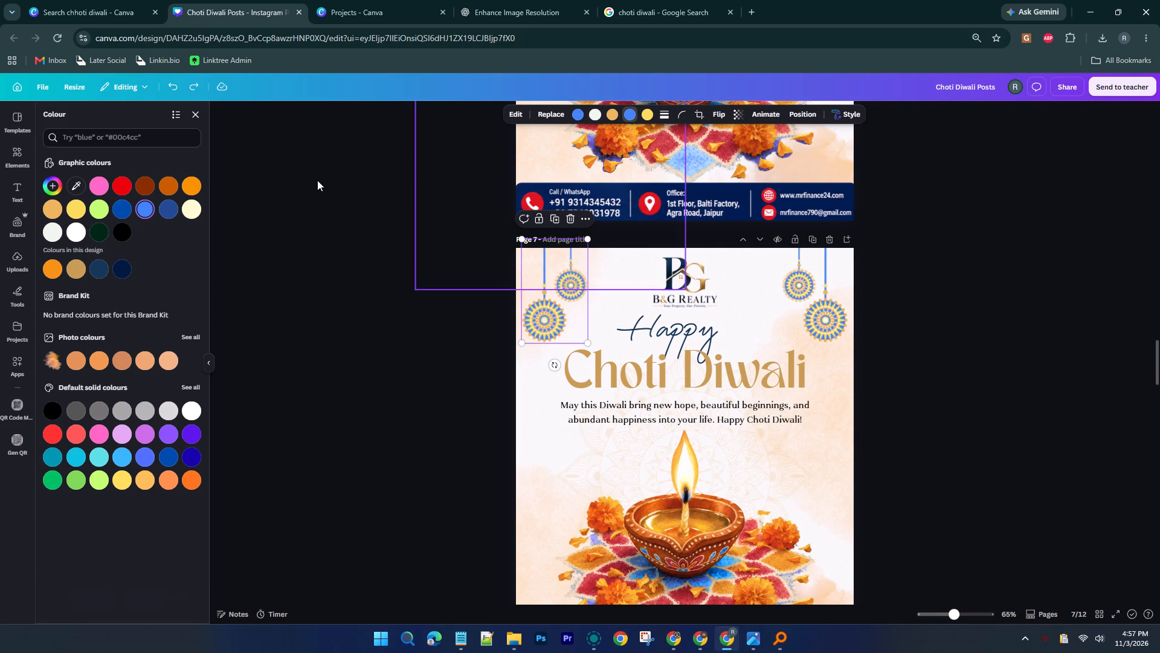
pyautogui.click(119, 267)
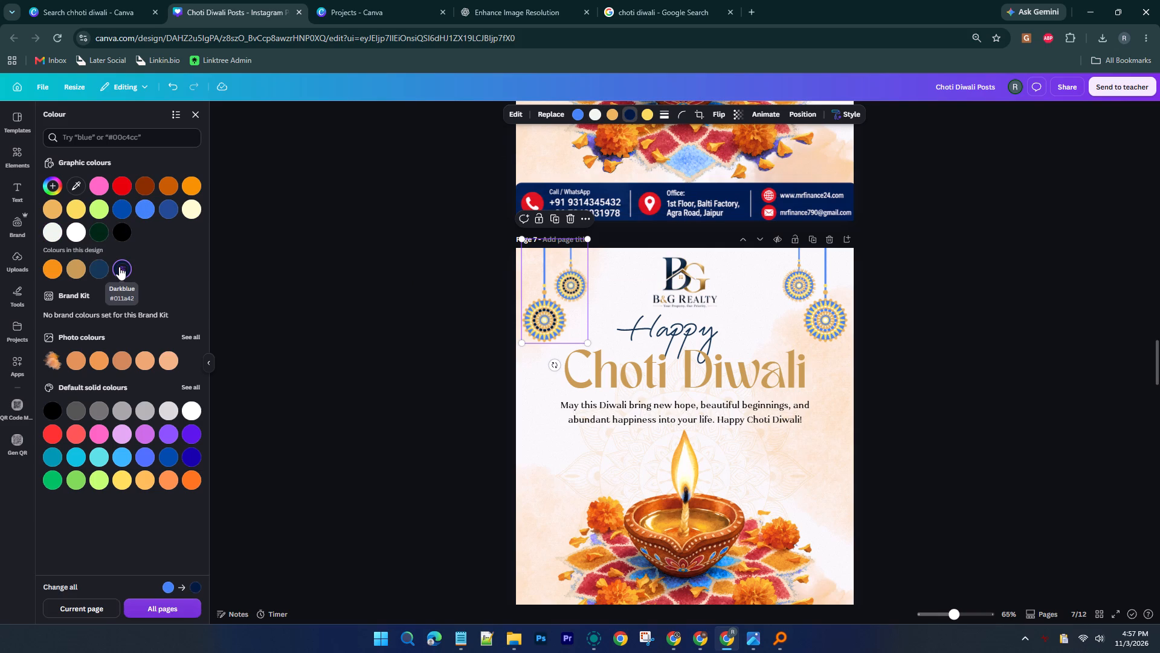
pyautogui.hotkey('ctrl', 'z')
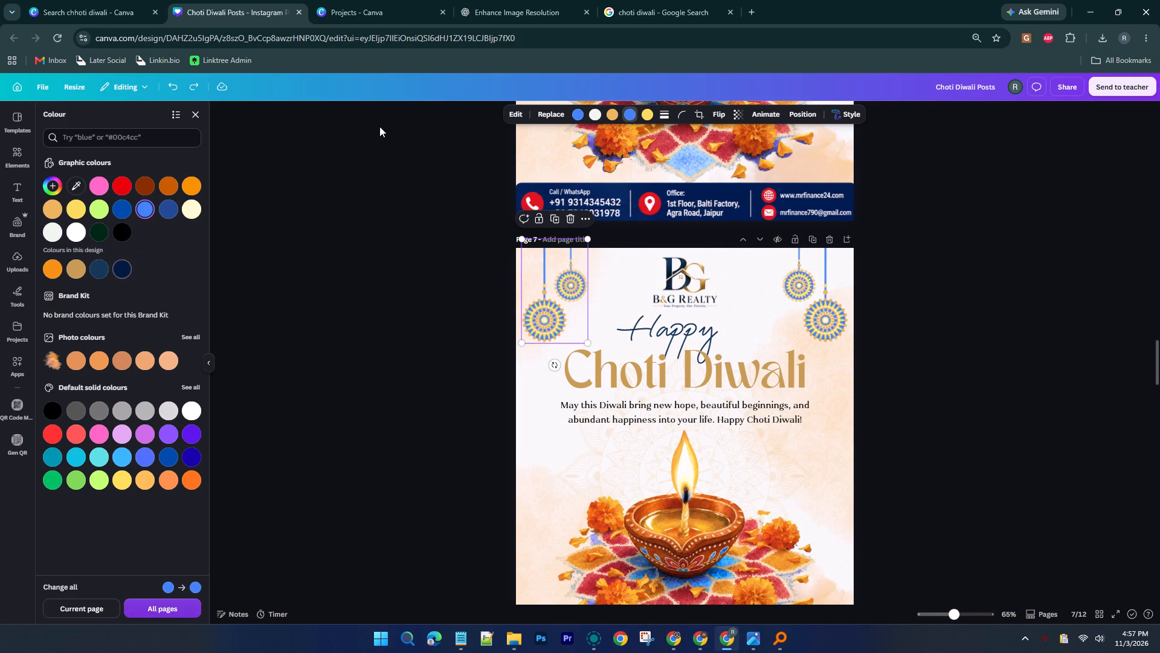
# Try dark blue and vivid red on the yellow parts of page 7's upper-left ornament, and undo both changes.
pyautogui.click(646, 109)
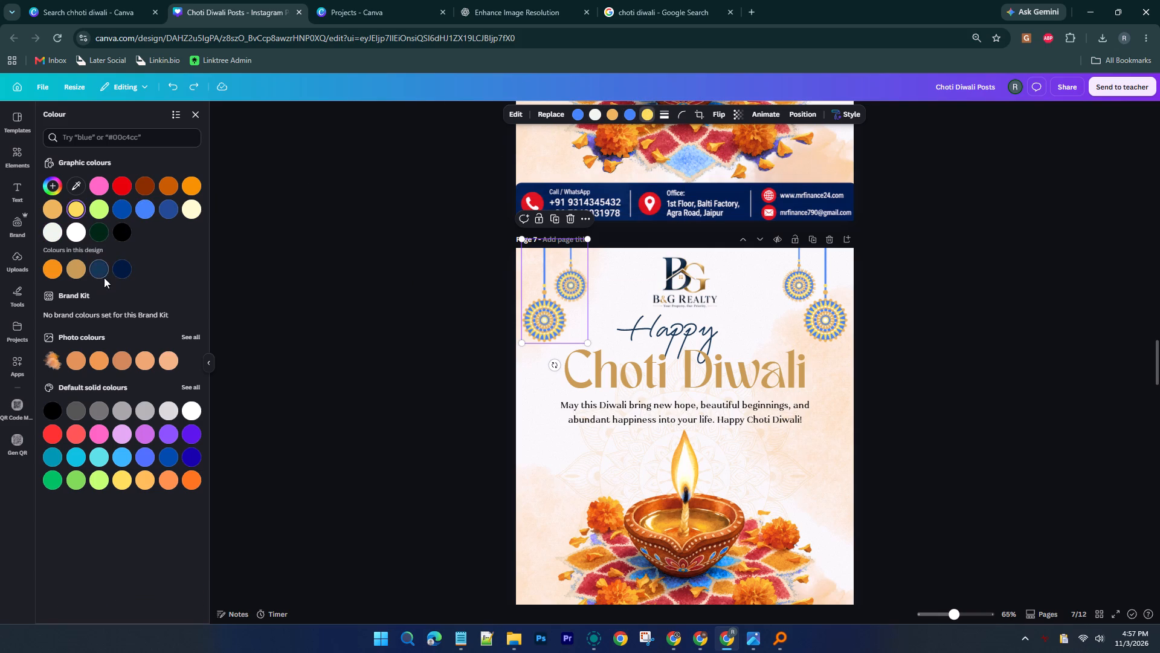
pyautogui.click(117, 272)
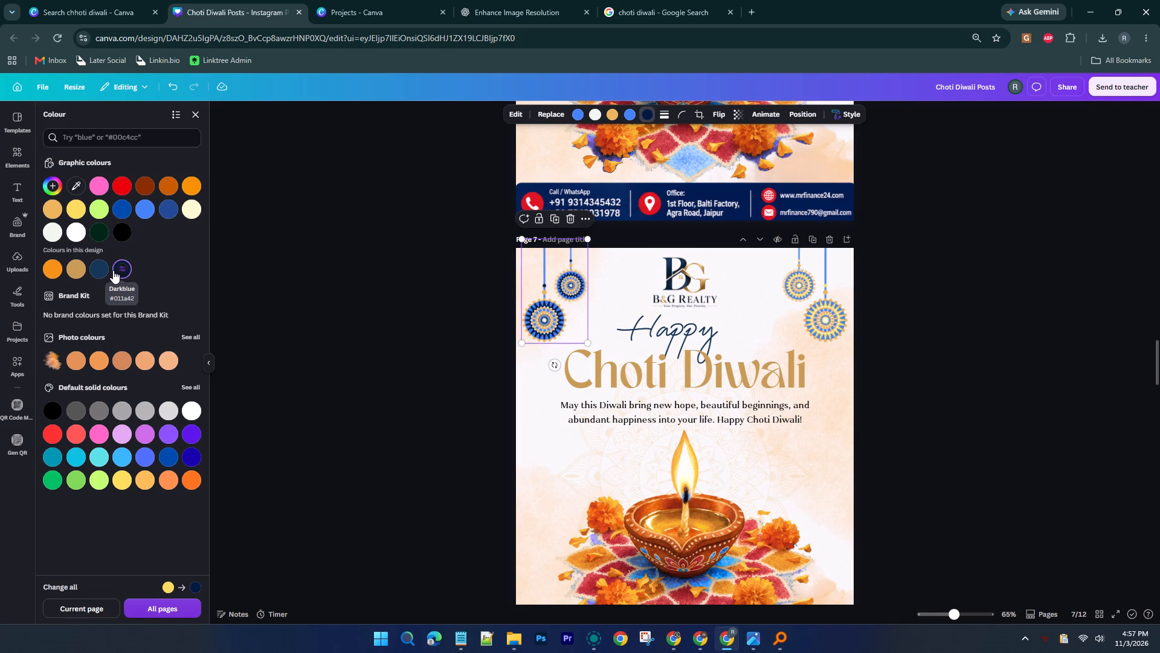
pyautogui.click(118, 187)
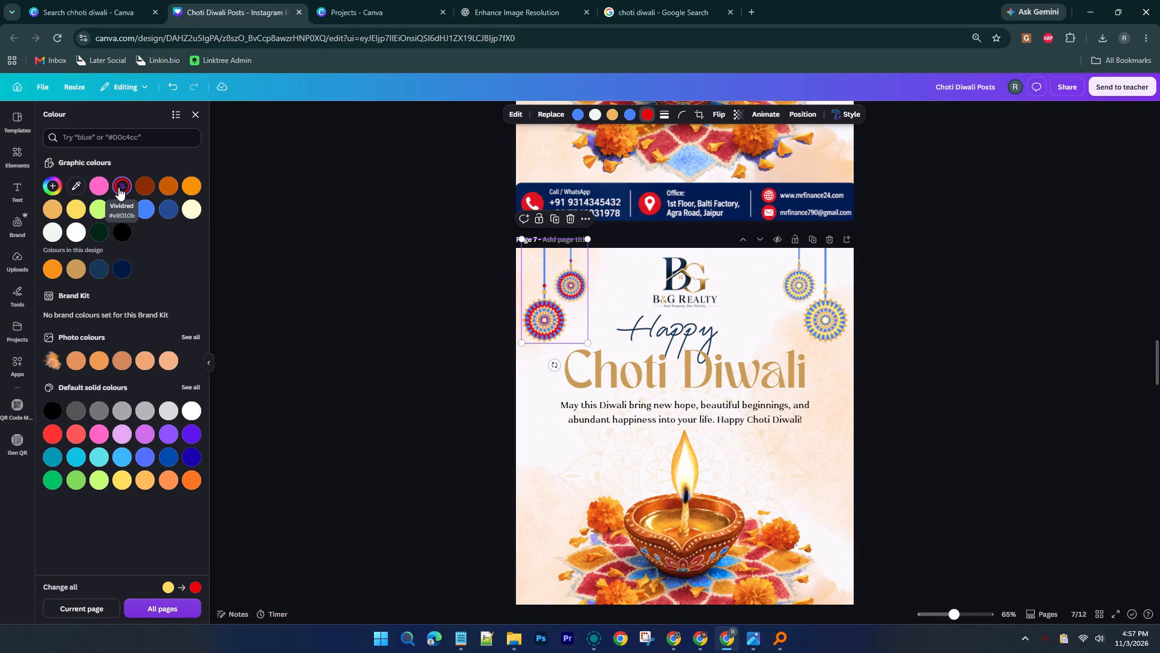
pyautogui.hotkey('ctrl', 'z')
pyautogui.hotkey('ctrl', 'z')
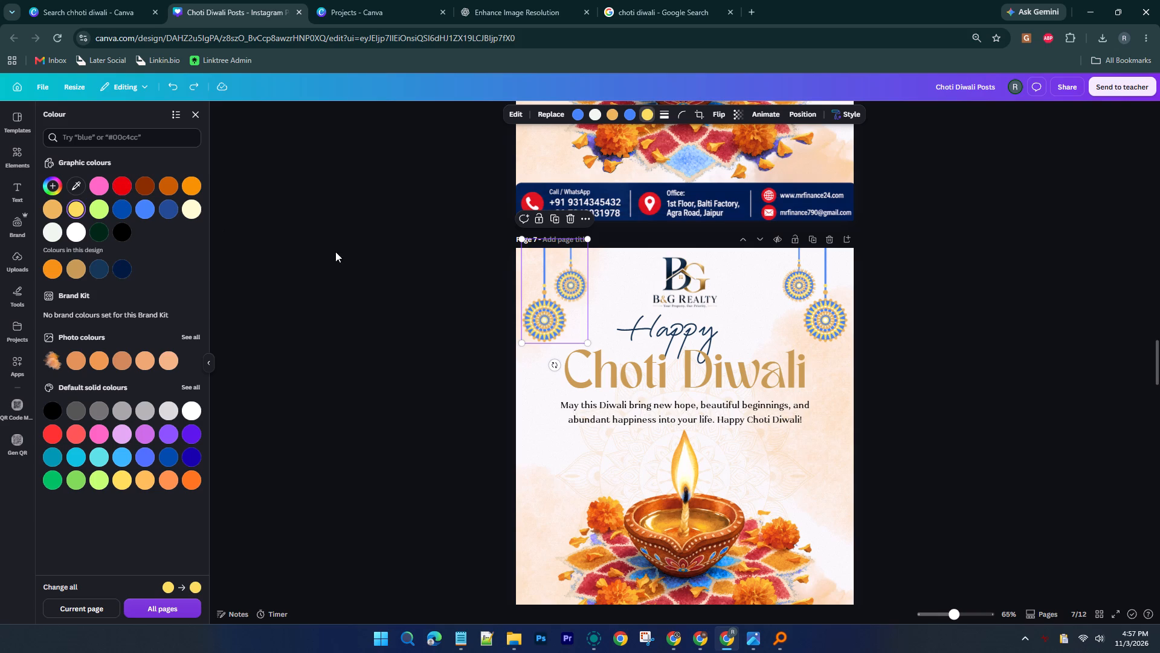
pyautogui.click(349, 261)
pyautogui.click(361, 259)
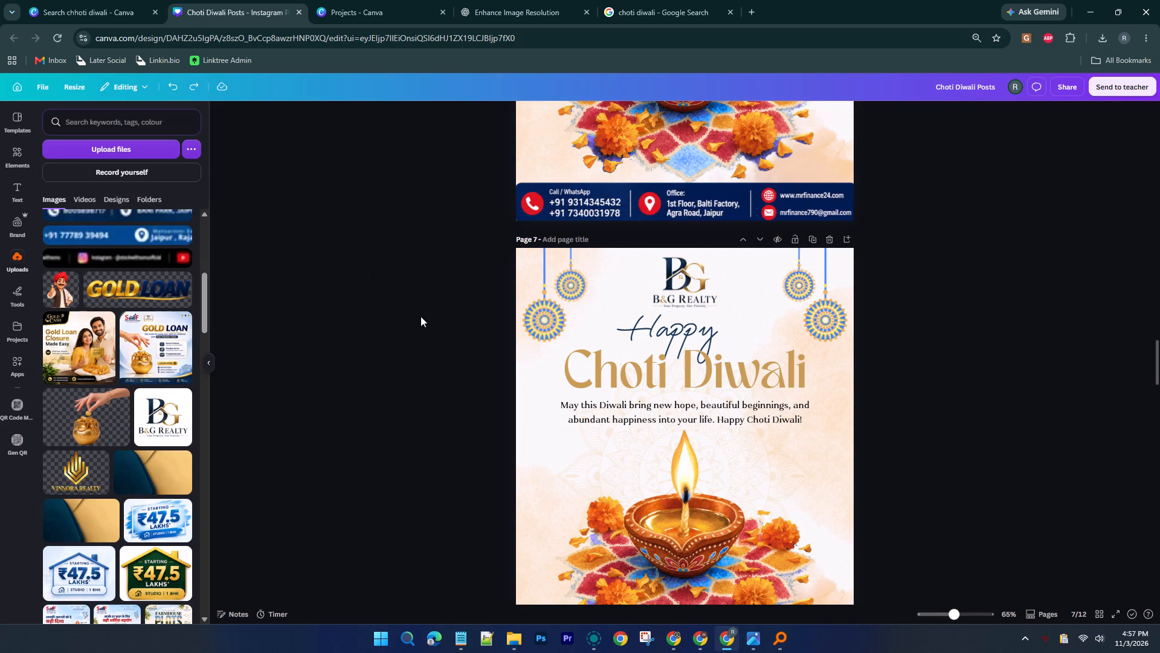
# Recolour the yellow parts of both hanging ornaments on page 7 to the light golden orange.
pyautogui.click(541, 319)
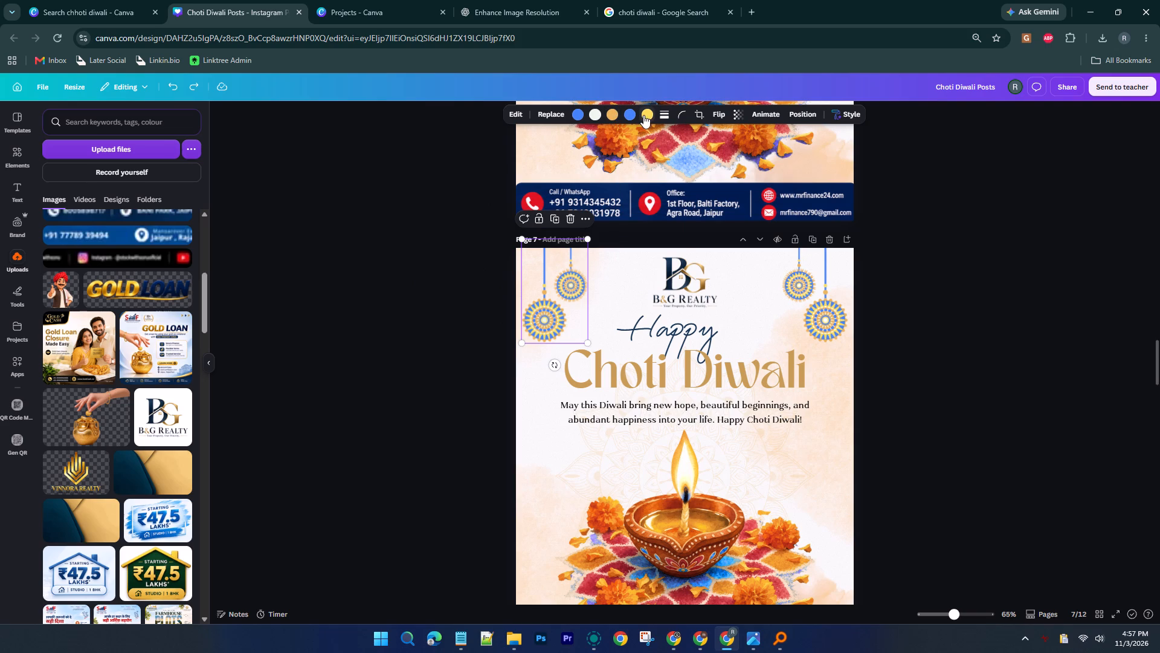
pyautogui.click(645, 115)
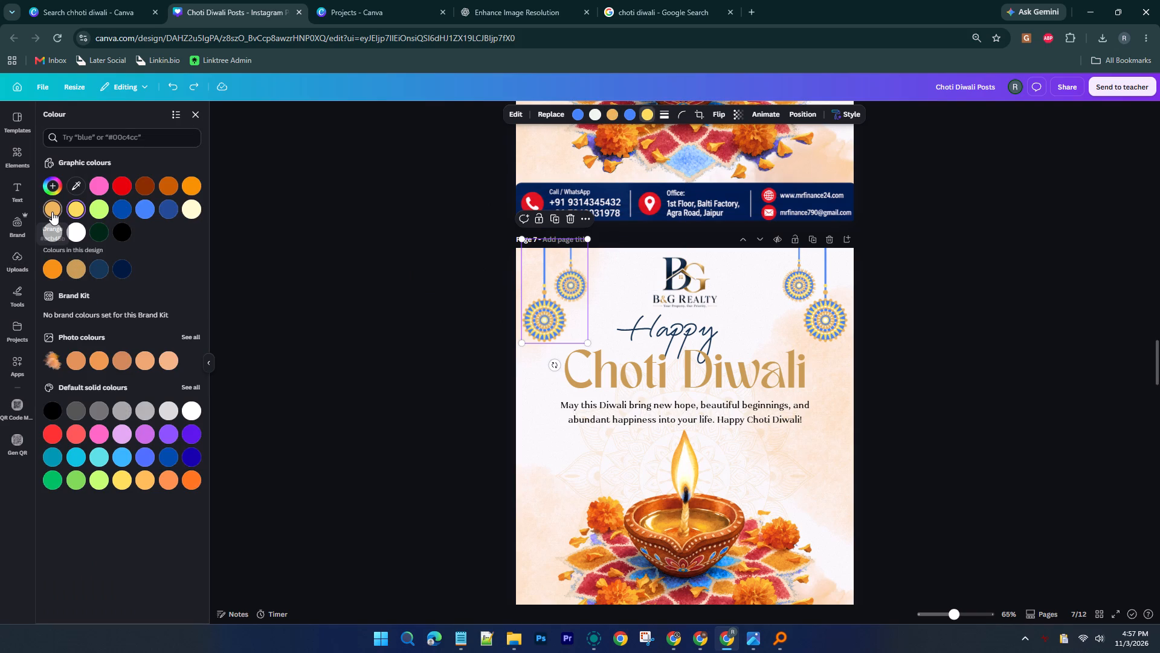
pyautogui.click(52, 212)
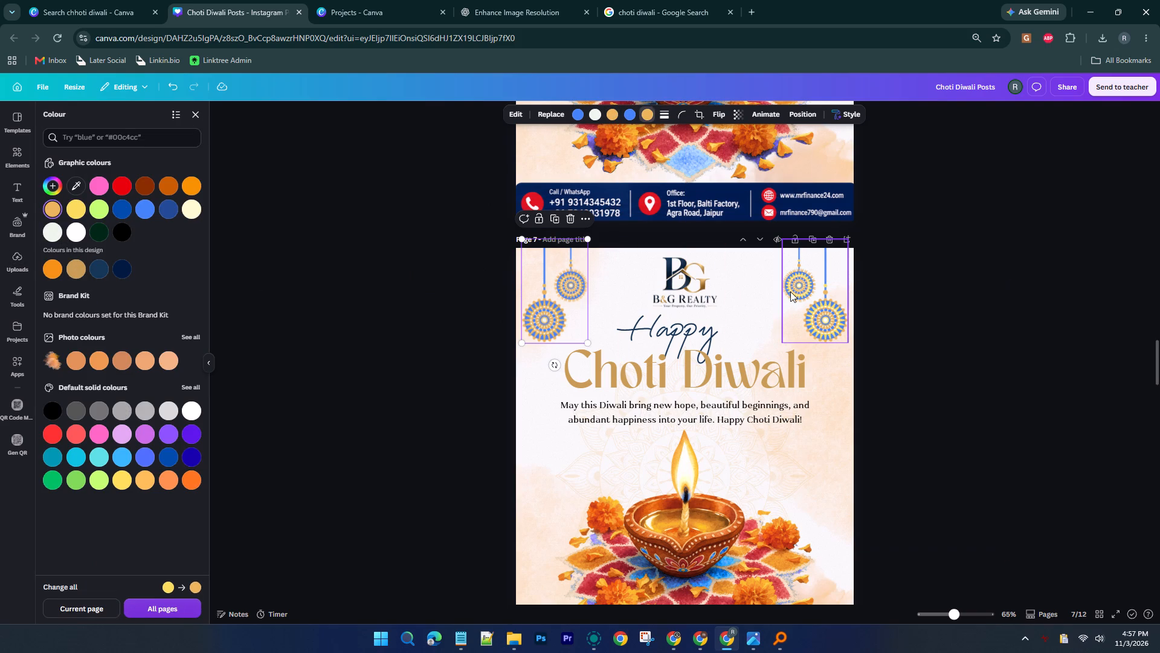
pyautogui.click(792, 291)
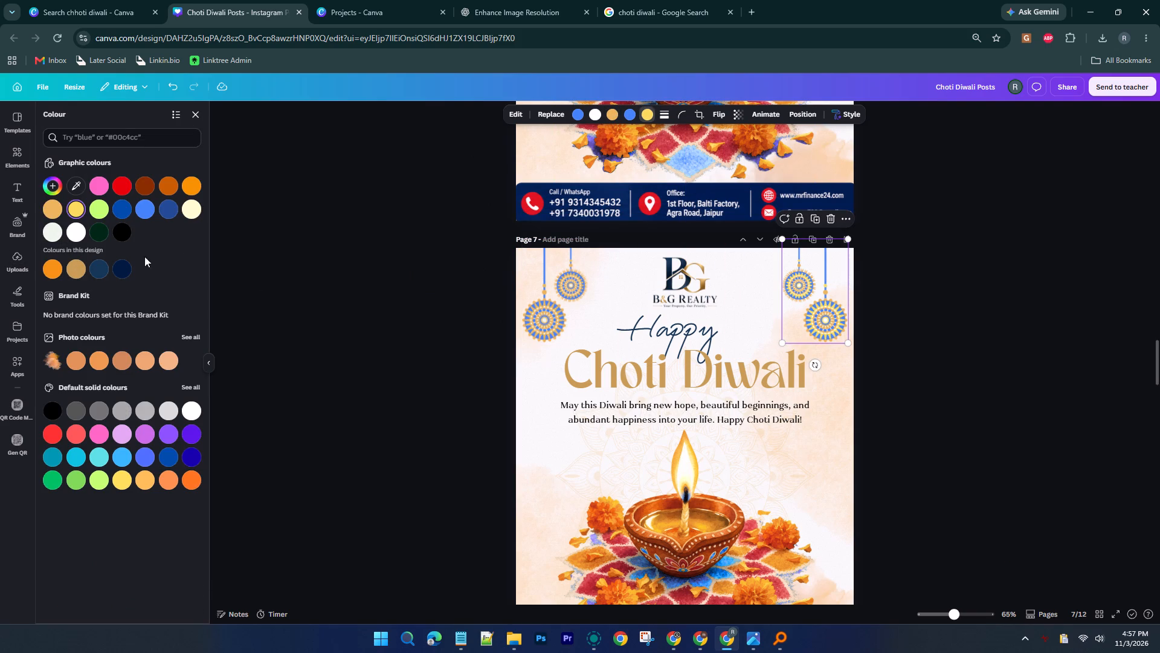
pyautogui.click(52, 213)
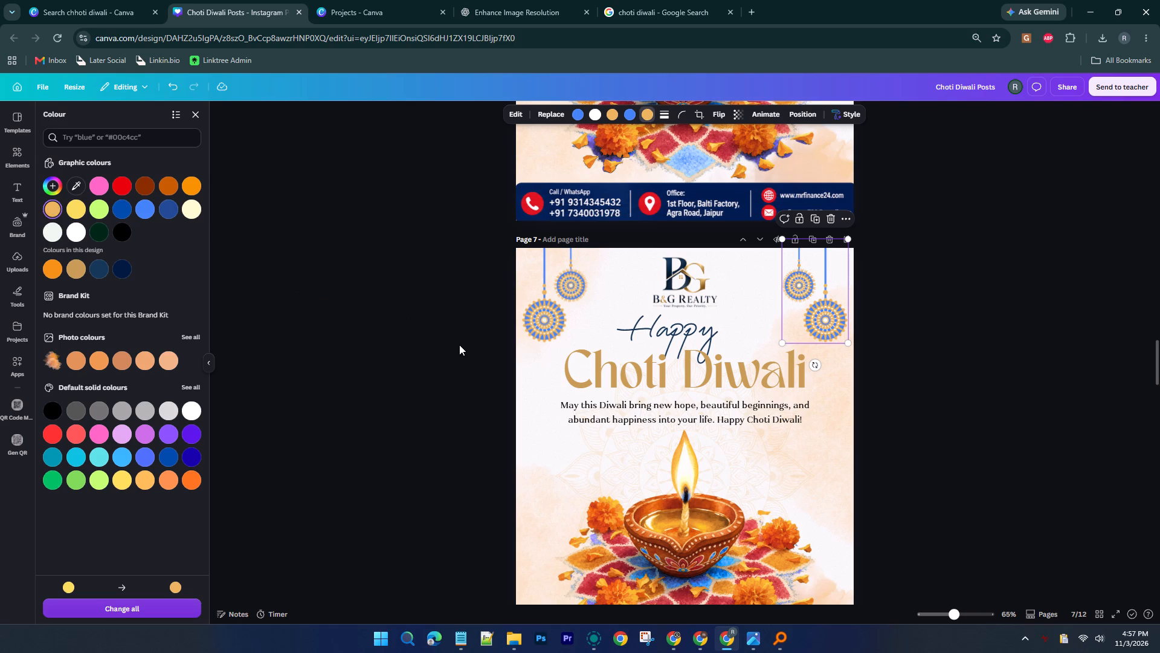
pyautogui.click(459, 345)
pyautogui.click(459, 345)
# Delete the blue Movictel contact strip from the bottom of page 7.
pyautogui.scroll(-3, 462, 345)
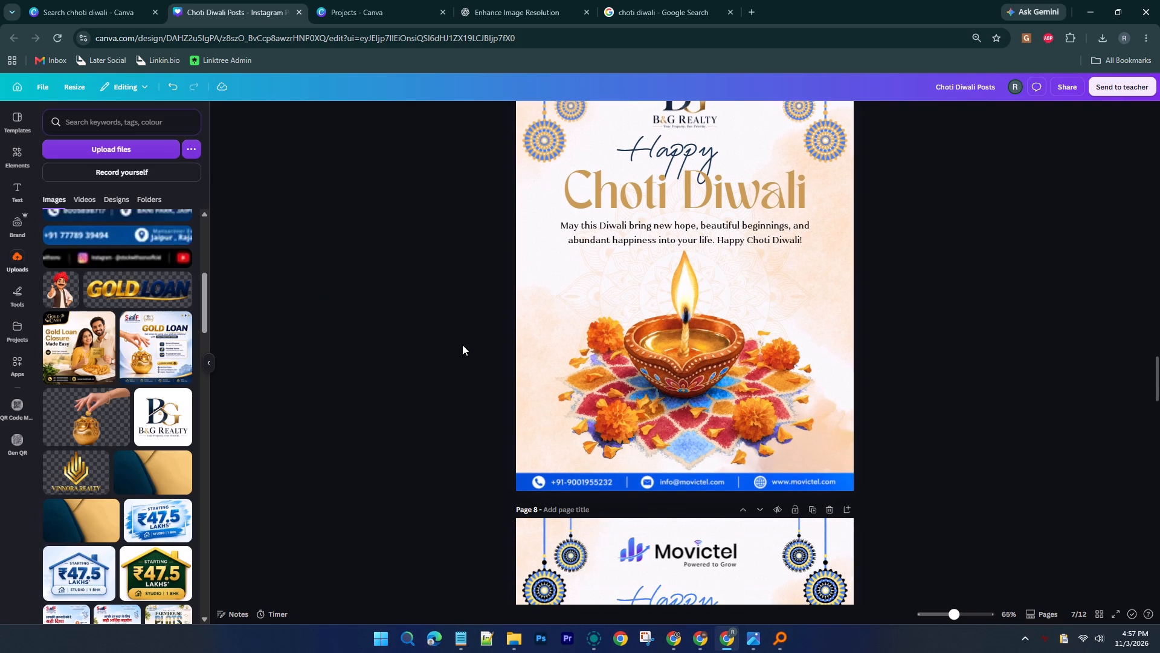
pyautogui.click(555, 481)
pyautogui.press('Delete')
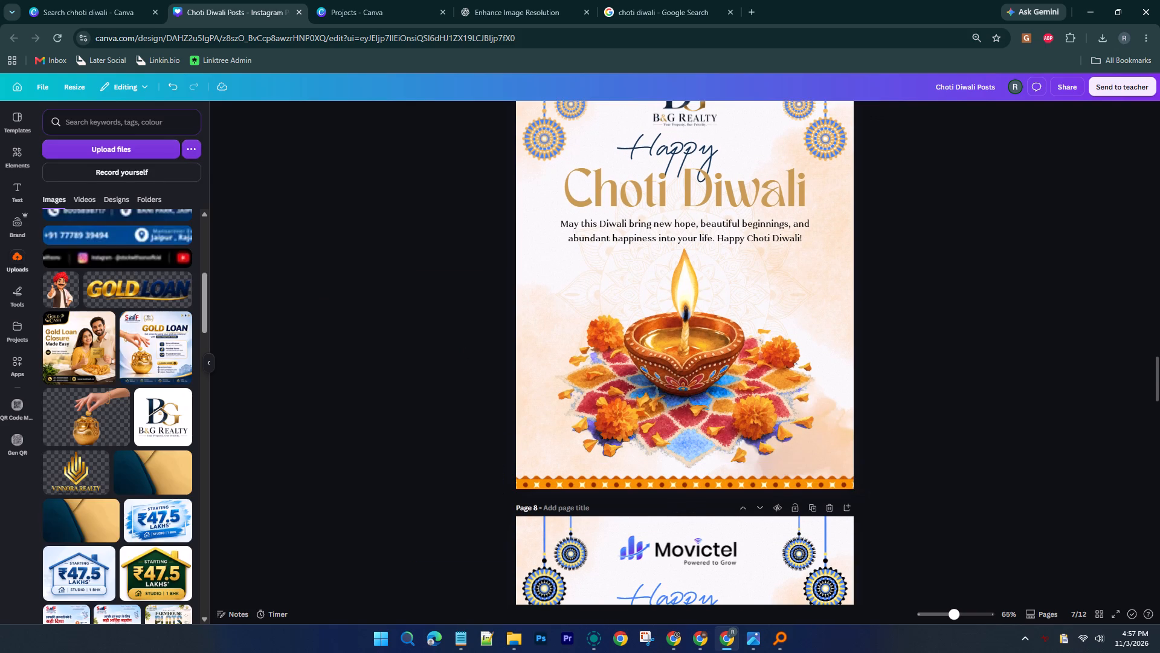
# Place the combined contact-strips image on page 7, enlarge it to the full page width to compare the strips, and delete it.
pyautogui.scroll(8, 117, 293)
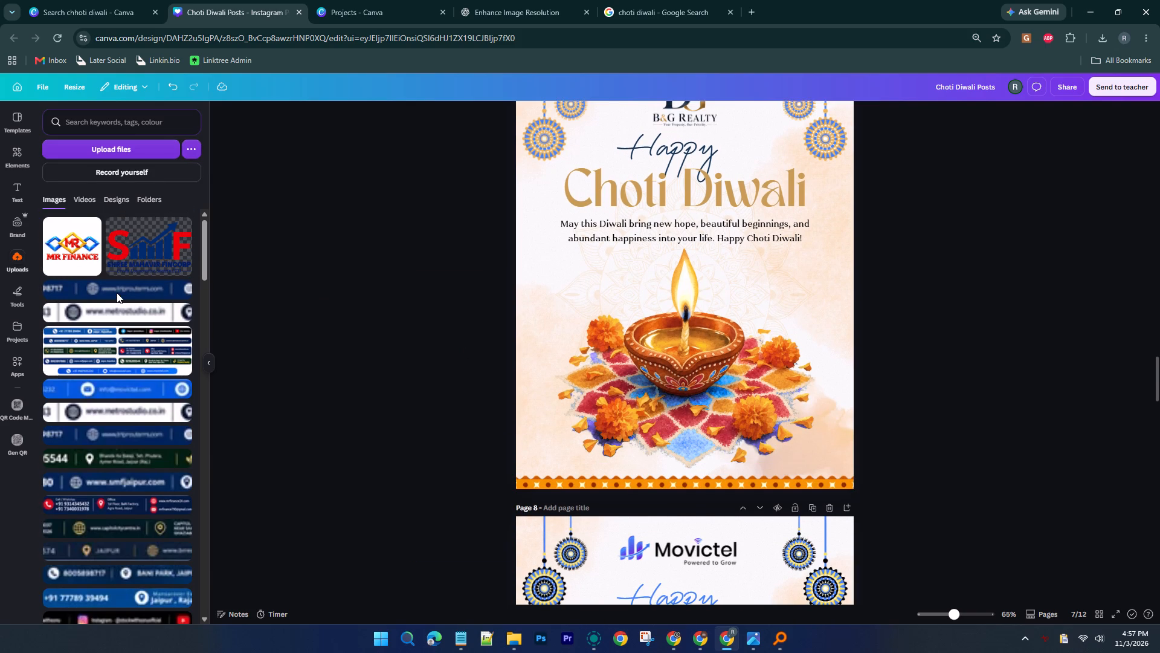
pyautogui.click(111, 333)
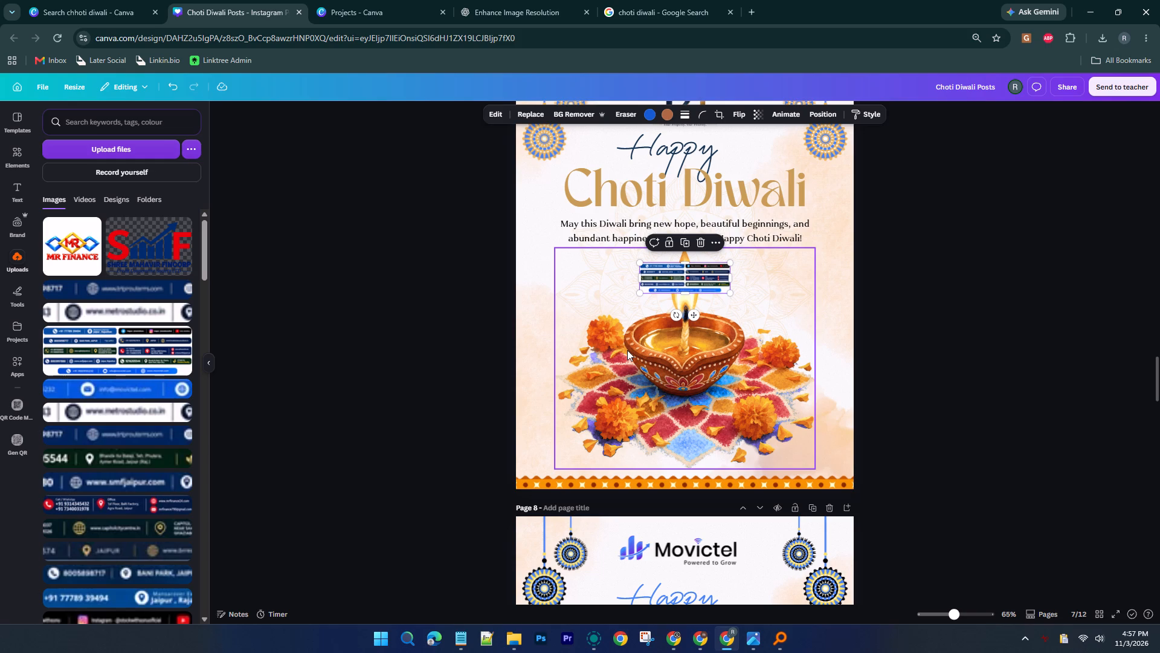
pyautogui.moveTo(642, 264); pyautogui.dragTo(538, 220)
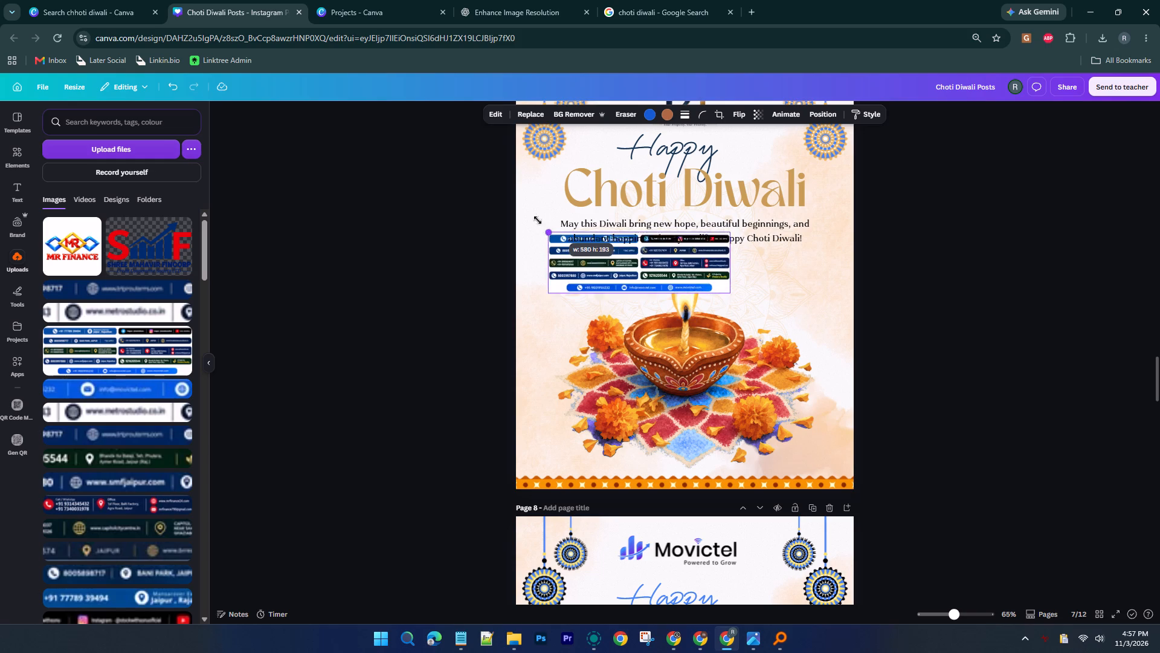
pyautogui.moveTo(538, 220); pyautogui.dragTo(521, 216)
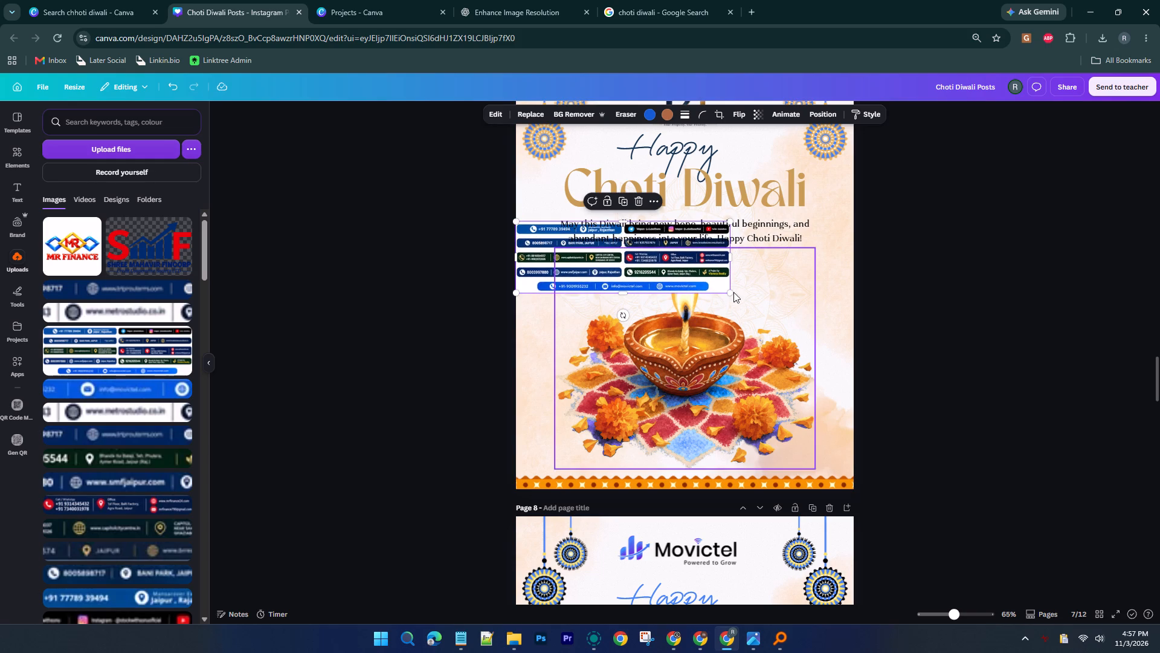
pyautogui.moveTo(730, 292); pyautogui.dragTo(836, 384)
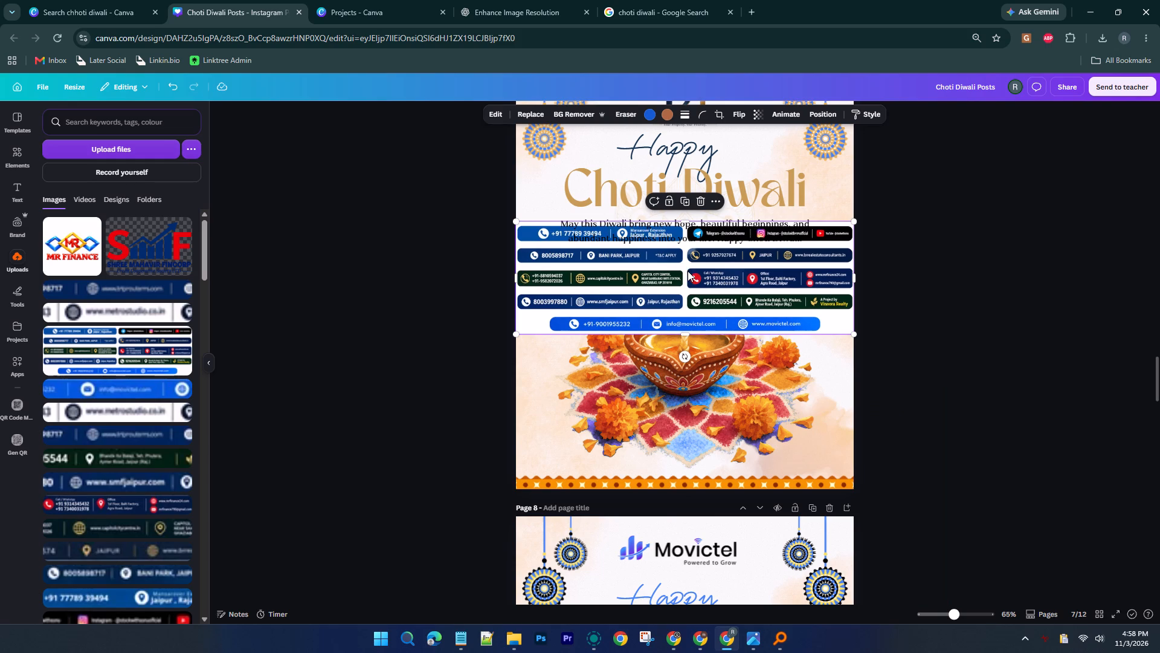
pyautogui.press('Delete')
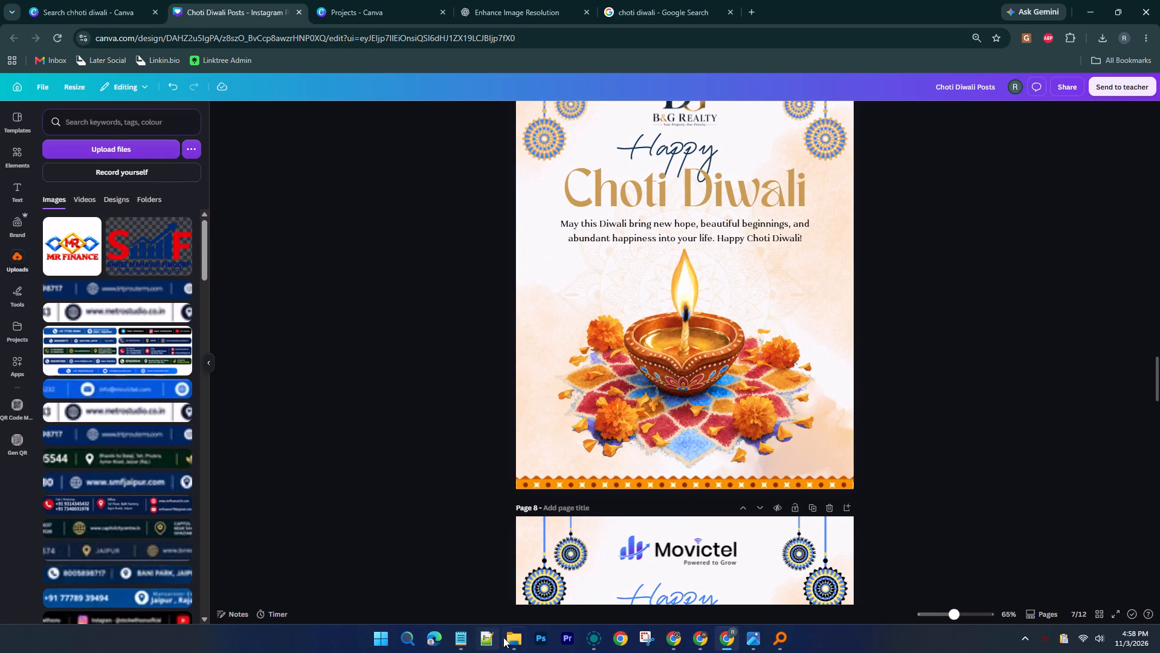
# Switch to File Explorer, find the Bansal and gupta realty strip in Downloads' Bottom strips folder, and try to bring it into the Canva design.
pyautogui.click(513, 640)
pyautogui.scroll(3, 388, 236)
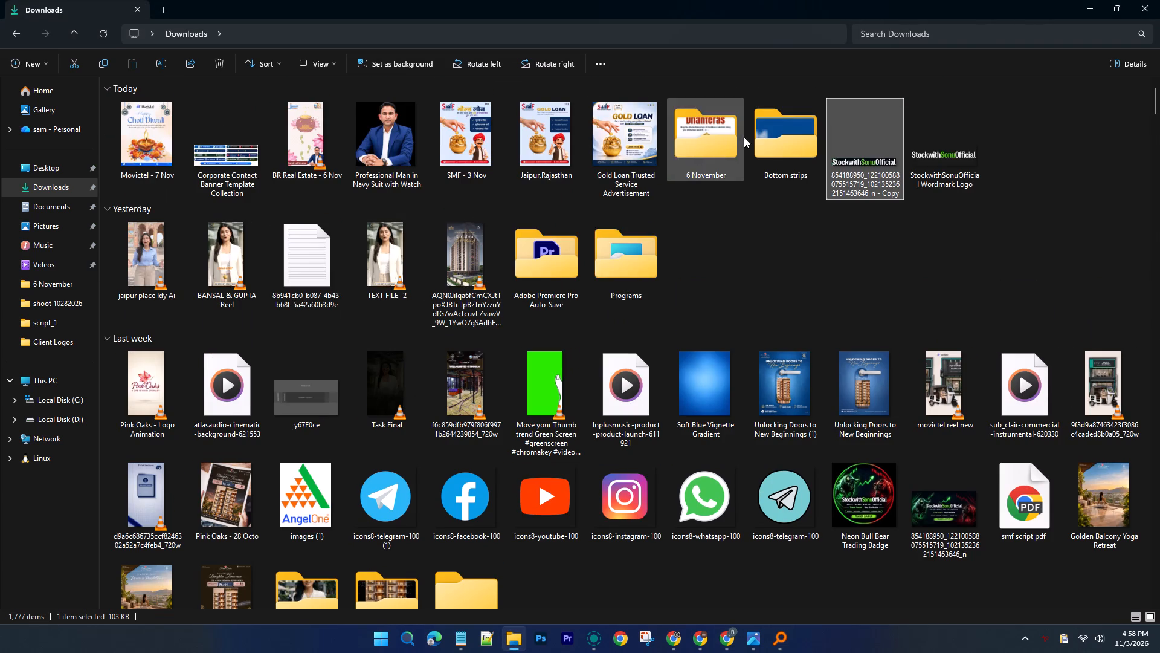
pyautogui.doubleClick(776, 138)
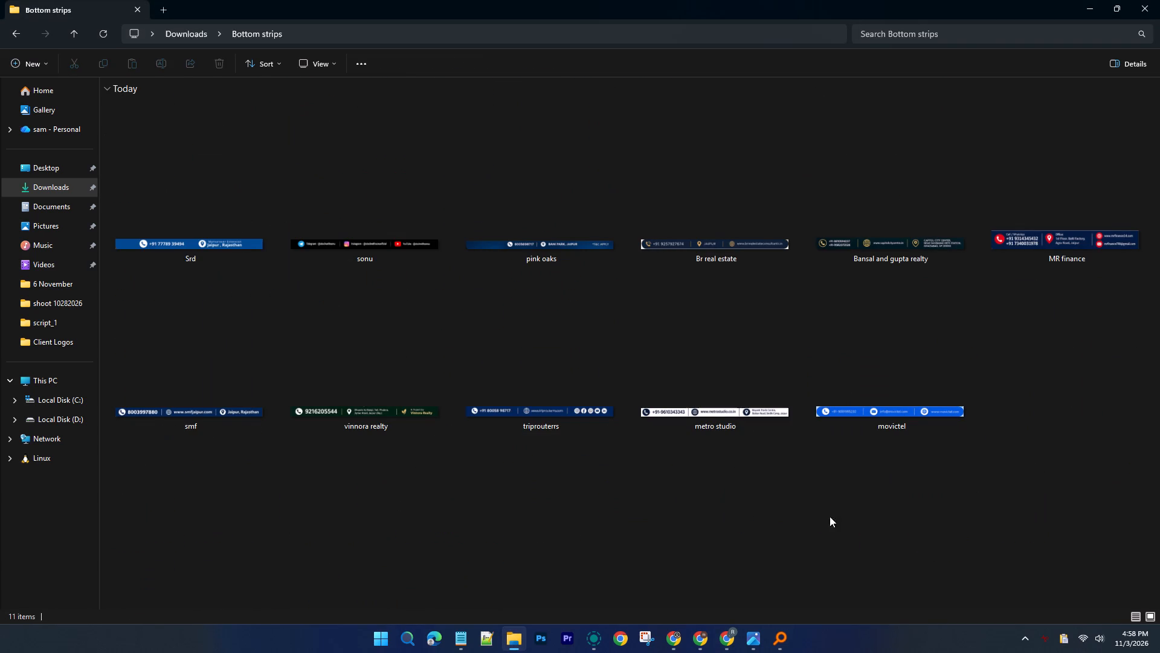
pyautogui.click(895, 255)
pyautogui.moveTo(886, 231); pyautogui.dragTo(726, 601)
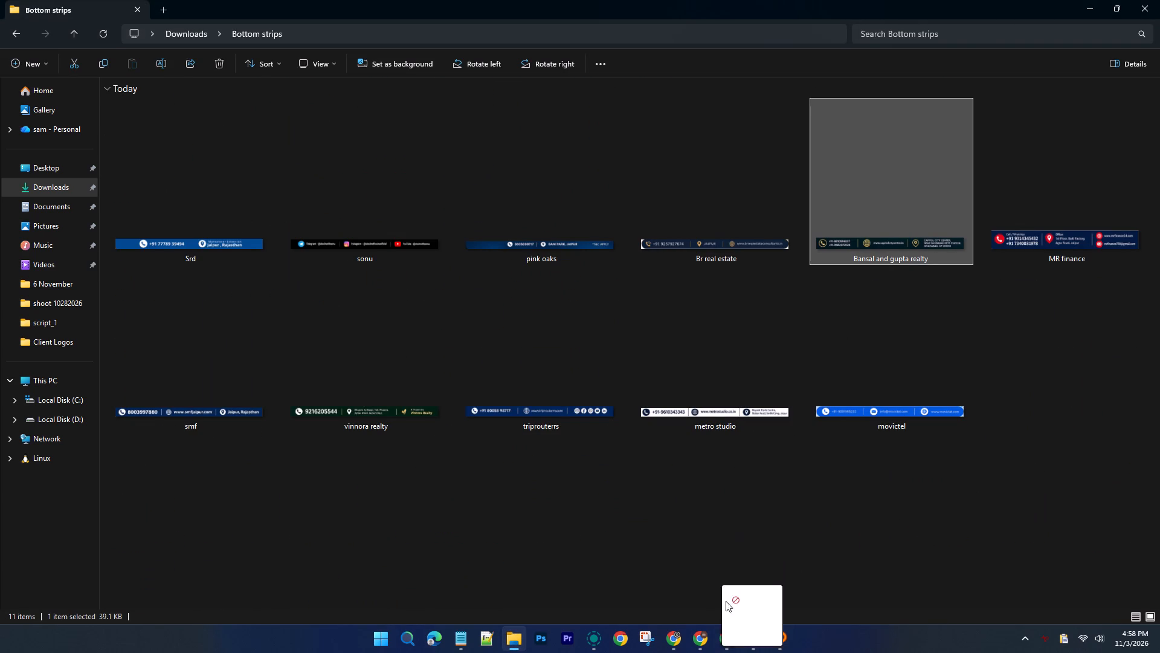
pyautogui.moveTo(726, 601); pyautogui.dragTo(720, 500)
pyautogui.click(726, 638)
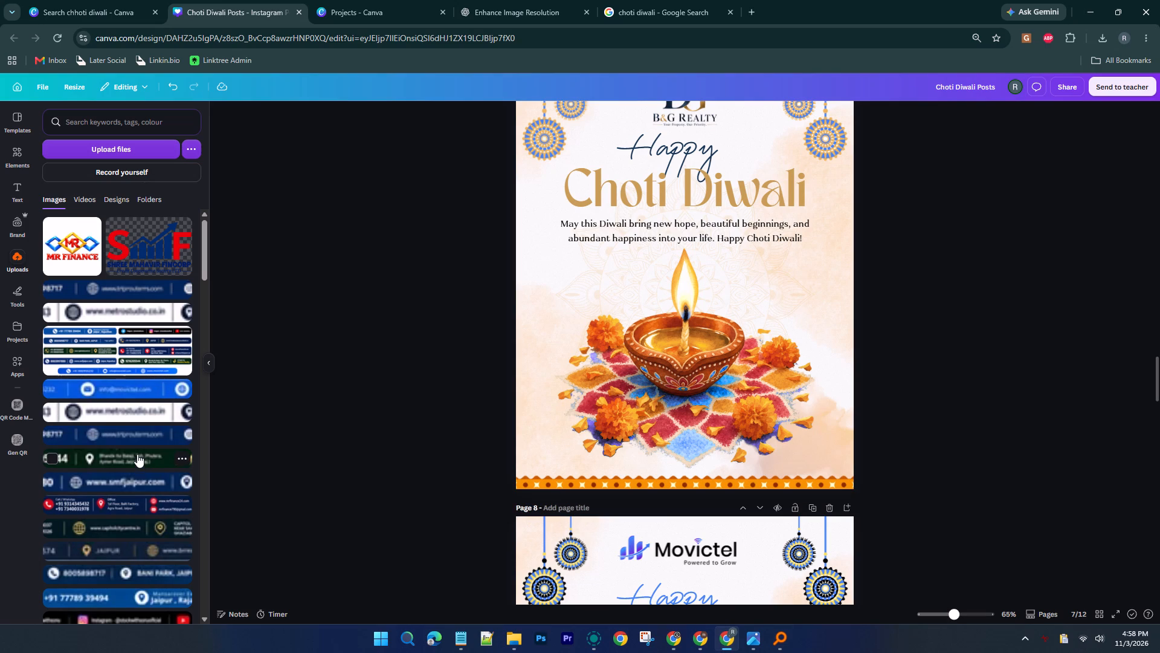
pyautogui.click(129, 525)
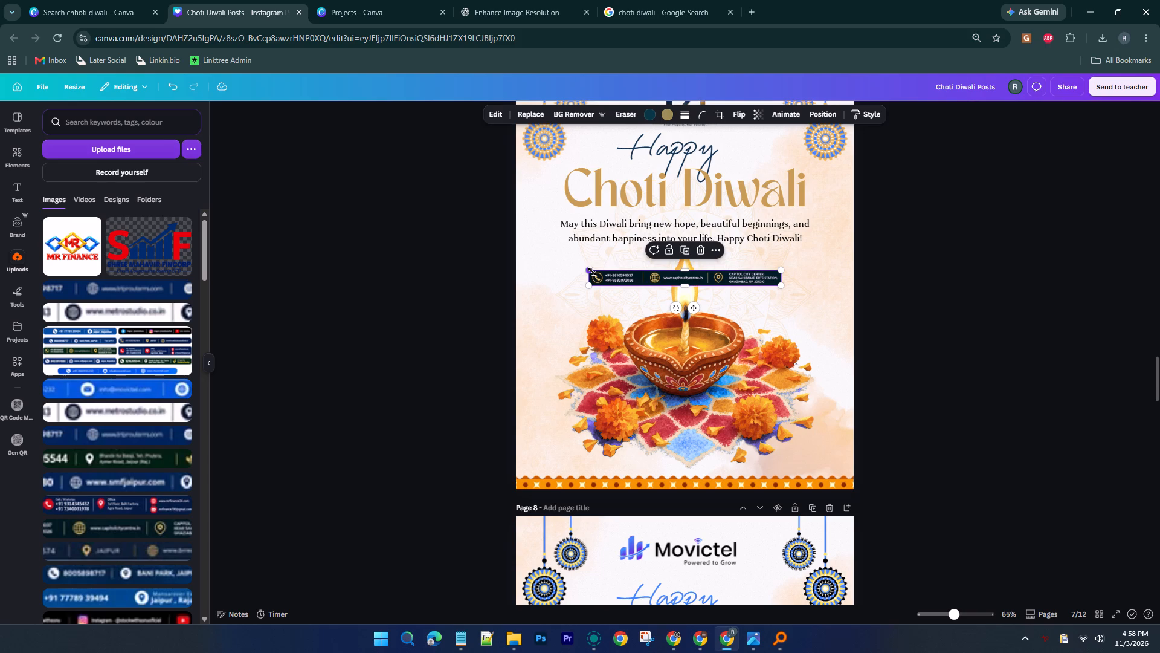
pyautogui.moveTo(592, 271); pyautogui.dragTo(522, 244)
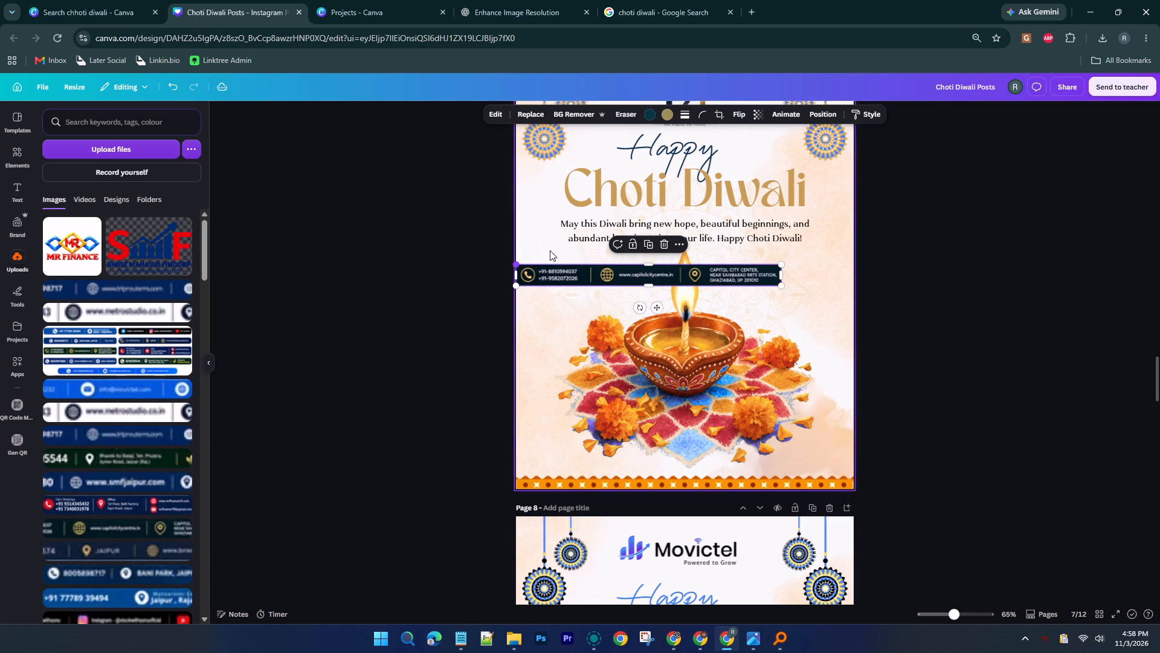
pyautogui.moveTo(780, 286); pyautogui.dragTo(834, 326)
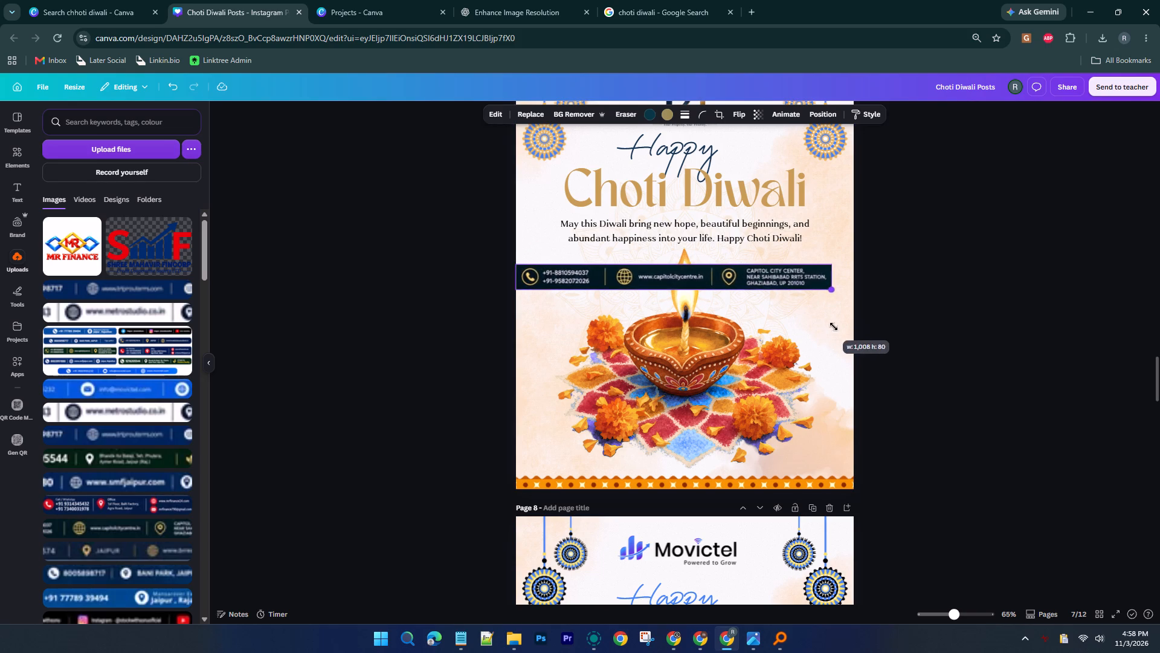
pyautogui.moveTo(834, 326); pyautogui.dragTo(849, 331)
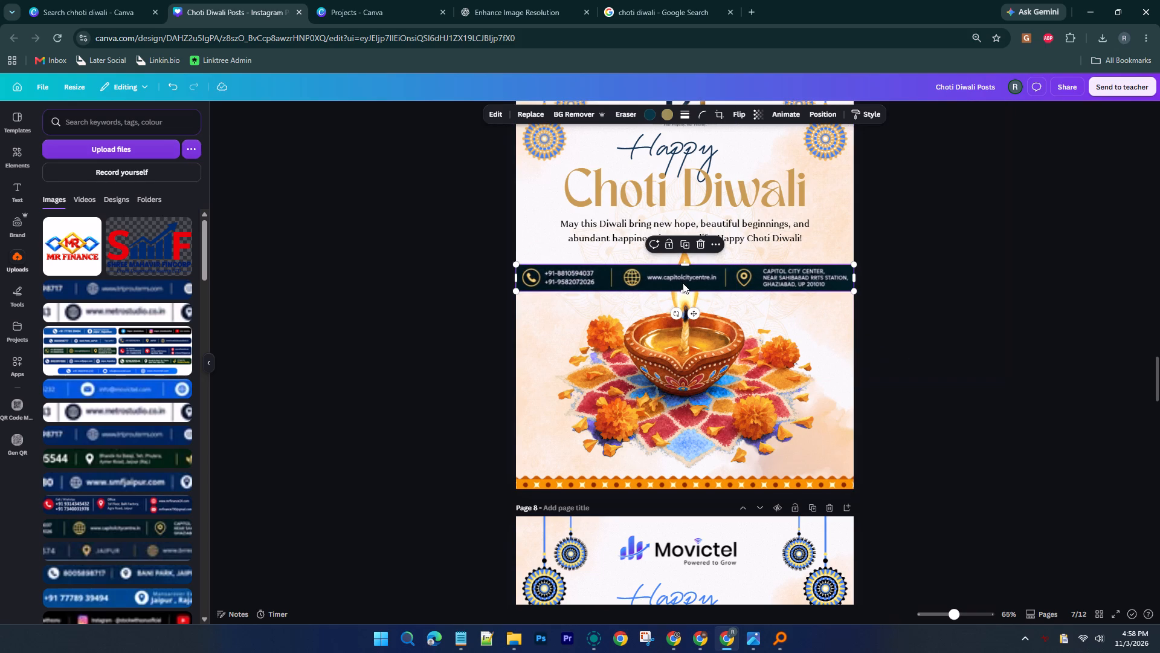
pyautogui.moveTo(683, 283); pyautogui.dragTo(680, 478)
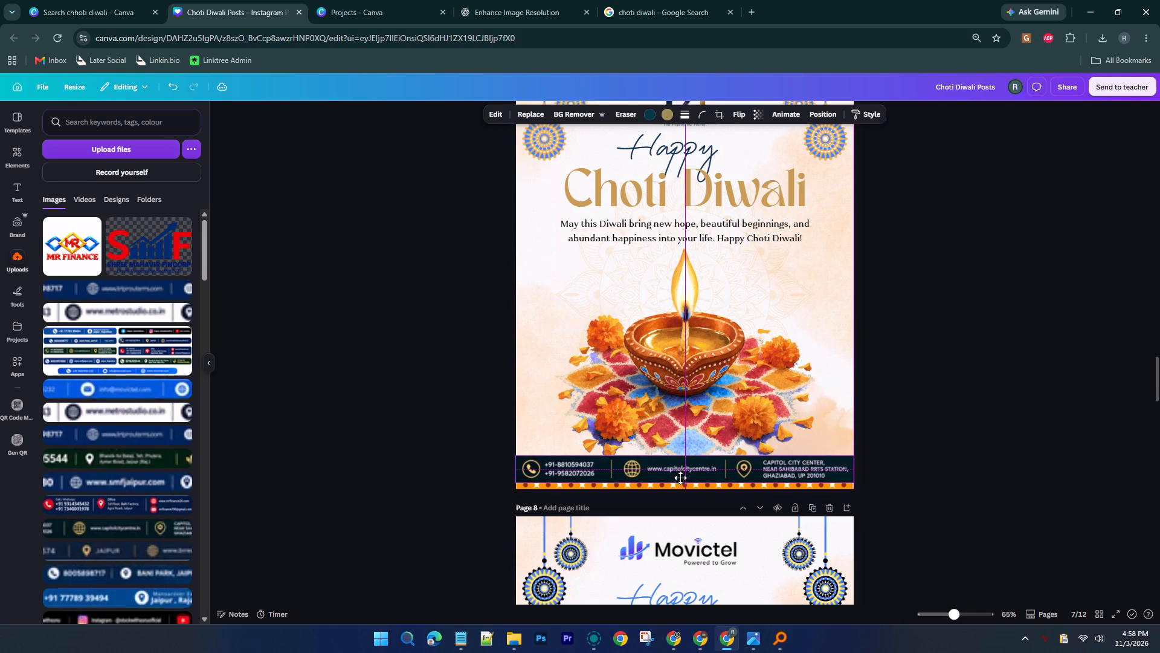
pyautogui.moveTo(680, 478); pyautogui.dragTo(680, 481)
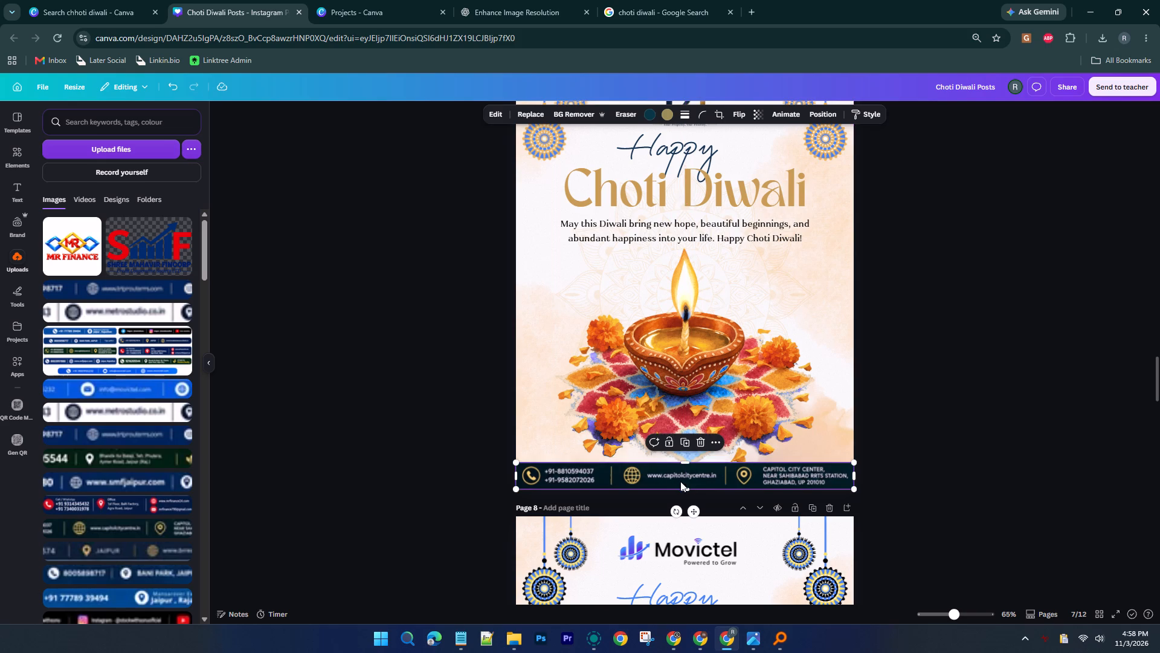
pyautogui.click(862, 384)
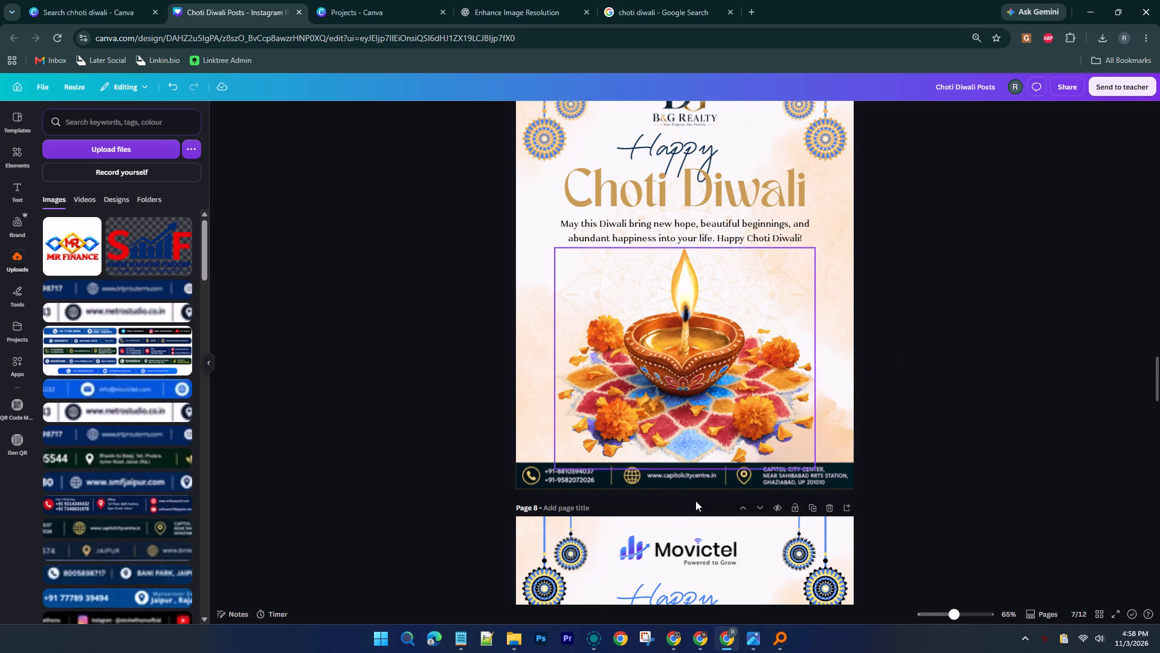
# Extend the contact strip's lower edge slightly to cover page 7's bottom edge, and check the whole page.
pyautogui.keyDown('ctrl'); pyautogui.scroll(15, 675, 511); pyautogui.keyUp('ctrl')
pyautogui.click(681, 480)
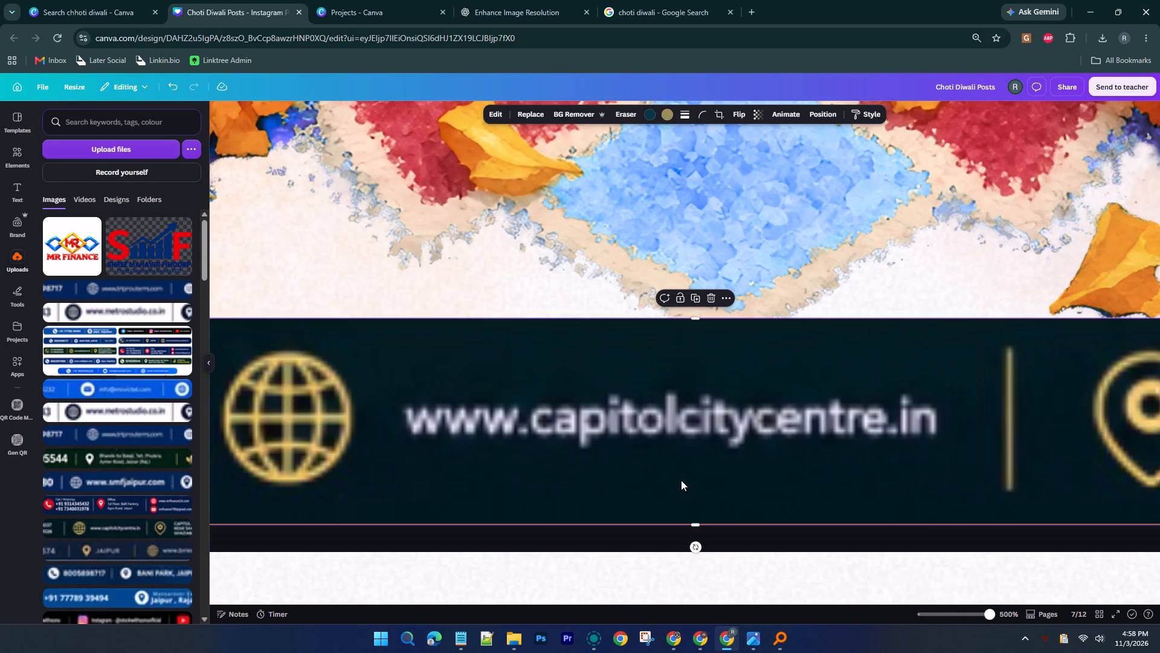
pyautogui.moveTo(694, 526); pyautogui.dragTo(694, 531)
pyautogui.click(694, 557)
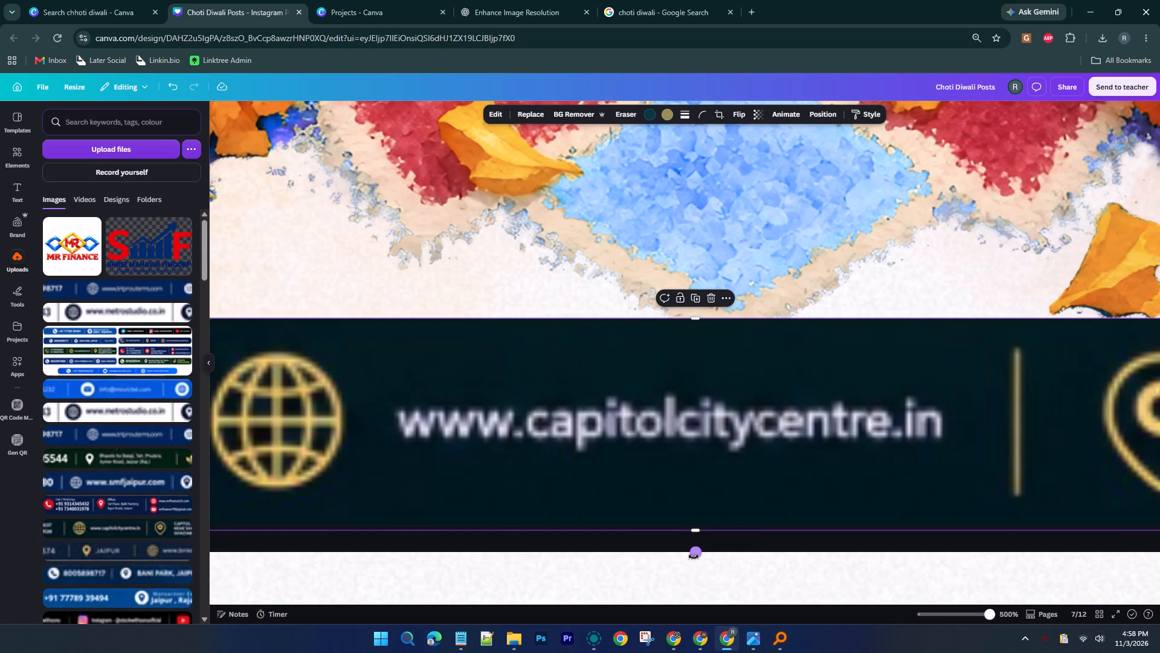
pyautogui.click(659, 553)
pyautogui.keyDown('ctrl'); pyautogui.scroll(-8, 659, 553); pyautogui.keyUp('ctrl')
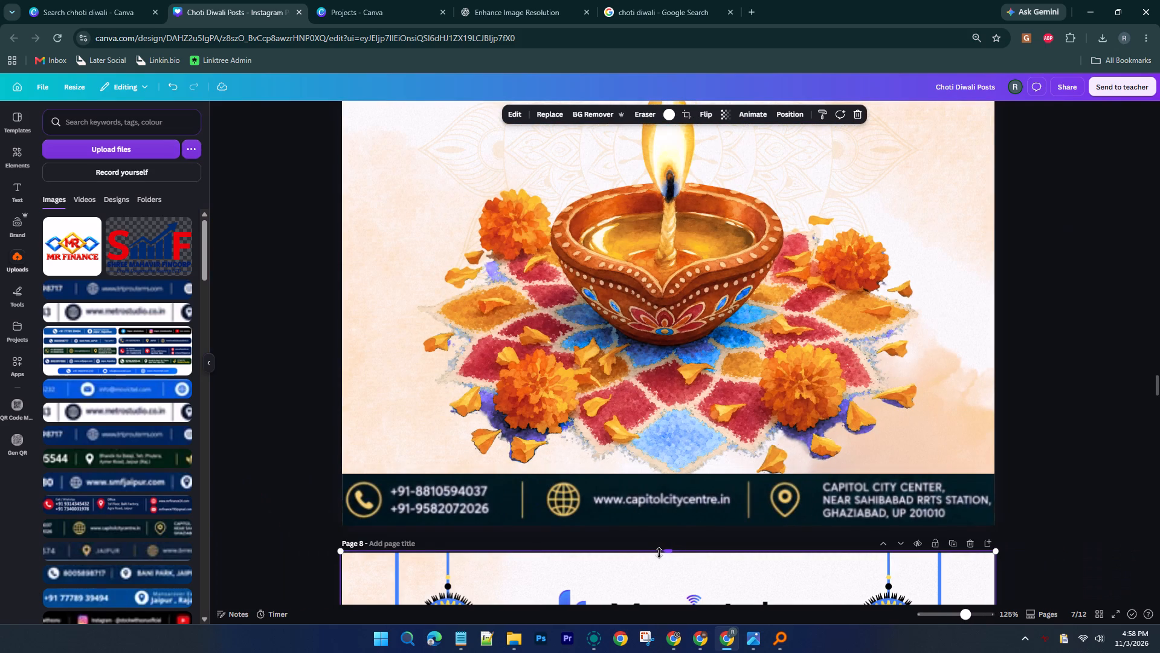
pyautogui.click(1058, 412)
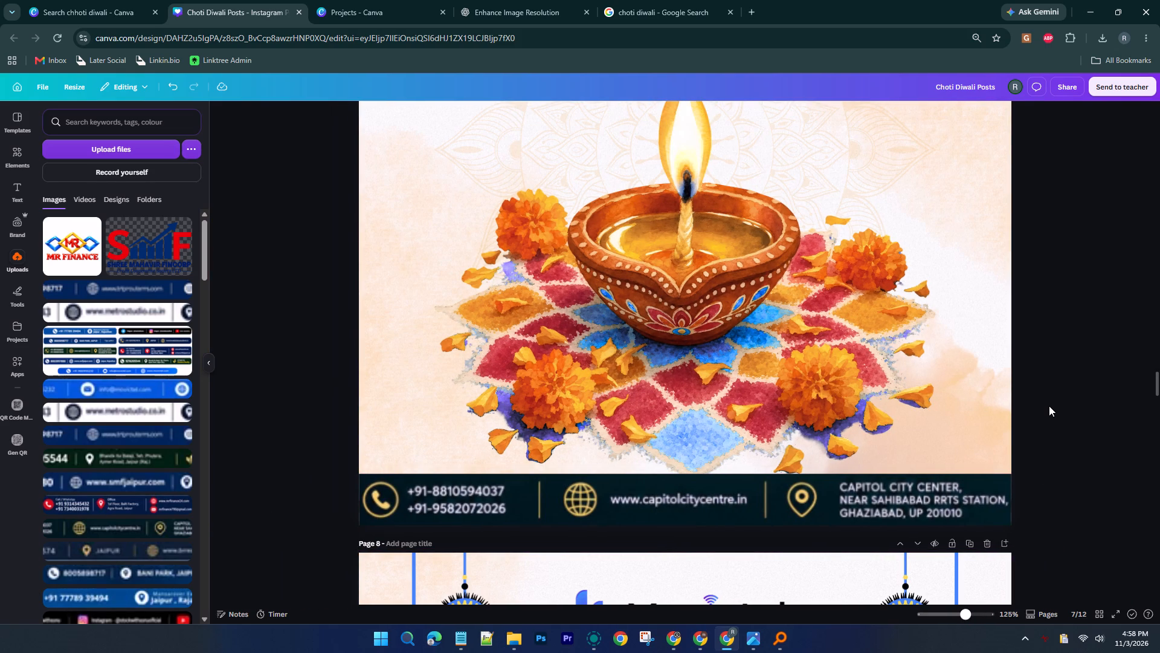
pyautogui.keyDown('ctrl'); pyautogui.scroll(-2, 1049, 406); pyautogui.keyUp('ctrl')
pyautogui.scroll(-1, 1049, 406)
pyautogui.scroll(3, 1048, 402)
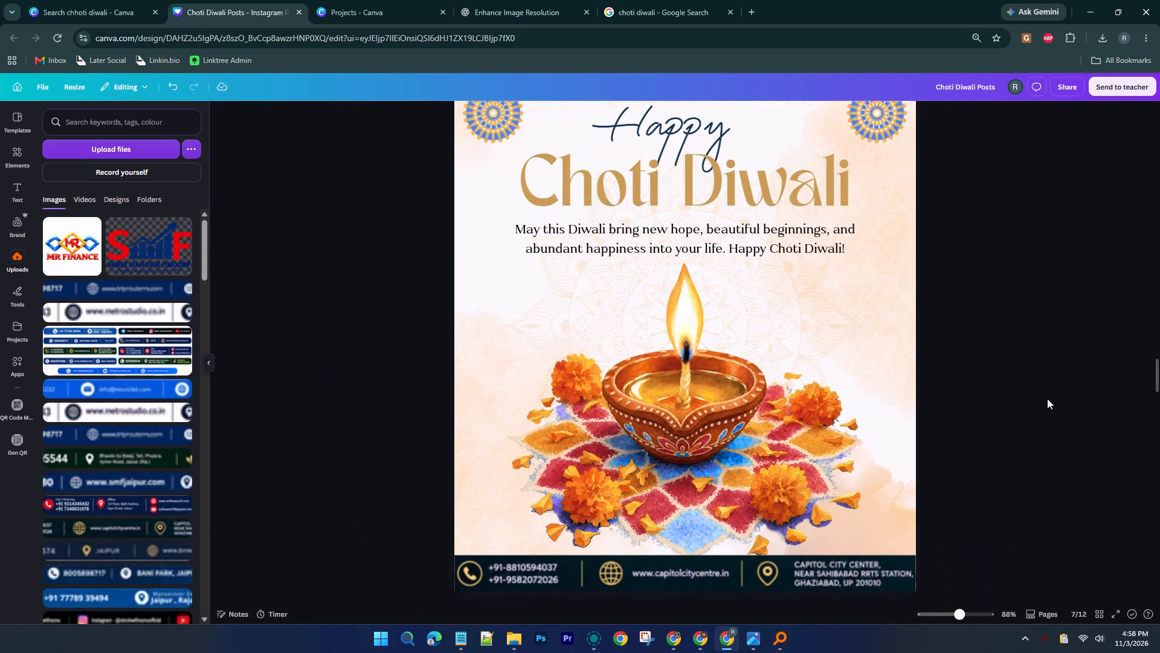
pyautogui.keyDown('ctrl'); pyautogui.scroll(-2, 1047, 398); pyautogui.keyUp('ctrl')
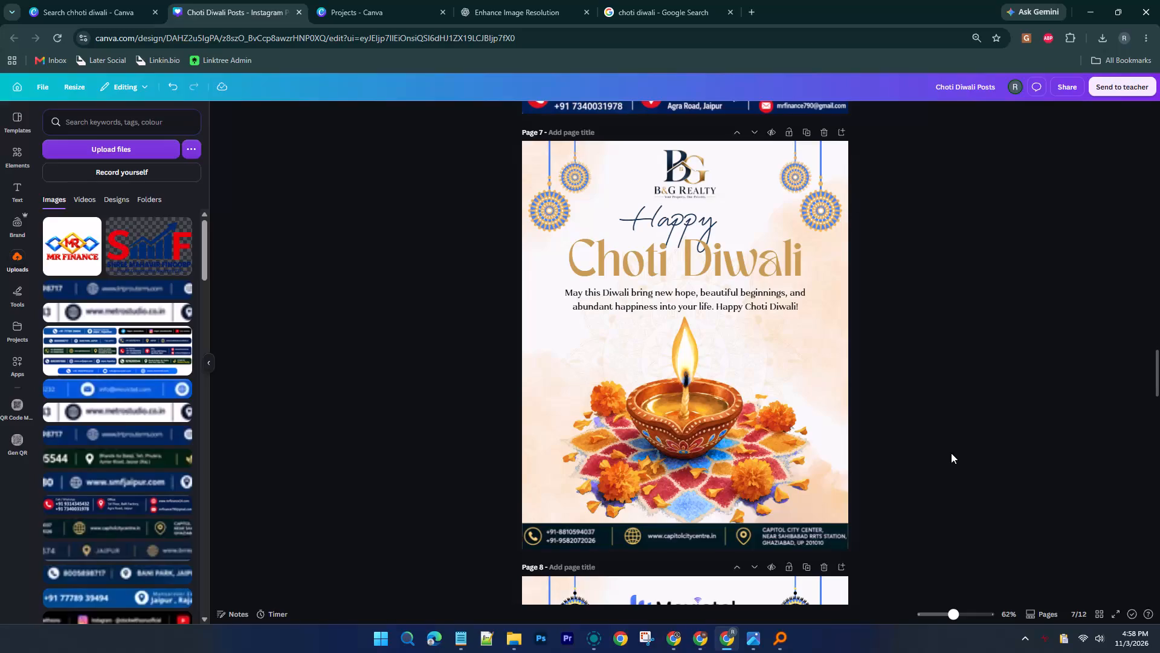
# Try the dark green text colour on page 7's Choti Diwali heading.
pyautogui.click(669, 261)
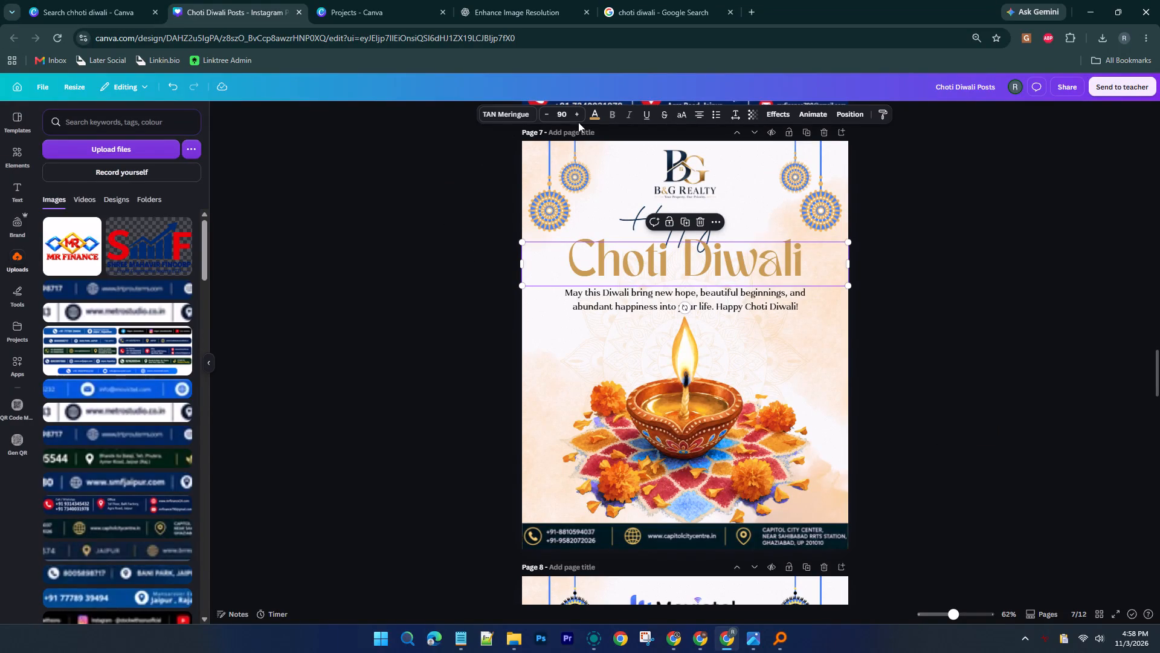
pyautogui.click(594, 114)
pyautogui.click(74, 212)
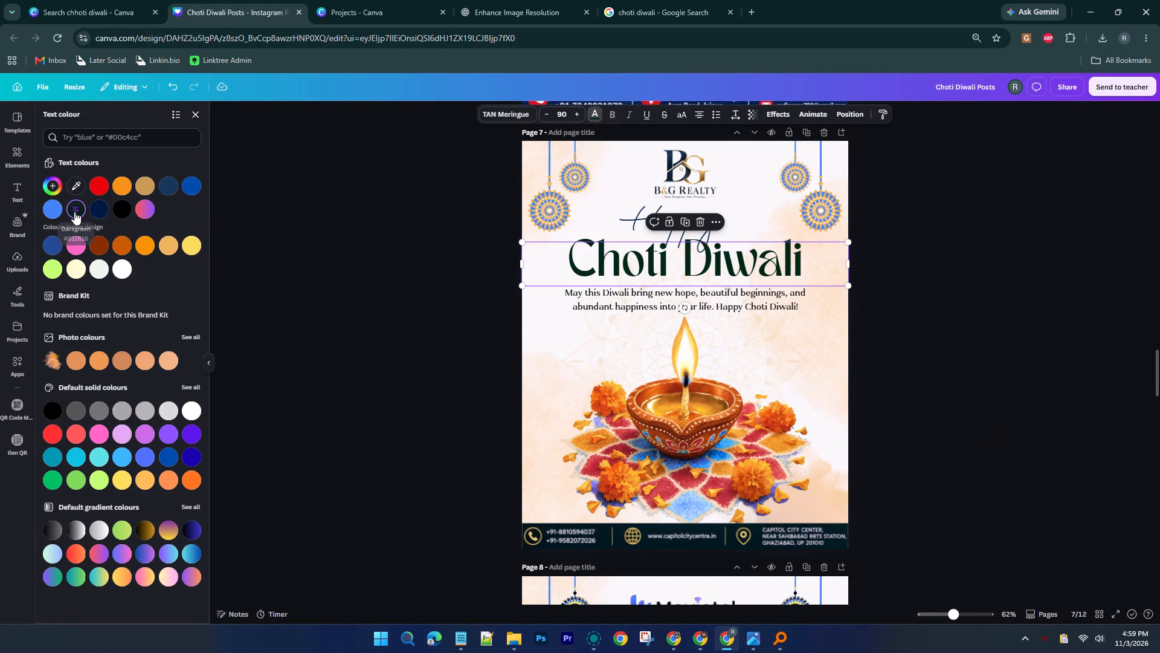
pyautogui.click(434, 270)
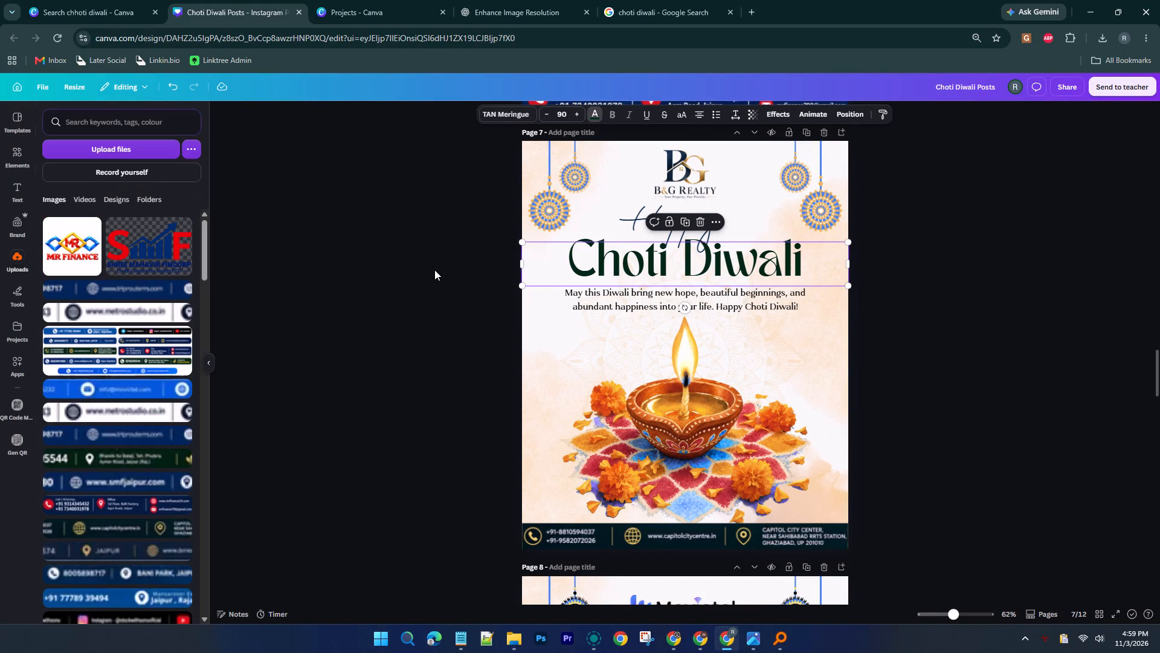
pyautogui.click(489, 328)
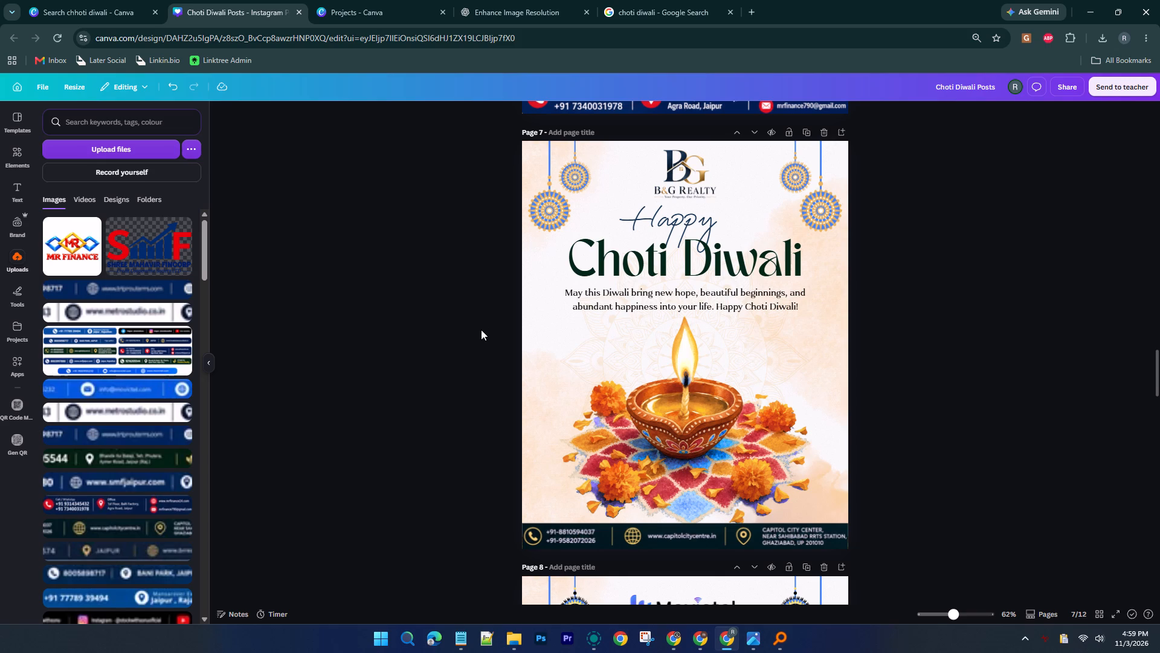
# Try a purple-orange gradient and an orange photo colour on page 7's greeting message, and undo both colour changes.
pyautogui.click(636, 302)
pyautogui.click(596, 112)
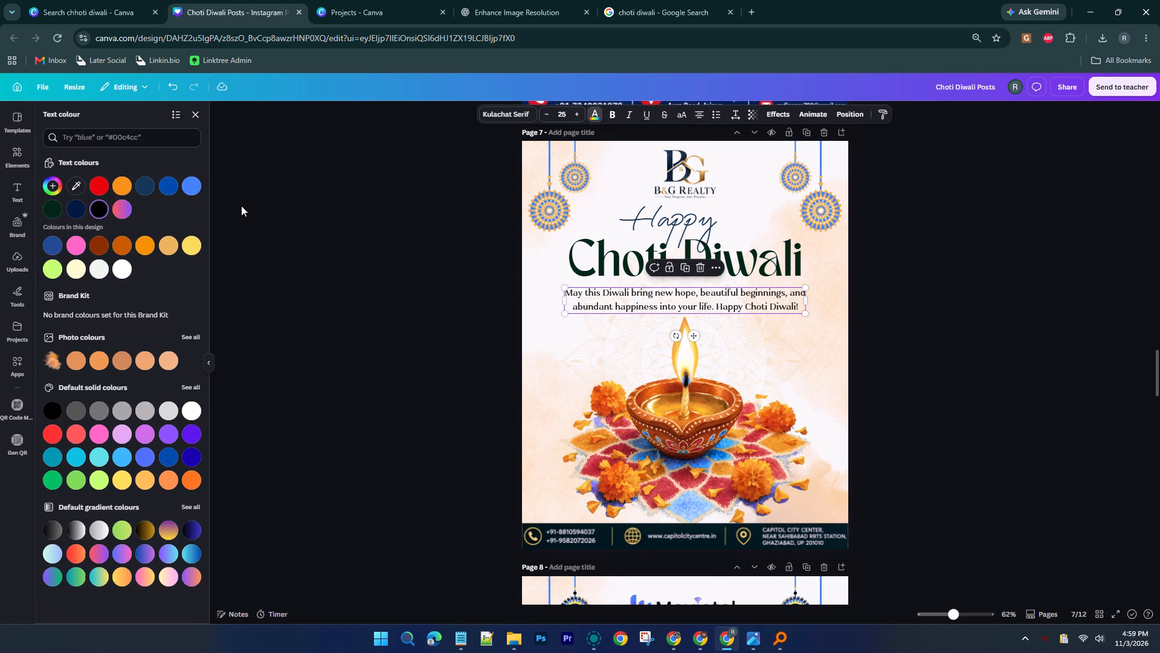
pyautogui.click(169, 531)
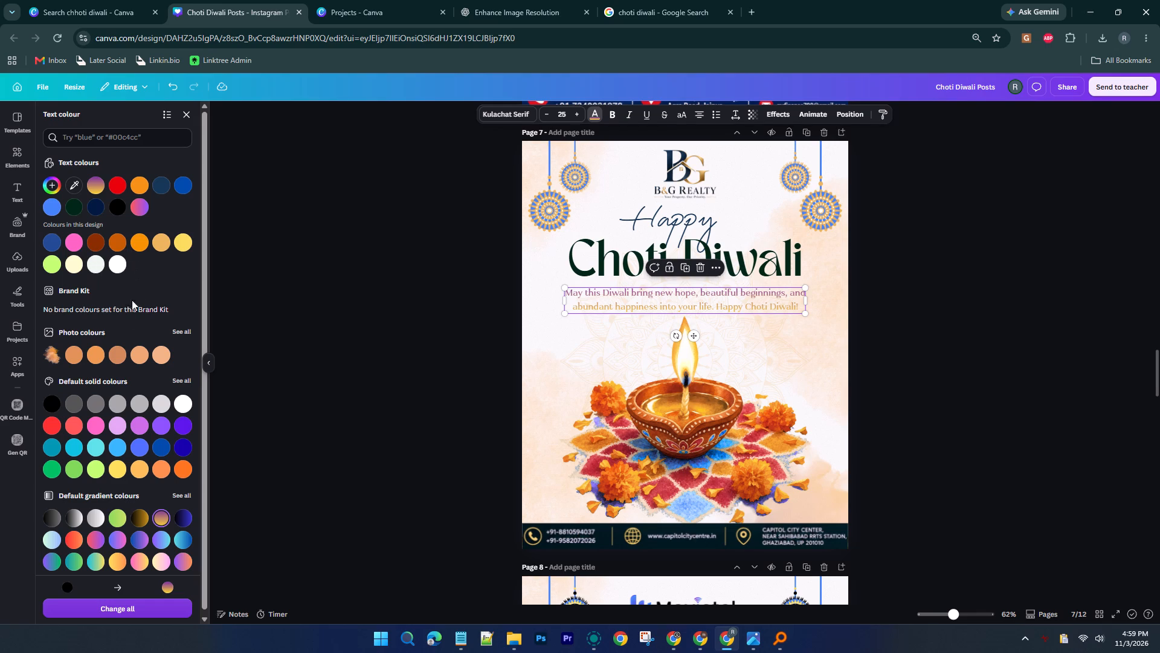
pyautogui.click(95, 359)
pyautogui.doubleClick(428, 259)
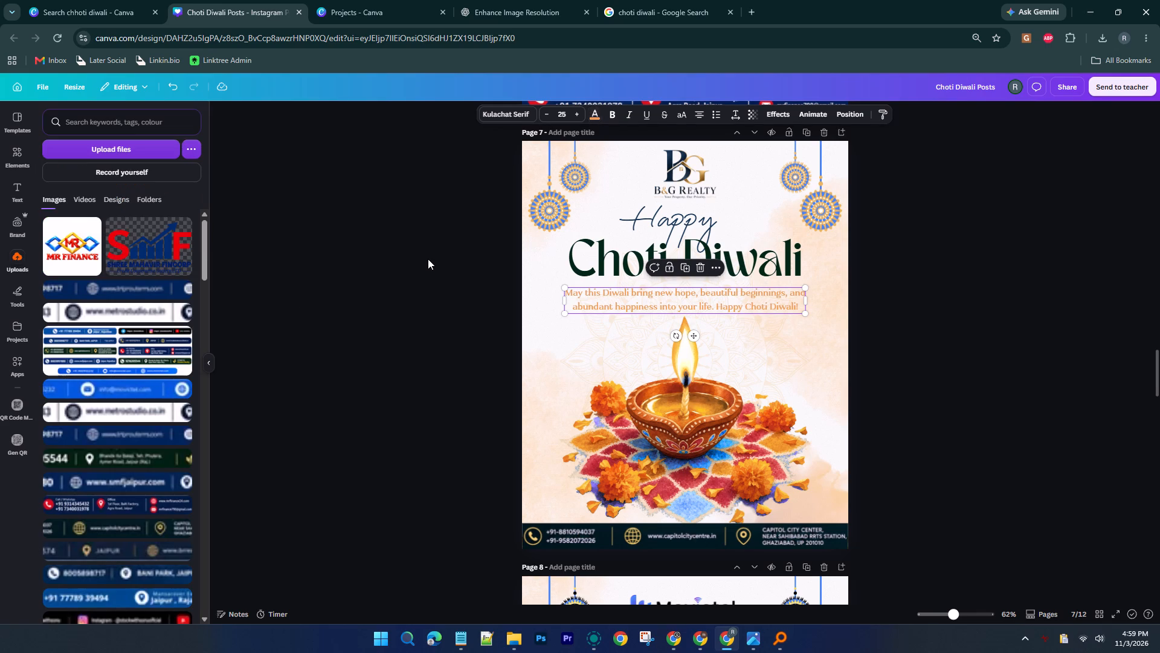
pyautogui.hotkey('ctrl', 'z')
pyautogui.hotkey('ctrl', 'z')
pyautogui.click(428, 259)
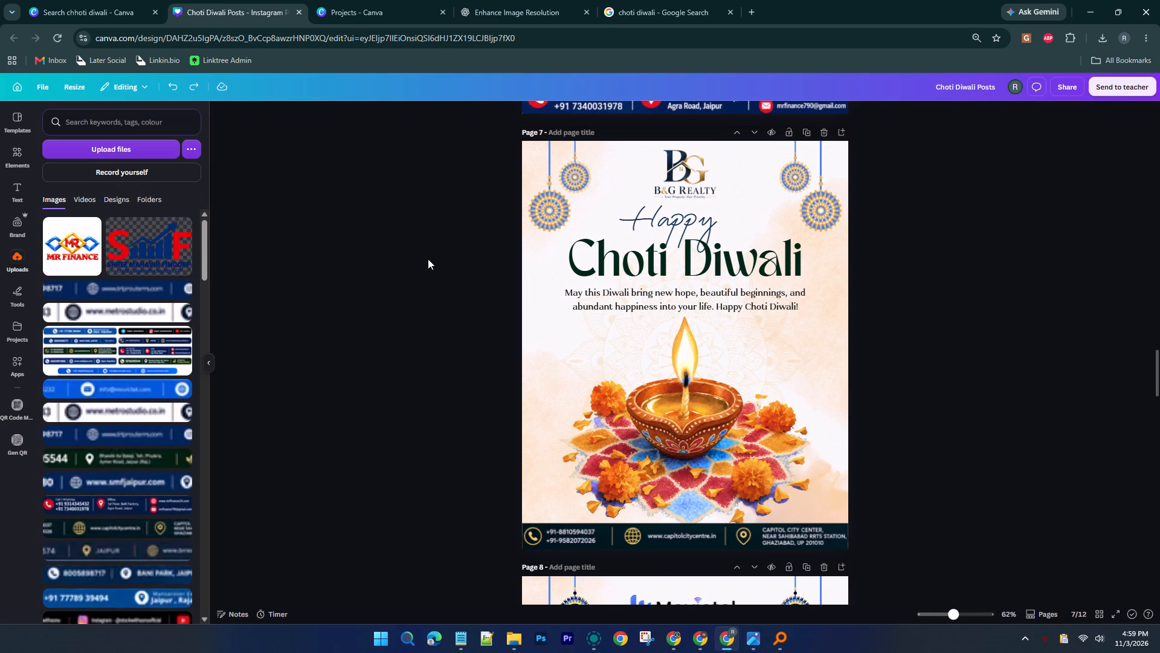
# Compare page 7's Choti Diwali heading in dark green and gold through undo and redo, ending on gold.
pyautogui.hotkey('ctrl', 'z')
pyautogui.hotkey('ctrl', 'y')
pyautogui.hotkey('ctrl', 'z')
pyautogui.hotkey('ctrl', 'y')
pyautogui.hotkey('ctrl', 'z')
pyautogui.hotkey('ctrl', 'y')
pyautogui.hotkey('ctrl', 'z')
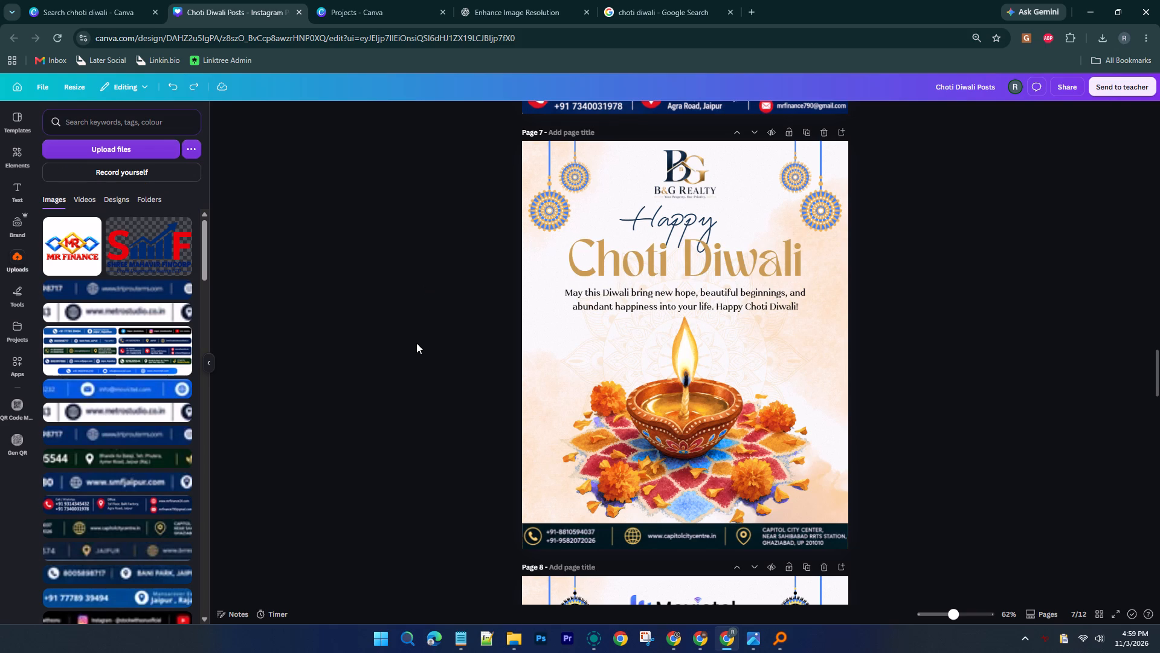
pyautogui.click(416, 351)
# Switch to Notepad, make BG a bullet item in the CHOTI DIWALI client list, and return to the Canva design.
pyautogui.scroll(-4, 483, 356)
pyautogui.click(462, 638)
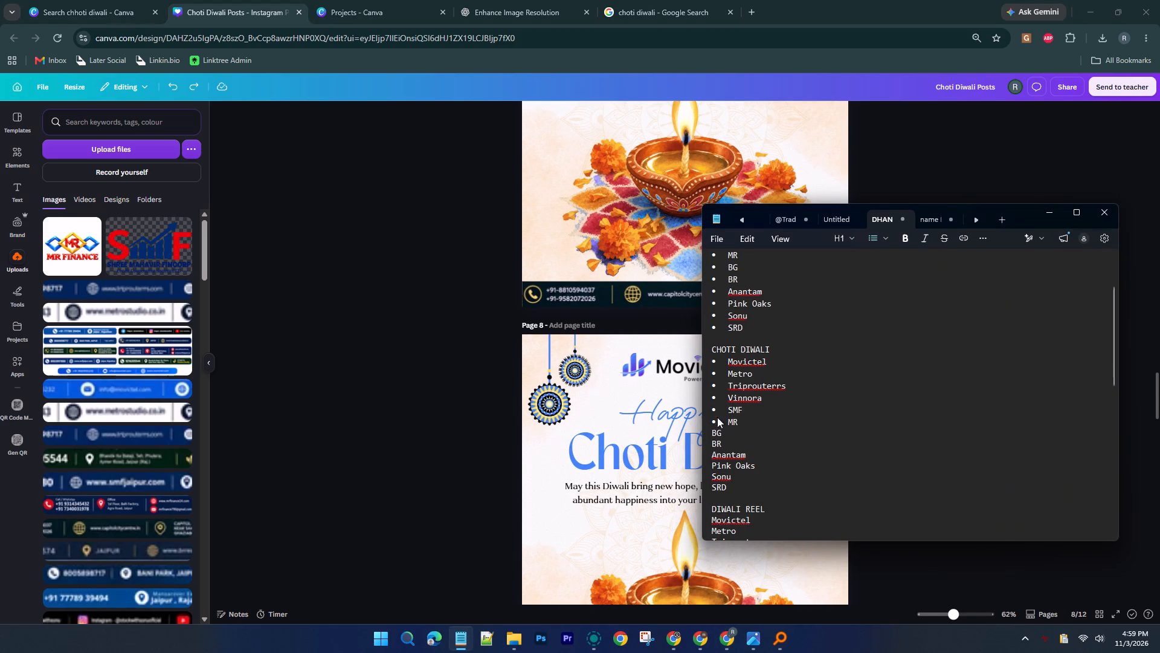
pyautogui.click(714, 431)
pyautogui.press('-')
pyautogui.press('space')
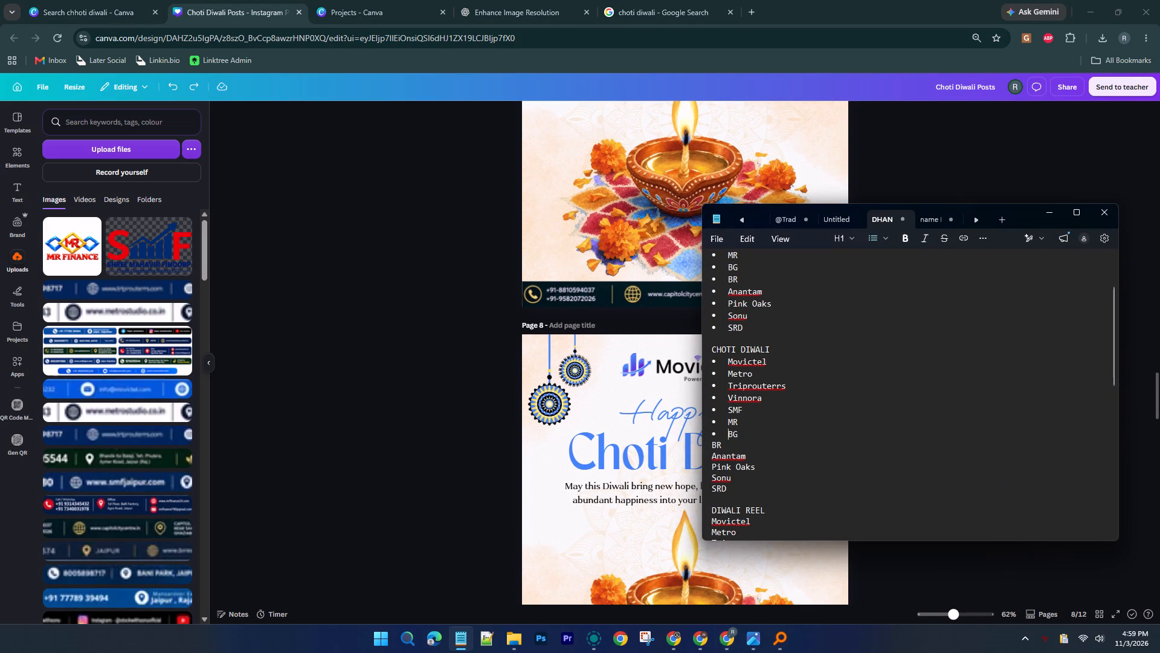
pyautogui.click(1058, 213)
# Delete the Movictel logo from page 8.
pyautogui.click(709, 371)
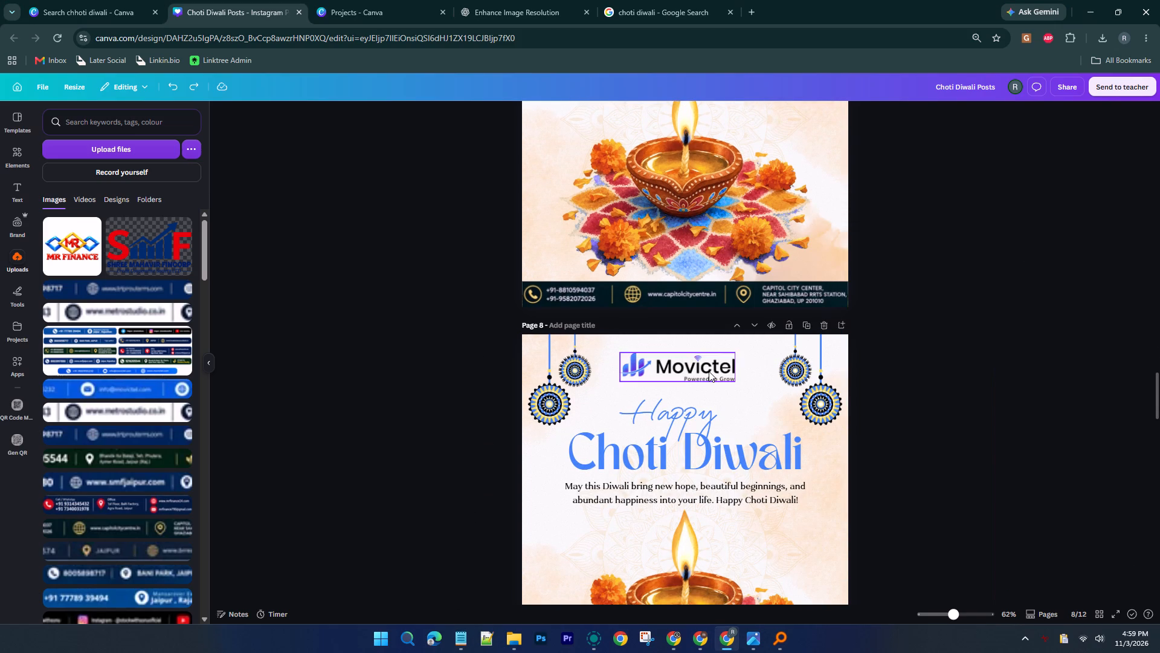
pyautogui.press('Delete')
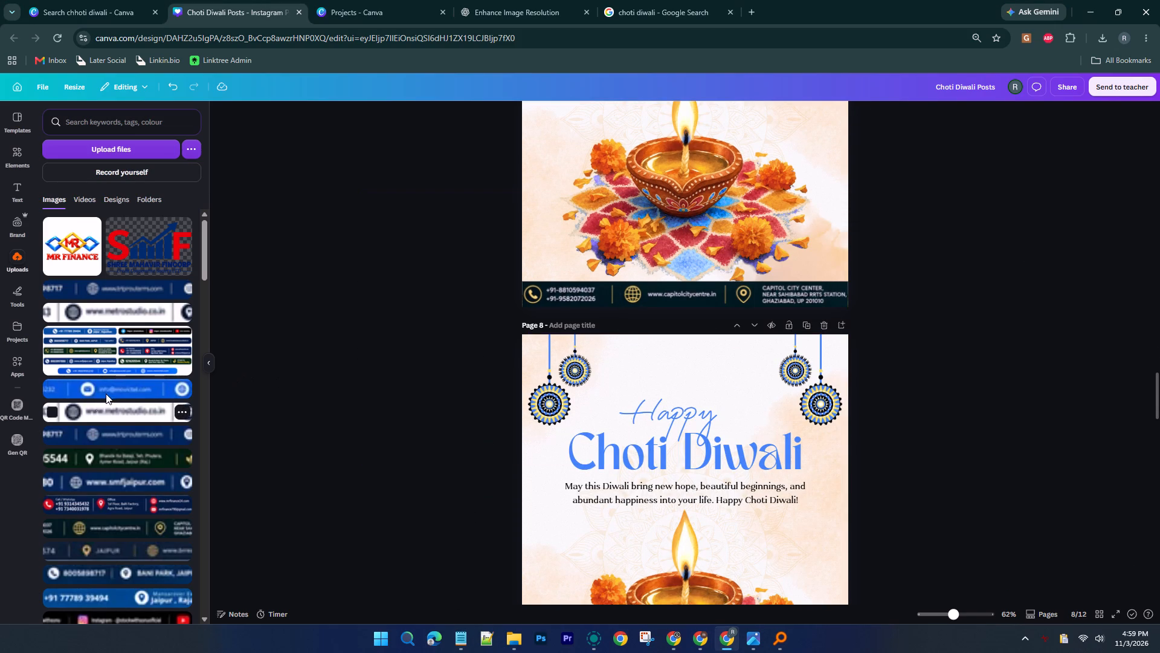
# Check the Bottom strips folder in File Explorer, and add the uploaded Br real estate contact strip to page 8.
pyautogui.scroll(-1, 106, 393)
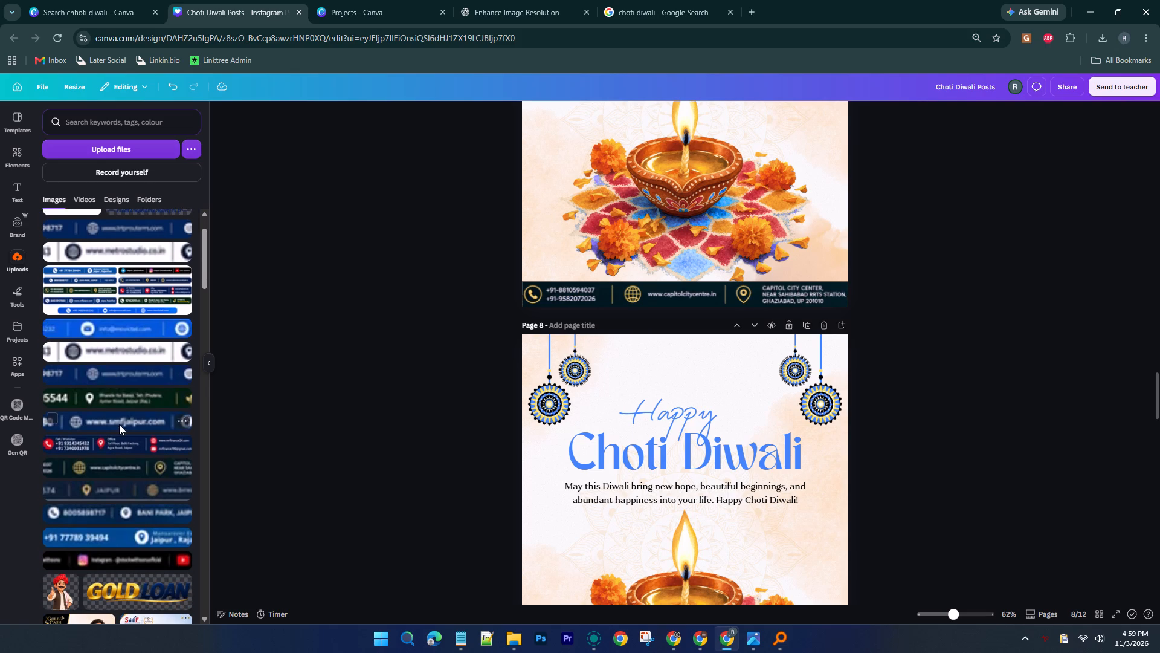
pyautogui.click(507, 640)
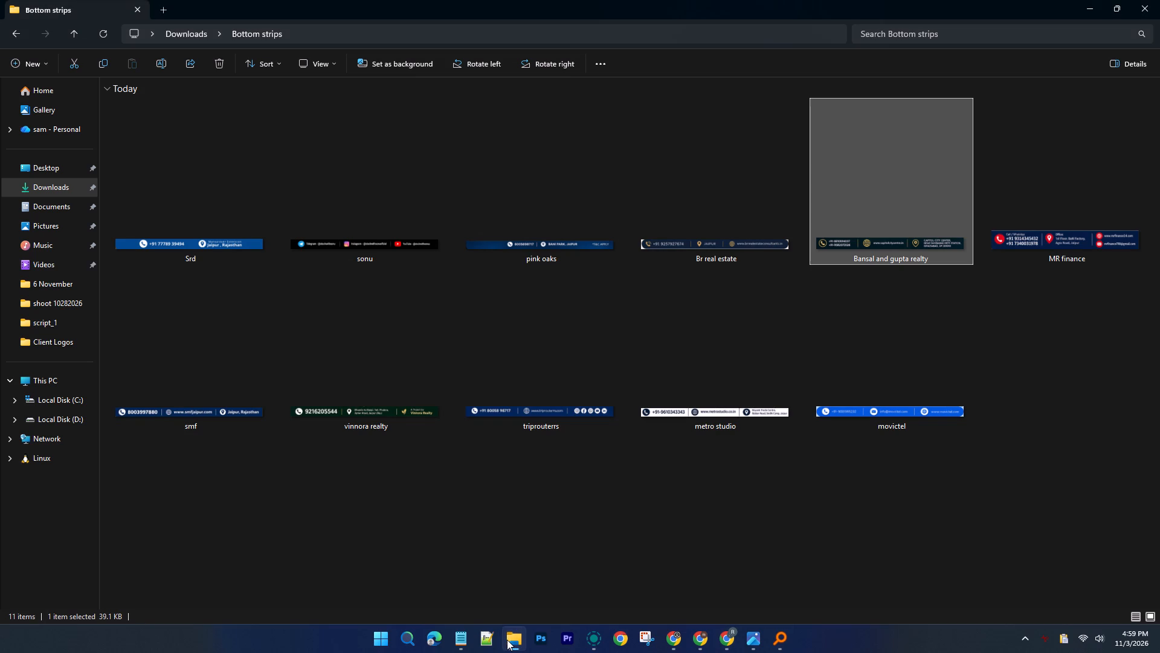
pyautogui.click(507, 640)
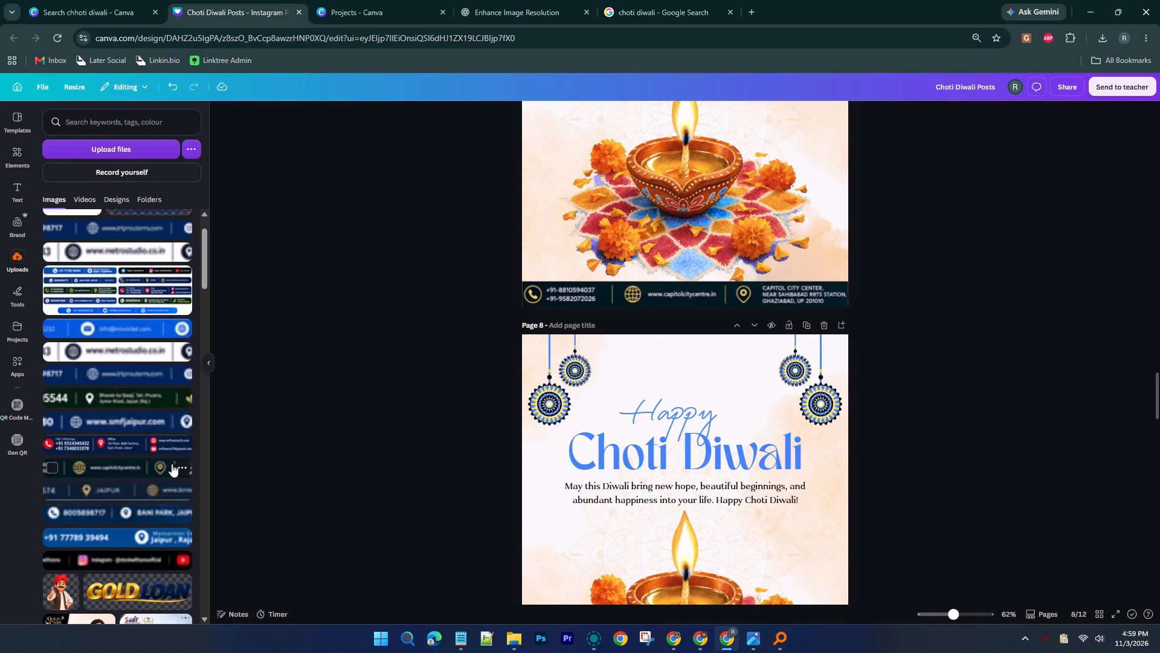
pyautogui.click(125, 493)
pyautogui.click(120, 487)
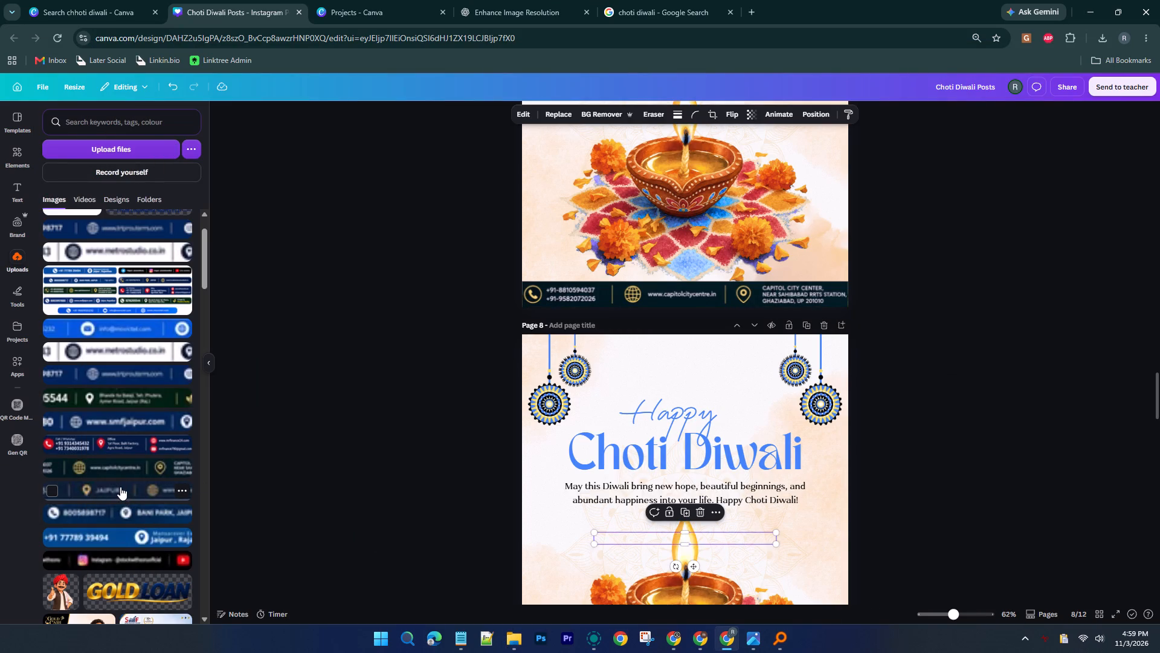
# Delete the blue Movictel contact strip from the bottom of page 8.
pyautogui.scroll(-3, 674, 388)
pyautogui.scroll(6, 681, 414)
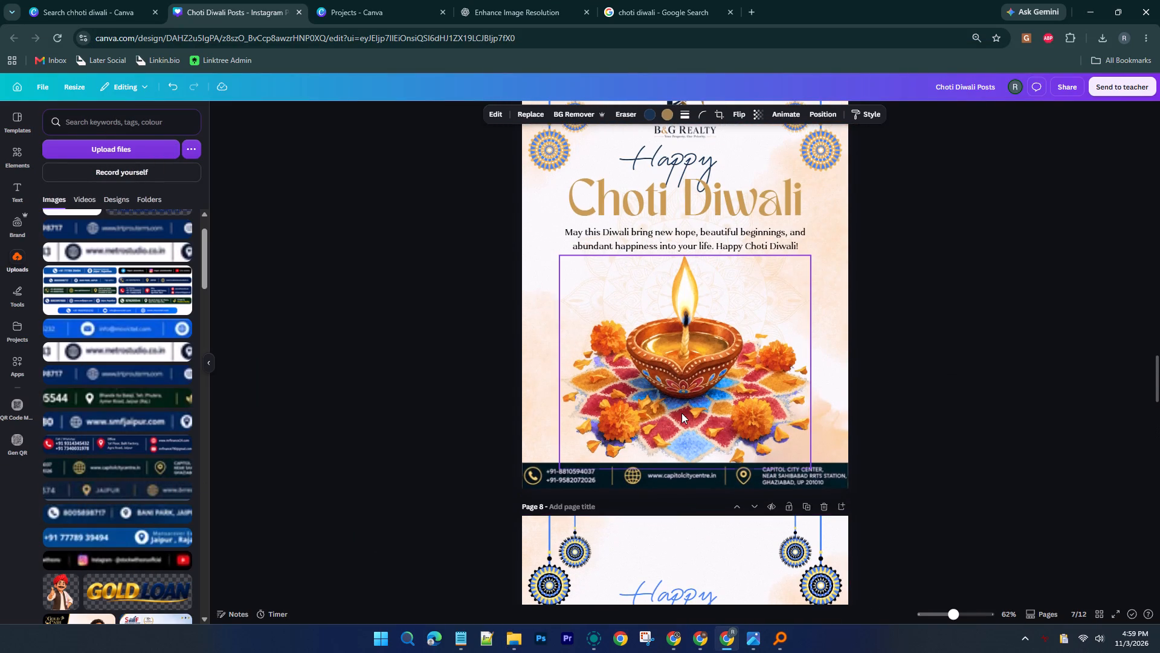
pyautogui.scroll(-7, 681, 413)
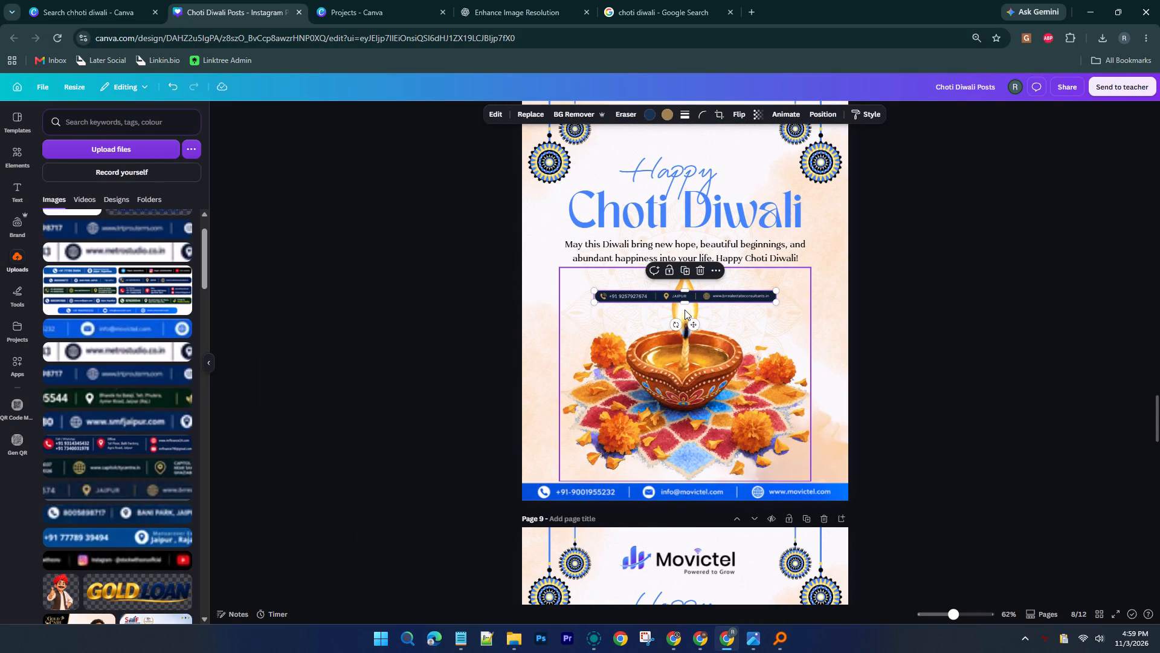
pyautogui.click(607, 489)
pyautogui.press('Delete')
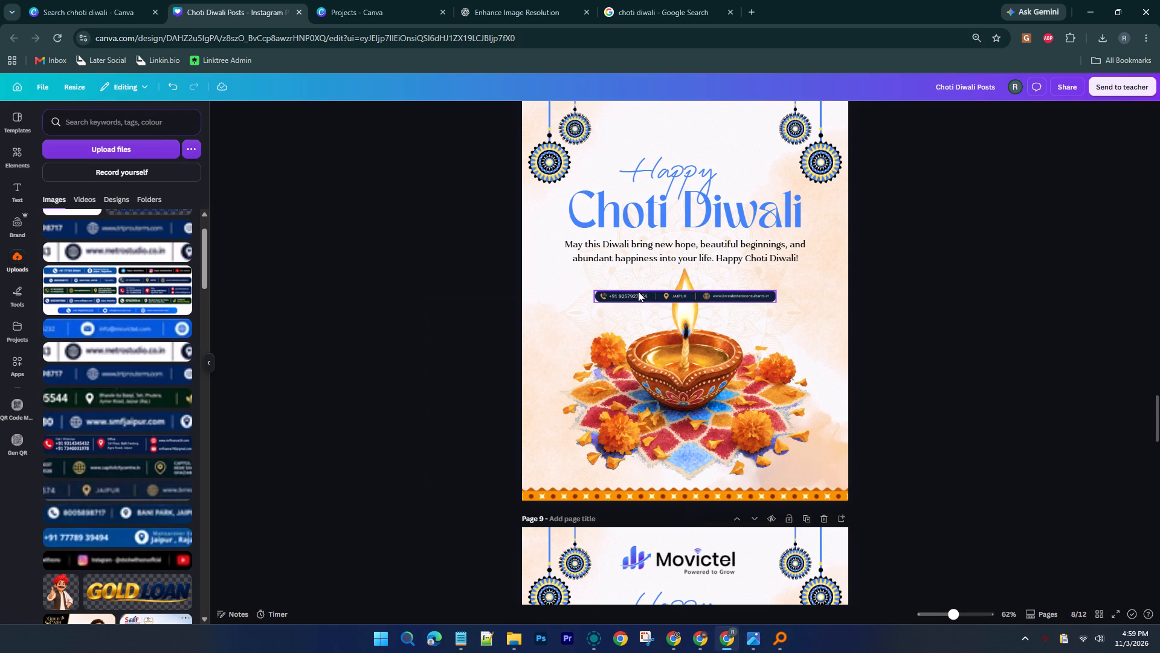
pyautogui.click(639, 299)
pyautogui.moveTo(596, 291); pyautogui.dragTo(528, 270)
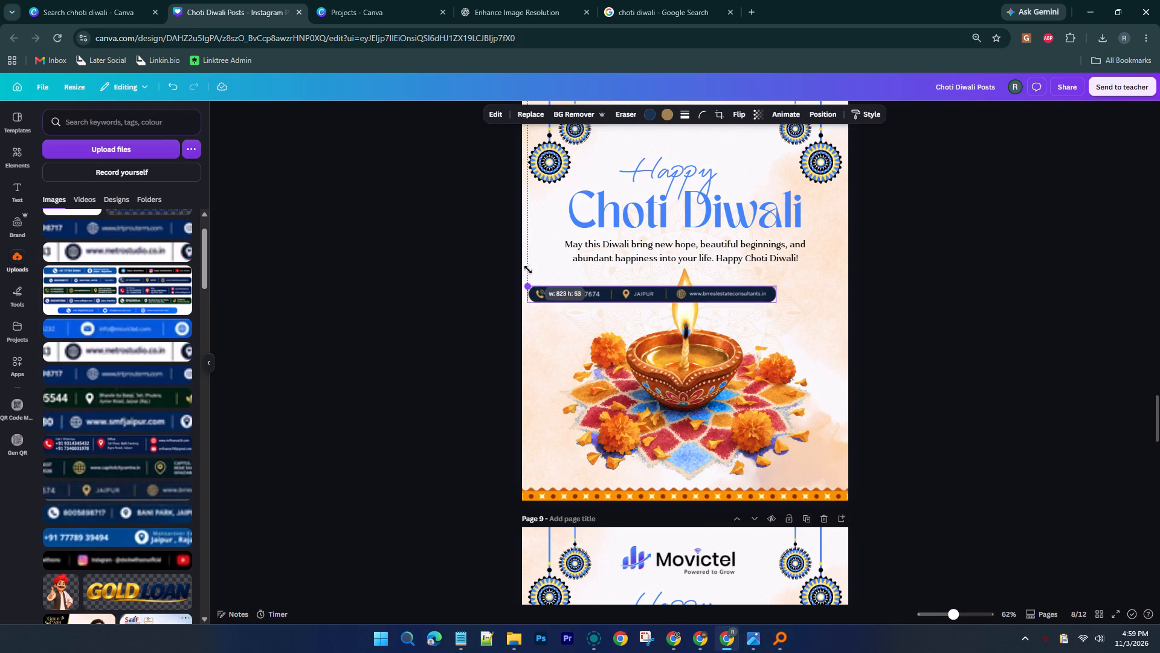
pyautogui.moveTo(528, 270); pyautogui.dragTo(521, 270)
pyautogui.moveTo(775, 306); pyautogui.dragTo(832, 351)
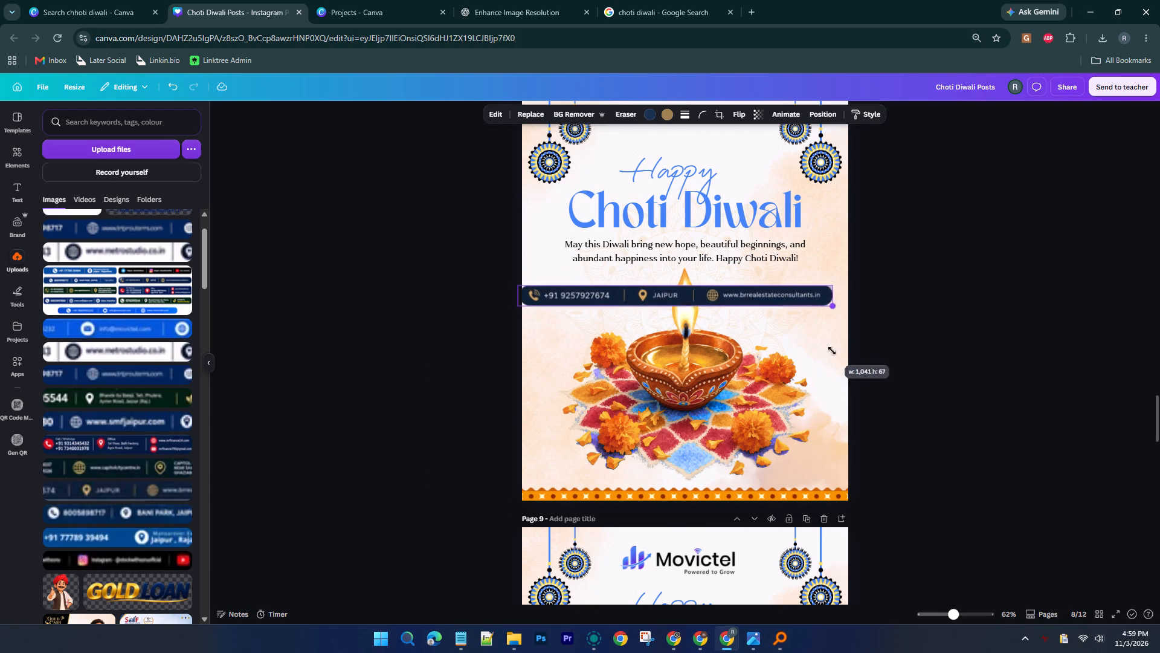
pyautogui.moveTo(832, 351); pyautogui.dragTo(849, 361)
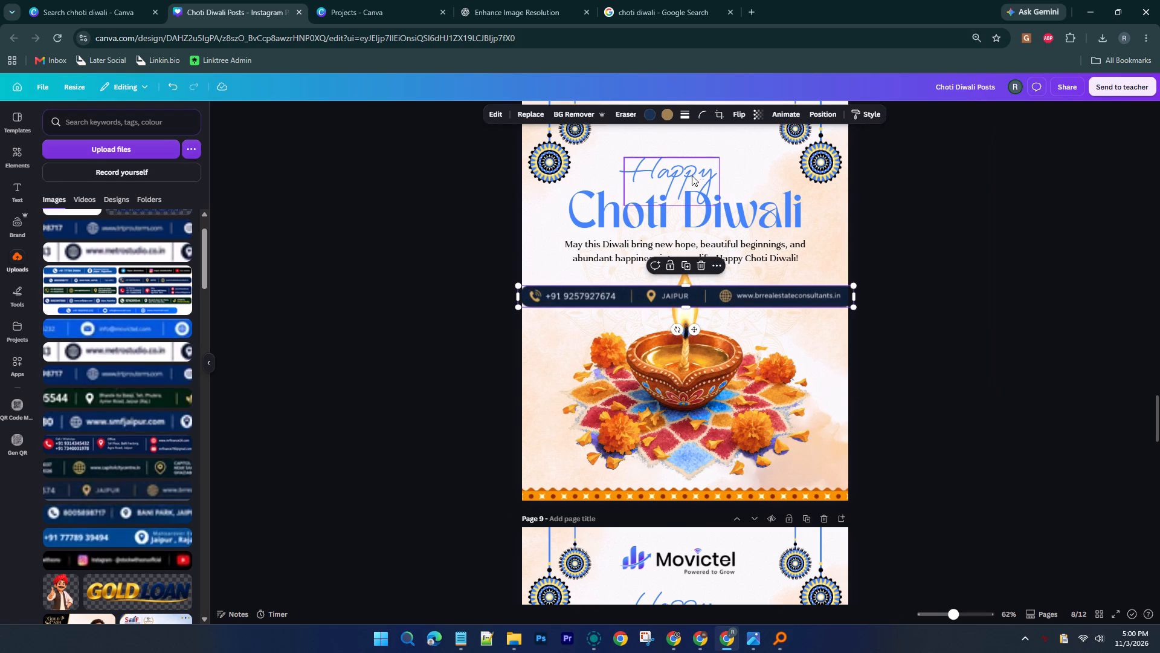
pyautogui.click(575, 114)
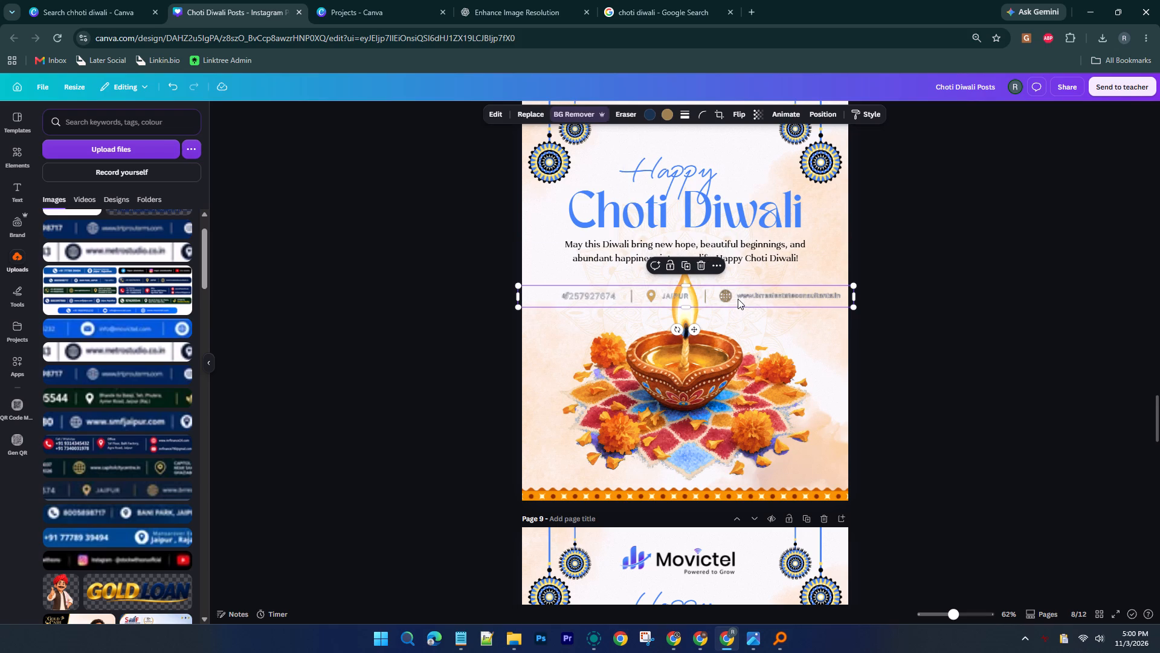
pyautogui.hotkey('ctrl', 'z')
pyautogui.moveTo(738, 299); pyautogui.dragTo(730, 492)
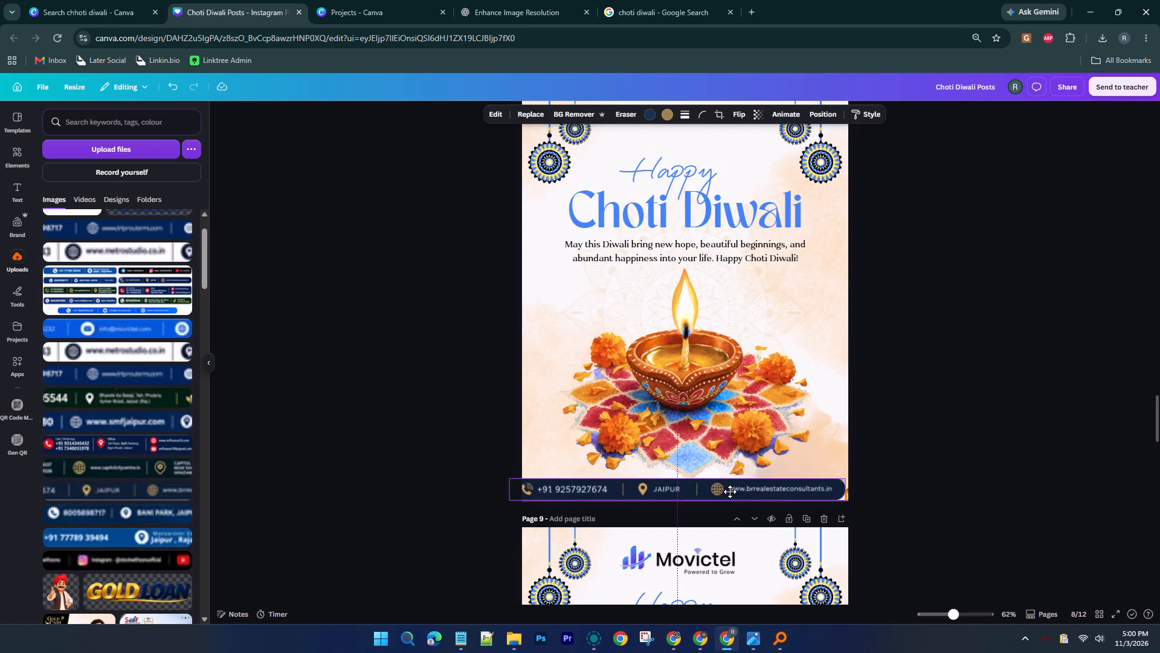
pyautogui.moveTo(730, 492); pyautogui.dragTo(735, 494)
pyautogui.click(893, 368)
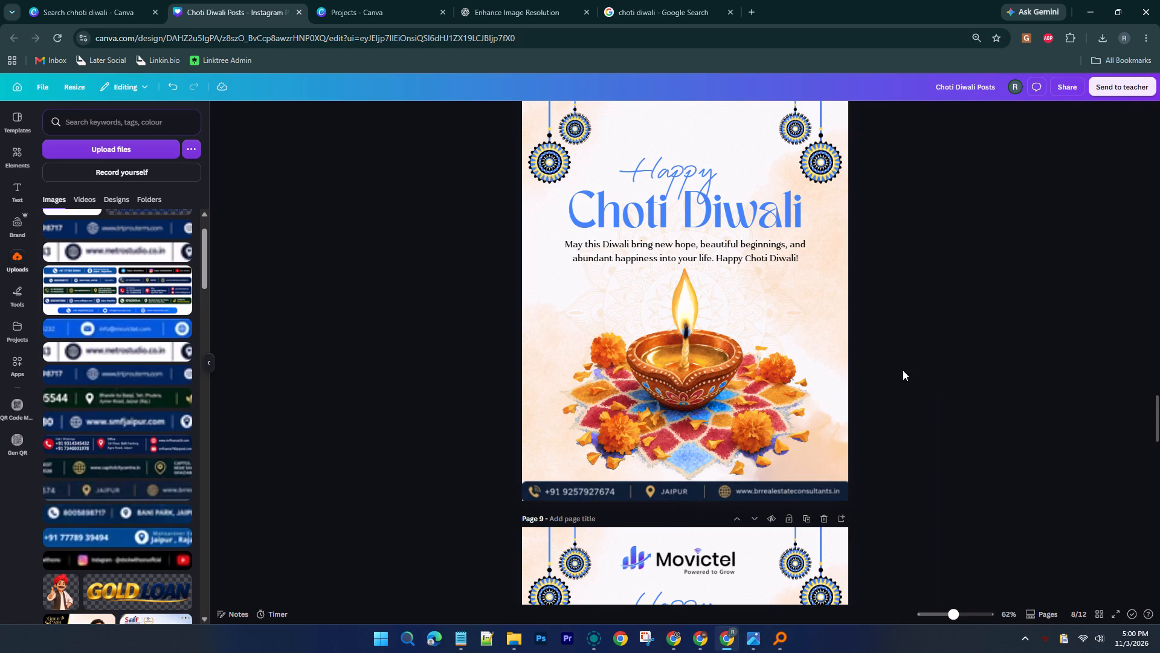
# Enlarge page 8's contact strip to about 1,111 by 75 so its rounded corners fall outside the page edges.
pyautogui.scroll(1, 903, 370)
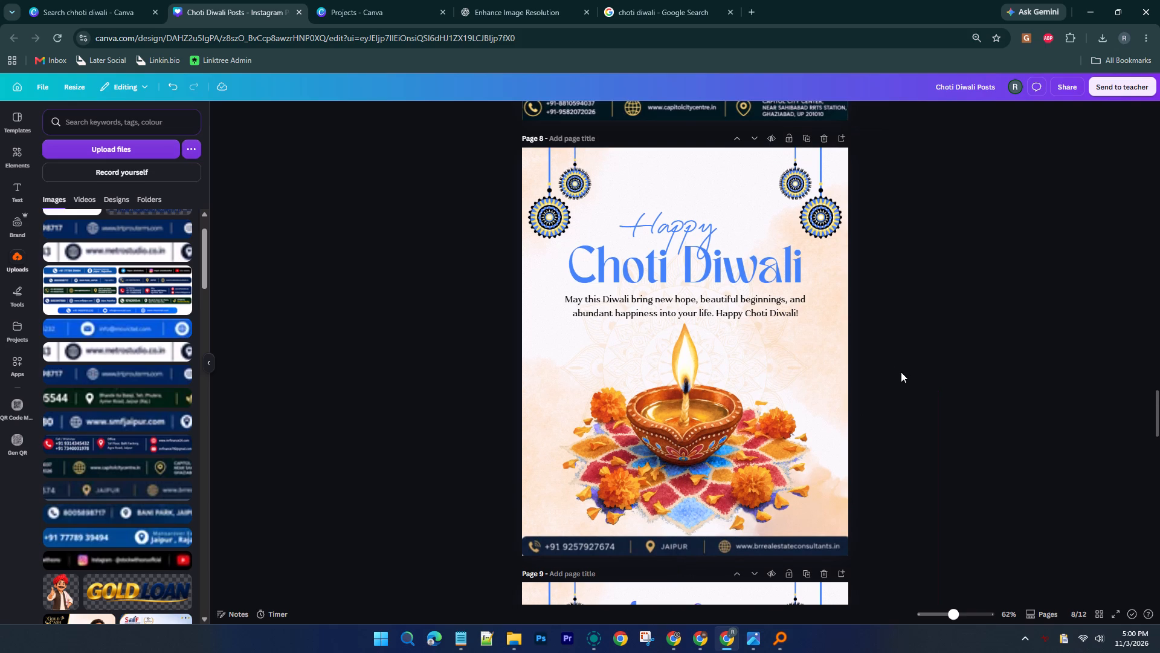
pyautogui.keyDown('ctrl'); pyautogui.scroll(5, 514, 557); pyautogui.keyUp('ctrl')
pyautogui.keyDown('ctrl'); pyautogui.scroll(3, 373, 543); pyautogui.keyUp('ctrl')
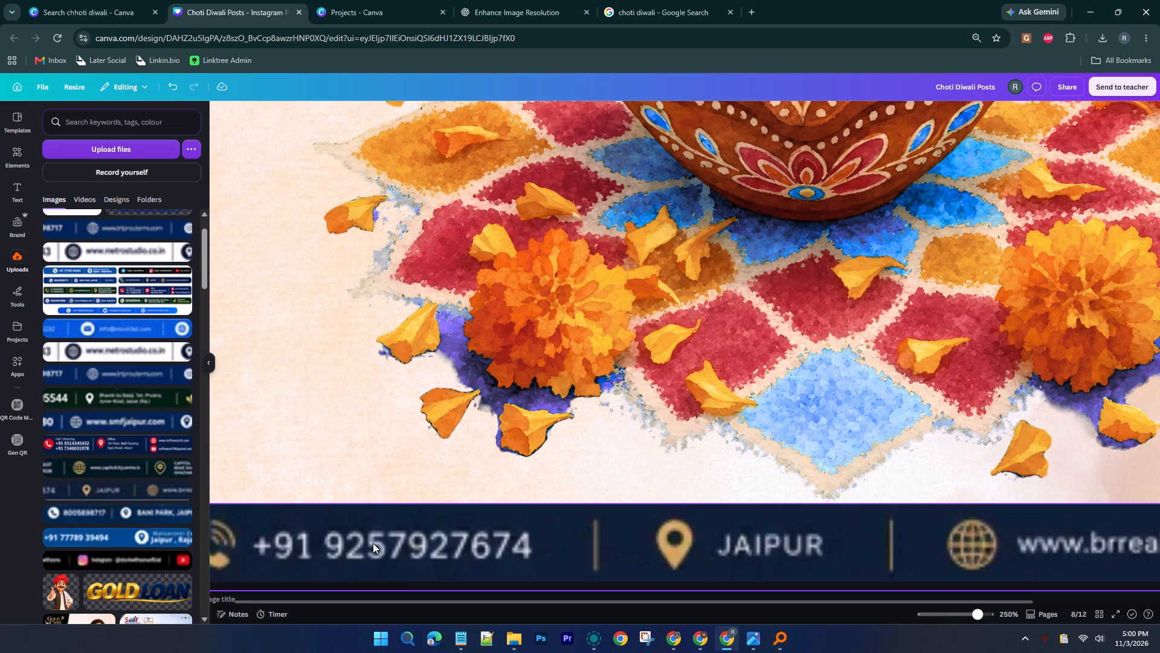
pyautogui.moveTo(547, 603); pyautogui.dragTo(361, 615)
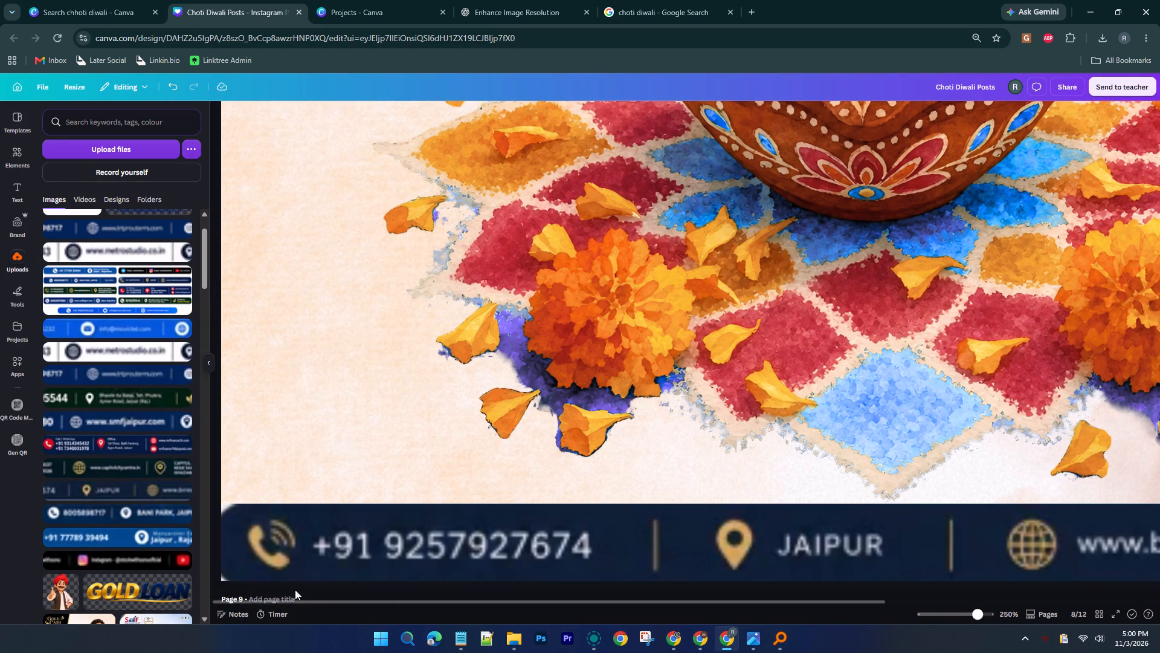
pyautogui.click(243, 554)
pyautogui.moveTo(231, 591); pyautogui.dragTo(231, 594)
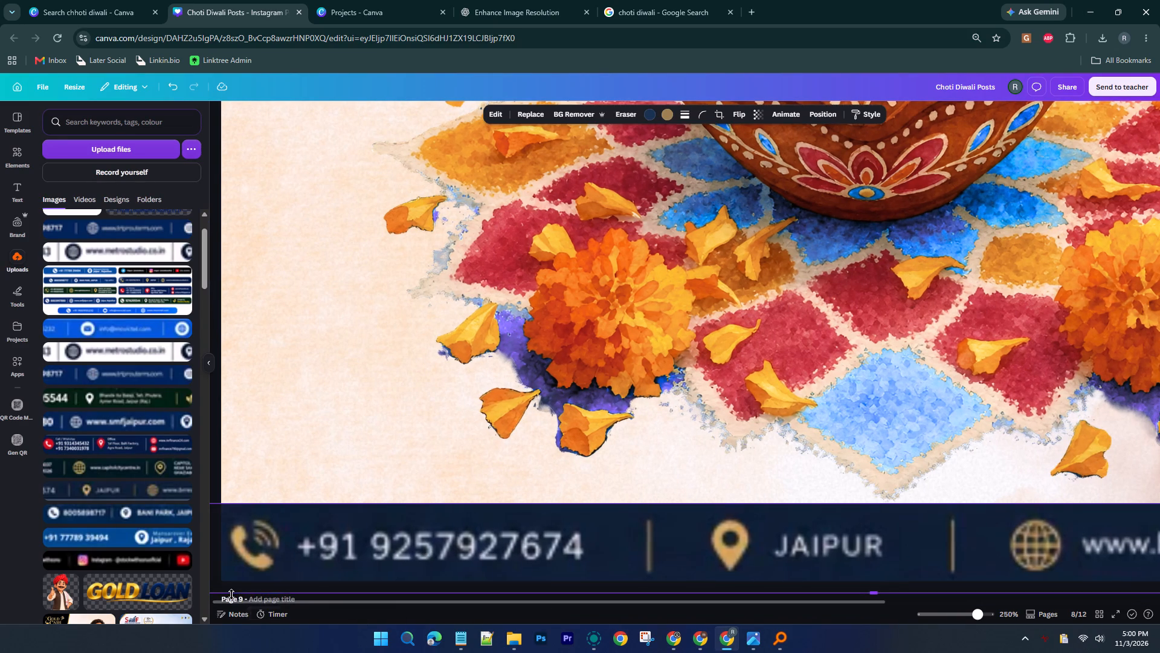
pyautogui.moveTo(231, 594); pyautogui.dragTo(241, 594)
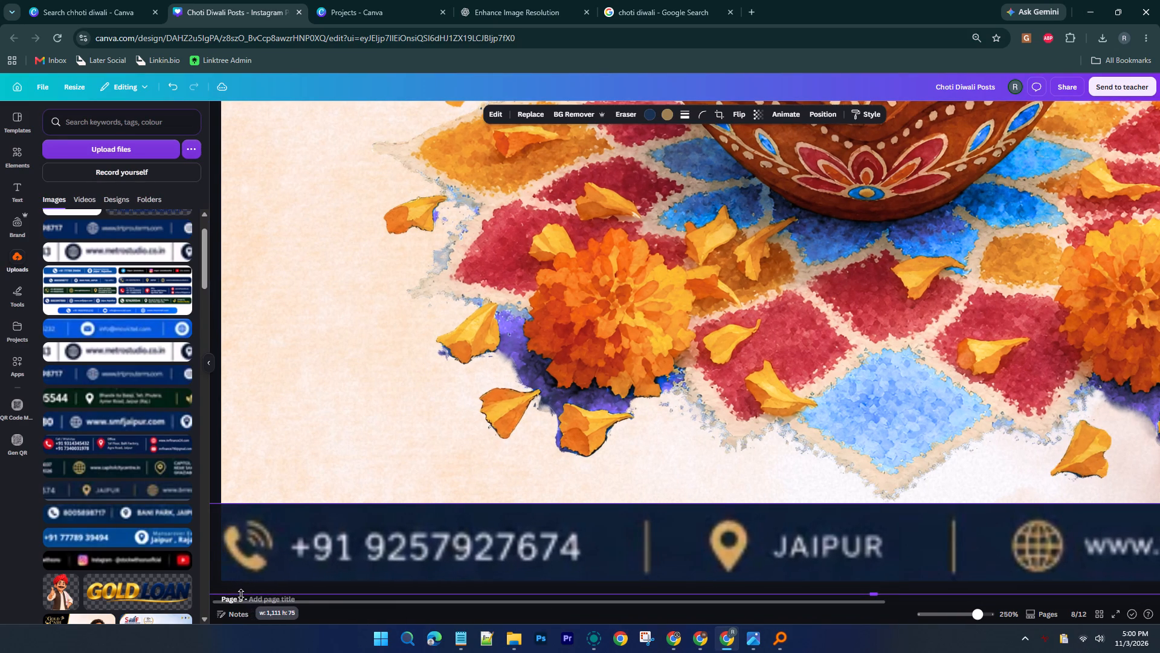
pyautogui.moveTo(241, 594); pyautogui.dragTo(243, 594)
pyautogui.moveTo(243, 594); pyautogui.dragTo(246, 594)
pyautogui.keyDown('ctrl'); pyautogui.scroll(-7, 411, 464); pyautogui.keyUp('ctrl')
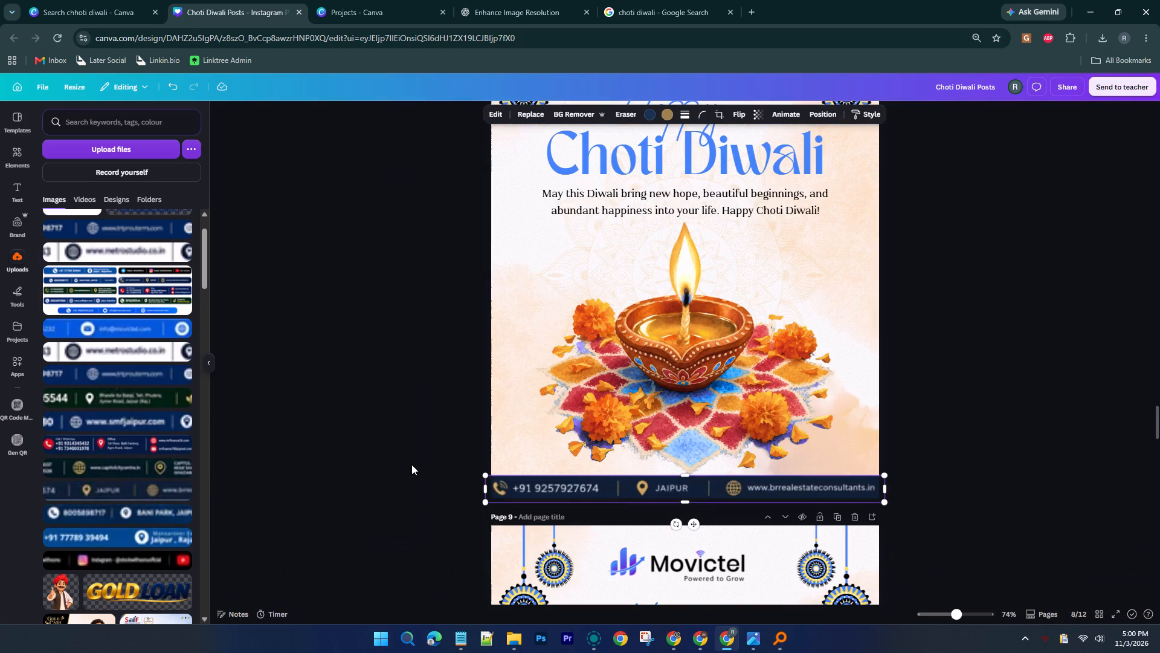
pyautogui.click(1045, 382)
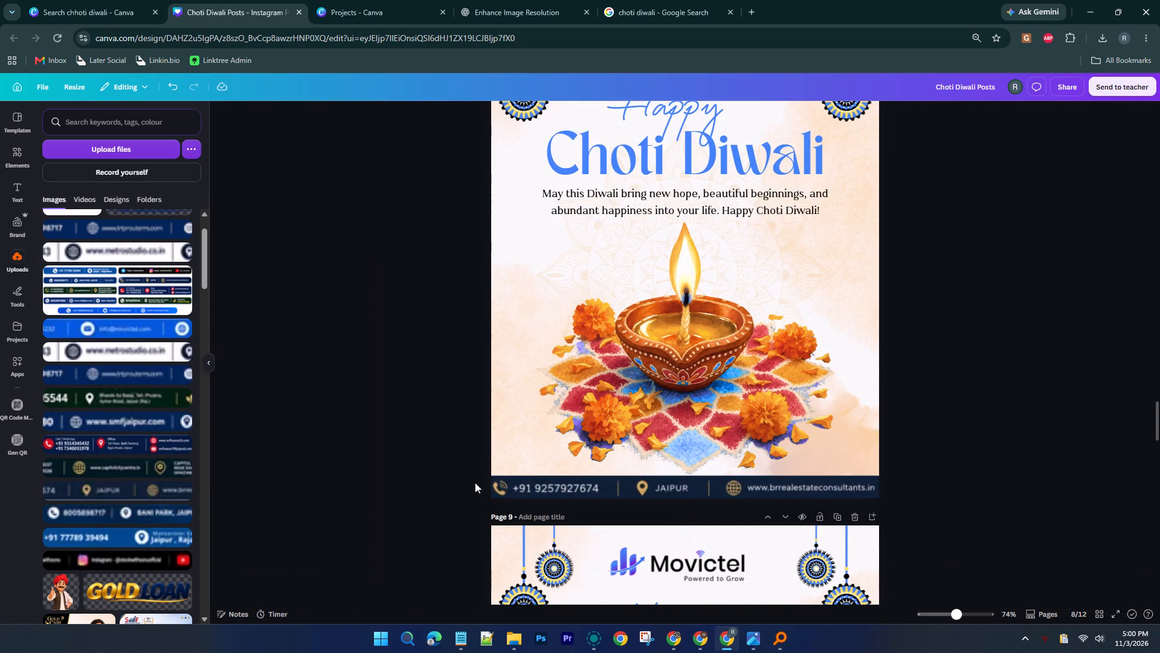
# Bring the Professional Man in Navy Suit with Watch image from File Explorer's Downloads folder onto page 8 in Canva.
pyautogui.click(509, 639)
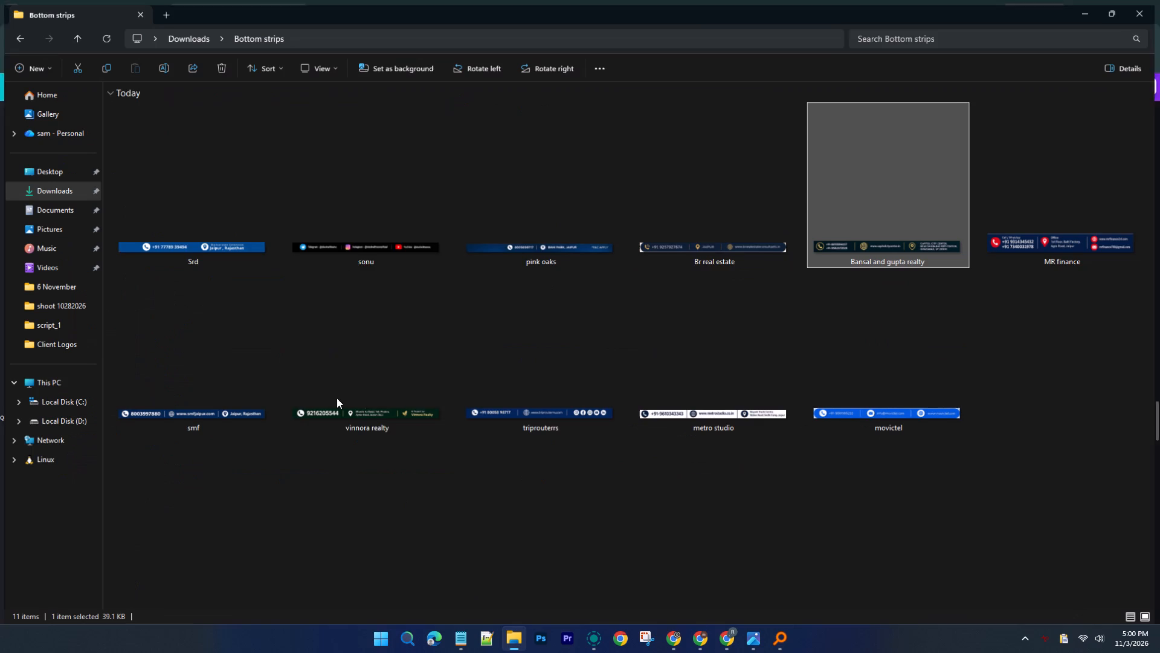
pyautogui.click(64, 198)
pyautogui.click(43, 191)
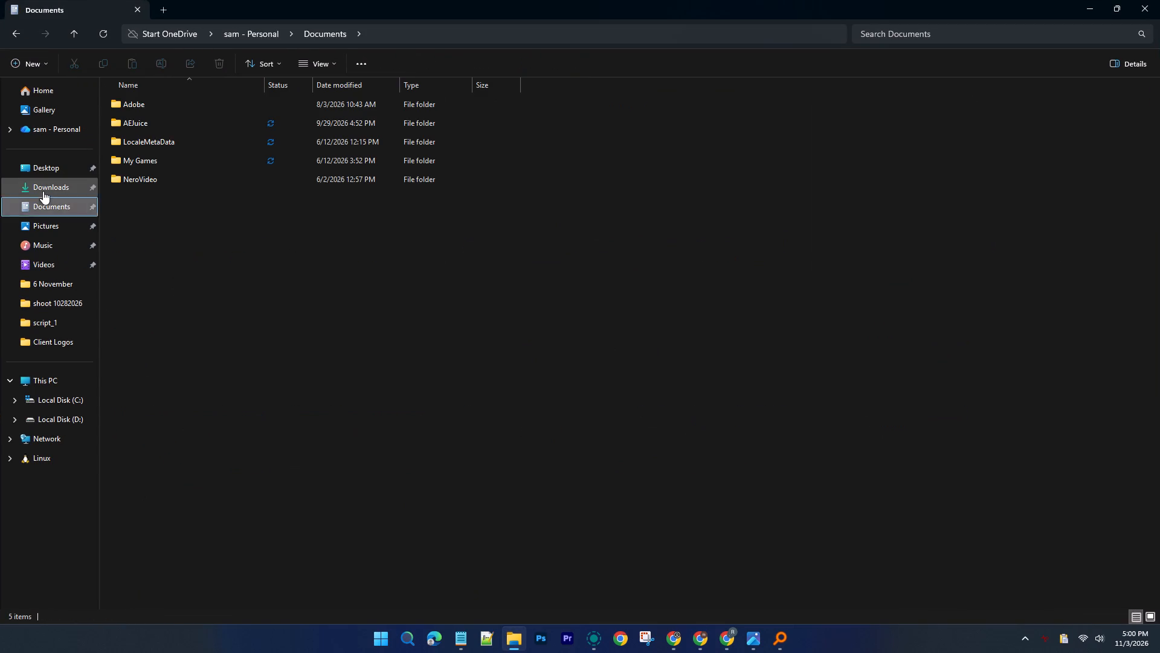
pyautogui.moveTo(536, 151); pyautogui.dragTo(730, 643)
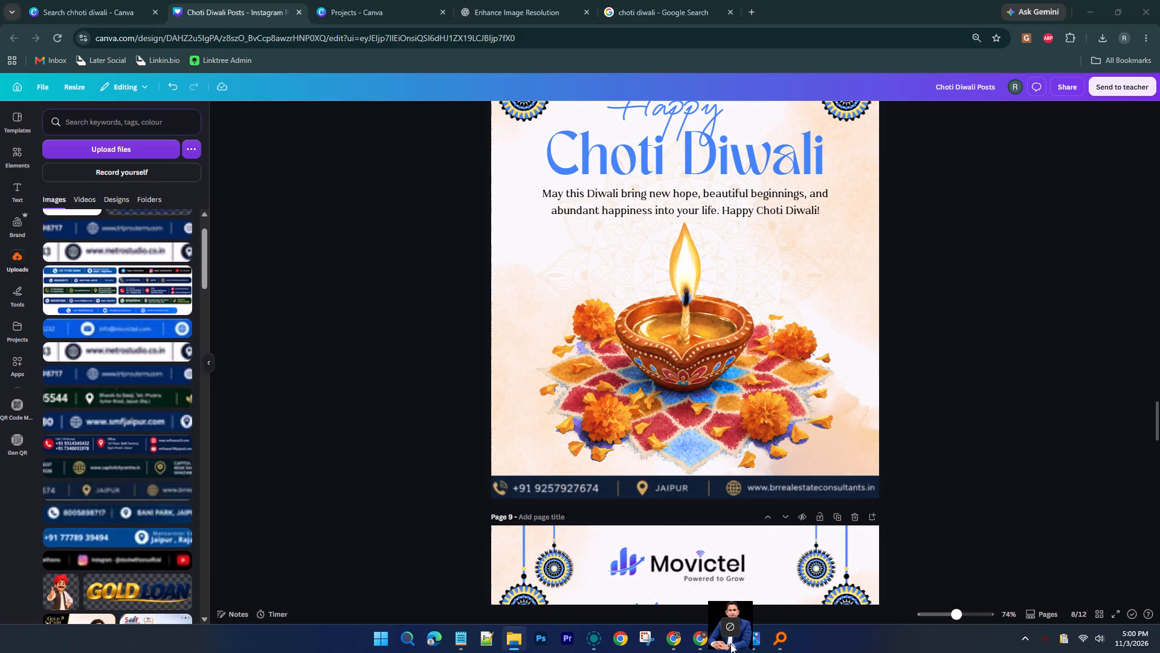
pyautogui.moveTo(730, 643); pyautogui.dragTo(816, 404)
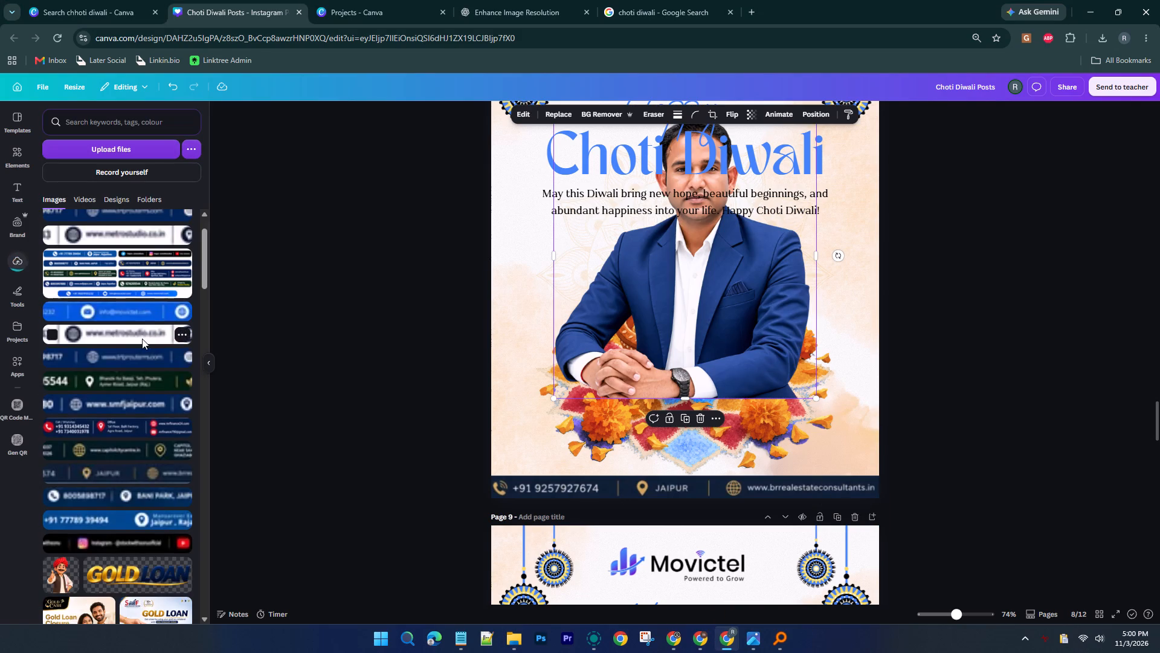
# Shrink the navy-suit portrait and place it in page 8's lower-right corner, resting on the contact strip.
pyautogui.scroll(8, 142, 339)
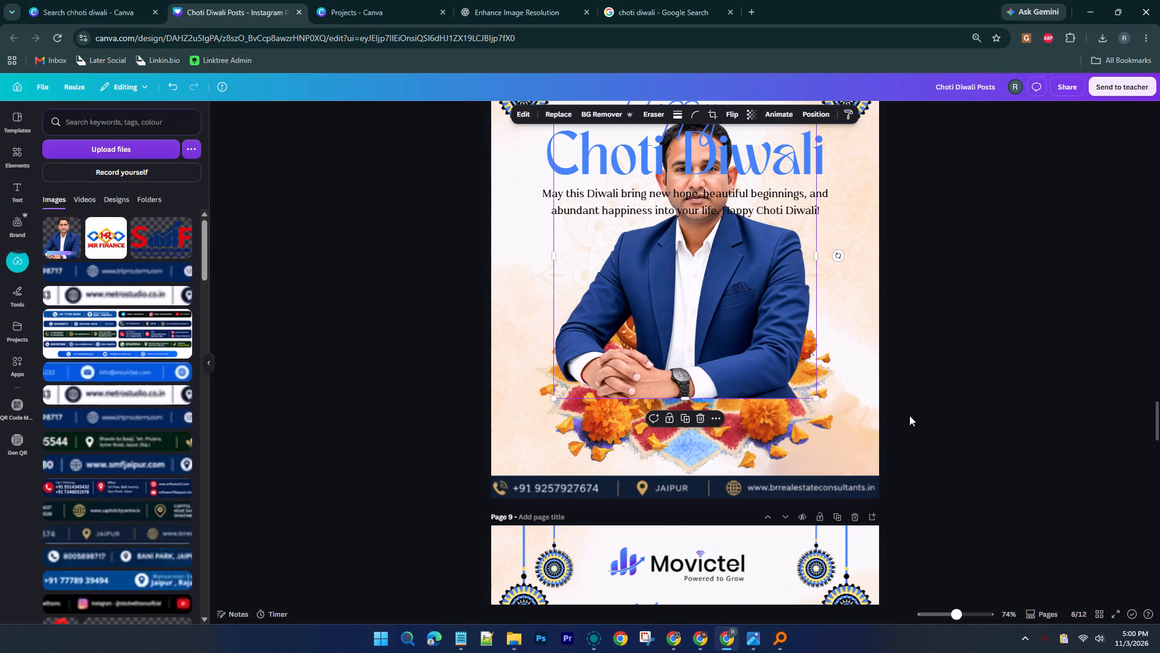
pyautogui.scroll(2, 908, 411)
pyautogui.scroll(-3, 913, 389)
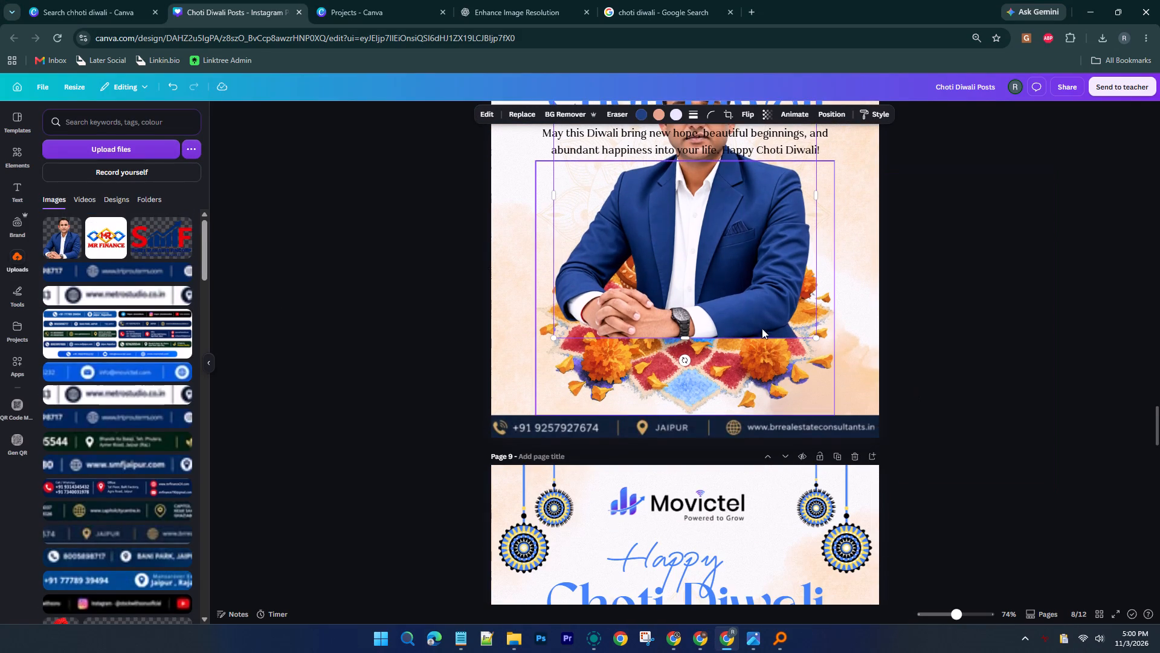
pyautogui.moveTo(739, 266); pyautogui.dragTo(830, 344)
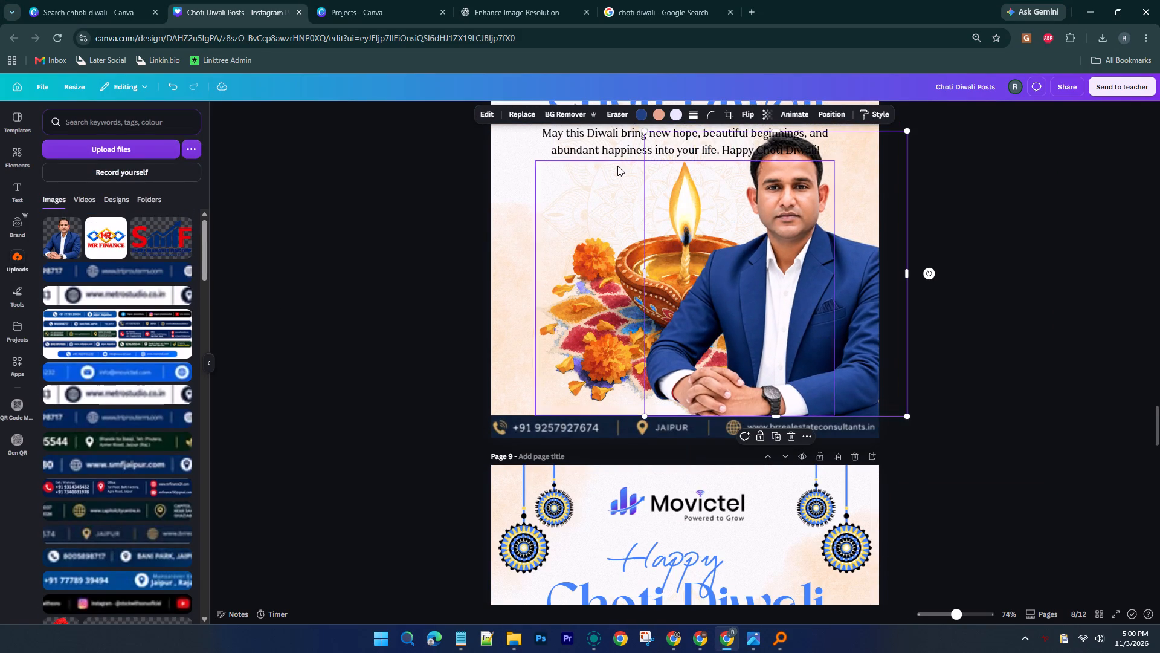
pyautogui.moveTo(643, 130); pyautogui.dragTo(718, 199)
pyautogui.click(987, 241)
# Move the diya and rangoli artwork on page 8 left to the page edge, just below the greeting text.
pyautogui.scroll(2, 987, 241)
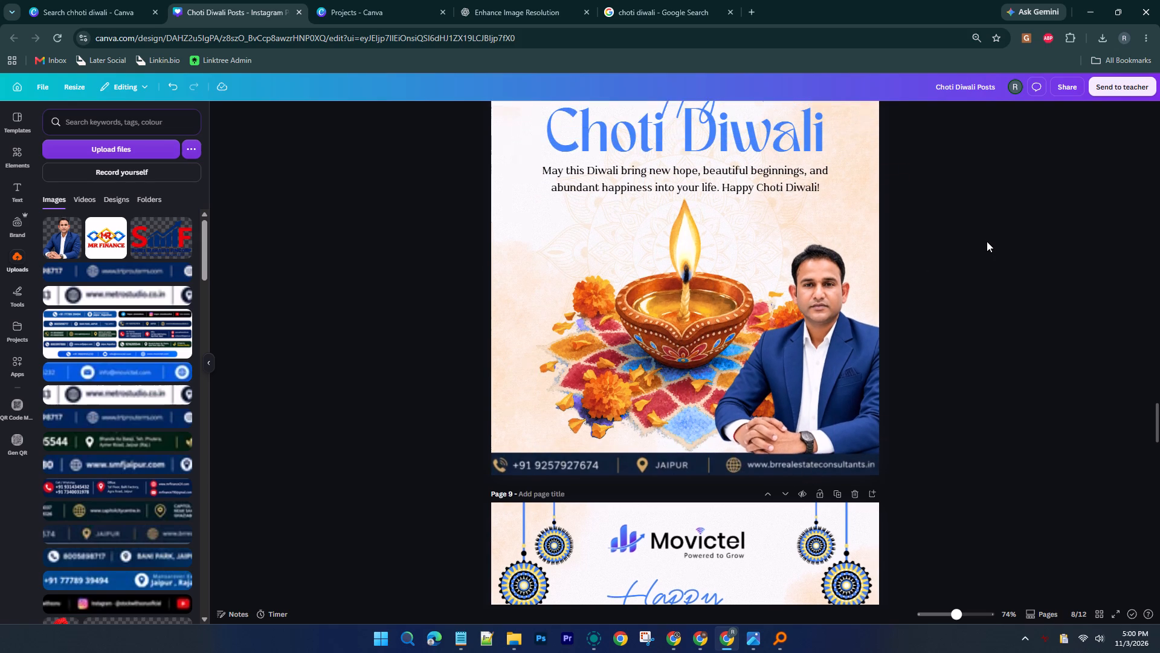
pyautogui.keyDown('ctrl'); pyautogui.scroll(-2, 987, 241); pyautogui.keyUp('ctrl')
pyautogui.scroll(1, 987, 241)
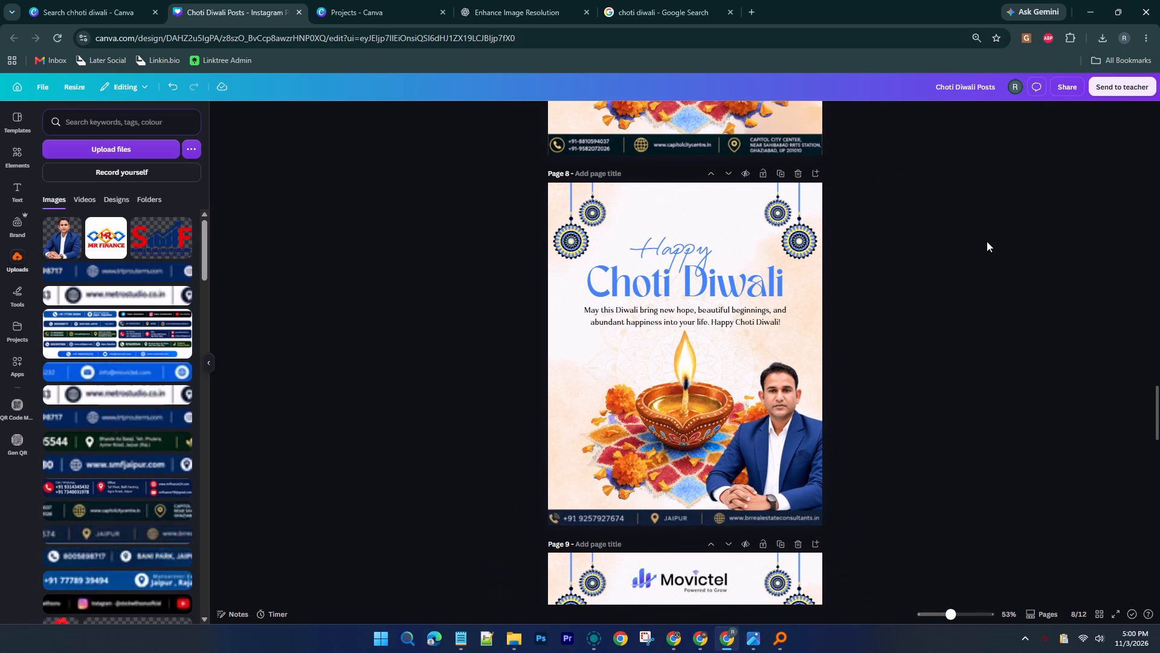
pyautogui.scroll(-1, 946, 245)
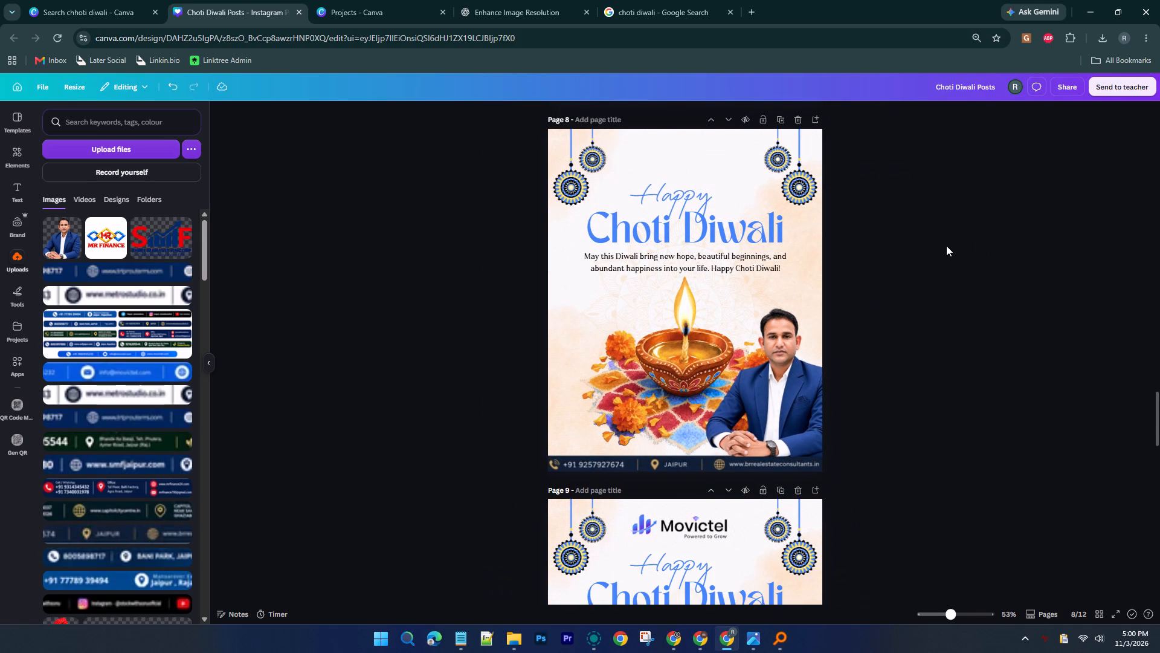
pyautogui.moveTo(628, 350); pyautogui.dragTo(596, 346)
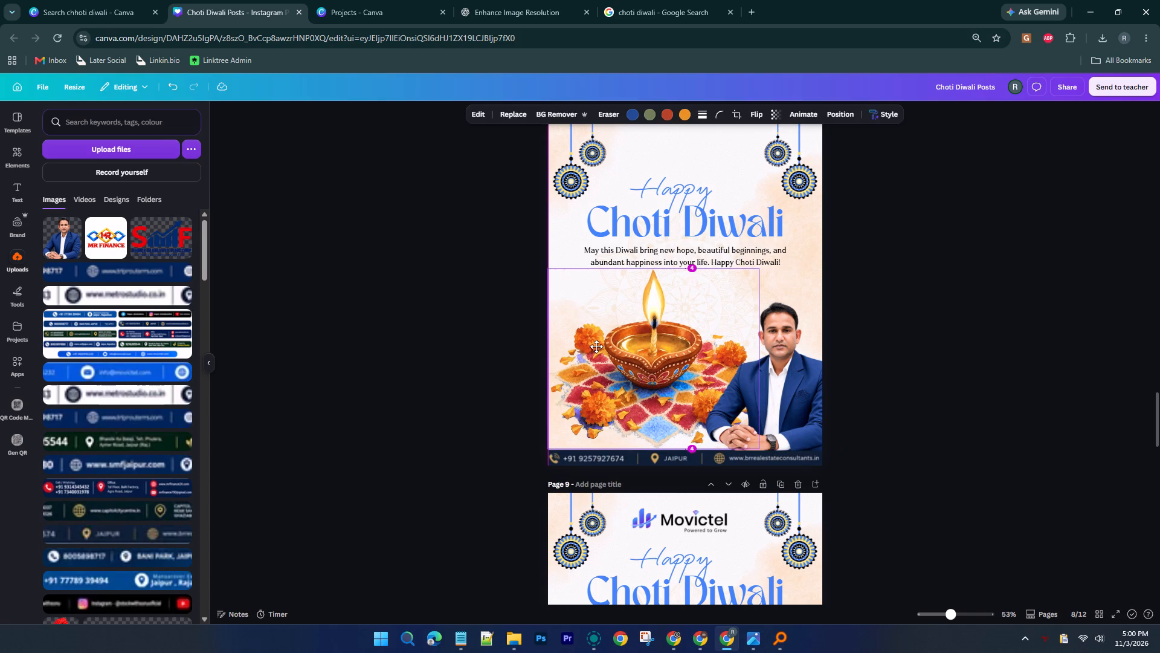
pyautogui.moveTo(596, 346); pyautogui.dragTo(592, 342)
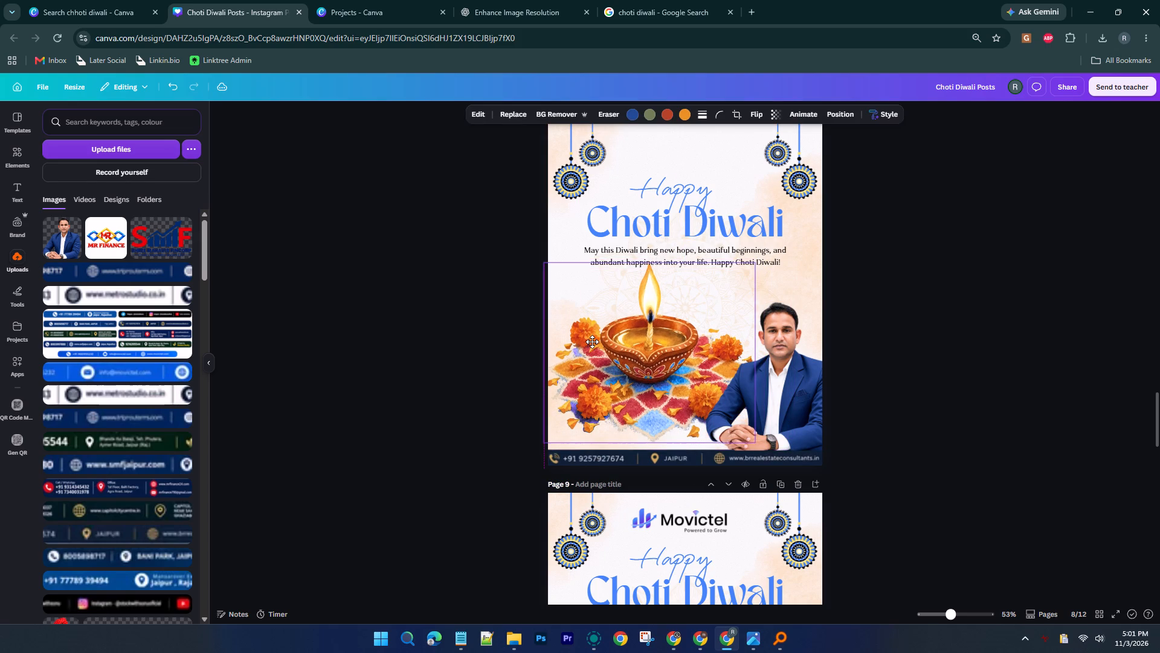
pyautogui.moveTo(592, 342); pyautogui.dragTo(596, 342)
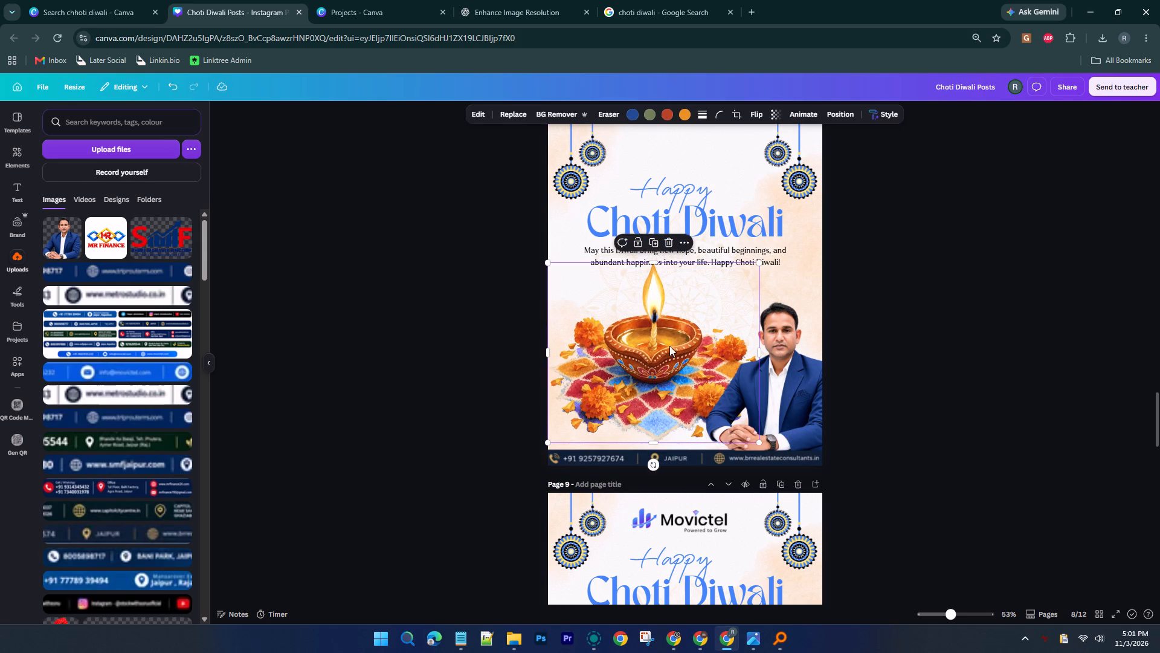
pyautogui.click(863, 341)
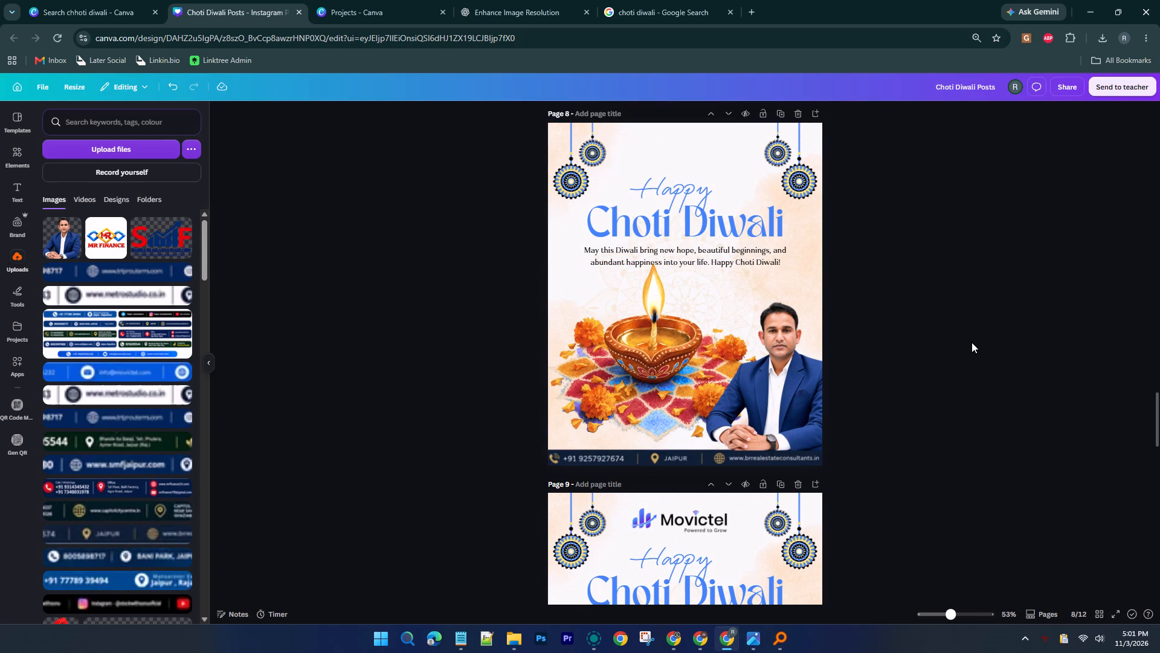
pyautogui.moveTo(681, 383); pyautogui.dragTo(681, 388)
pyautogui.click(1040, 342)
# Look through the uploaded images for a BR Real Estate logo suitable for page 8.
pyautogui.scroll(1, 1040, 342)
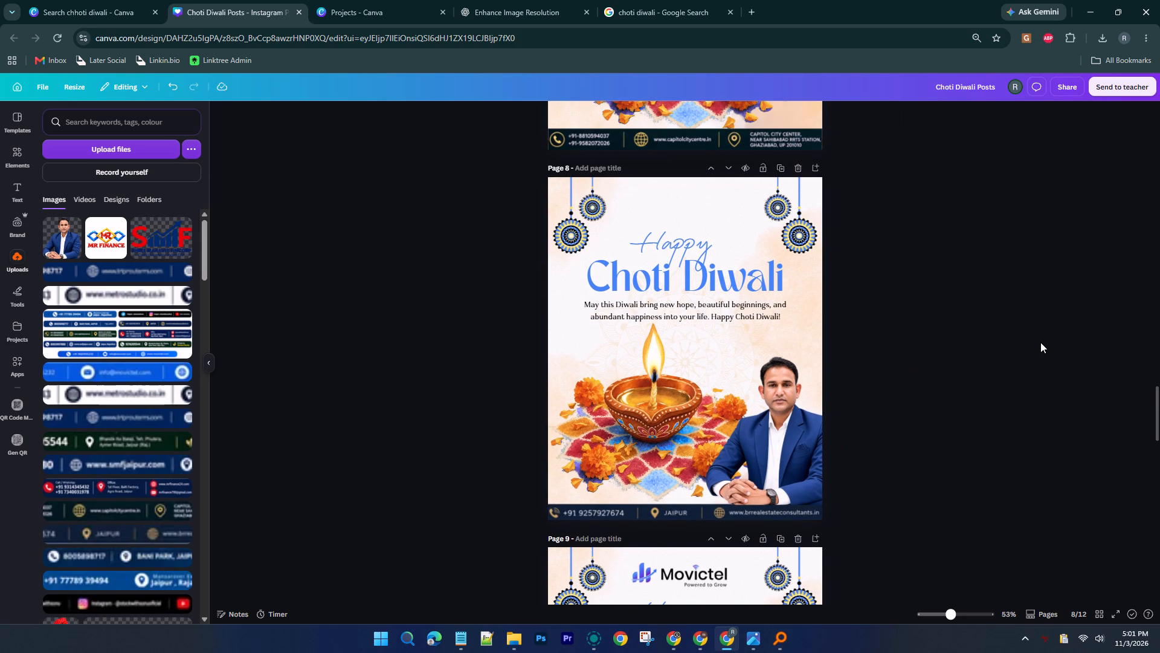
pyautogui.scroll(-11, 120, 430)
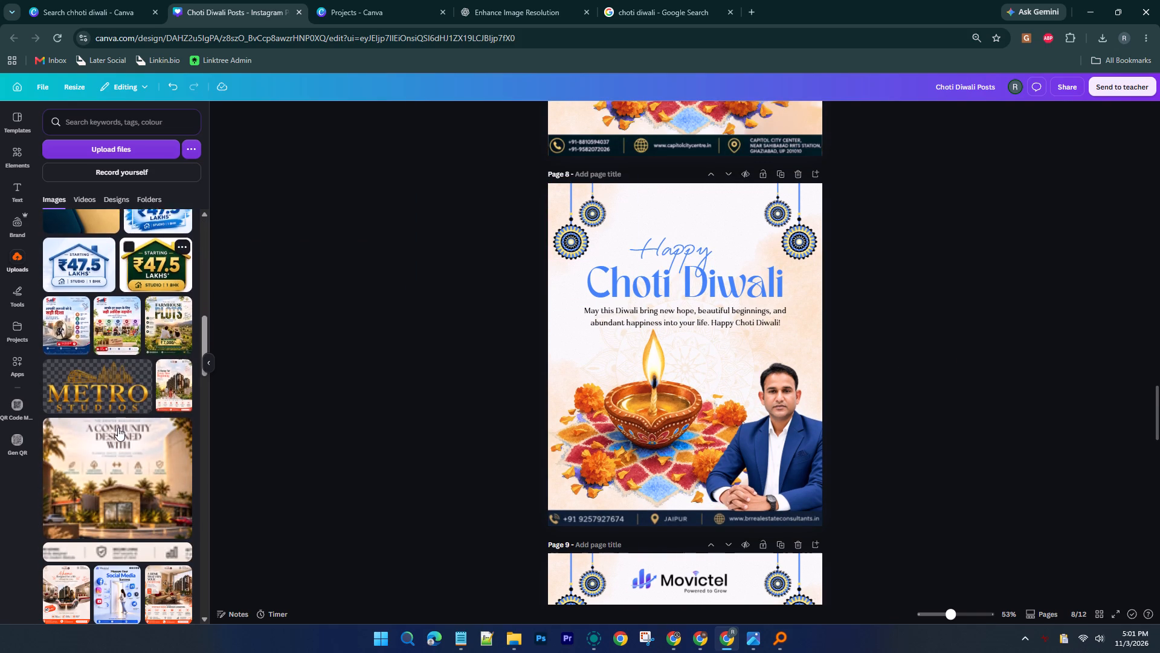
pyautogui.scroll(-7, 115, 424)
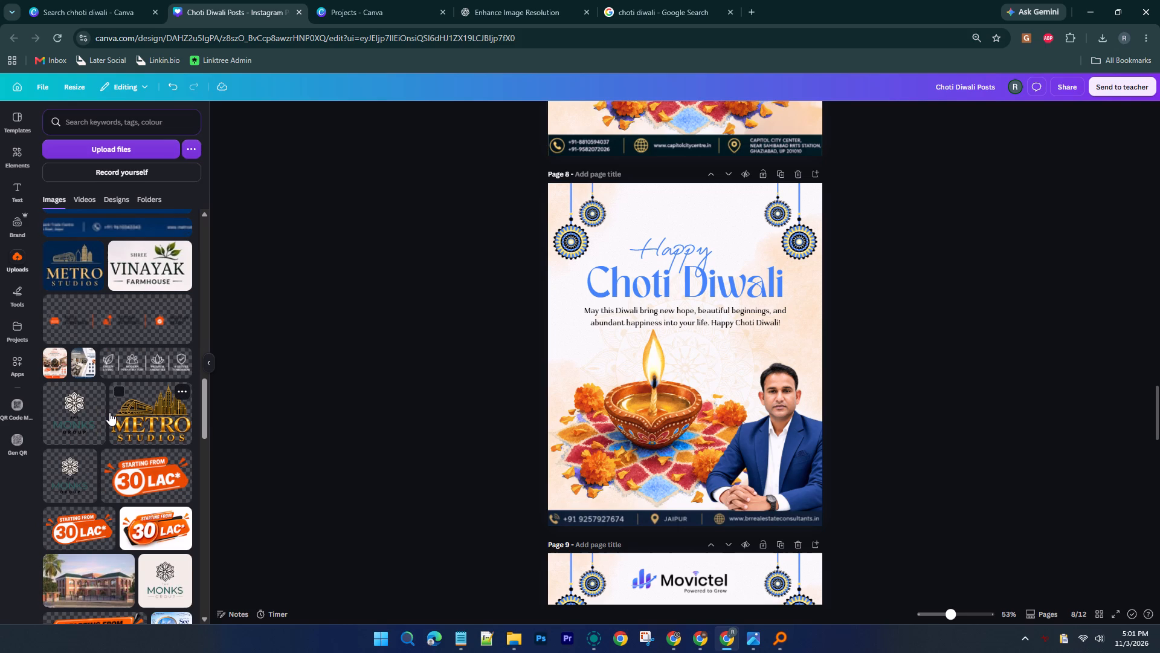
pyautogui.scroll(-7, 109, 411)
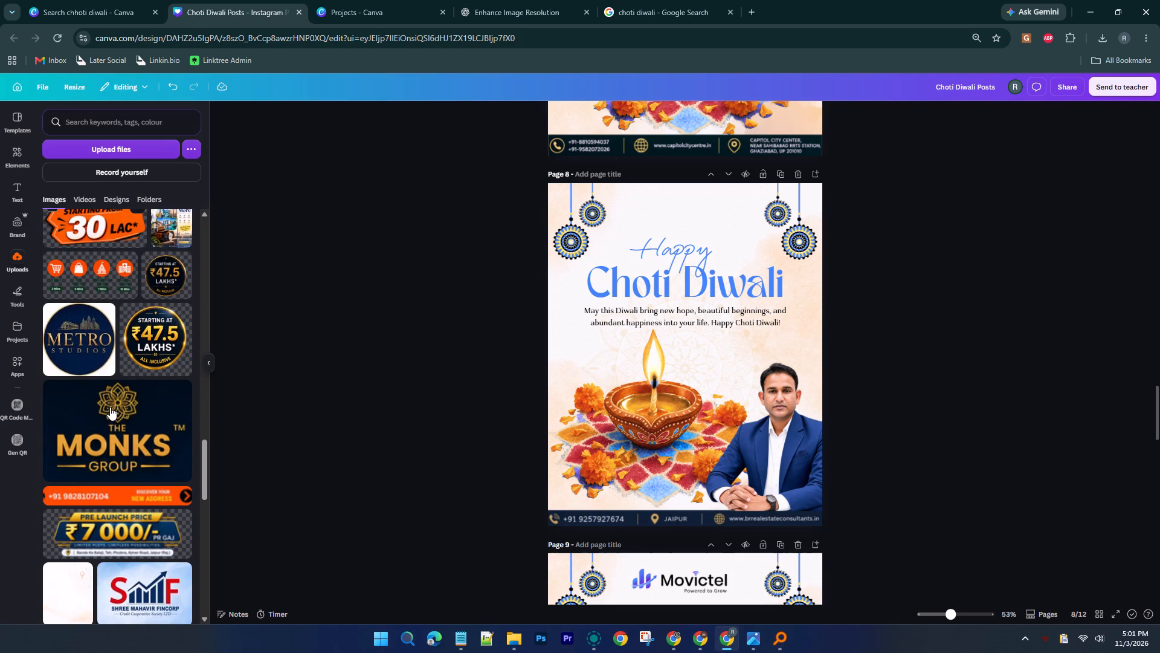
pyautogui.scroll(-8, 110, 407)
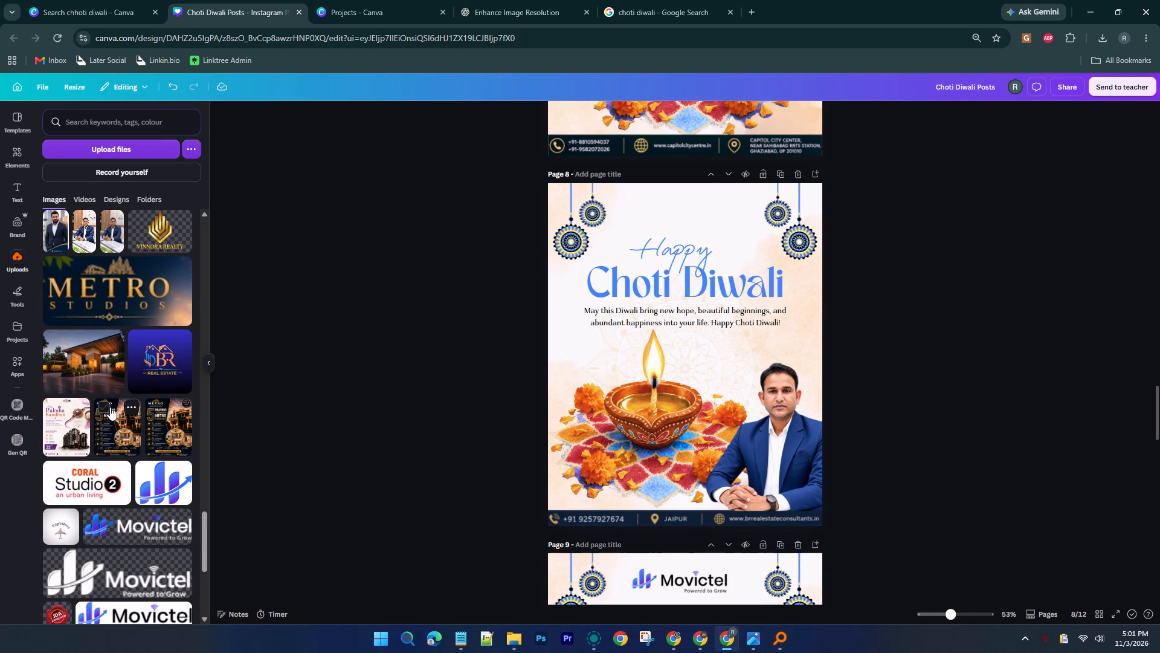
pyautogui.scroll(-7, 110, 407)
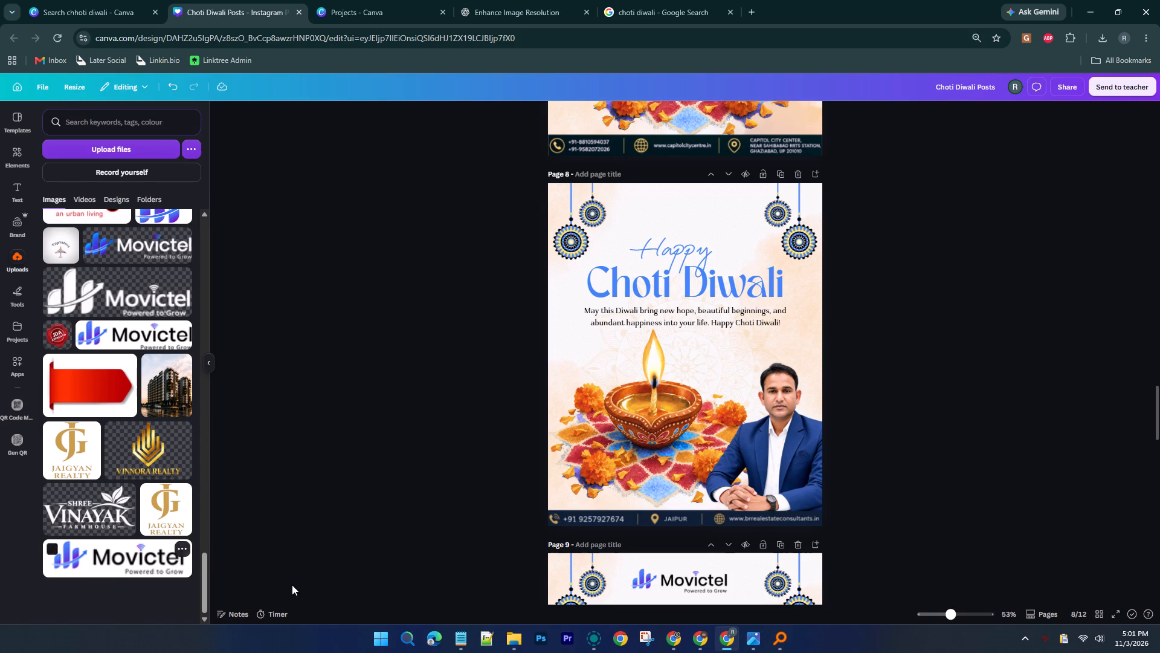
# Upload the BR Real Estate Logo file to Canva from the Client Logos folder in Pictures, using File Explorer.
pyautogui.click(509, 645)
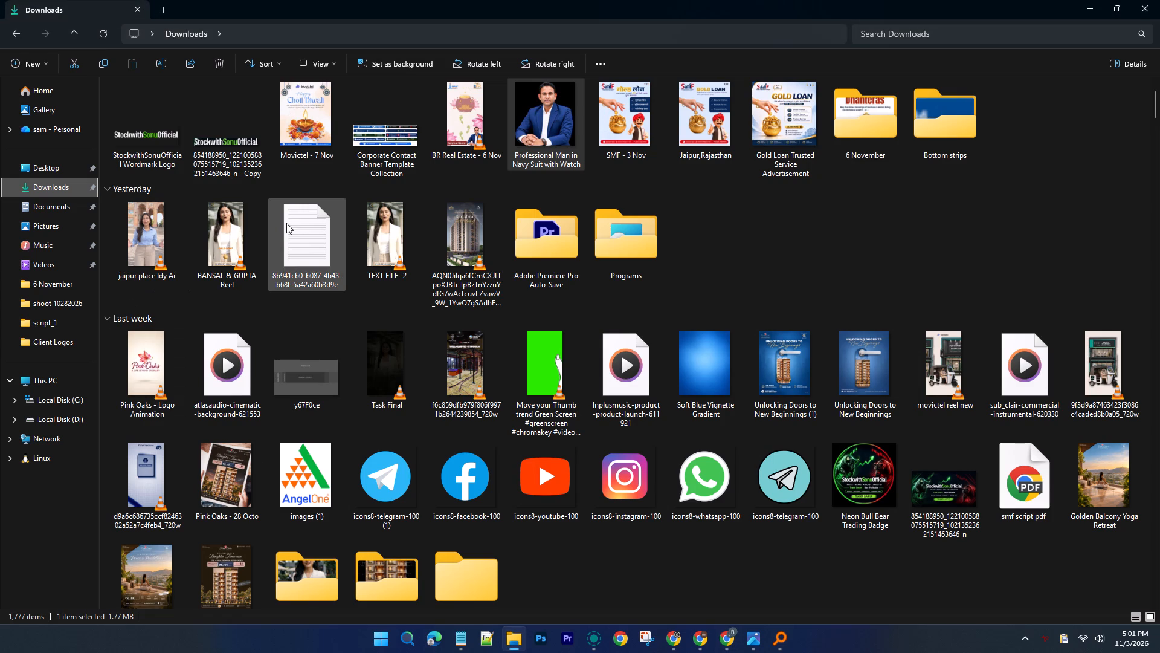
pyautogui.scroll(1, 360, 240)
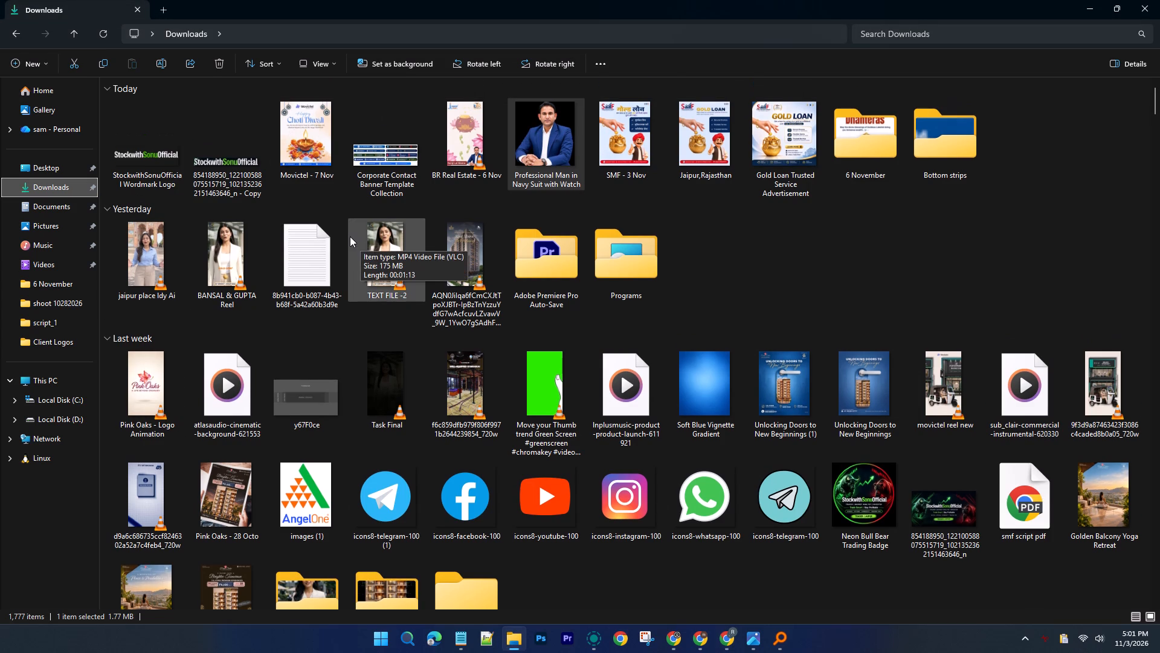
pyautogui.click(54, 183)
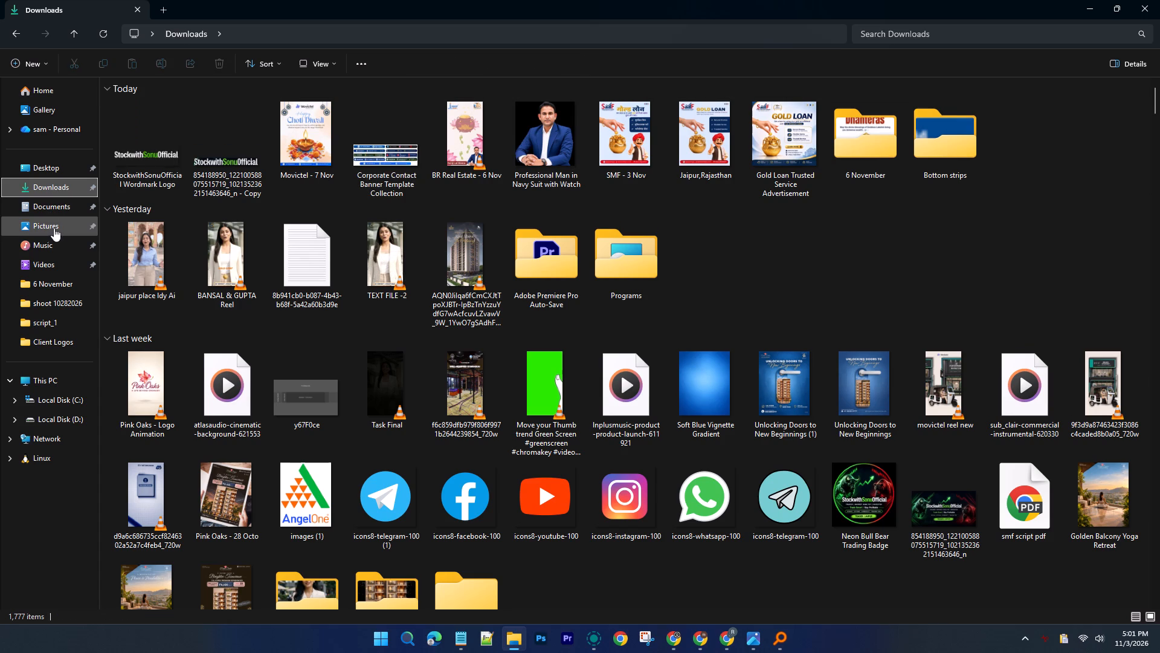
pyautogui.click(54, 229)
pyautogui.doubleClick(257, 133)
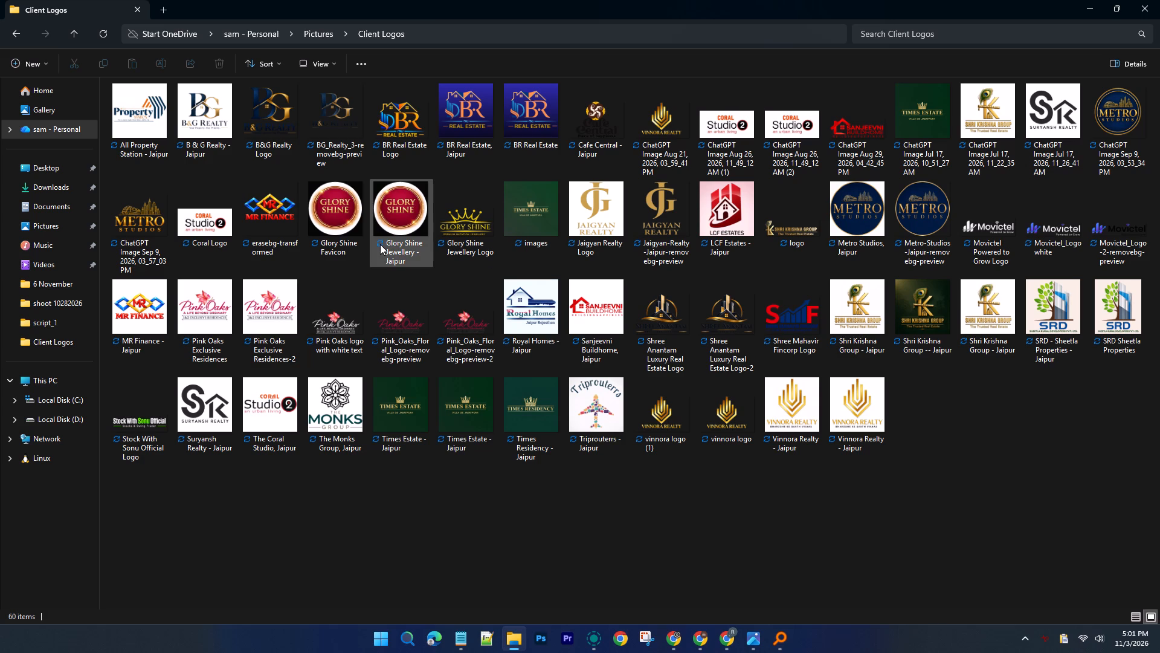
pyautogui.moveTo(409, 123); pyautogui.dragTo(498, 351)
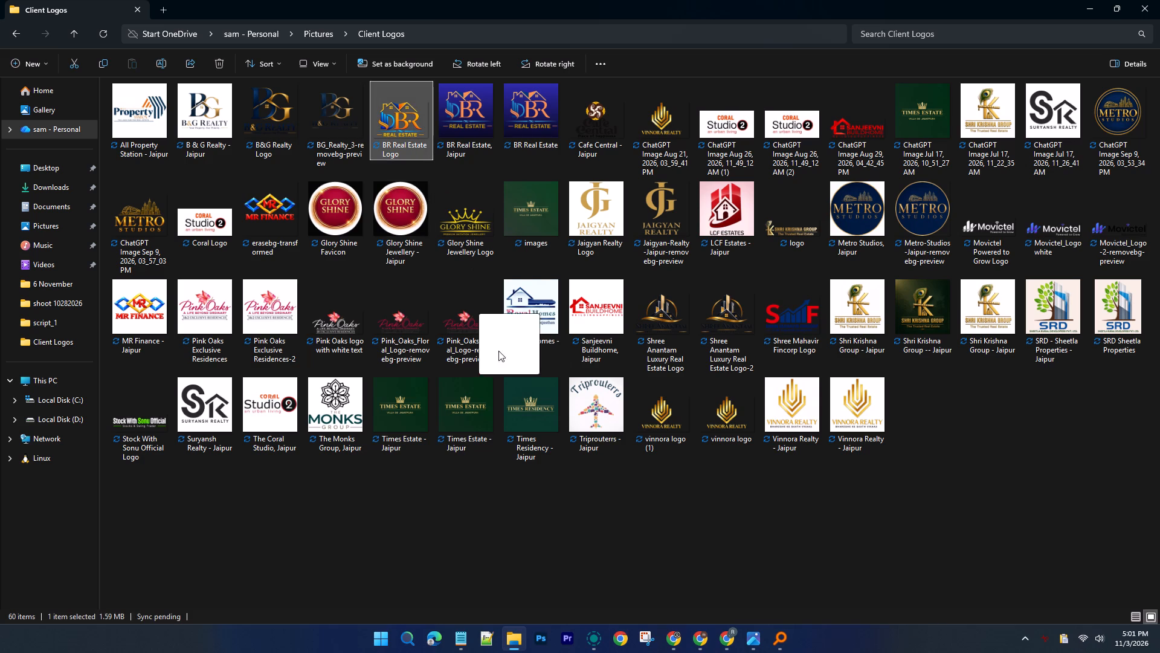
pyautogui.moveTo(498, 351); pyautogui.dragTo(384, 405)
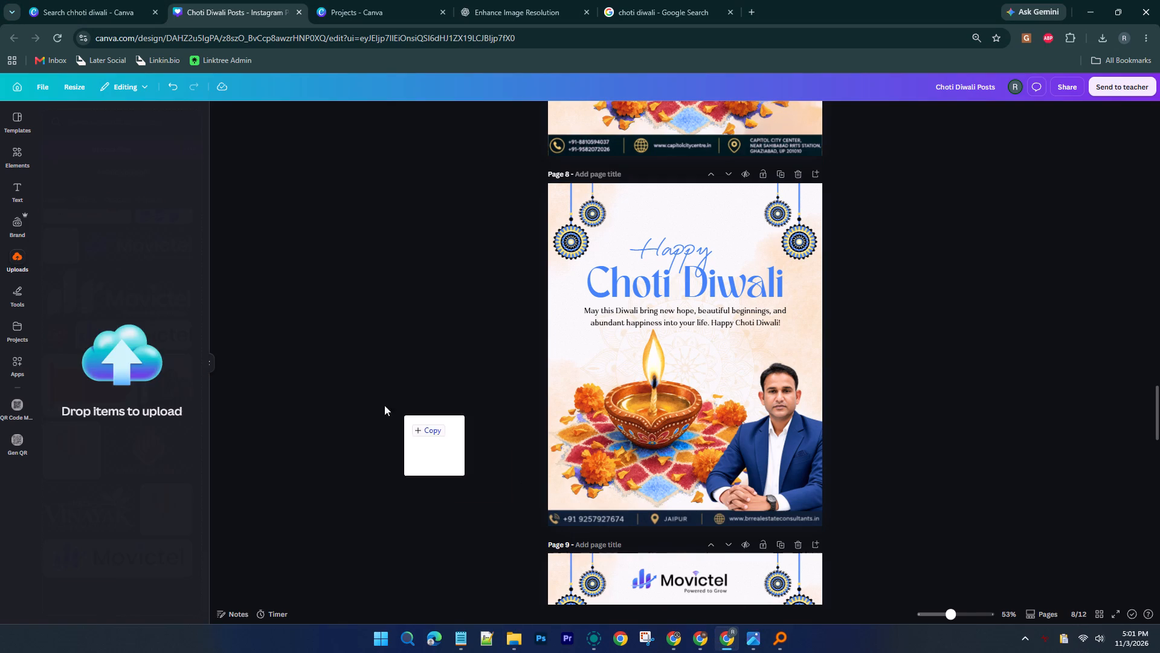
pyautogui.moveTo(384, 405); pyautogui.dragTo(56, 304)
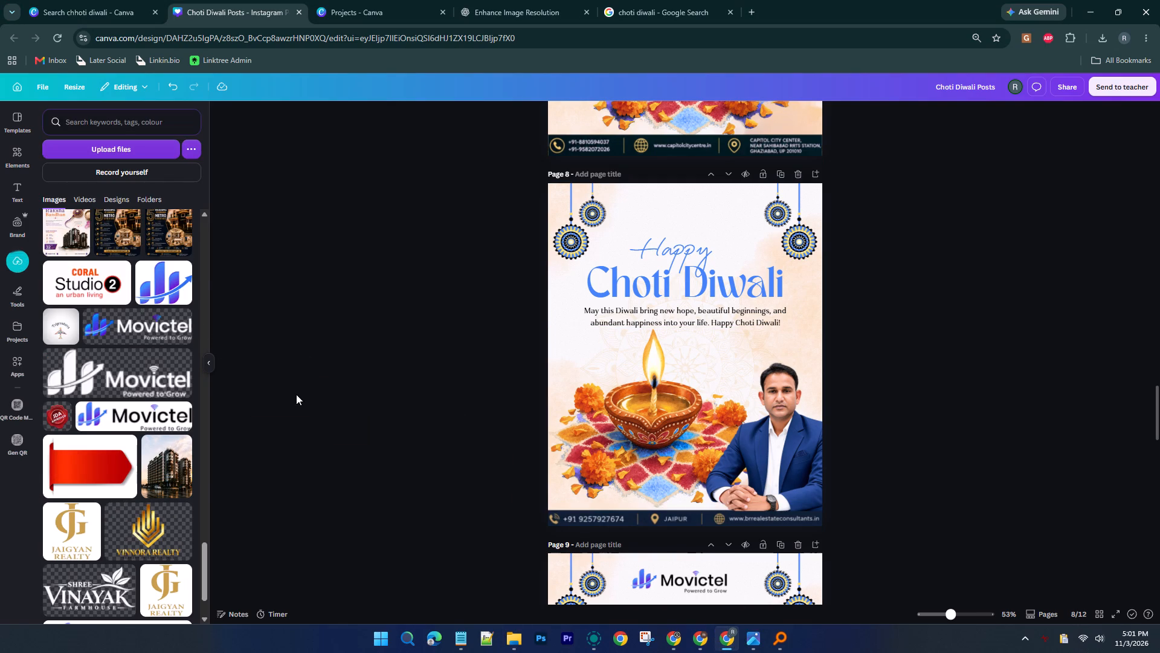
# Search the computer's files for "chart" in Everything and look through the results for a Chart Group logo.
pyautogui.click(507, 640)
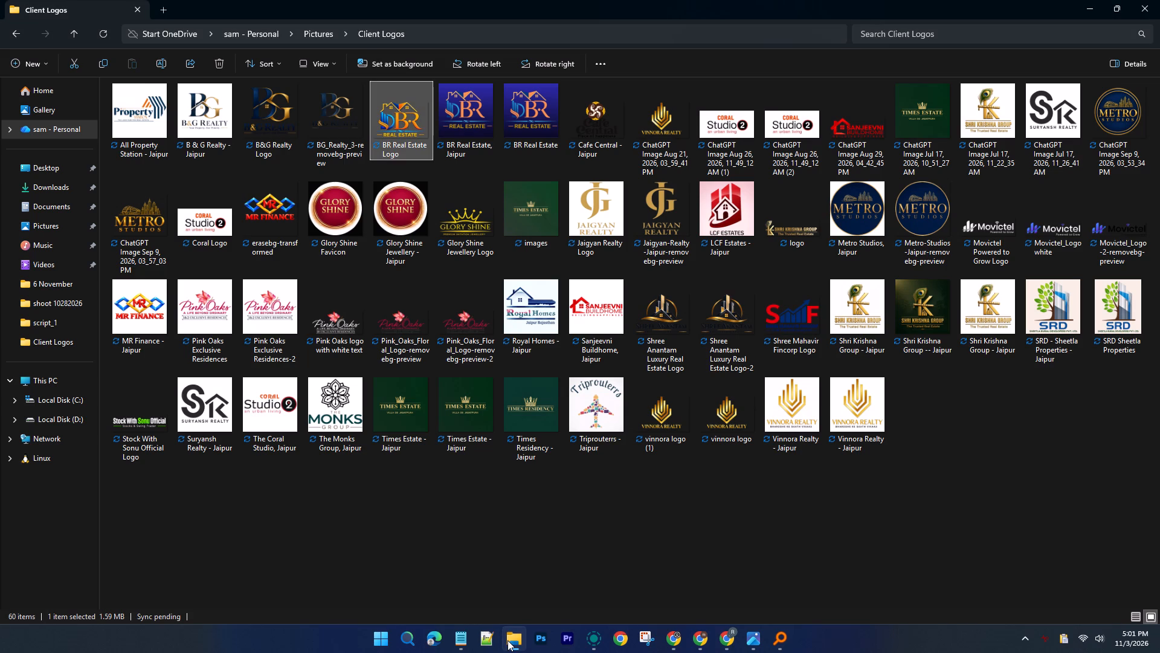
pyautogui.click(781, 641)
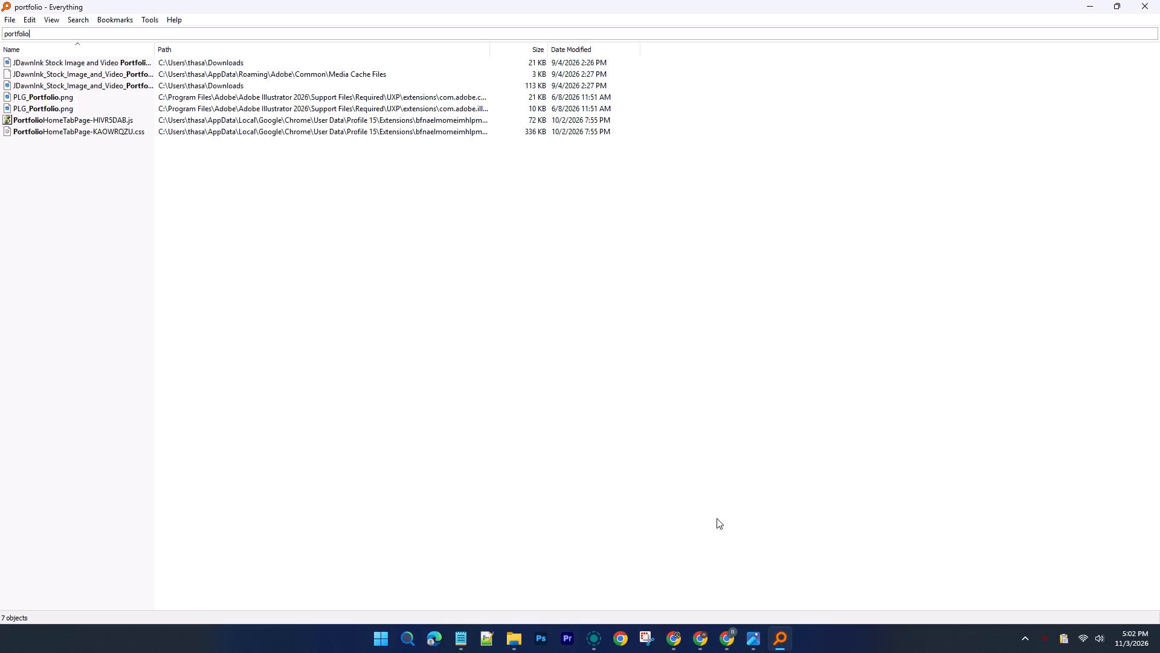
pyautogui.hotkey('ctrl', 'a')
pyautogui.write('chart')
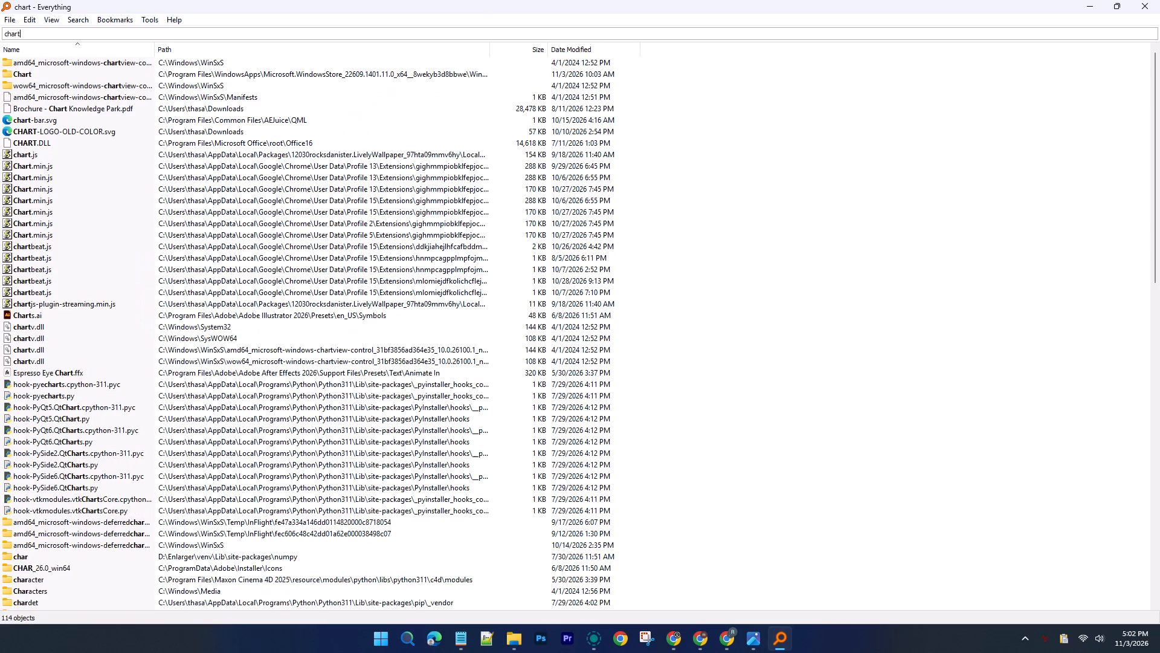
pyautogui.scroll(-5, 57, 212)
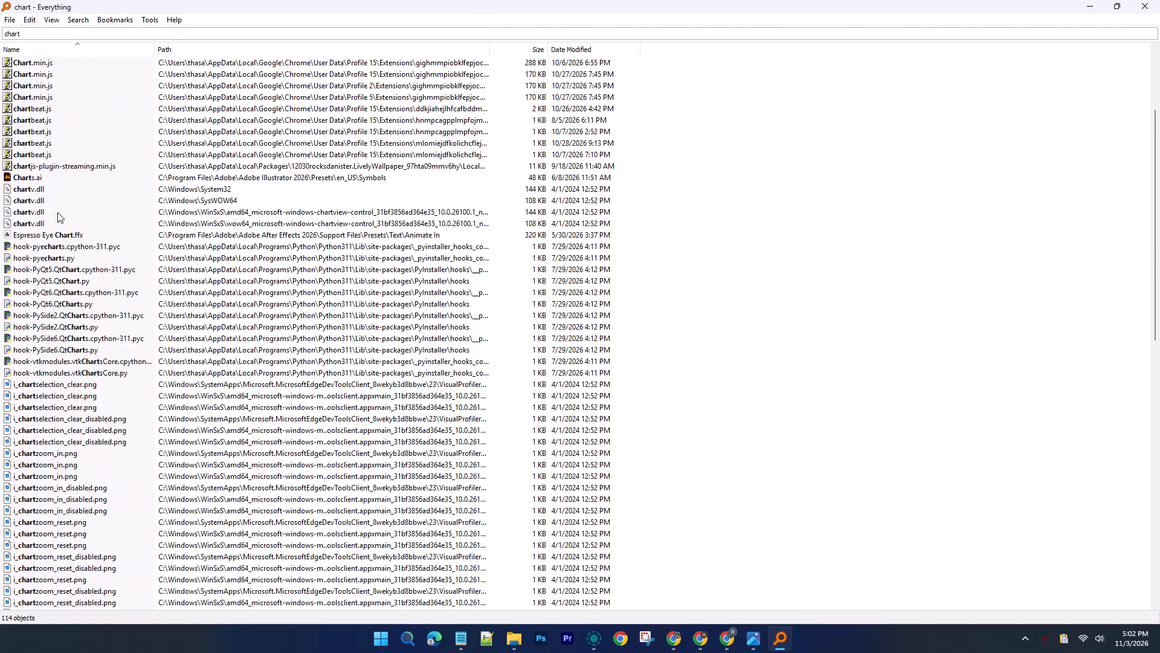
pyautogui.scroll(-18, 57, 212)
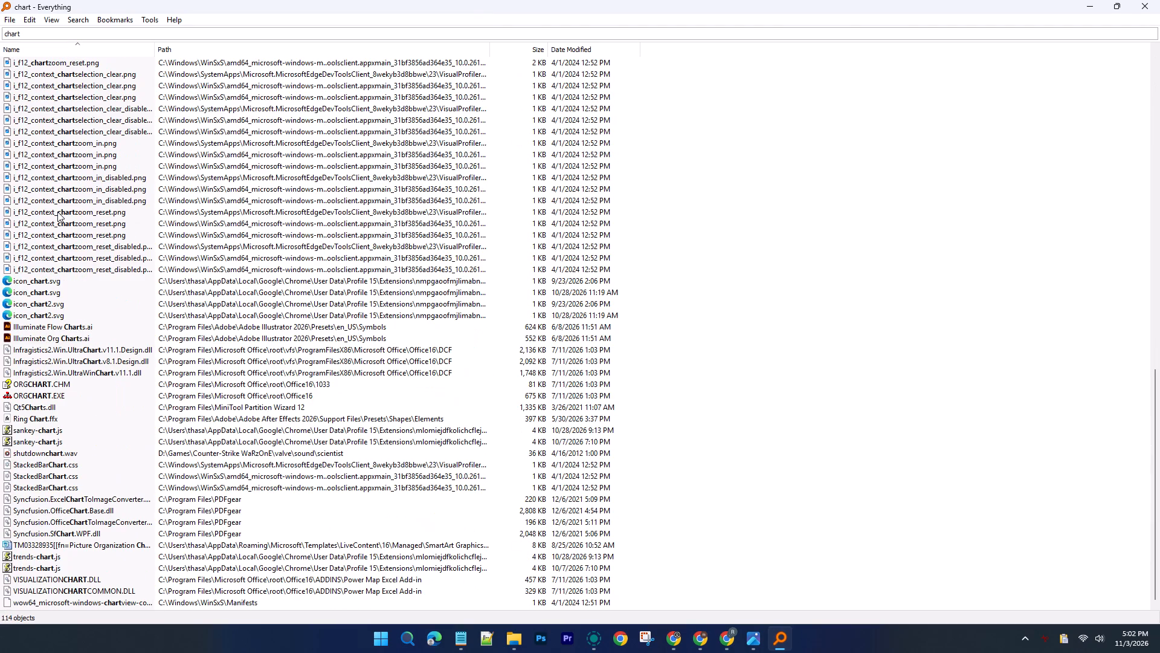
pyautogui.scroll(-11, 57, 212)
pyautogui.scroll(10, 57, 212)
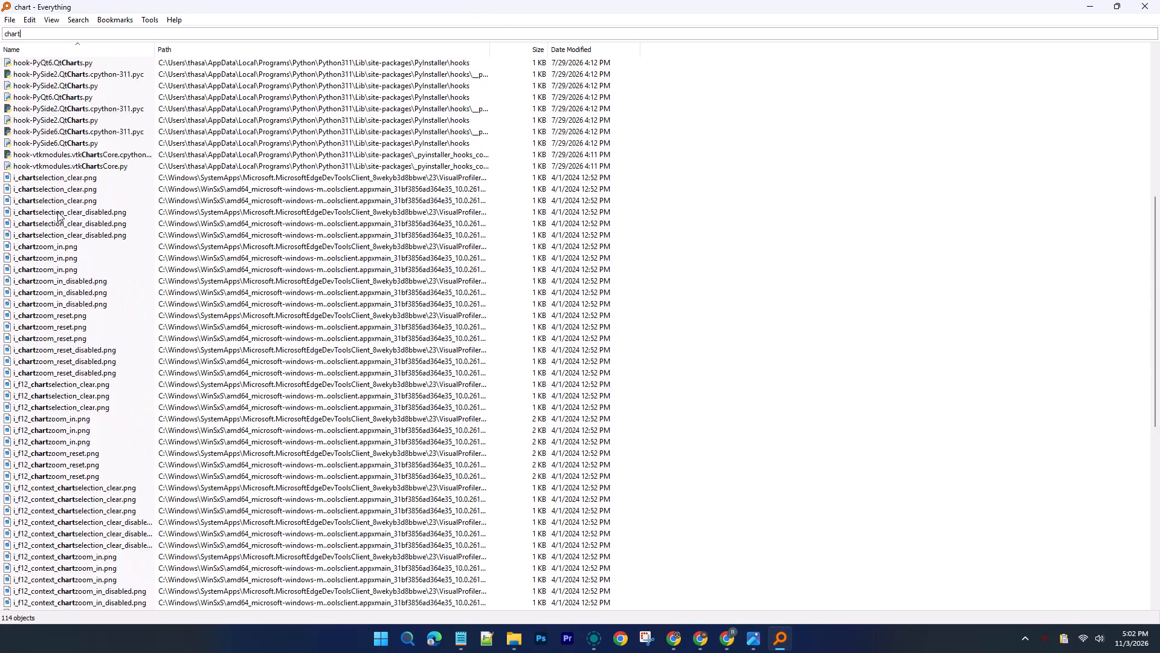
pyautogui.scroll(20, 57, 212)
pyautogui.scroll(2, 57, 212)
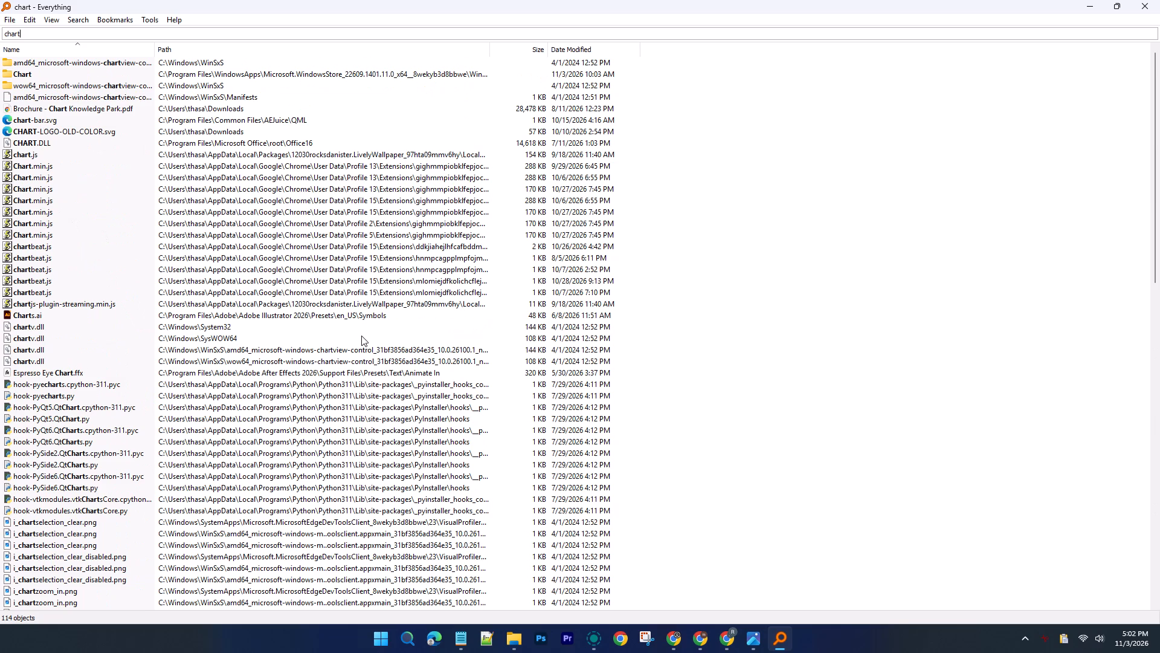
# Switch to File Explorer, find the Chart Group logo image from 10 October in the Downloads folder and cut it for moving.
pyautogui.click(506, 646)
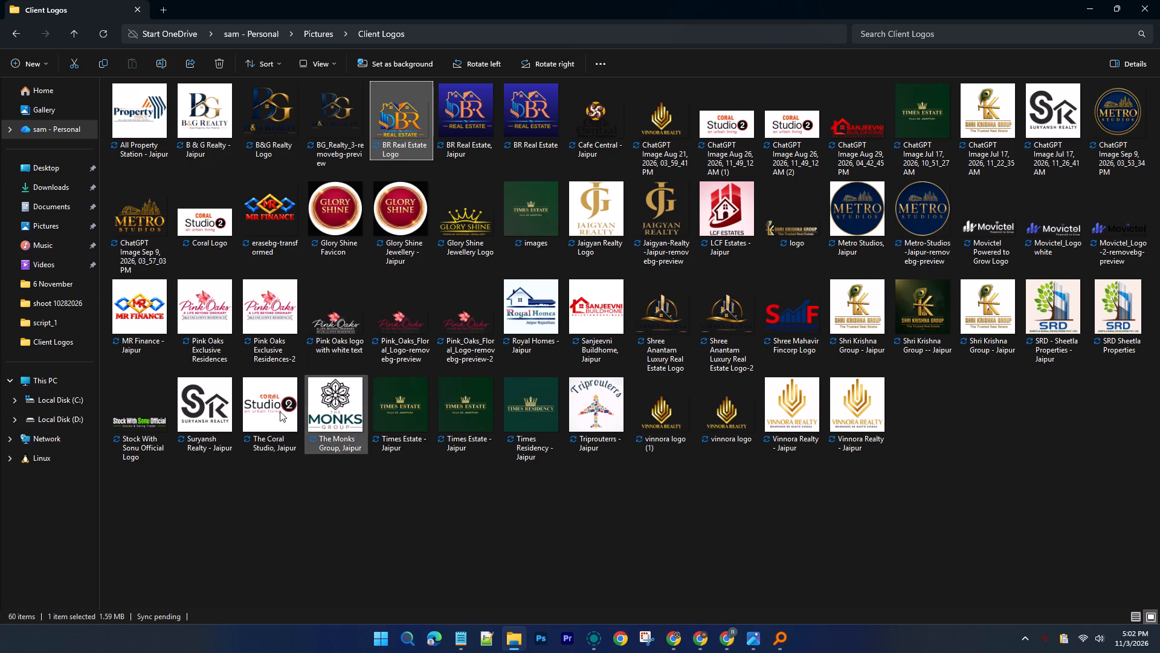
pyautogui.click(55, 184)
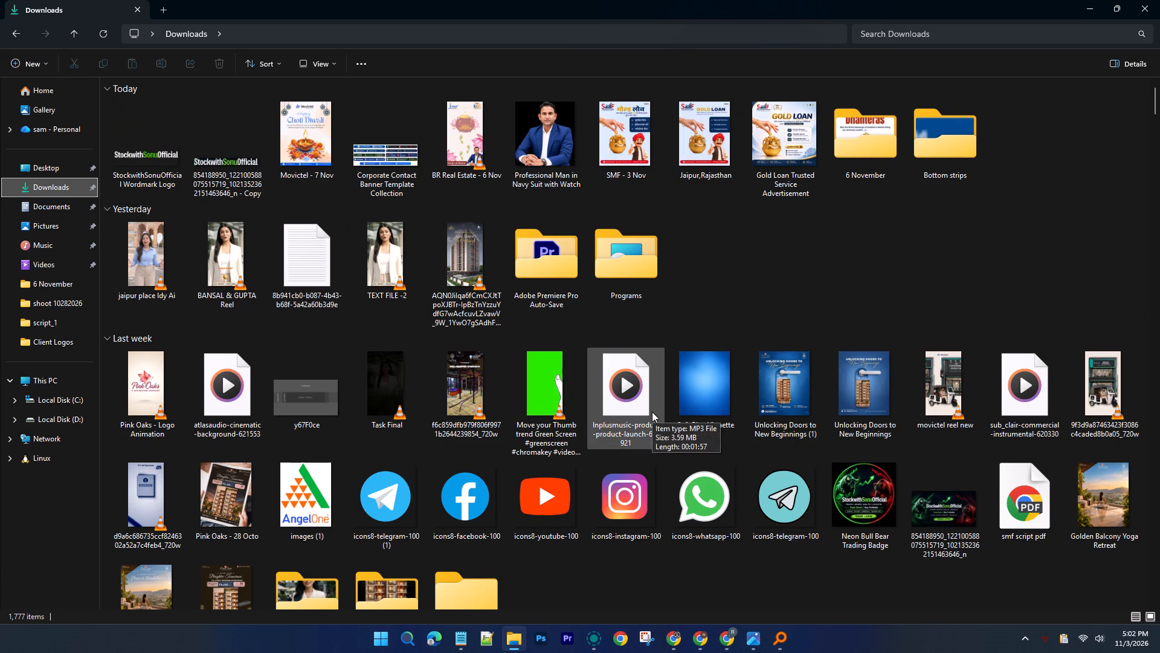
pyautogui.scroll(-1, 652, 412)
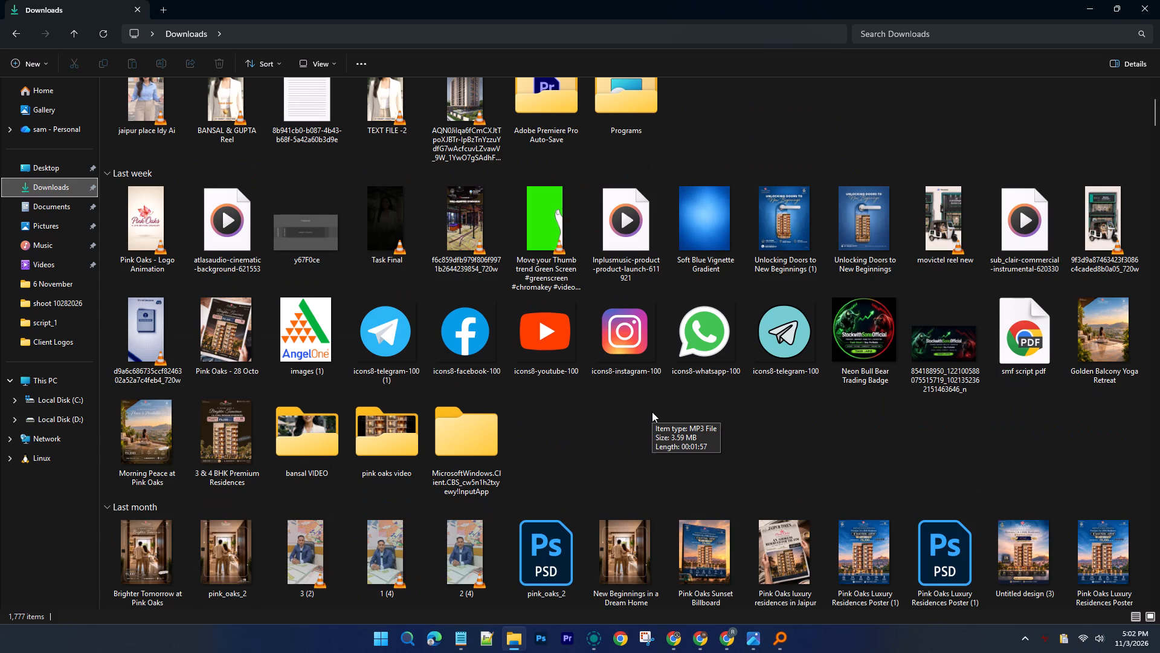
pyautogui.scroll(-1, 652, 412)
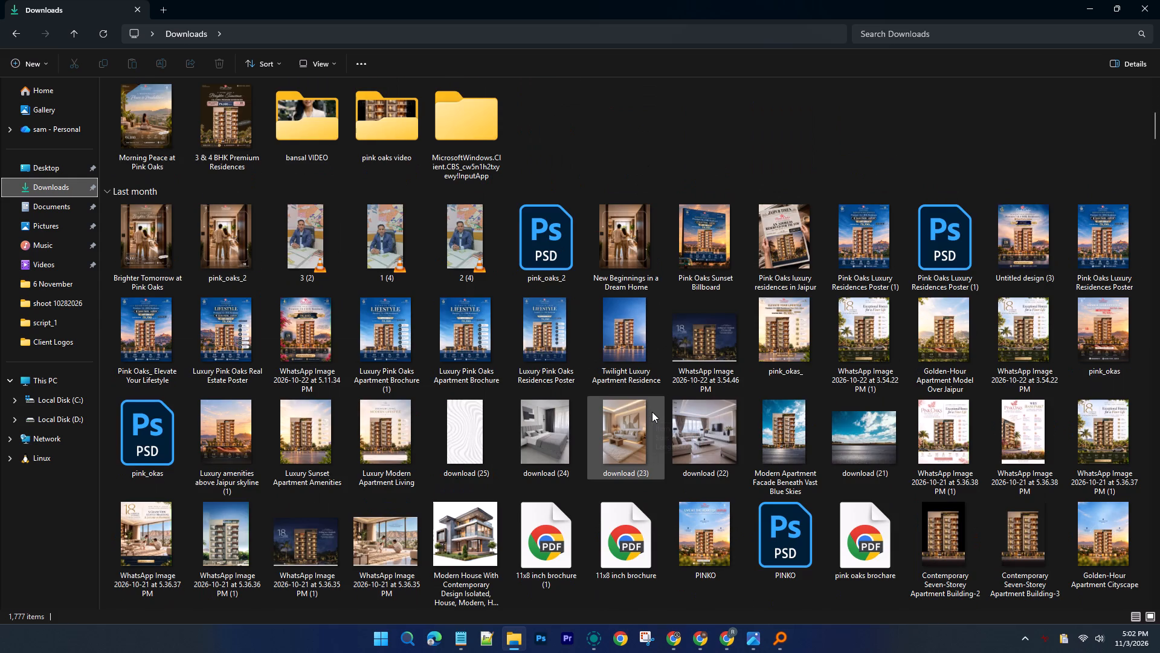
pyautogui.scroll(-1, 652, 412)
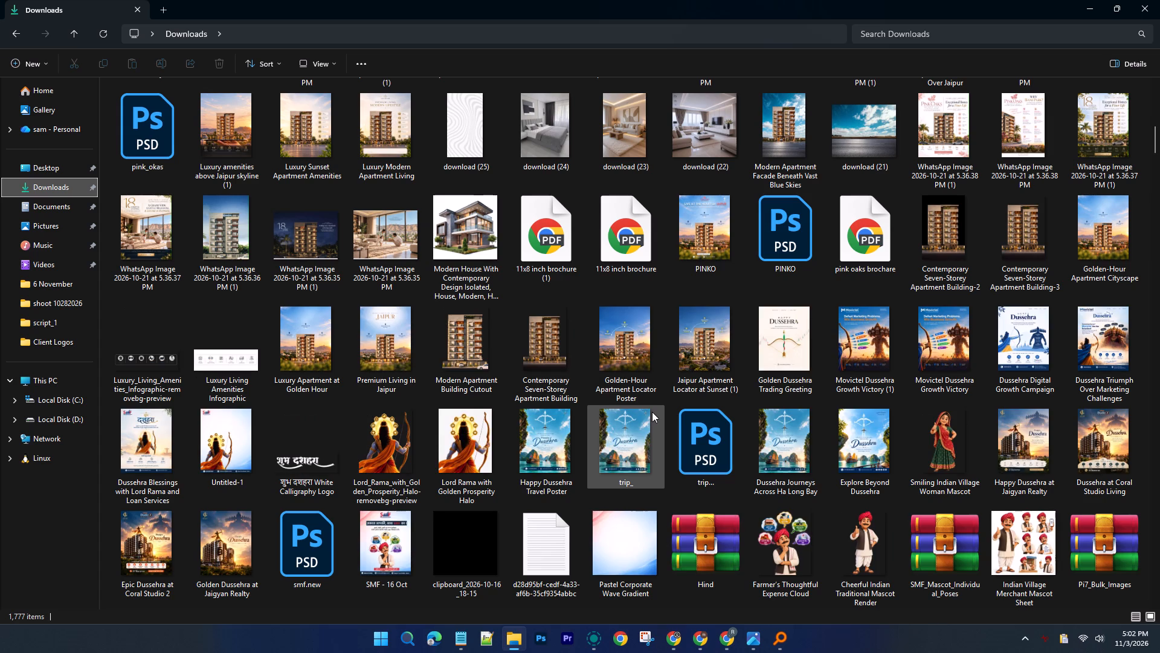
pyautogui.scroll(-1, 652, 412)
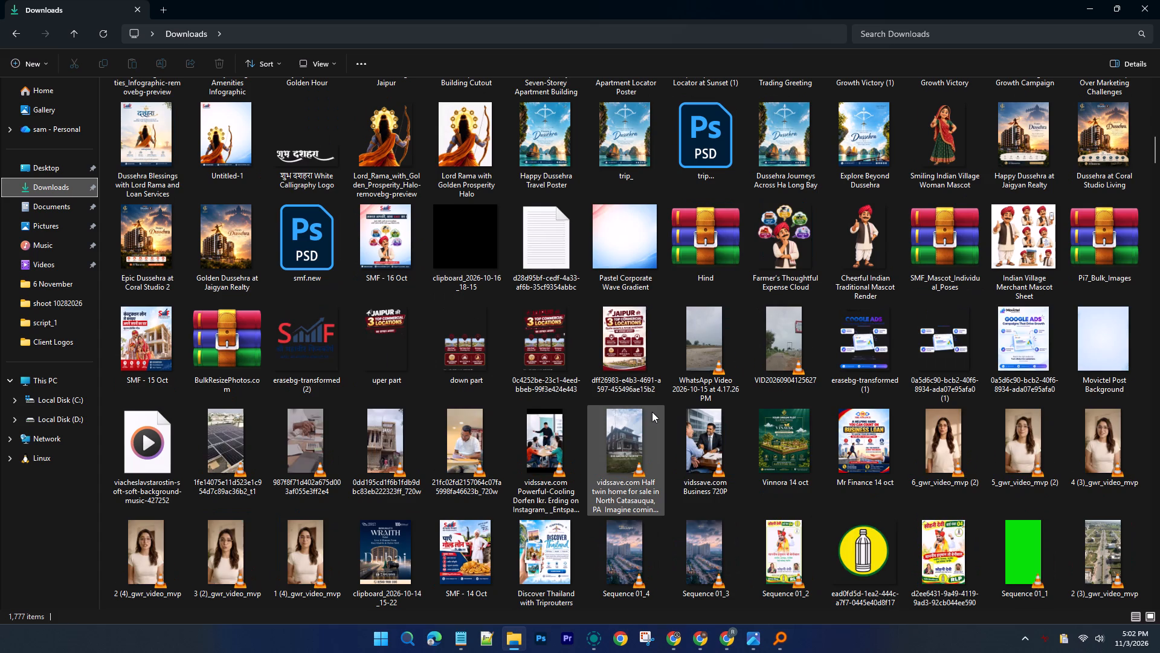
pyautogui.scroll(-1, 652, 412)
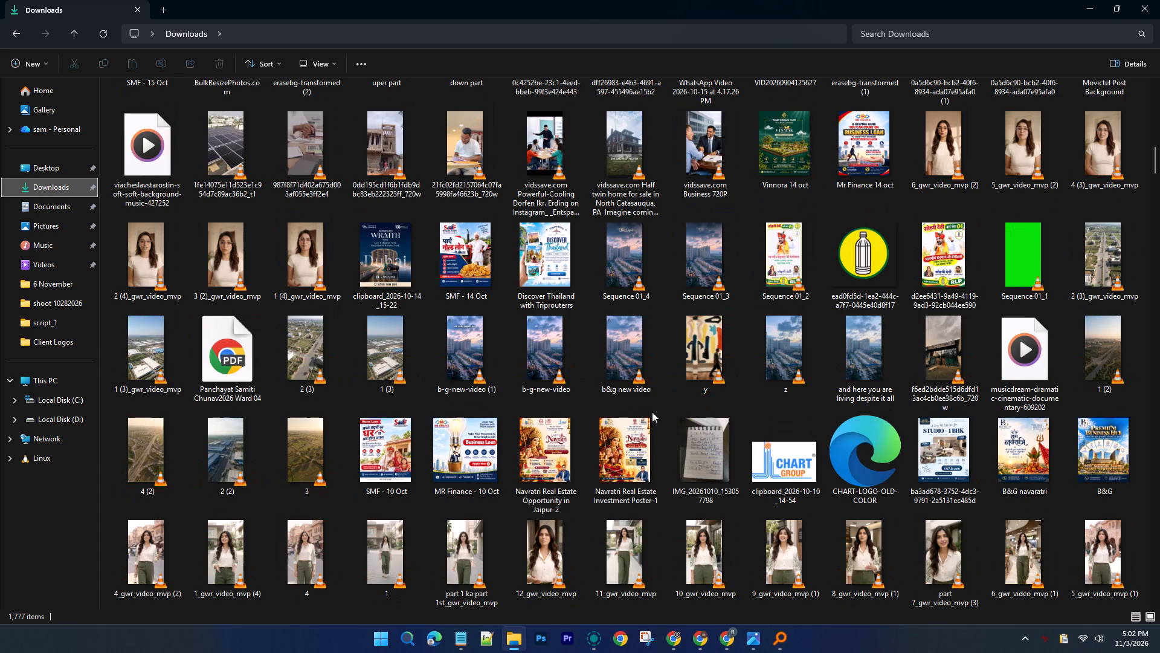
pyautogui.click(779, 452)
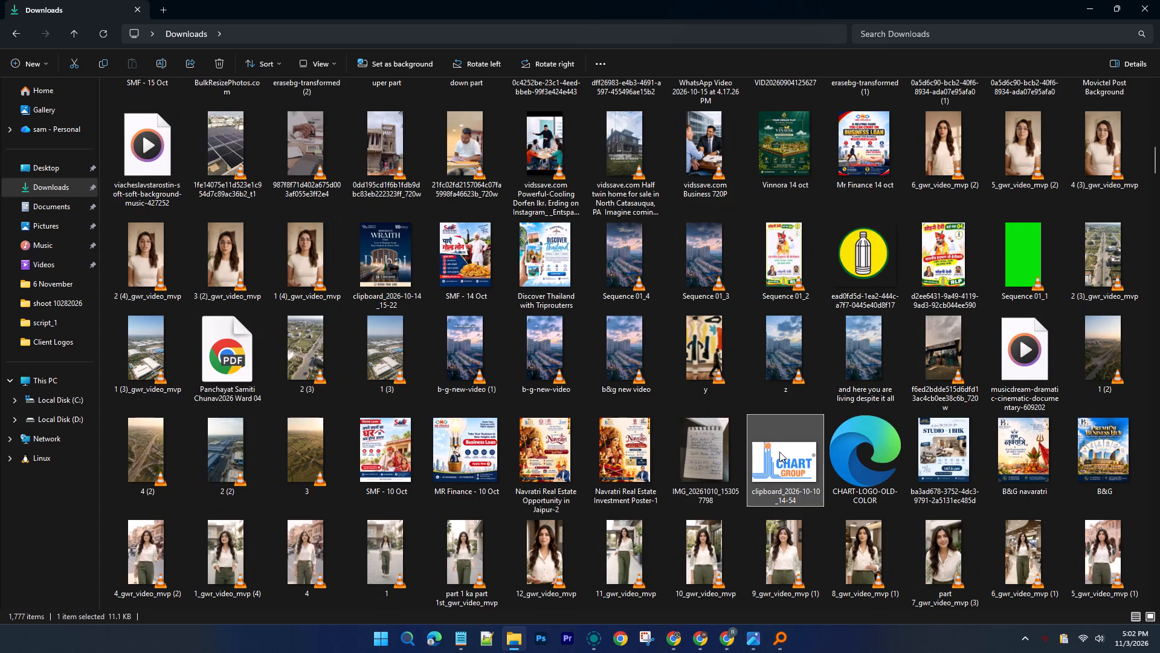
pyautogui.hotkey('ctrl', 'x')
# Add "B & G Realty - Jaipur", "Movictel_Logo-removebg-preview (1)" and the SMF logo WhatsApp image in Downloads to the cut files.
pyautogui.scroll(-2, 779, 452)
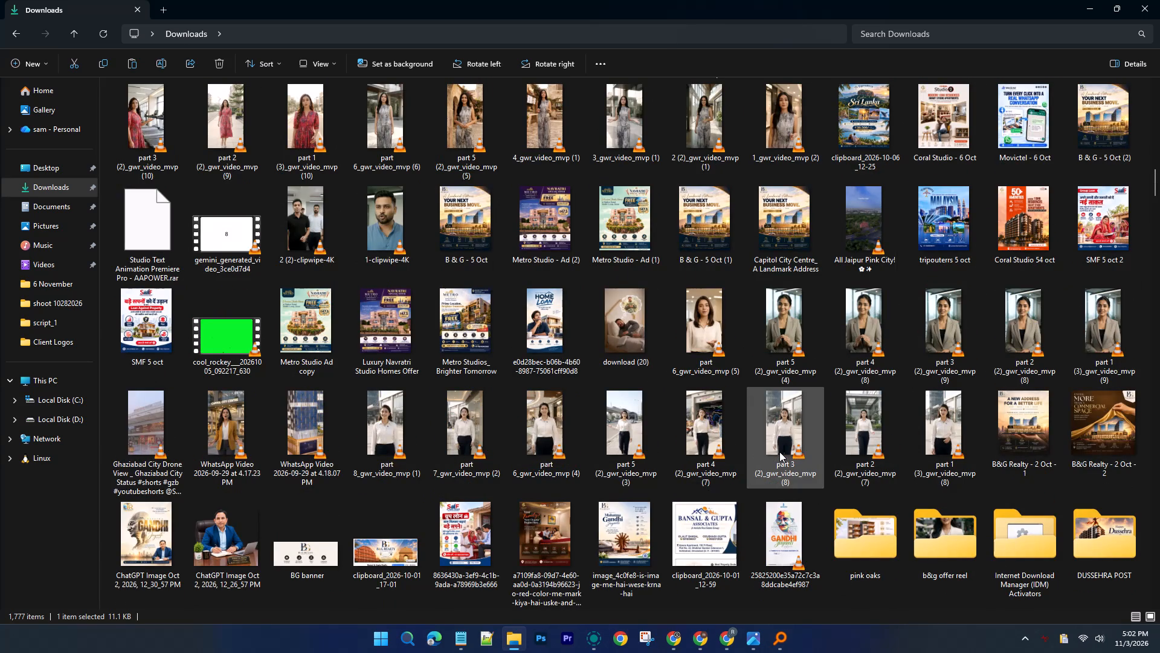
pyautogui.scroll(-1, 779, 452)
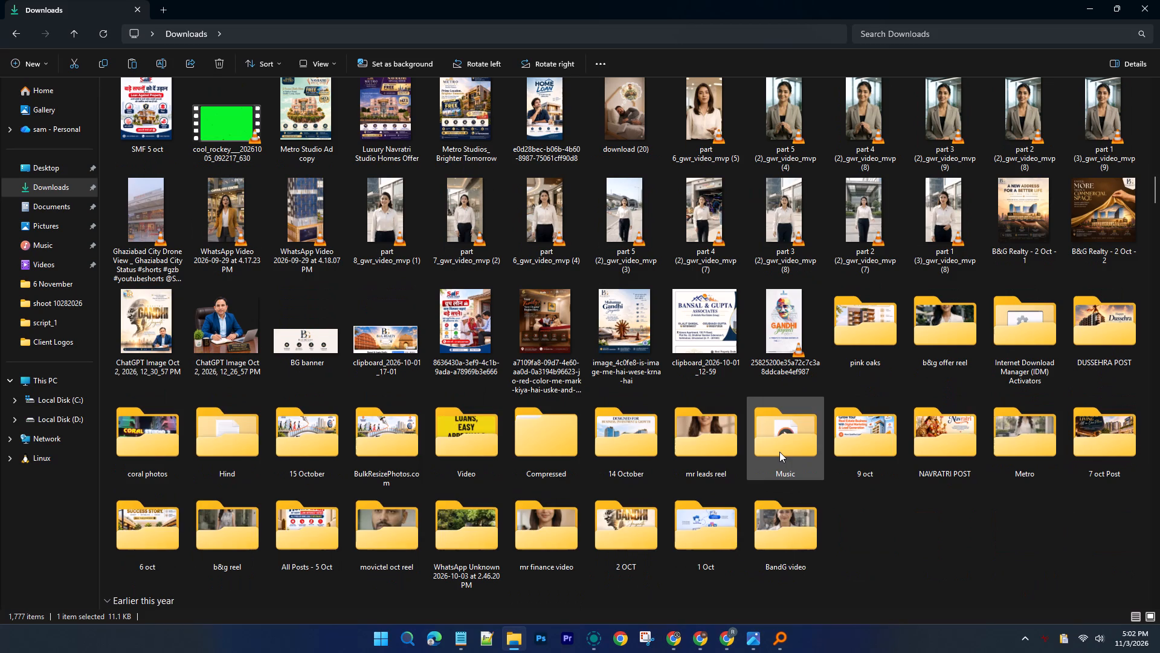
pyautogui.scroll(-1, 779, 452)
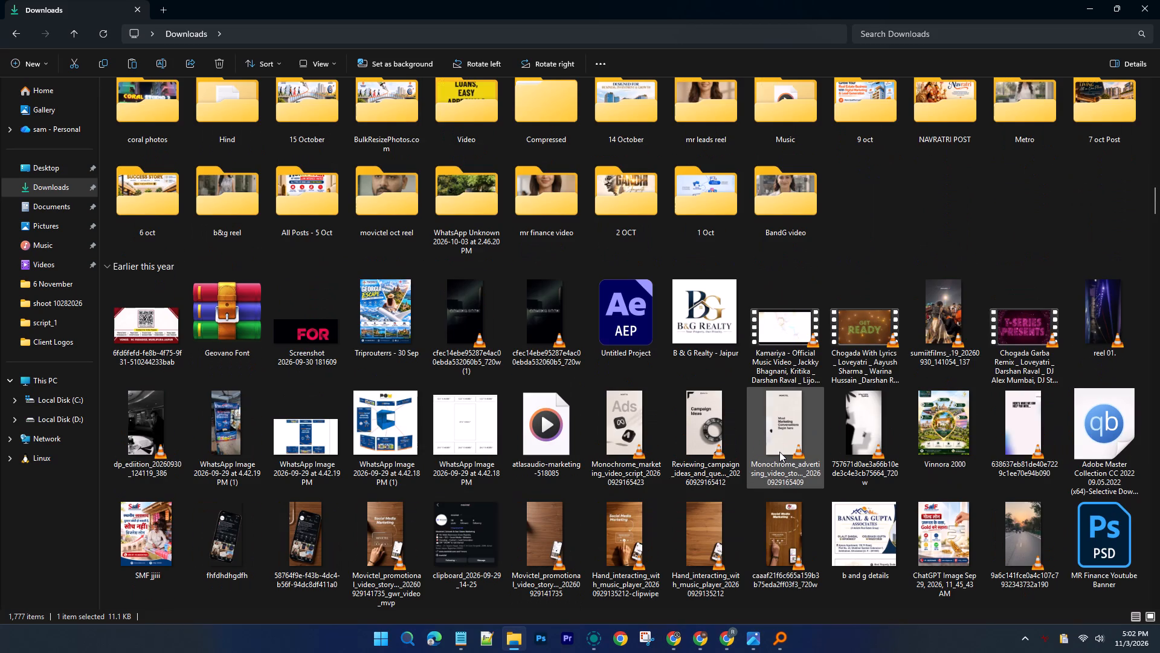
pyautogui.keyDown('ctrl'); pyautogui.click(701, 315); pyautogui.keyUp('ctrl')
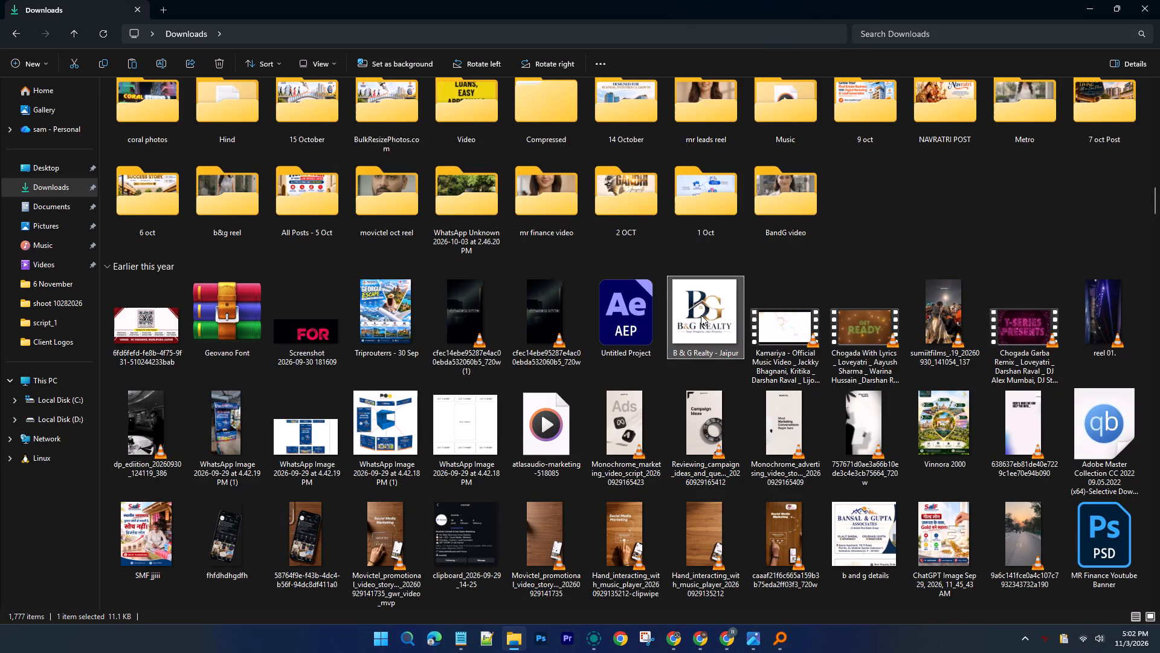
pyautogui.hotkey('ctrl', 'x')
pyautogui.scroll(-1, 701, 315)
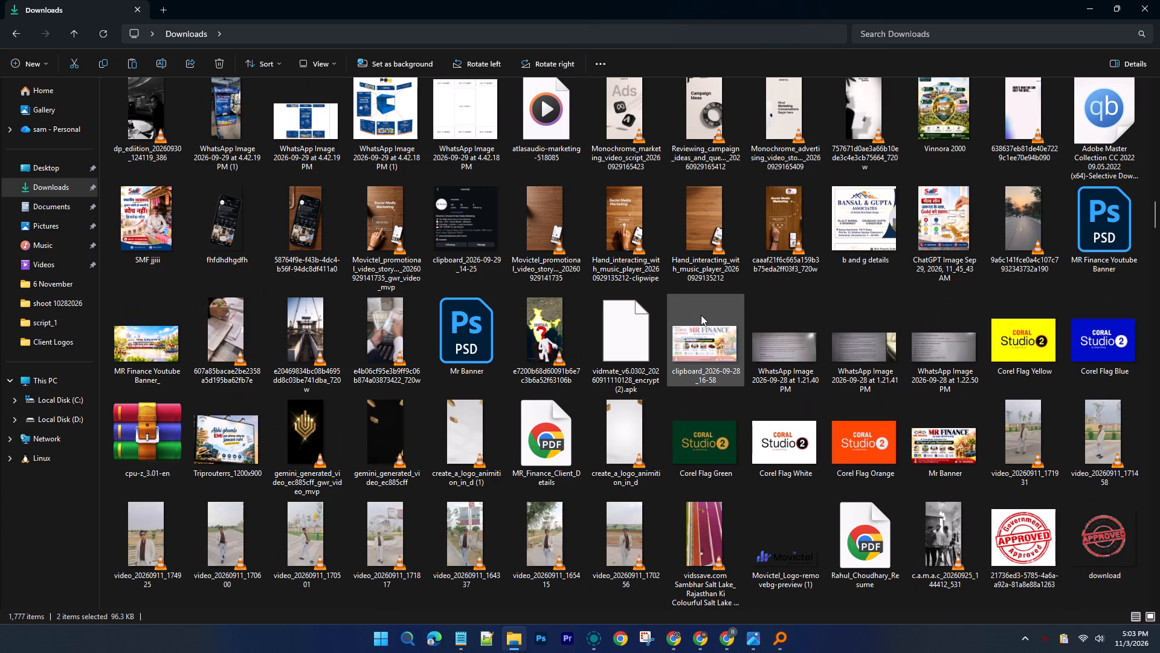
pyautogui.keyDown('ctrl'); pyautogui.click(796, 555); pyautogui.keyUp('ctrl')
pyautogui.hotkey('ctrl', 'x')
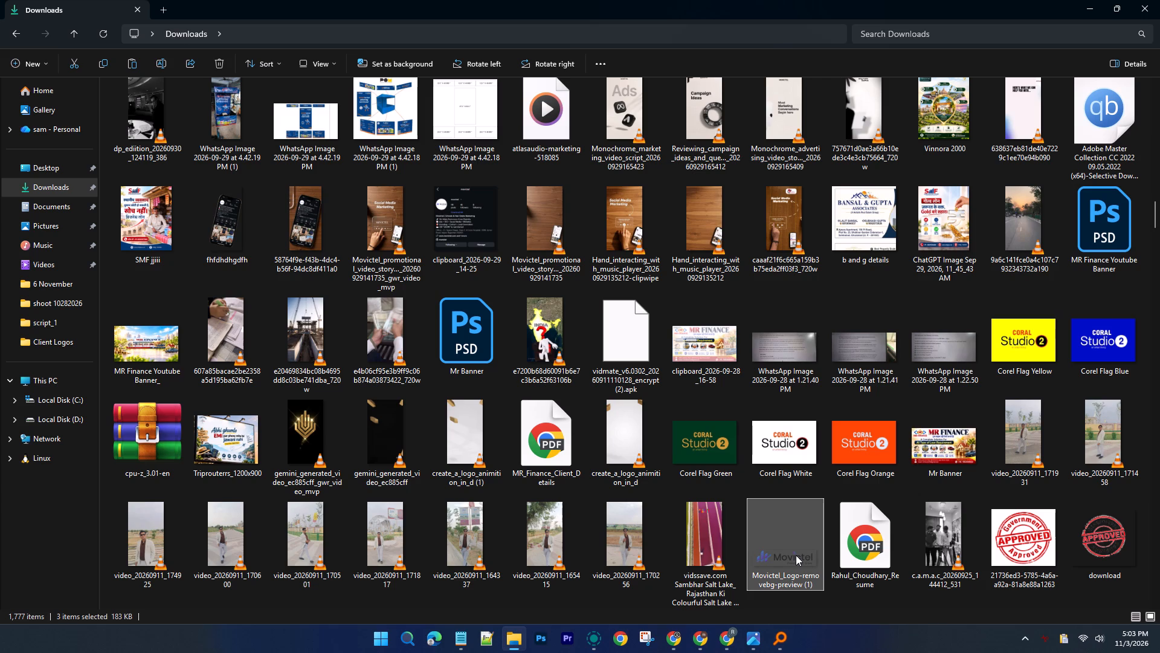
pyautogui.scroll(-1, 796, 555)
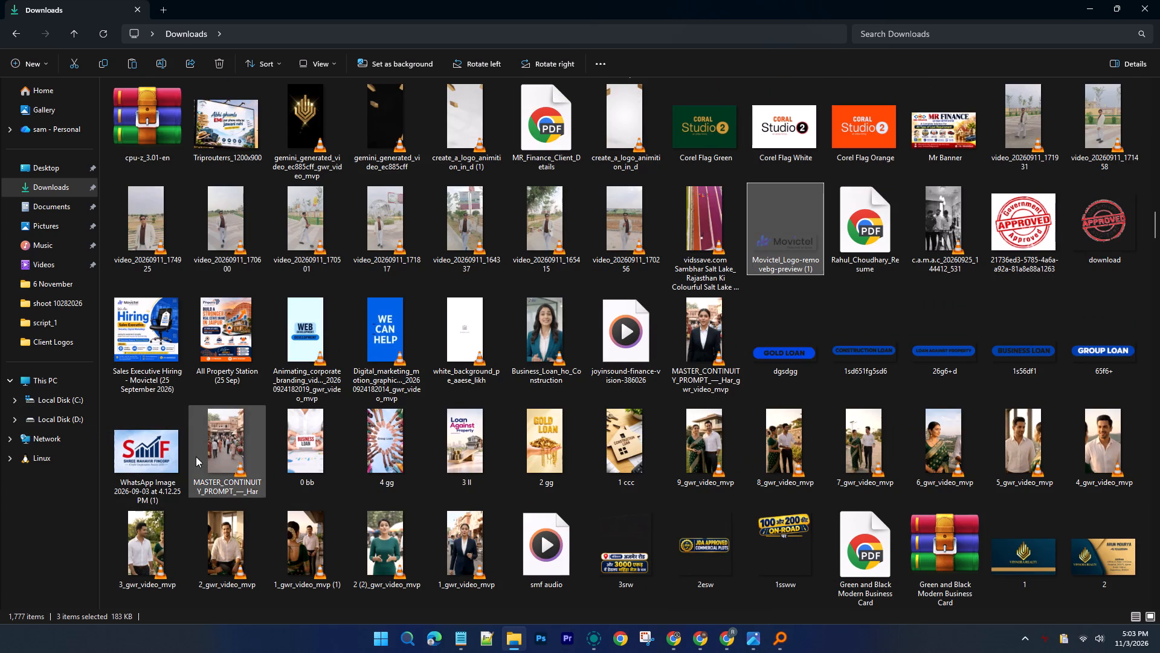
pyautogui.keyDown('ctrl'); pyautogui.click(161, 460); pyautogui.keyUp('ctrl')
pyautogui.hotkey('ctrl', 'x')
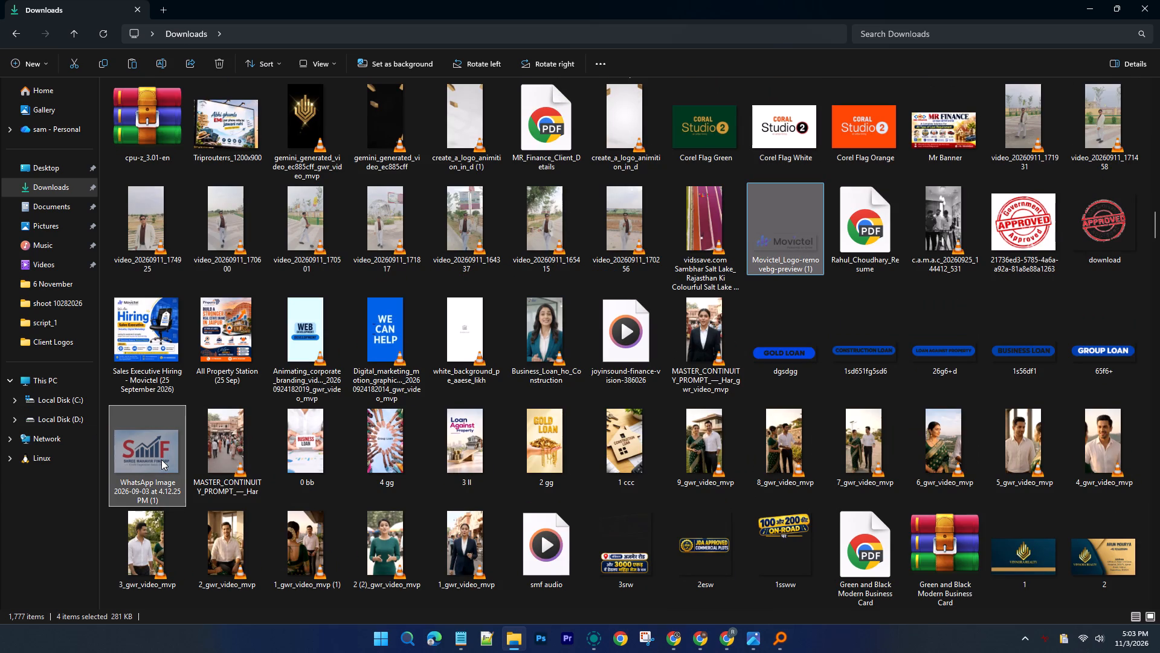
# Paste the four cut logo files into the Client Logos folder in Pictures, keeping both versions of "B & G Realty - Jaipur".
pyautogui.click(54, 217)
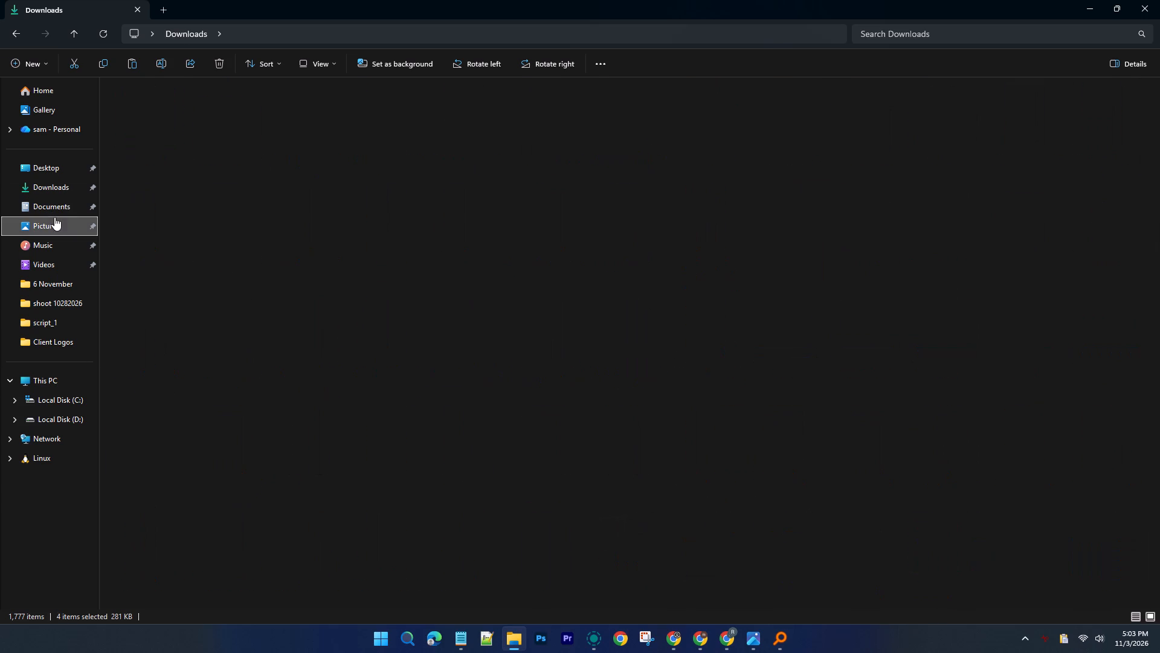
pyautogui.doubleClick(249, 125)
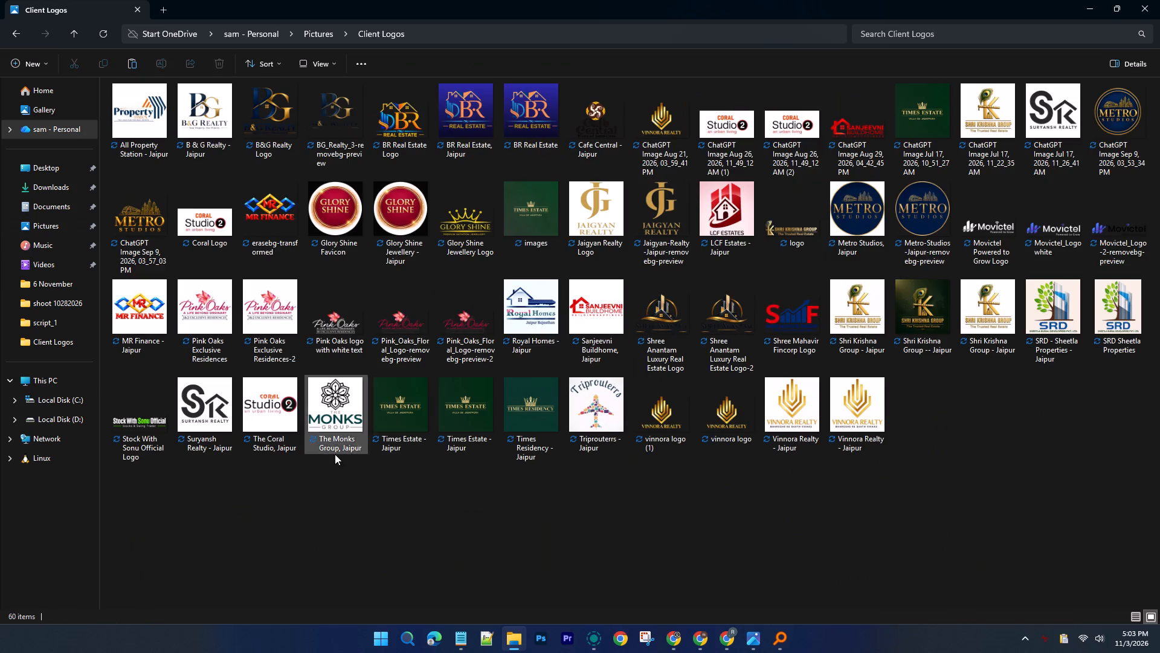
pyautogui.hotkey('ctrl', 'v')
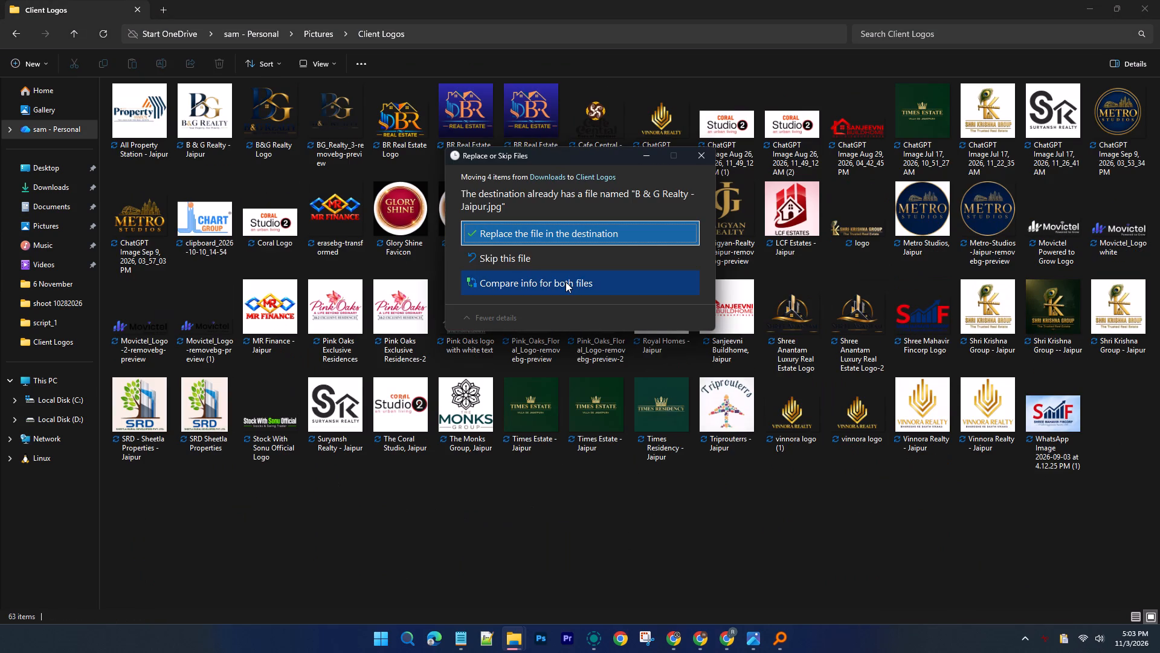
pyautogui.click(565, 282)
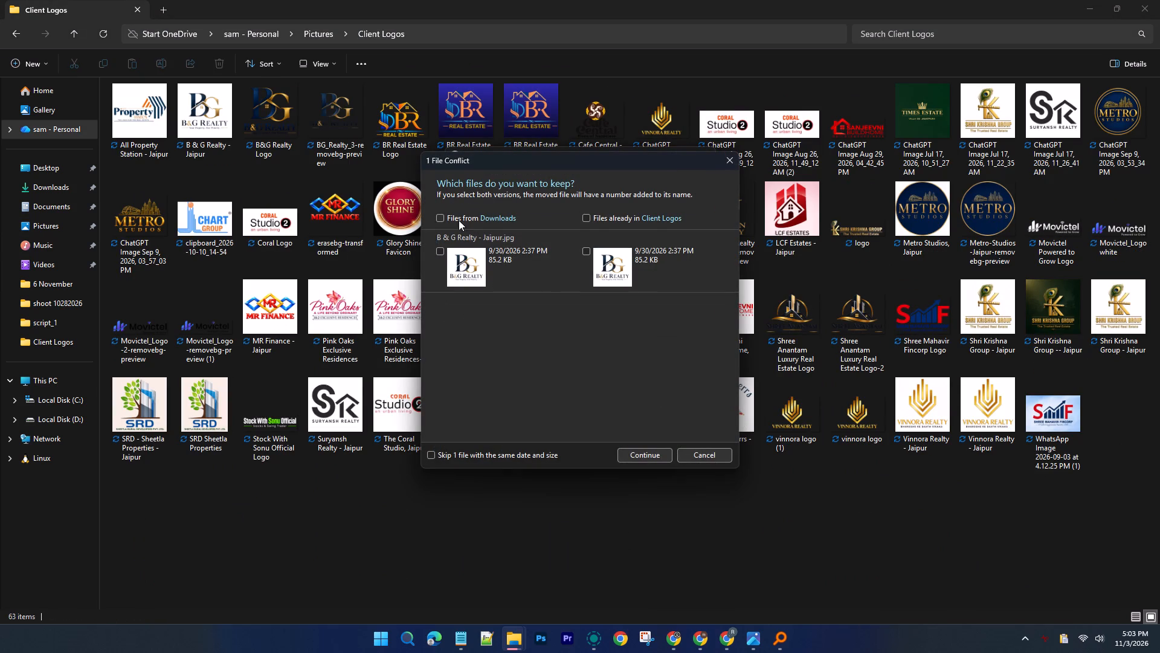
pyautogui.click(458, 219)
pyautogui.click(598, 216)
pyautogui.click(654, 460)
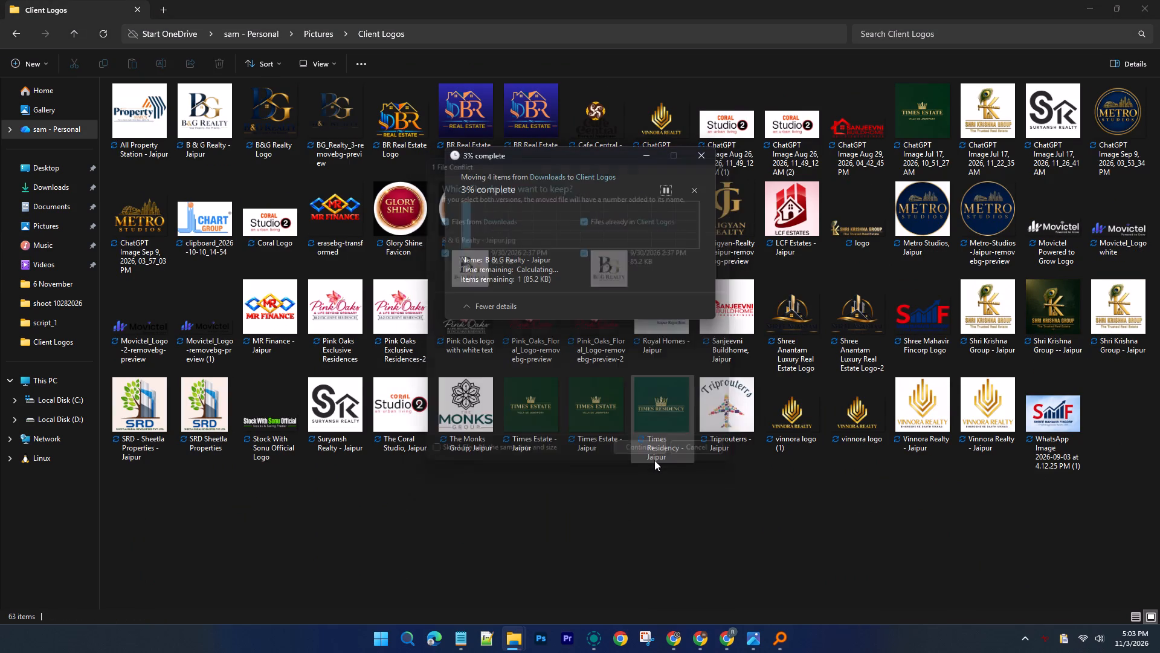
pyautogui.click(562, 519)
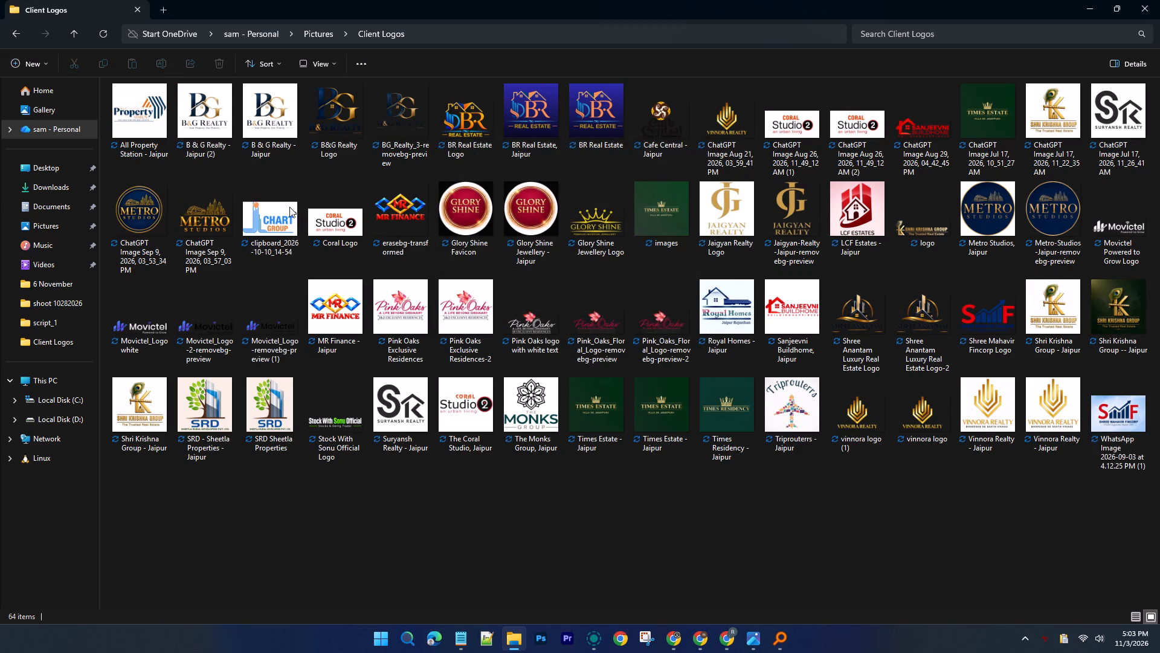
# Place the Chart Group logo file from the Client Logos folder onto page 8 of the Canva design.
pyautogui.moveTo(272, 211); pyautogui.dragTo(730, 643)
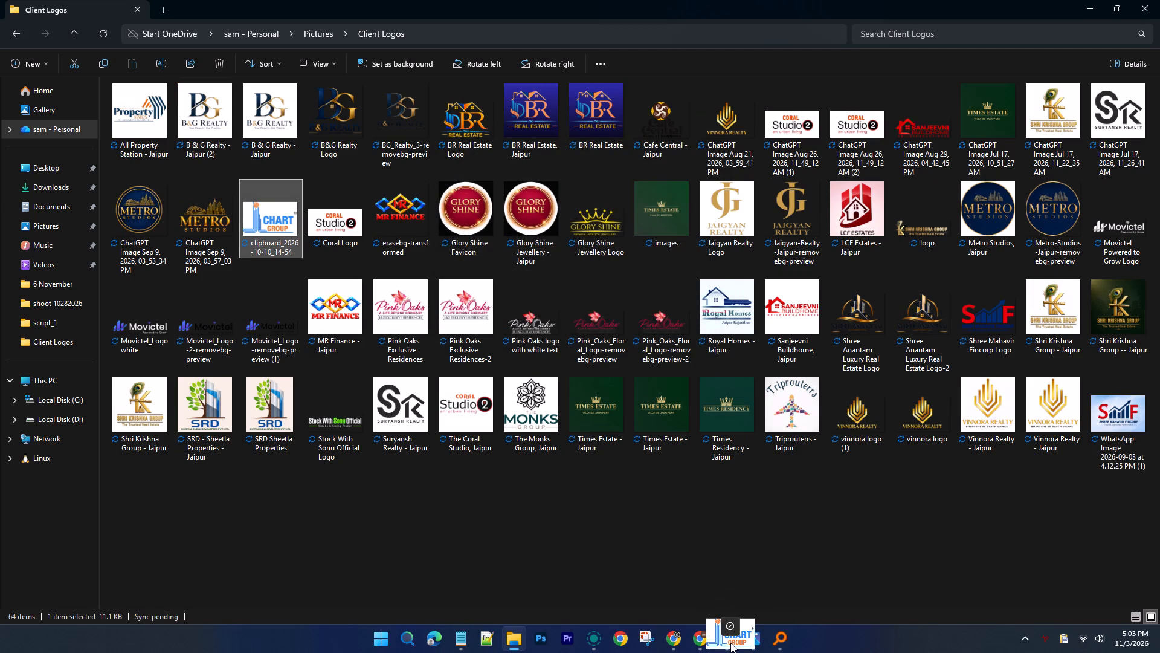
pyautogui.moveTo(730, 643); pyautogui.dragTo(610, 230)
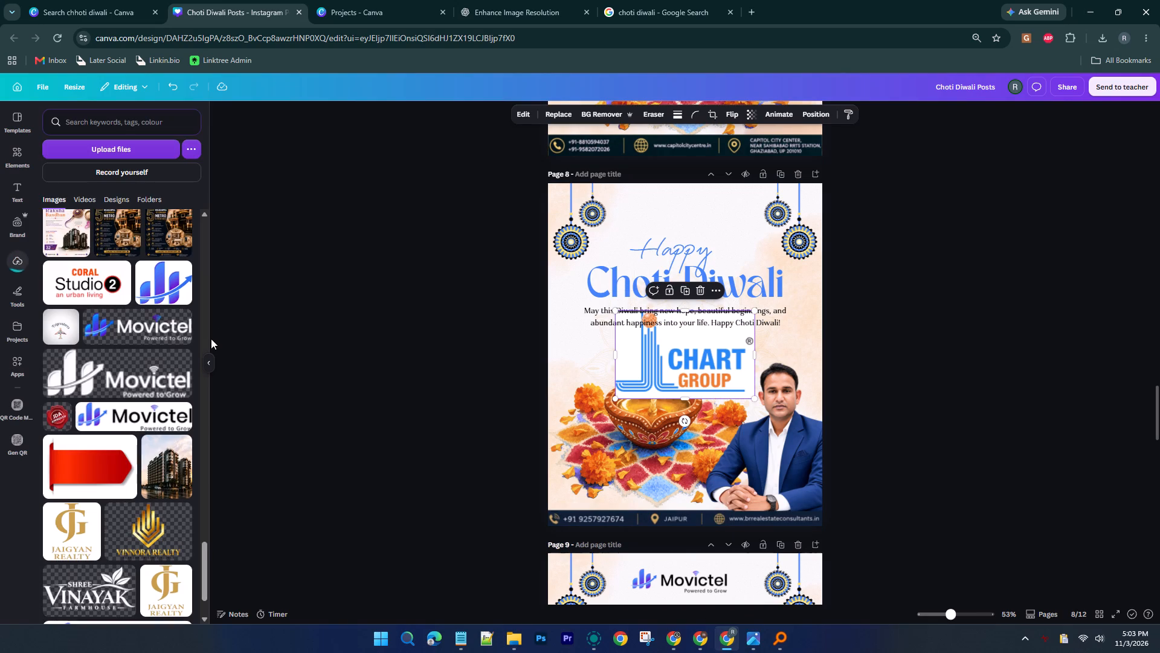
# Remove the white background from the Chart Group logo on page 8.
pyautogui.scroll(20, 135, 352)
pyautogui.scroll(7, 135, 352)
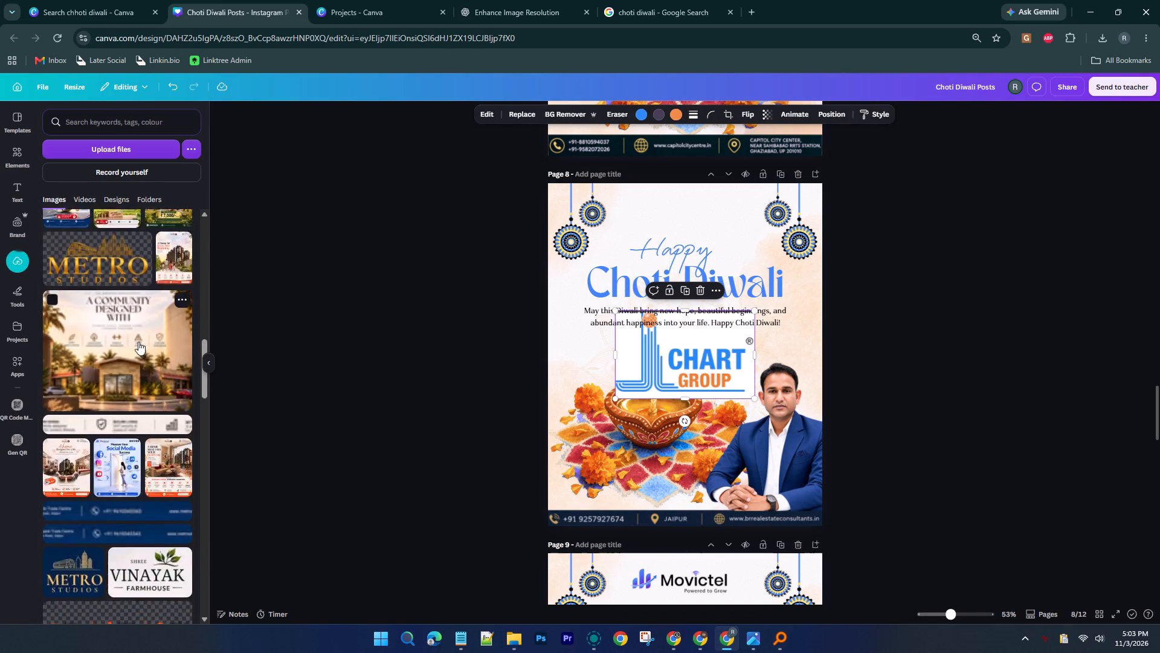
pyautogui.moveTo(205, 327); pyautogui.dragTo(202, 208)
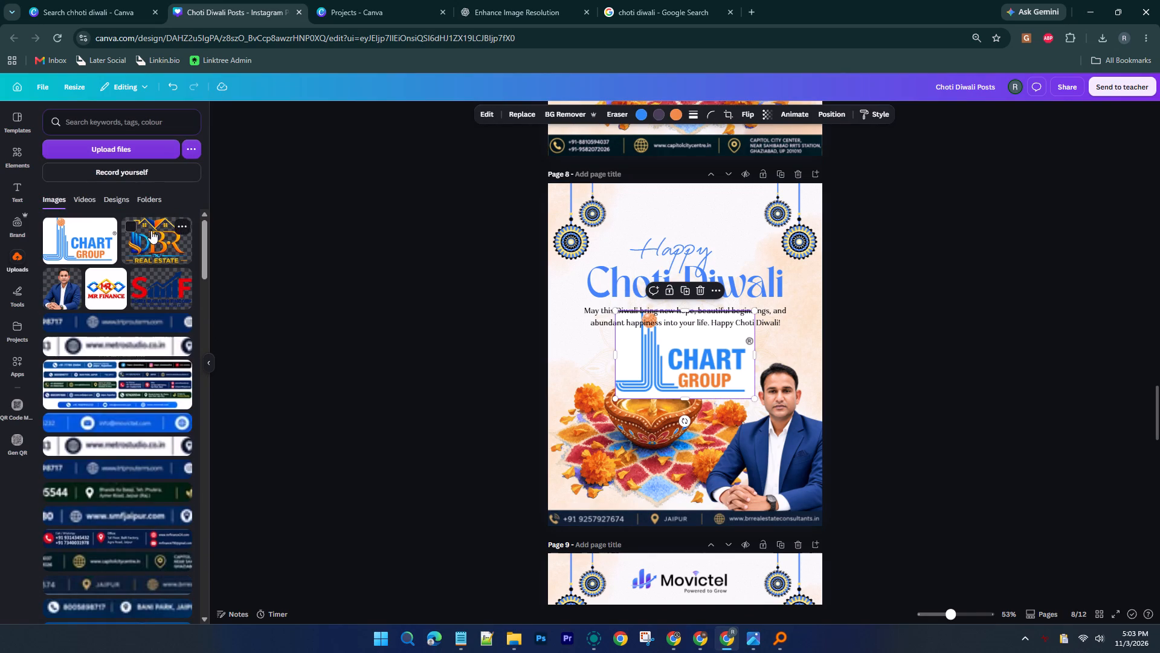
pyautogui.click(575, 110)
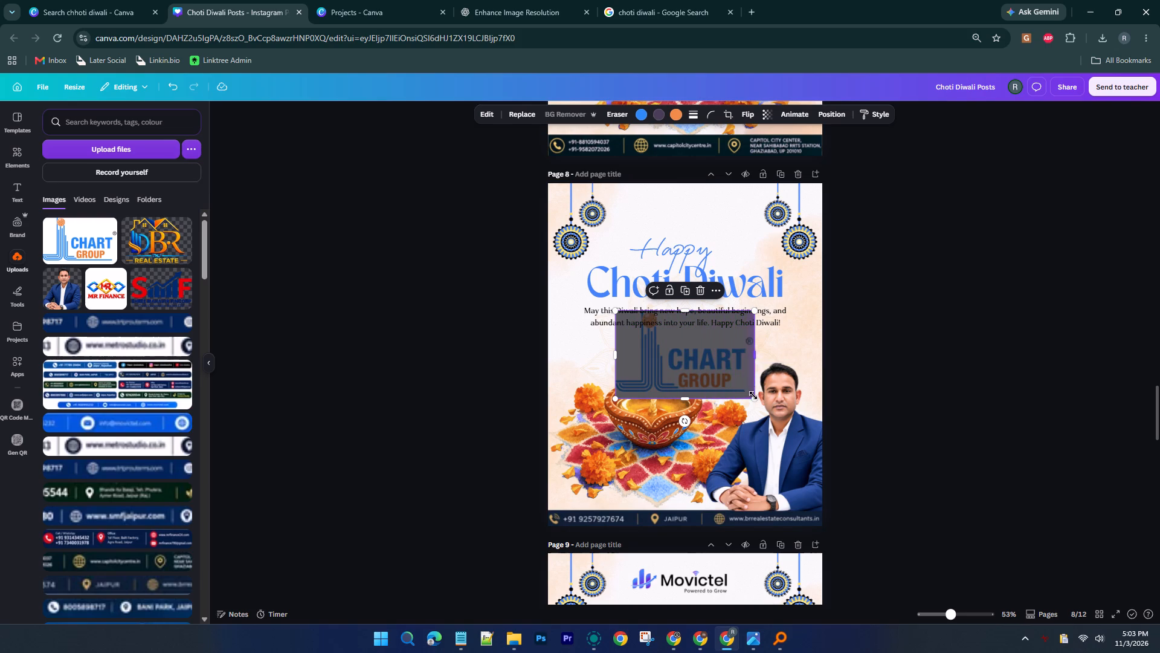
# Shrink the Chart Group logo on page 8 and place it above the "Happy" text, beside the left hanging ornament.
pyautogui.moveTo(753, 400); pyautogui.dragTo(686, 349)
pyautogui.moveTo(655, 341); pyautogui.dragTo(657, 283)
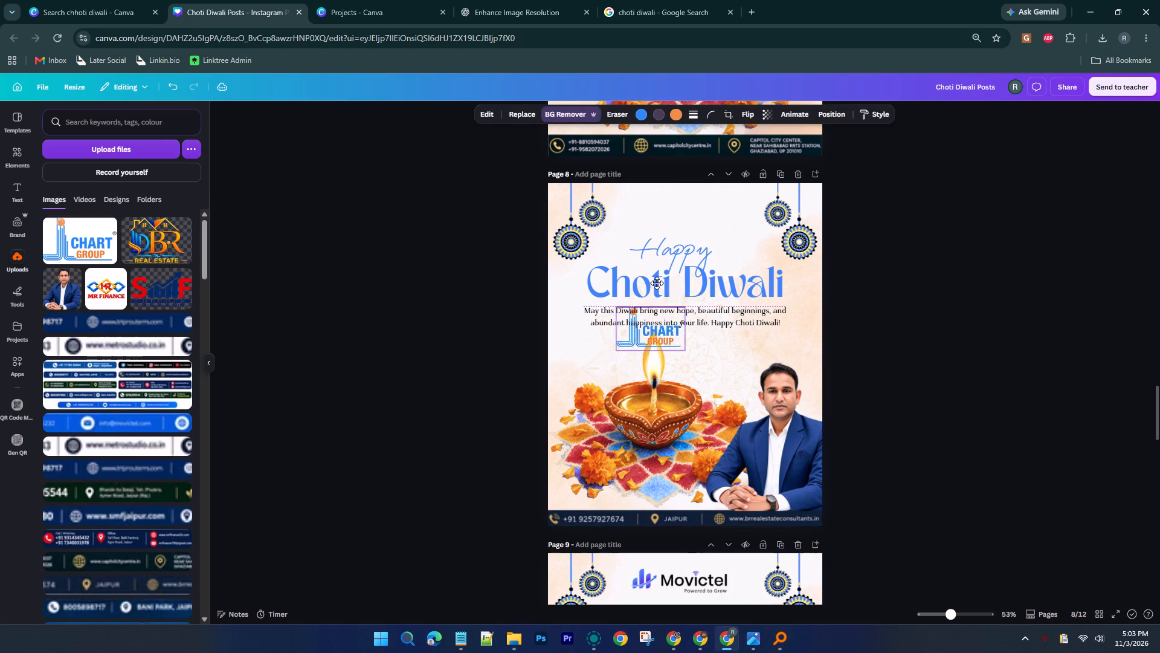
pyautogui.moveTo(657, 283); pyautogui.dragTo(652, 217)
# Add the uploaded BR Real Estate logo to page 8, shrink it and place it to the right of the Chart Group logo.
pyautogui.click(174, 251)
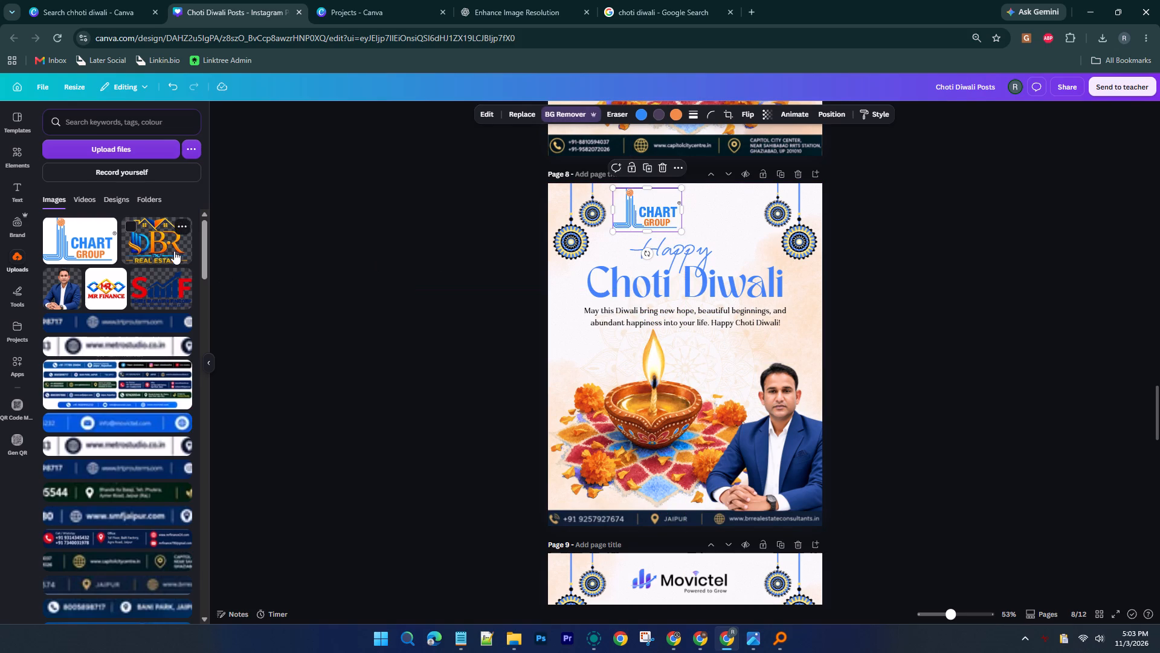
pyautogui.moveTo(781, 424); pyautogui.dragTo(763, 401)
pyautogui.hotkey('ctrl', 'z')
pyautogui.click(757, 374)
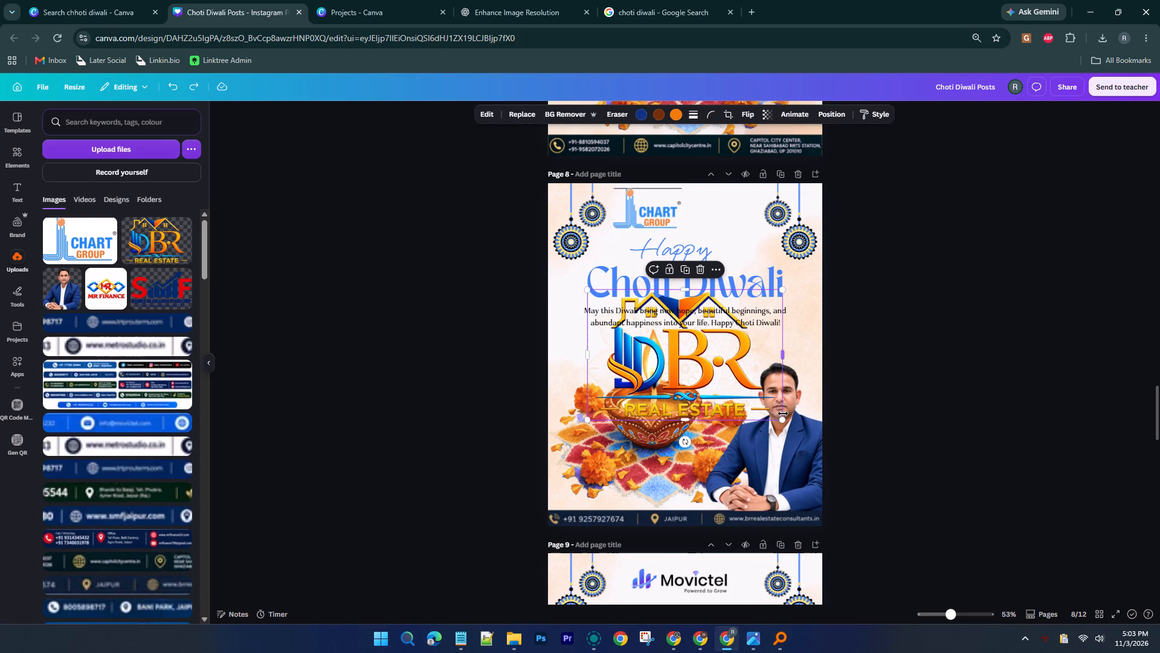
pyautogui.moveTo(783, 419); pyautogui.dragTo(688, 336)
pyautogui.moveTo(640, 331); pyautogui.dragTo(684, 287)
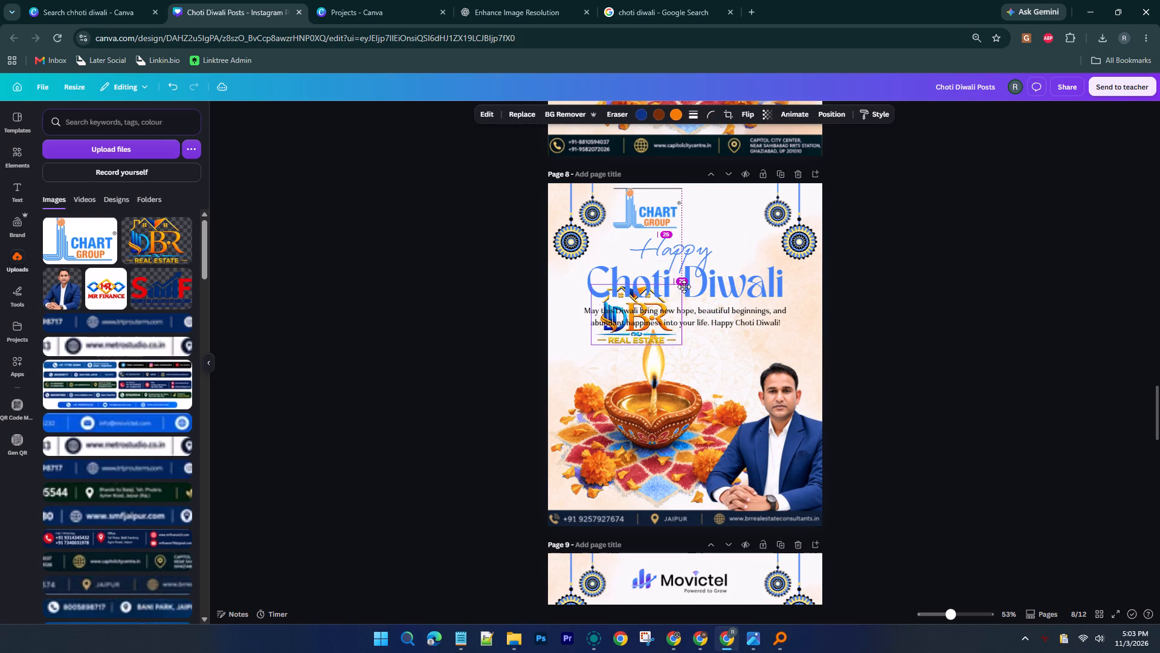
pyautogui.moveTo(684, 287); pyautogui.dragTo(727, 234)
pyautogui.moveTo(765, 255); pyautogui.dragTo(746, 230)
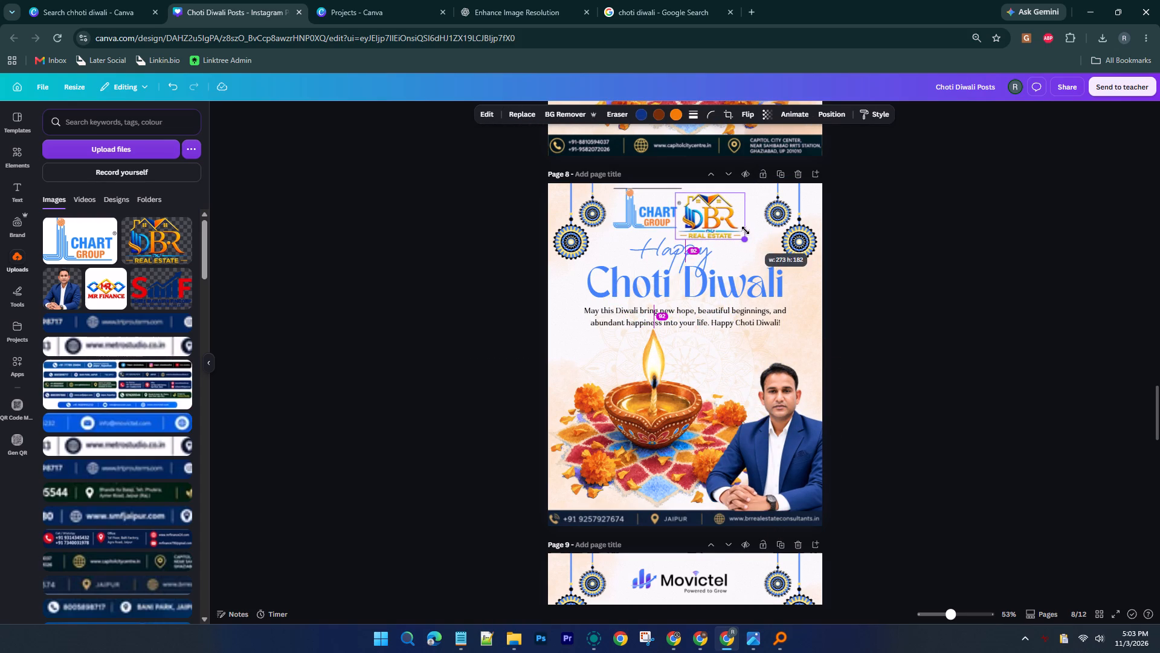
pyautogui.moveTo(746, 230); pyautogui.dragTo(751, 235)
pyautogui.moveTo(728, 221); pyautogui.dragTo(738, 213)
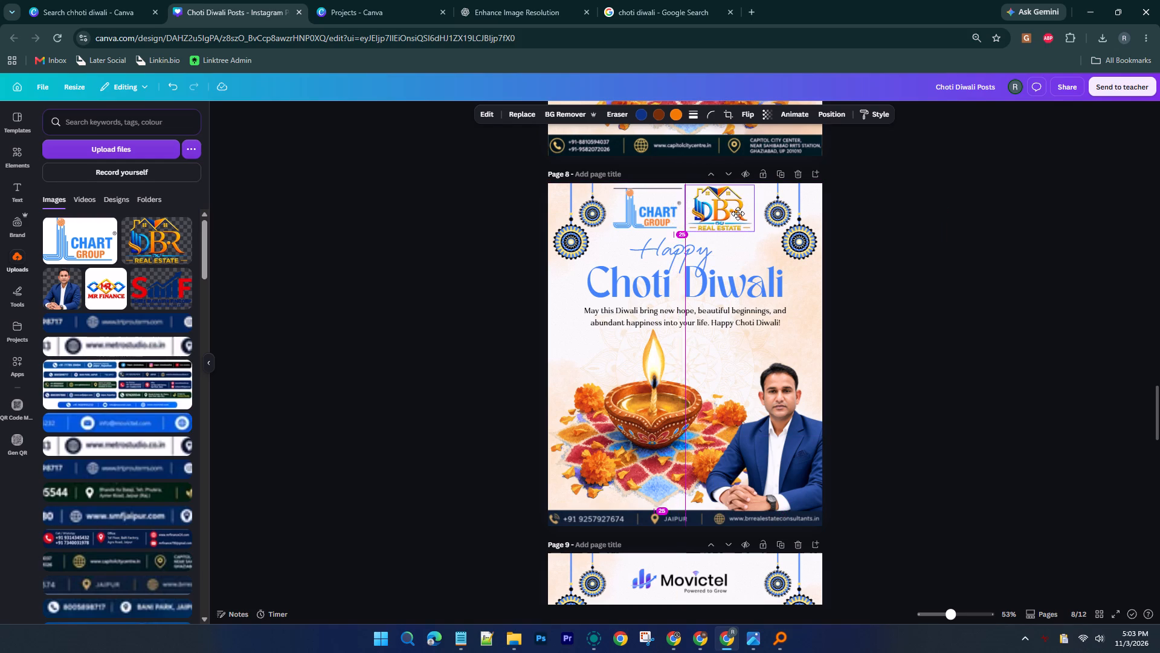
pyautogui.moveTo(738, 213); pyautogui.dragTo(744, 215)
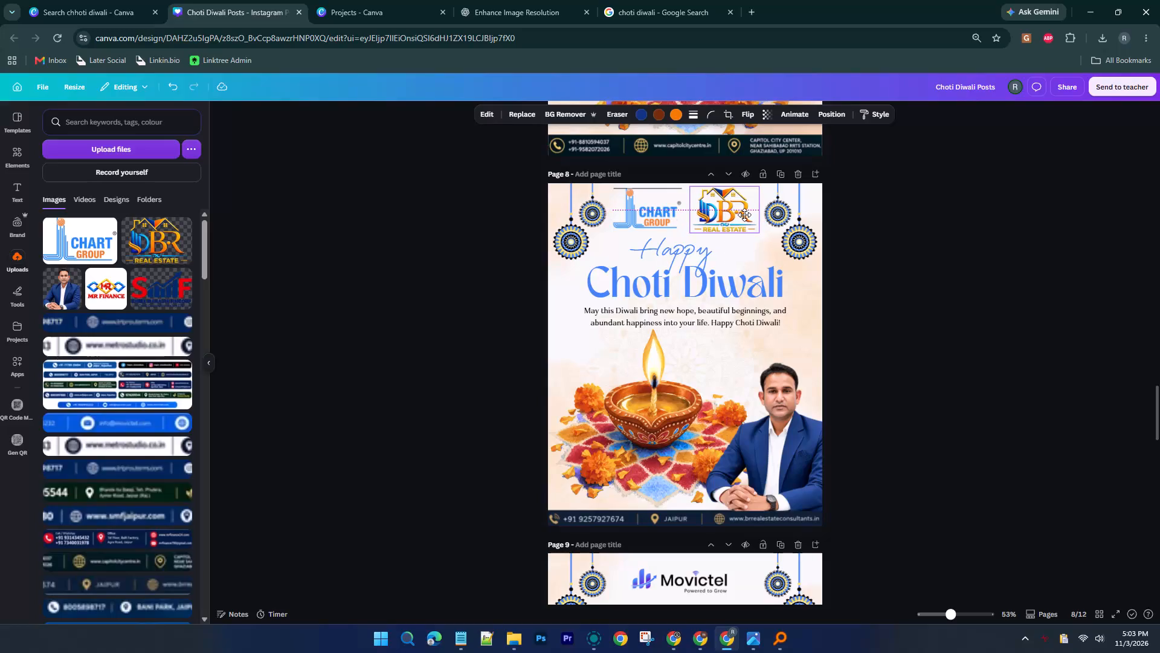
pyautogui.moveTo(744, 215); pyautogui.dragTo(744, 215)
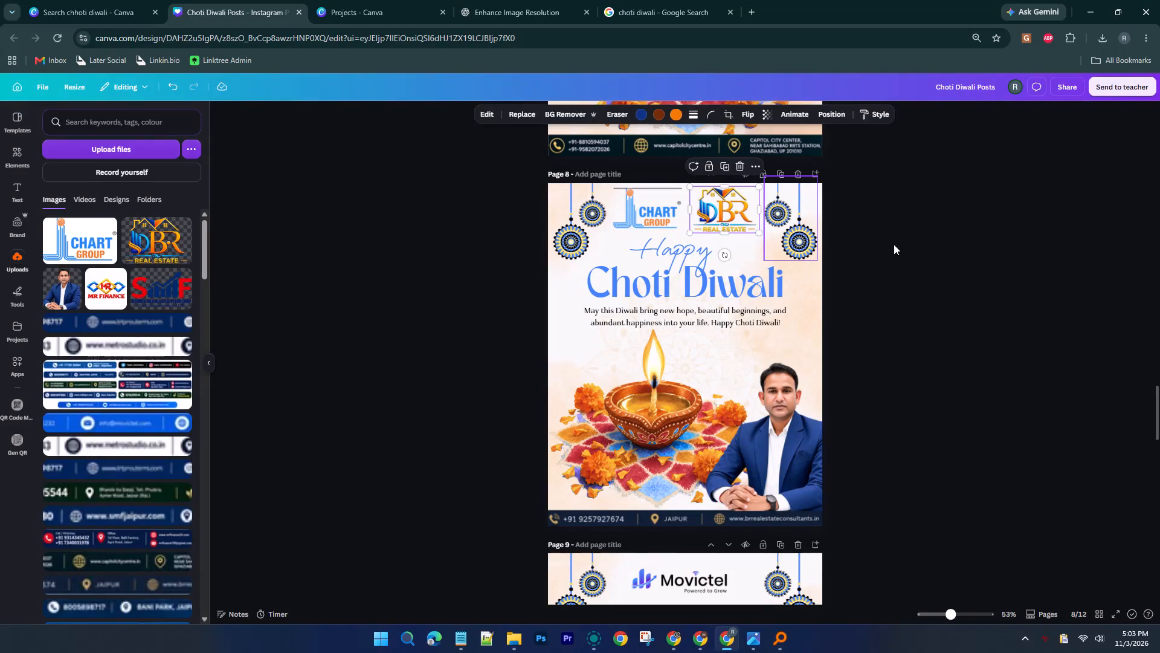
# Resize the BR Real Estate logo on page 8 to about 255 × 170, matching the Chart Group logo's height.
pyautogui.click(950, 270)
pyautogui.keyDown('ctrl'); pyautogui.scroll(6, 700, 238); pyautogui.keyUp('ctrl')
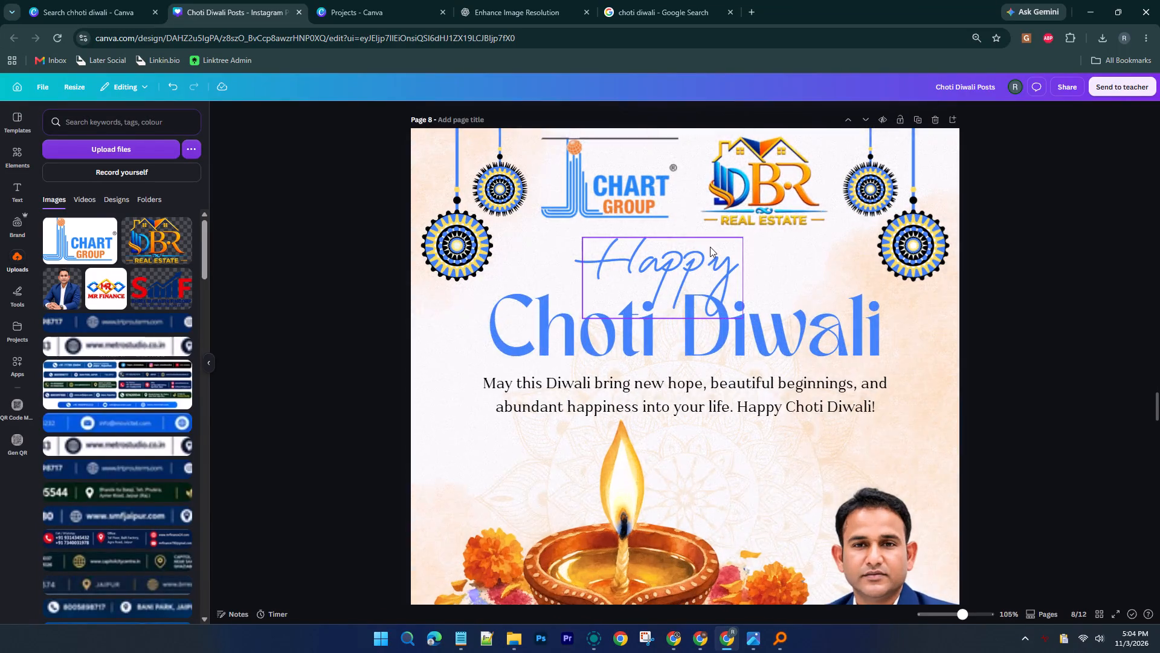
pyautogui.scroll(3, 834, 250)
pyautogui.click(830, 341)
pyautogui.moveTo(894, 402); pyautogui.dragTo(877, 386)
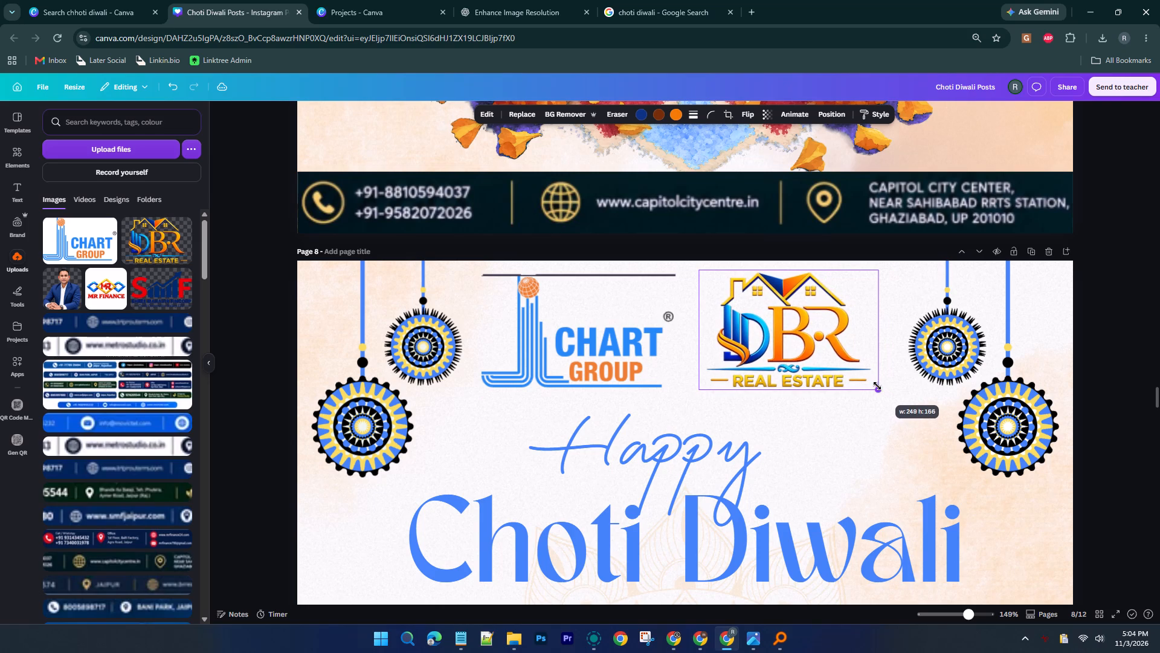
pyautogui.moveTo(877, 386); pyautogui.dragTo(886, 388)
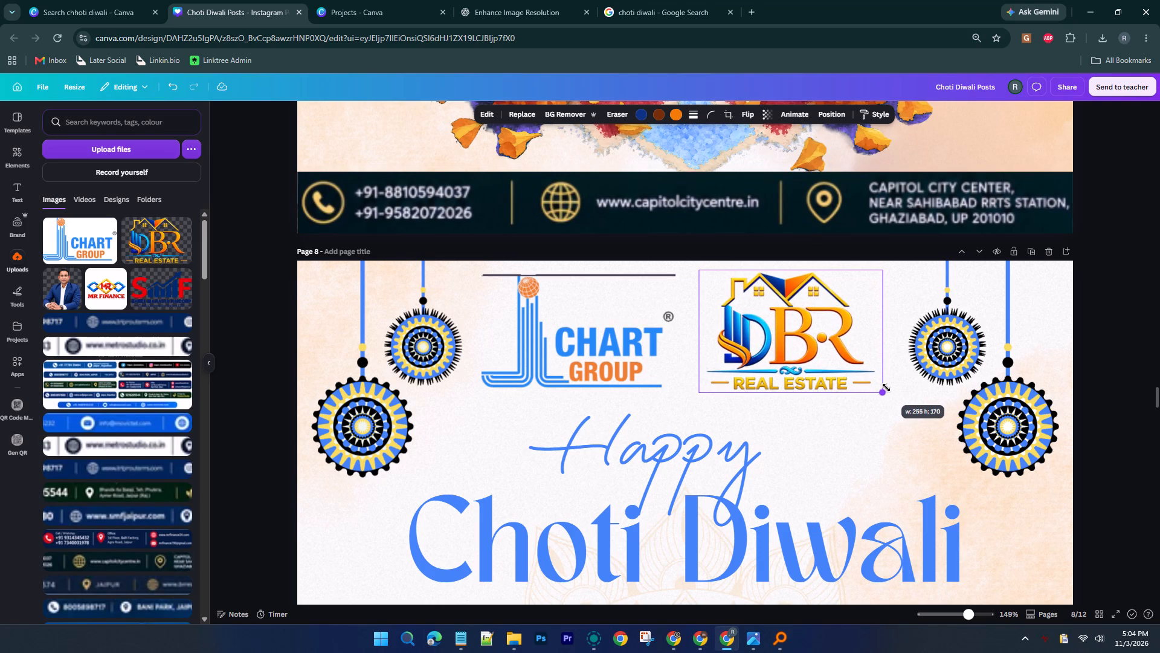
pyautogui.moveTo(886, 388); pyautogui.dragTo(886, 388)
pyautogui.click(1095, 340)
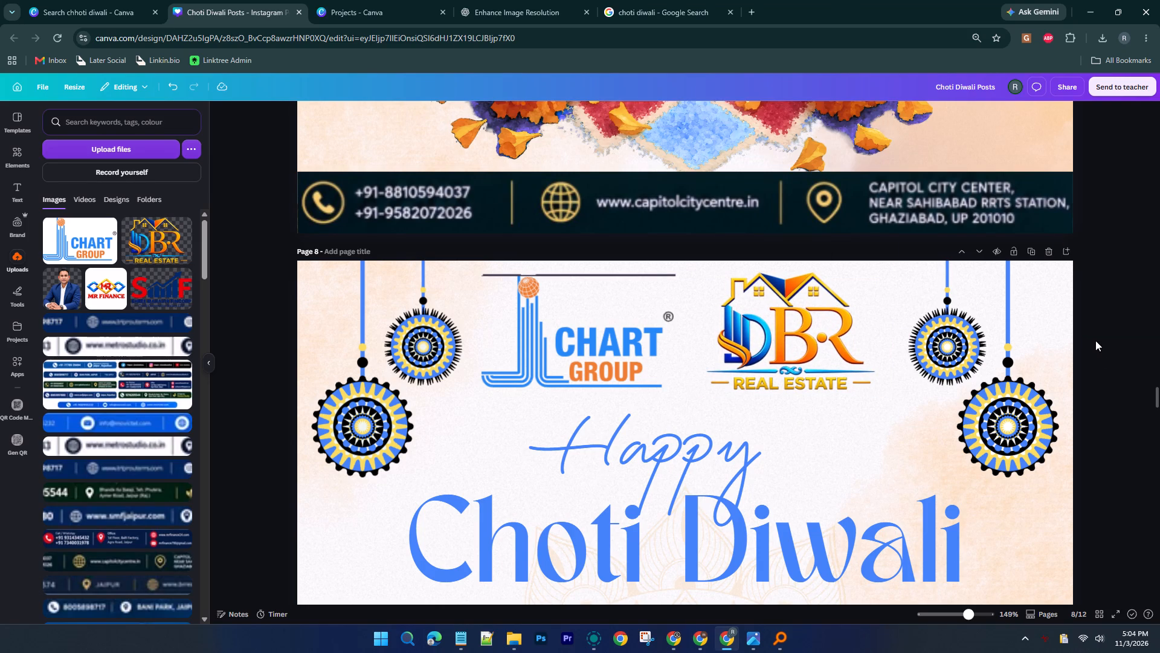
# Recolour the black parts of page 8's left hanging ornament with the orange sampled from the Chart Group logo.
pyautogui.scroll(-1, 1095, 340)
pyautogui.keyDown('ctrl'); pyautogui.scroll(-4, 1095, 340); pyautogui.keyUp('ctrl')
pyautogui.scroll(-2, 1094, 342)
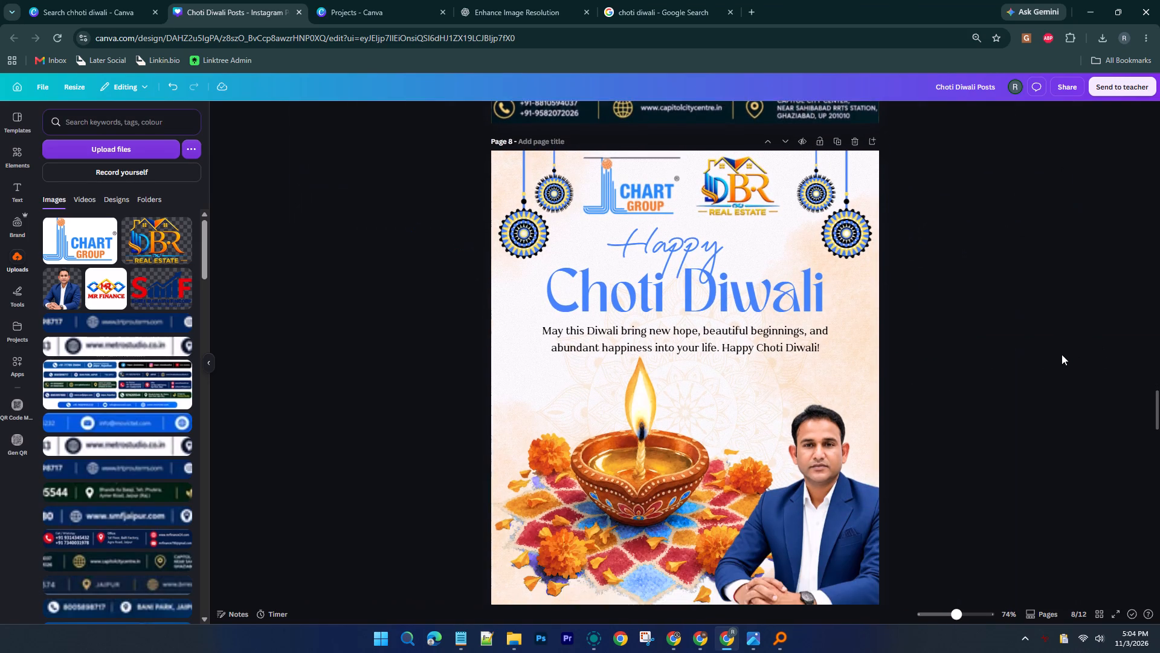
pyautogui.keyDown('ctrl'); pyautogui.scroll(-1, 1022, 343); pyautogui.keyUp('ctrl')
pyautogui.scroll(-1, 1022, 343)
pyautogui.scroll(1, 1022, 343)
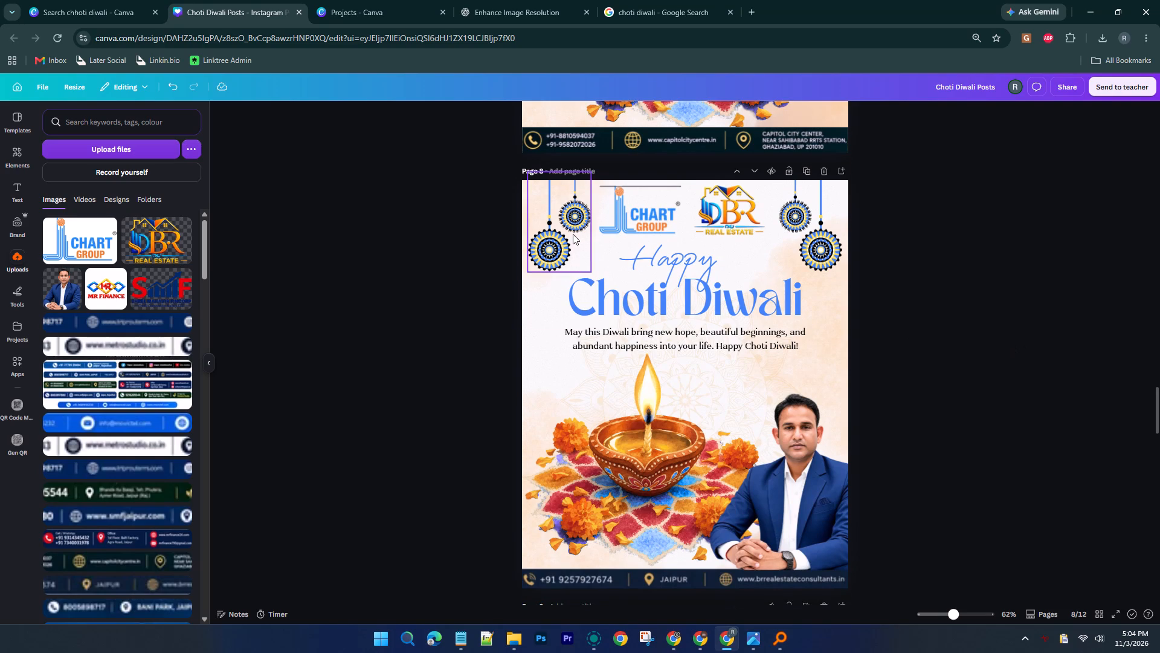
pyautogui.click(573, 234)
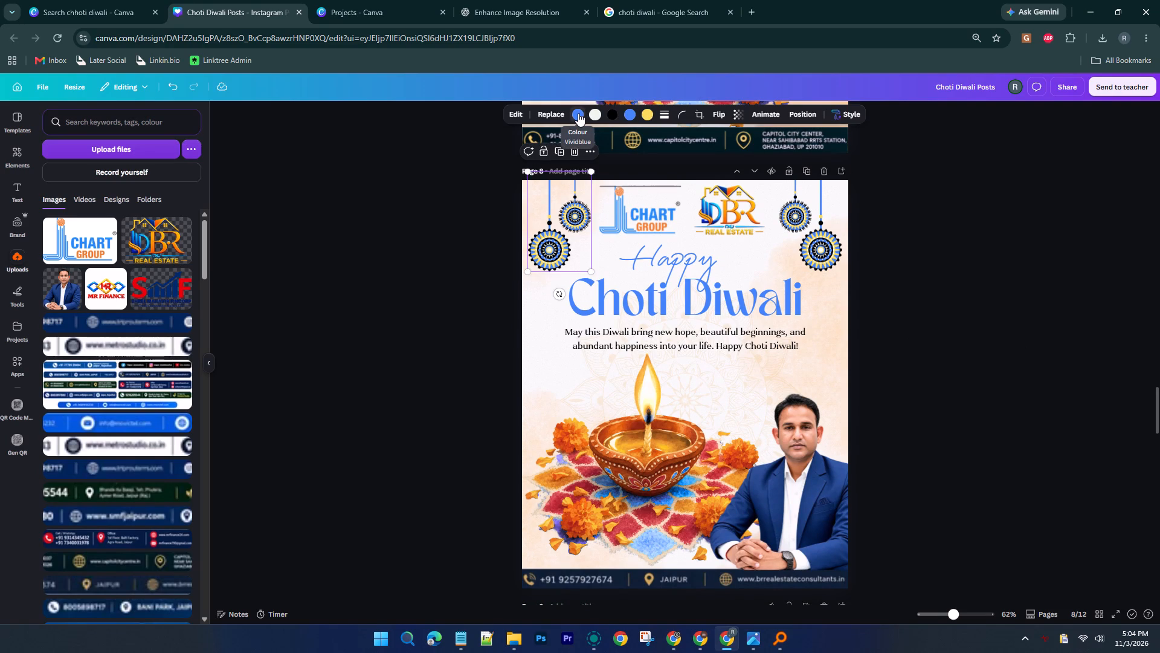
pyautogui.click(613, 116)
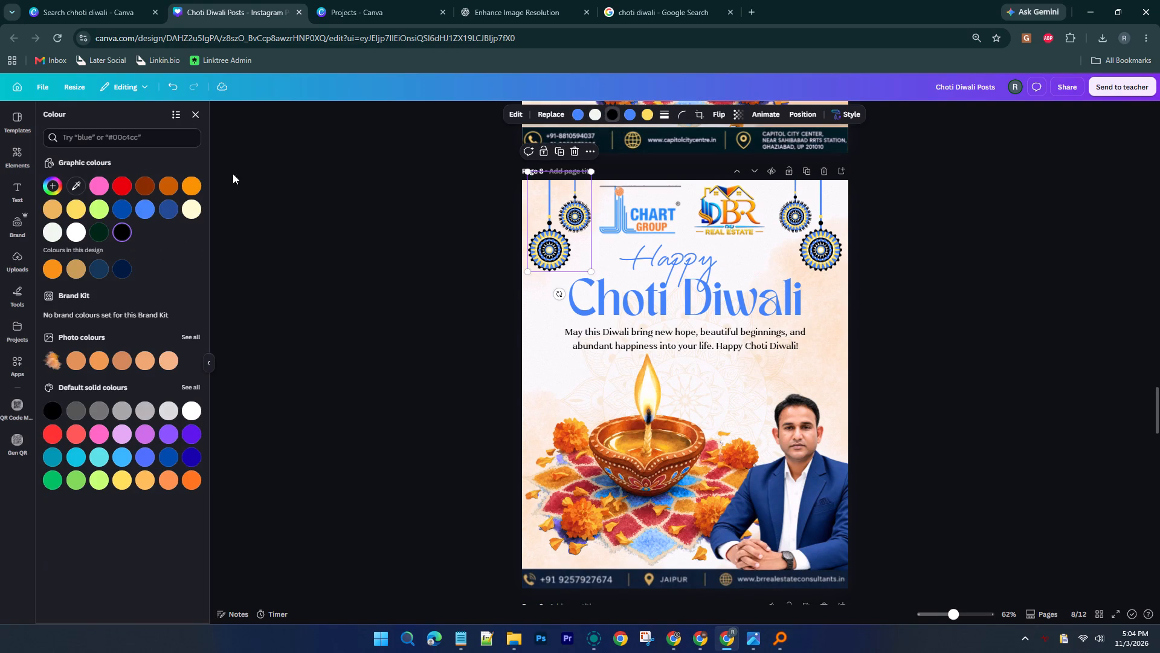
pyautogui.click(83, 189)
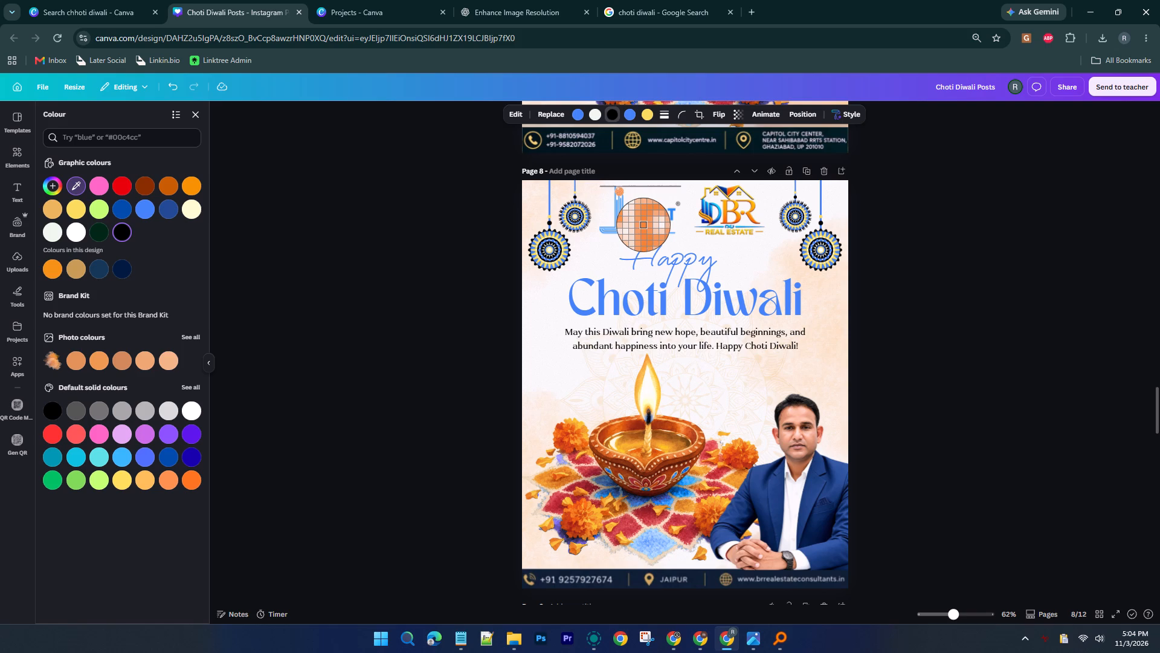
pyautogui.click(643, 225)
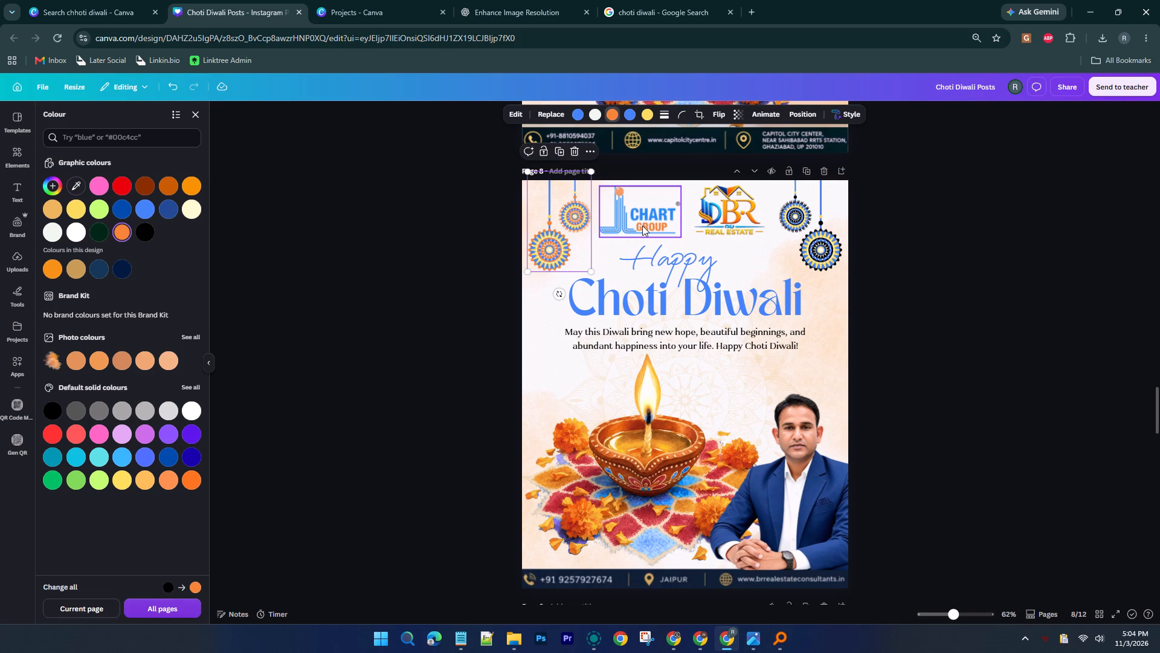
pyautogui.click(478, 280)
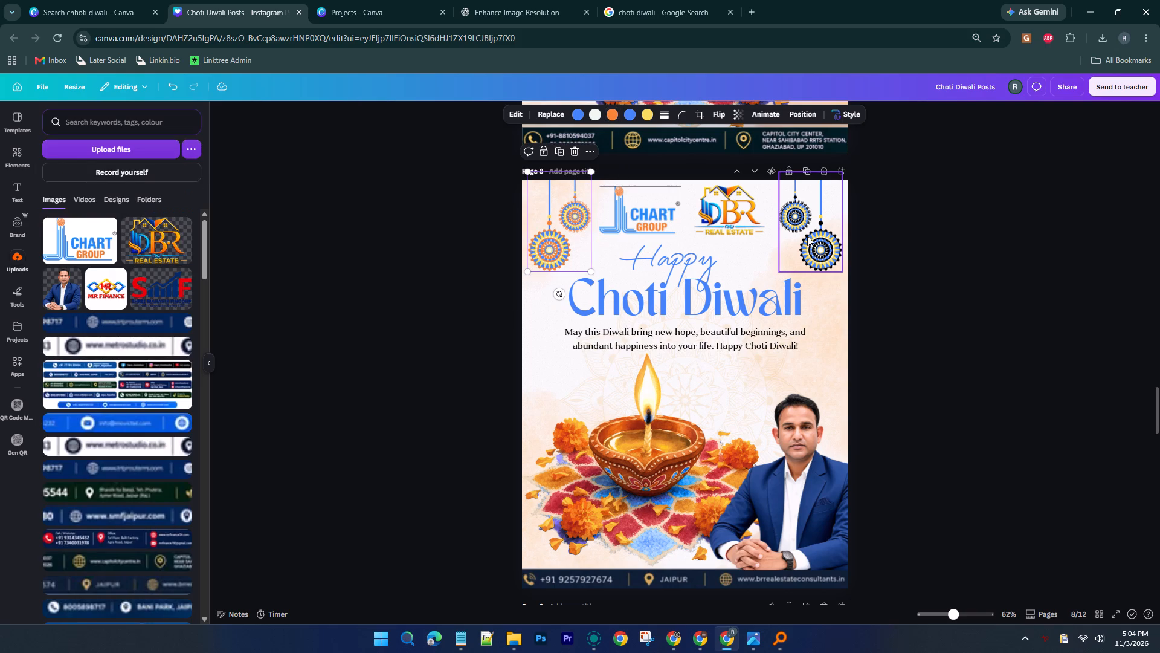
# Set the right ornament's black parts and the left ornament's sampled-orange parts on page 8 to orange #ff751f.
pyautogui.click(807, 236)
pyautogui.click(611, 112)
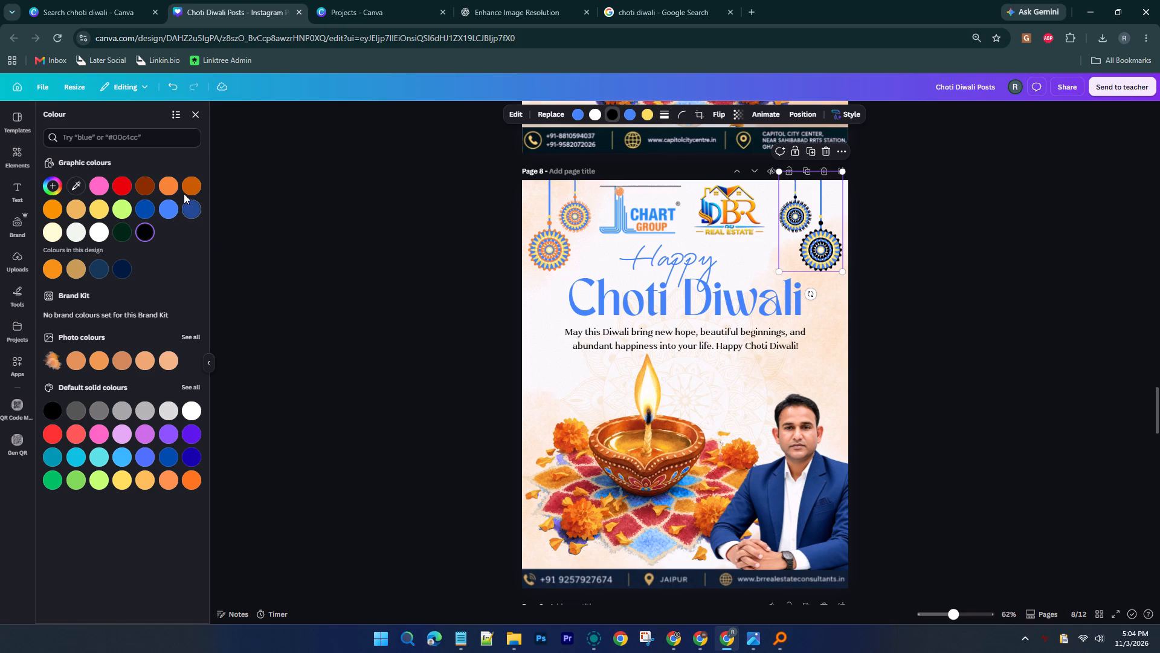
pyautogui.click(195, 481)
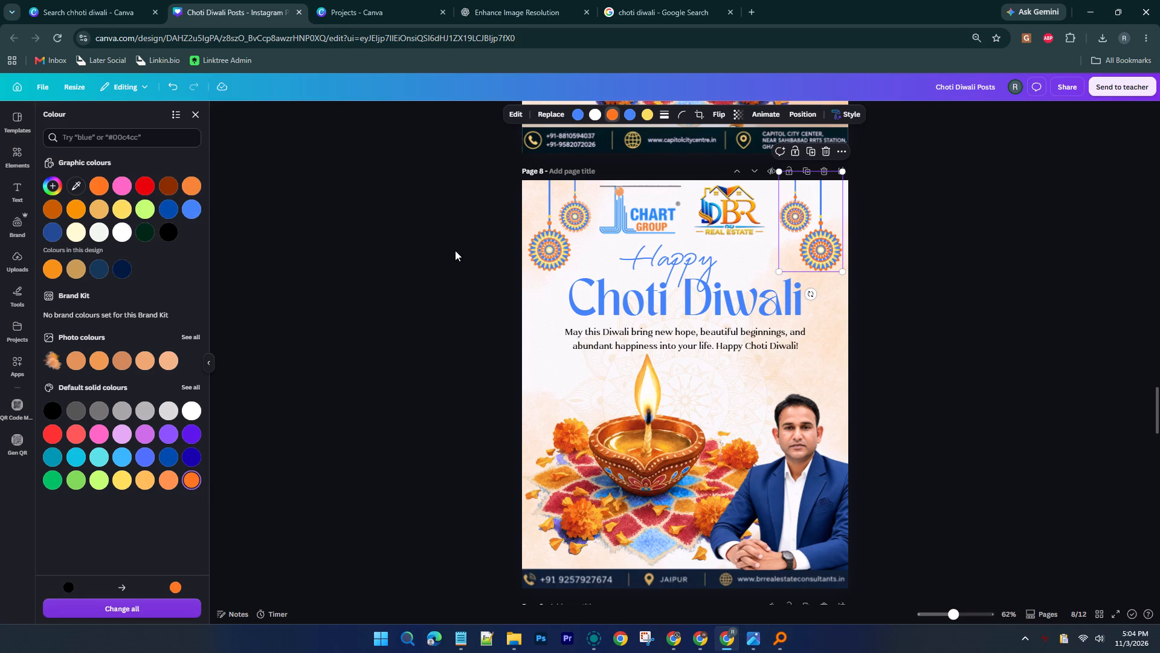
pyautogui.click(558, 242)
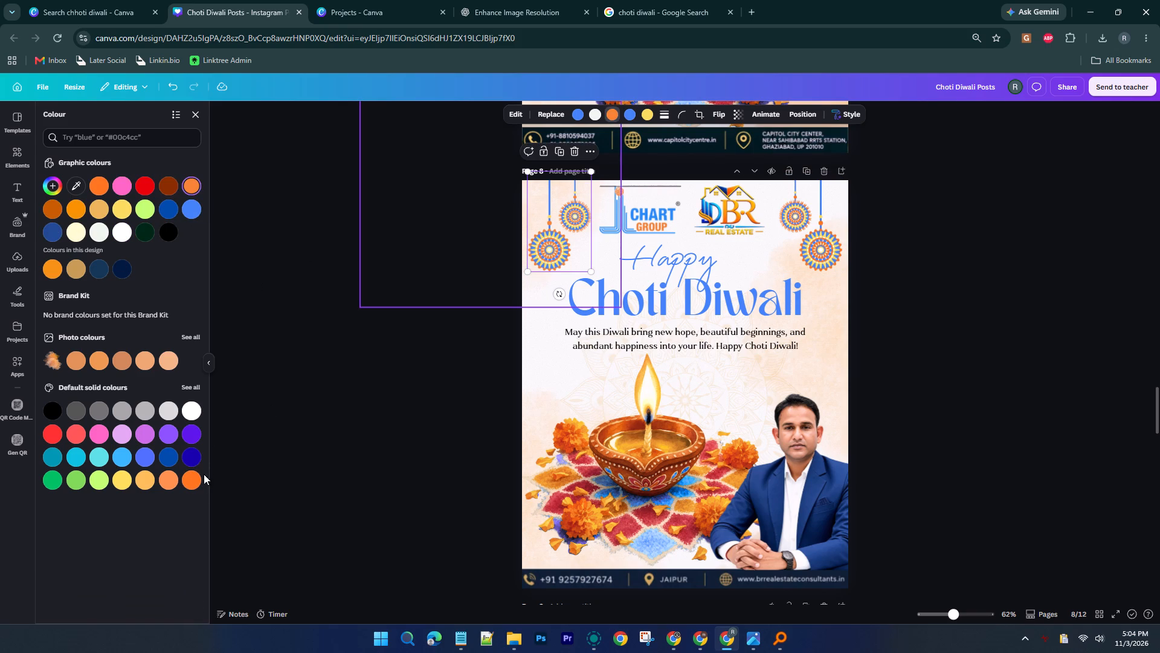
pyautogui.click(187, 478)
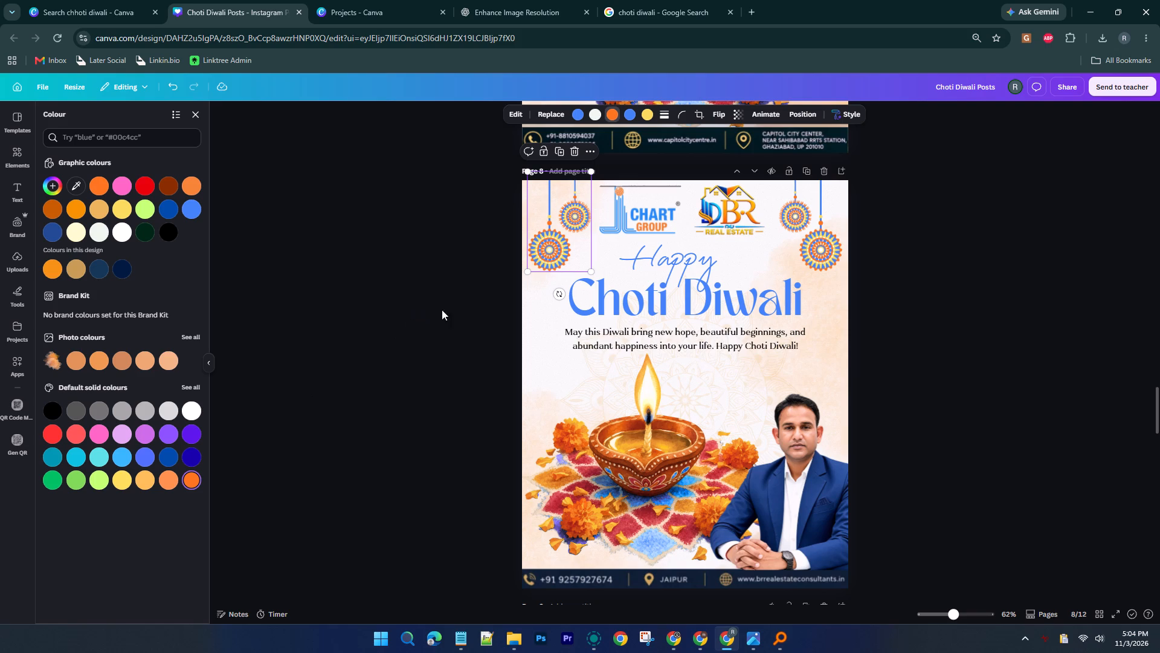
# Change the "Choti Diwali" heading on page 8 to the same bright orange as the ornaments.
pyautogui.click(687, 302)
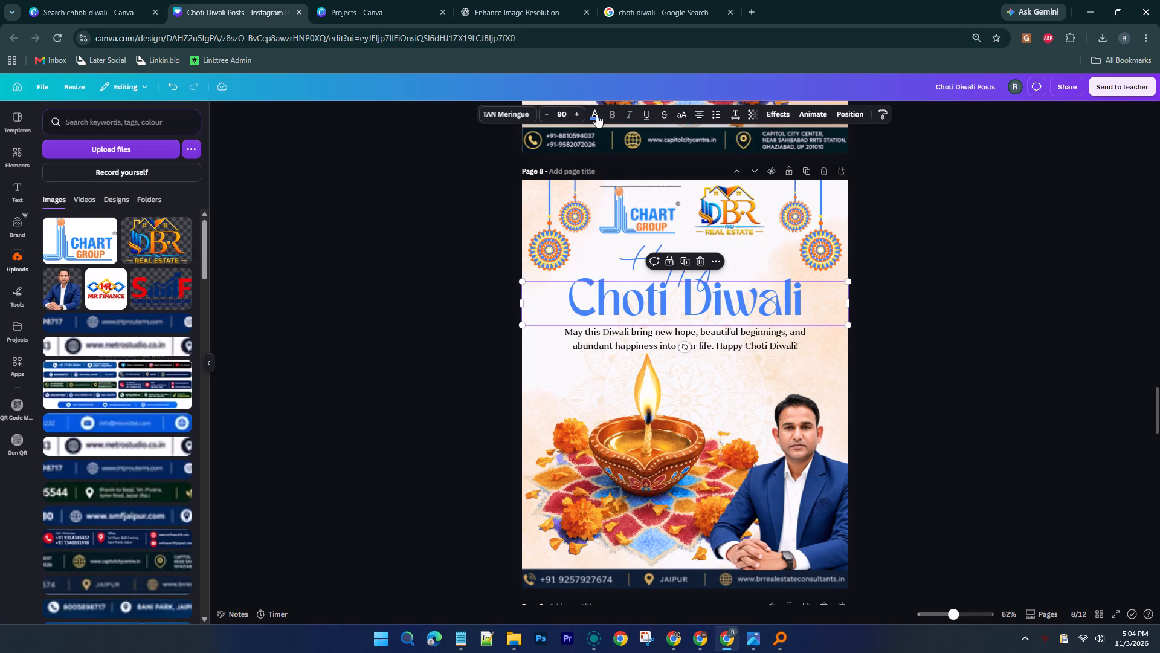
pyautogui.click(599, 117)
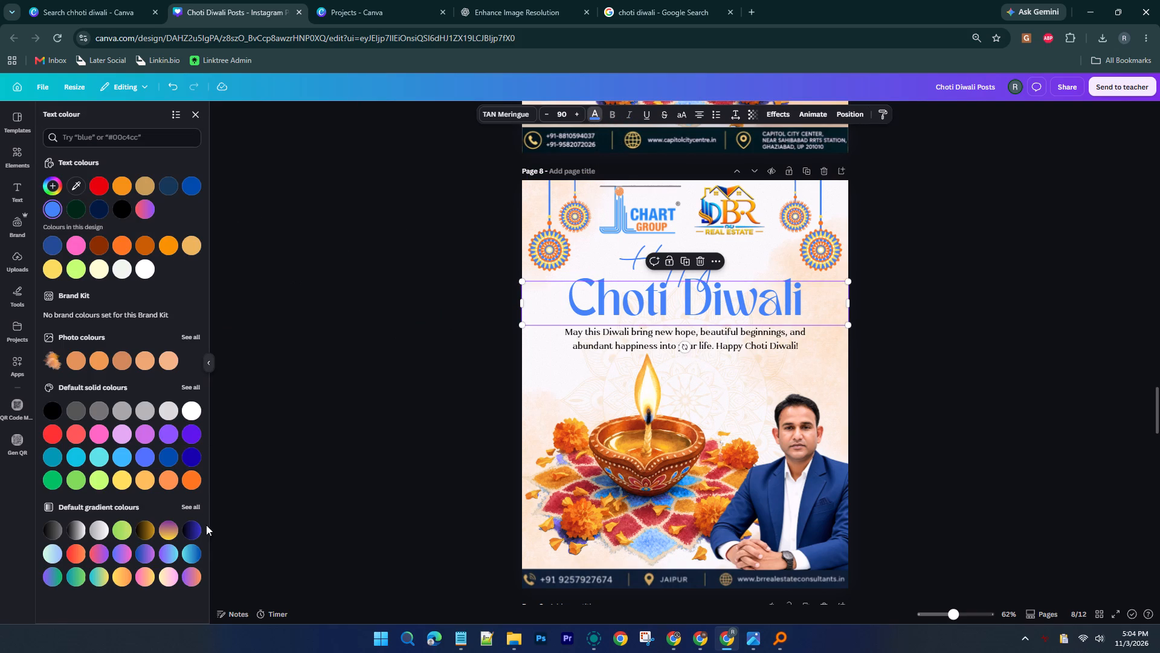
pyautogui.click(121, 244)
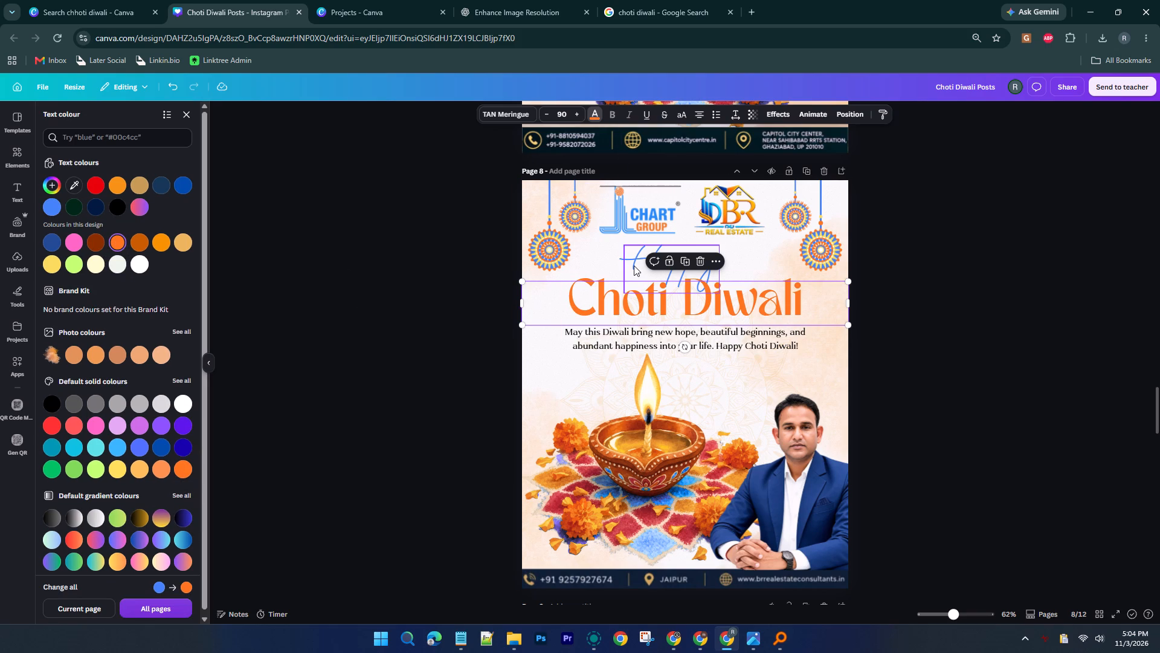
pyautogui.click(464, 366)
pyautogui.scroll(-1, 464, 373)
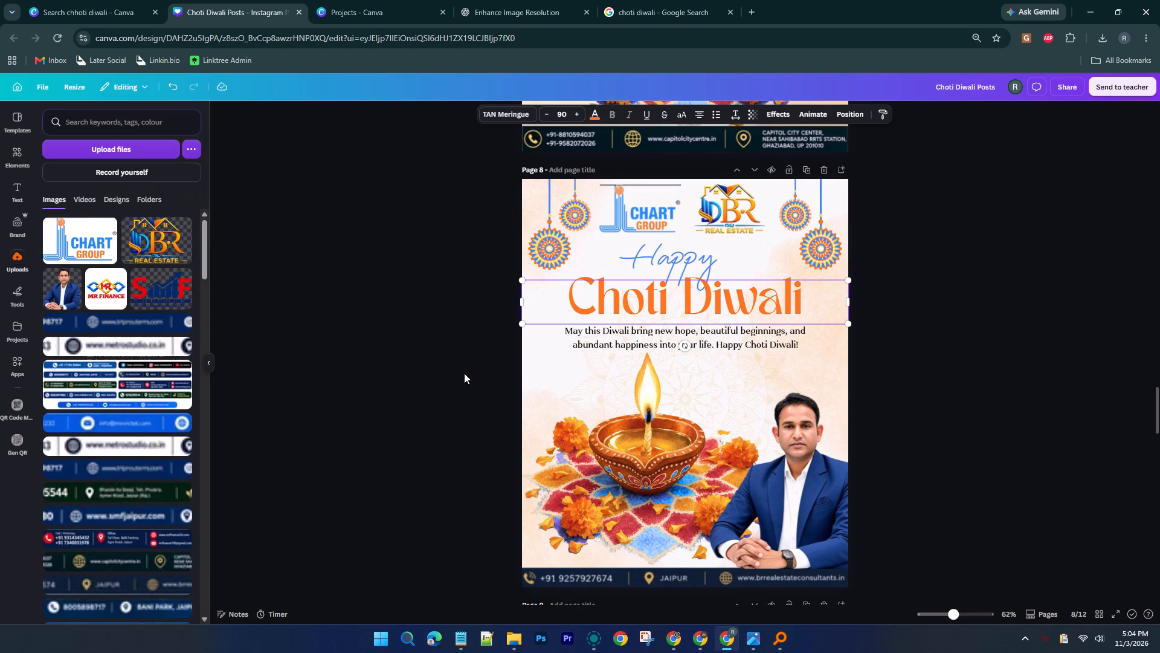
pyautogui.scroll(1, 467, 391)
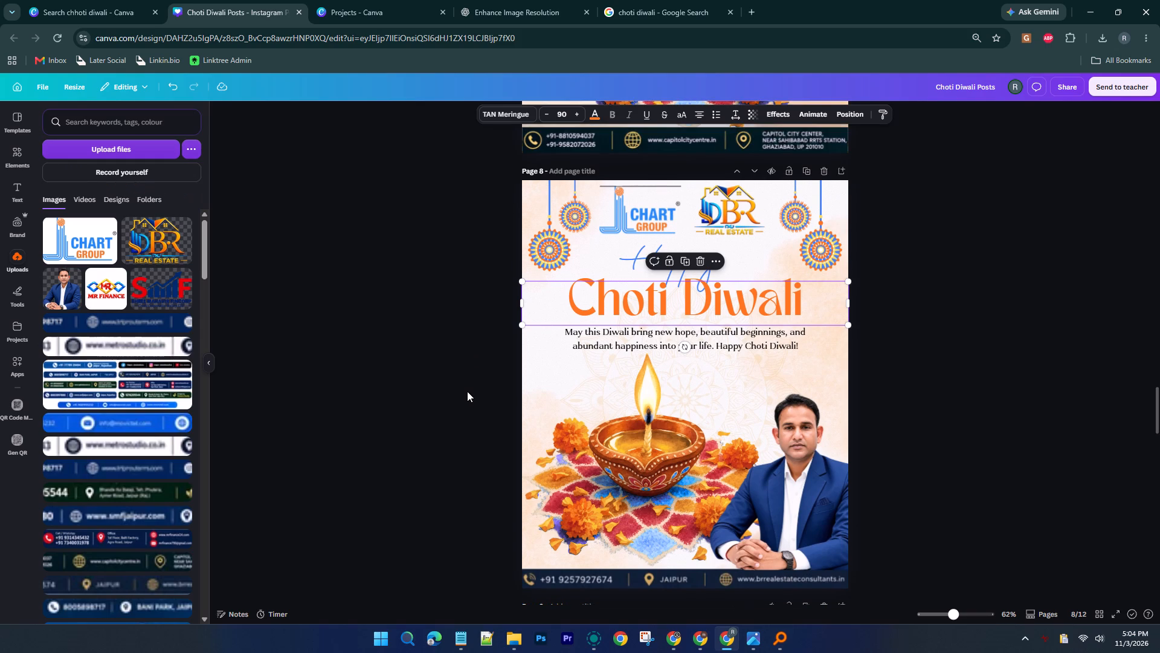
pyautogui.click(448, 397)
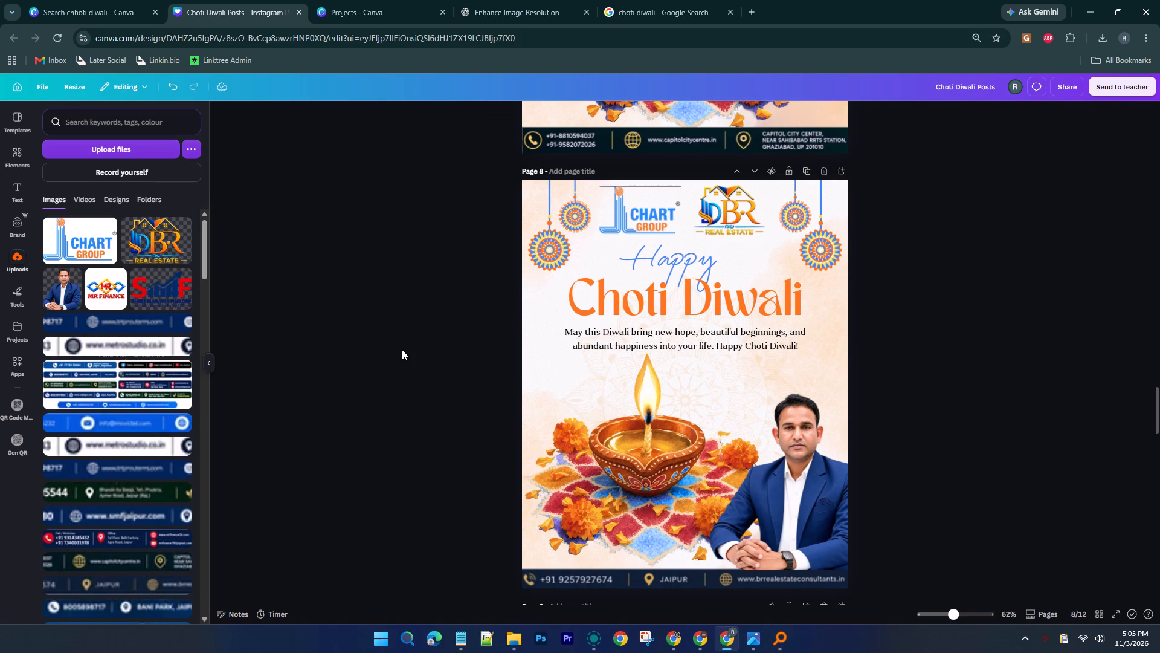
# In the other Chrome window's Canva, open "1. Movictel - Real Estate Social Media Marketing Services" and view the package pricing on page 5.
pyautogui.click(677, 634)
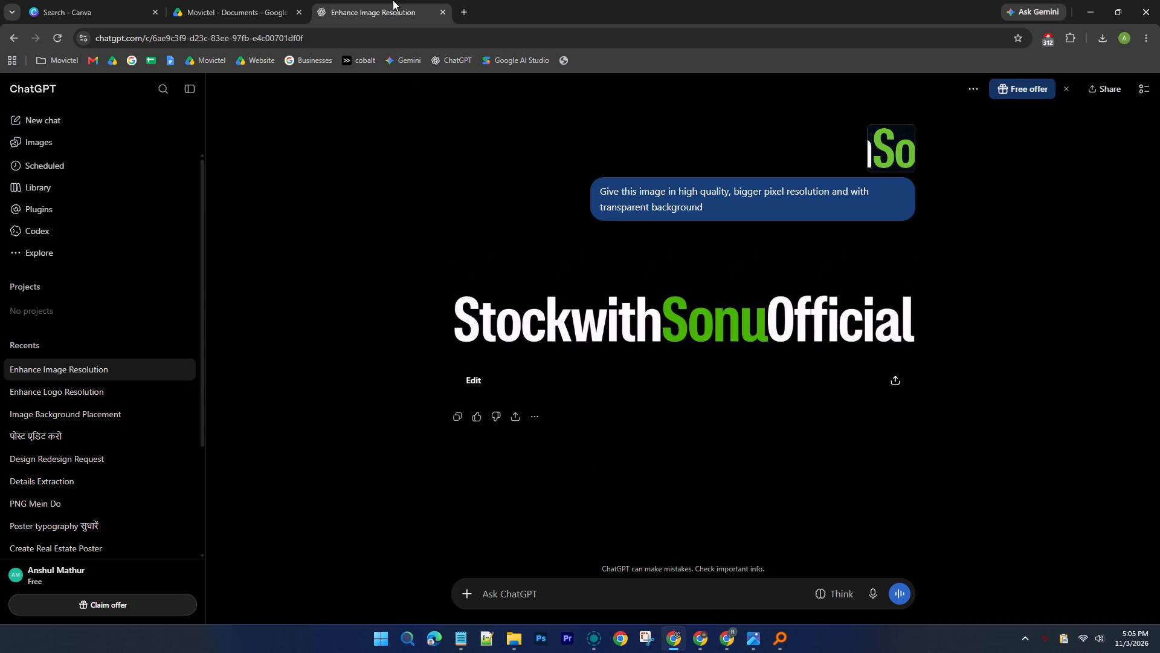
pyautogui.click(235, 0)
pyautogui.click(57, 0)
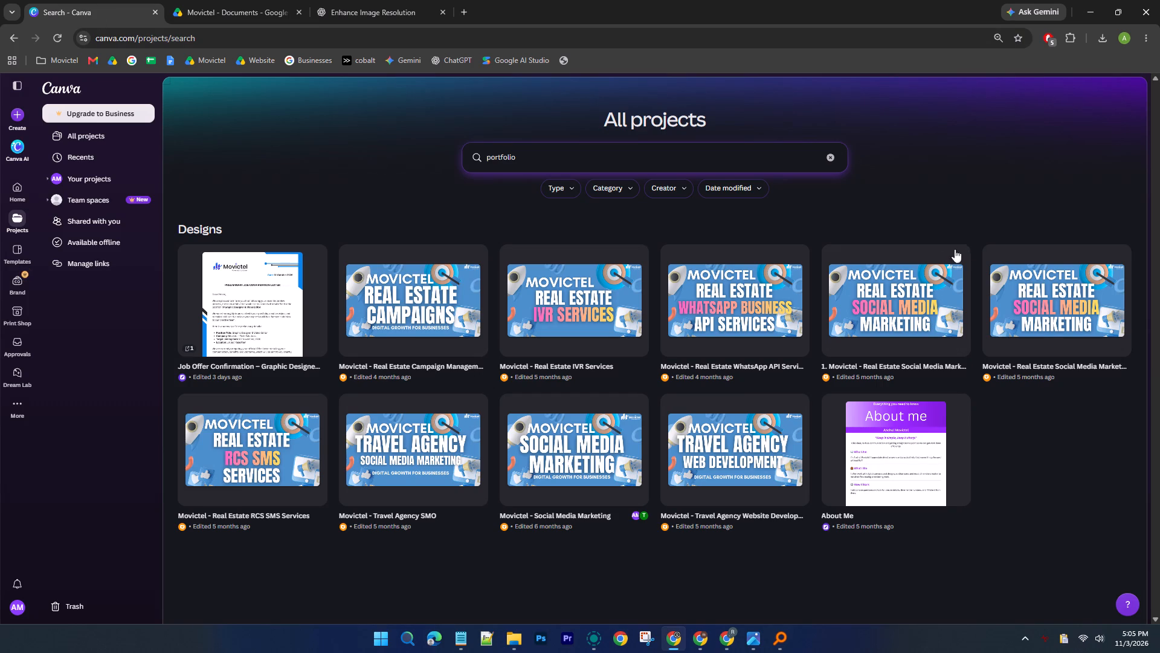
pyautogui.click(904, 312)
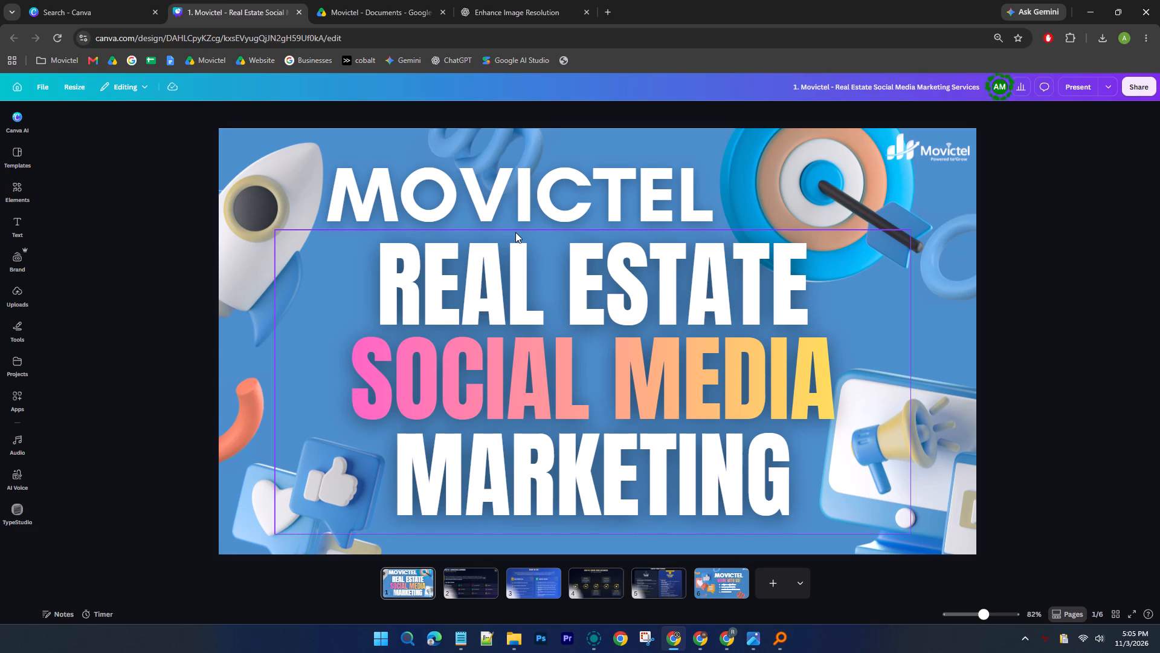
pyautogui.scroll(-1, 515, 232)
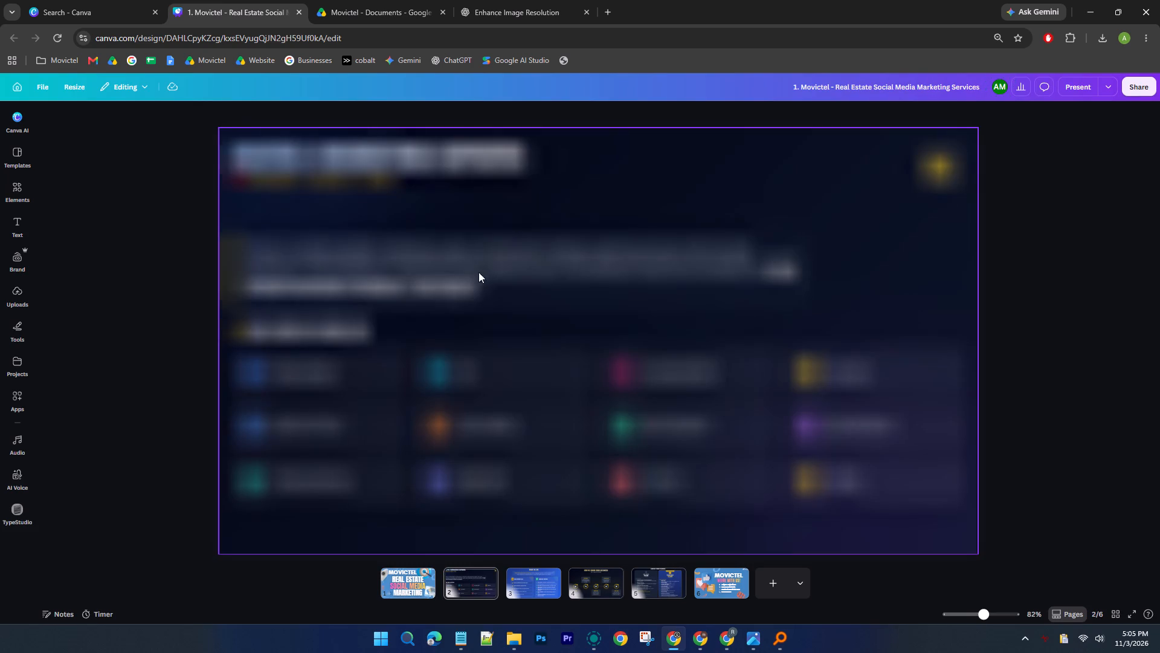
pyautogui.click(658, 588)
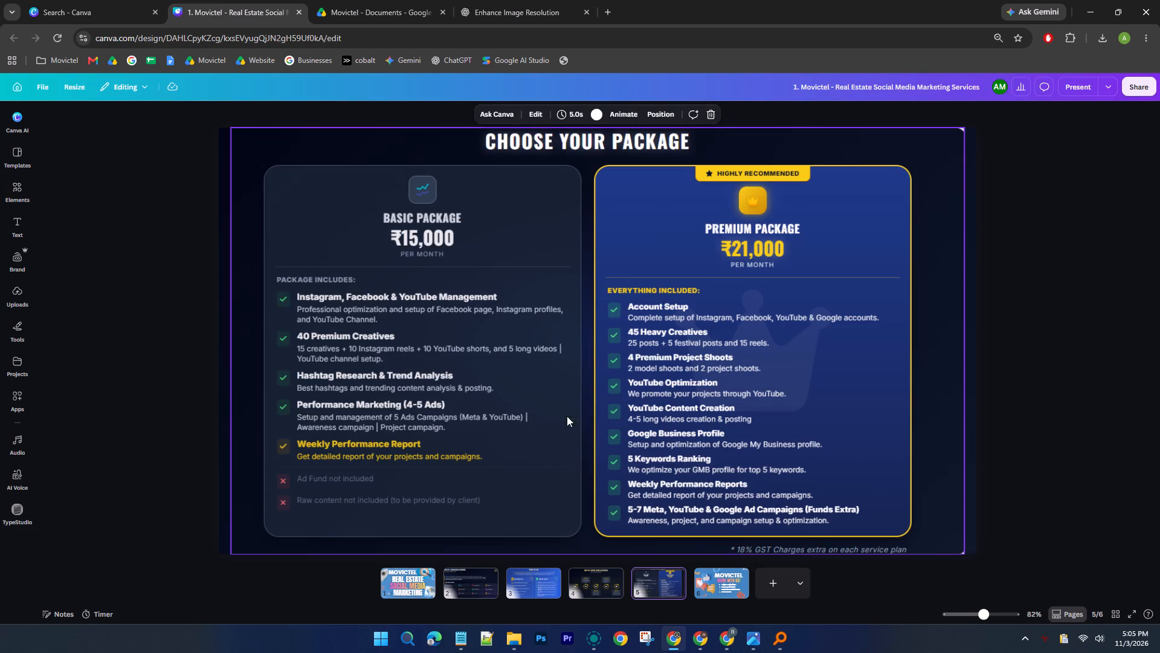
# Read the note named "name" in Notepad to check the changes requested for the portfolio.
pyautogui.click(462, 645)
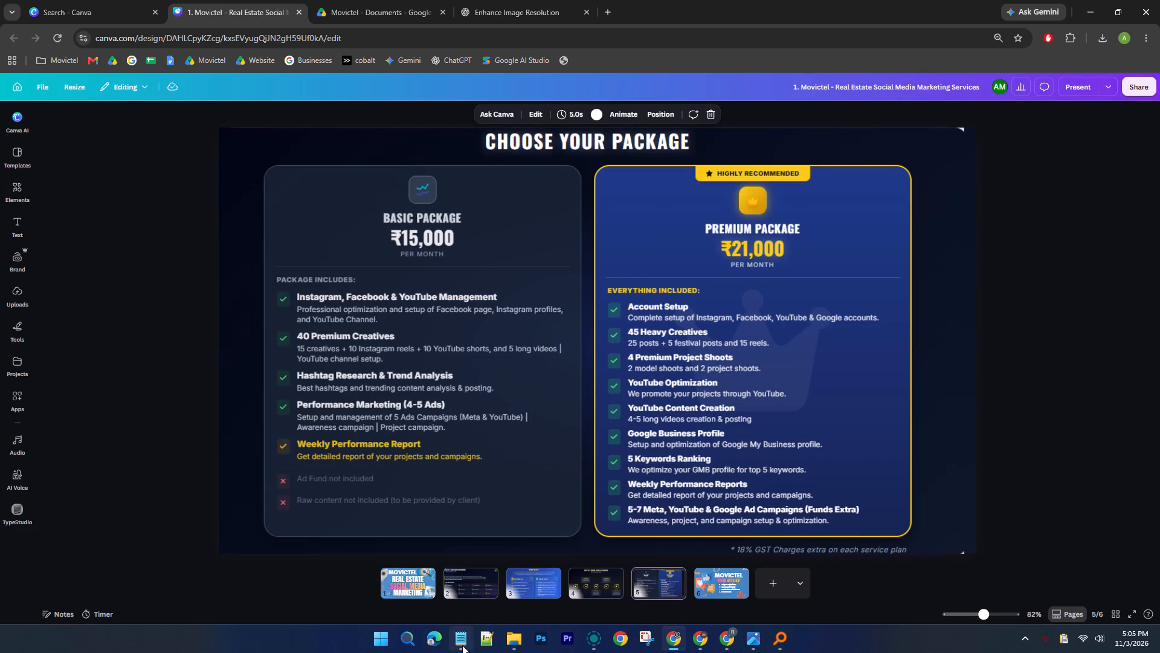
pyautogui.click(936, 219)
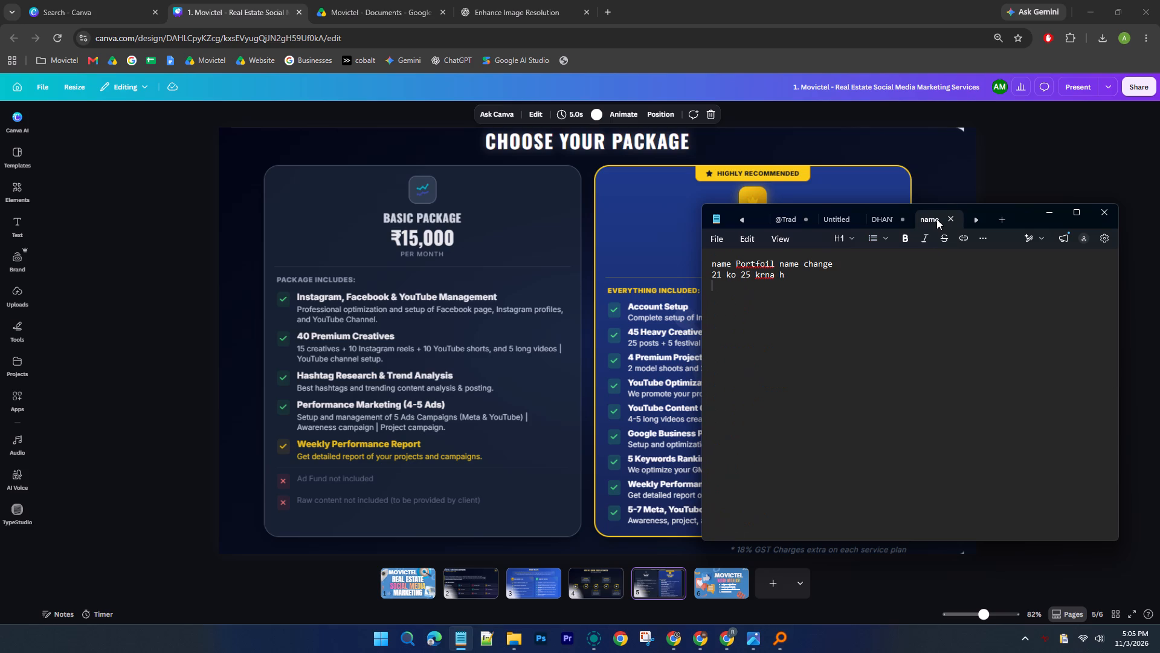
pyautogui.click(1042, 213)
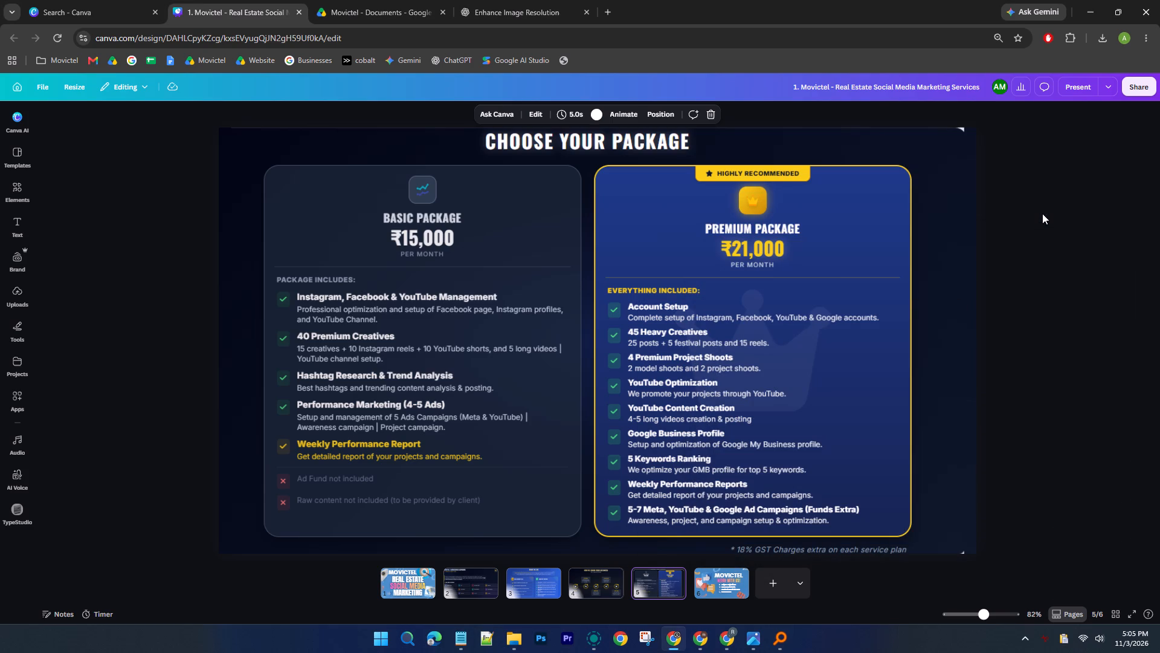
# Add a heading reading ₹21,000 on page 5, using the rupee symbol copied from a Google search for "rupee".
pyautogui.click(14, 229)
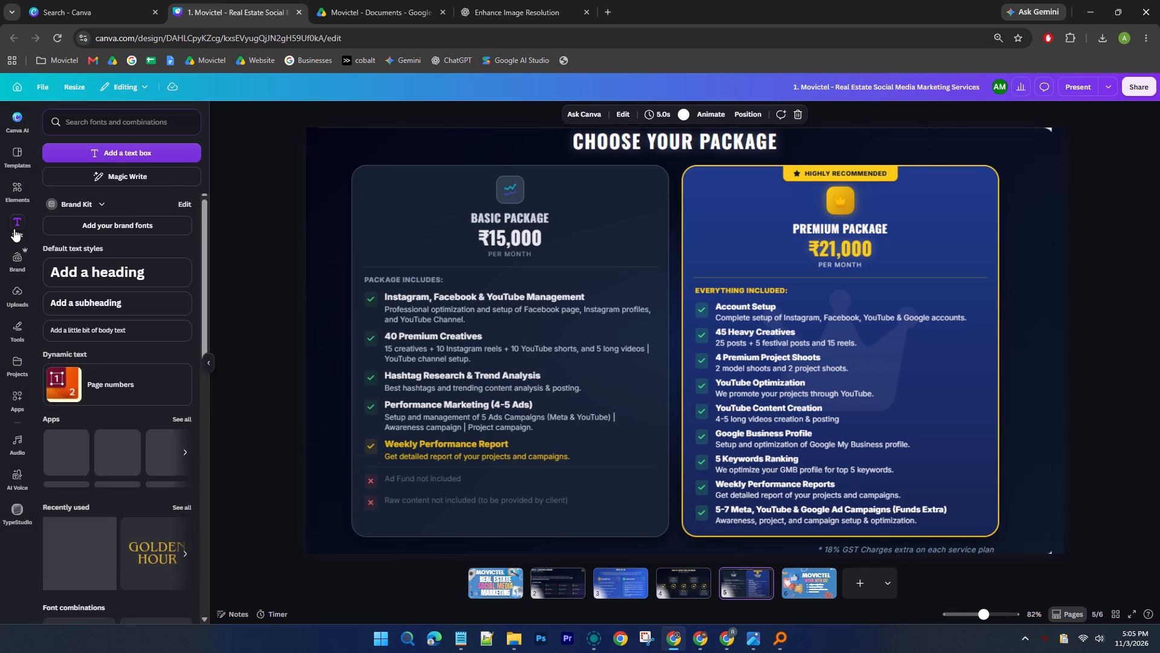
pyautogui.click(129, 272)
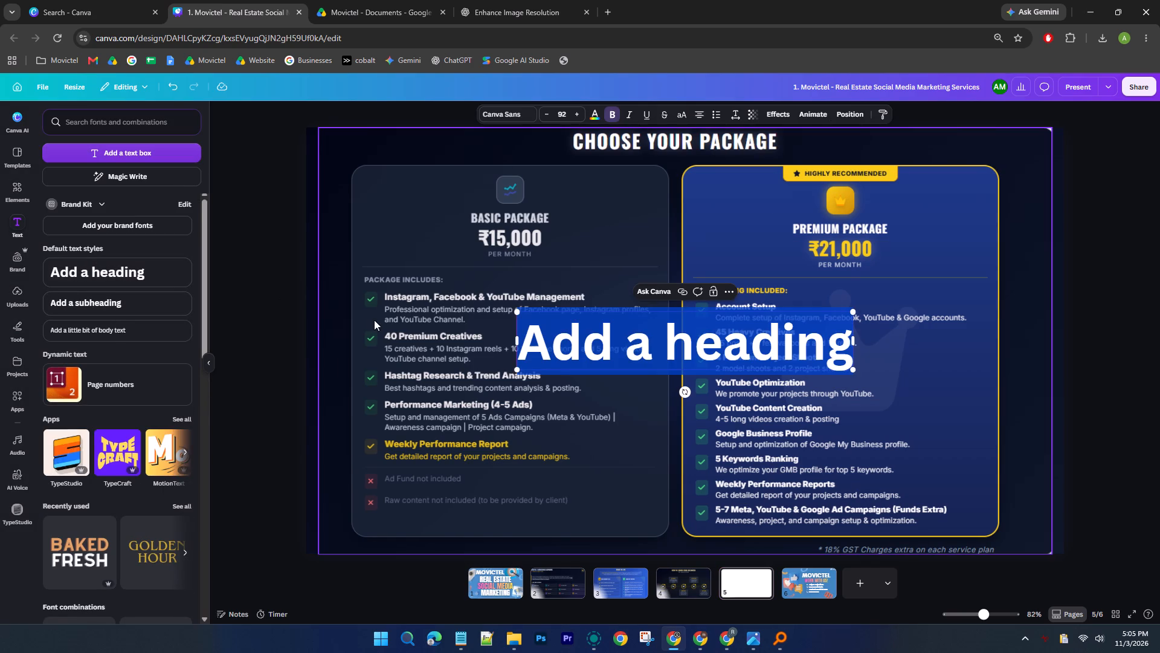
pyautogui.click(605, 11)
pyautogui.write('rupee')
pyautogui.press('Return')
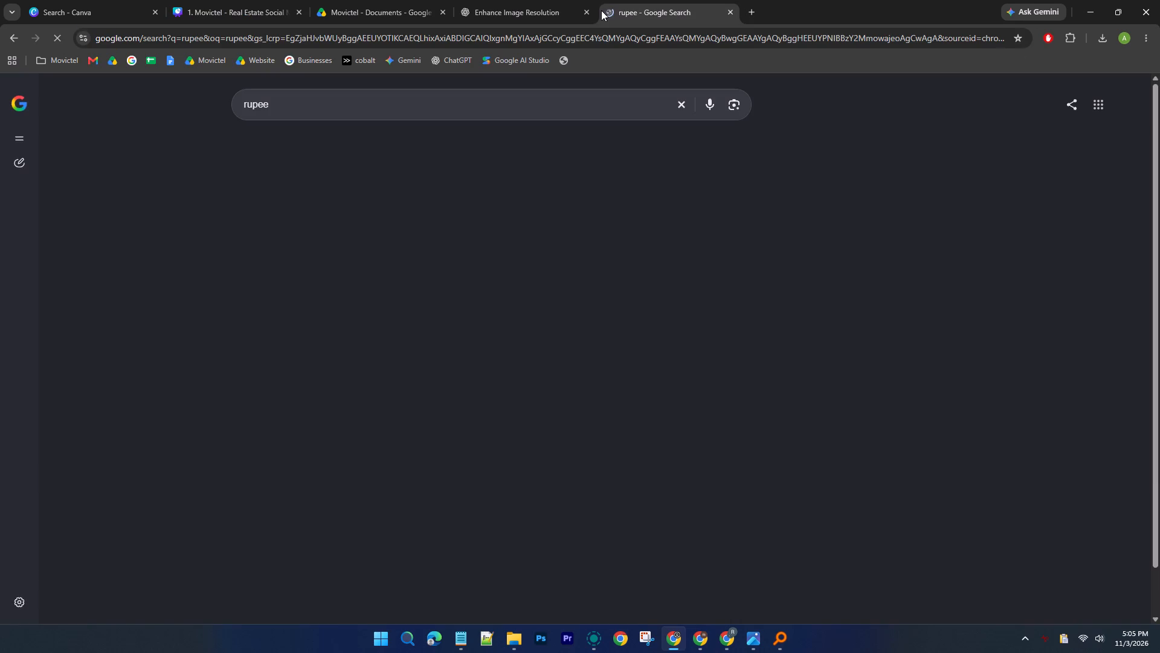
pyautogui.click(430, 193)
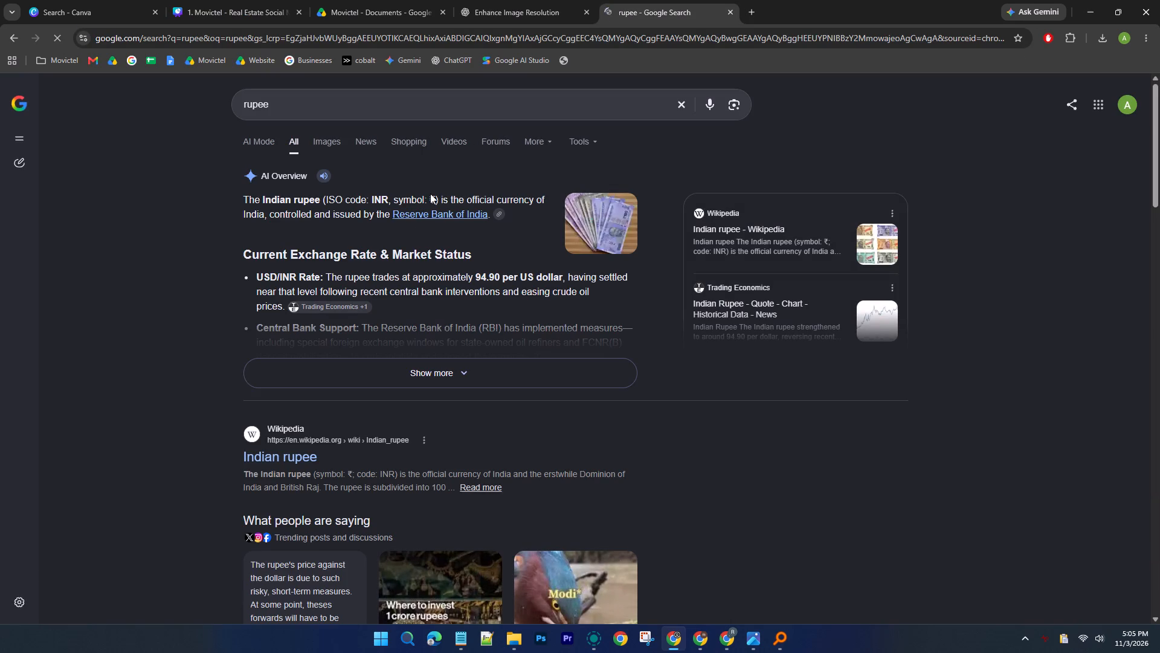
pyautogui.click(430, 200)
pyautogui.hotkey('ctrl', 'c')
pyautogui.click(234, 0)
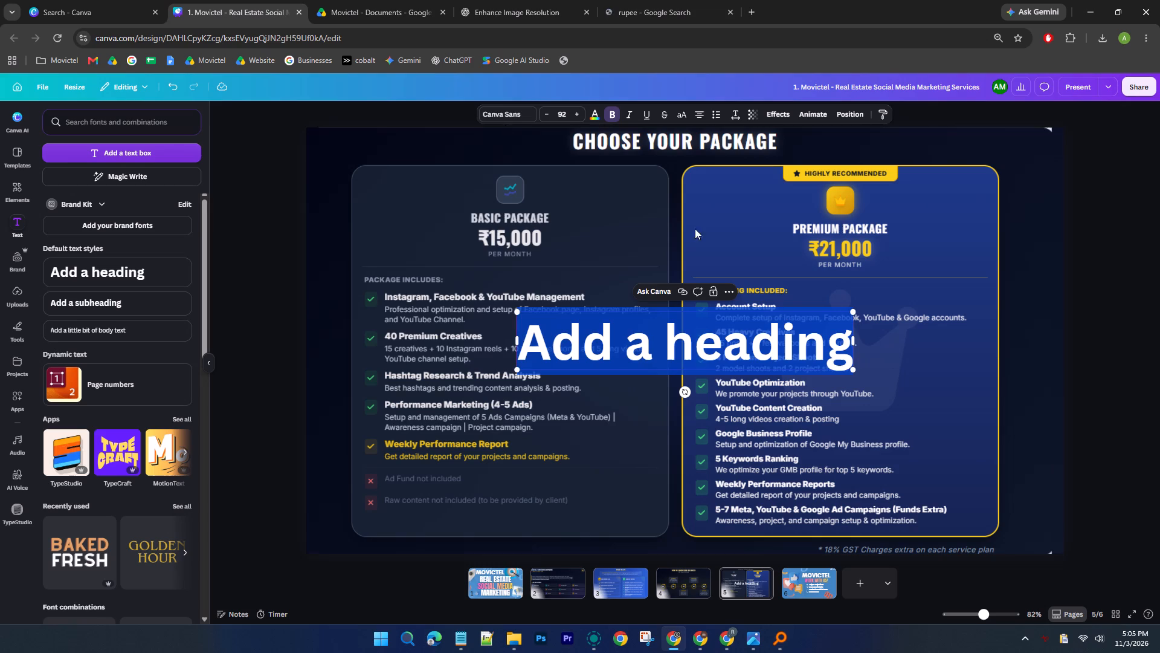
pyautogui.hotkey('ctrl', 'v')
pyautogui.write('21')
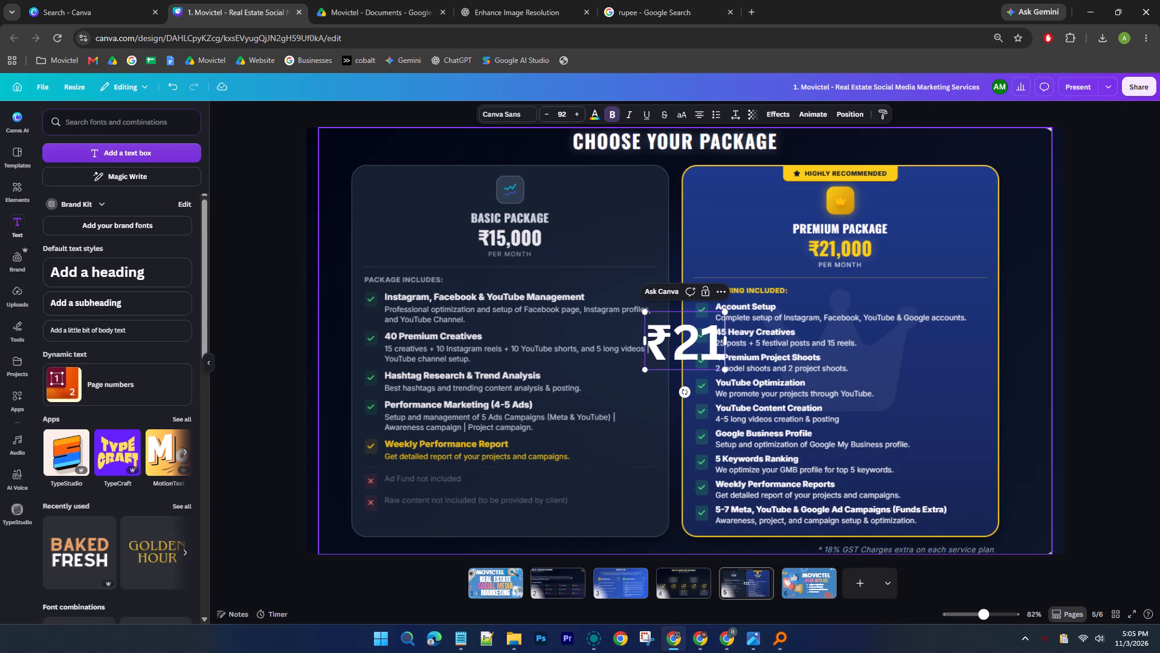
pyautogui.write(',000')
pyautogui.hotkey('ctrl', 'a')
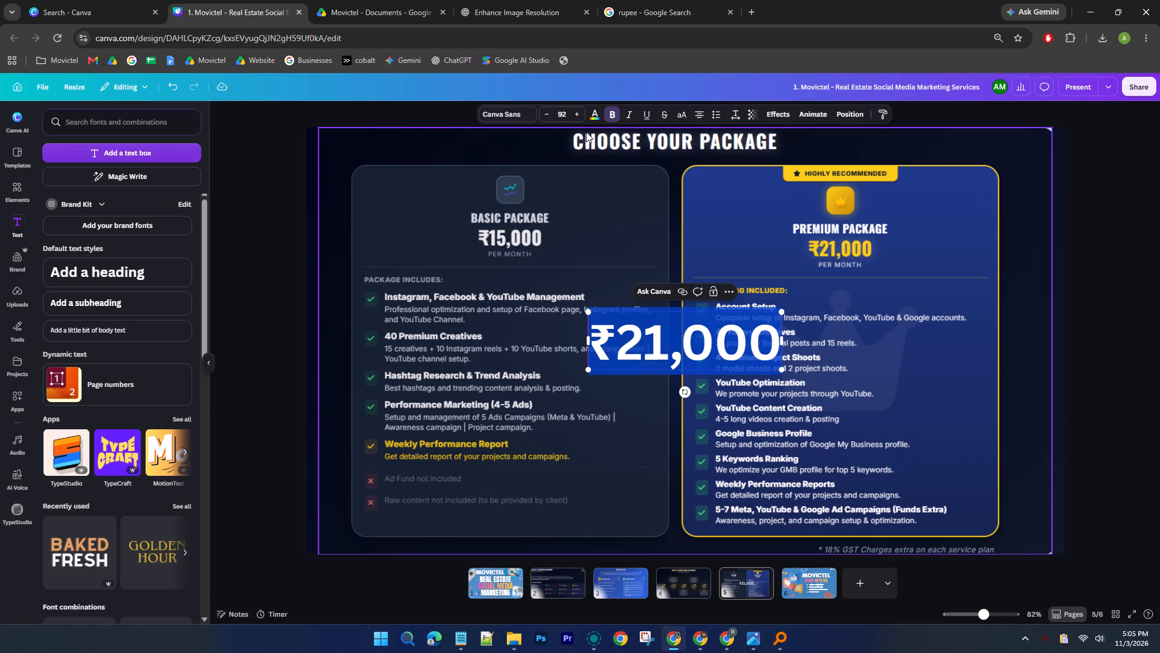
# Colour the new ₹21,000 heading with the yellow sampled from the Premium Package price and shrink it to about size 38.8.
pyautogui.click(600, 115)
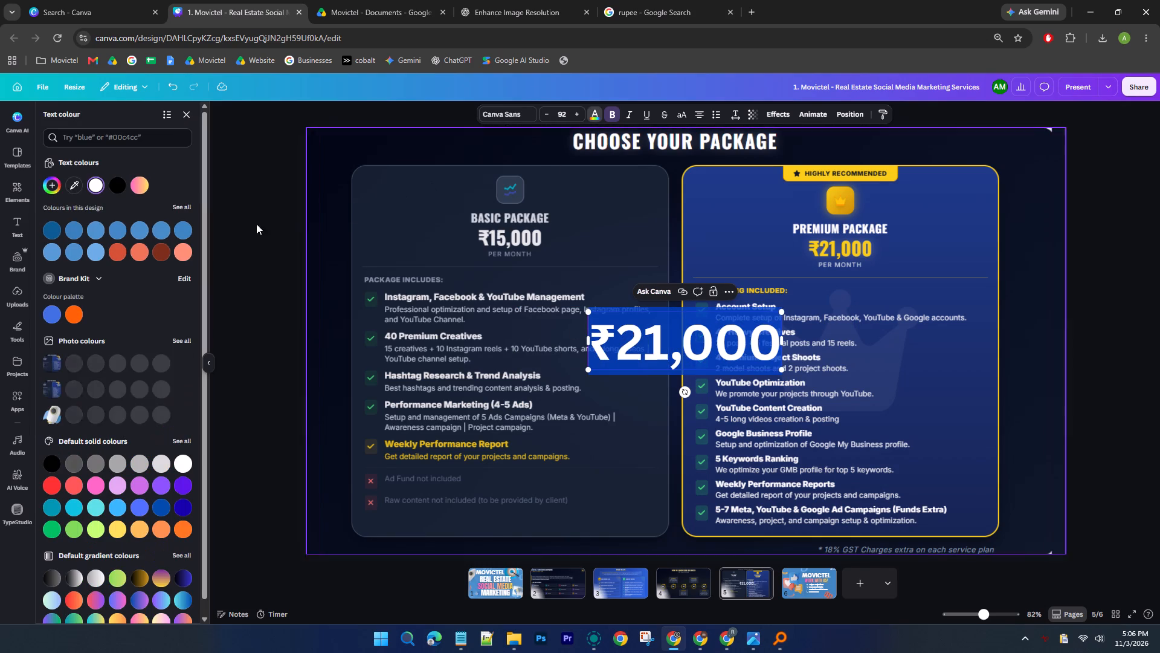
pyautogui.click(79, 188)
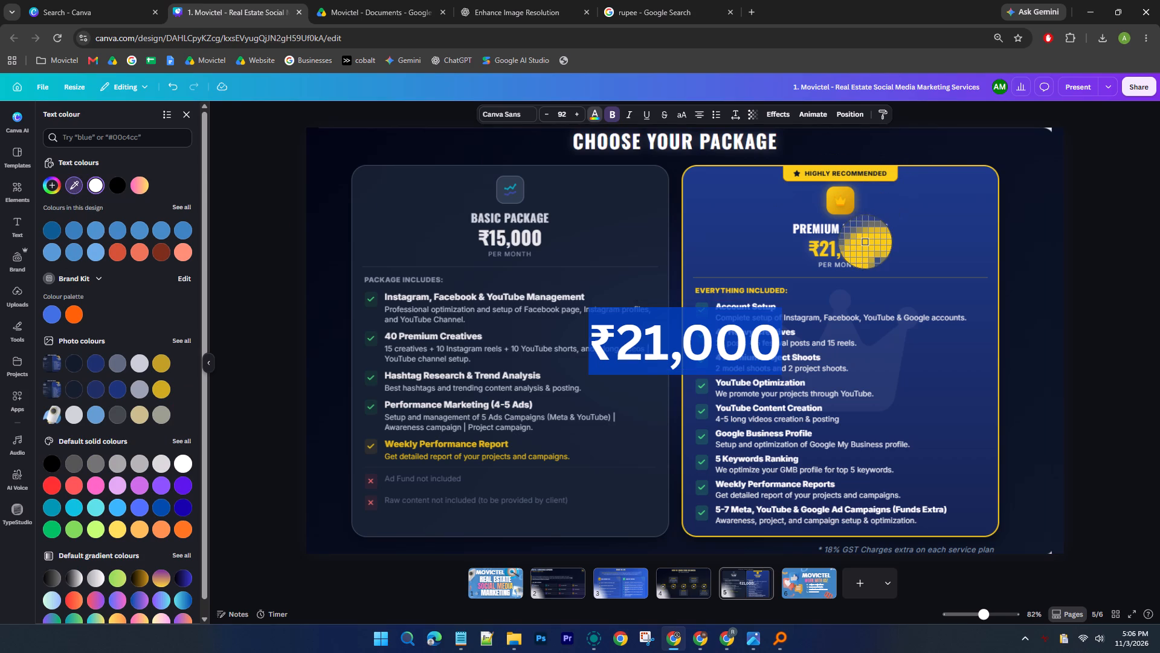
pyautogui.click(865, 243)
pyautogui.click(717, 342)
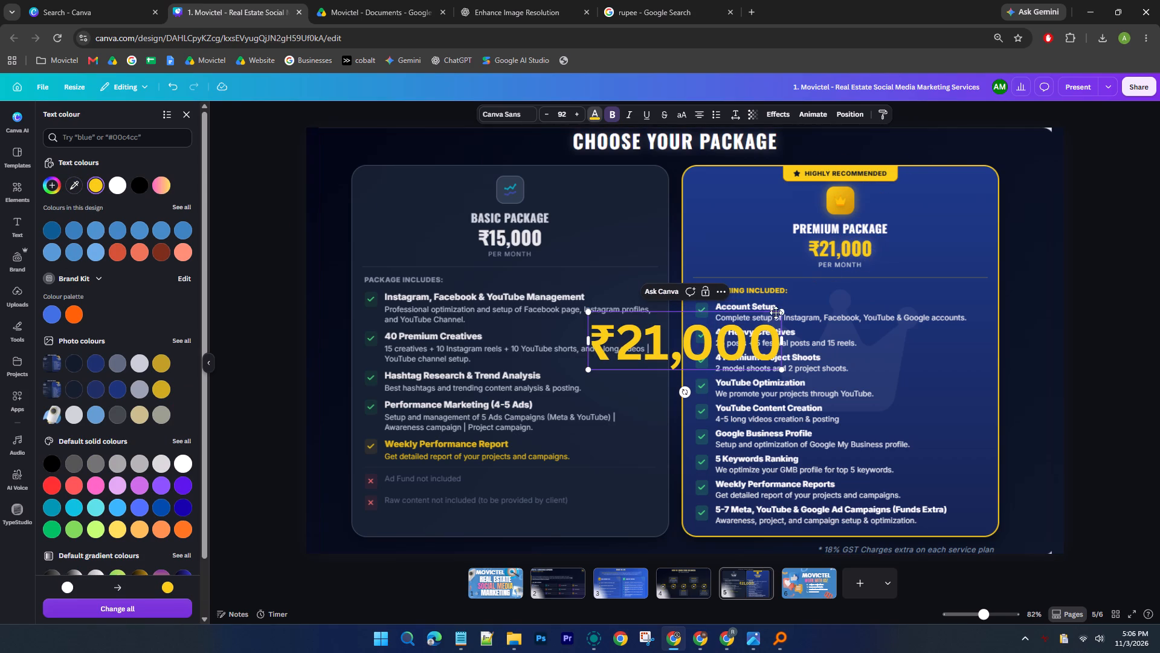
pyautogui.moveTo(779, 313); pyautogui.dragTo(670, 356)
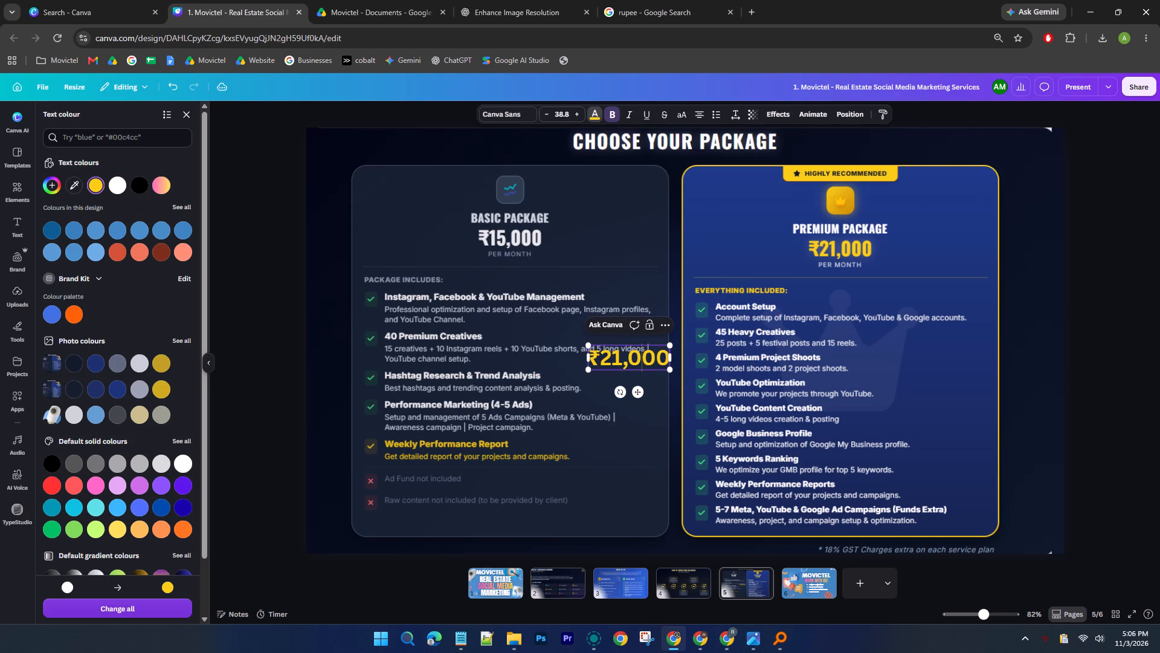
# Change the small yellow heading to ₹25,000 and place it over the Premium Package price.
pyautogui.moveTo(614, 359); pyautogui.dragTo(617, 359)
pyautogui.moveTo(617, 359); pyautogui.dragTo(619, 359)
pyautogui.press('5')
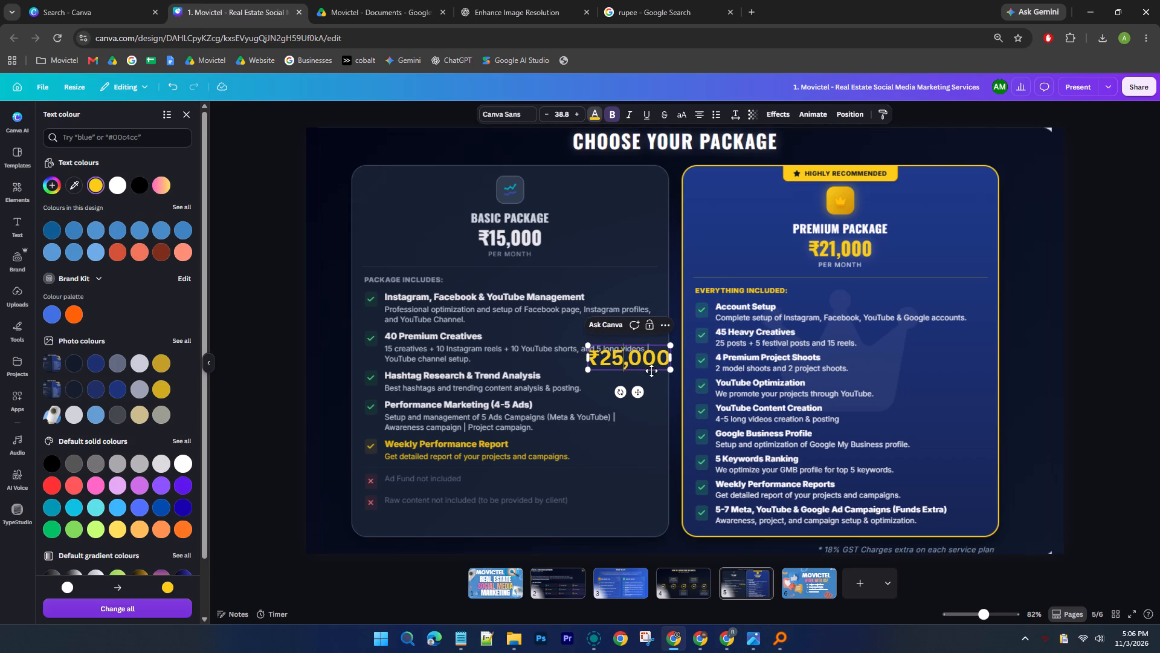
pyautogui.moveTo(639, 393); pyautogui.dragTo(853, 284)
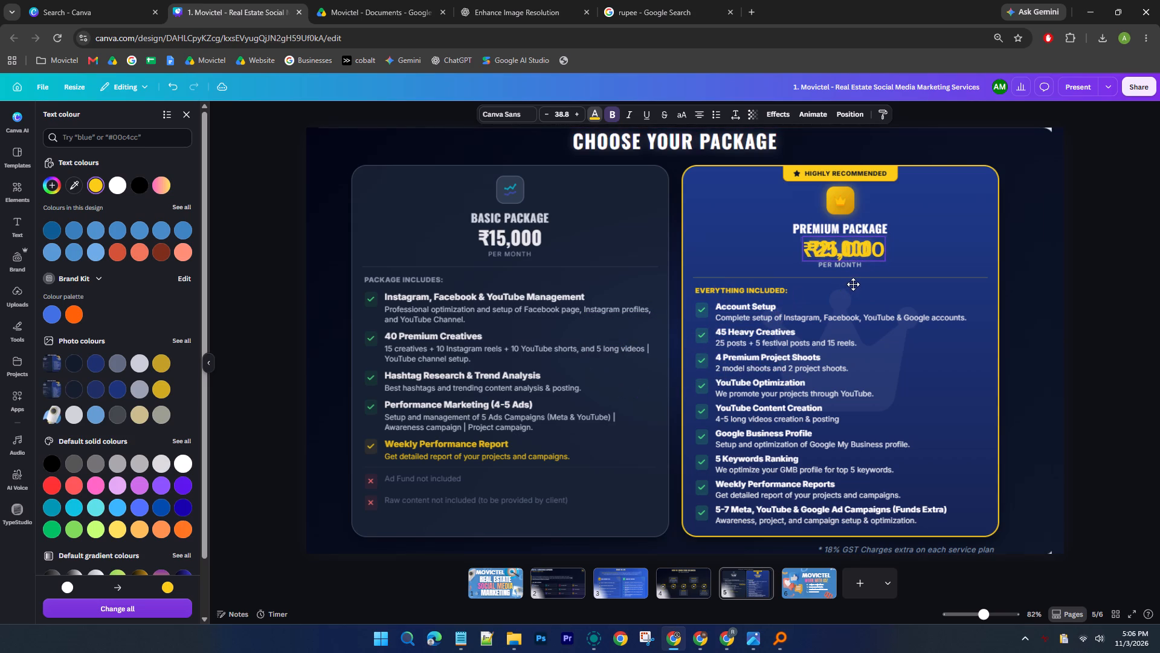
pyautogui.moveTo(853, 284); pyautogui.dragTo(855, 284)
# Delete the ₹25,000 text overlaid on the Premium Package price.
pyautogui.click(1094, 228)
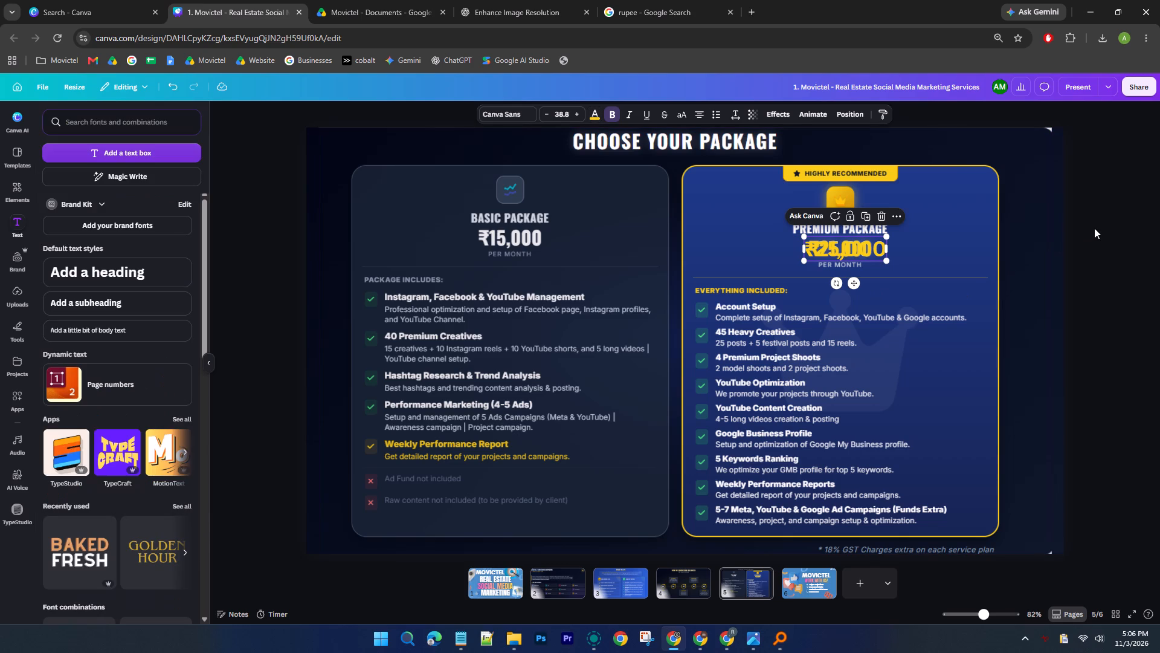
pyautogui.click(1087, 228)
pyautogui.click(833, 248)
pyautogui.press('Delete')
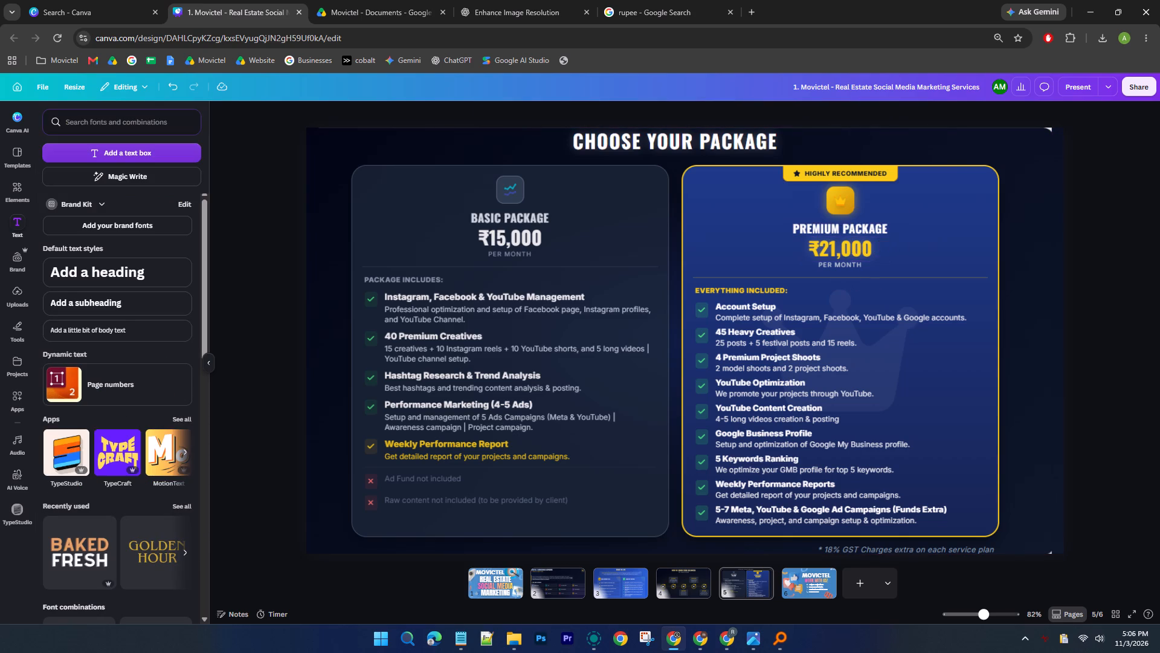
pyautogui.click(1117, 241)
pyautogui.hotkey('ctrl', 'shift', 'c')
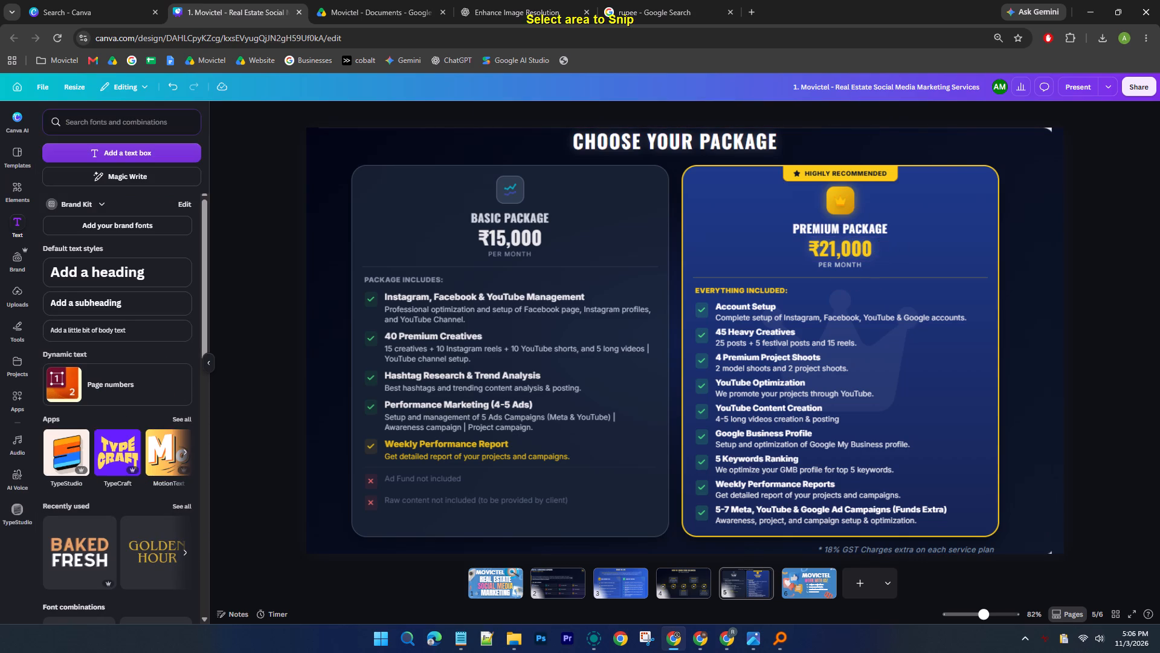
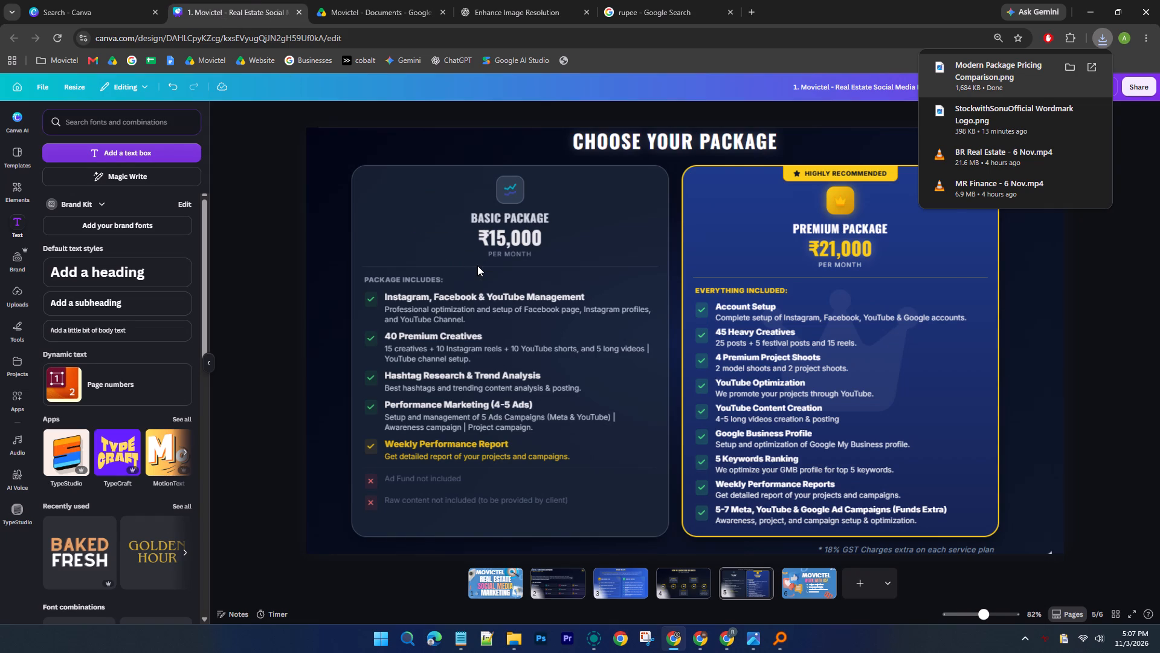
pyautogui.click(421, 294)
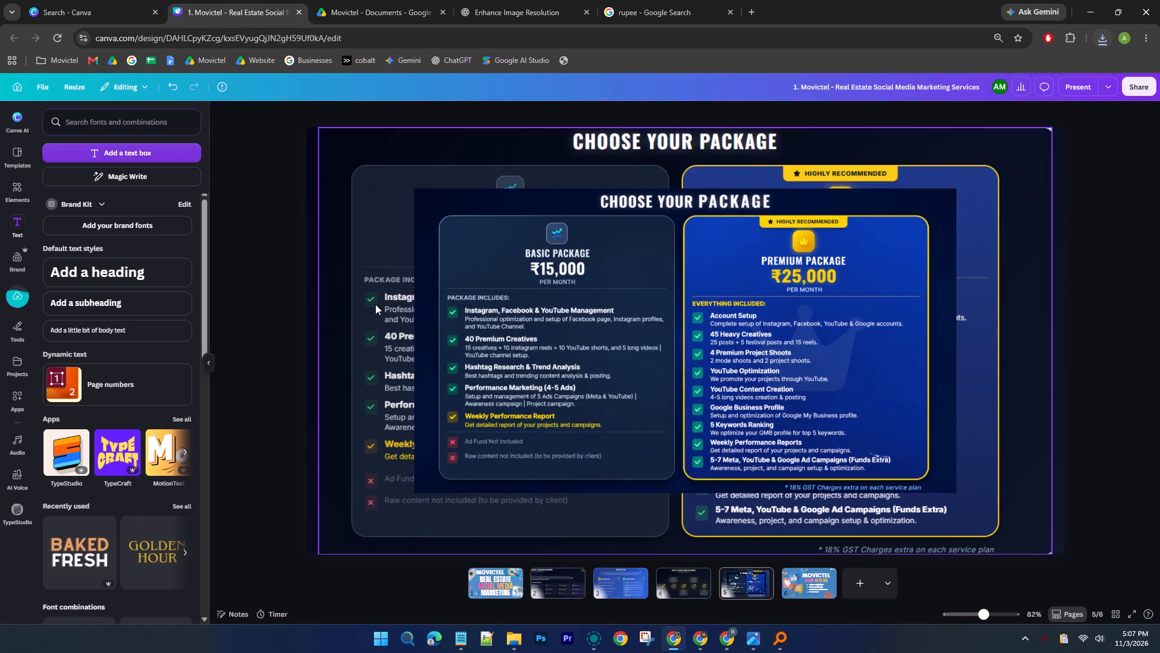
# Delete the two old package images lying behind the new one on page 5.
pyautogui.click(375, 304)
pyautogui.press('Delete')
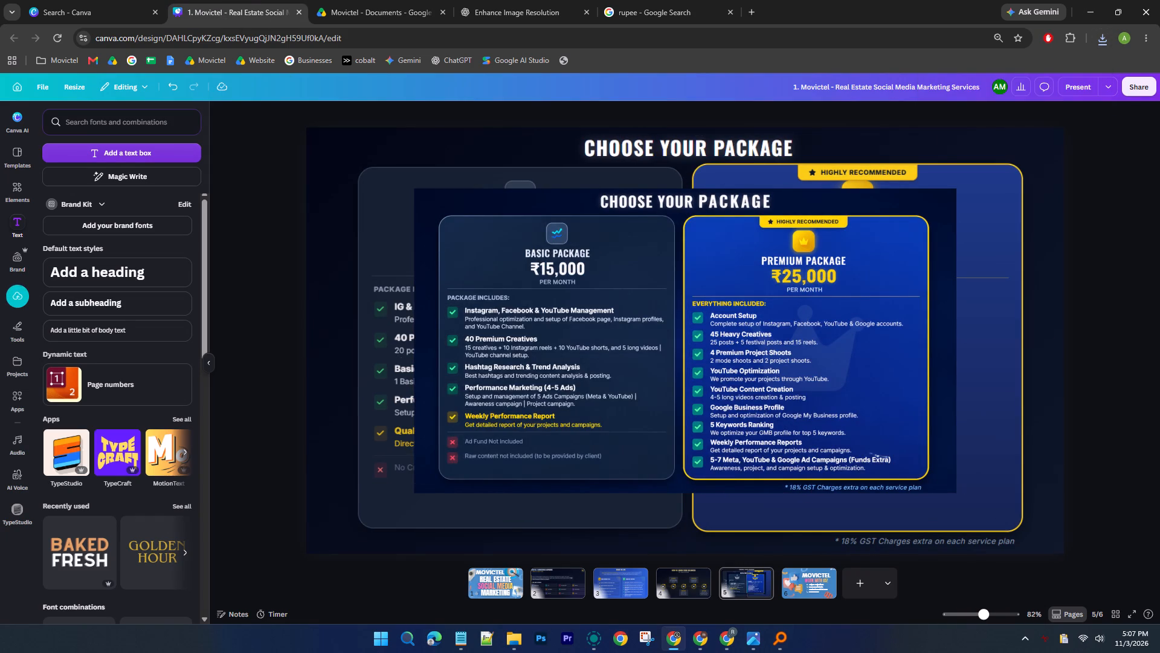
pyautogui.click(385, 235)
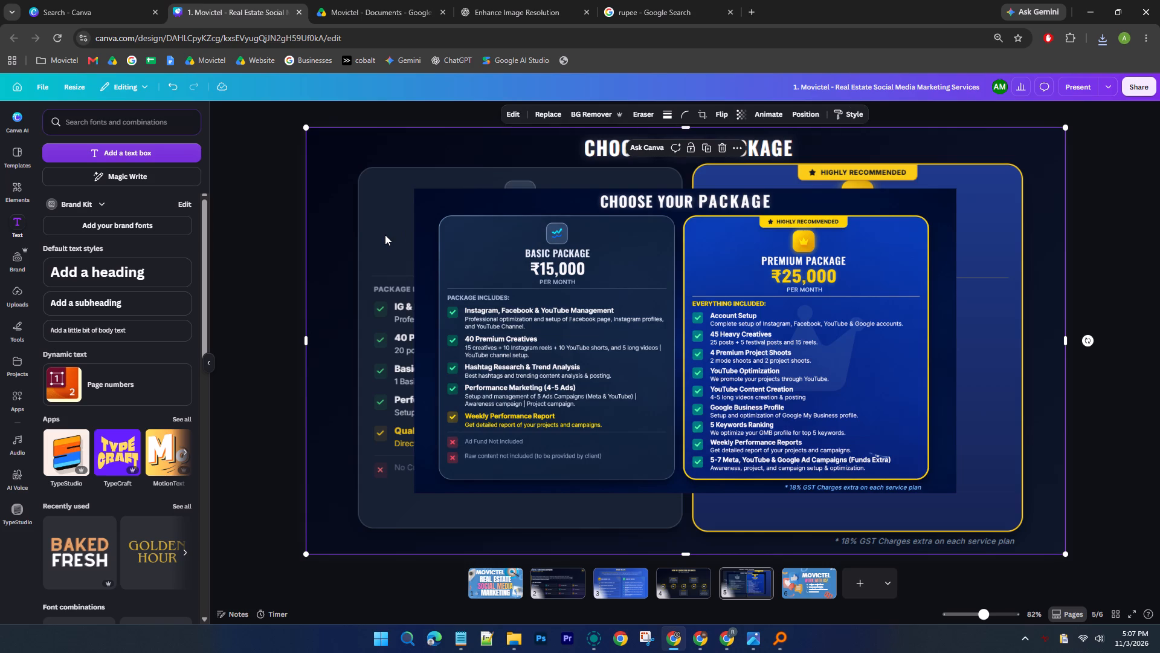
pyautogui.press('Delete')
# Align the new package image with the page's top-left corner and enlarge it to fill the whole page.
pyautogui.moveTo(580, 273); pyautogui.dragTo(479, 220)
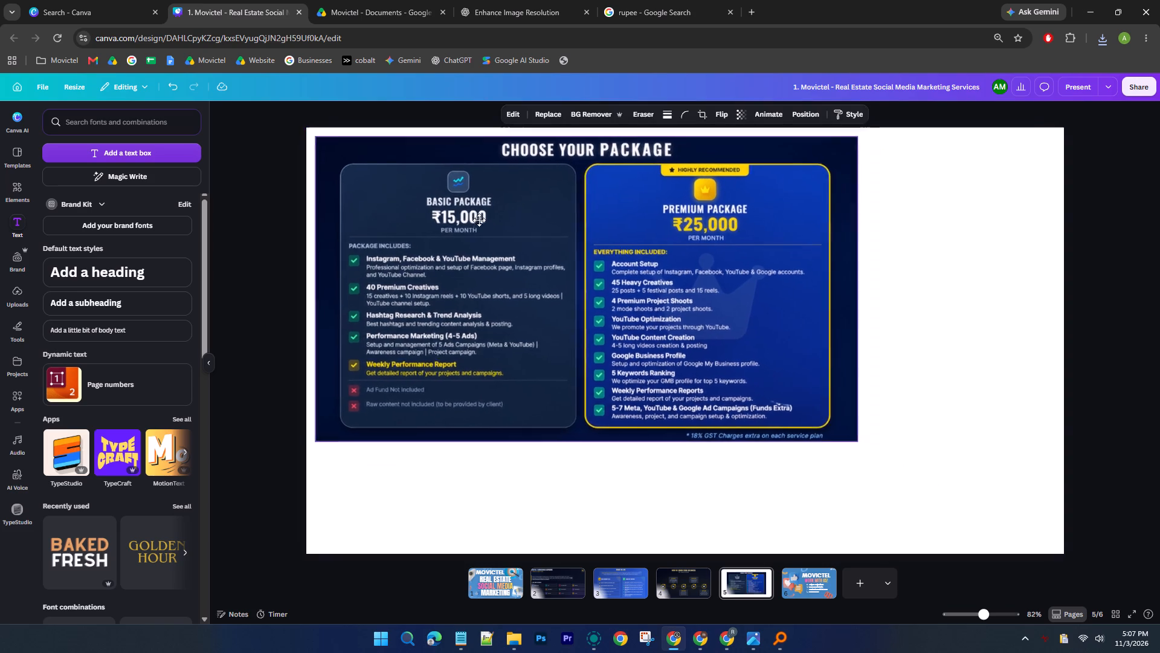
pyautogui.moveTo(479, 220); pyautogui.dragTo(471, 213)
pyautogui.moveTo(849, 428); pyautogui.dragTo(1045, 581)
pyautogui.click(1112, 435)
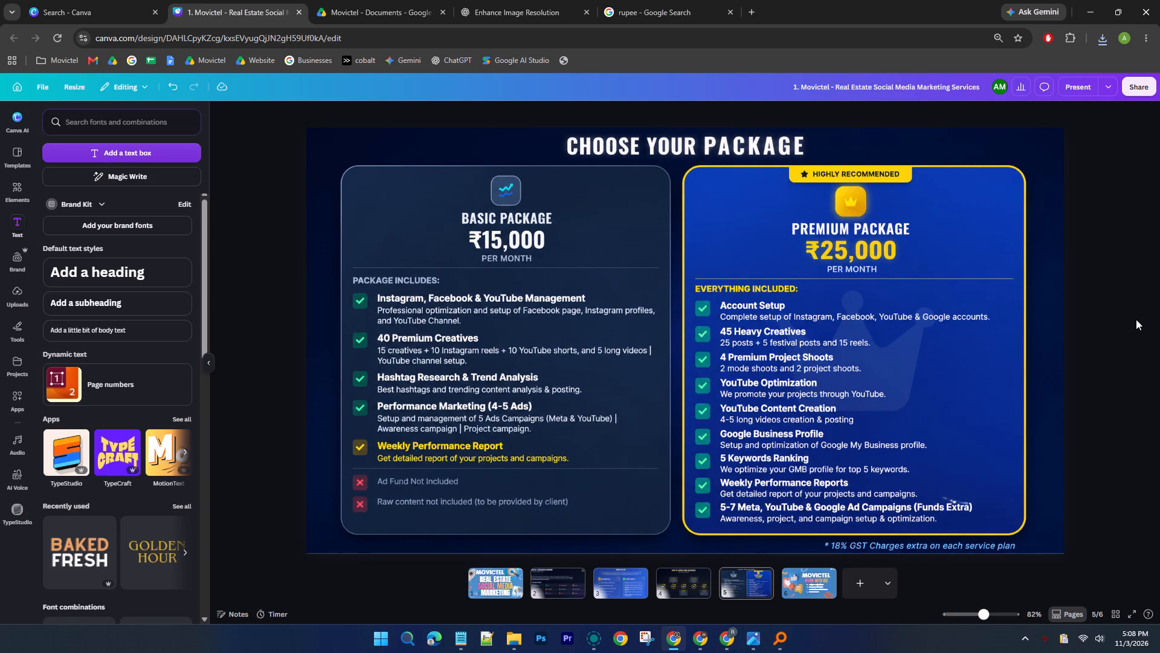
# Review all six pages of the Movictel presentation, from the cover through the services, packages and contact pages.
pyautogui.click(796, 582)
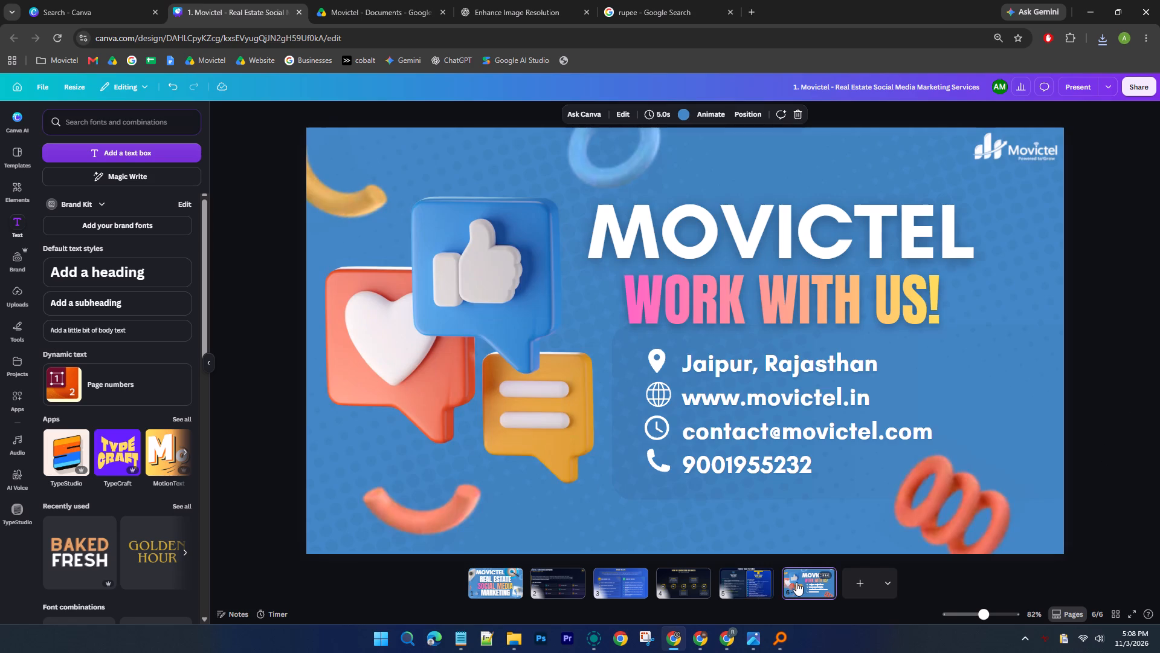
pyautogui.click(737, 585)
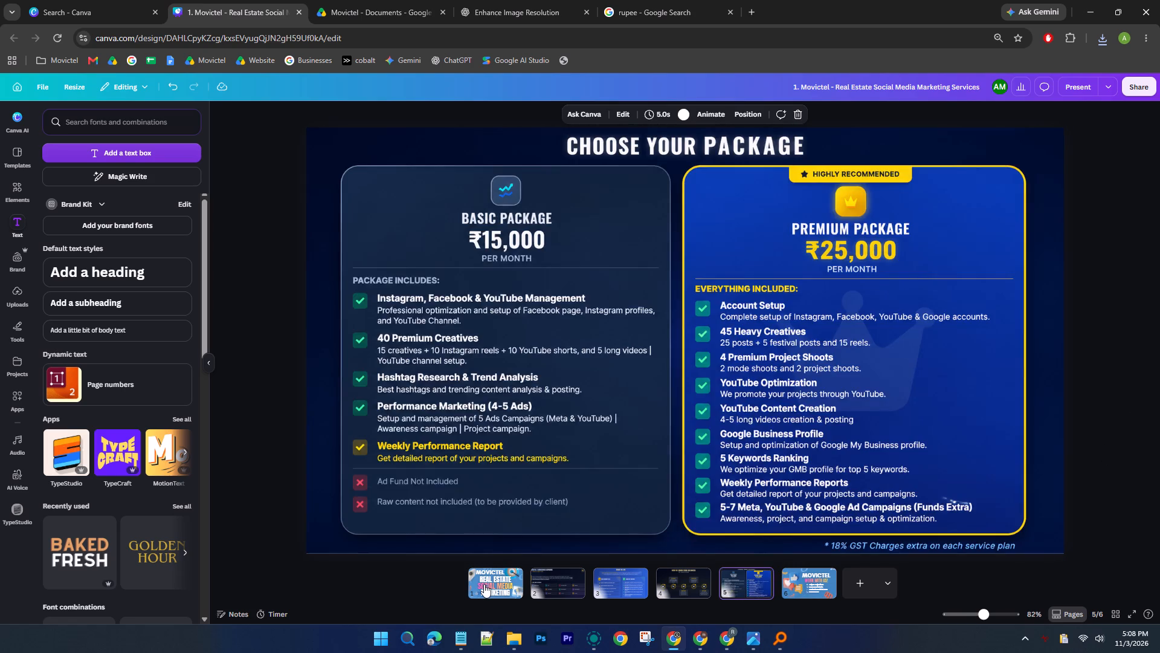
pyautogui.click(484, 584)
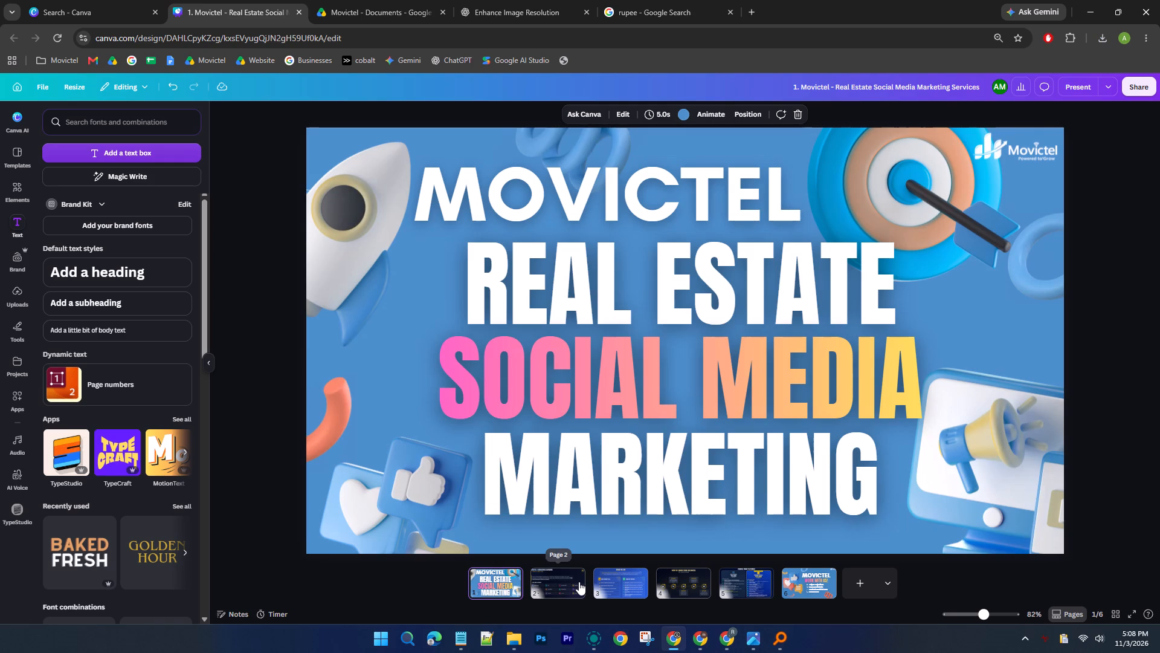
pyautogui.click(579, 582)
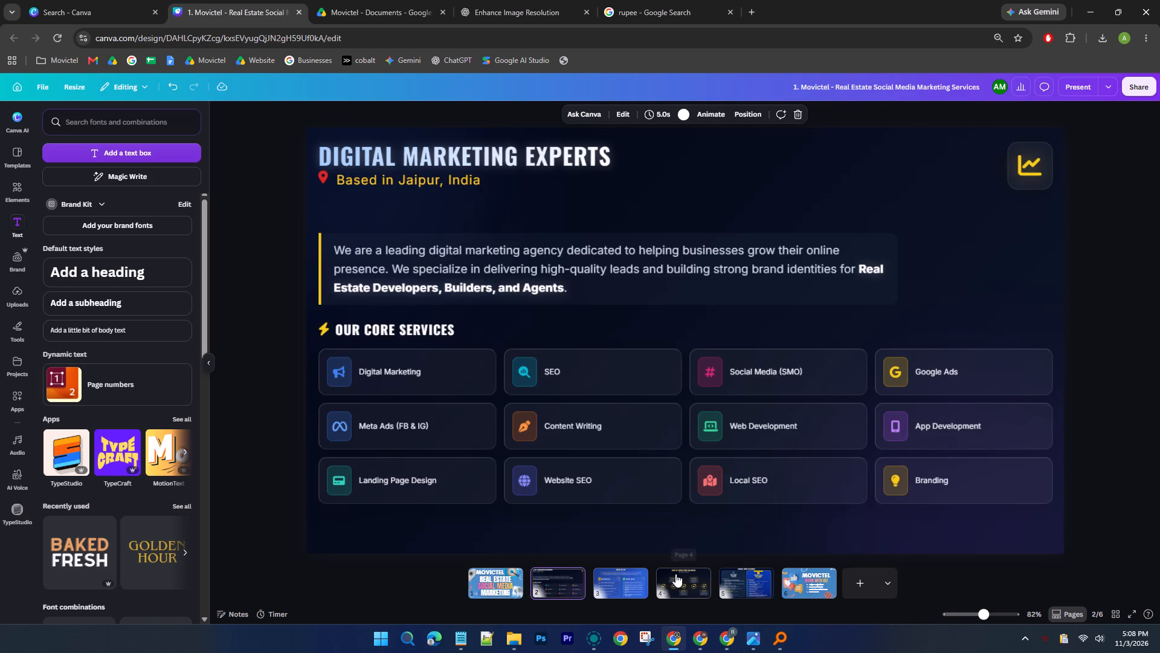
pyautogui.click(634, 585)
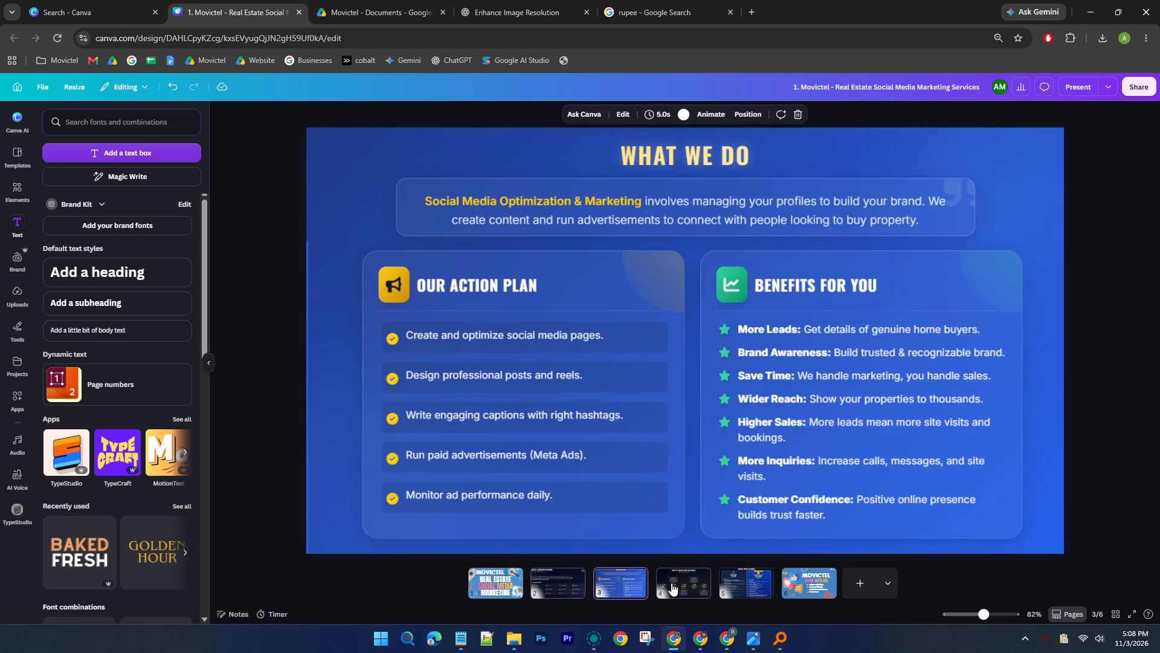
pyautogui.click(671, 583)
pyautogui.click(733, 585)
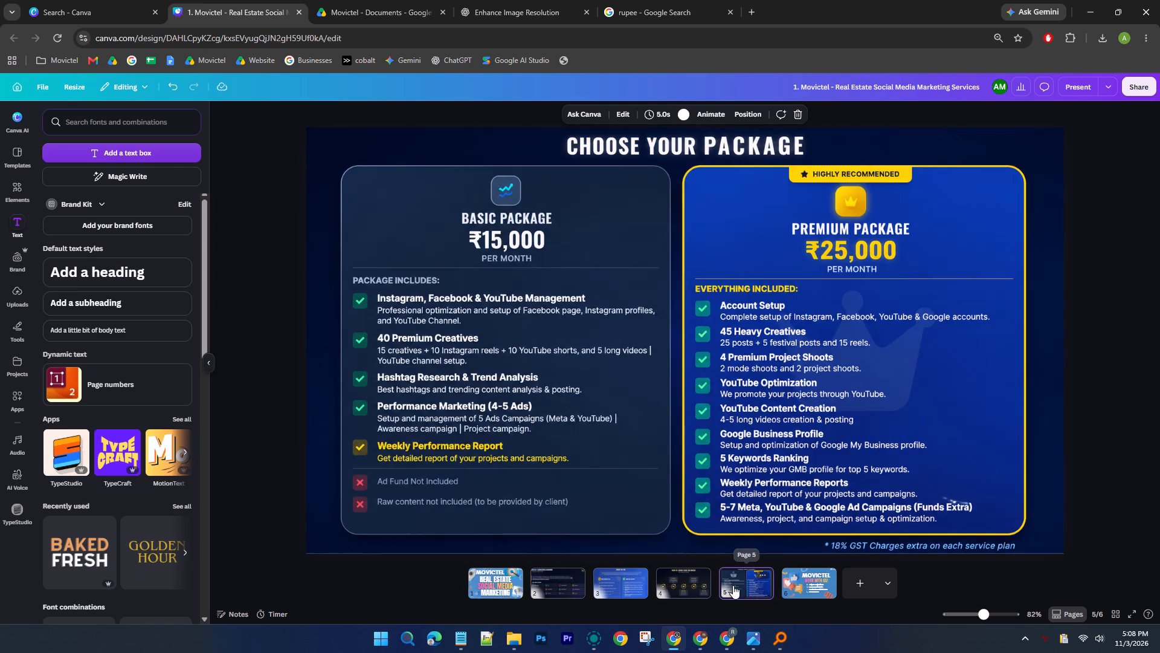
# Open the sharing options for the Movictel real estate social media marketing presentation.
pyautogui.click(1131, 85)
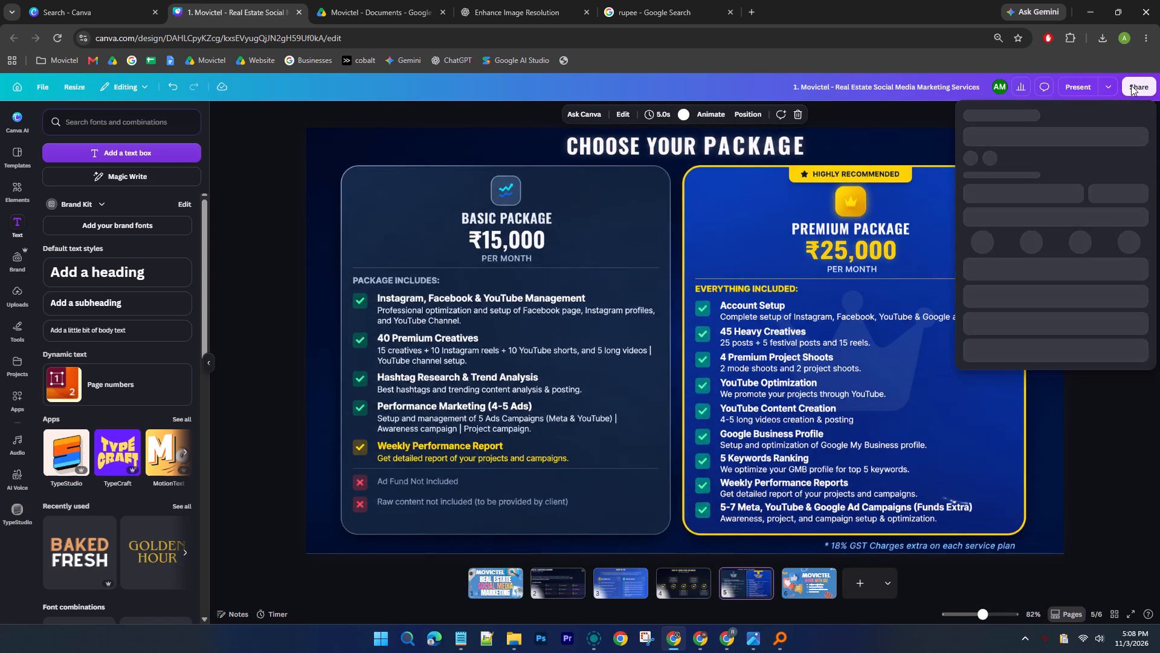
# Download all pages of the design as a digital PDF.
pyautogui.click(986, 317)
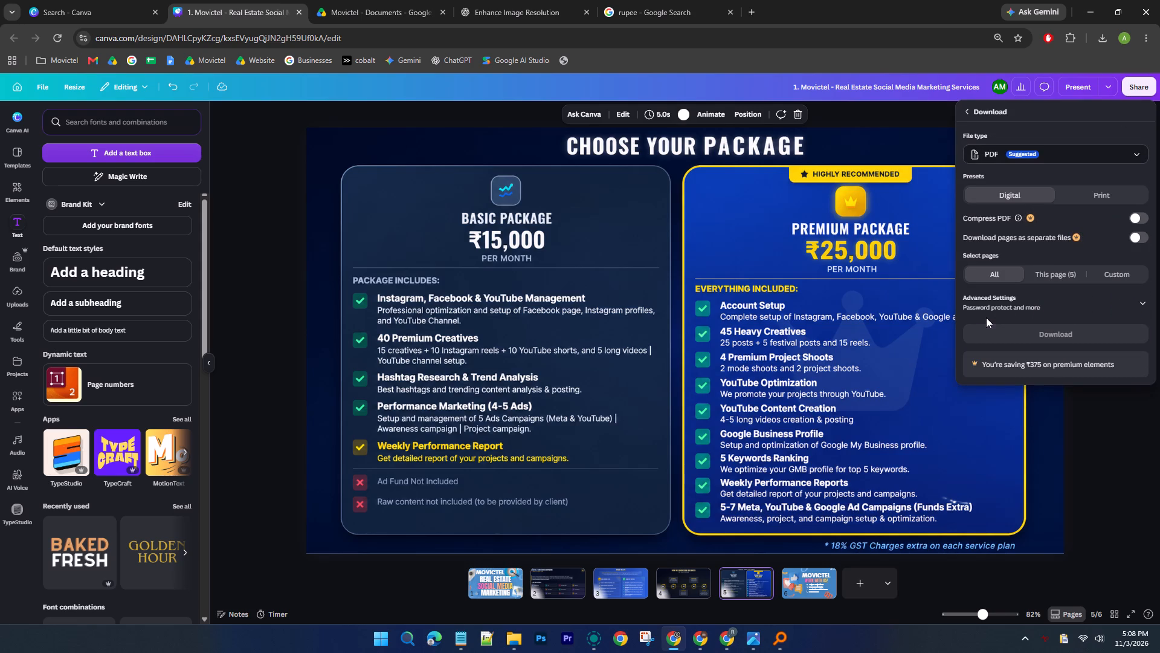
pyautogui.click(989, 331)
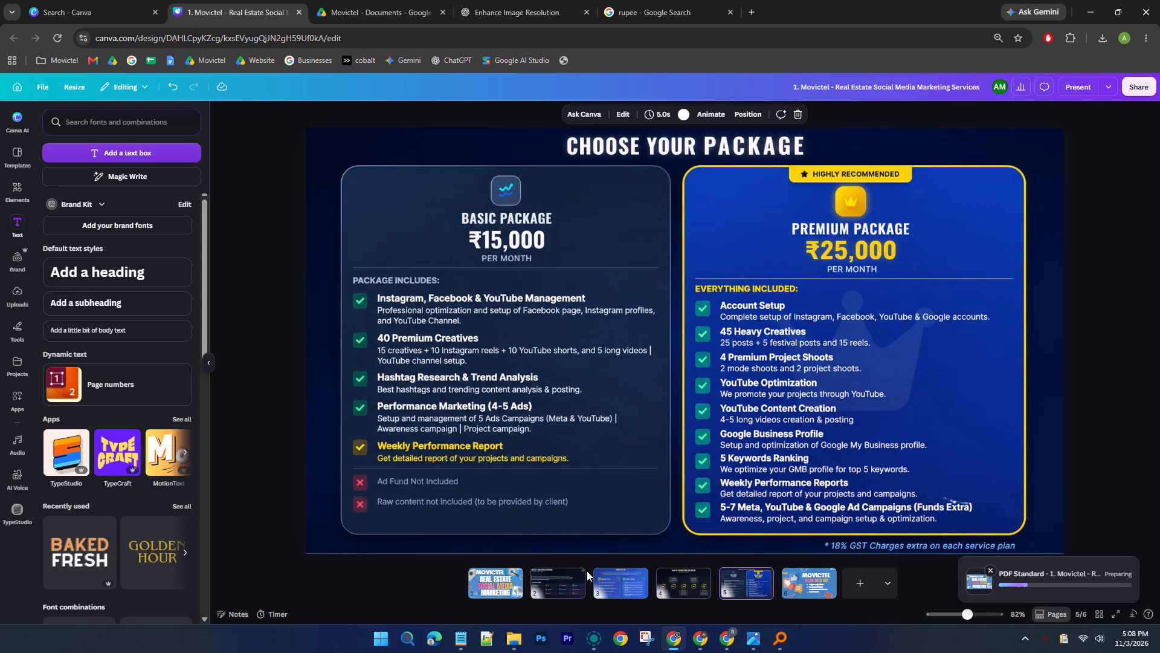
# In File Explorer's Downloads folder, rename the new PDF as Movictel - Real Estate Social Media Marketing Services.
pyautogui.click(517, 637)
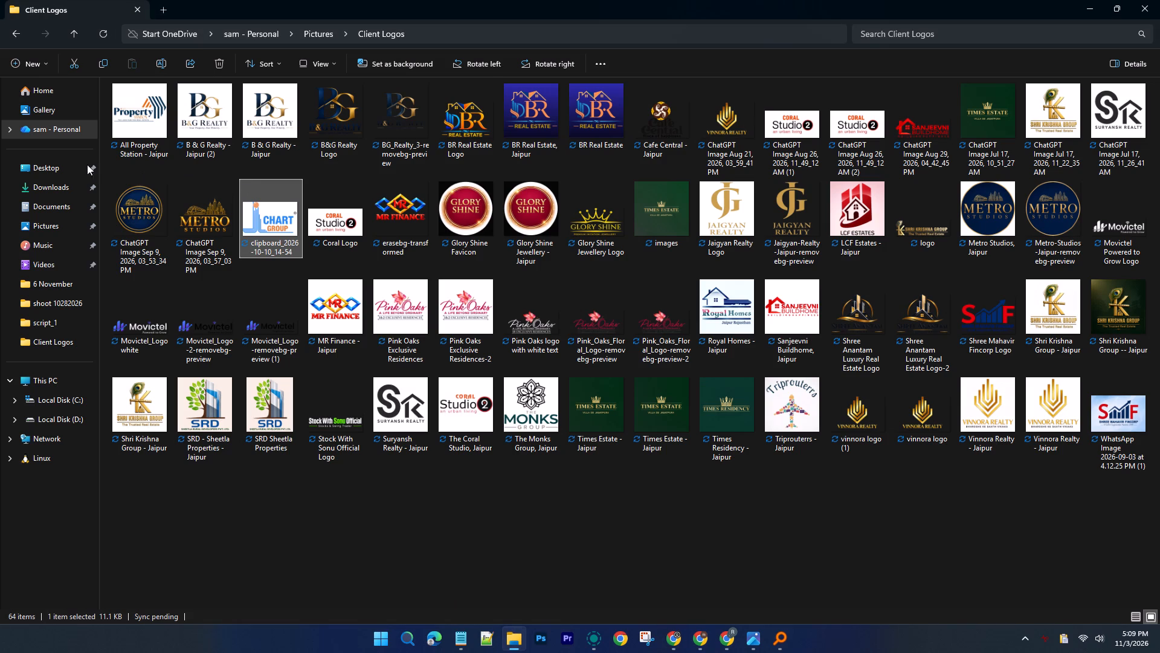
pyautogui.click(44, 187)
pyautogui.rightClick(135, 145)
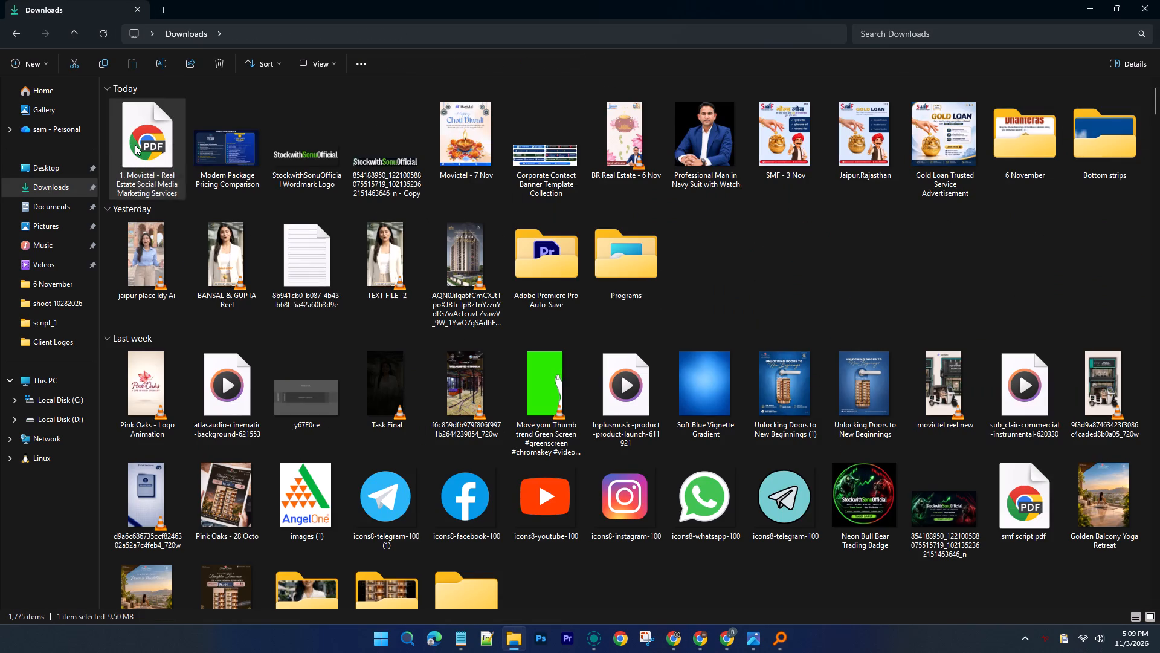
pyautogui.click(235, 165)
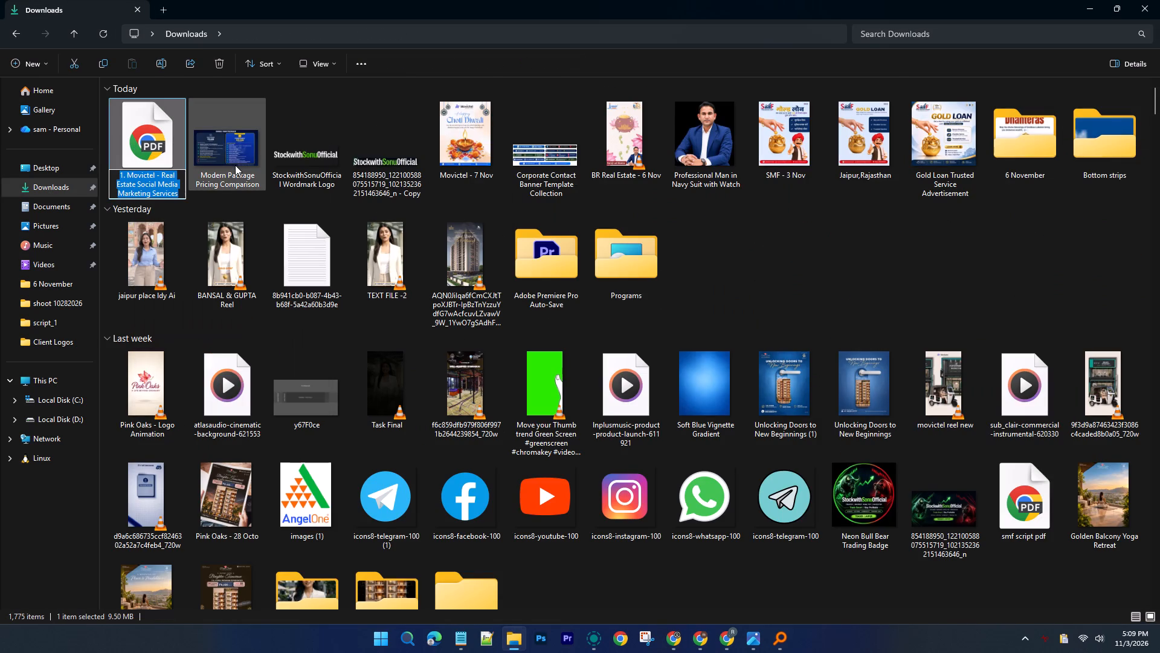
pyautogui.press('Left')
pyautogui.press('Right')
pyautogui.press('Right')
pyautogui.press('Right')
pyautogui.press('BackSpace')
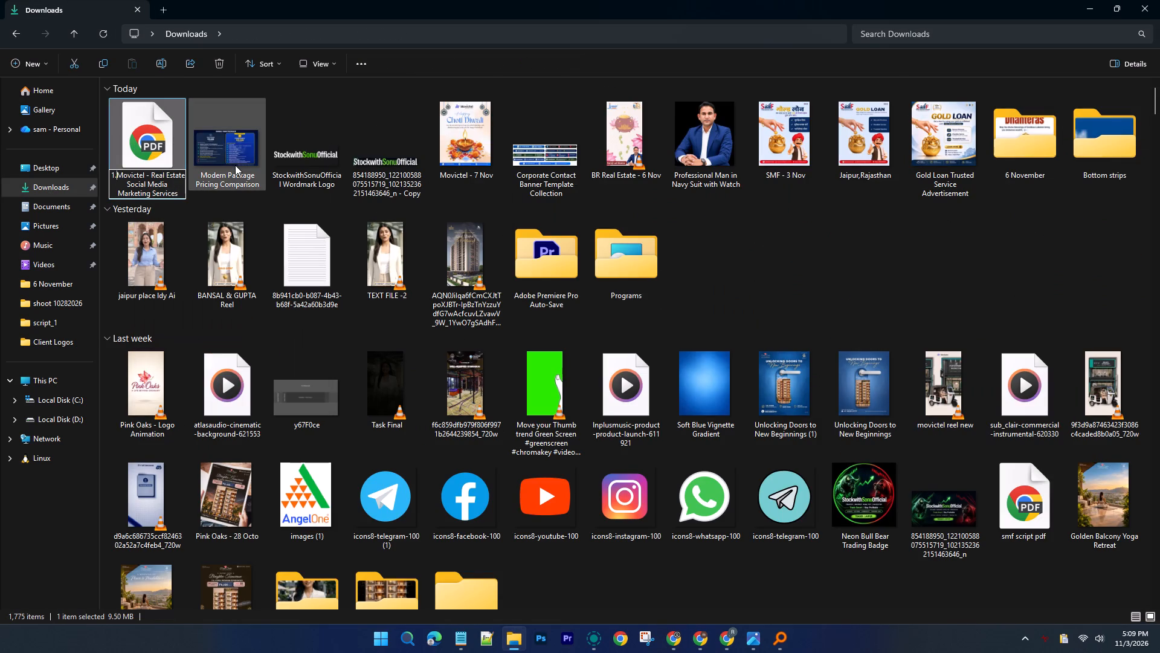
pyautogui.press('BackSpace')
pyautogui.press('BackSpace')
pyautogui.press('Return')
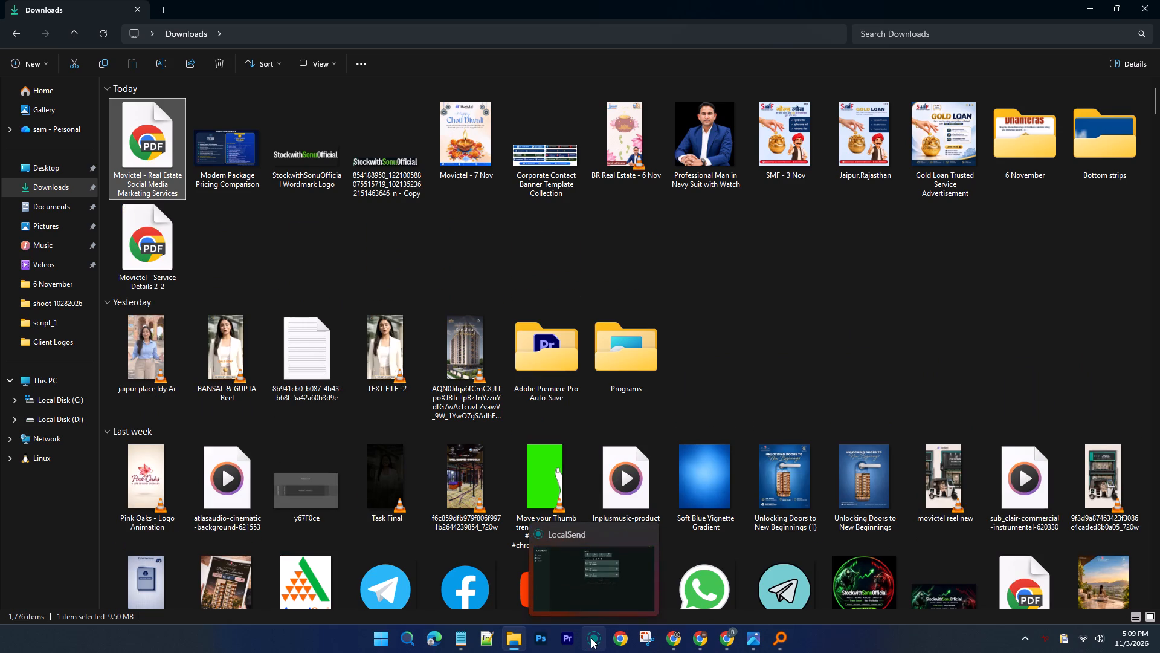
# Check the incoming file transfer in LocalSend and return to the Downloads folder.
pyautogui.click(591, 638)
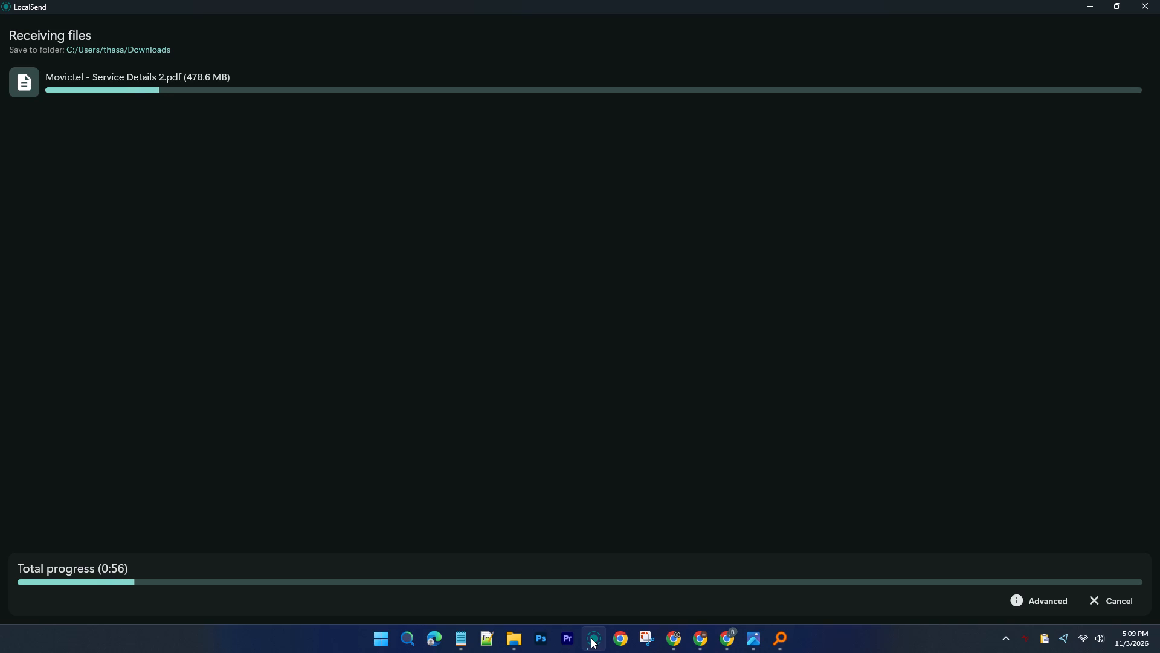
pyautogui.click(591, 638)
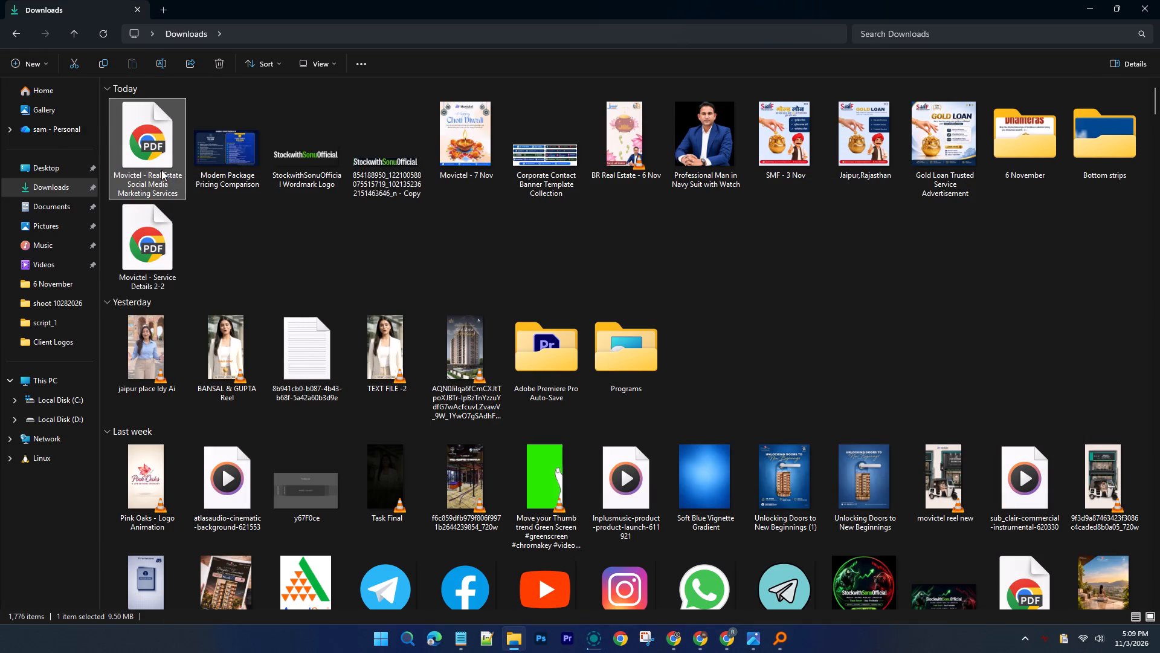
# Open the renamed PDF, review its package page 5, and close it.
pyautogui.doubleClick(161, 170)
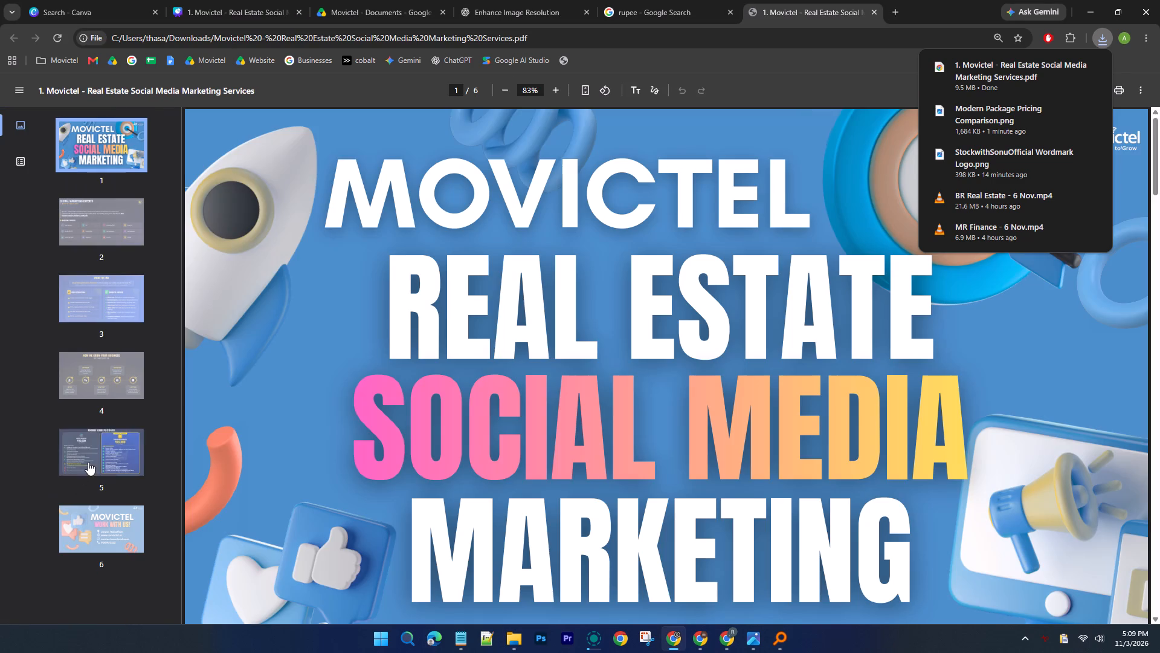
pyautogui.click(88, 462)
pyautogui.click(872, 13)
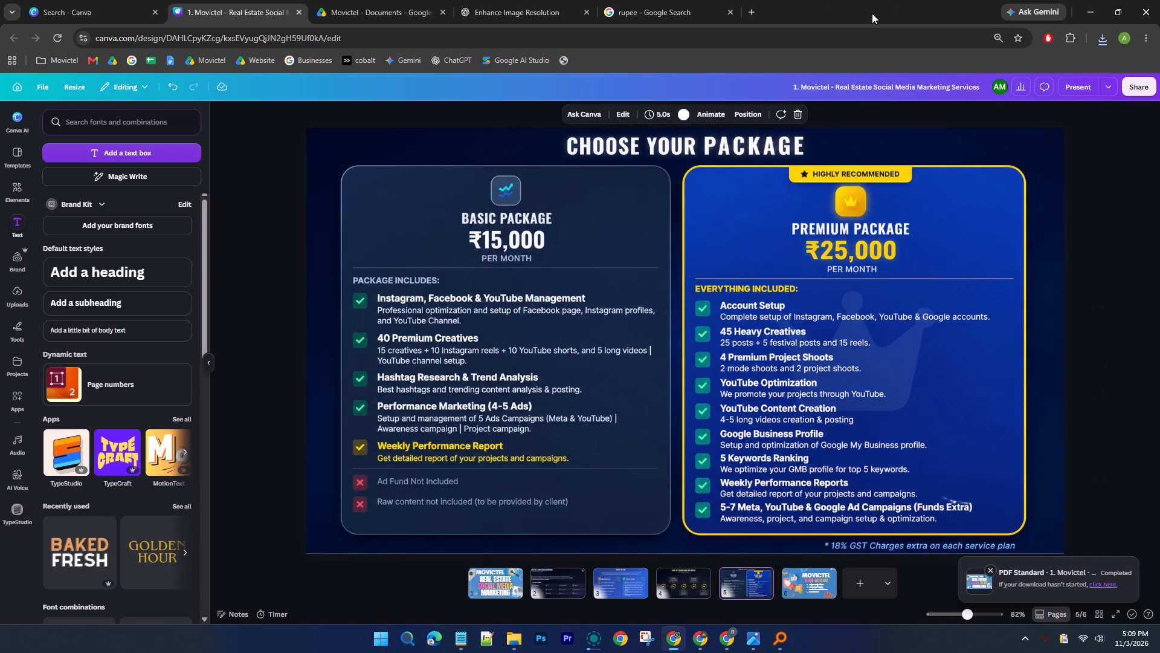
# Close the rupee Google search page.
pyautogui.click(729, 10)
# Check the progress of the incoming Movictel - Service Details 2 file in LocalSend.
pyautogui.click(592, 642)
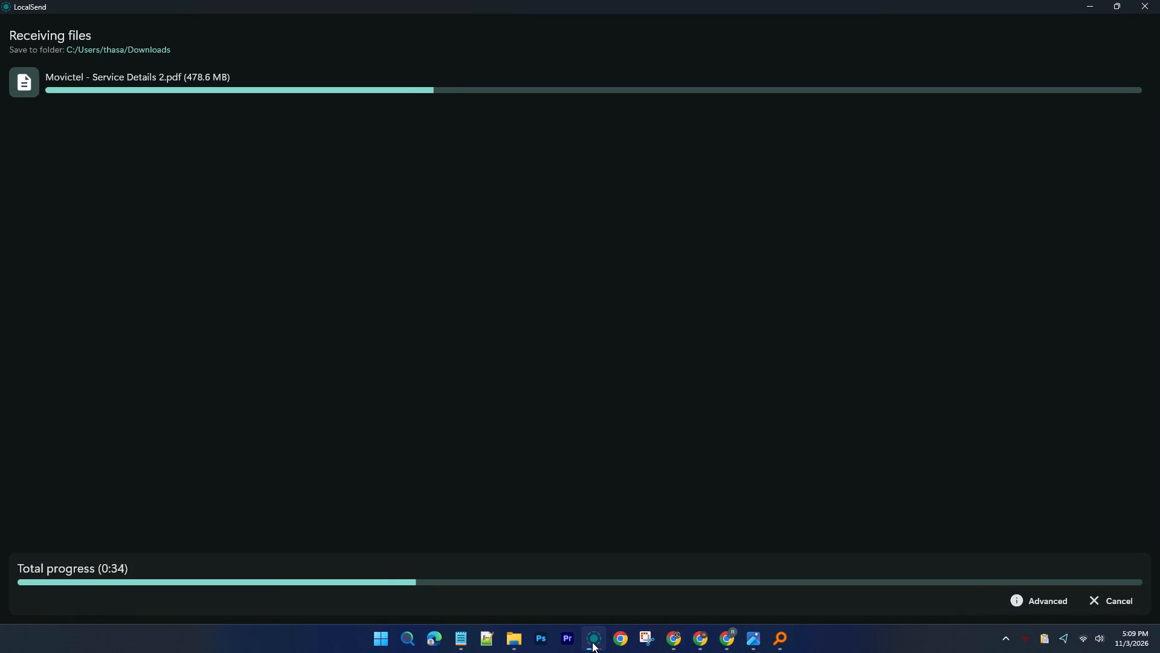
pyautogui.click(592, 642)
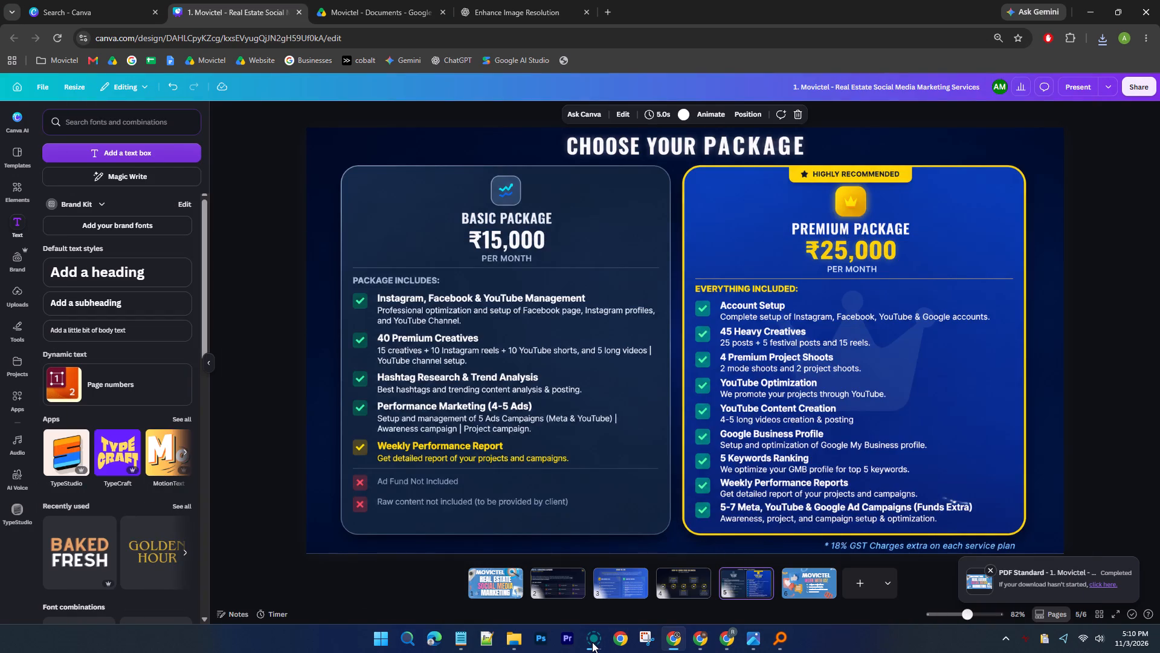
pyautogui.click(592, 642)
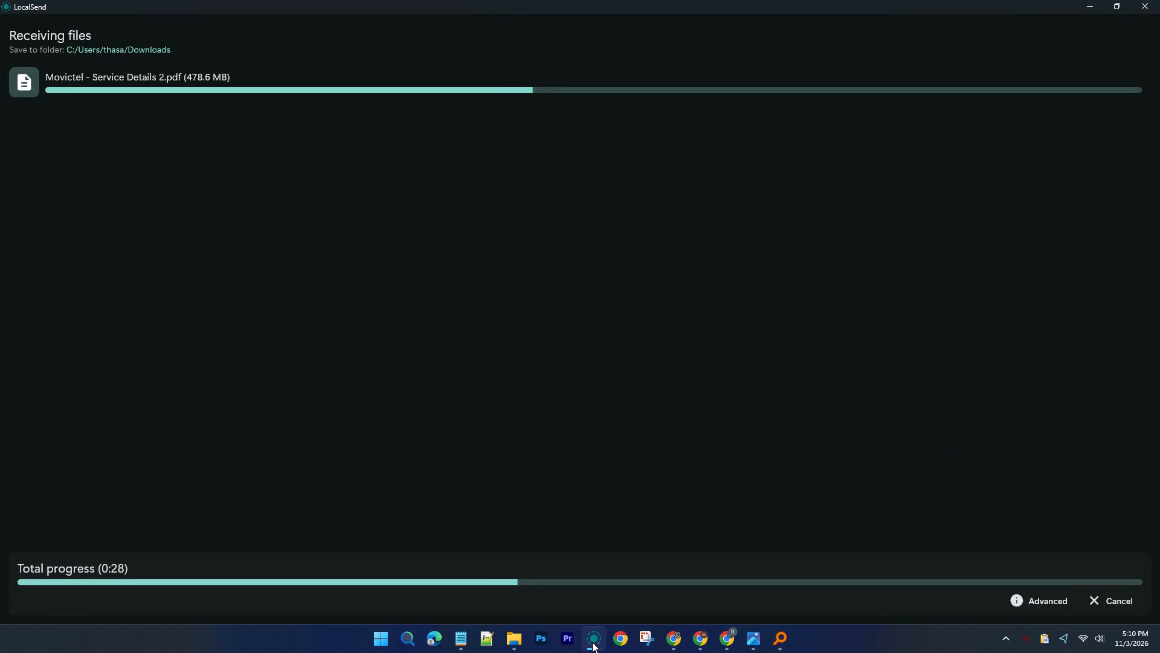
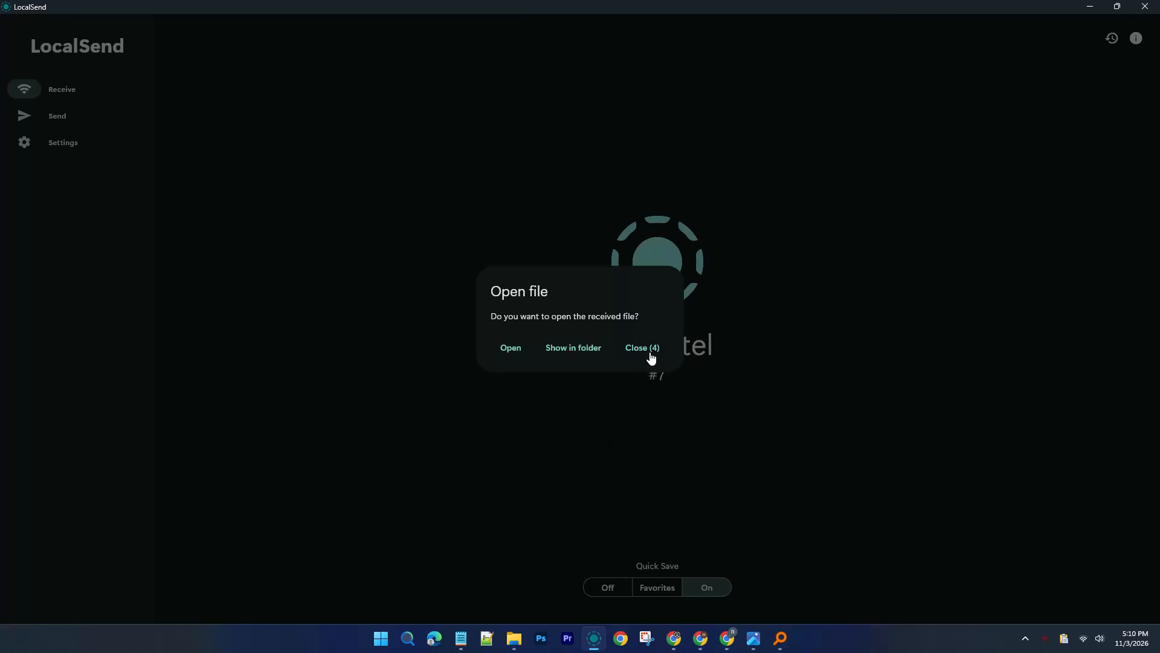
# Dismiss the received-file prompt and rename the Movictel - Service Details 2-2 PDF in Downloads as "Movictel -Portfolio".
pyautogui.click(649, 349)
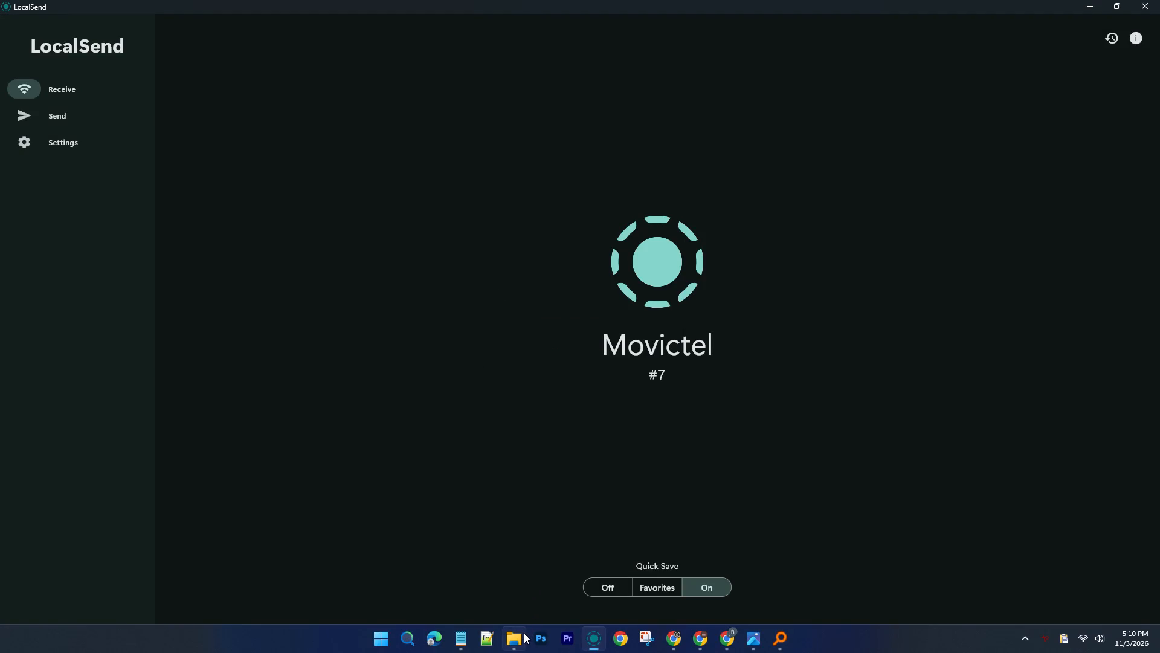
pyautogui.click(524, 633)
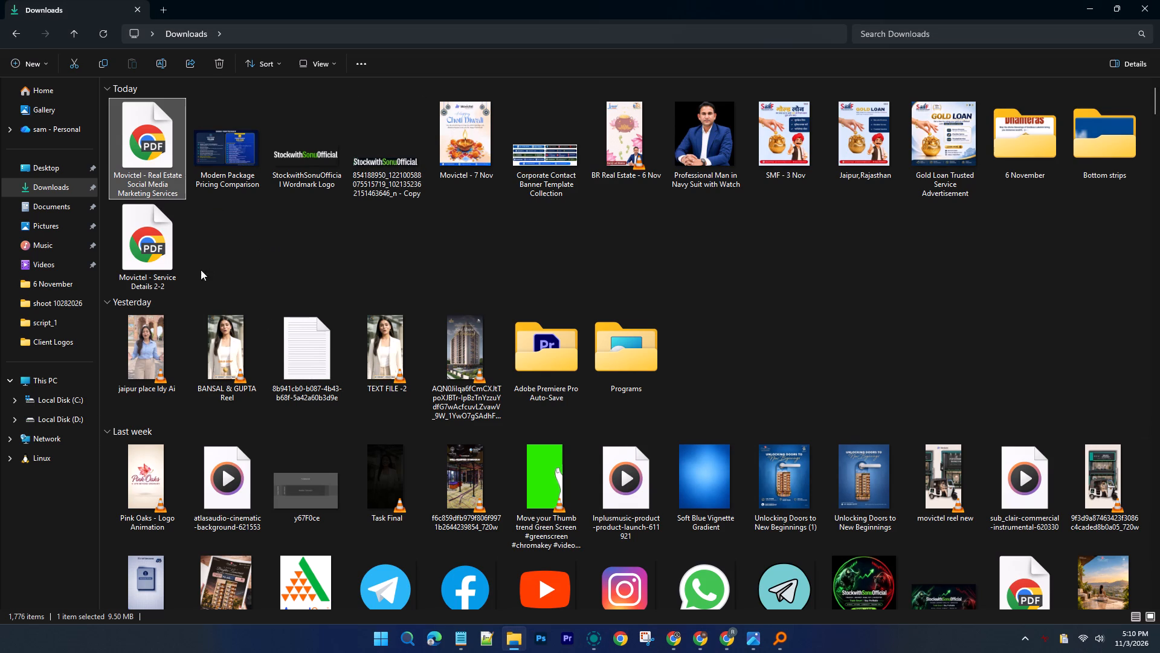
pyautogui.click(163, 274)
pyautogui.rightClick(163, 274)
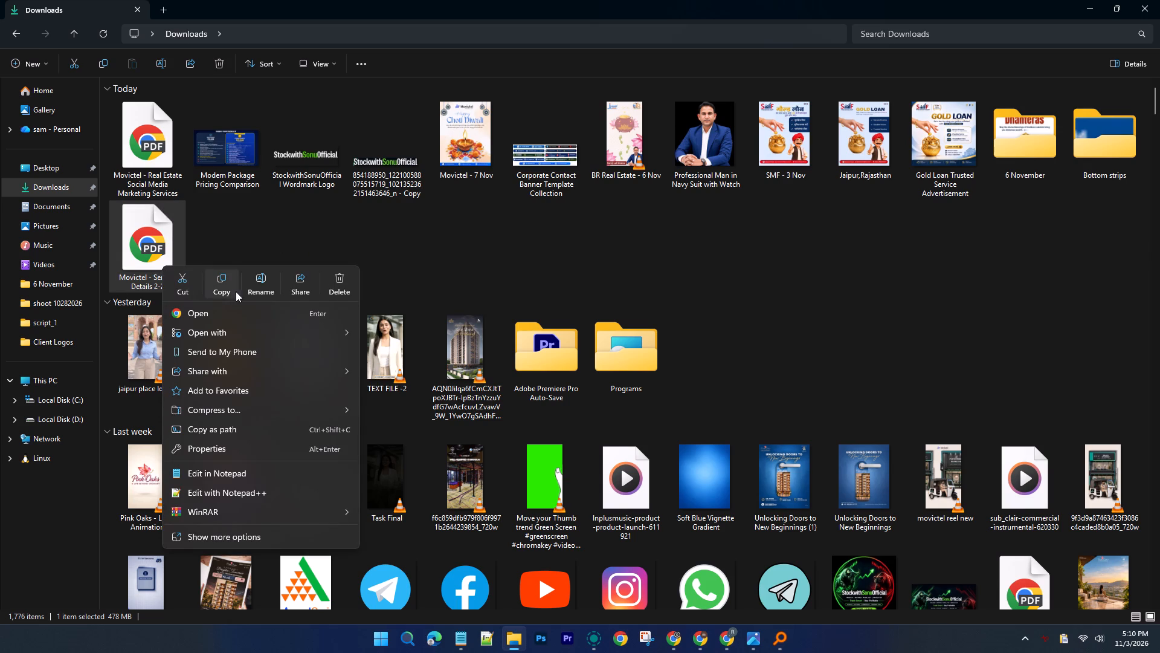
pyautogui.click(261, 282)
pyautogui.click(167, 281)
pyautogui.moveTo(152, 276); pyautogui.dragTo(175, 295)
pyautogui.write('Portfolio')
pyautogui.press('Return')
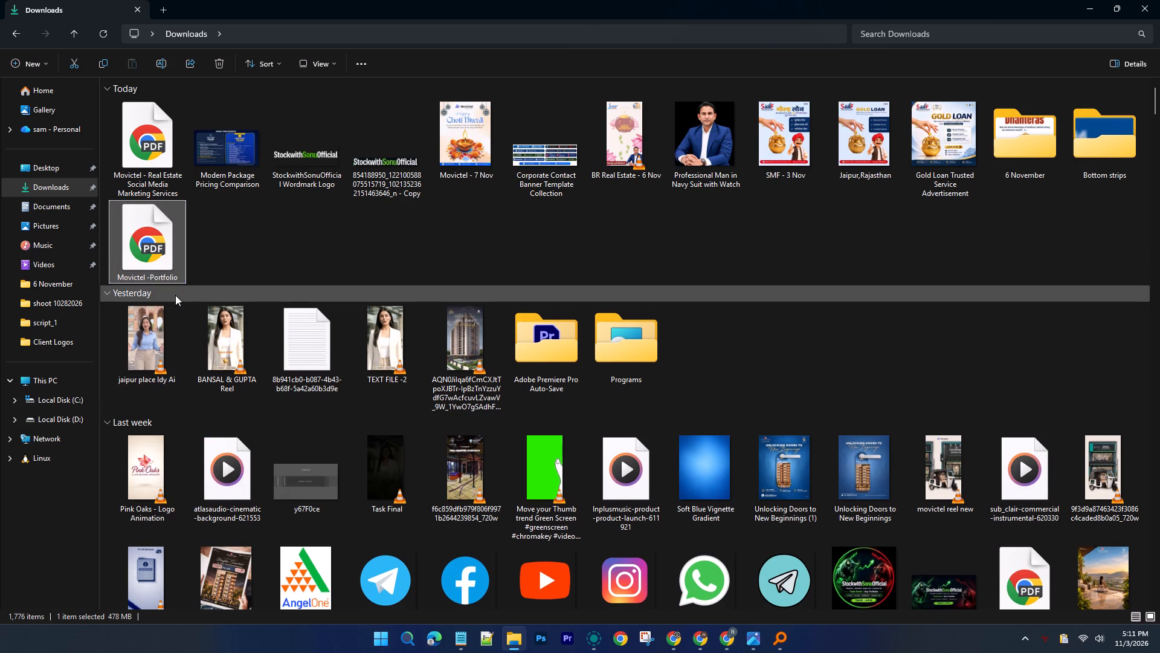
# Correct the spacing in the portfolio PDF's file name so it reads "Movictel - Portfolio".
pyautogui.rightClick(144, 286)
pyautogui.click(141, 242)
pyautogui.rightClick(141, 242)
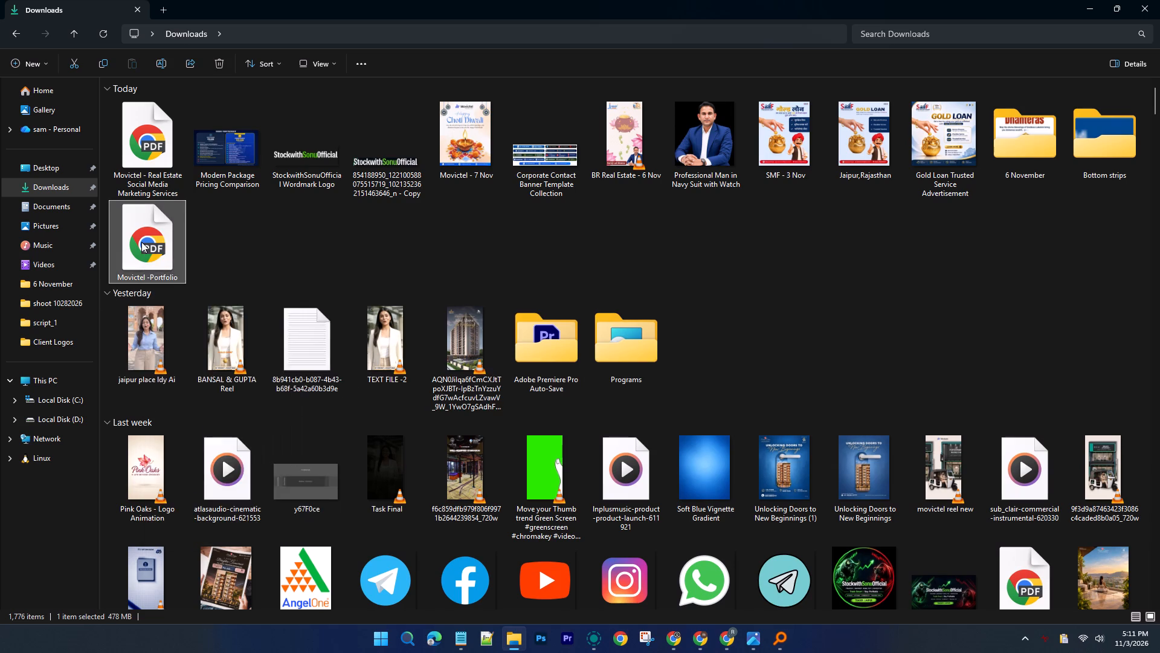
pyautogui.click(252, 264)
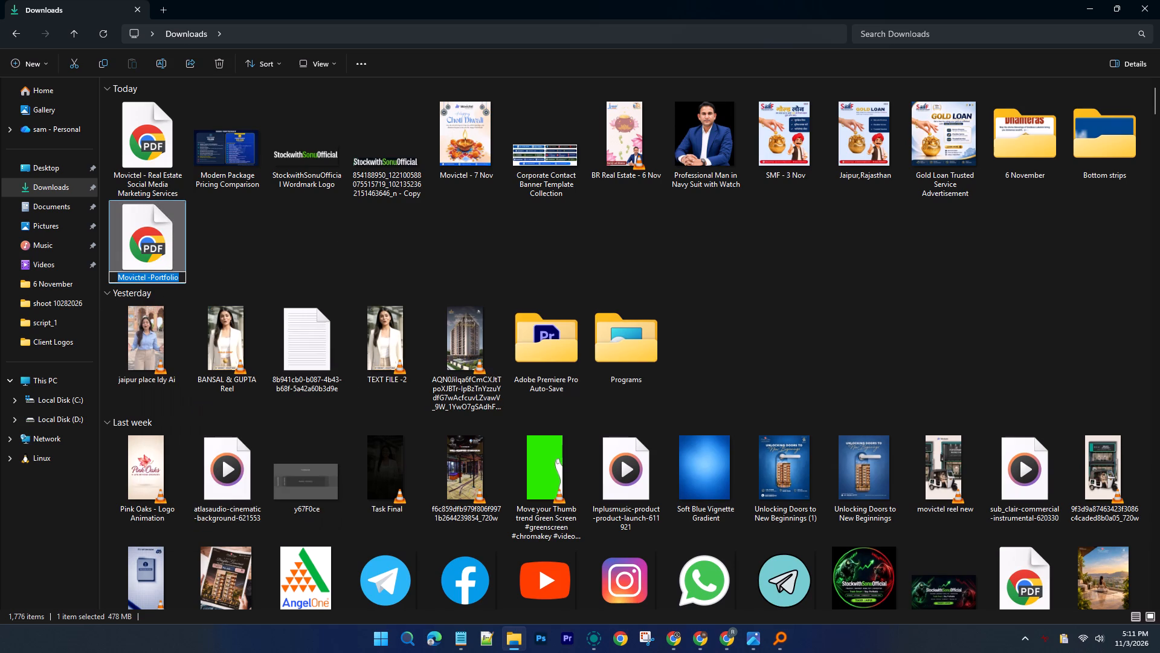
pyautogui.click(149, 275)
pyautogui.press('Right')
pyautogui.press('space')
pyautogui.write('.')
pyautogui.press('Return')
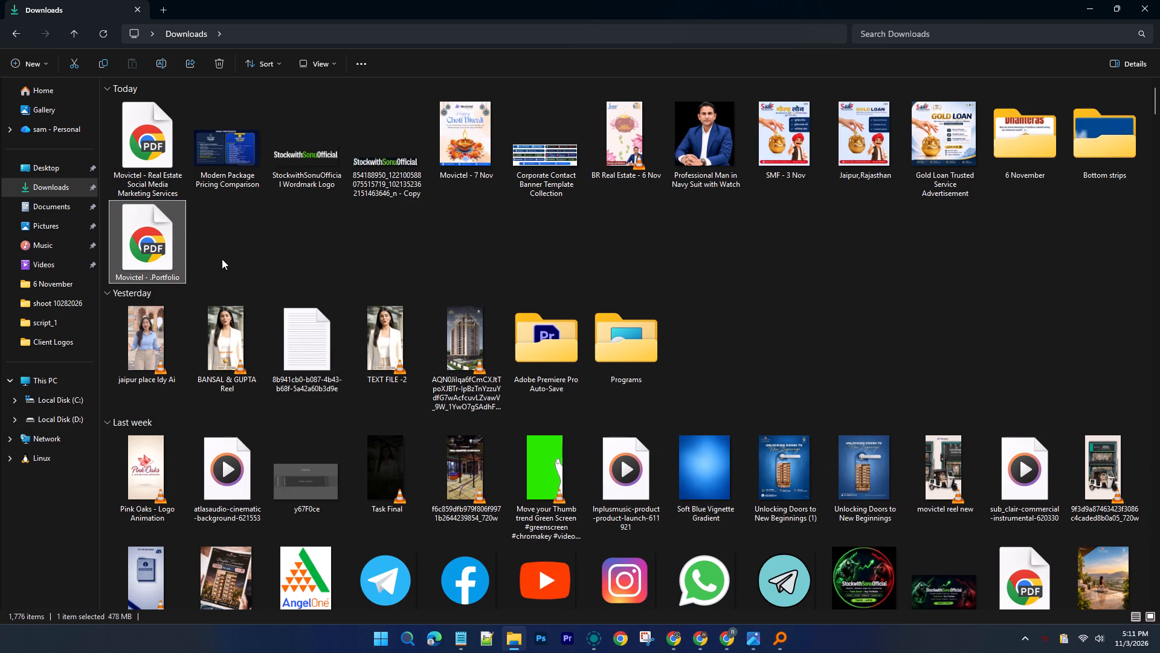
pyautogui.rightClick(158, 266)
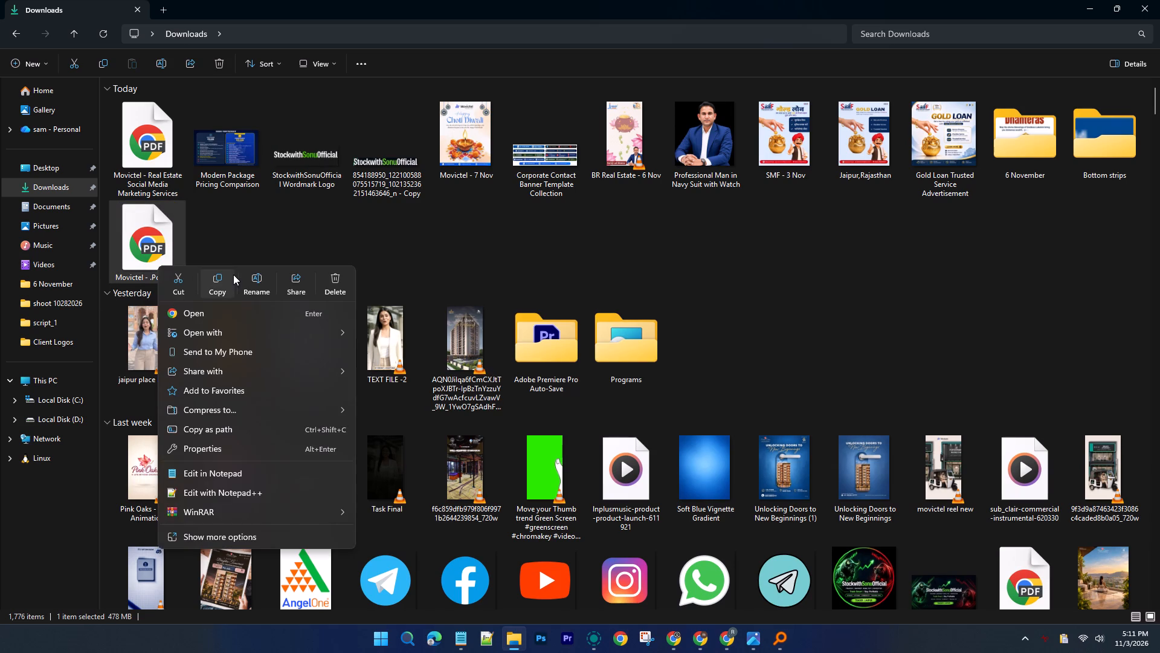
pyautogui.click(260, 282)
pyautogui.click(152, 276)
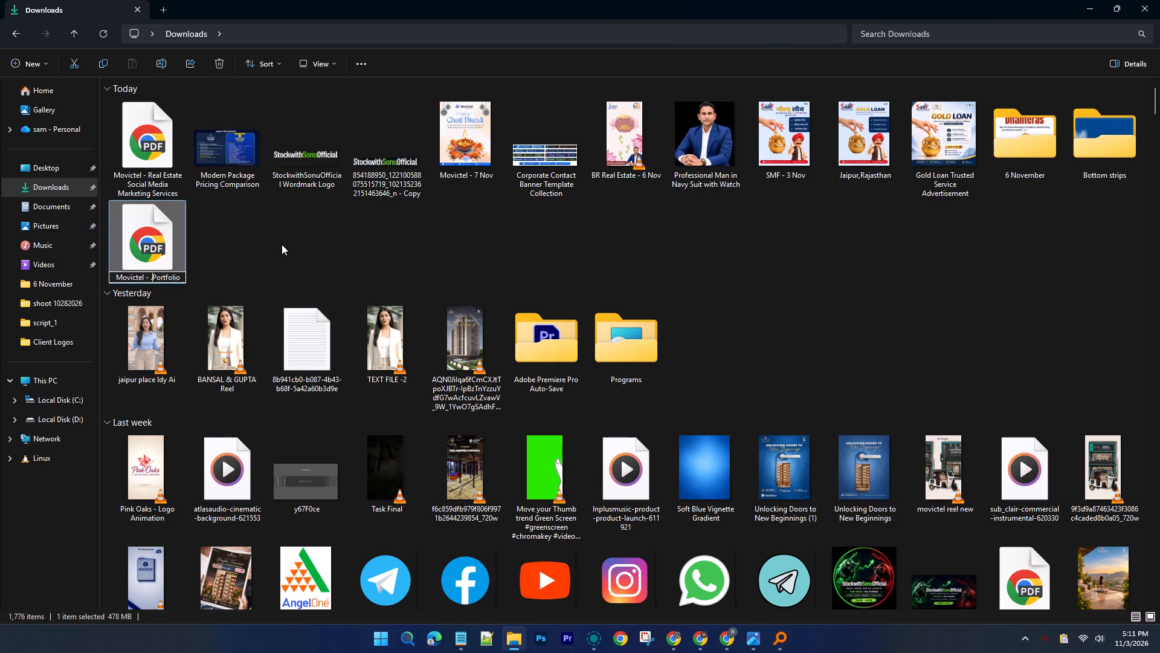
pyautogui.press('BackSpace')
pyautogui.click(283, 242)
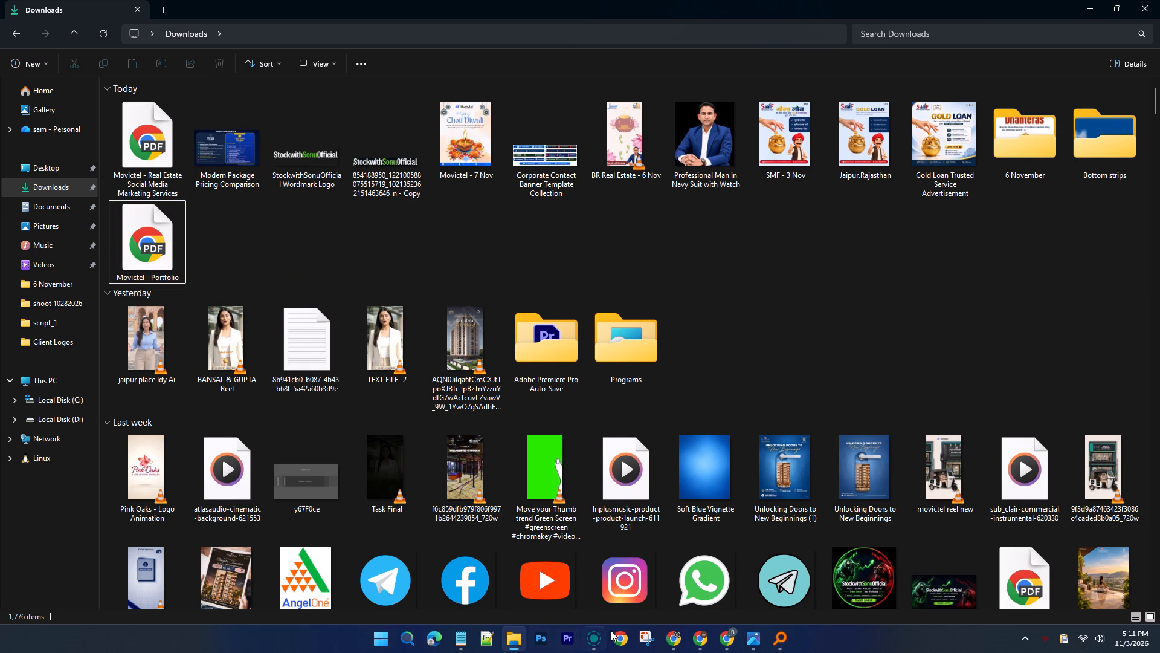
# Switch to Notepad, clear all text from the portfolio name-change note, and minimize the window.
pyautogui.click(465, 645)
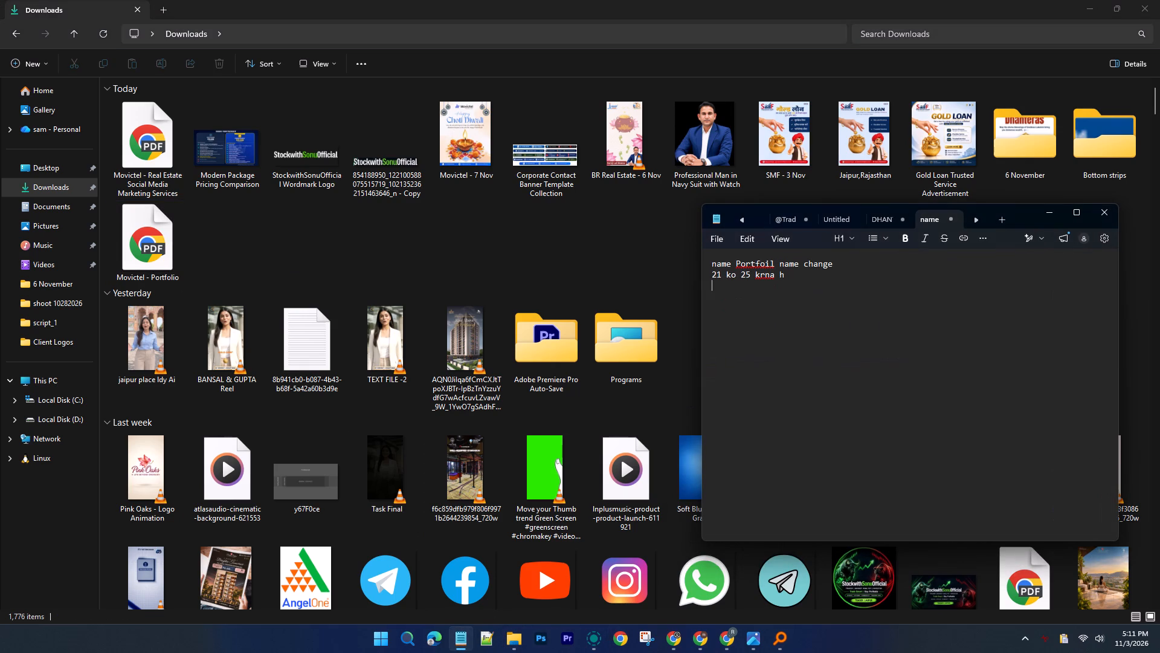
pyautogui.click(778, 302)
pyautogui.hotkey('ctrl', 'a')
pyautogui.press('BackSpace')
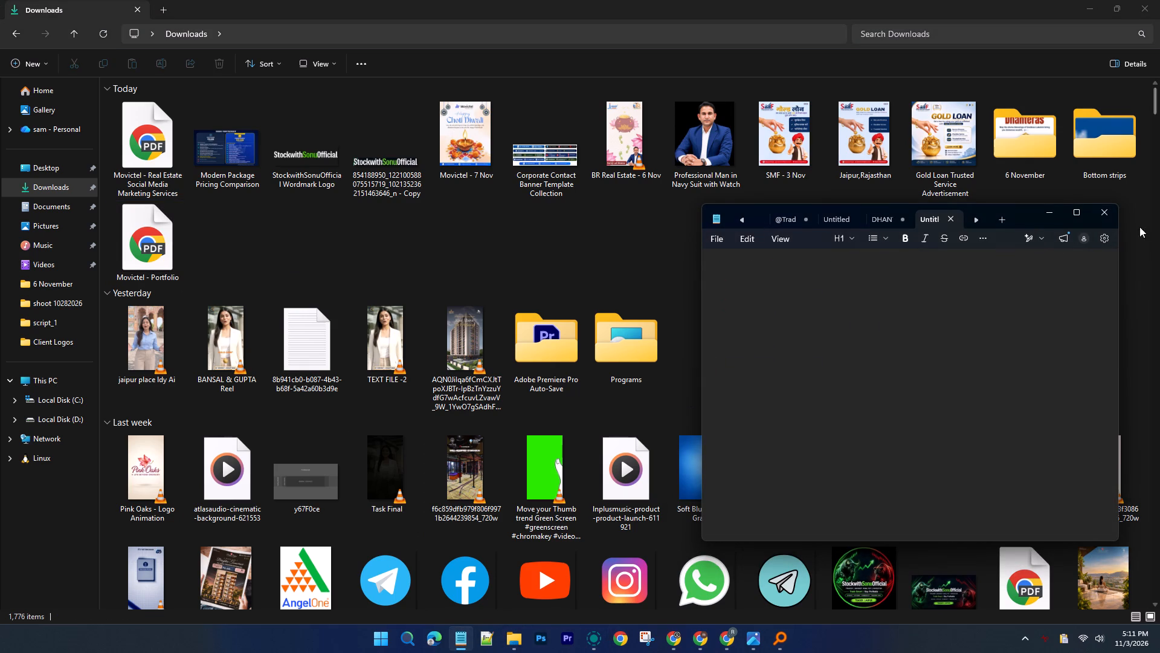
pyautogui.click(1048, 216)
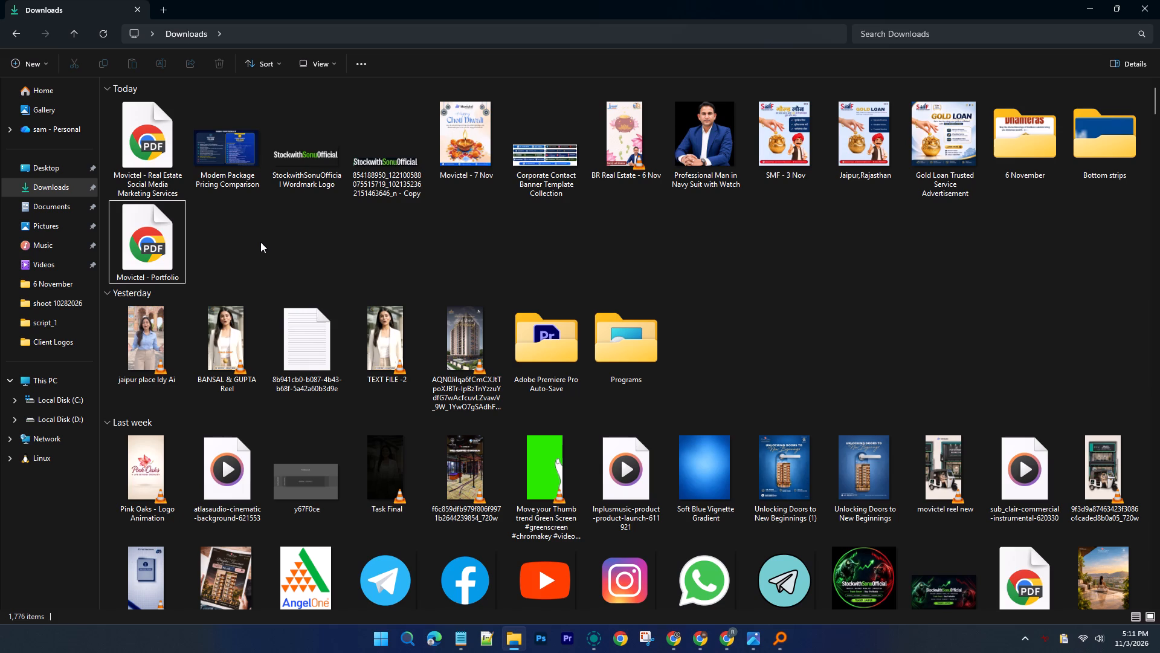
# Send the Real Estate Social Media Marketing Services and Portfolio PDFs to the Windows device GeeK (#6) through LocalSend.
pyautogui.click(155, 151)
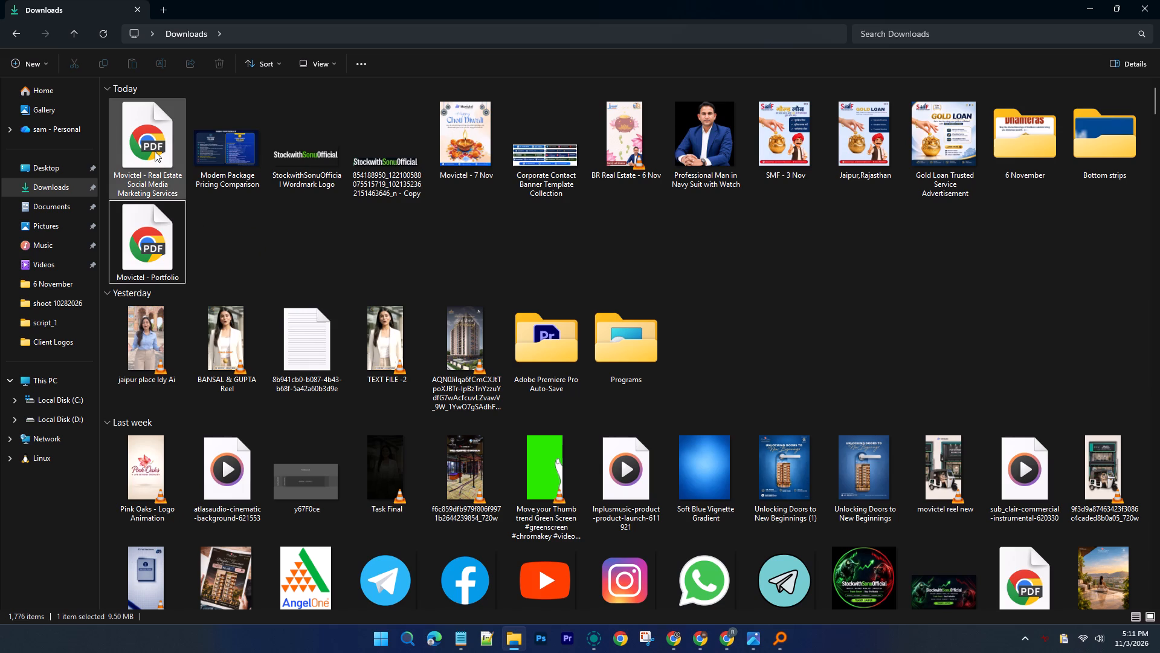
pyautogui.keyDown('ctrl'); pyautogui.click(166, 240); pyautogui.keyUp('ctrl')
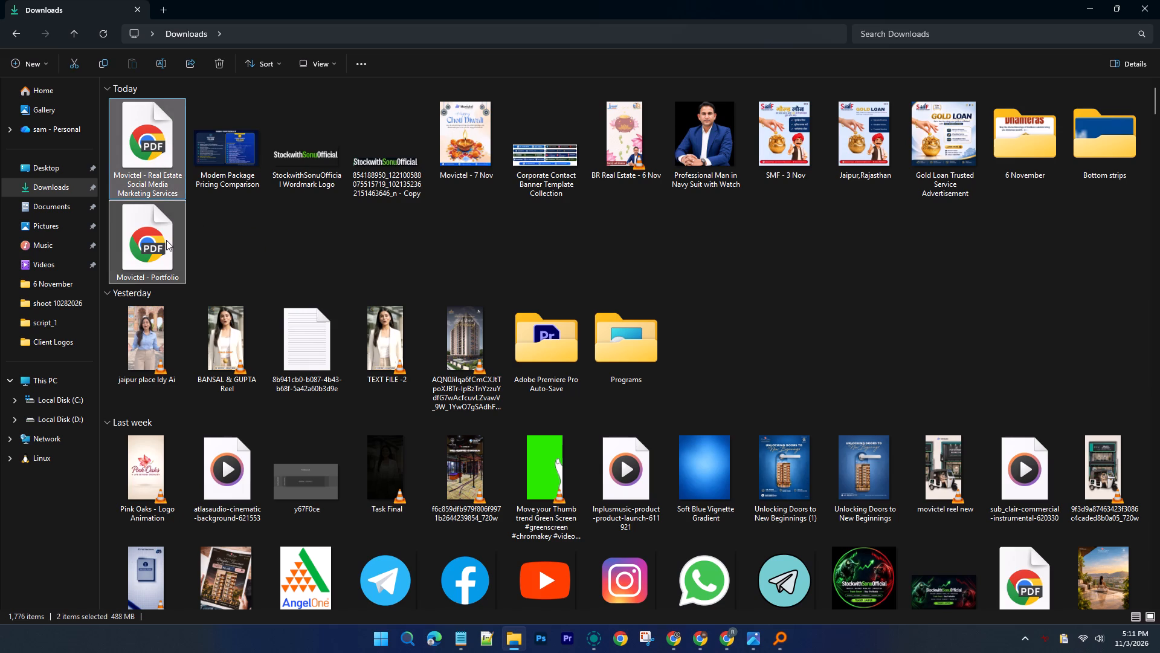
pyautogui.moveTo(166, 240); pyautogui.dragTo(650, 454)
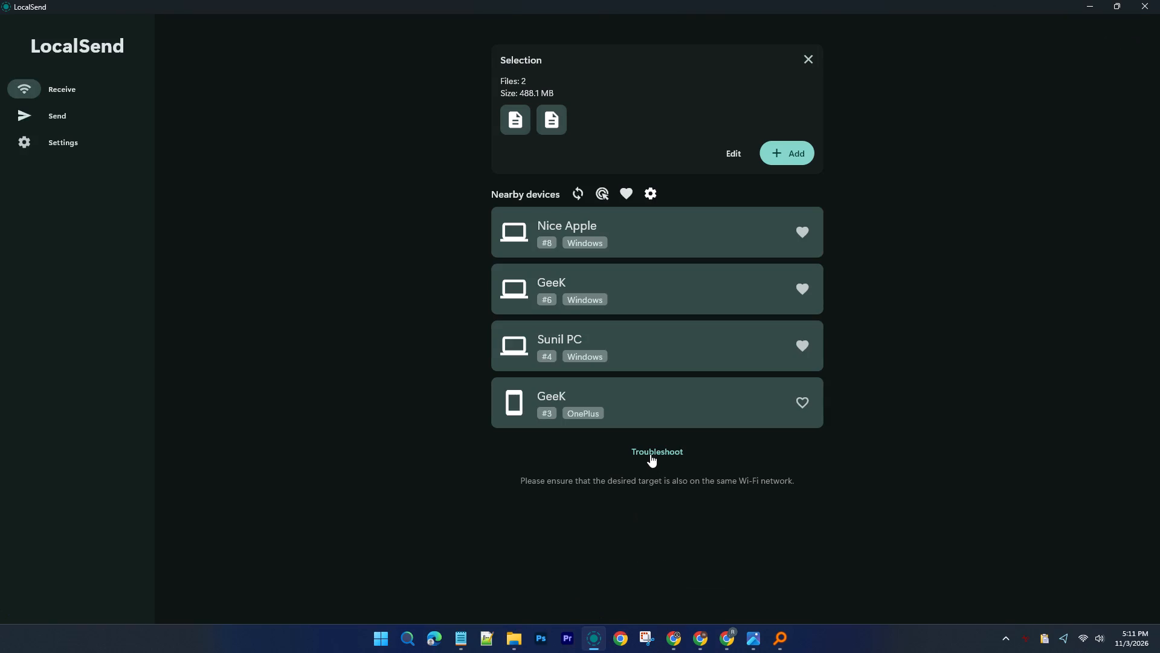
pyautogui.click(659, 301)
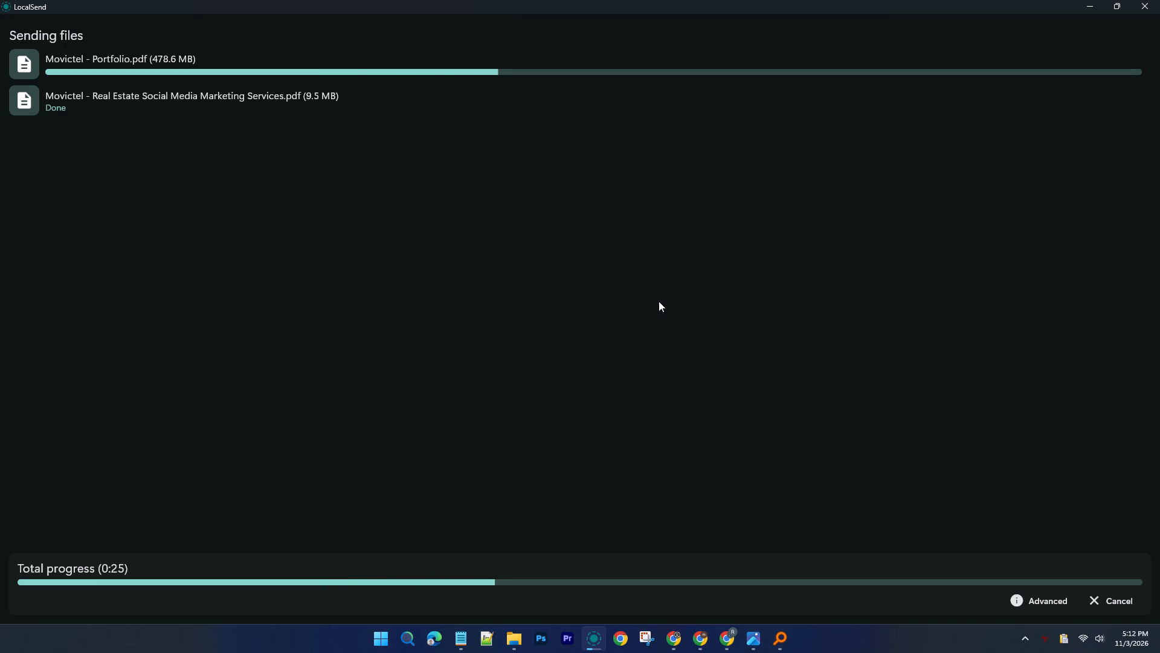
# Switch to the Choti Diwali Posts design in Canva and delete both hanging ornament graphics from page 8.
pyautogui.click(733, 638)
pyautogui.click(448, 257)
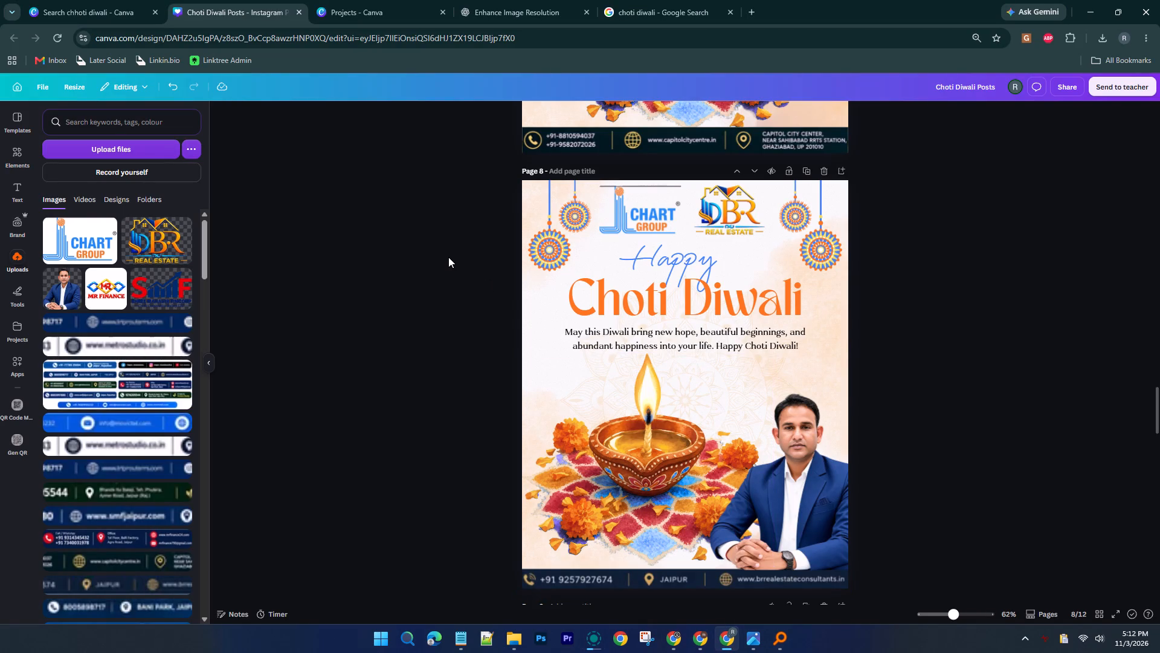
pyautogui.click(448, 257)
pyautogui.click(552, 214)
pyautogui.press('Delete')
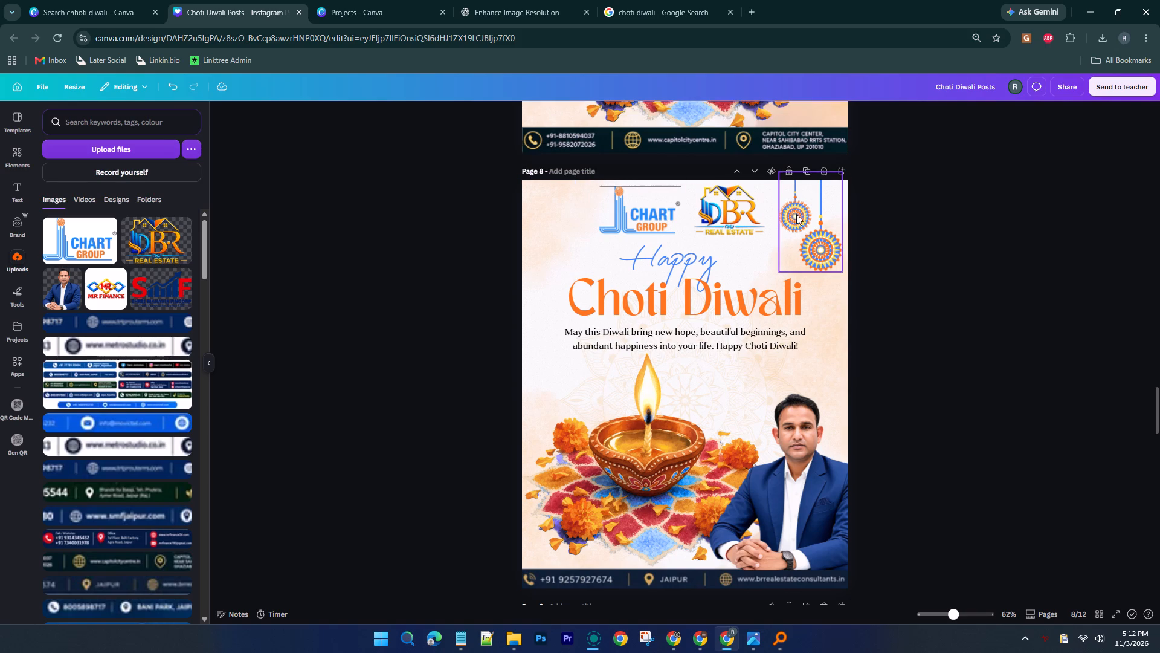
pyautogui.click(817, 215)
pyautogui.press('Delete')
# Move page 8's Chart Group logo to the design's upper-left corner and the DBR Real Estate logo to its upper-right corner.
pyautogui.moveTo(636, 202); pyautogui.dragTo(565, 201)
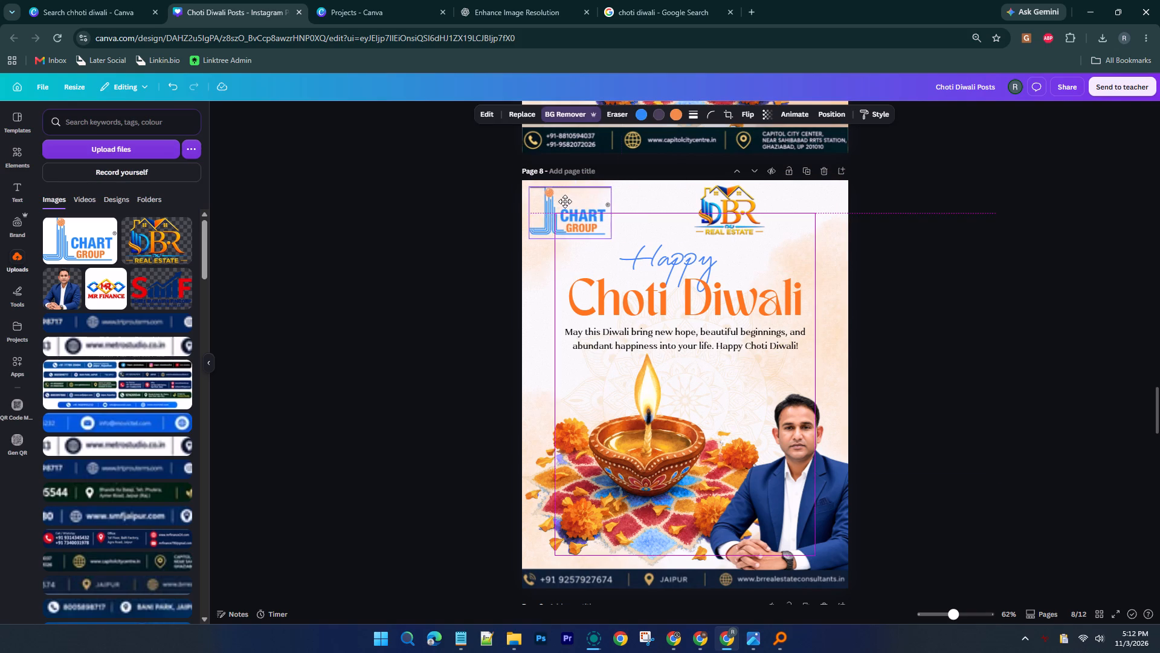
pyautogui.moveTo(565, 201); pyautogui.dragTo(565, 203)
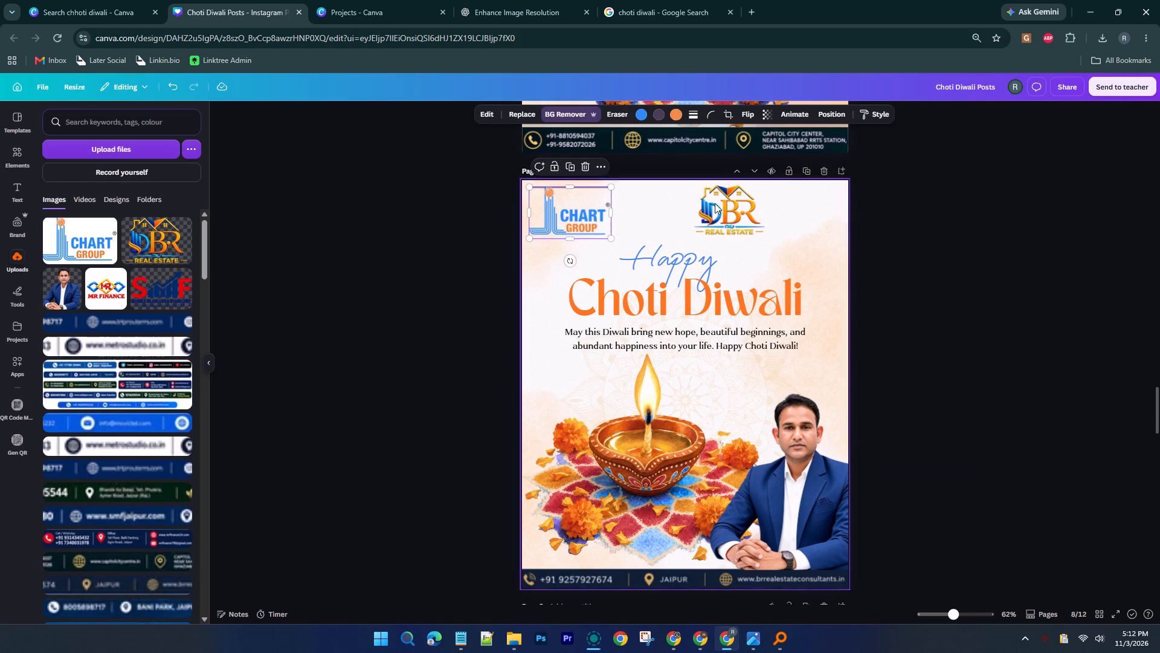
pyautogui.moveTo(747, 204); pyautogui.dragTo(821, 207)
# Shrink both corner logos on page 8 to matching sizes and inset them slightly from the page's side edges.
pyautogui.click(604, 217)
pyautogui.moveTo(610, 236); pyautogui.dragTo(585, 213)
pyautogui.click(839, 213)
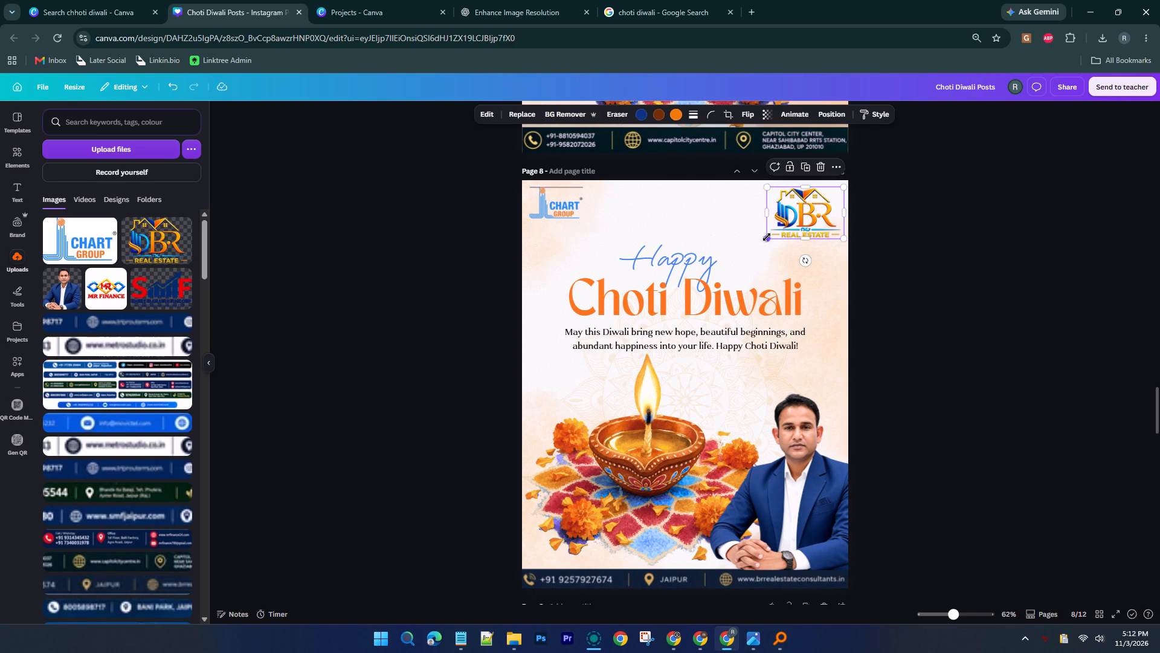
pyautogui.moveTo(767, 237); pyautogui.dragTo(794, 228)
pyautogui.moveTo(819, 206); pyautogui.dragTo(818, 206)
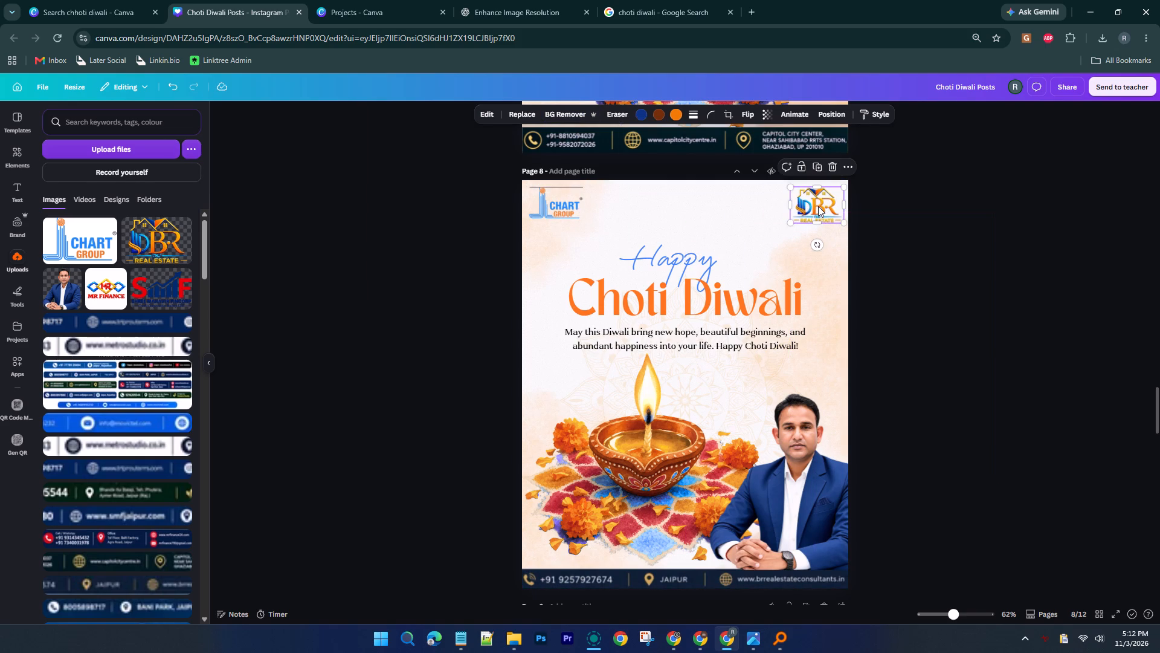
pyautogui.moveTo(818, 206); pyautogui.dragTo(815, 210)
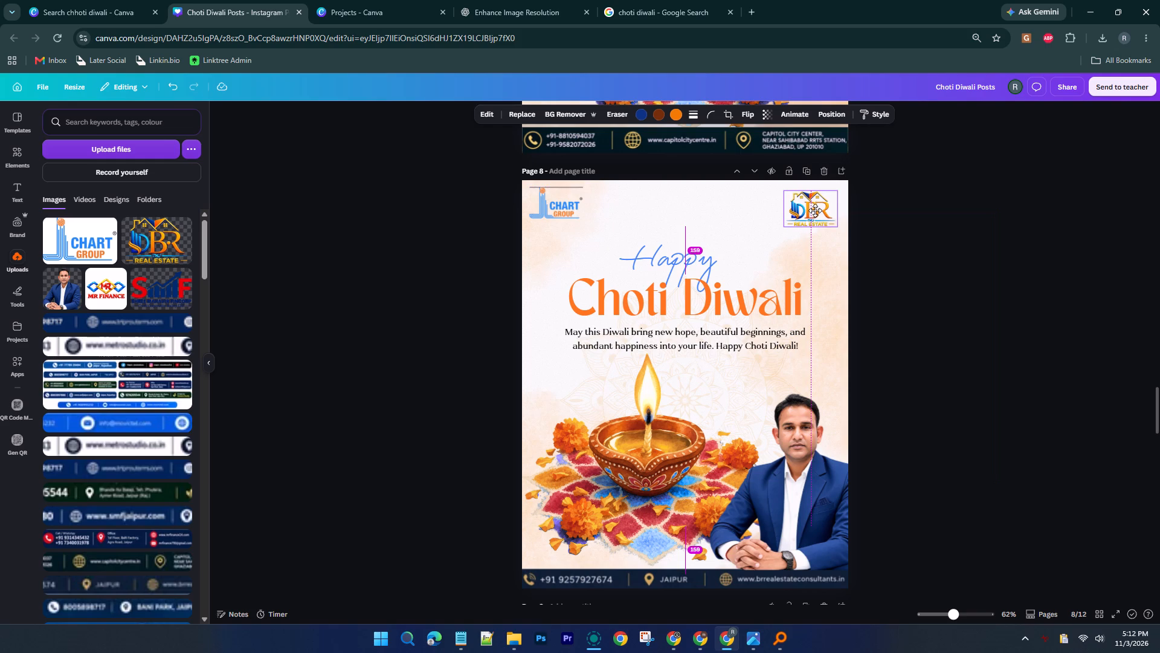
pyautogui.moveTo(815, 210); pyautogui.dragTo(811, 208)
pyautogui.click(569, 204)
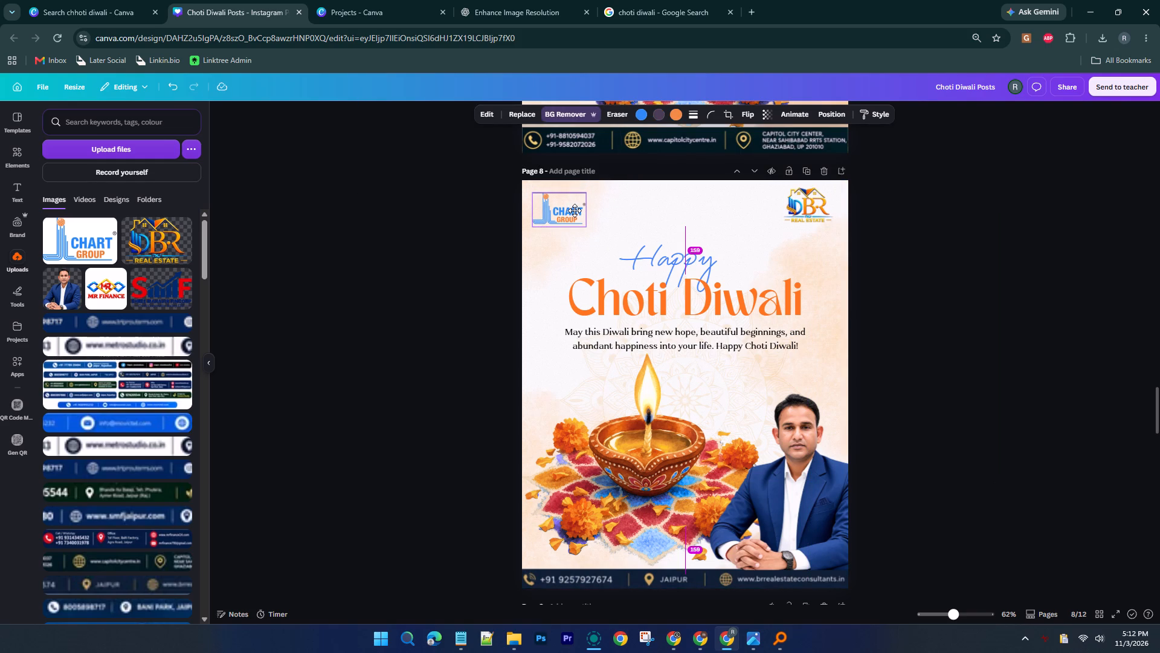
pyautogui.click(466, 231)
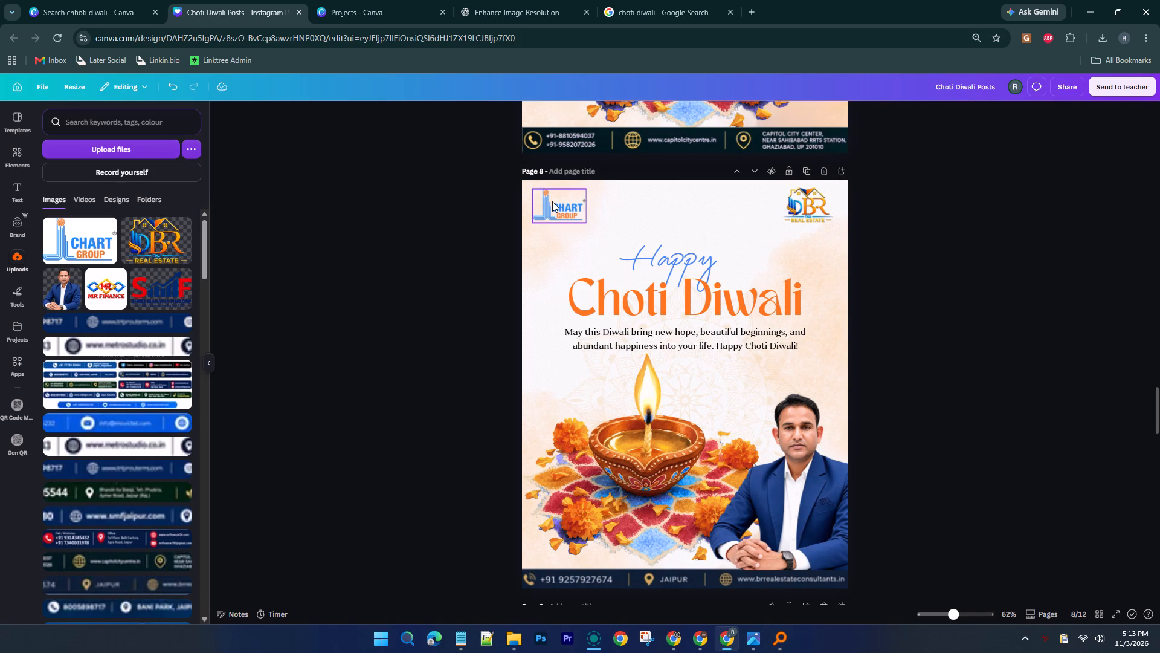
# Shift the Happy Choti Diwali heading, the greeting text and the diya image slightly upward on page 8.
pyautogui.click(692, 260)
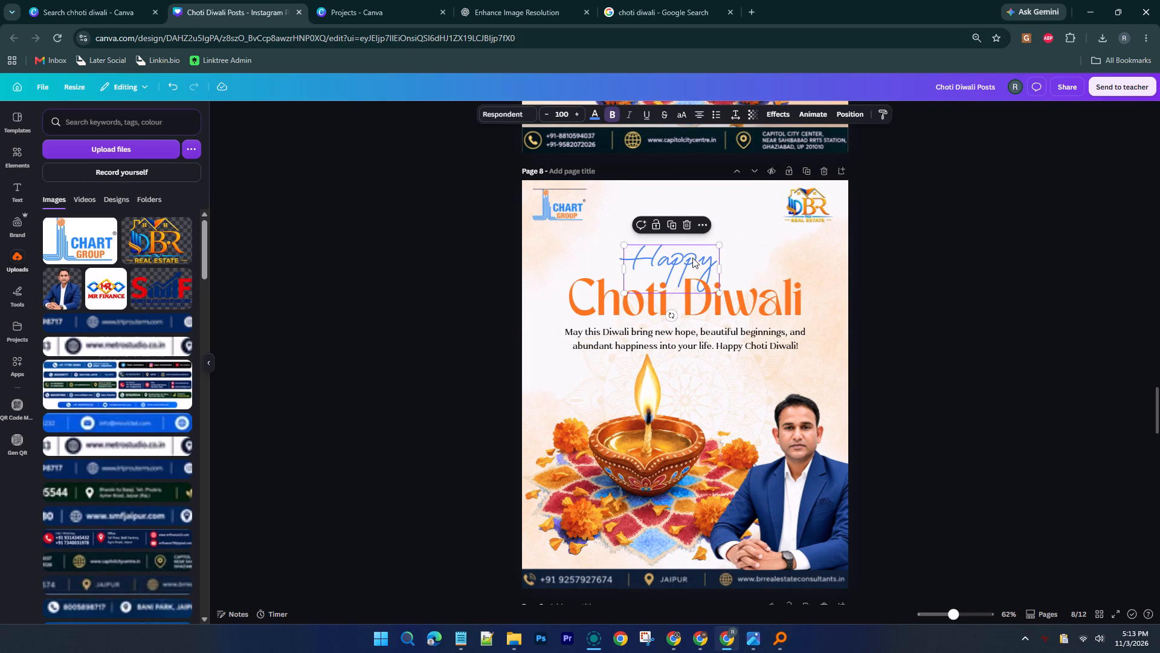
pyautogui.keyDown('shift'); pyautogui.click(627, 308); pyautogui.keyUp('shift')
pyautogui.moveTo(770, 283); pyautogui.dragTo(770, 267)
pyautogui.moveTo(760, 336); pyautogui.dragTo(761, 322)
pyautogui.click(936, 281)
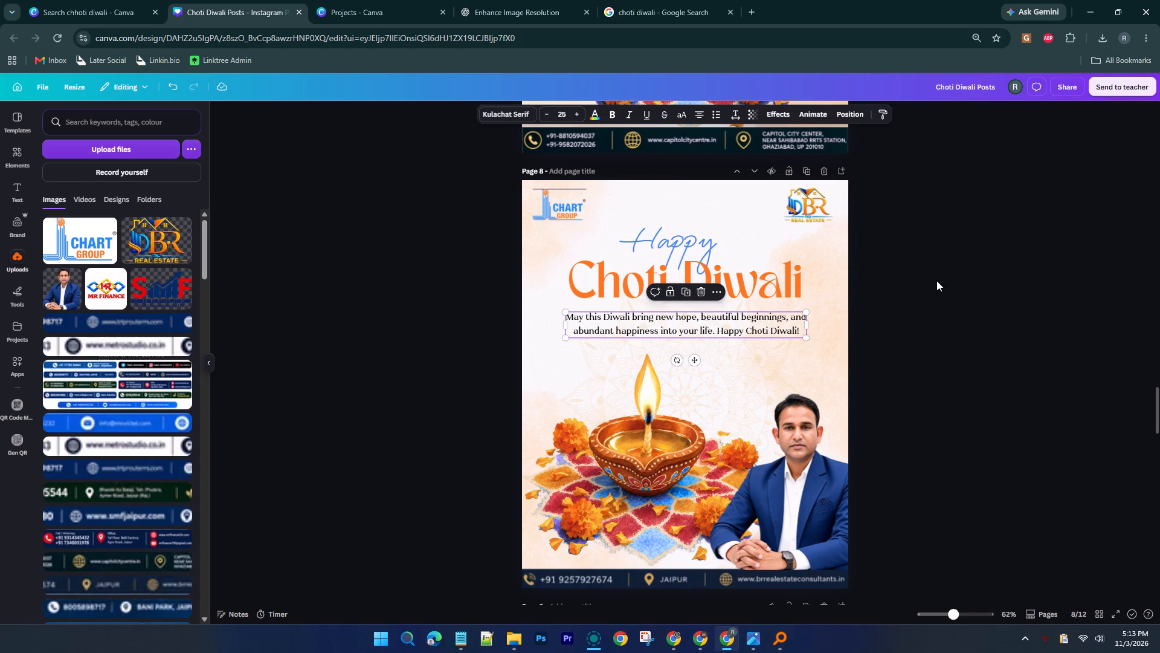
pyautogui.moveTo(627, 430); pyautogui.dragTo(627, 421)
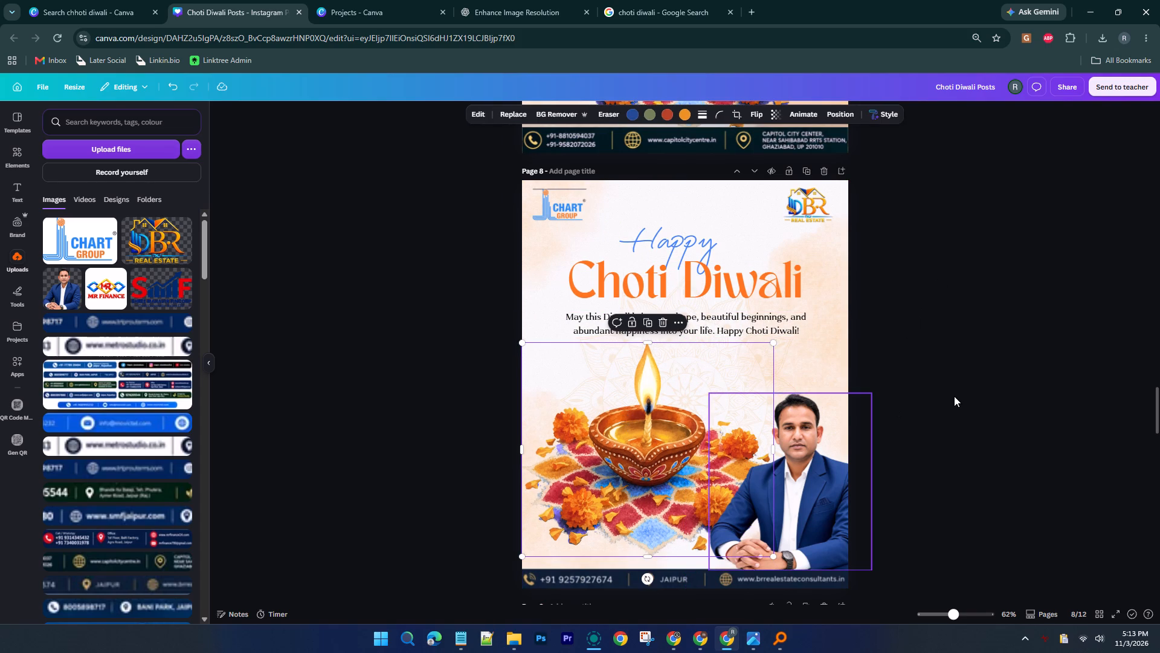
pyautogui.click(954, 396)
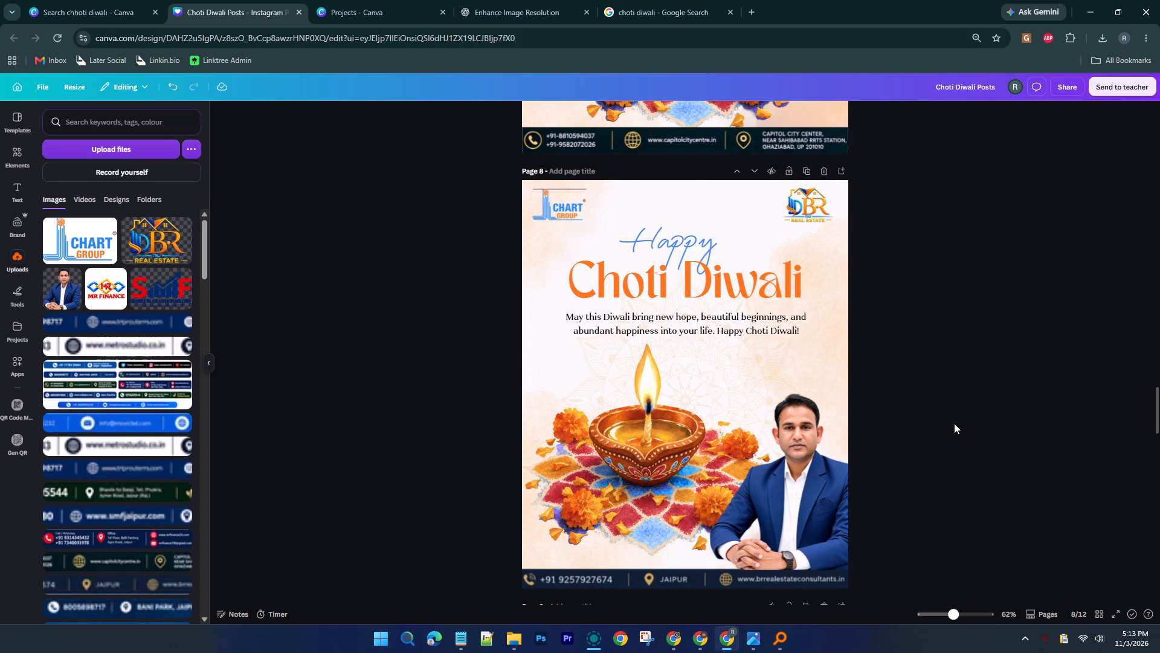
# Download the ZIP of 11 high-quality PNGs from the ChatGPT Enhance Image Resolution chat and go to the Downloads folder.
pyautogui.click(452, 0)
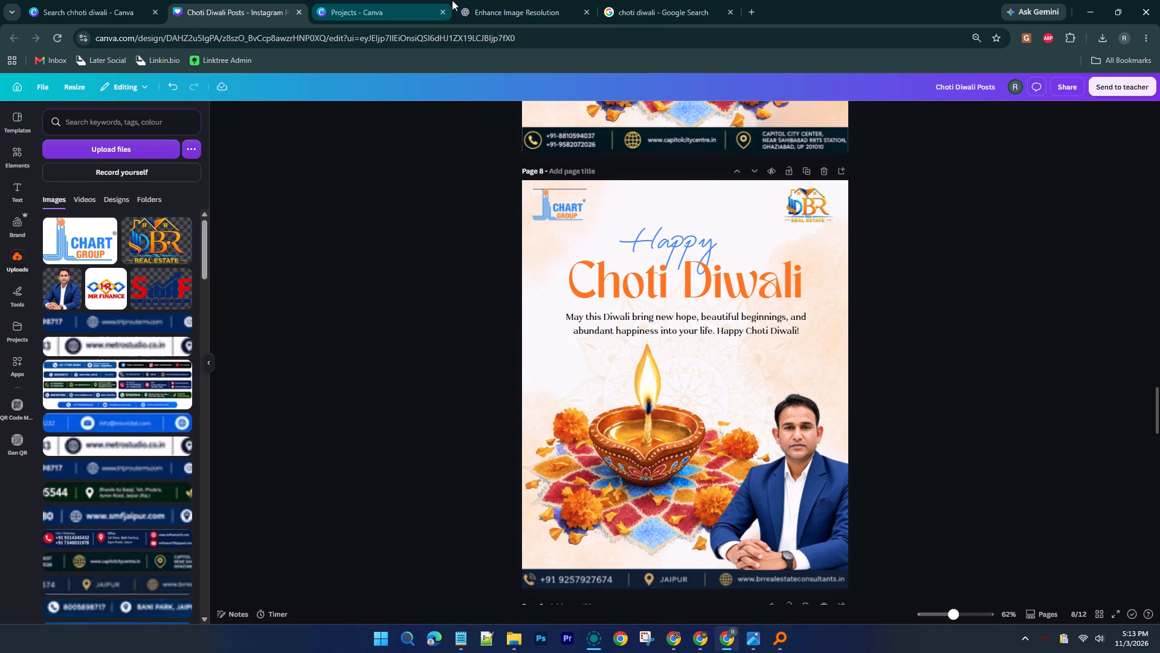
pyautogui.click(481, 0)
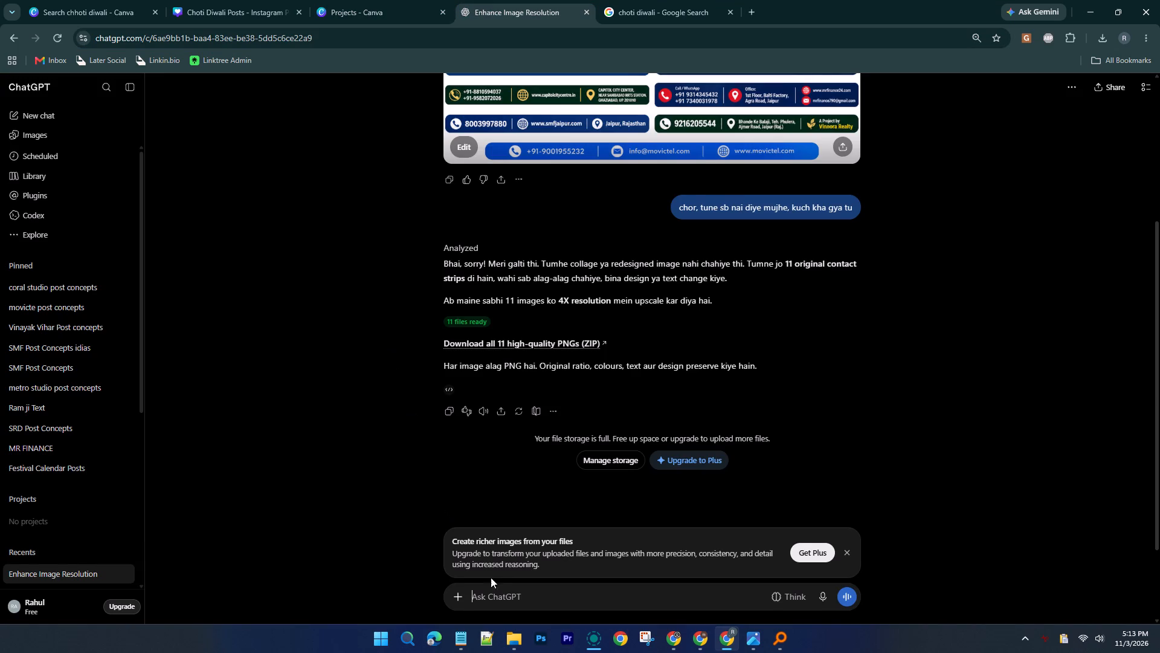
pyautogui.click(488, 343)
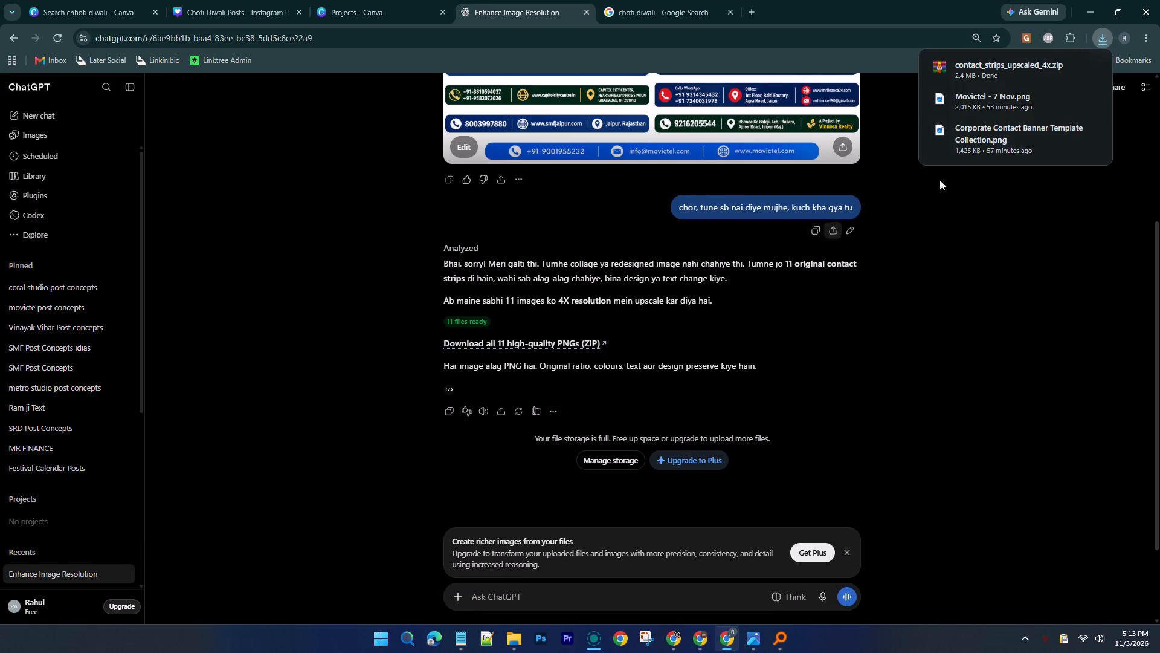
pyautogui.click(507, 651)
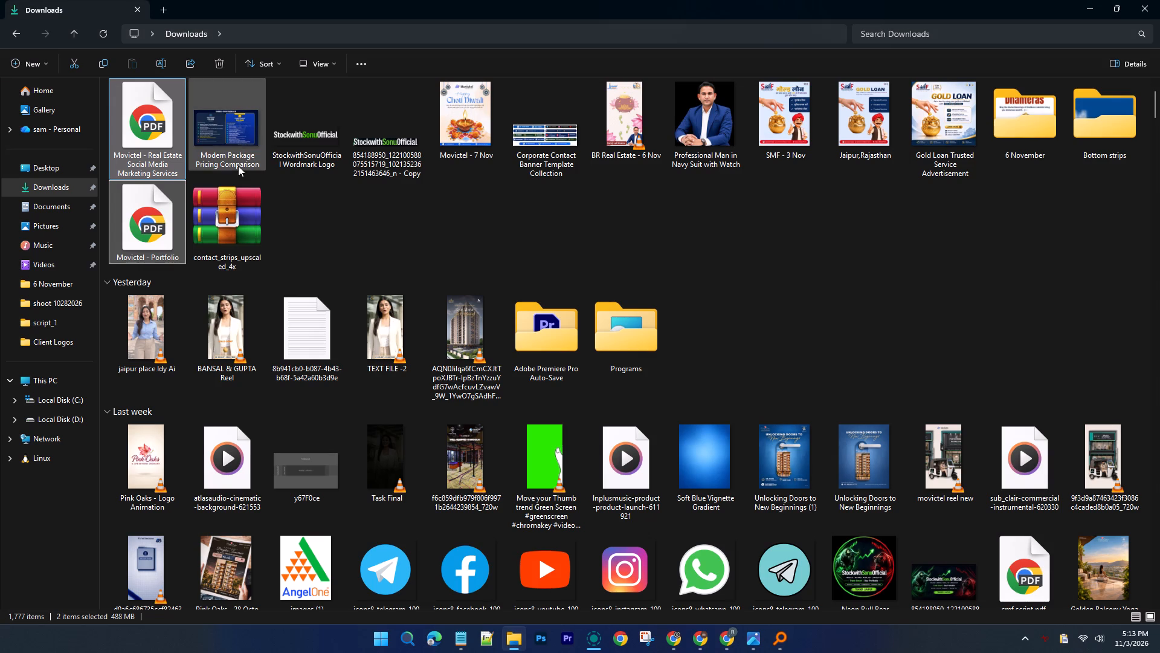
# Extract the contact_strips_upscaled_4x archive in Downloads into its own contact_strips_upscaled_4x folder with WinRAR.
pyautogui.rightClick(234, 221)
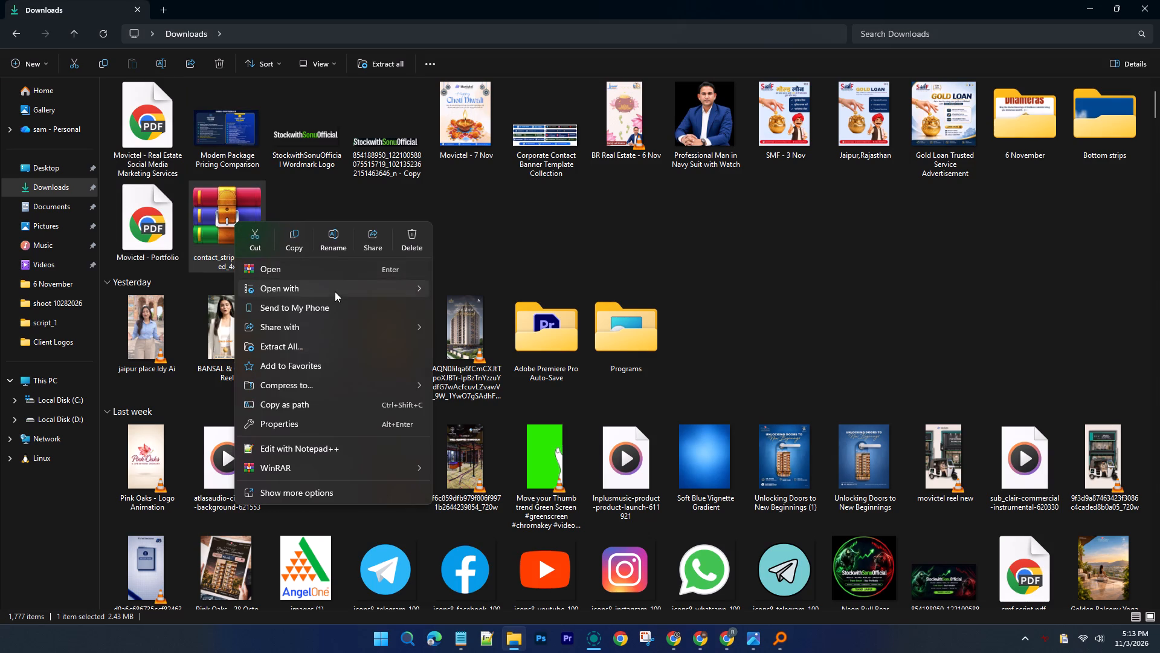
pyautogui.click(391, 469)
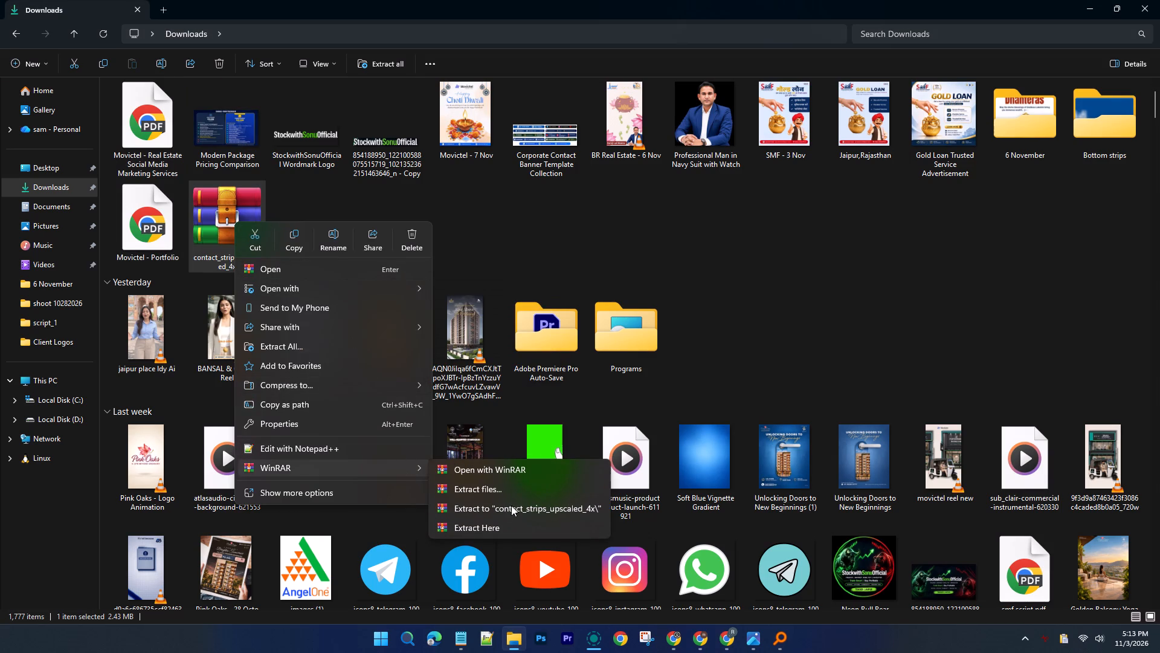
pyautogui.click(511, 508)
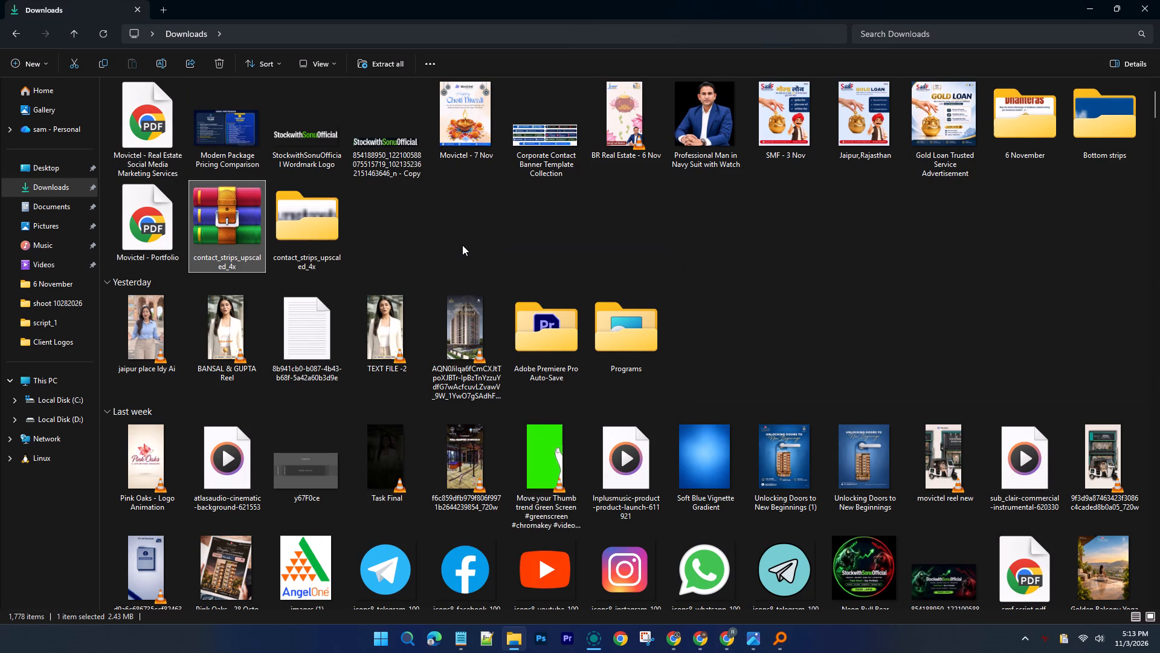
# Open the contact_strips_upscaled_4x folder, show its files as large thumbnails, and preview Br_real_estate_4x to check its image quality.
pyautogui.doubleClick(324, 224)
pyautogui.rightClick(292, 320)
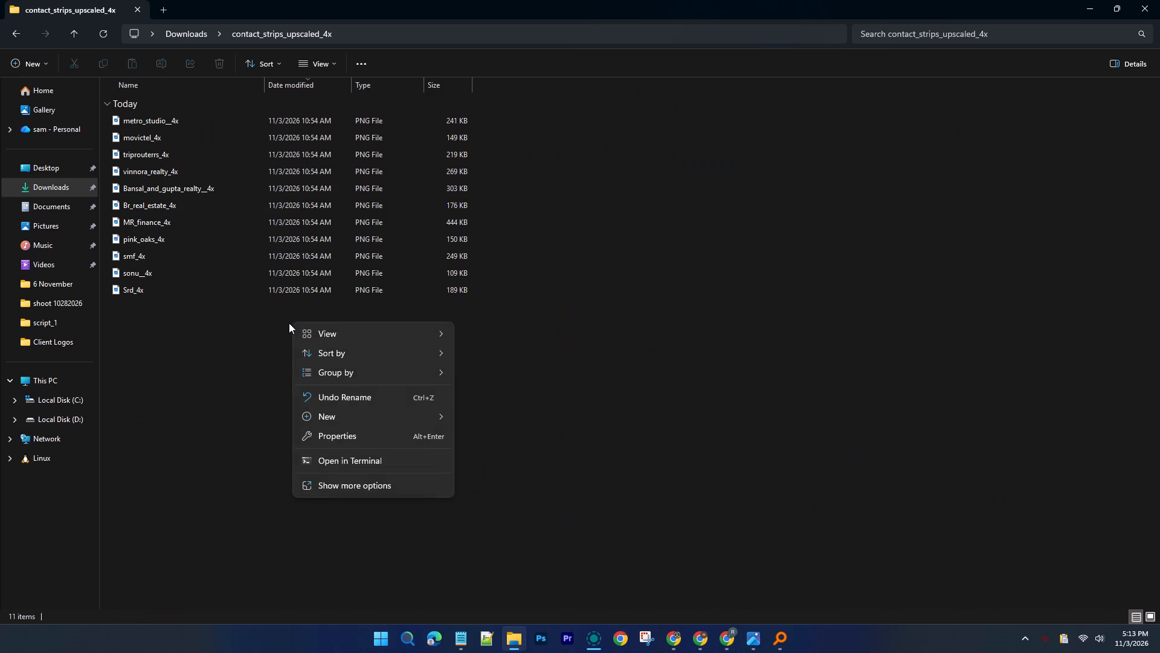
pyautogui.click(373, 326)
pyautogui.click(493, 337)
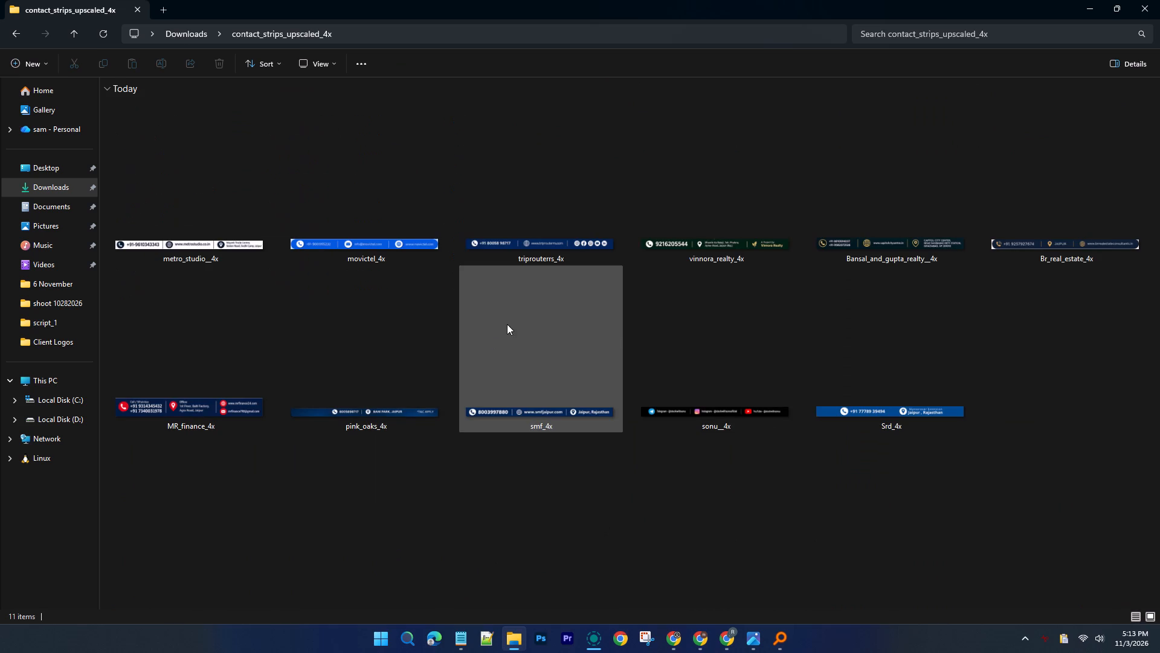
pyautogui.doubleClick(1000, 241)
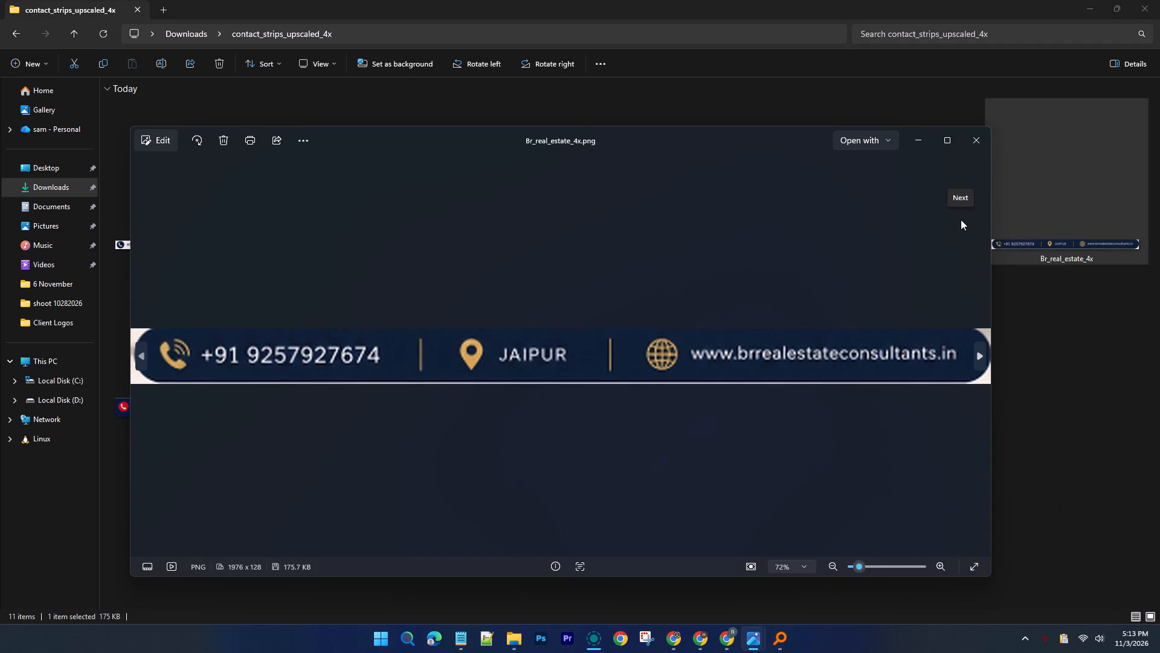
pyautogui.click(971, 140)
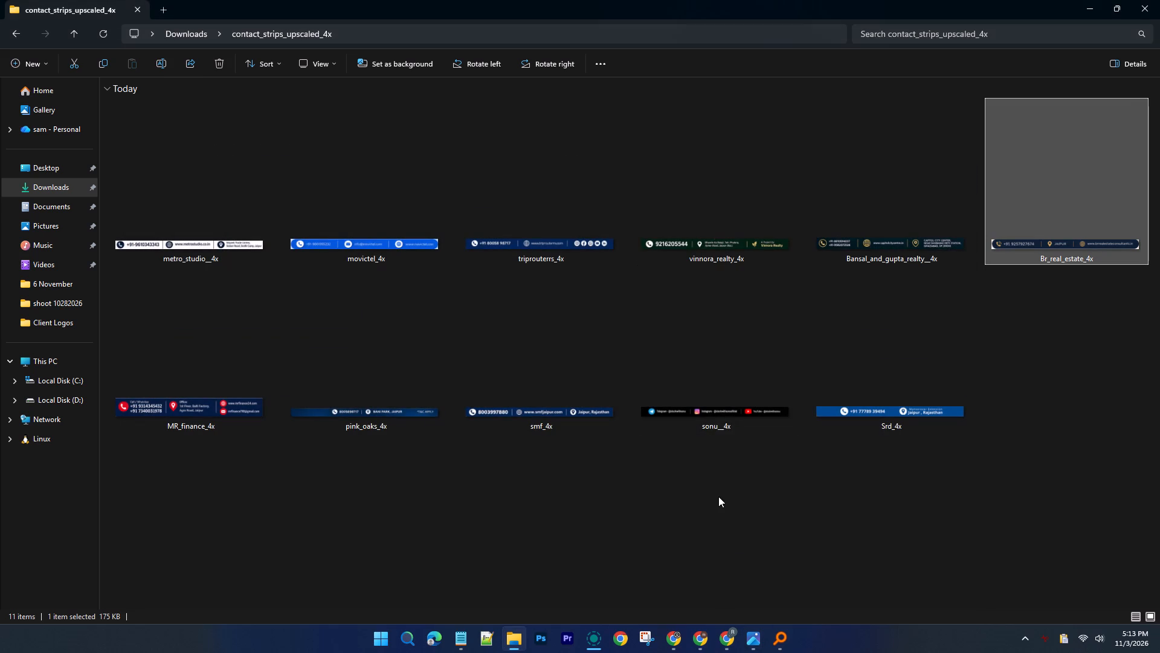
# Switch to the Enhance Image Resolution chat in ChatGPT in the Chrome browser.
pyautogui.click(677, 631)
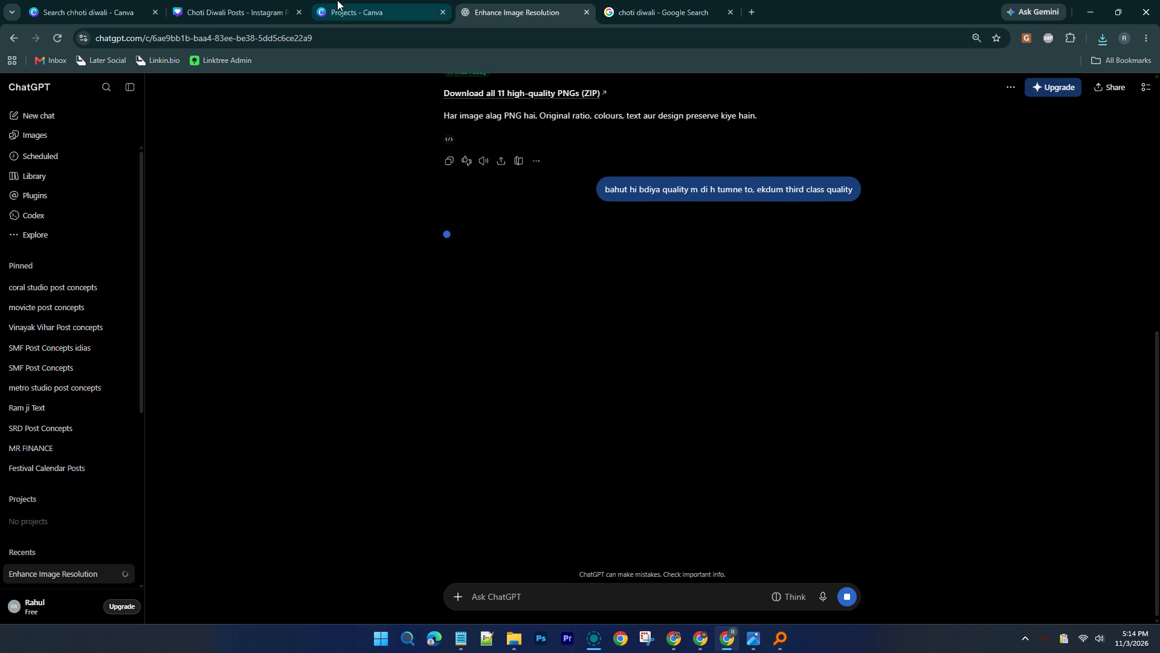
# Switch to the Choti Diwali Posts design and delete the contact strip along page 8's bottom edge.
pyautogui.click(291, 0)
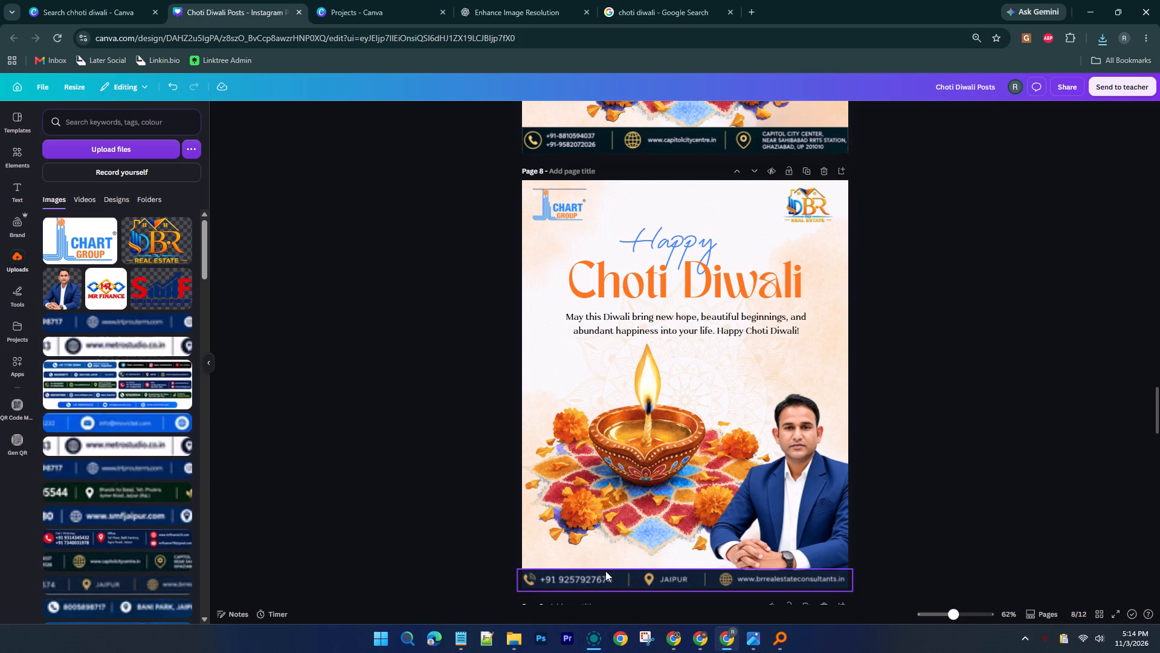
pyautogui.click(605, 571)
pyautogui.press('Delete')
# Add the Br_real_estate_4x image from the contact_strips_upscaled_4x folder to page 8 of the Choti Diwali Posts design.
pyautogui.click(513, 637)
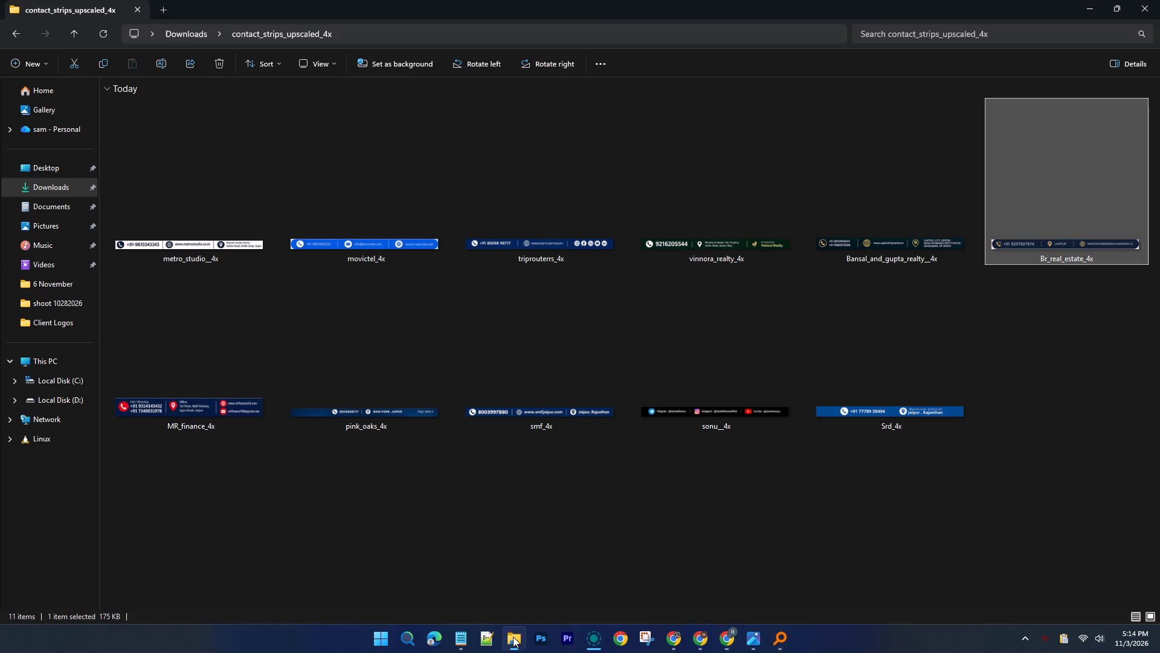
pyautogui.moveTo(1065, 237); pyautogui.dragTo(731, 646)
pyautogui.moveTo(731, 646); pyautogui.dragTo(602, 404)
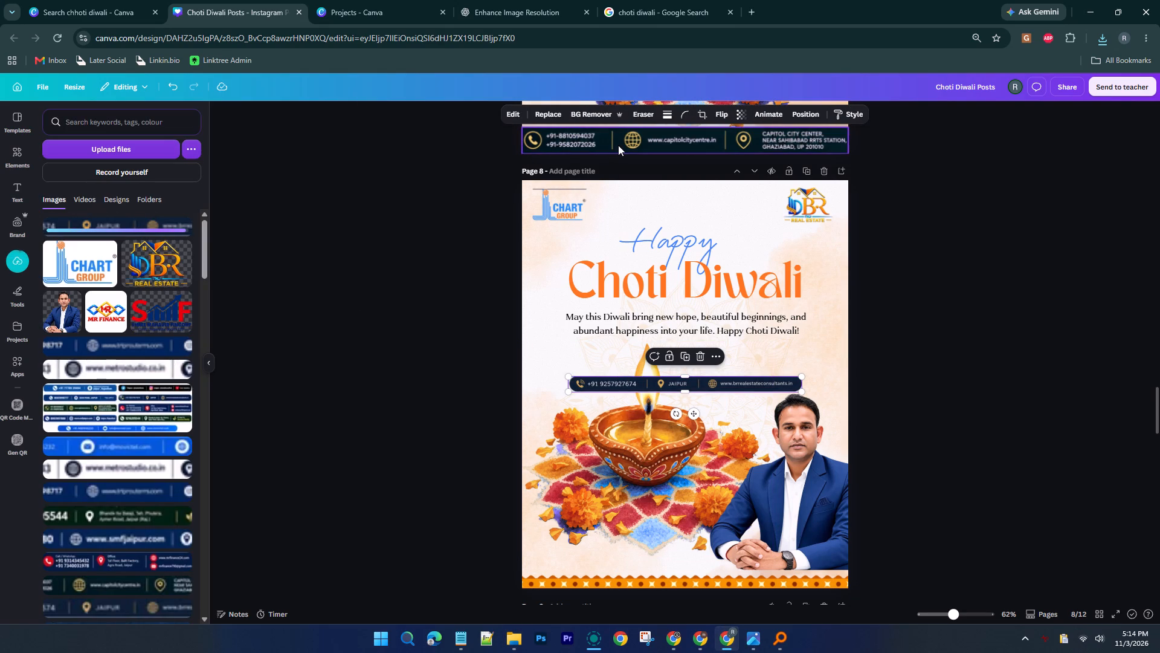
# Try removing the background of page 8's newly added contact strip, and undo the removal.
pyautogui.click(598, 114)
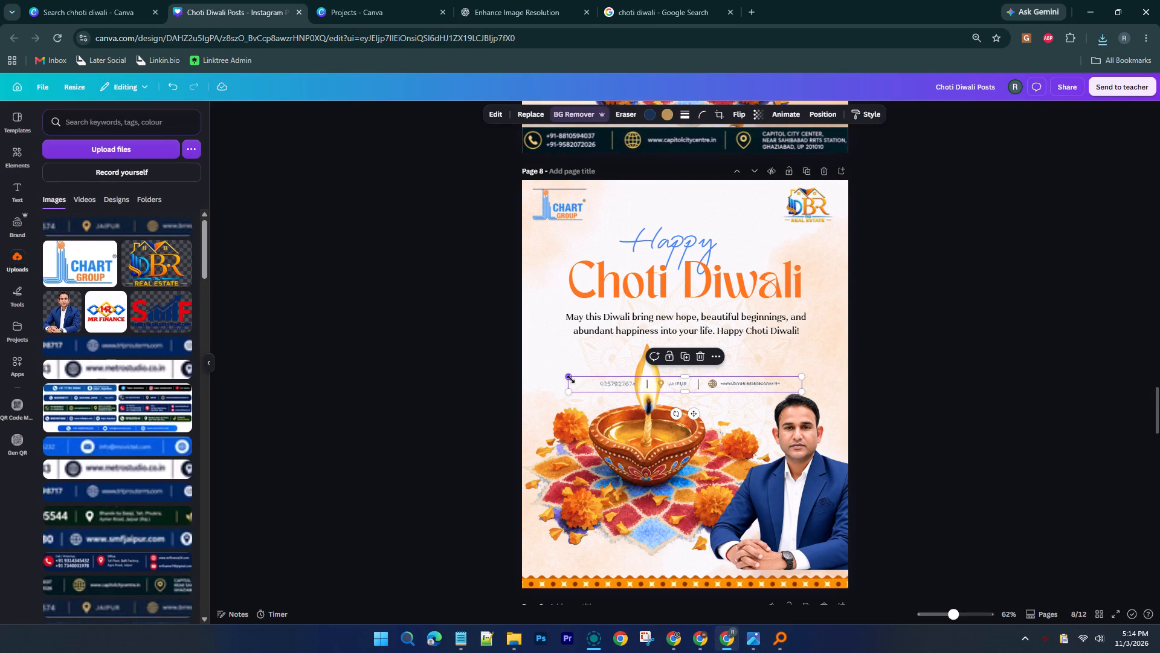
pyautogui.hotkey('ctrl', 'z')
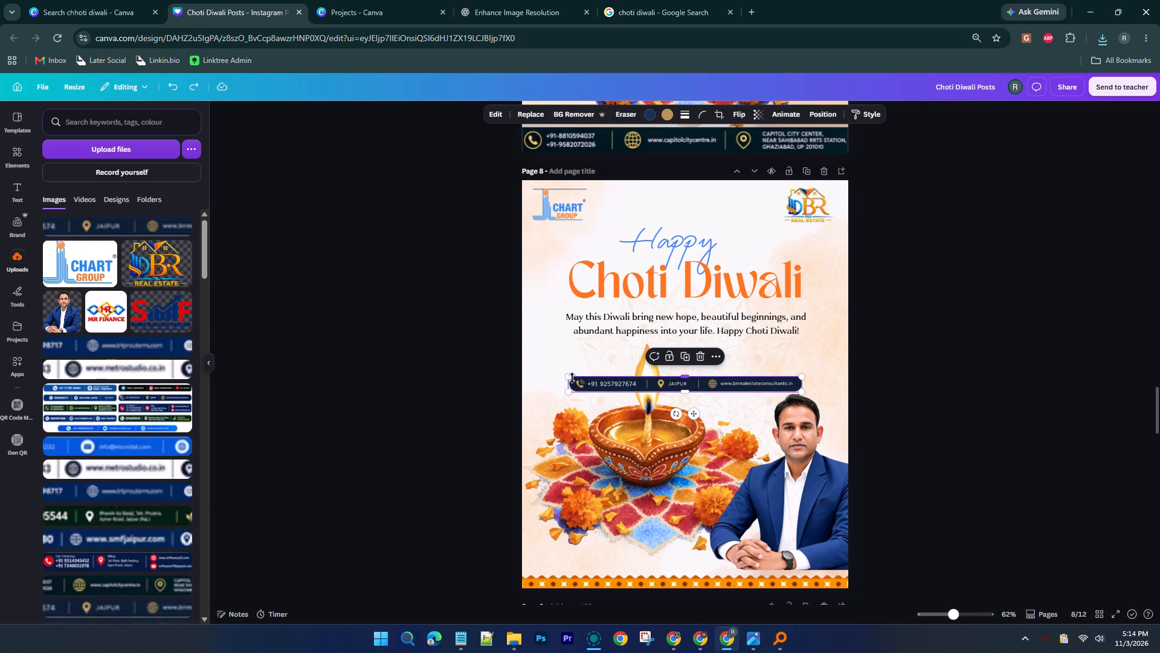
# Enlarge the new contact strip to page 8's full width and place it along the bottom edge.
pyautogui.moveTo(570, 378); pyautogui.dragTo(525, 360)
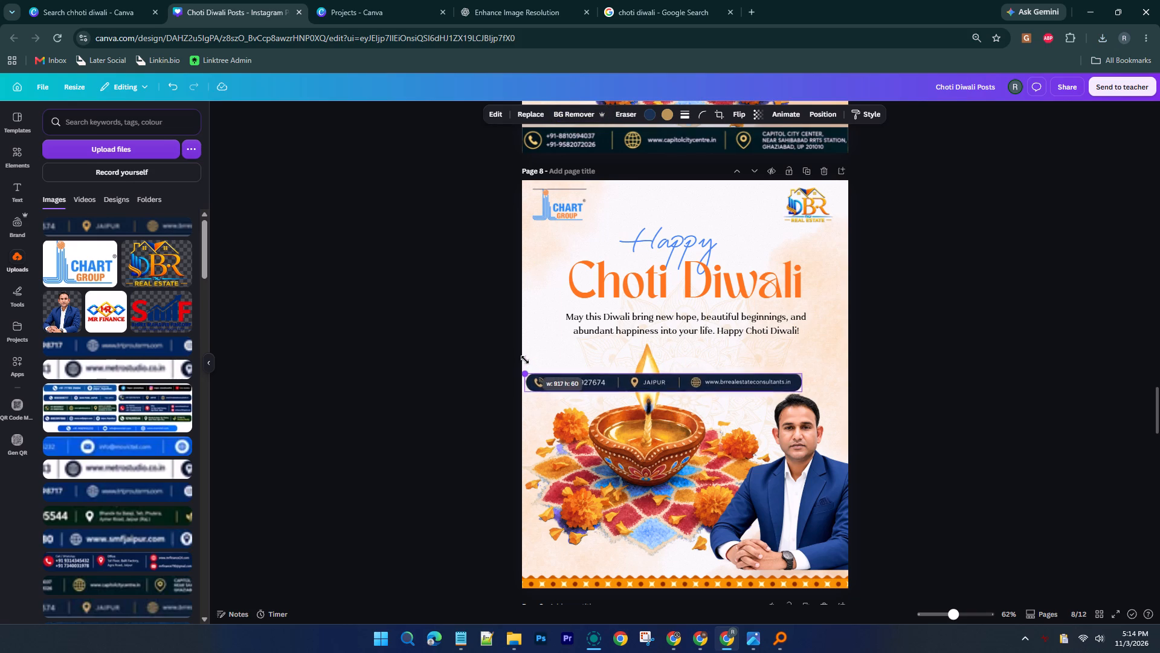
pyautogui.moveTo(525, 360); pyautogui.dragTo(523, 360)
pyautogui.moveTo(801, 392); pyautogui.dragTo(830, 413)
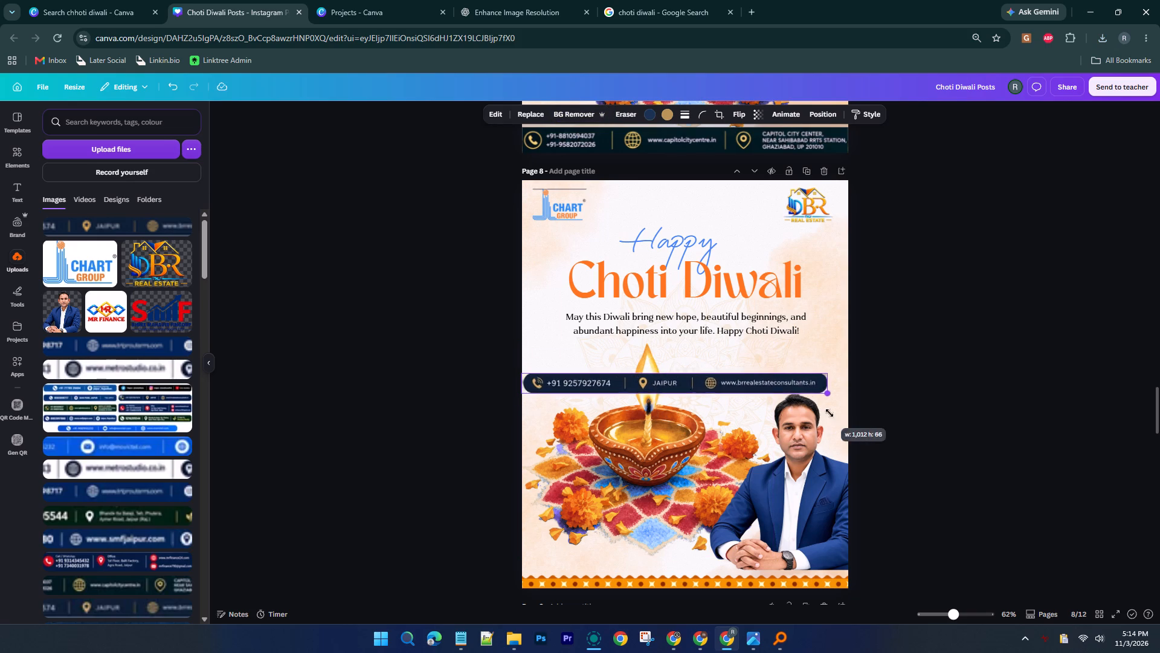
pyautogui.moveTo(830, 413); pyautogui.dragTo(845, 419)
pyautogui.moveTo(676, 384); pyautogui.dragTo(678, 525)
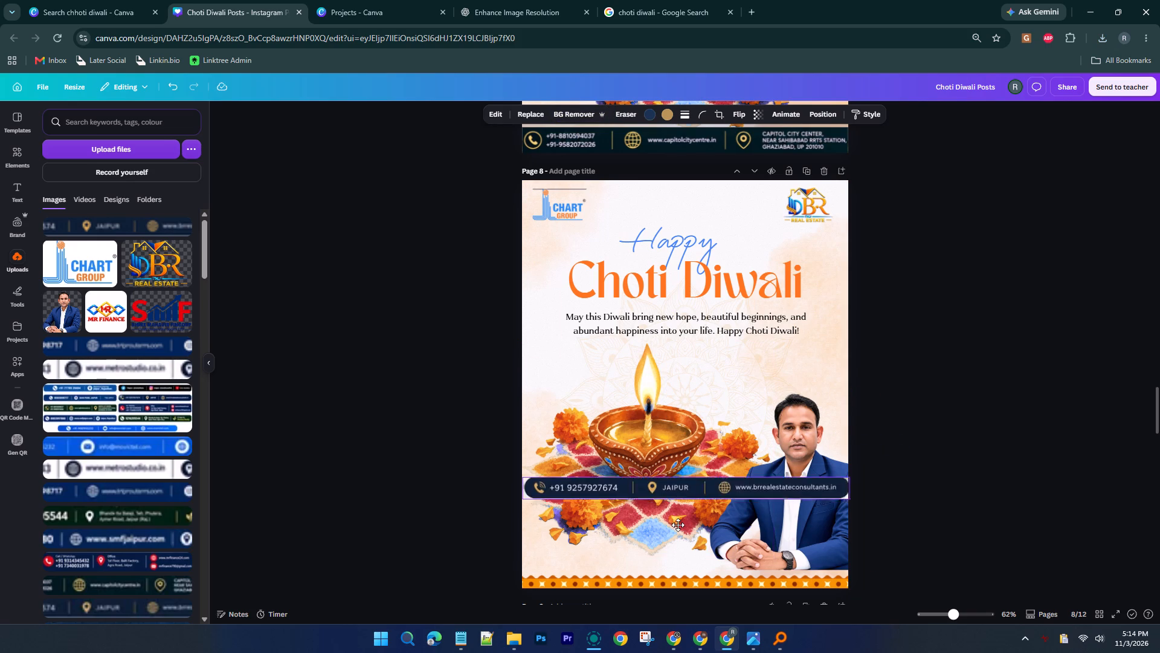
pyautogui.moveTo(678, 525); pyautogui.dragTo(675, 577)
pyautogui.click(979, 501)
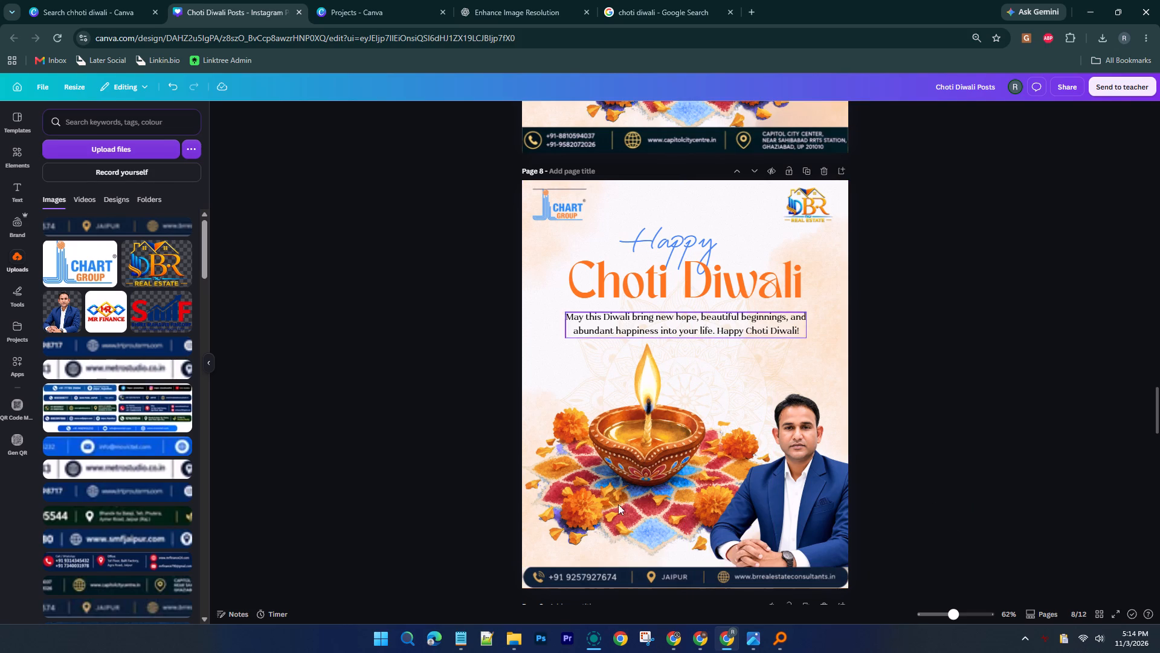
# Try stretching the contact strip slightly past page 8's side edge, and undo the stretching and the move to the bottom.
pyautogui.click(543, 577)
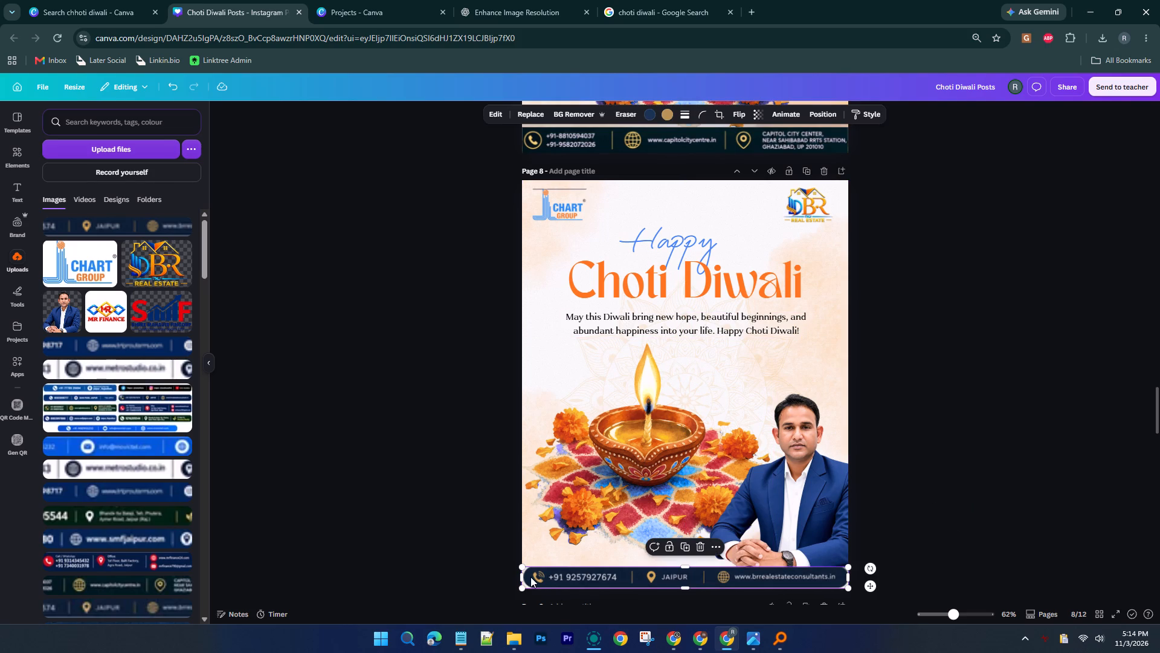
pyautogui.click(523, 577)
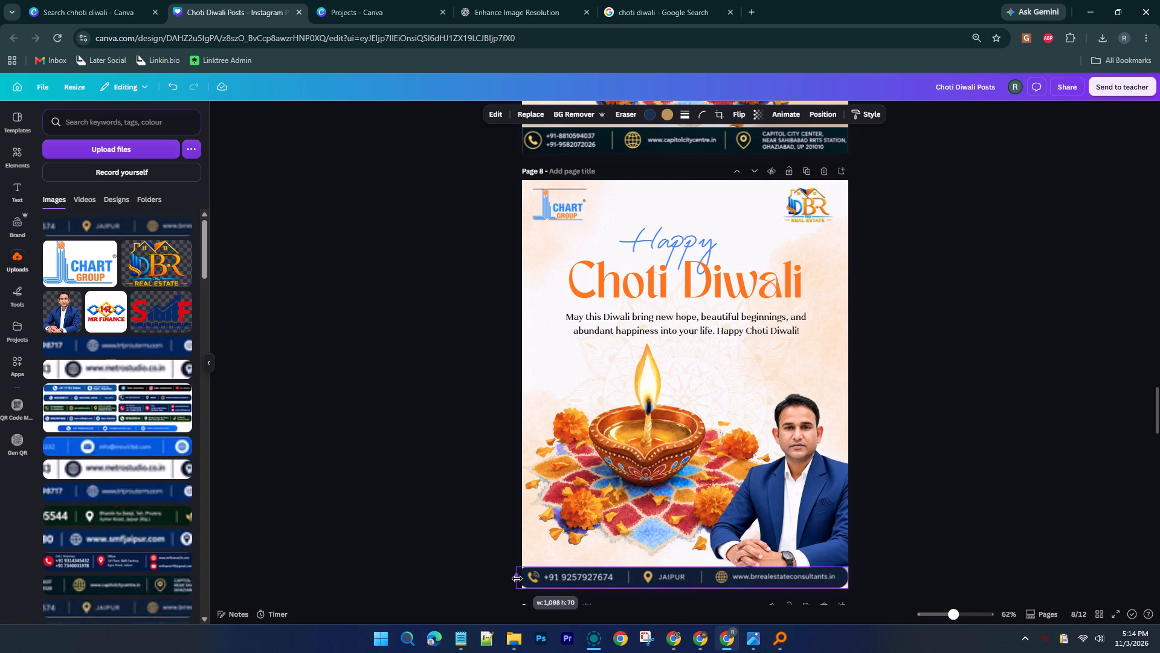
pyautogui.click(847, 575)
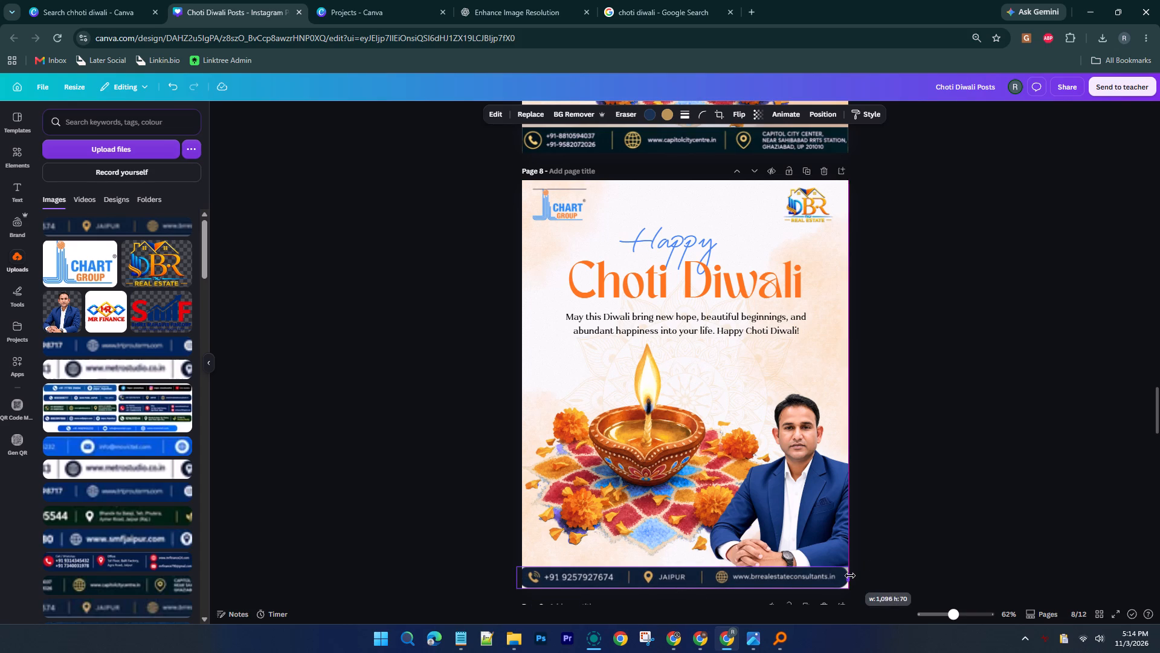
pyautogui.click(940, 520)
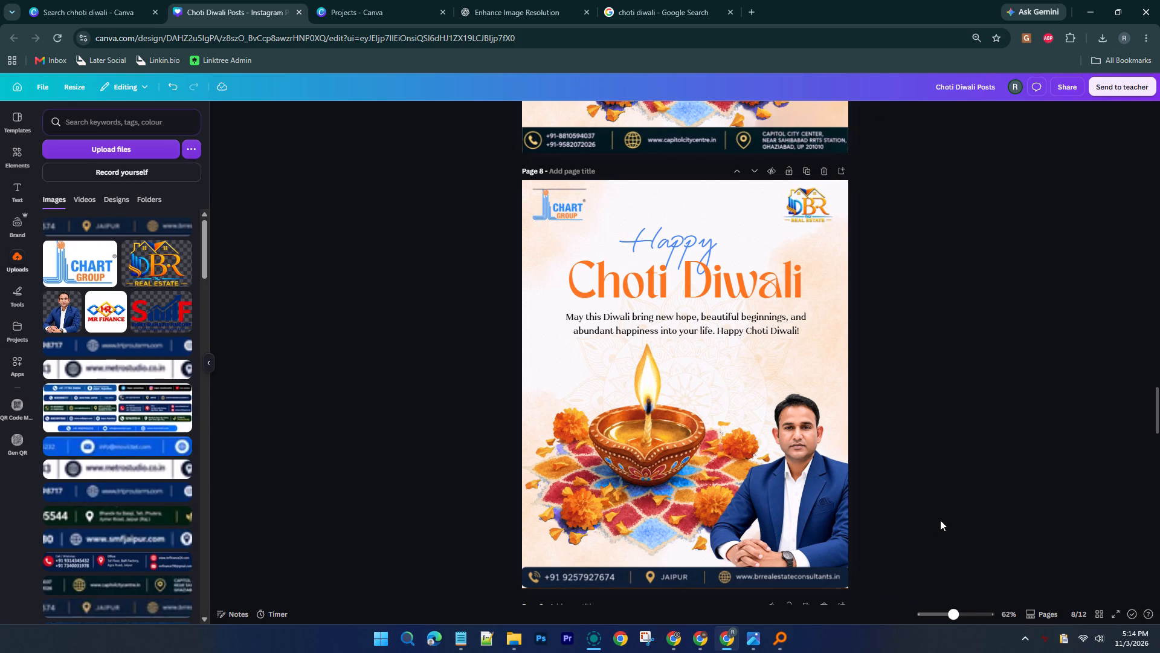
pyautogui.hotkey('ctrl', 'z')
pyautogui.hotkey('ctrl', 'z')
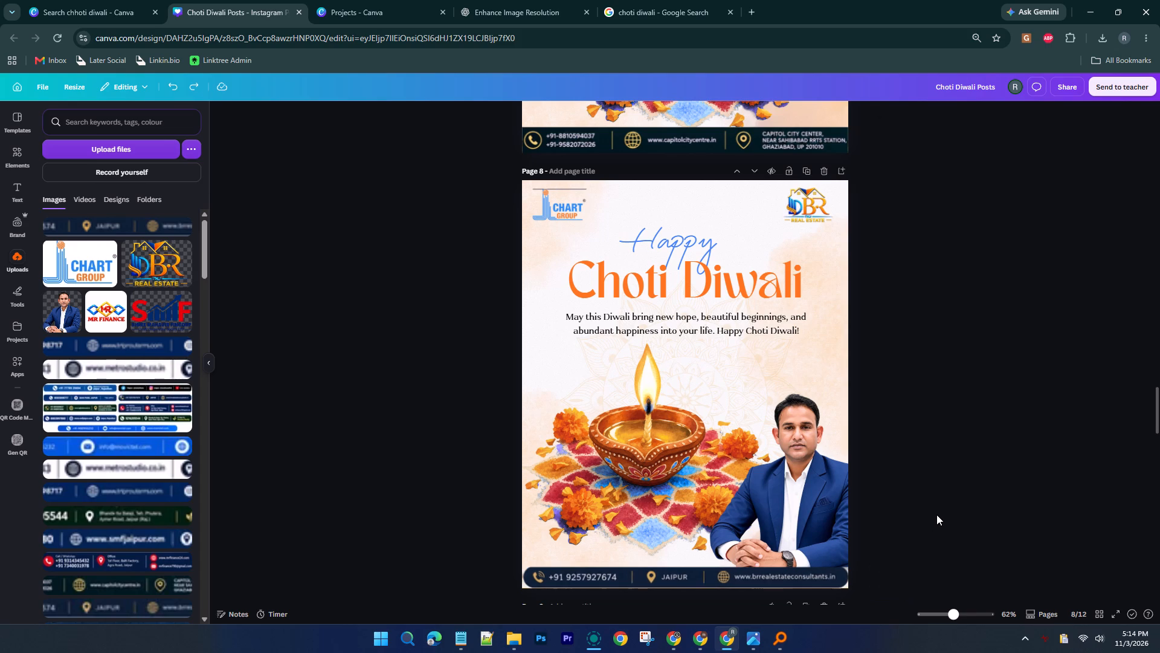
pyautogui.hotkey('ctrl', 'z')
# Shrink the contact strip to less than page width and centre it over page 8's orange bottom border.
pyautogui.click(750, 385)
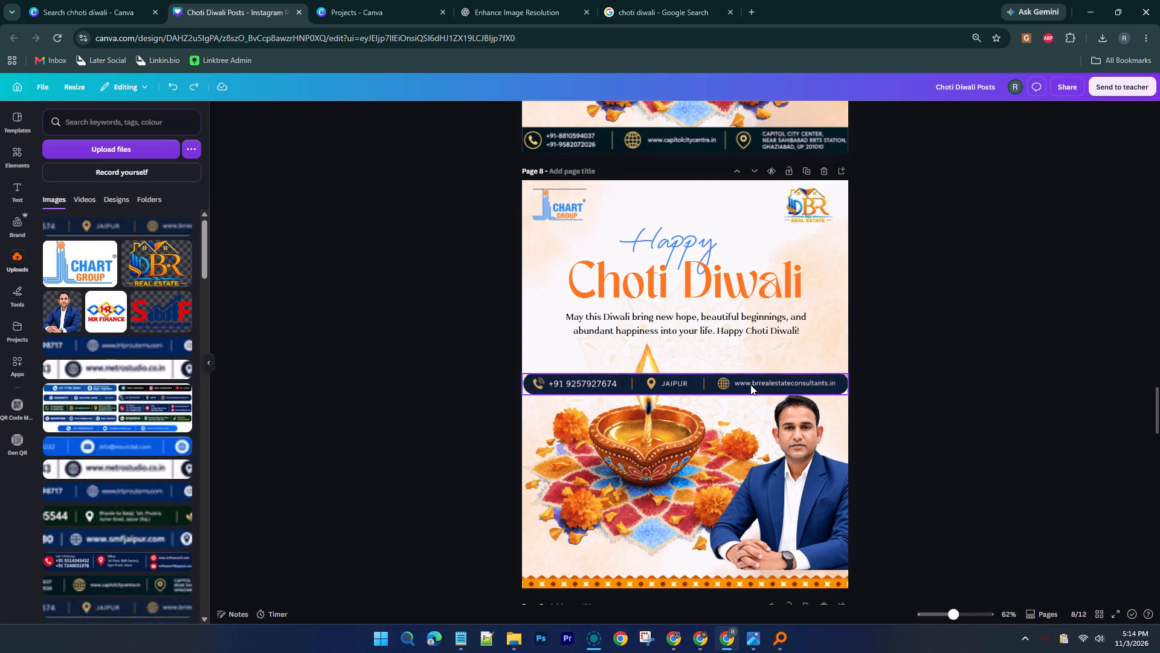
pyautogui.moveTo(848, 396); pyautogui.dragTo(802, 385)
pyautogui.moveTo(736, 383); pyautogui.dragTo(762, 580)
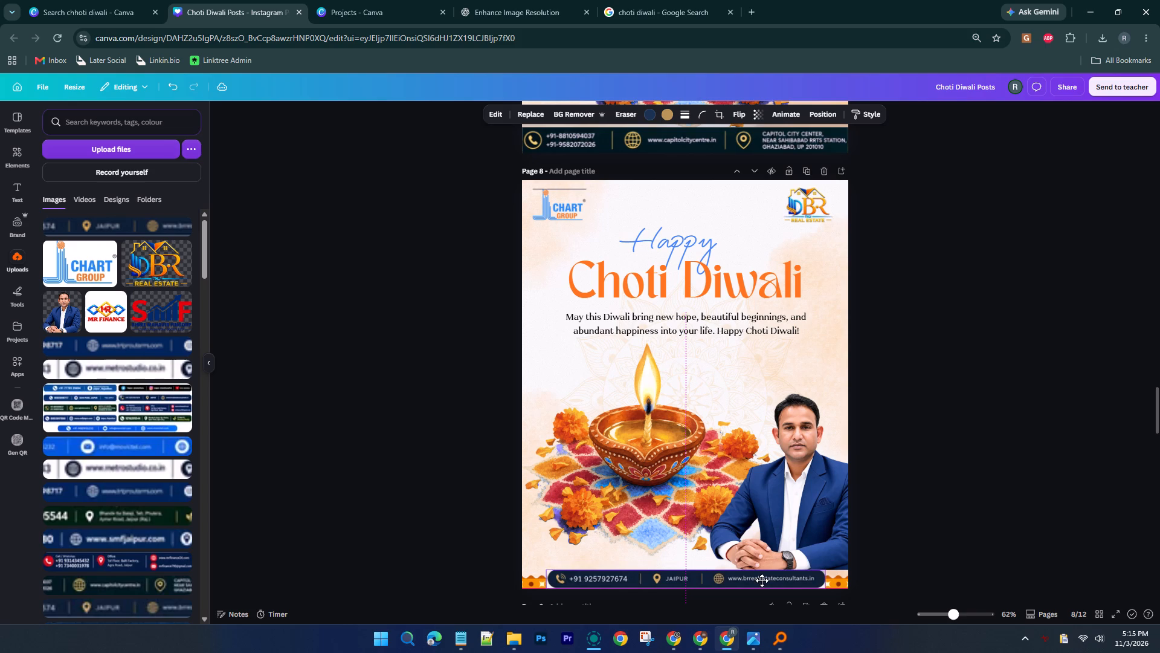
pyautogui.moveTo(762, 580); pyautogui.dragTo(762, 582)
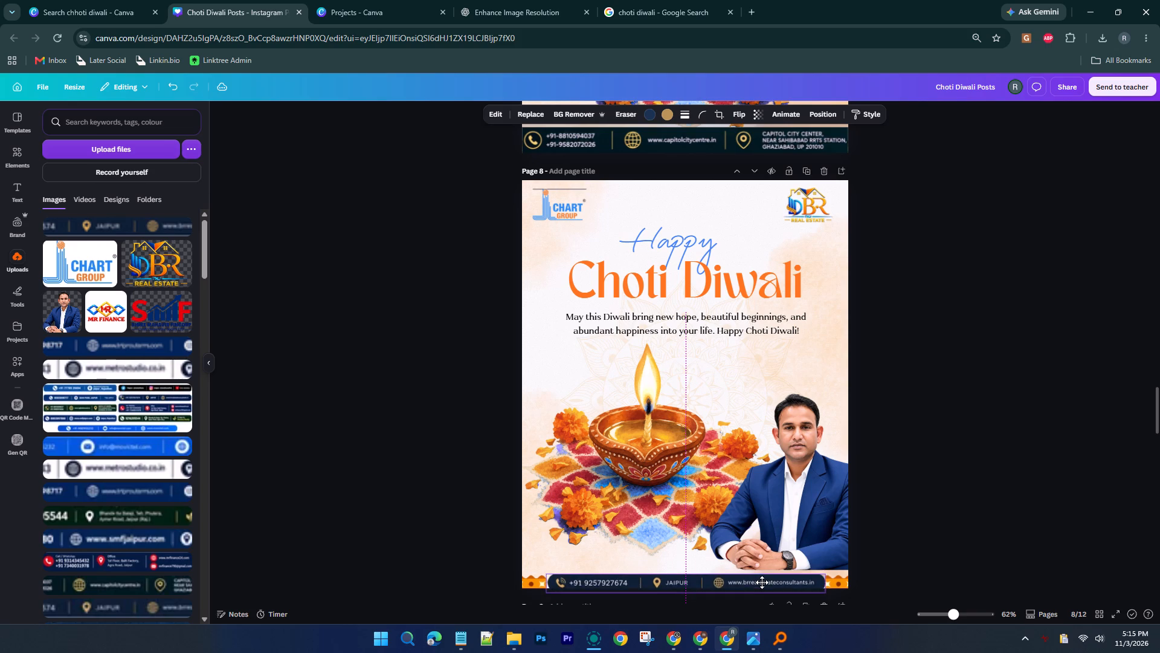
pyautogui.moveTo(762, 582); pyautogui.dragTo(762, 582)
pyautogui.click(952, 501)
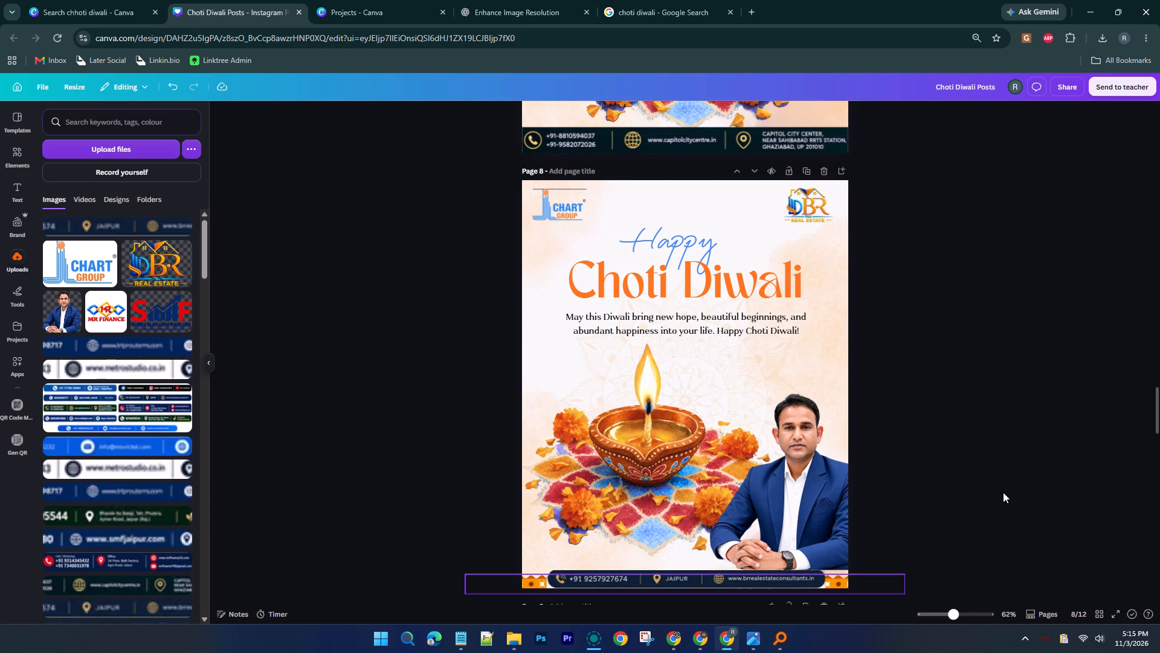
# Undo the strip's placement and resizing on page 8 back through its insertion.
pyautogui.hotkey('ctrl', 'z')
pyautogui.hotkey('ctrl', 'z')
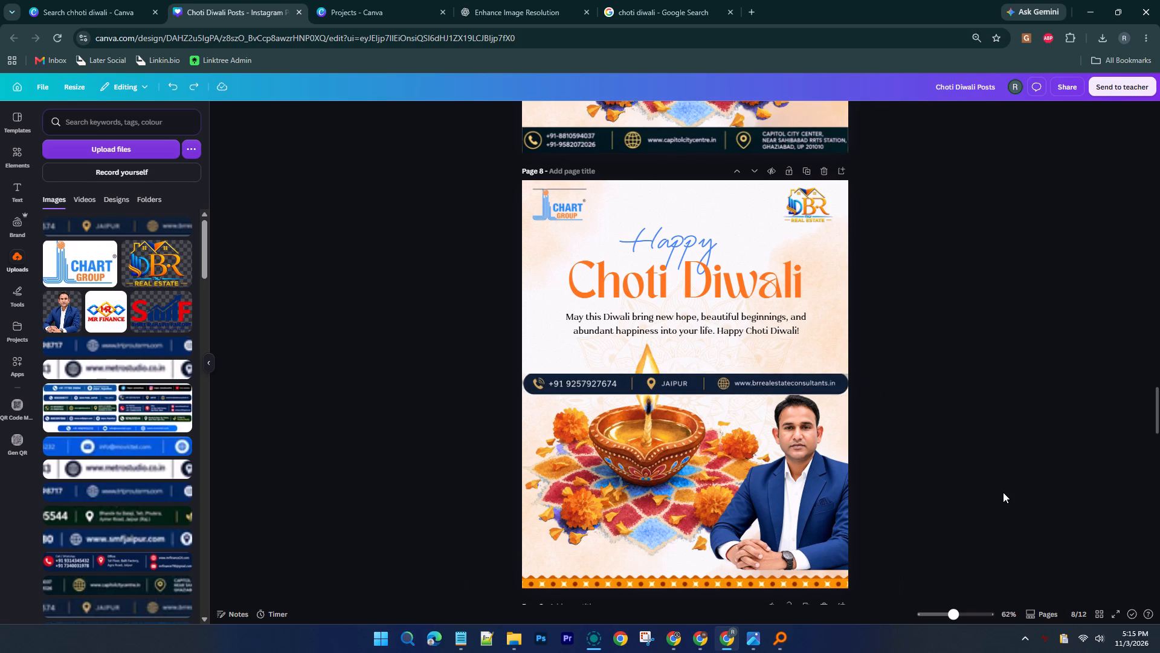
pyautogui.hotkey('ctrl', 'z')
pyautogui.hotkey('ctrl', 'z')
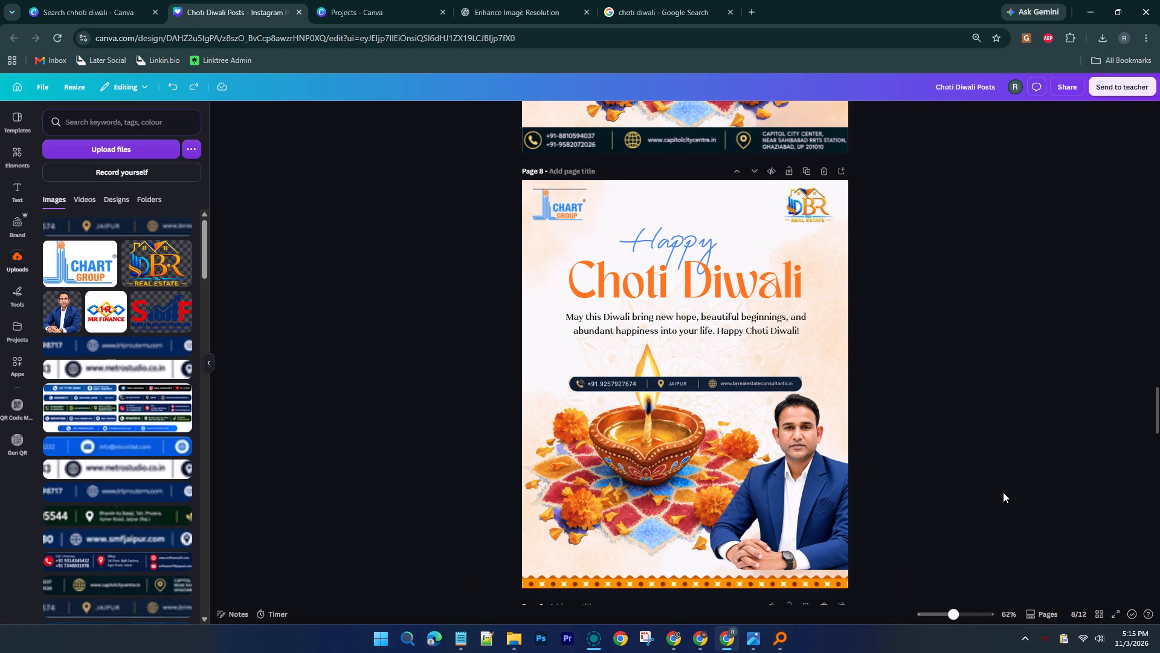
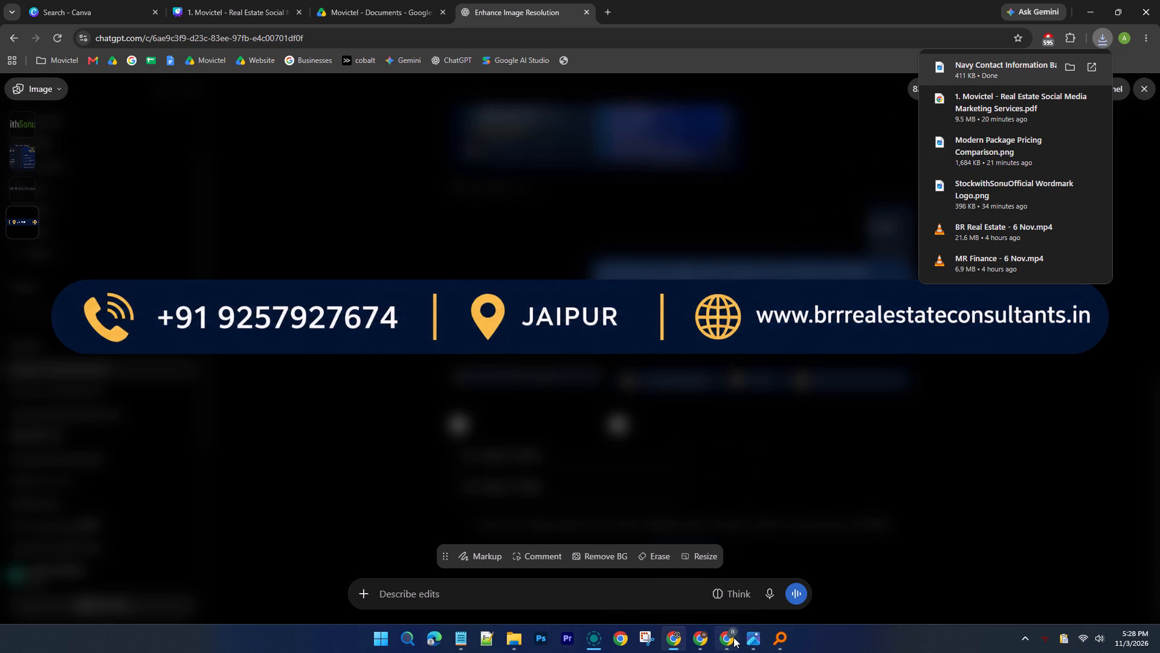
pyautogui.moveTo(733, 637); pyautogui.dragTo(248, 0)
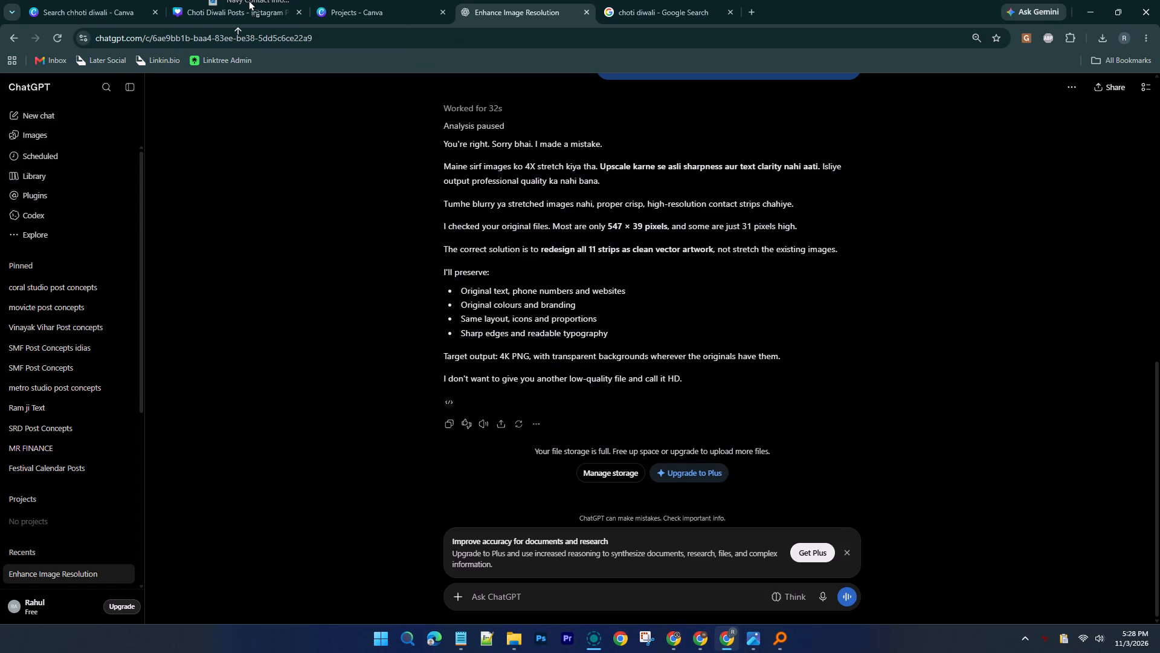
pyautogui.moveTo(248, 0); pyautogui.dragTo(552, 398)
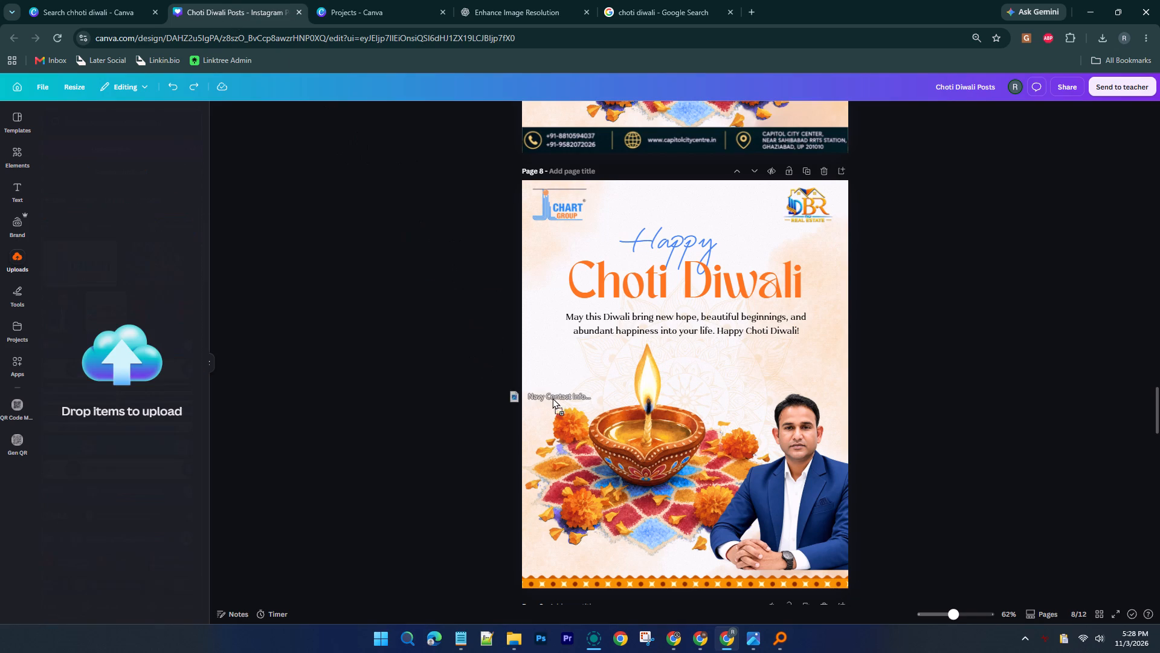
pyautogui.moveTo(552, 398); pyautogui.dragTo(553, 399)
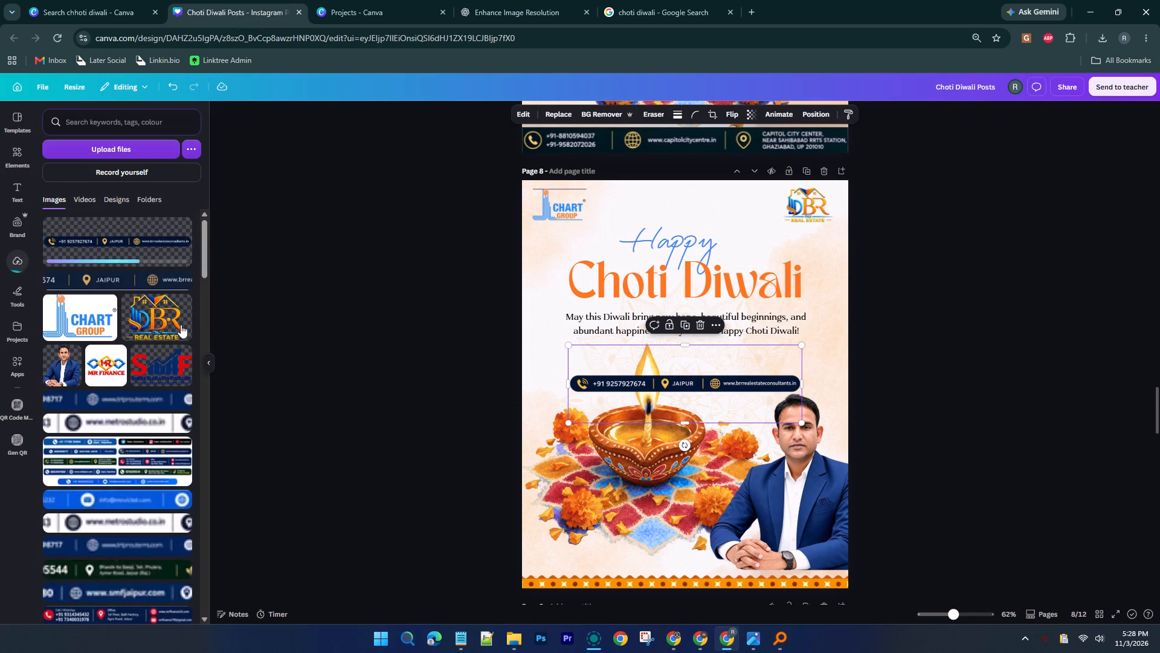
# Enlarge the contact strip to about 1,122 × 374 and position it across the bottom of page 8, over the decorative border.
pyautogui.moveTo(651, 380); pyautogui.dragTo(630, 456)
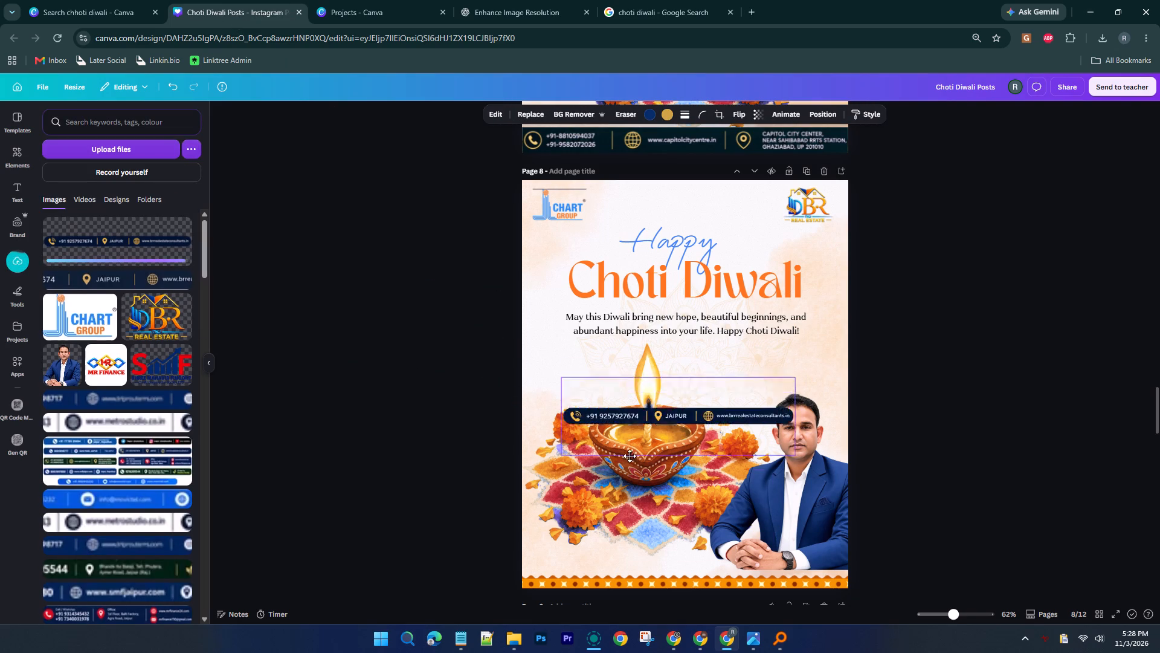
pyautogui.moveTo(630, 456); pyautogui.dragTo(598, 576)
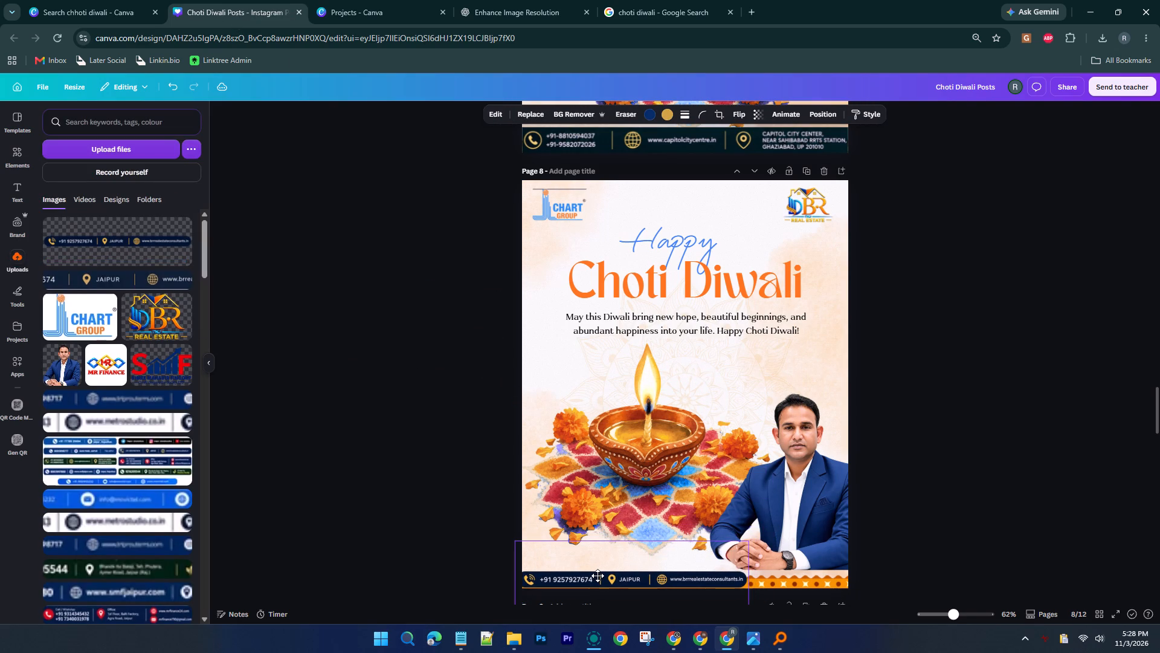
pyautogui.moveTo(598, 576); pyautogui.dragTo(598, 576)
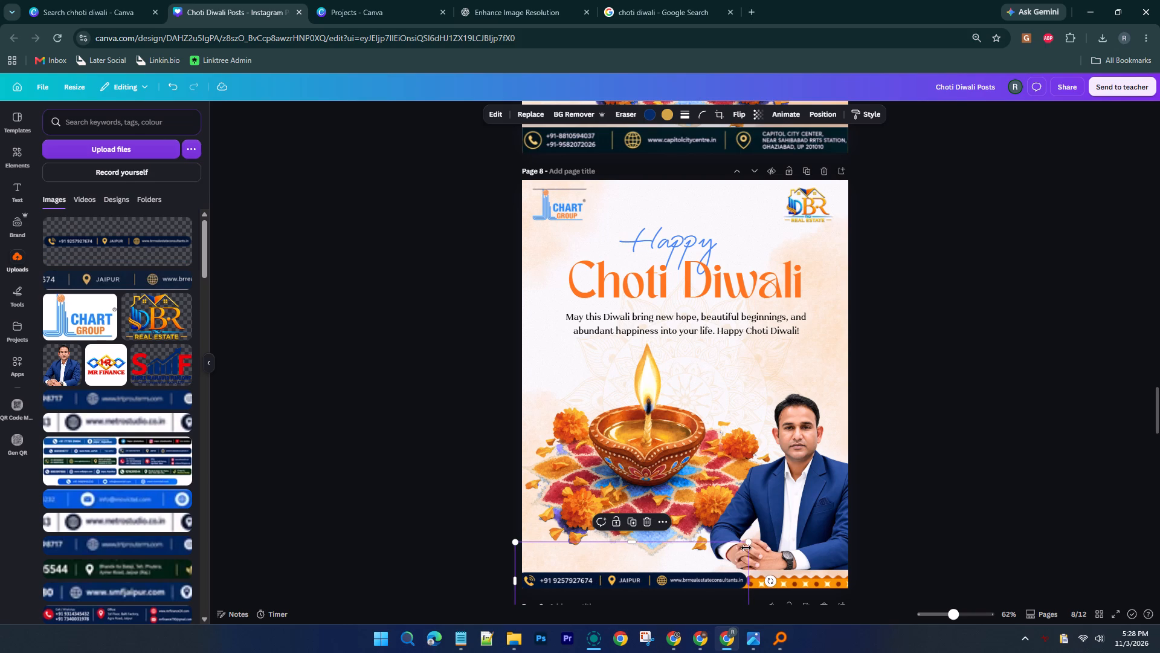
pyautogui.moveTo(747, 544); pyautogui.dragTo(855, 518)
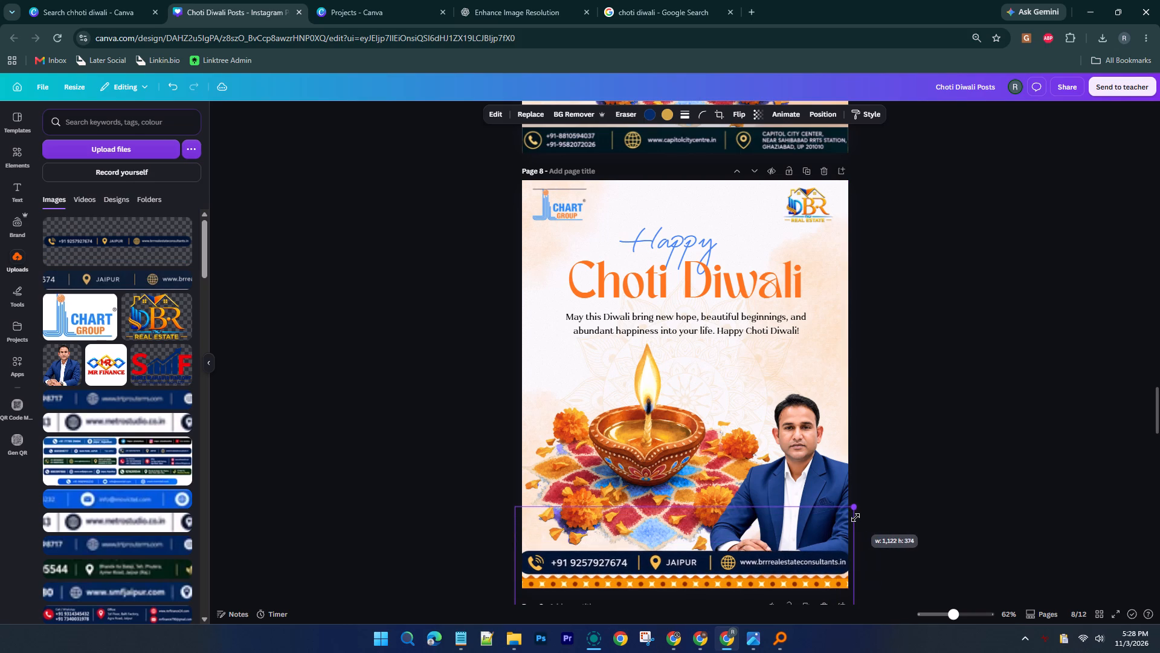
pyautogui.moveTo(855, 518); pyautogui.dragTo(856, 518)
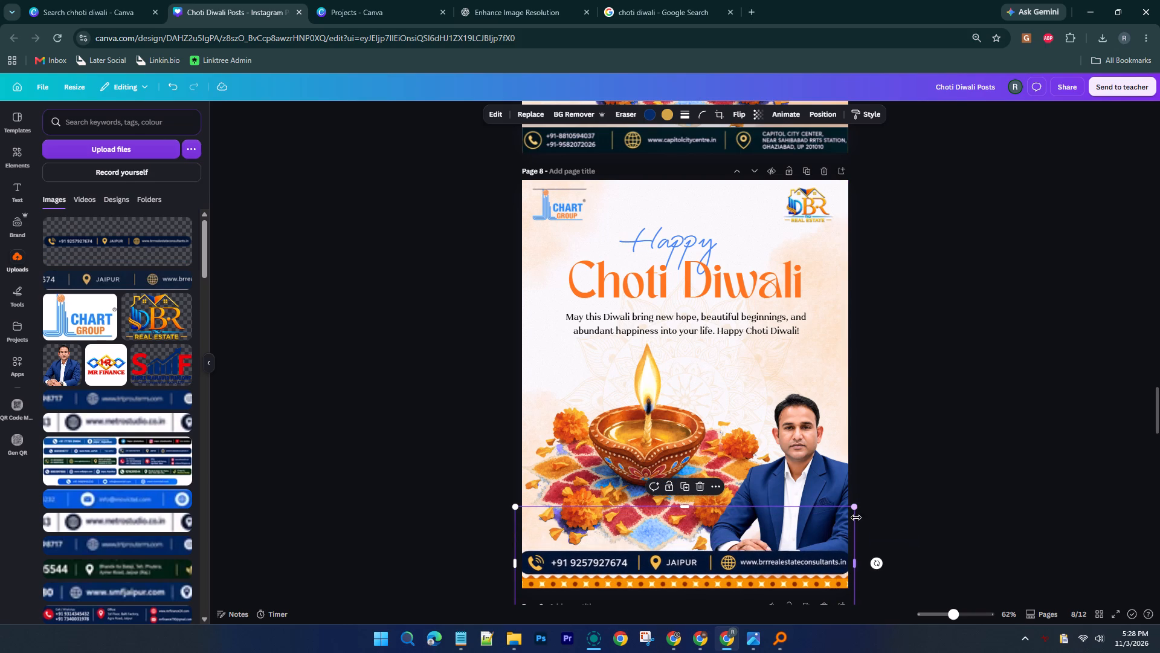
pyautogui.moveTo(699, 536); pyautogui.dragTo(698, 552)
pyautogui.click(946, 399)
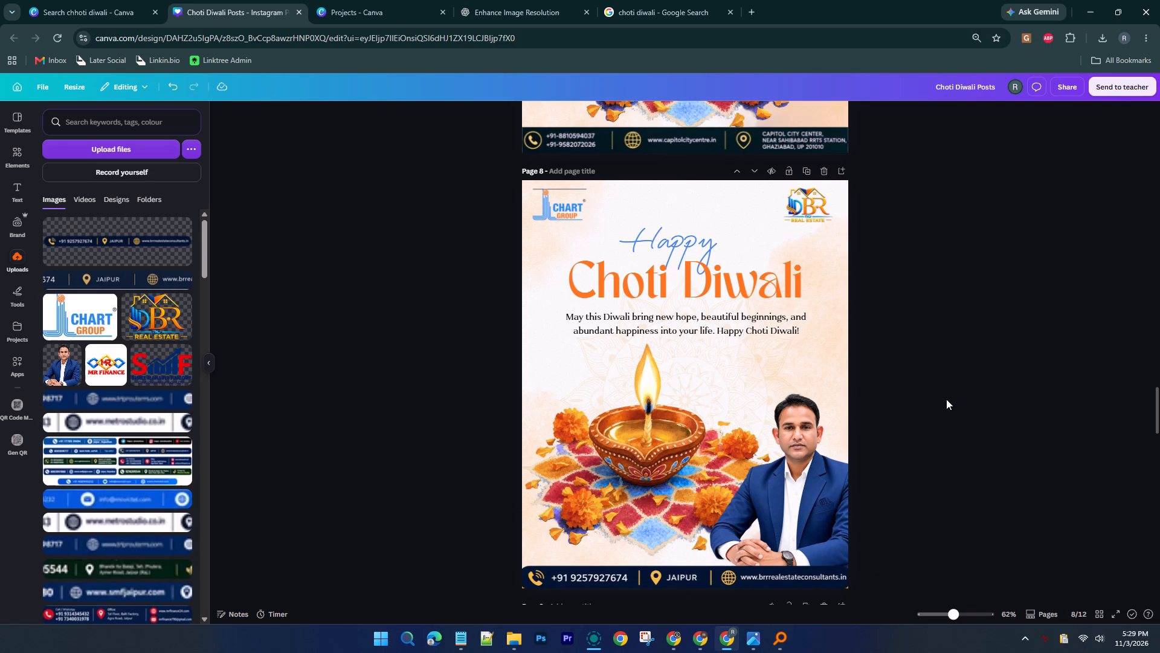
# Open the Navy Contact Information Banner image from the Downloads folder in Paint.
pyautogui.click(517, 639)
pyautogui.click(57, 187)
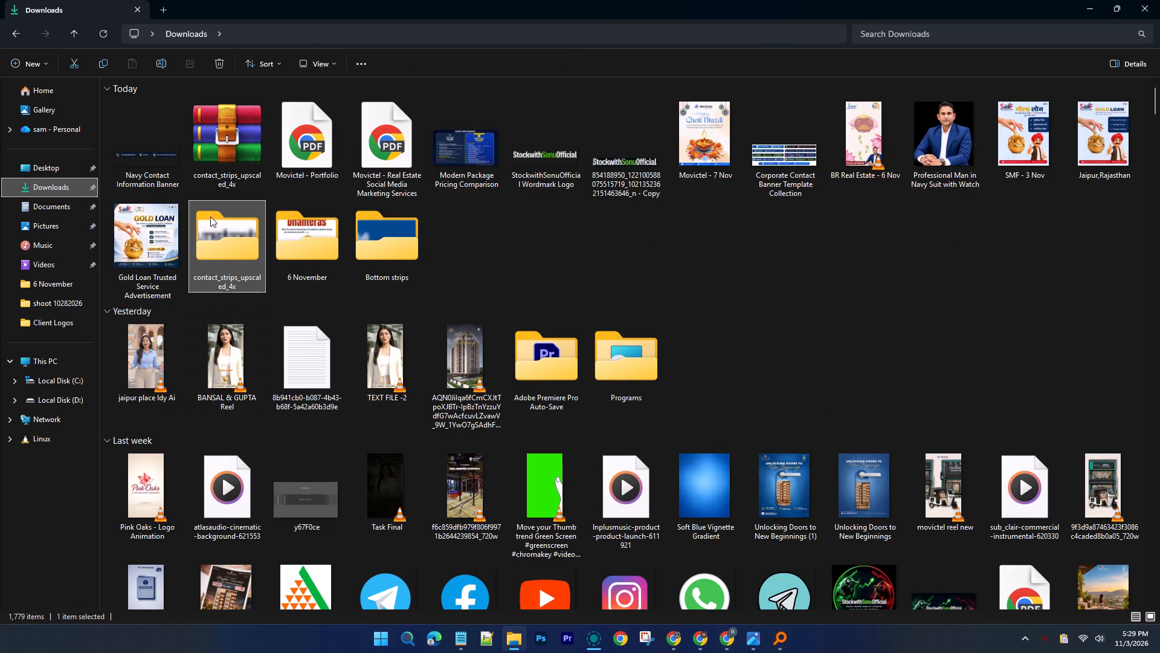
pyautogui.click(151, 154)
pyautogui.rightClick(151, 154)
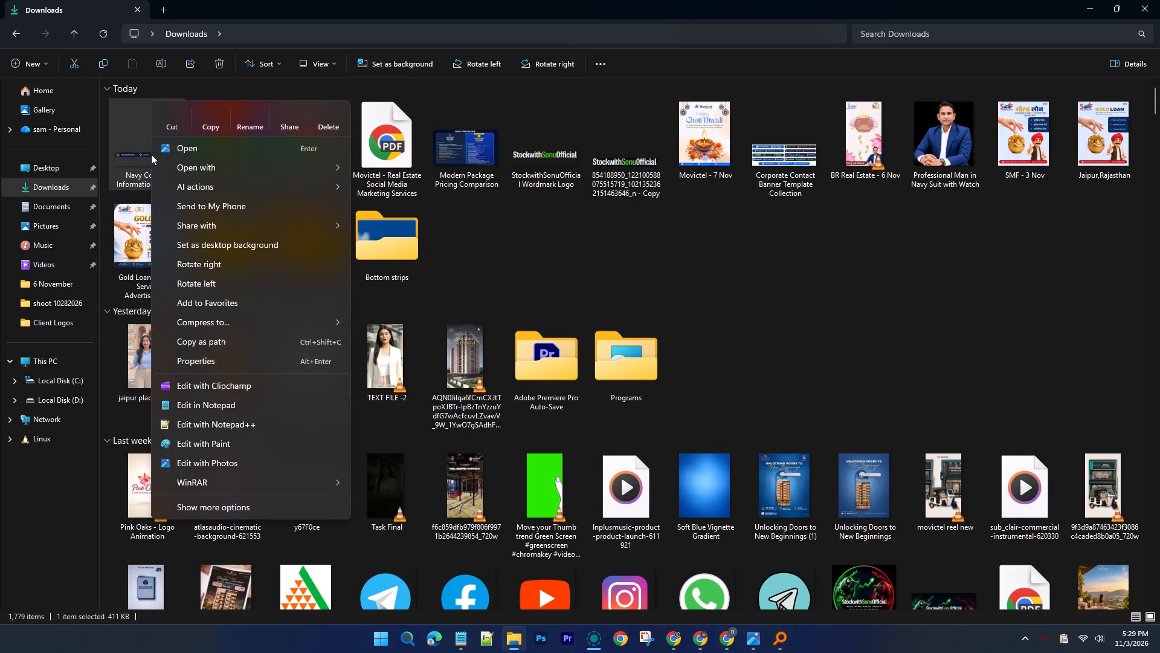
pyautogui.click(280, 443)
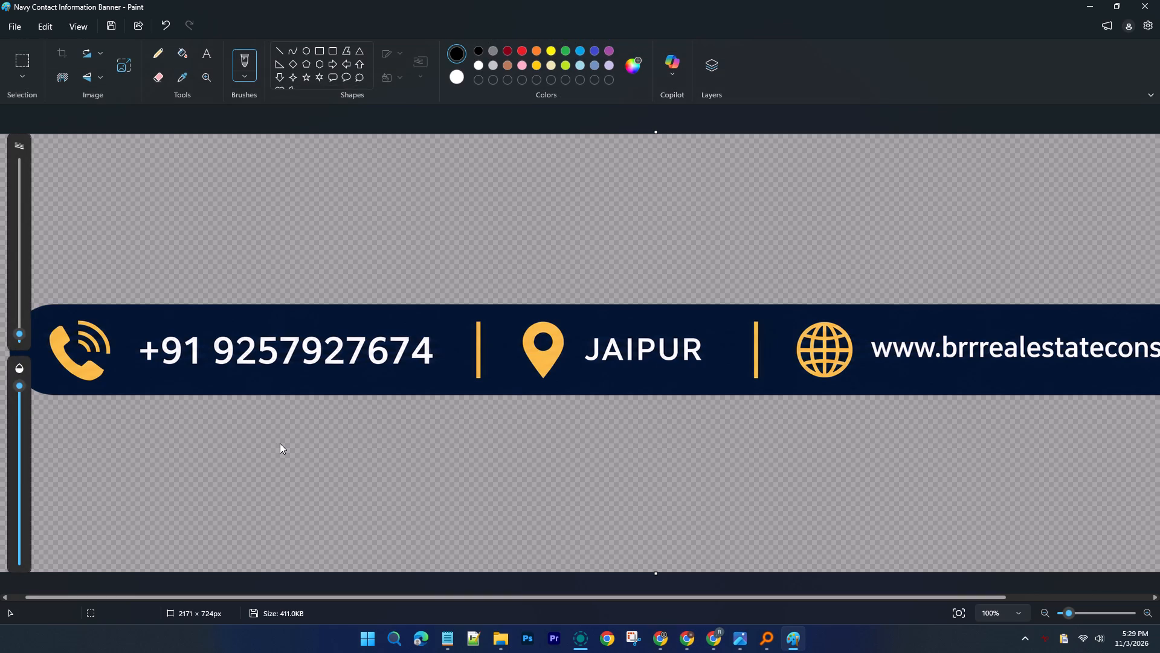
# Draw a black rectangle outline of about 63 × 157 px around the rounded left end of the navy bar.
pyautogui.scroll(-1, 280, 443)
pyautogui.click(1064, 611)
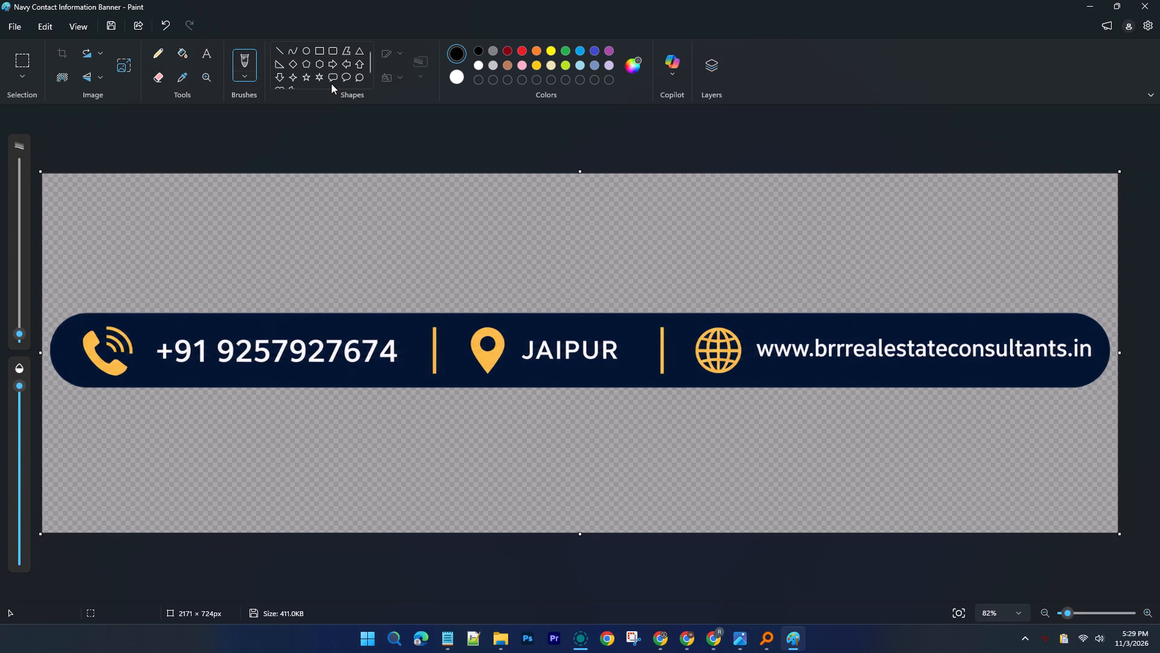
pyautogui.click(320, 51)
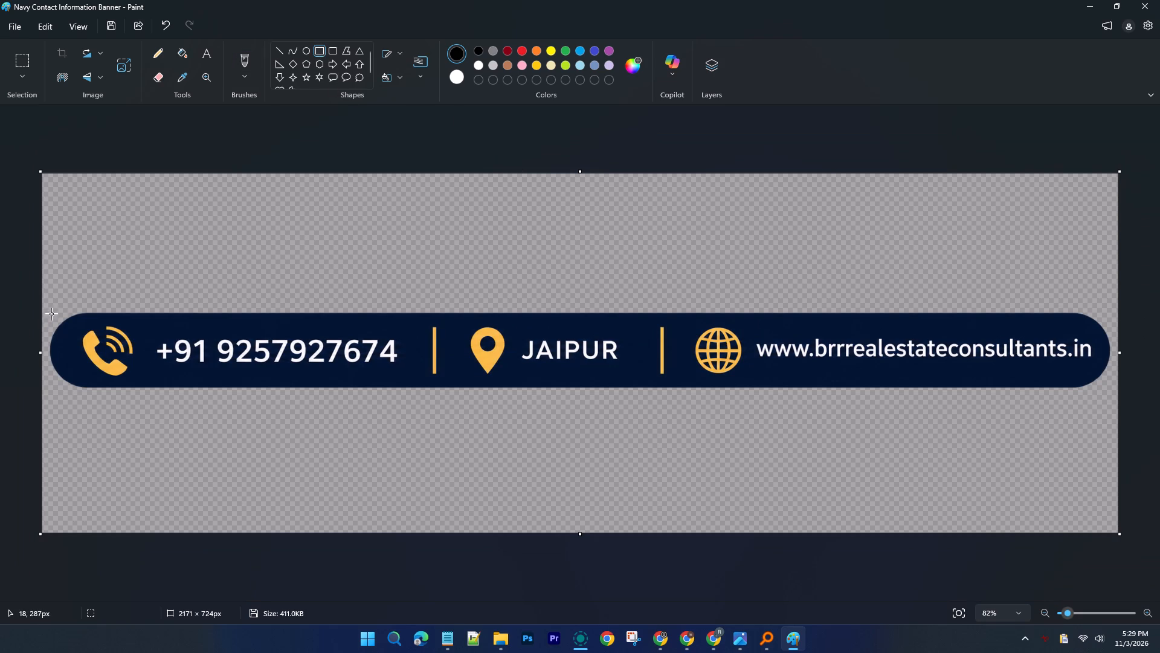
pyautogui.moveTo(52, 311); pyautogui.dragTo(1041, 372)
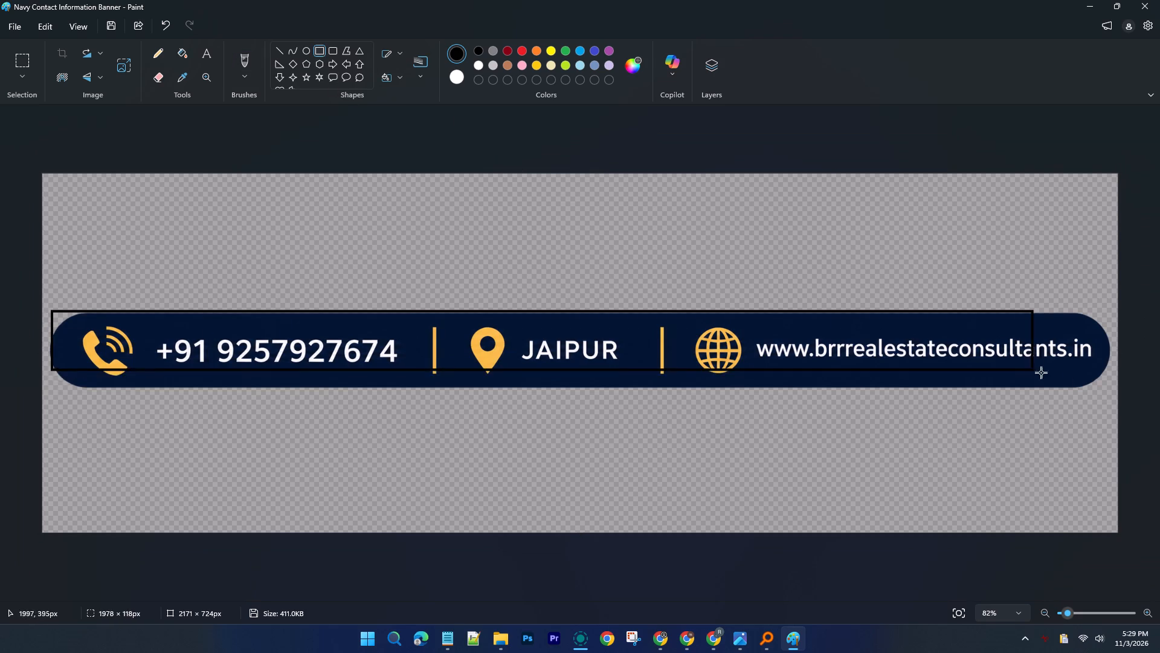
pyautogui.moveTo(1041, 372); pyautogui.dragTo(1112, 389)
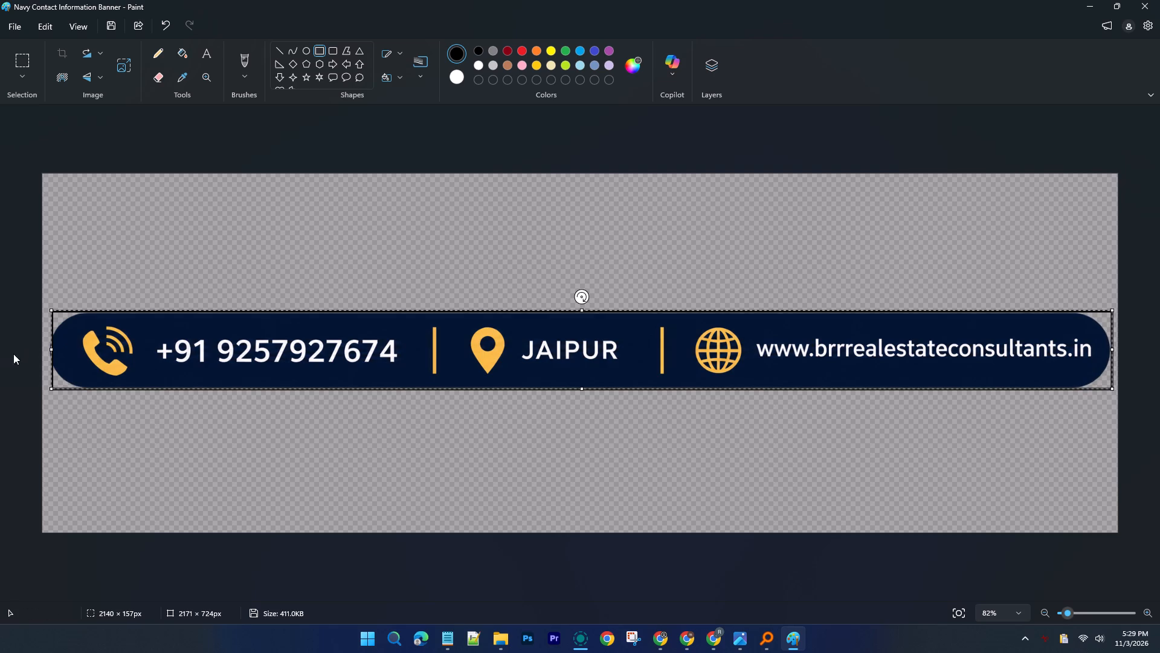
pyautogui.moveTo(54, 353); pyautogui.dragTo(49, 353)
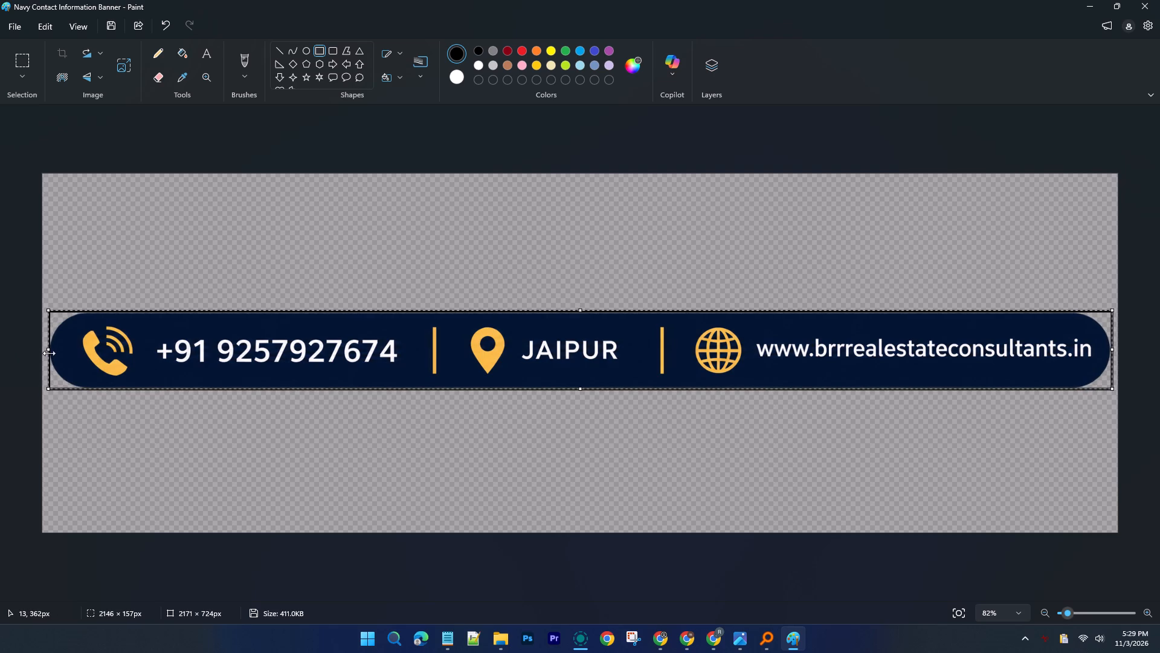
pyautogui.moveTo(49, 353); pyautogui.dragTo(48, 353)
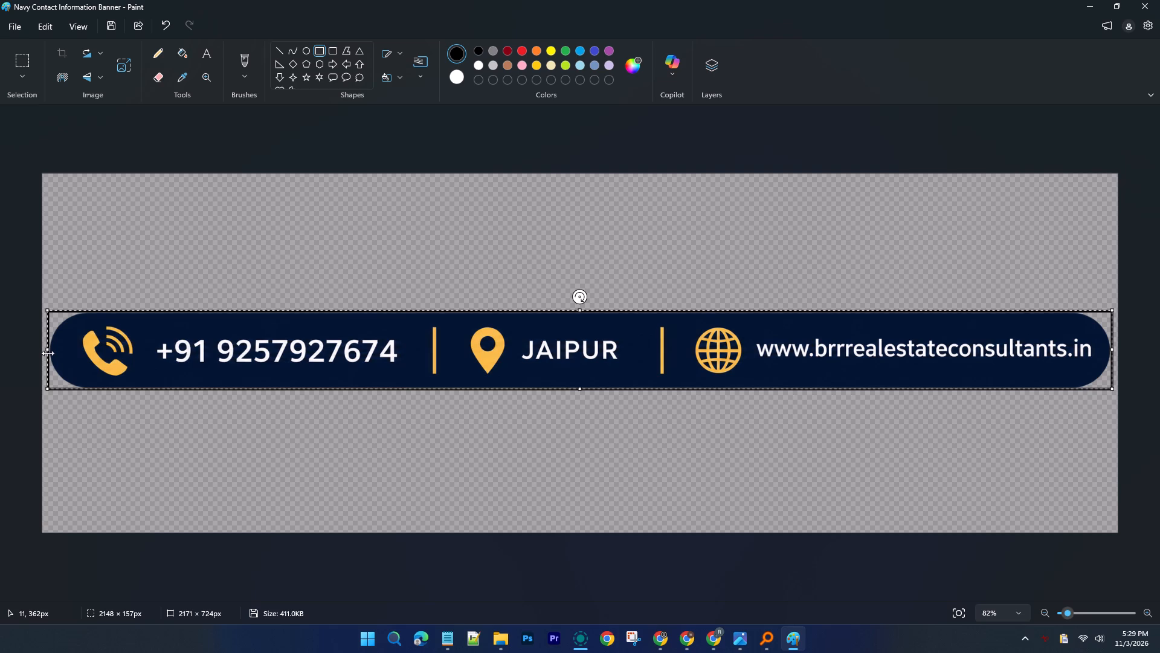
pyautogui.moveTo(1114, 351); pyautogui.dragTo(290, 357)
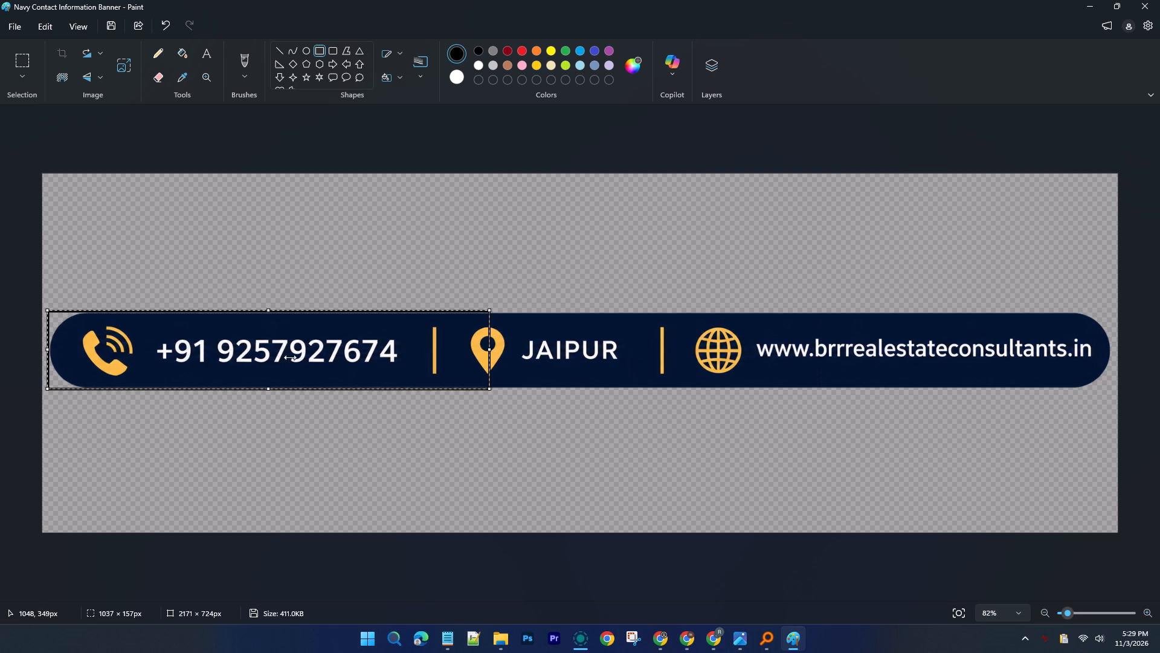
pyautogui.moveTo(290, 357); pyautogui.dragTo(73, 360)
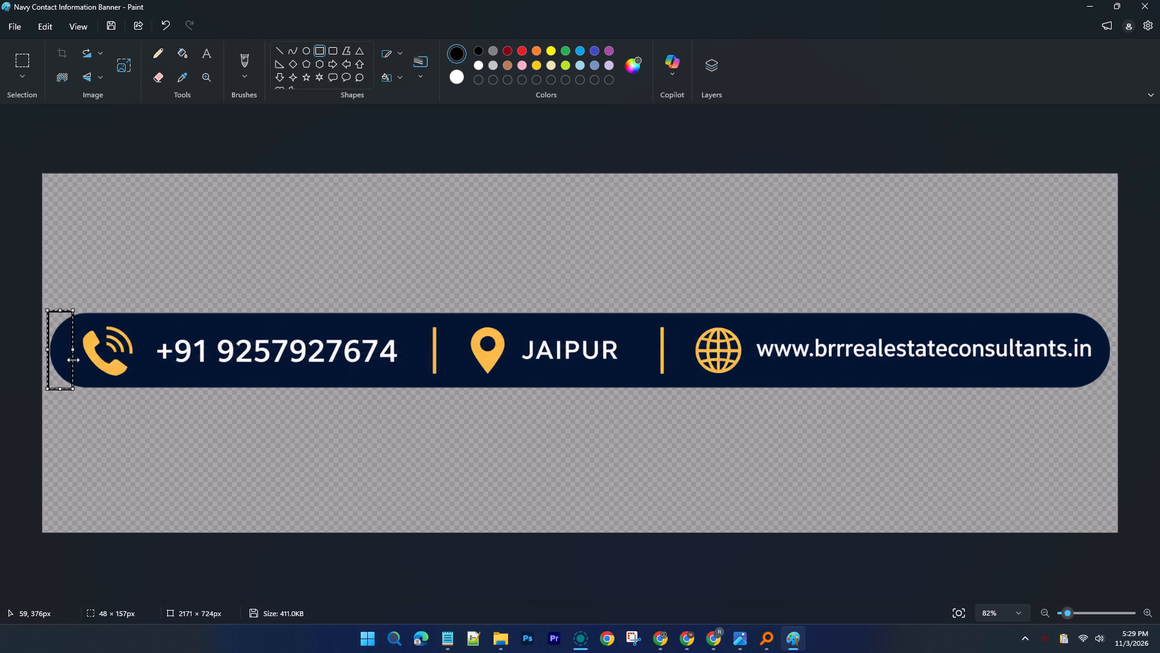
pyautogui.moveTo(73, 360); pyautogui.dragTo(79, 360)
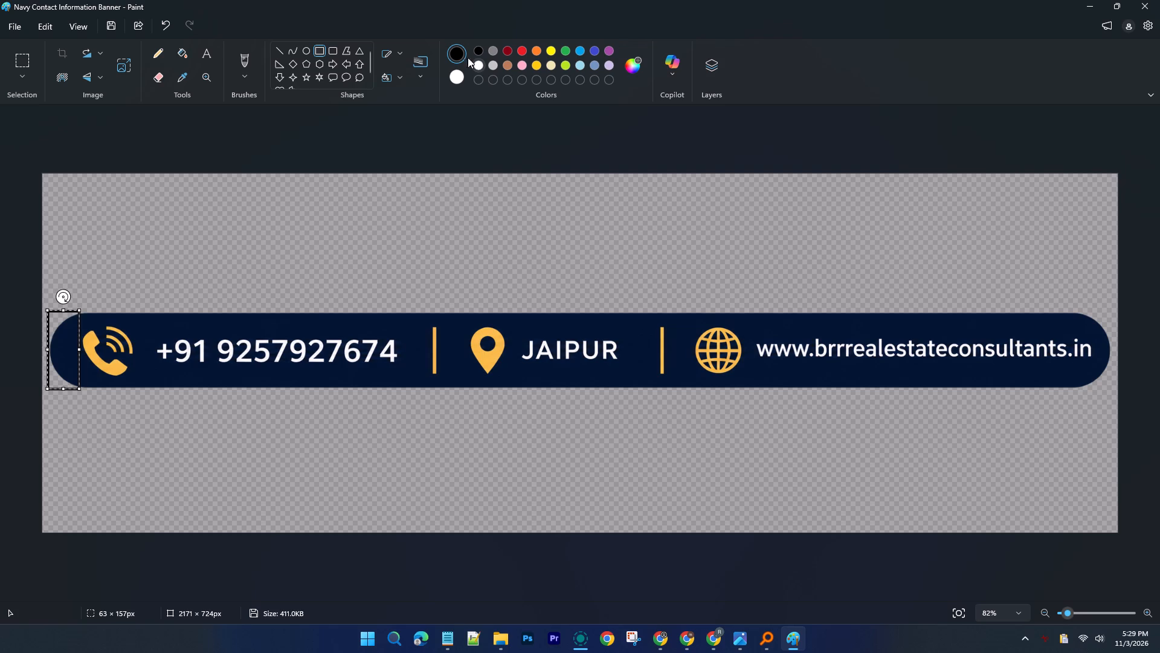
# Sample the bar's navy background as the drawing colour.
pyautogui.click(628, 69)
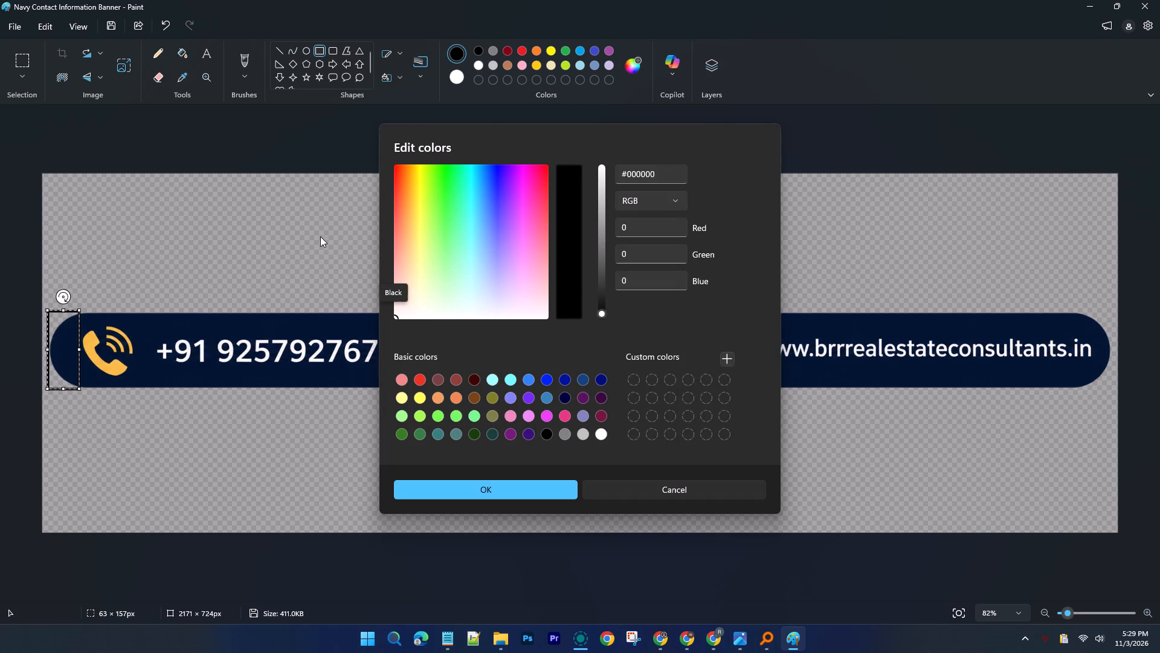
pyautogui.click(642, 493)
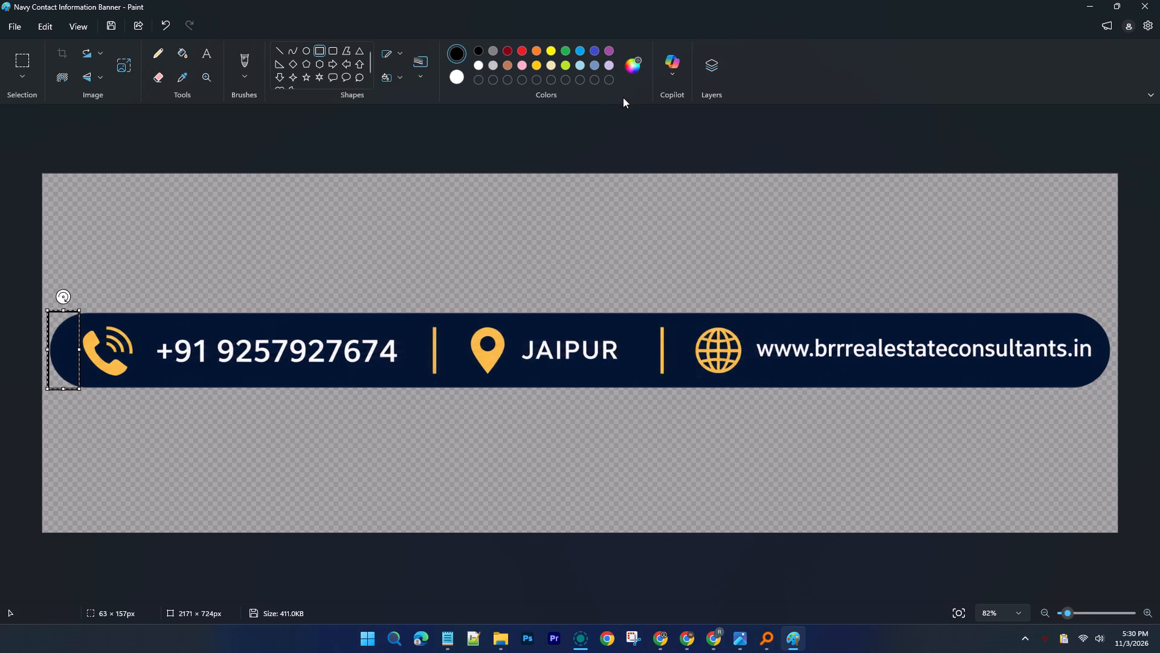
pyautogui.click(188, 75)
pyautogui.click(198, 326)
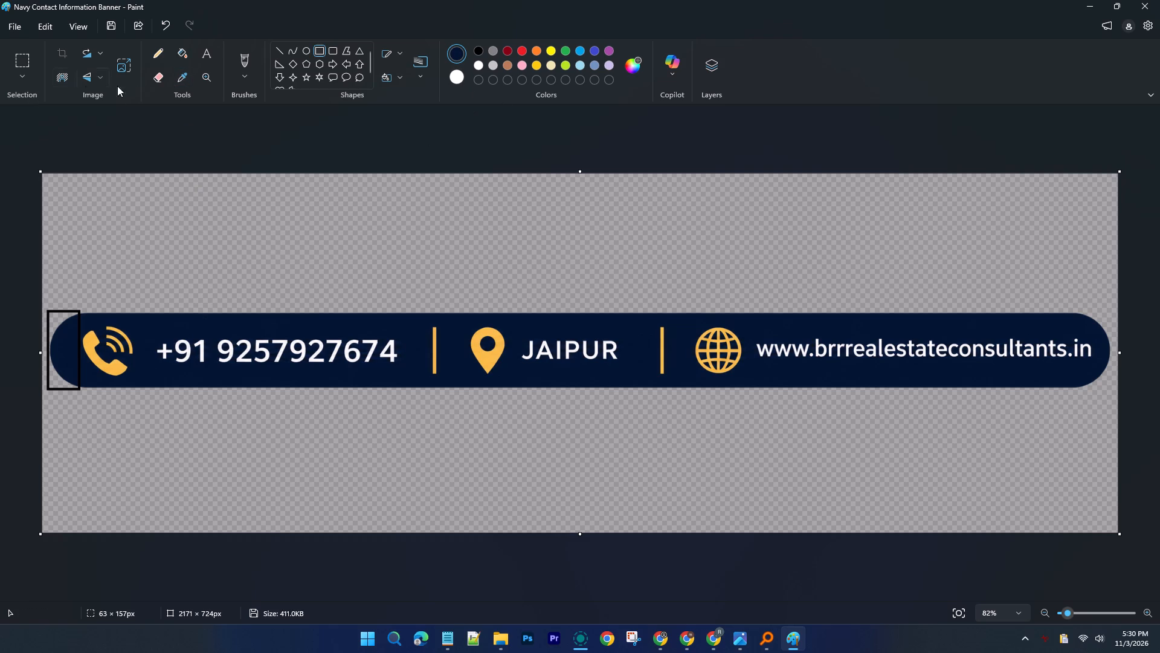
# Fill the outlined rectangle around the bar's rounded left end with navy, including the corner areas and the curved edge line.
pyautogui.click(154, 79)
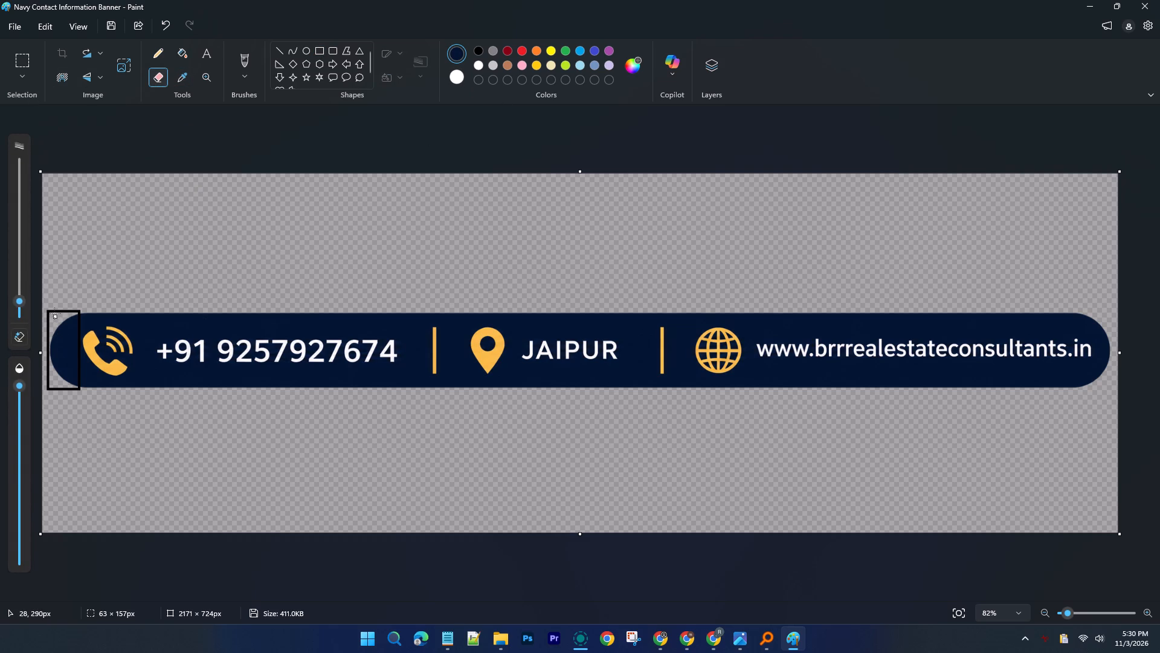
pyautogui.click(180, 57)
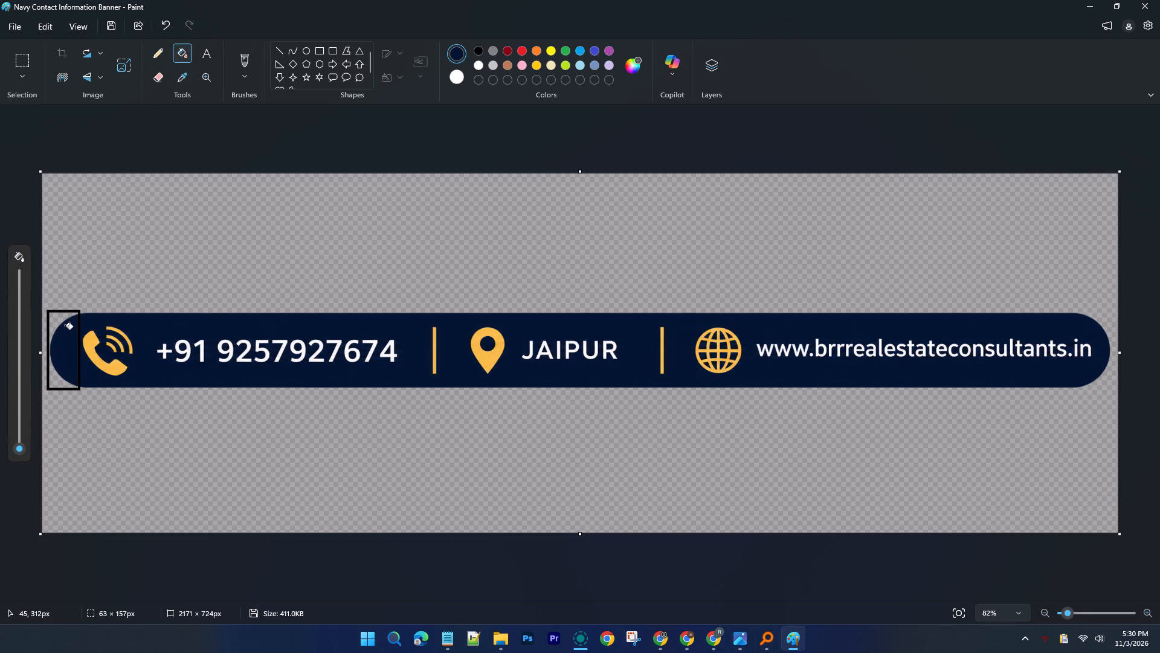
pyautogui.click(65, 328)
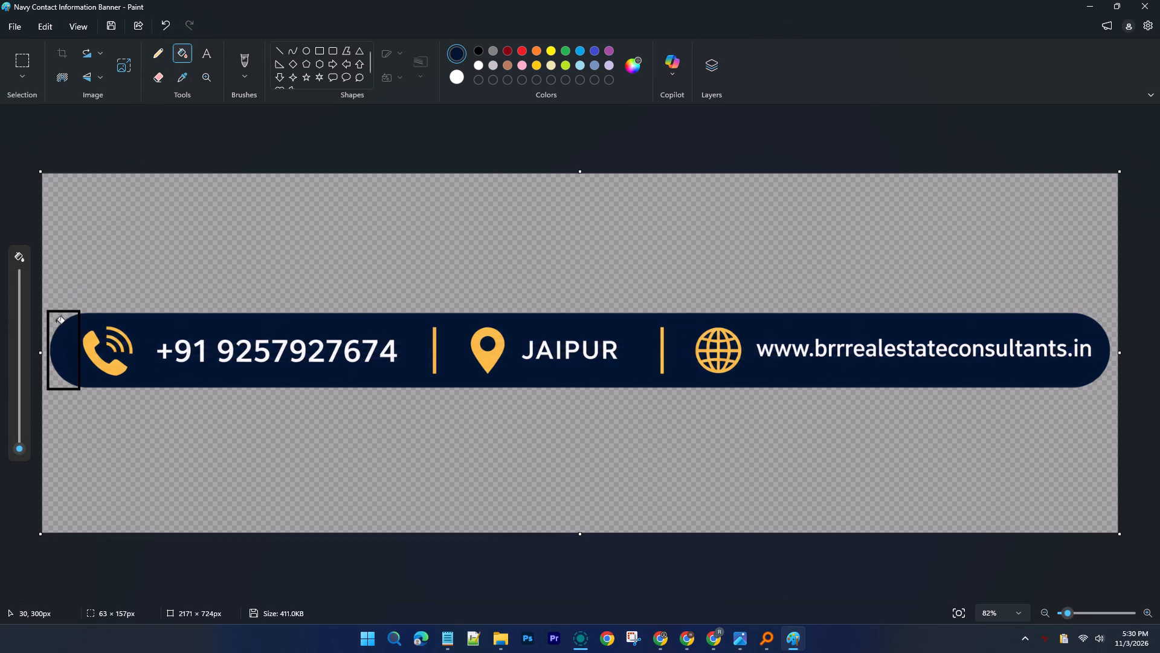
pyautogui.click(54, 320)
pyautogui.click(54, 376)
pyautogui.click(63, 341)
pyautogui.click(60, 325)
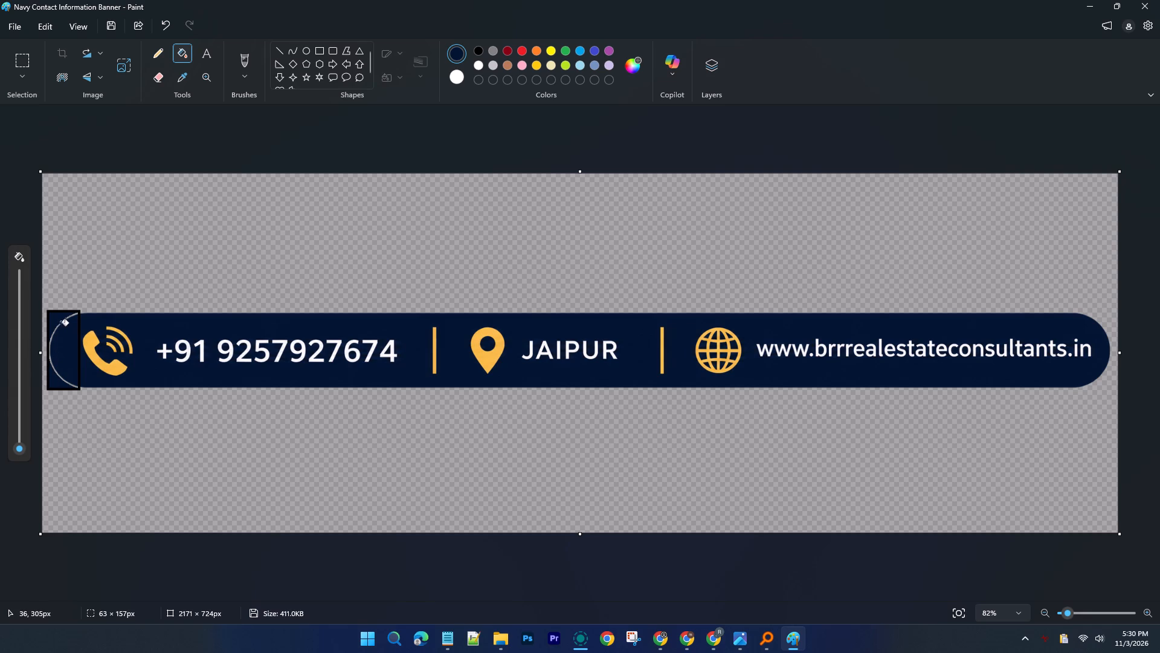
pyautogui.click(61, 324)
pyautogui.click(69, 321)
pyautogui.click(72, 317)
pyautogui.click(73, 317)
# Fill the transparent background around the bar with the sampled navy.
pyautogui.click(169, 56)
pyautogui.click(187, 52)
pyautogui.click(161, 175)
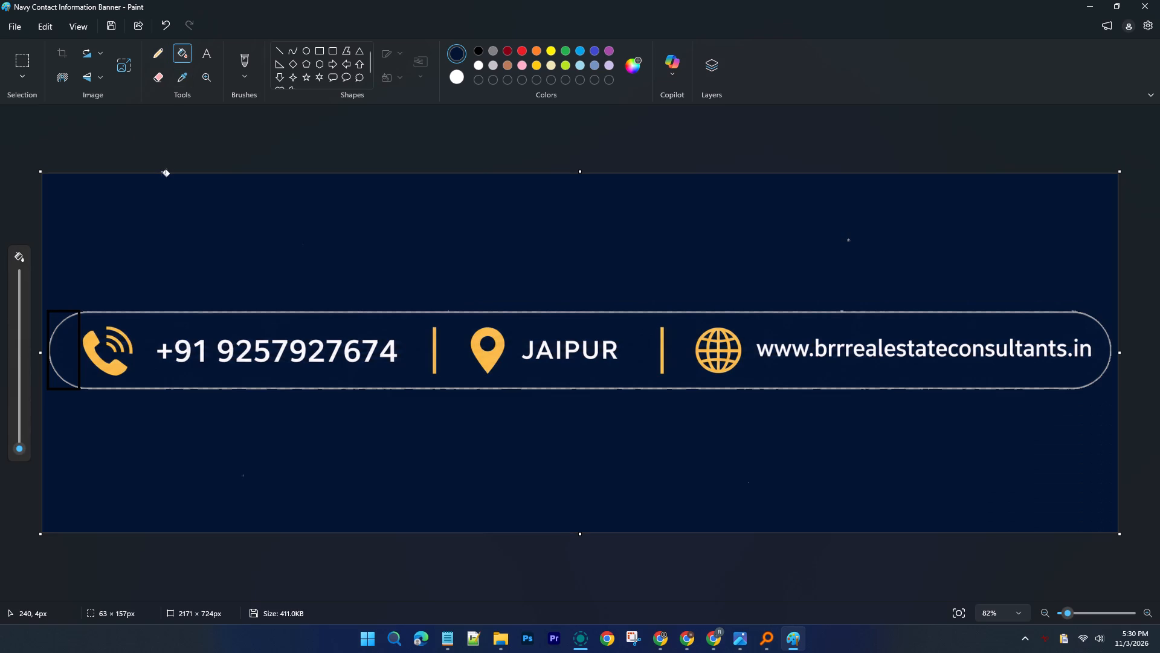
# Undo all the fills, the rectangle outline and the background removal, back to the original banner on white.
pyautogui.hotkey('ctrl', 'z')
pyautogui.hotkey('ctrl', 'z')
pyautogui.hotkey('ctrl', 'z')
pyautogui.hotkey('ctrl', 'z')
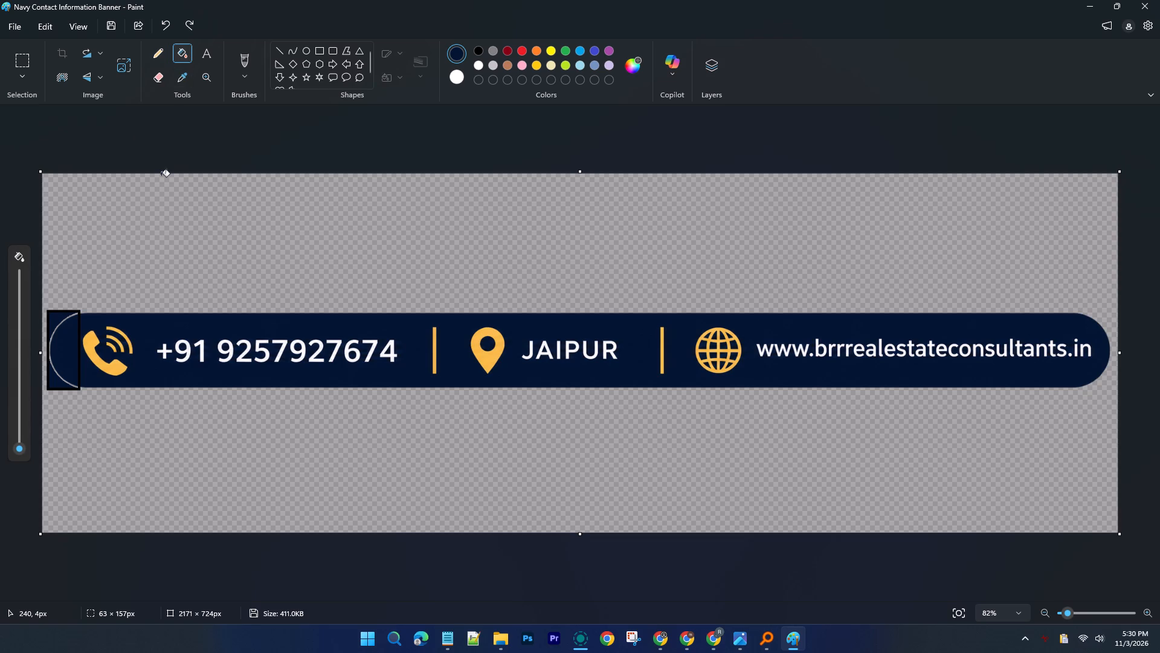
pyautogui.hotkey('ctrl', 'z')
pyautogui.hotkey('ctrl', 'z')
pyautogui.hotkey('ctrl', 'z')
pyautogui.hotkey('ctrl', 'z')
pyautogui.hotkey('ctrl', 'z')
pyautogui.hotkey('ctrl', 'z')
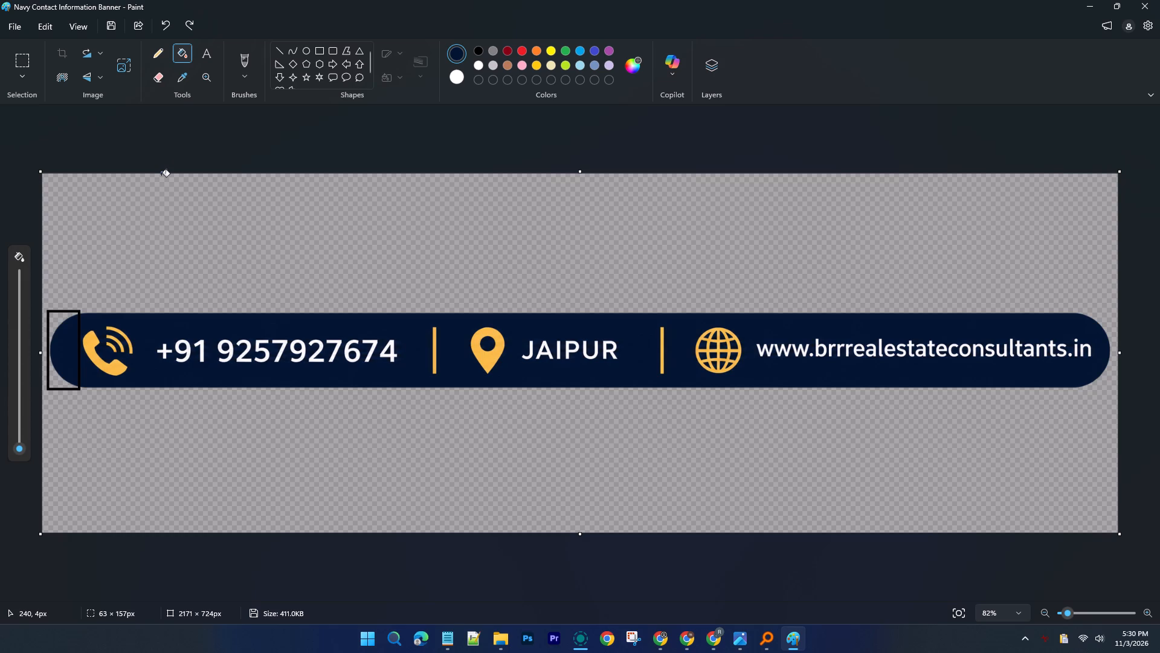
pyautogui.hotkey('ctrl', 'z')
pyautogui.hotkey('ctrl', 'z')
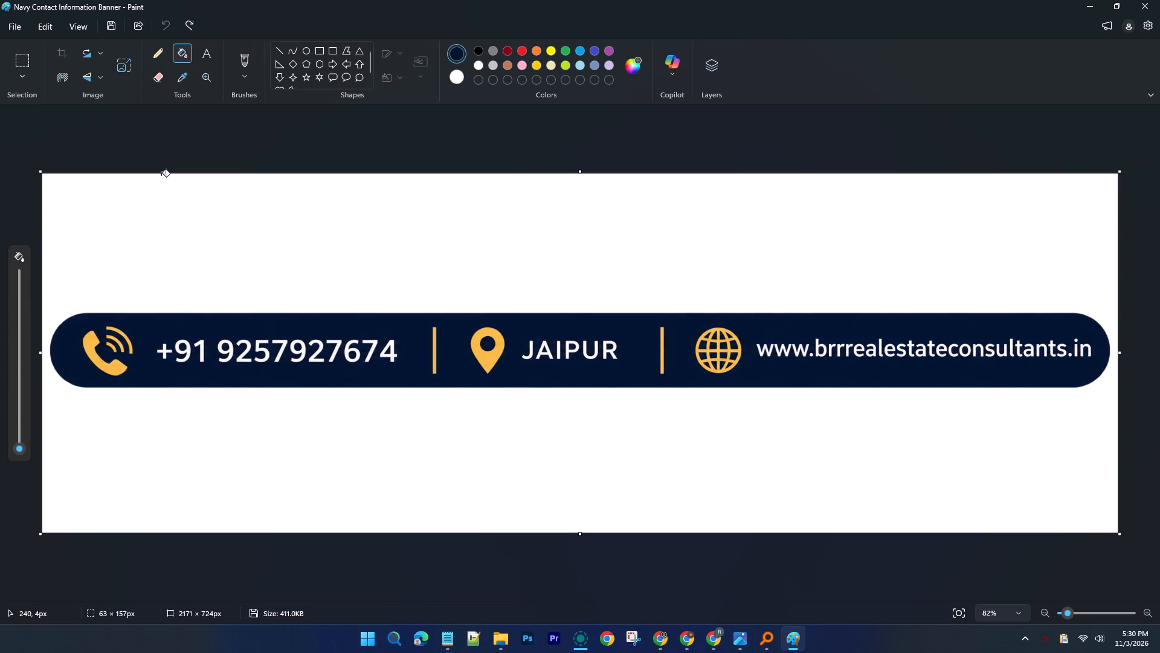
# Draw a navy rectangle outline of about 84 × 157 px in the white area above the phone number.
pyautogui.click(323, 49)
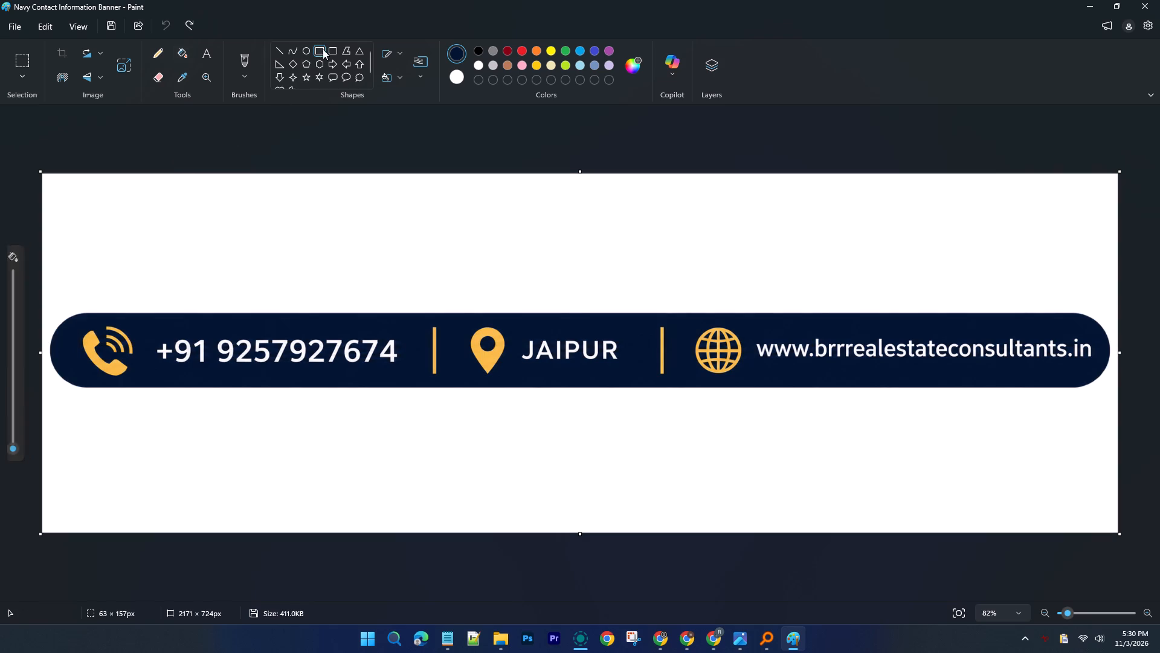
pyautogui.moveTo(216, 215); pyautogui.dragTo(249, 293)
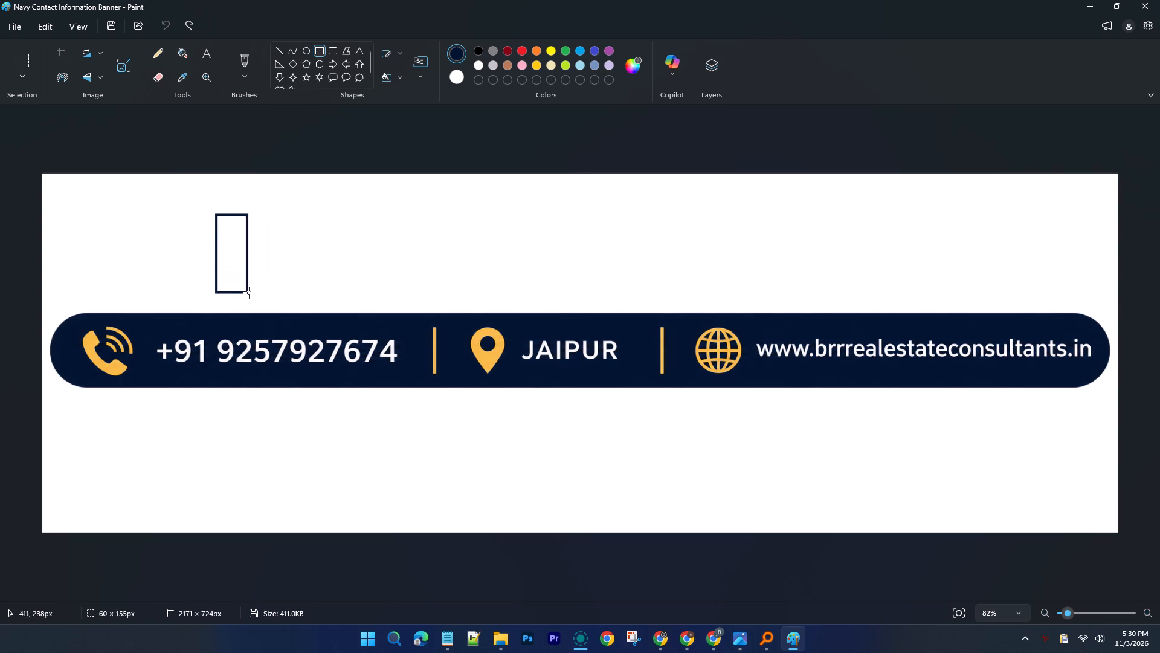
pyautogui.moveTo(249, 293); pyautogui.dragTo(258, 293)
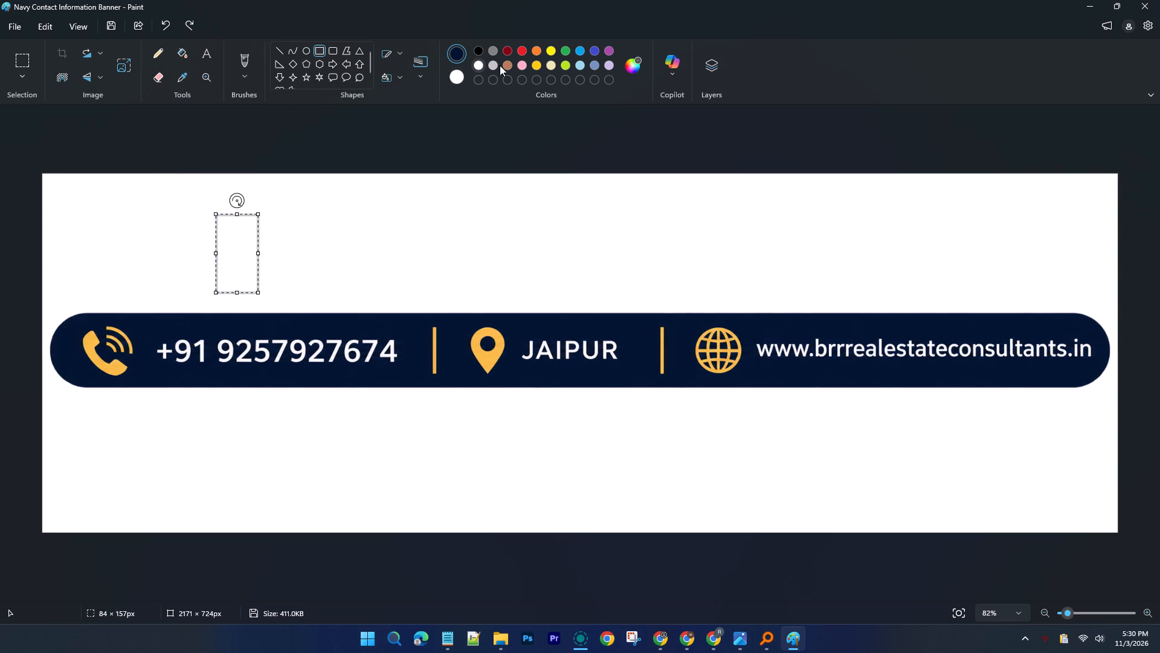
# Set the rectangle shape to a solid fill with no outline.
pyautogui.click(395, 76)
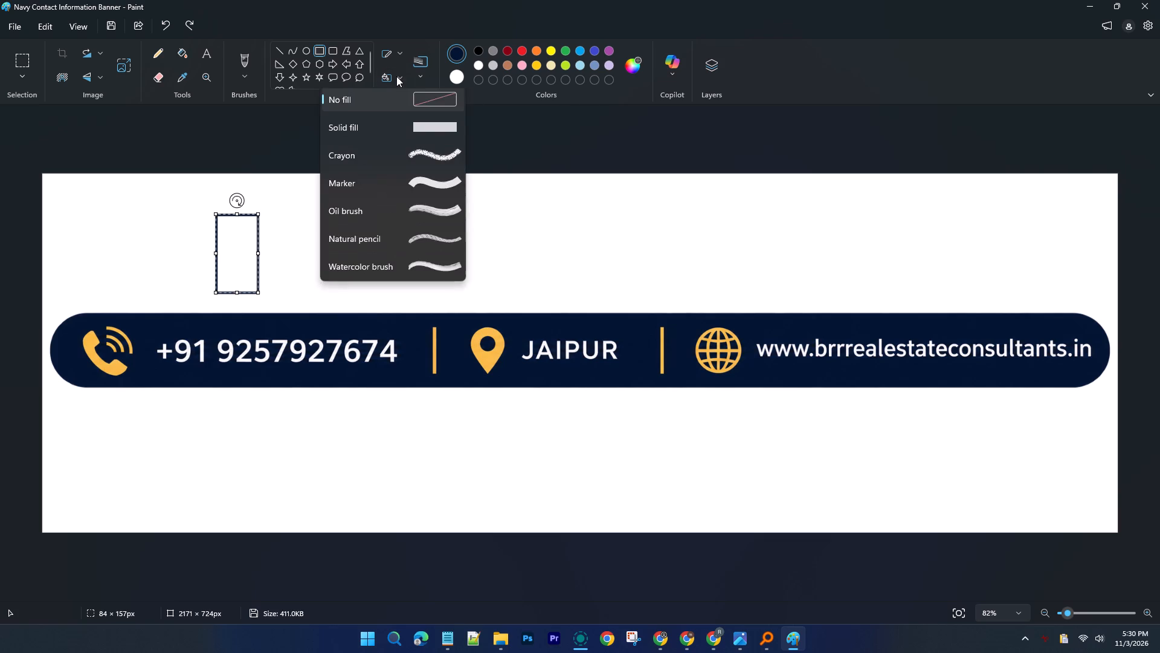
pyautogui.click(387, 128)
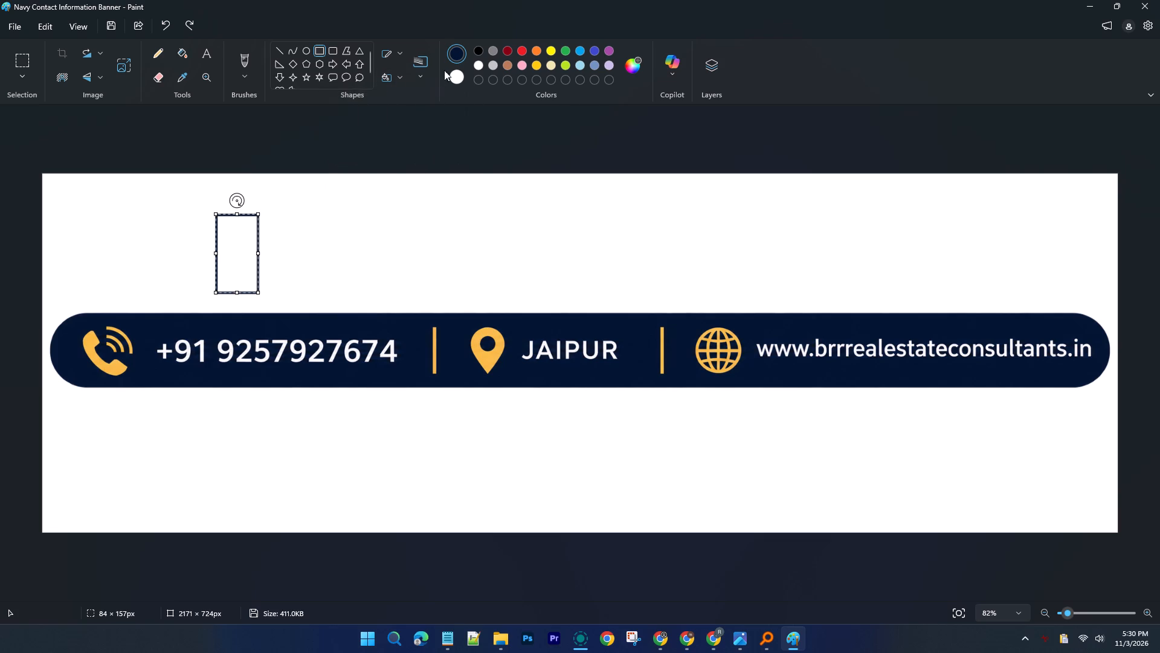
pyautogui.click(459, 51)
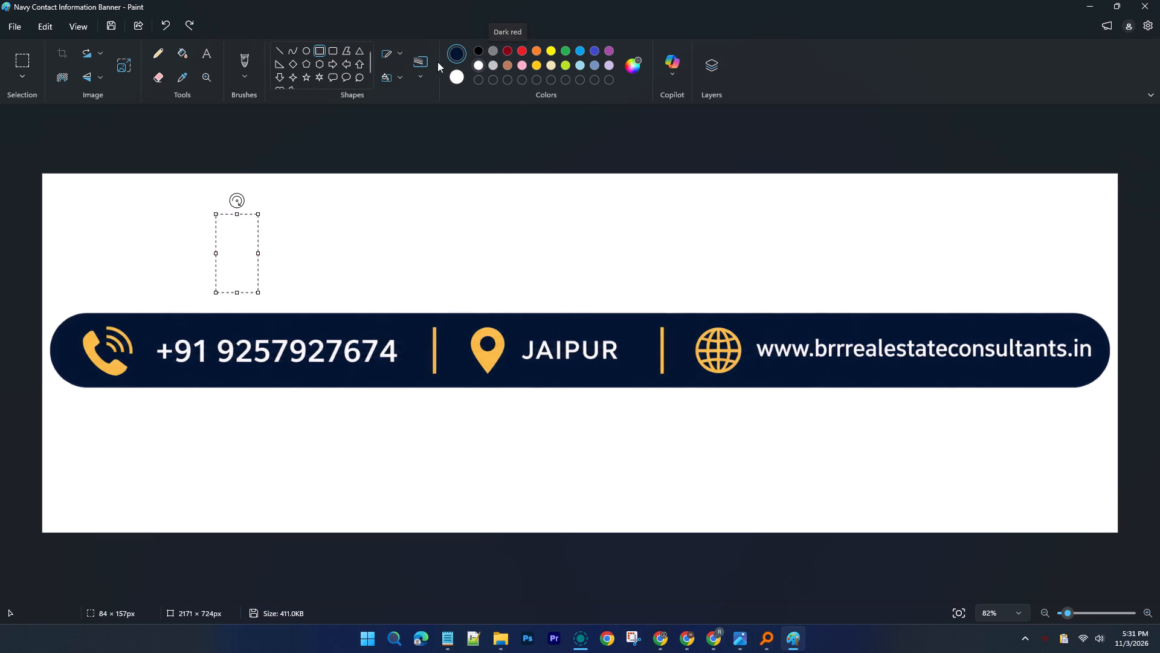
pyautogui.click(388, 53)
pyautogui.click(388, 79)
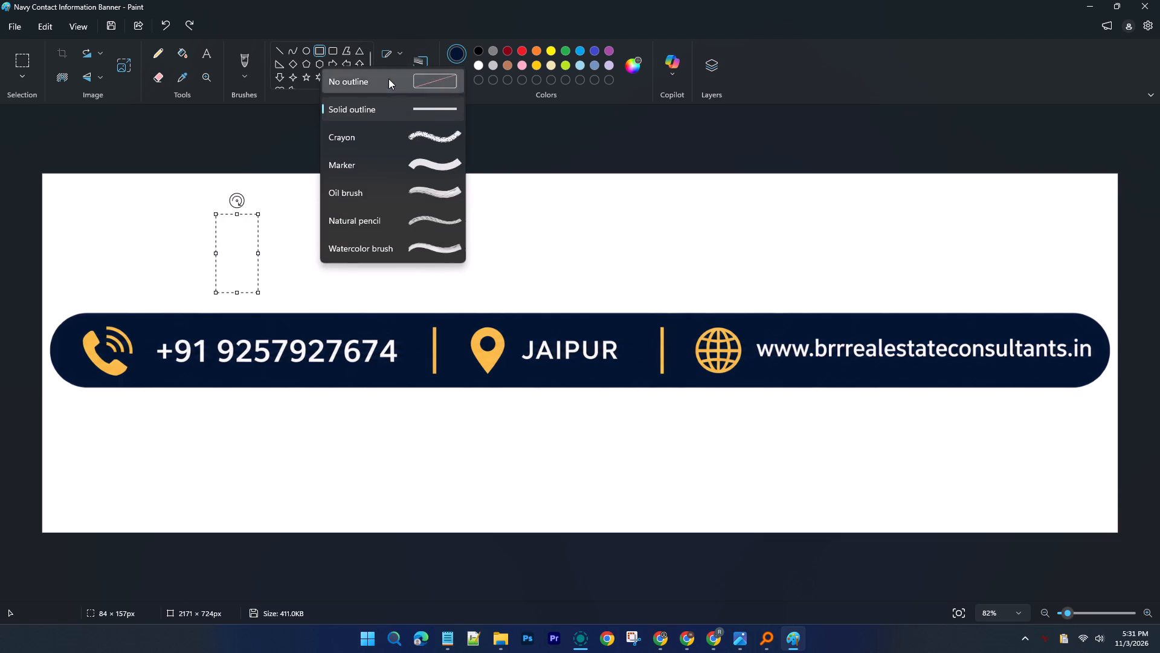
pyautogui.click(388, 79)
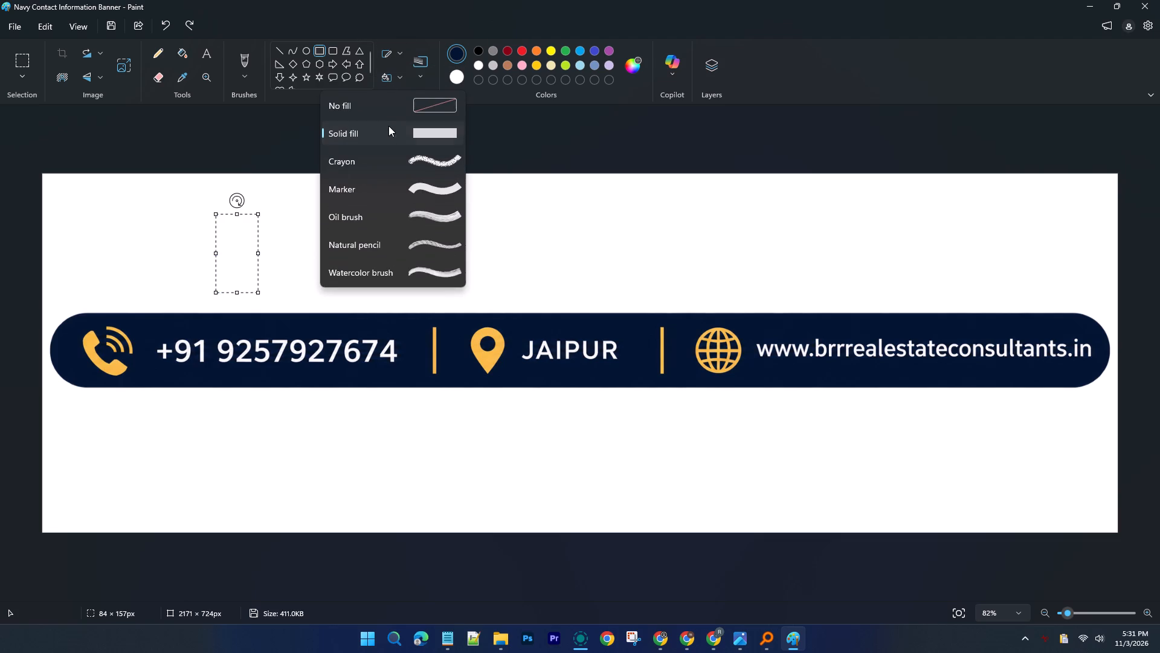
pyautogui.click(388, 137)
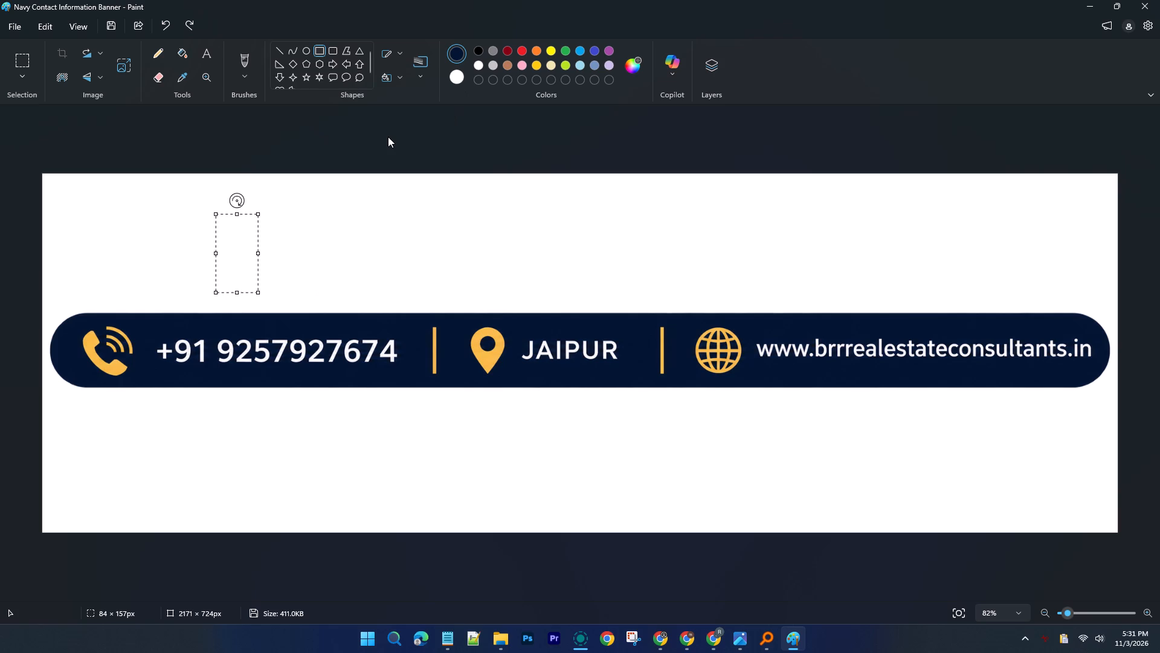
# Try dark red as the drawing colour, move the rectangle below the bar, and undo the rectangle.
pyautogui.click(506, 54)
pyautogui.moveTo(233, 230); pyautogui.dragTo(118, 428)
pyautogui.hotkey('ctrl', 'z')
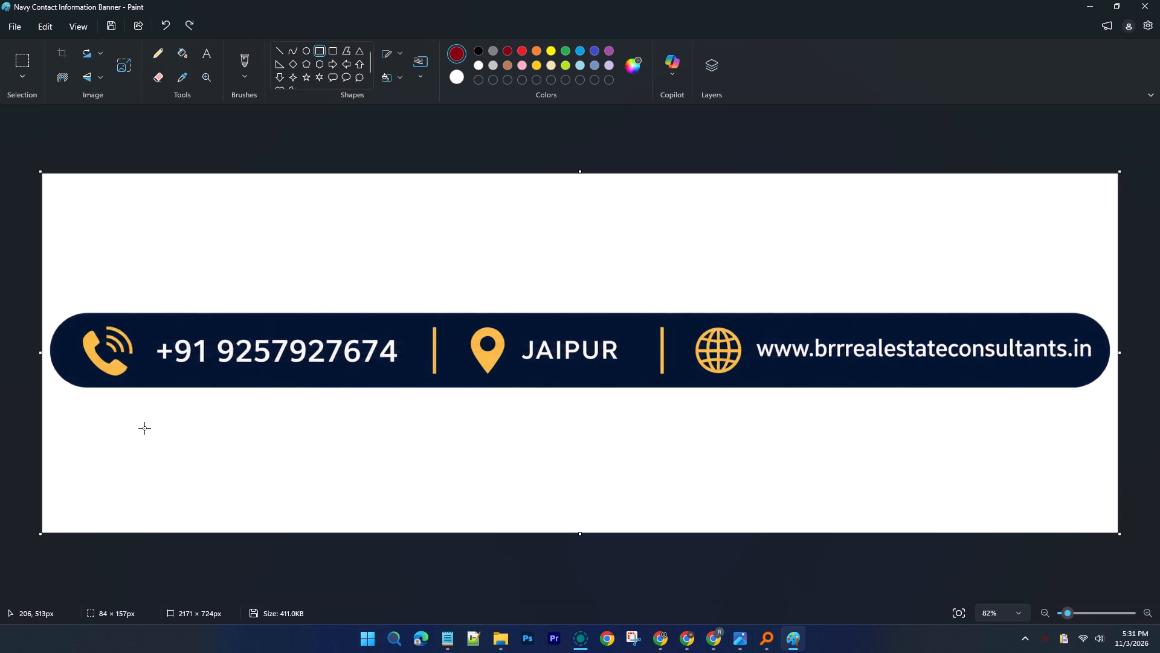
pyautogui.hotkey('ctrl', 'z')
# Draw a white solid rectangle without outline, about 260 × 49 px, across the bar's top edge above the phone number.
pyautogui.click(318, 49)
pyautogui.moveTo(317, 299); pyautogui.dragTo(376, 336)
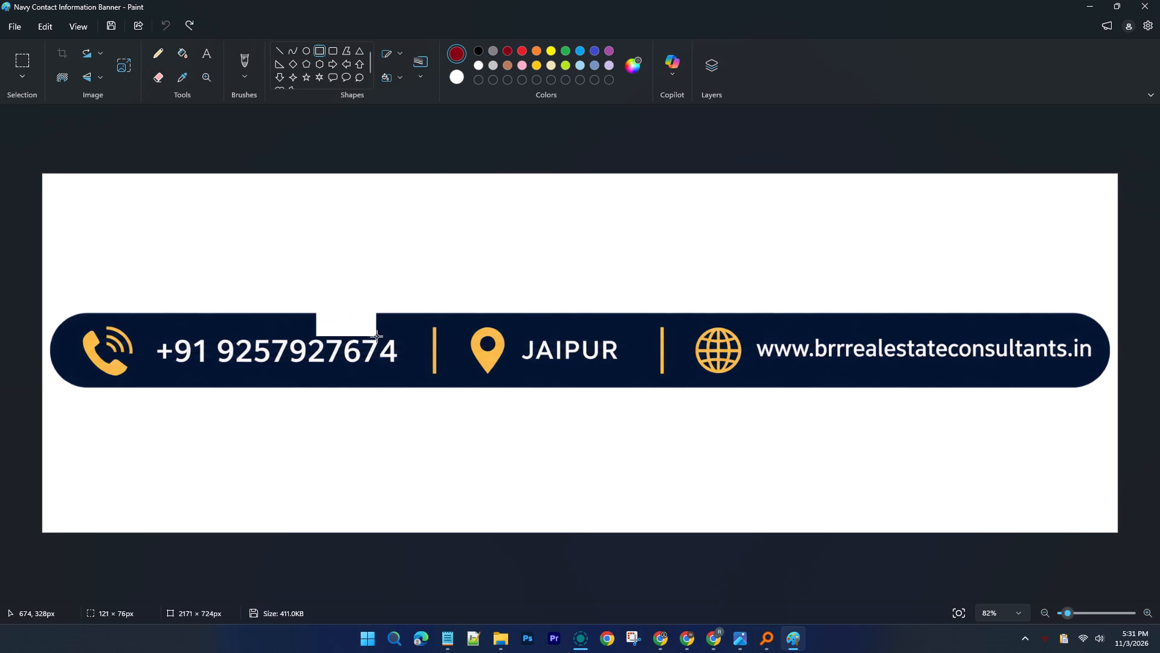
pyautogui.moveTo(376, 336); pyautogui.dragTo(417, 326)
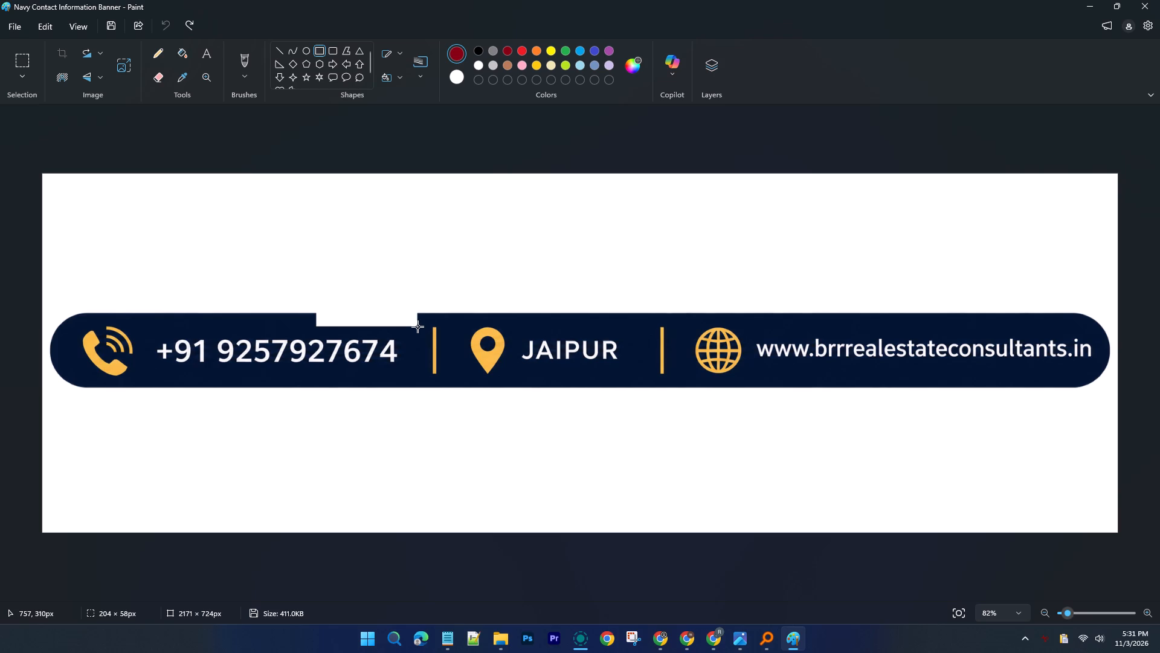
pyautogui.moveTo(417, 326); pyautogui.dragTo(445, 323)
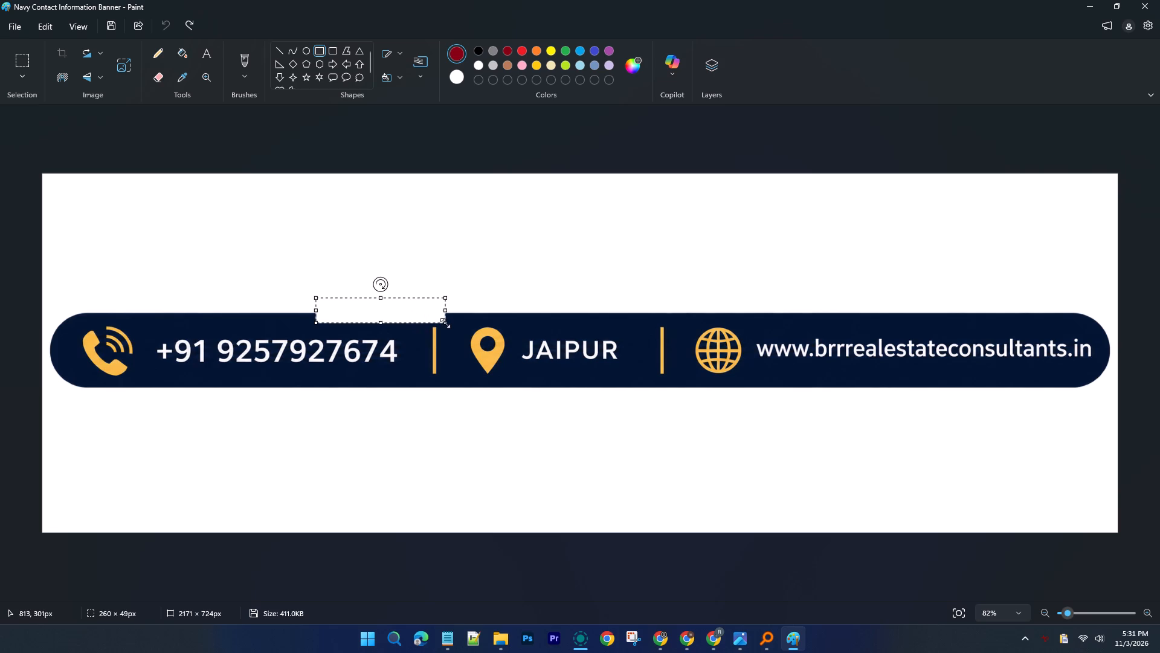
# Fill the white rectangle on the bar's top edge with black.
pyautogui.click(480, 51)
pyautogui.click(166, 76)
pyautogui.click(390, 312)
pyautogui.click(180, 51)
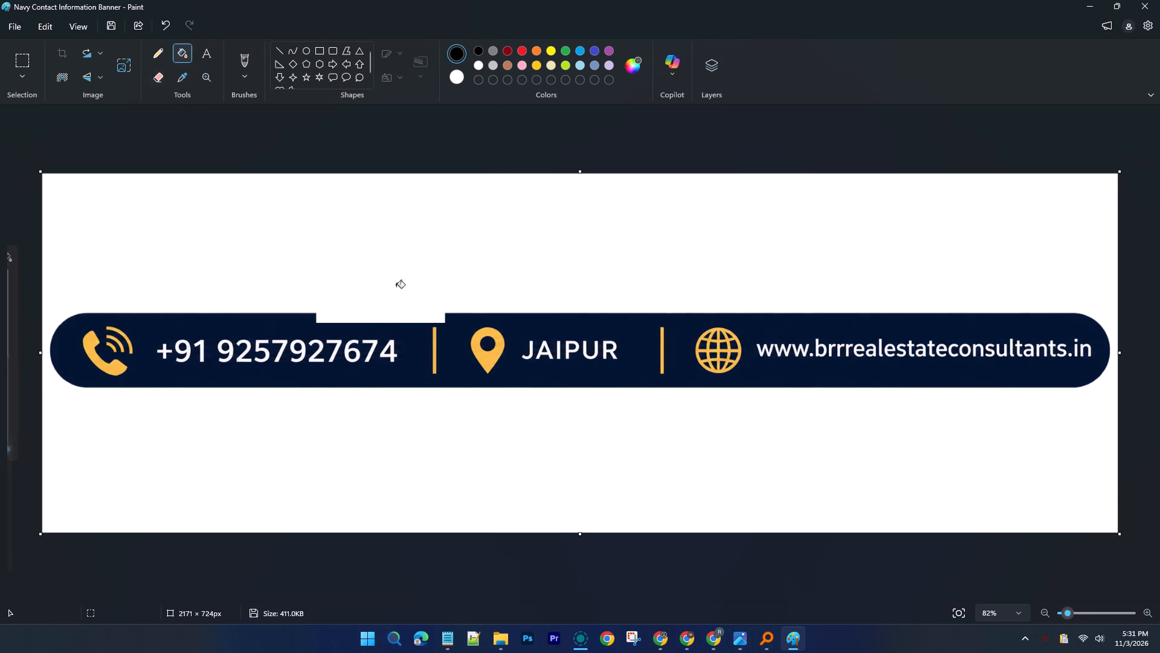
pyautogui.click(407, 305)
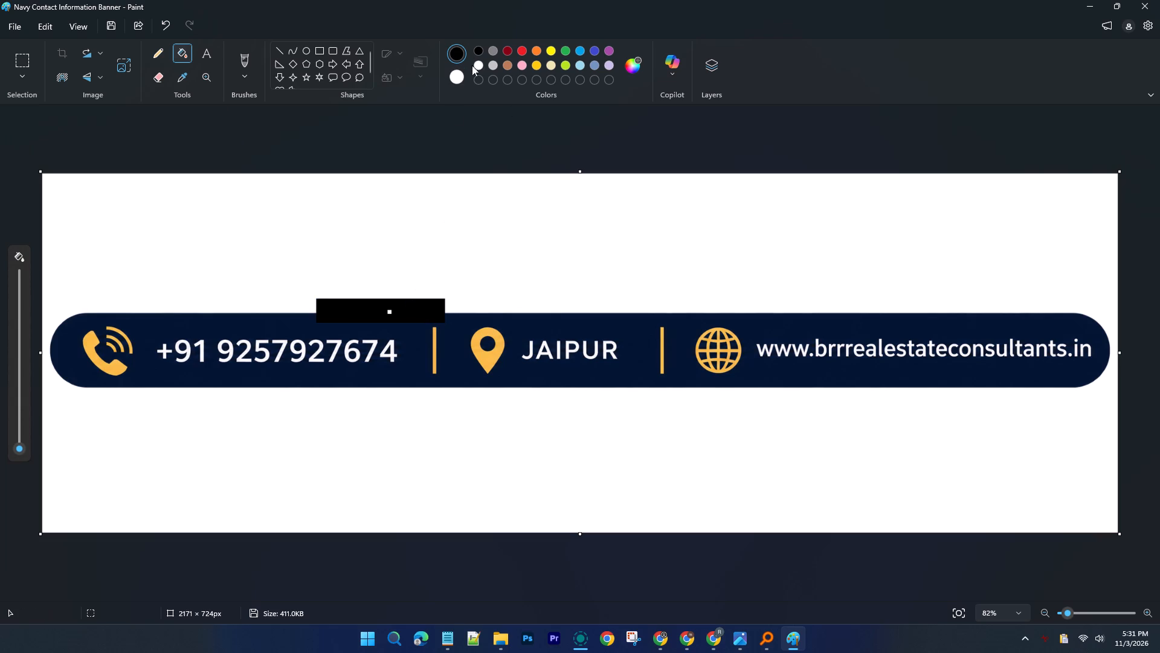
# Sample the bar's navy and fill the black rectangle with it, including the small white speck inside.
pyautogui.click(179, 77)
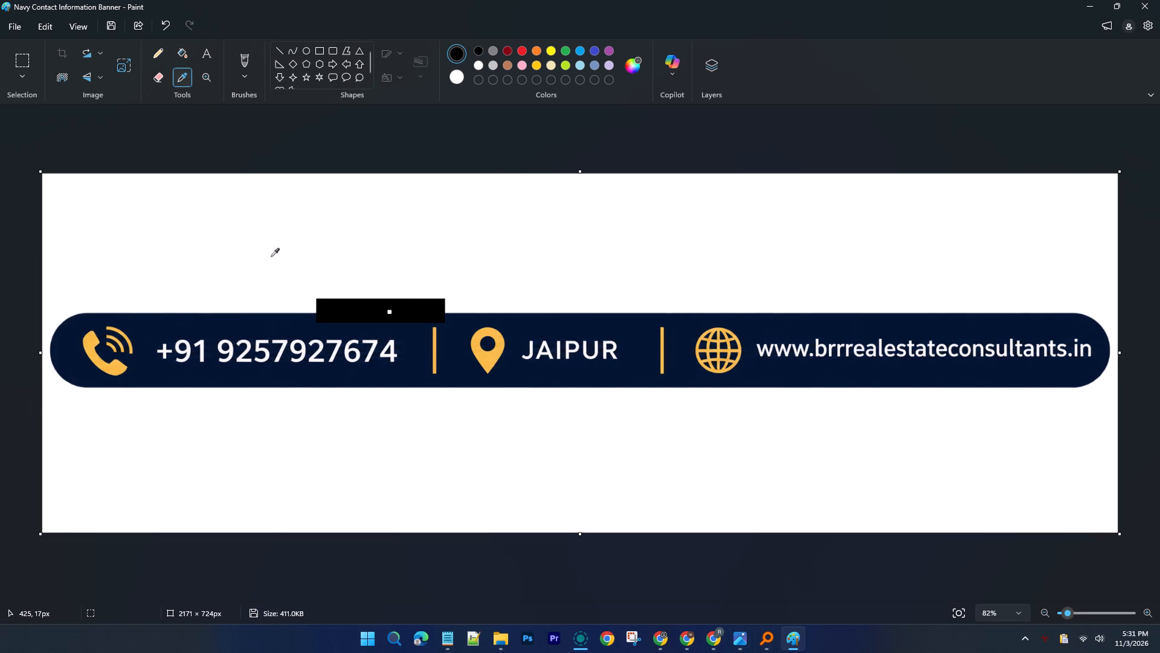
pyautogui.click(271, 325)
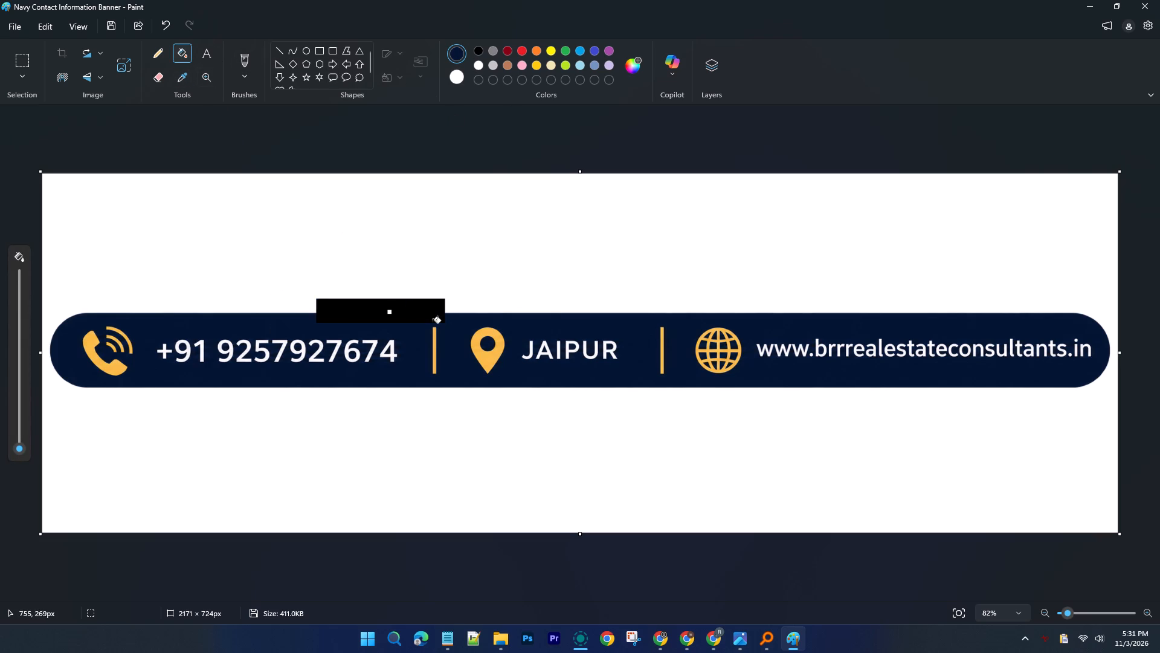
pyautogui.click(428, 317)
pyautogui.click(389, 314)
pyautogui.click(389, 313)
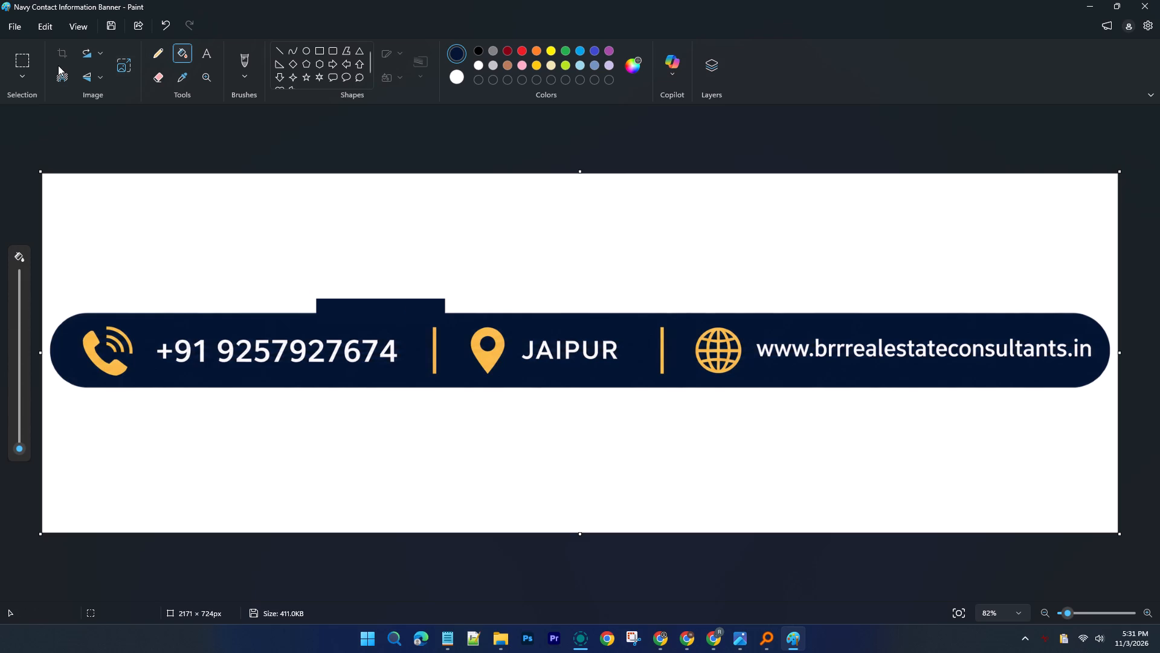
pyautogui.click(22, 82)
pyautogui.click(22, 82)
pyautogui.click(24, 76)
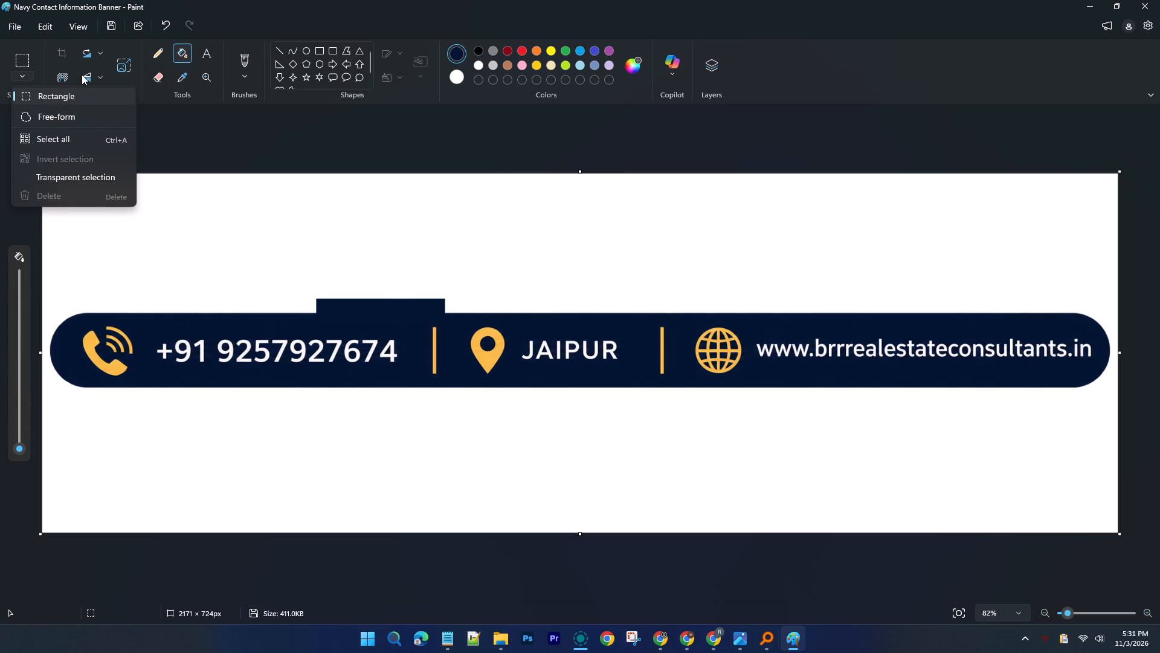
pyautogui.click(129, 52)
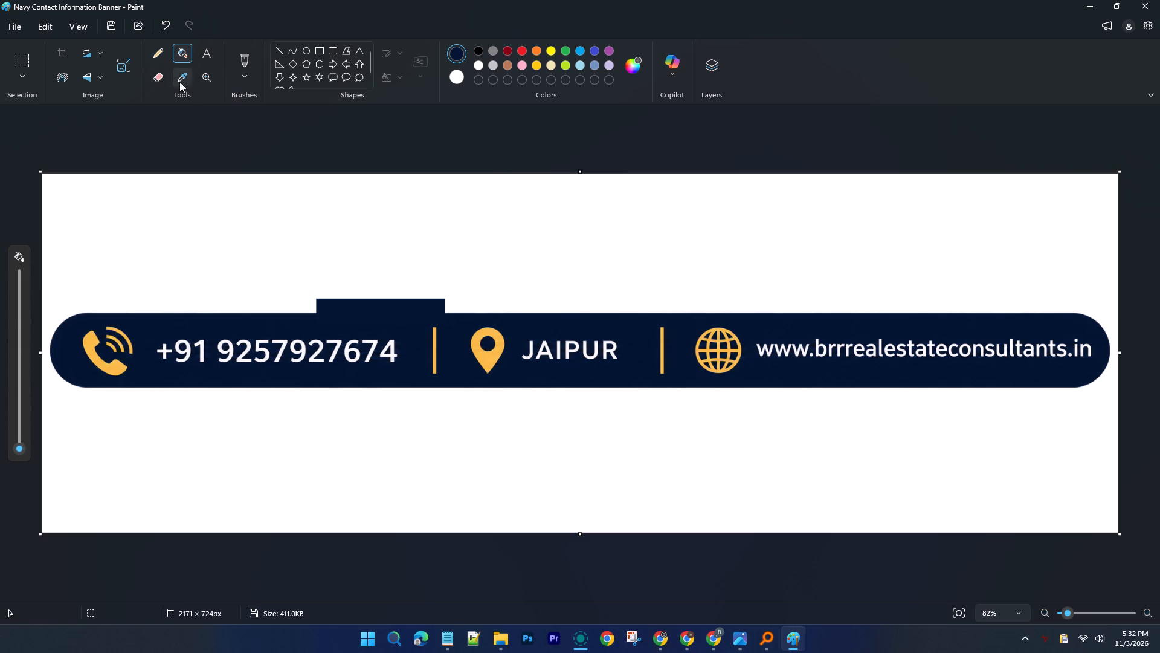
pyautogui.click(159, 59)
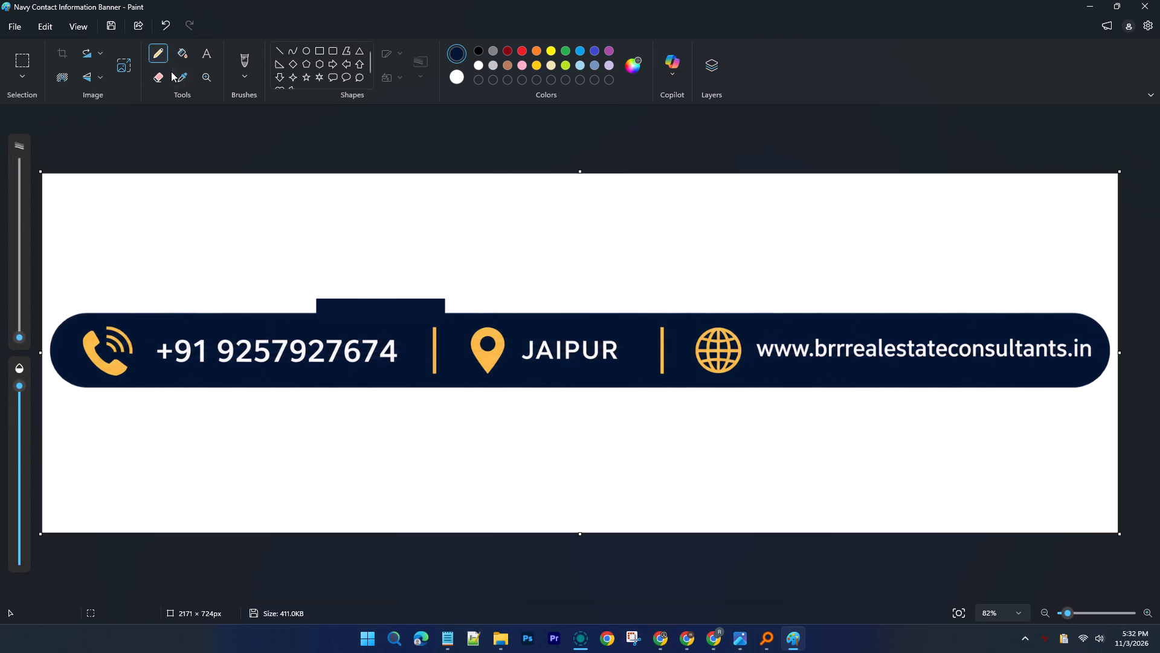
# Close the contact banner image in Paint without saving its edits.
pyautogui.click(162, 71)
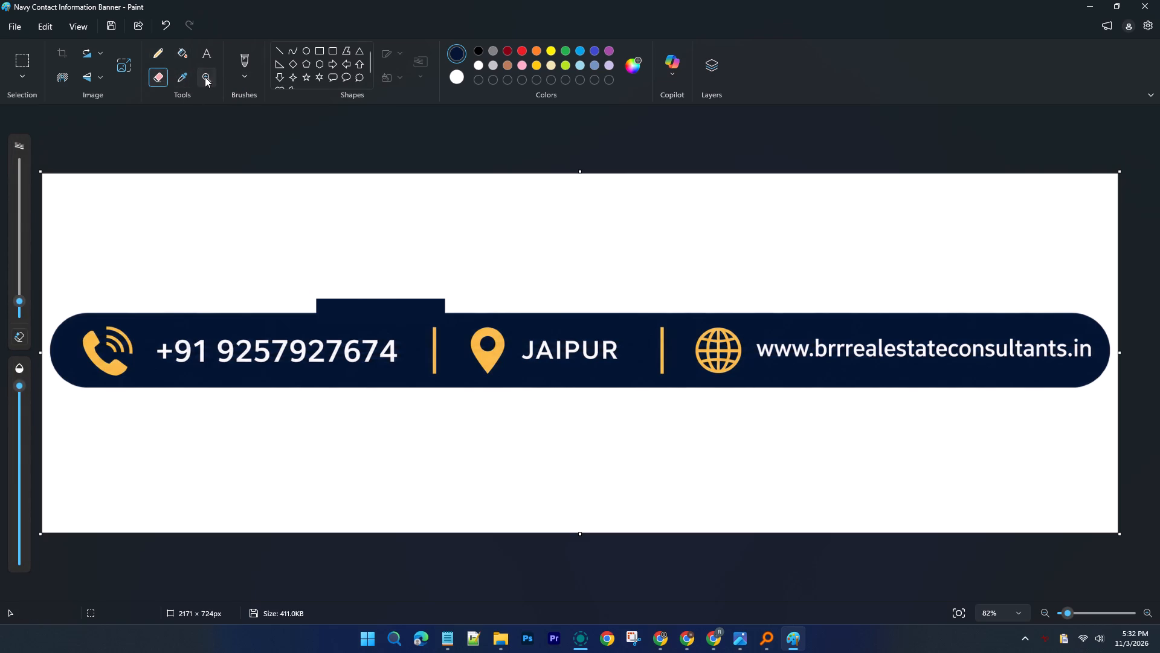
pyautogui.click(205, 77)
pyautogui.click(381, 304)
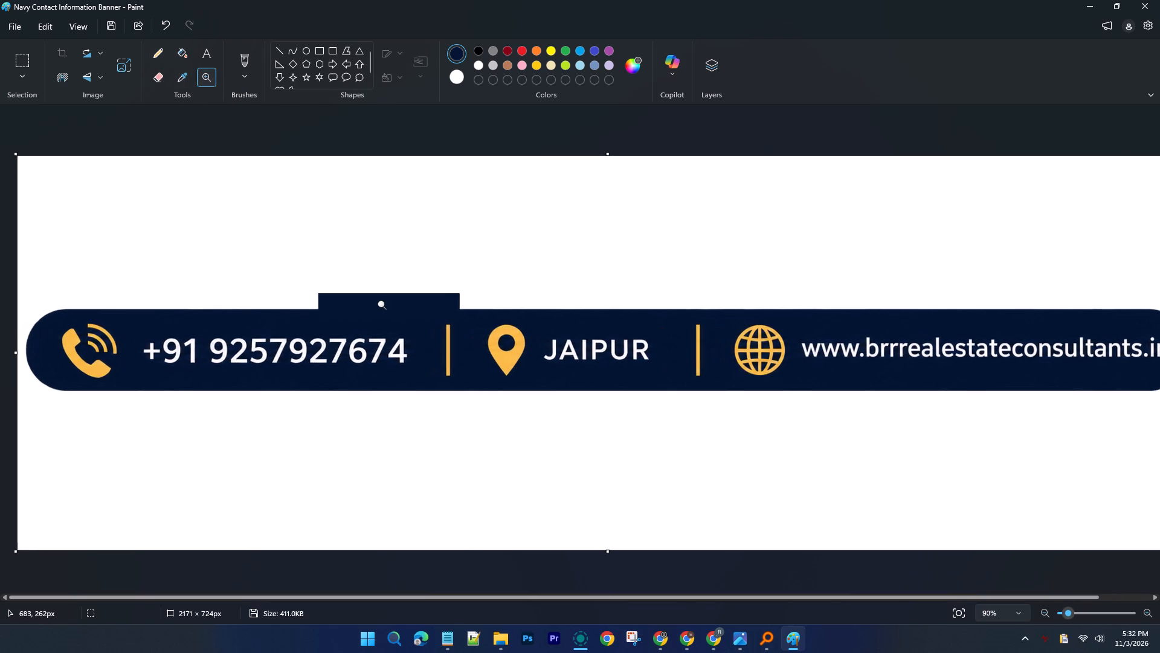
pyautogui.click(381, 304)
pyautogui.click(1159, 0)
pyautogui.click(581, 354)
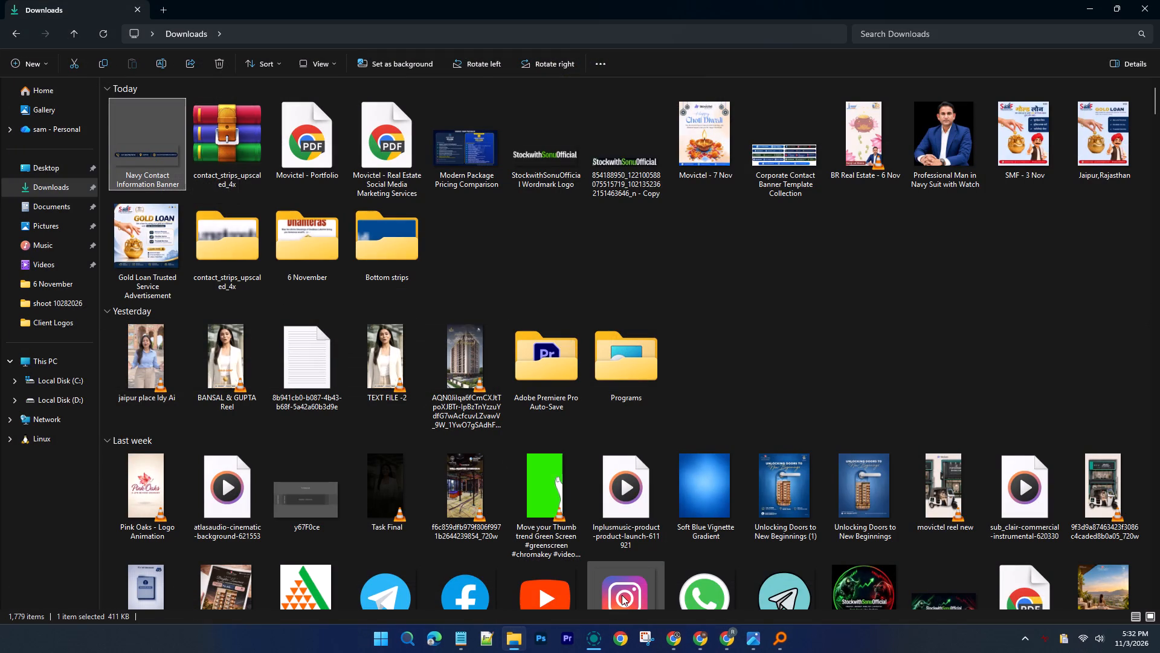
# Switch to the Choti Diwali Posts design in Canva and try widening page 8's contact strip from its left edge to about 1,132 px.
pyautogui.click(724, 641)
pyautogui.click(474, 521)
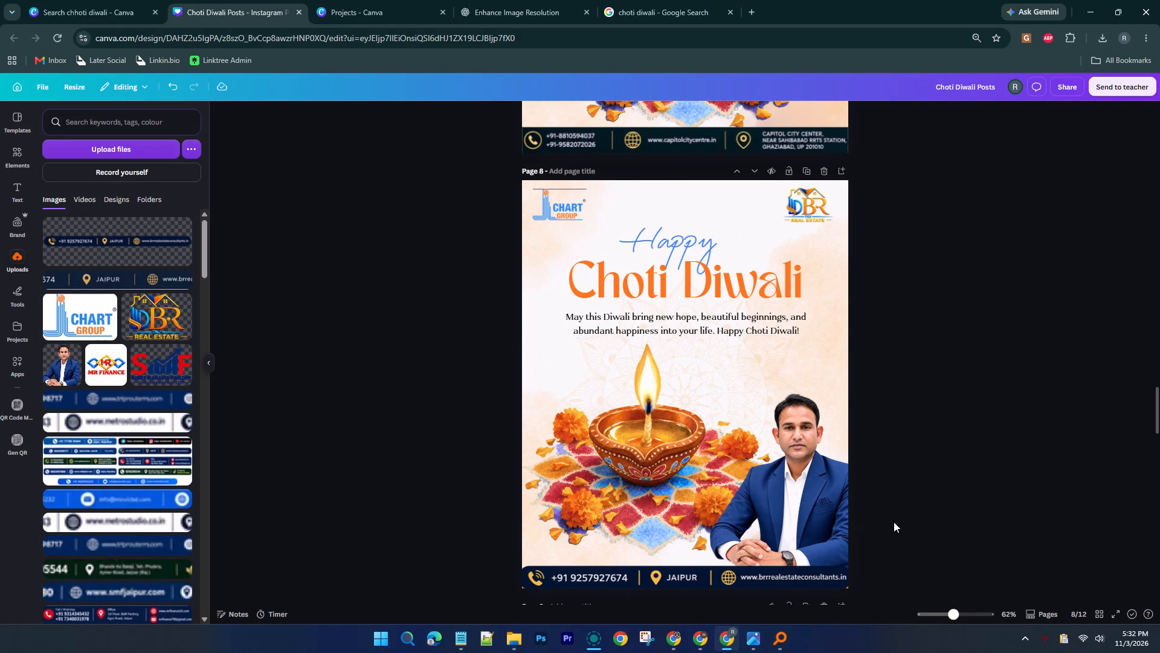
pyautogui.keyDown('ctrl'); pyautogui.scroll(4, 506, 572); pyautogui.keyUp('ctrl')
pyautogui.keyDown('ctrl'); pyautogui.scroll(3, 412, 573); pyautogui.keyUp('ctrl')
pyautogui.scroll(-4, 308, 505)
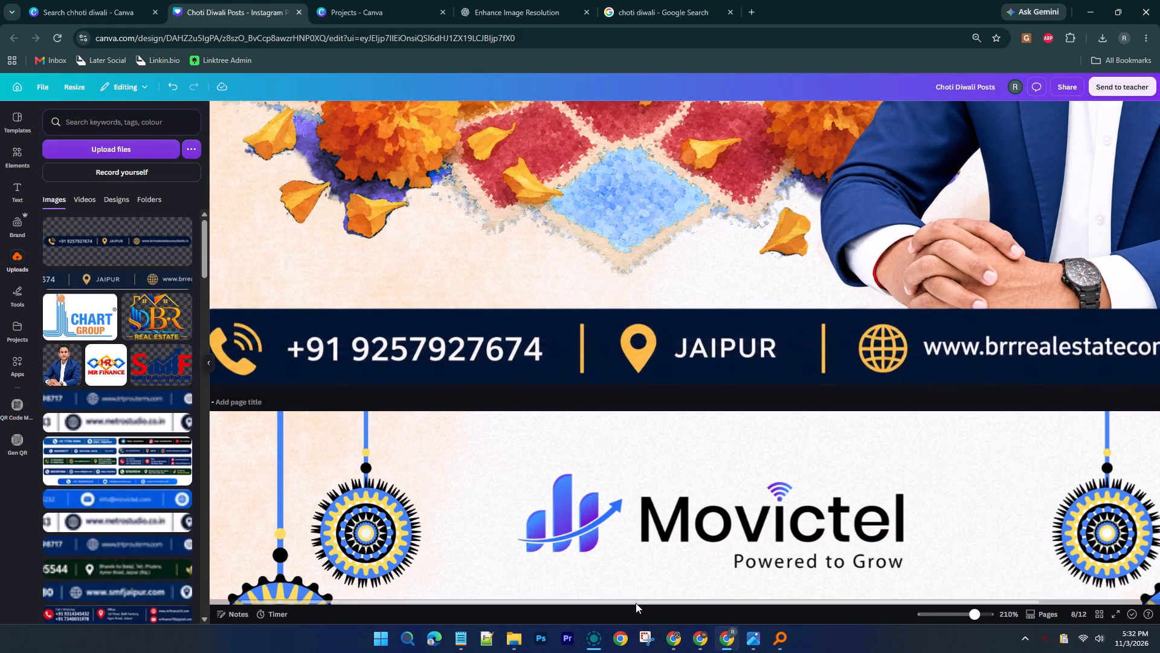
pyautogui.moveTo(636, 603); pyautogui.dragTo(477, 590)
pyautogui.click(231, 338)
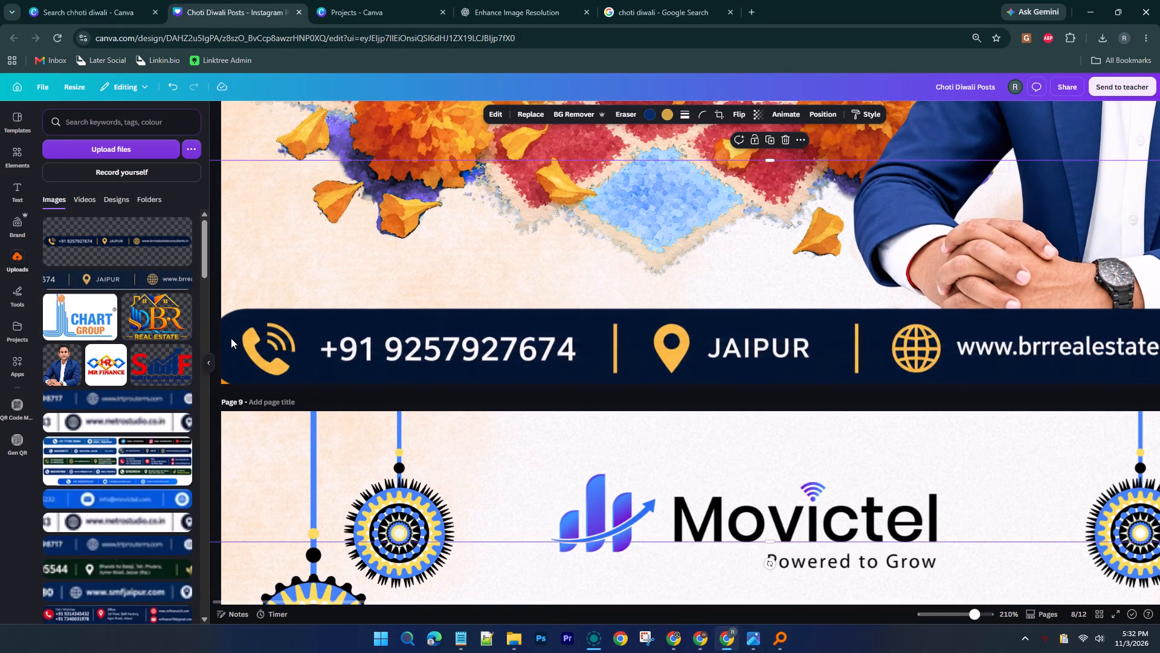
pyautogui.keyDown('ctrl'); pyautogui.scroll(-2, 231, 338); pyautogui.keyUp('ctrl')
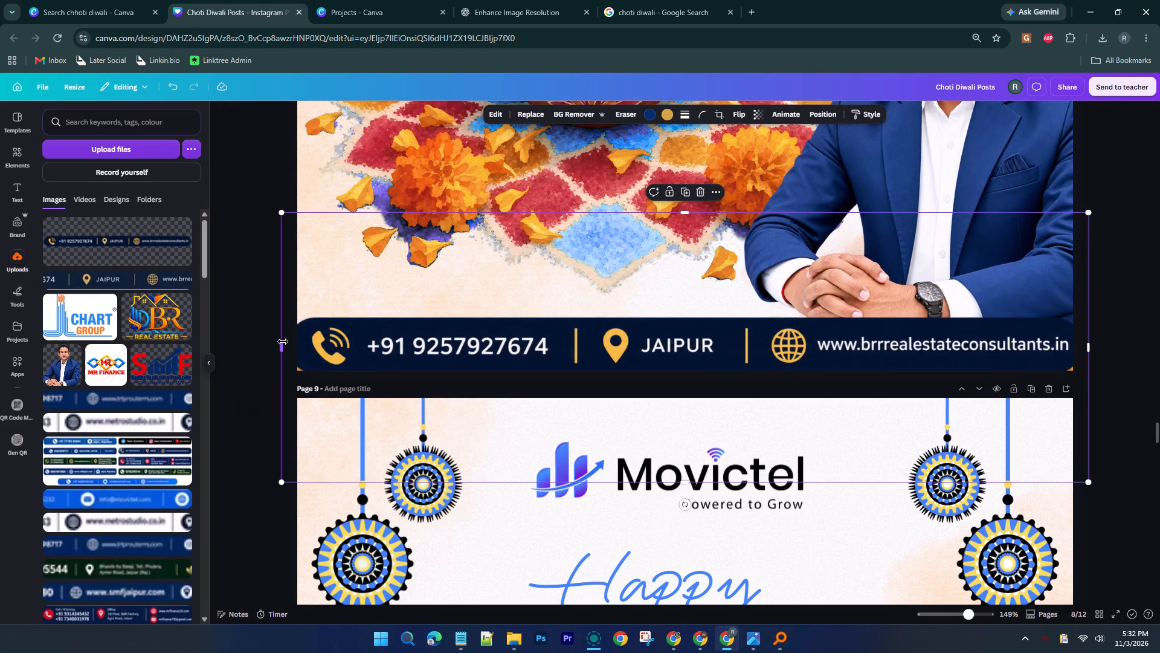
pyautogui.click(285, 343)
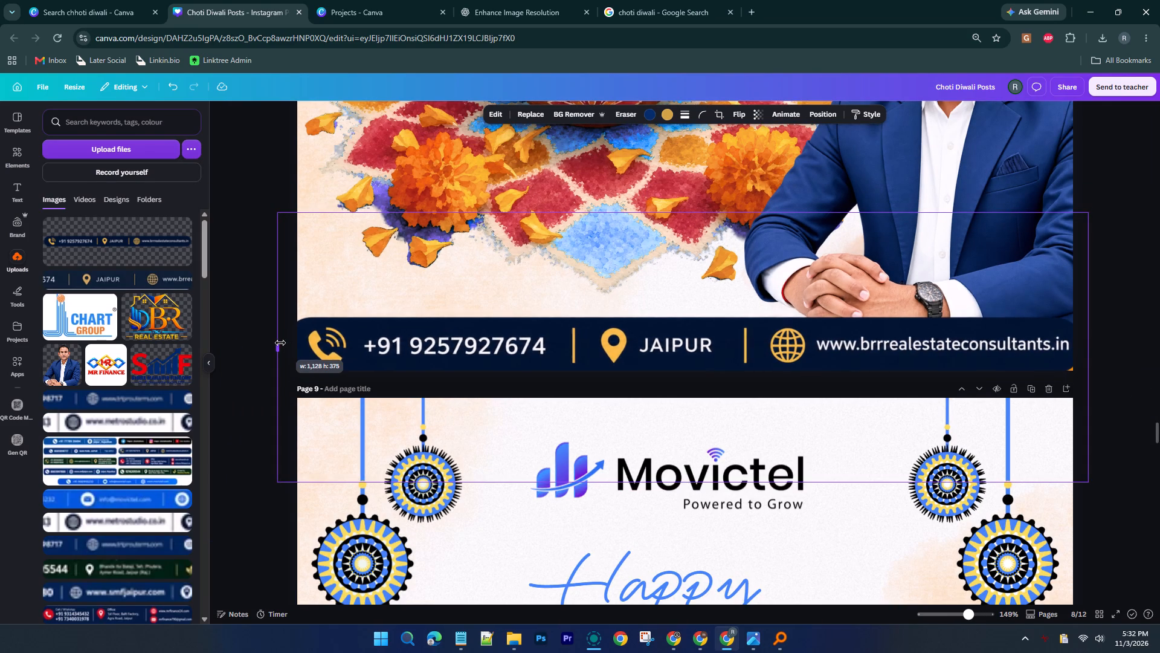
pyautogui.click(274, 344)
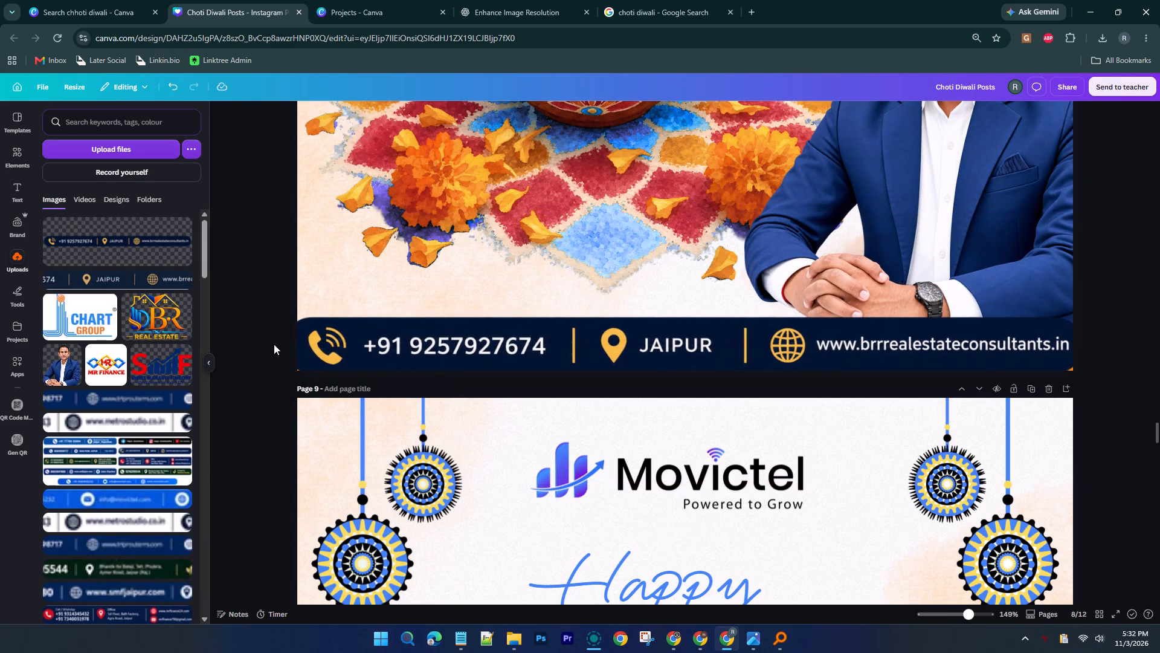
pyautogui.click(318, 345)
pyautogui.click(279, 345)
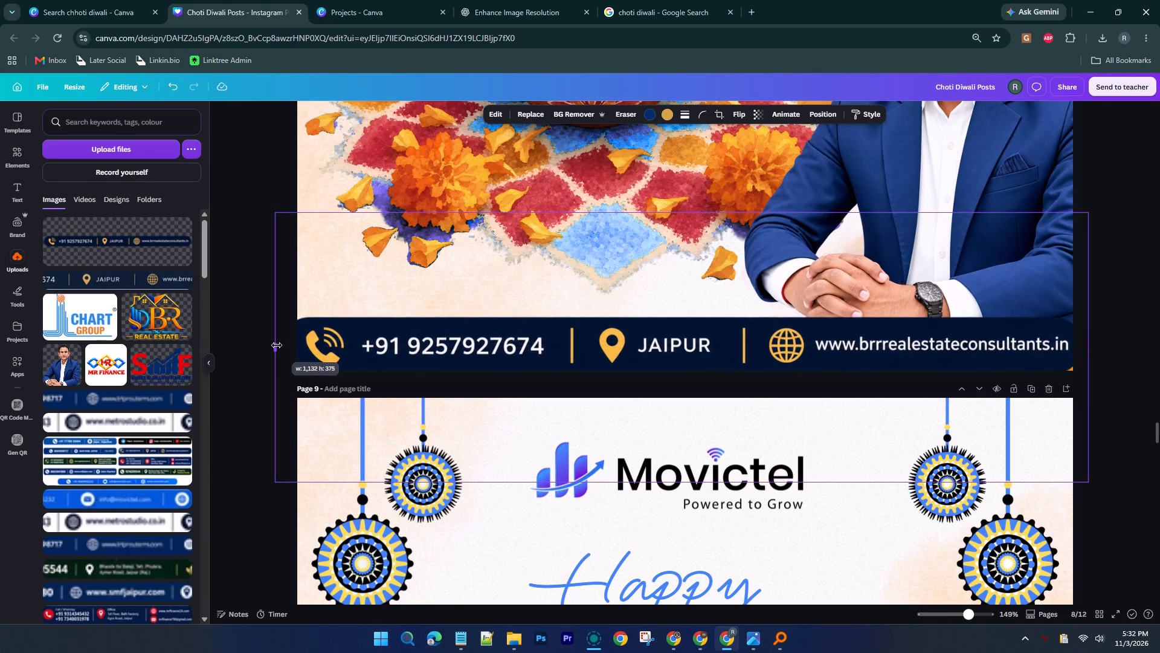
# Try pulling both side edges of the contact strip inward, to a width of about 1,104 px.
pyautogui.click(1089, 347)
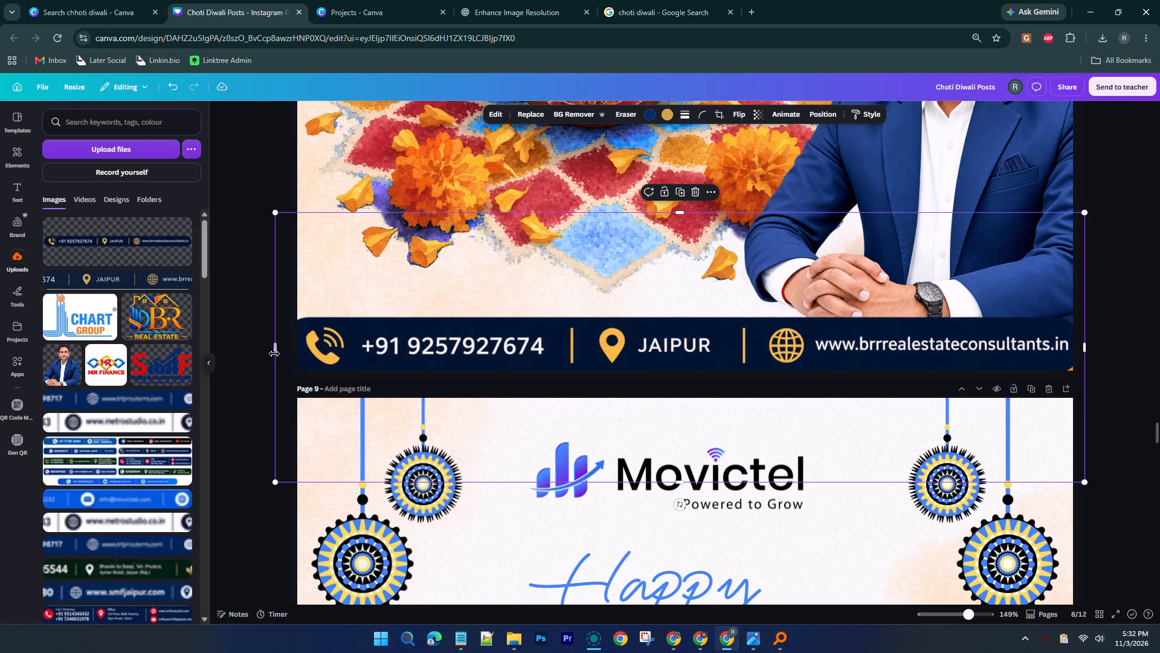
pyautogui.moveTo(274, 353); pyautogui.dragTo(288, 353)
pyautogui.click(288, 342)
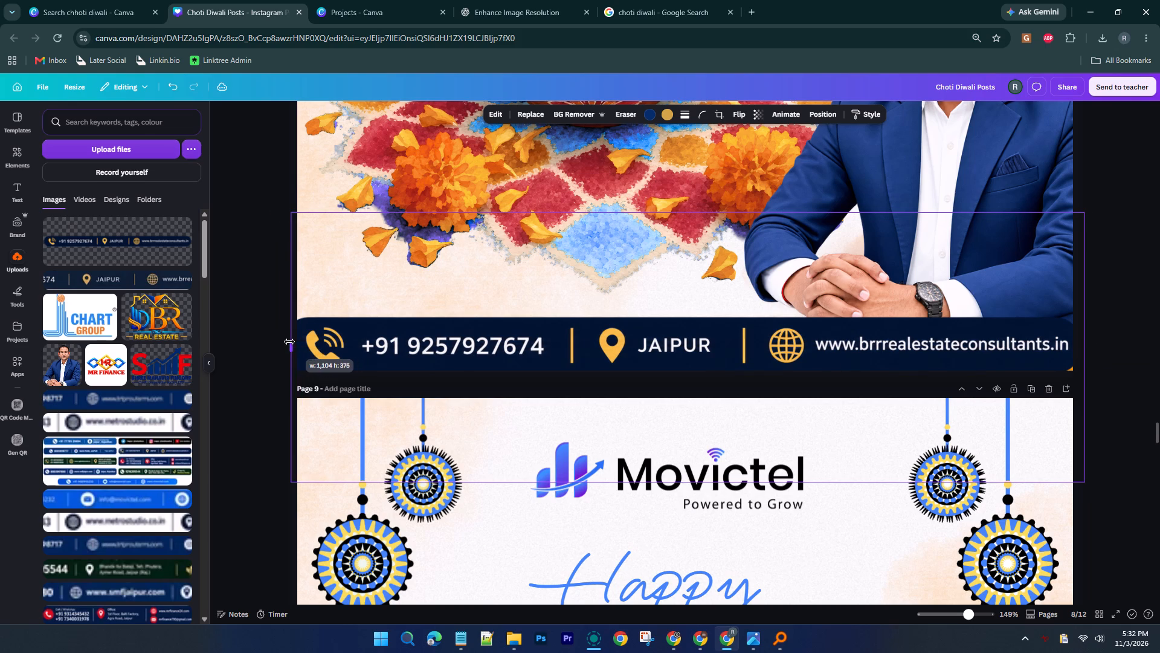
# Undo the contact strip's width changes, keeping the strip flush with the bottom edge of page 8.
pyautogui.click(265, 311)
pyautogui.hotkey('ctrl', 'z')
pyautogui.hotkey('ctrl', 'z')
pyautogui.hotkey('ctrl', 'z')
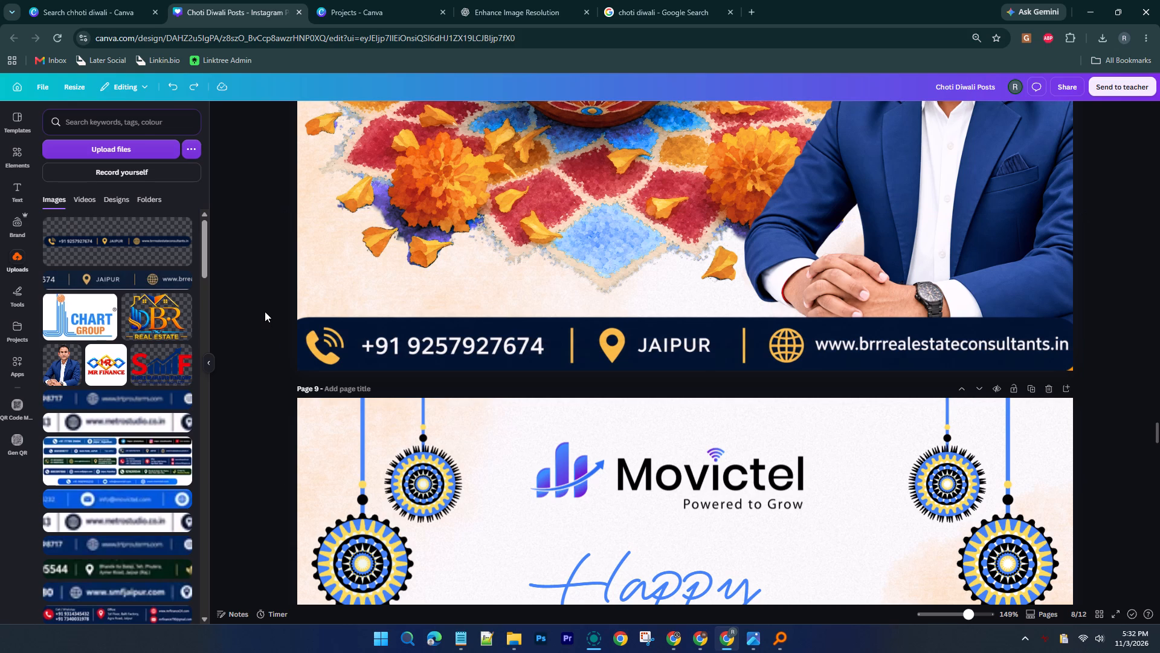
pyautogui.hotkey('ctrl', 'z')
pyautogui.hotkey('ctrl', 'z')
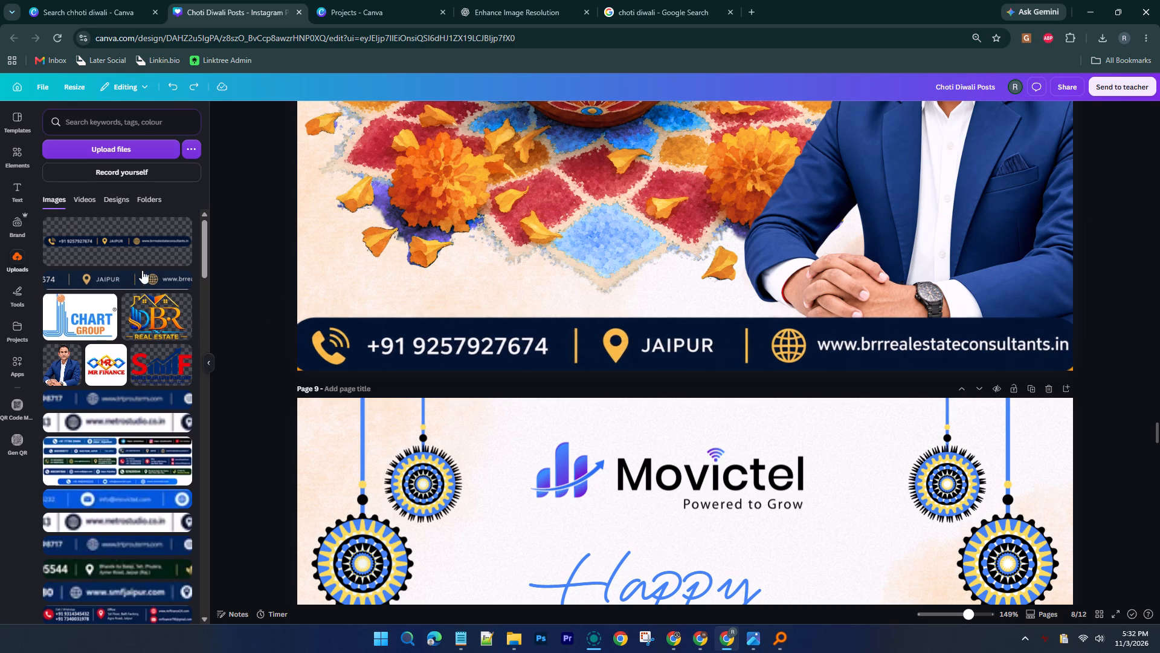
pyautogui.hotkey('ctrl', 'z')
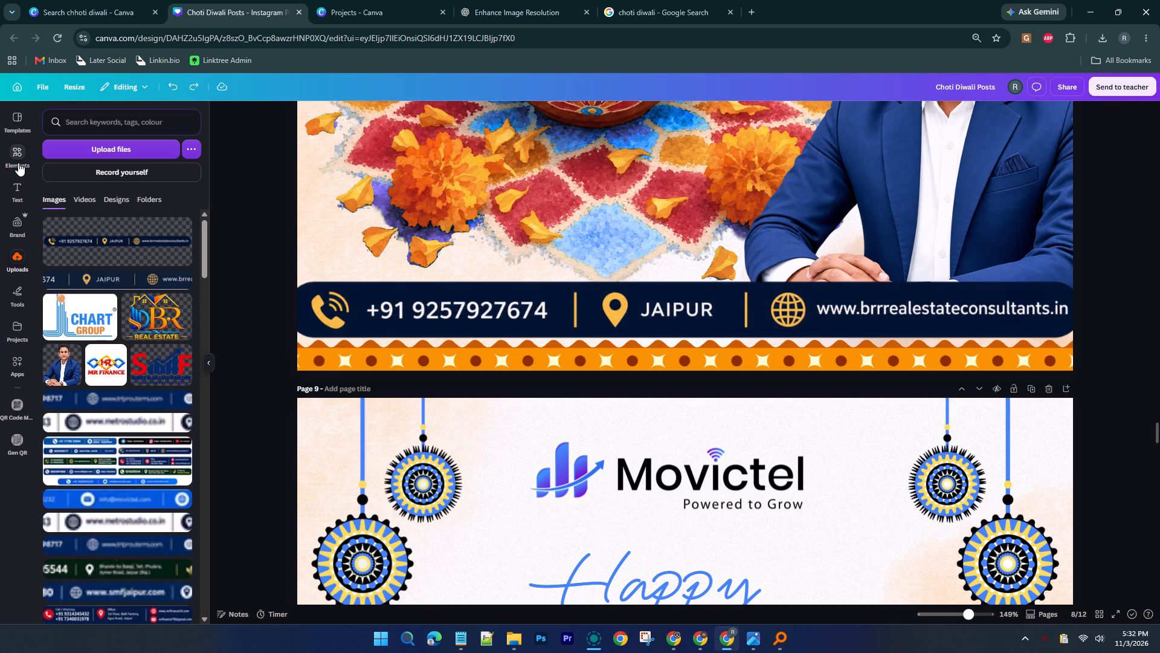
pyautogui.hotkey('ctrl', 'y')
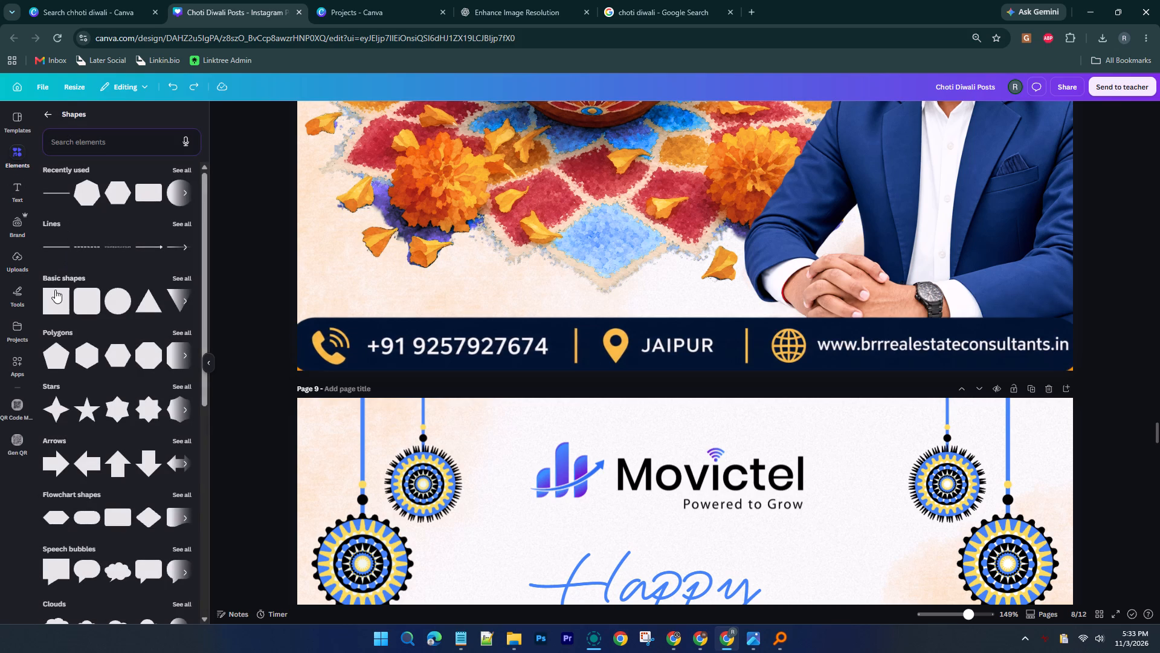
# Add a basic square shape to page 8 and shrink it to a small rectangle over the diya.
pyautogui.click(57, 302)
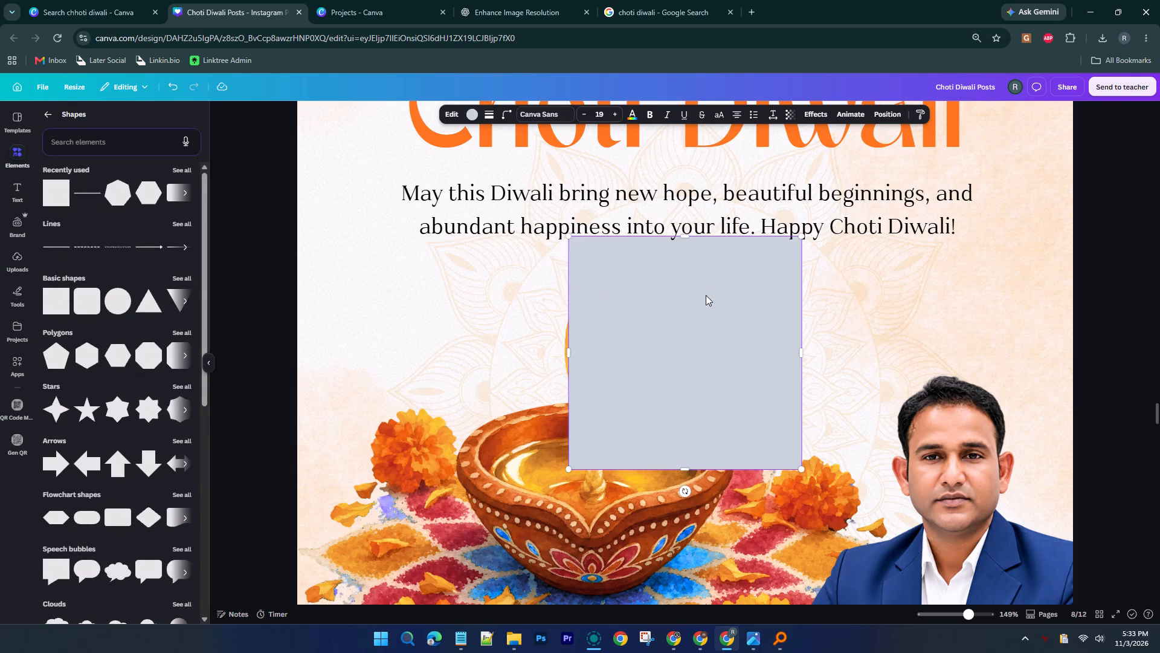
pyautogui.keyDown('ctrl'); pyautogui.scroll(-3, 712, 292); pyautogui.keyUp('ctrl')
pyautogui.scroll(-2, 712, 292)
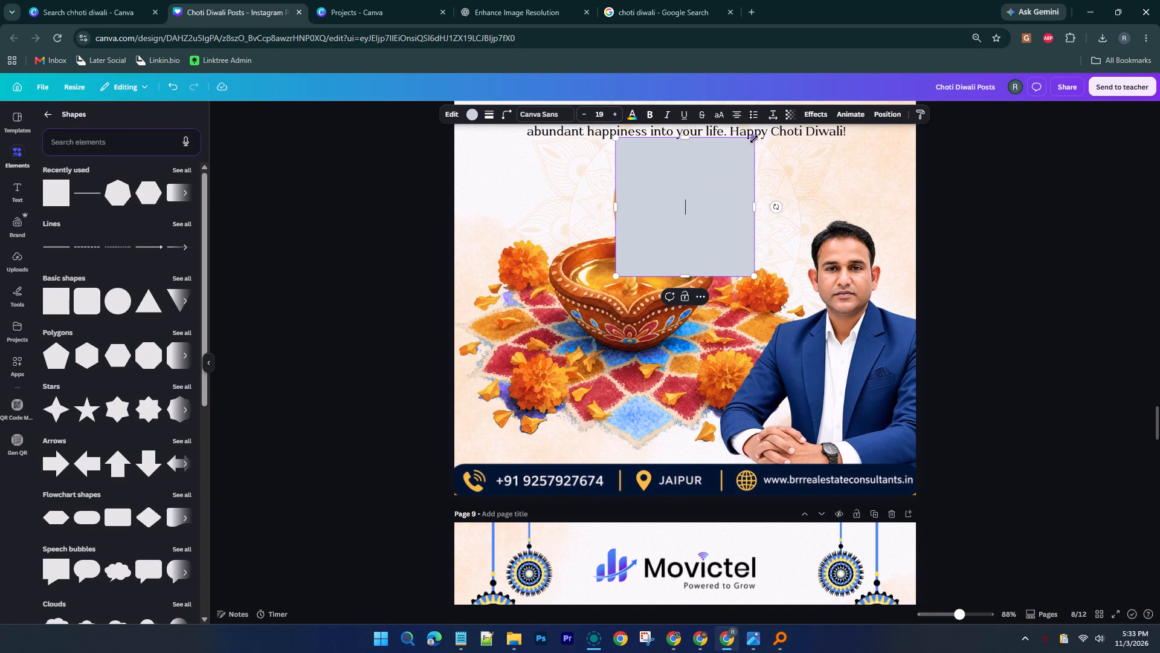
pyautogui.moveTo(754, 139); pyautogui.dragTo(656, 251)
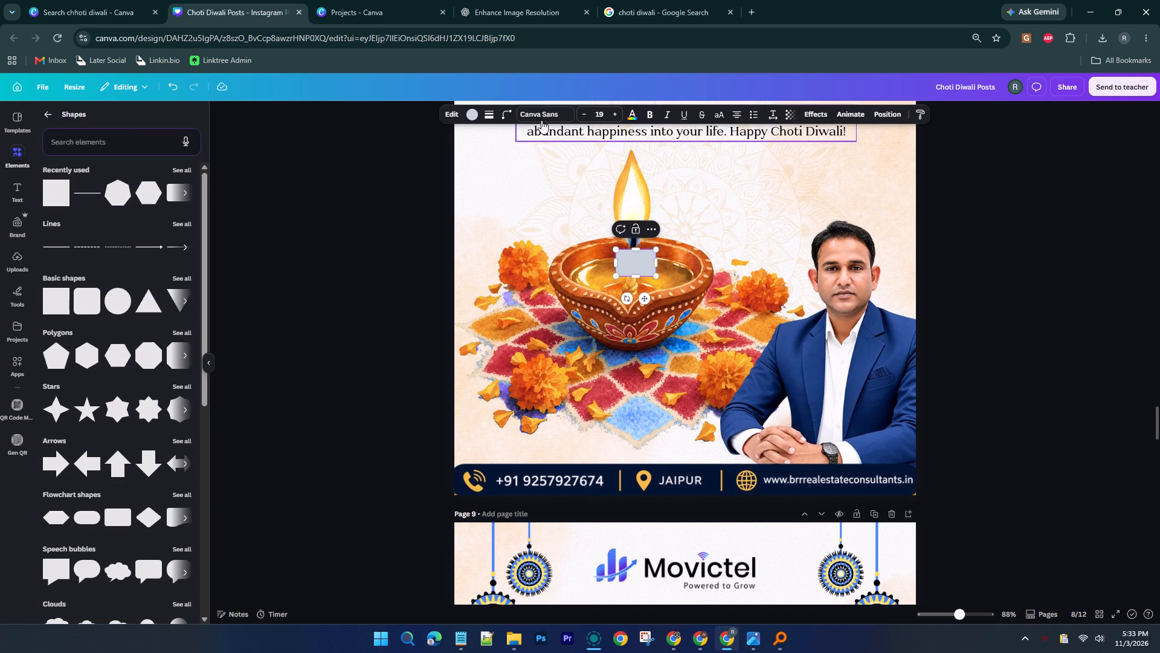
# Fill the small rectangle with the navy sampled from the contact strip.
pyautogui.click(472, 109)
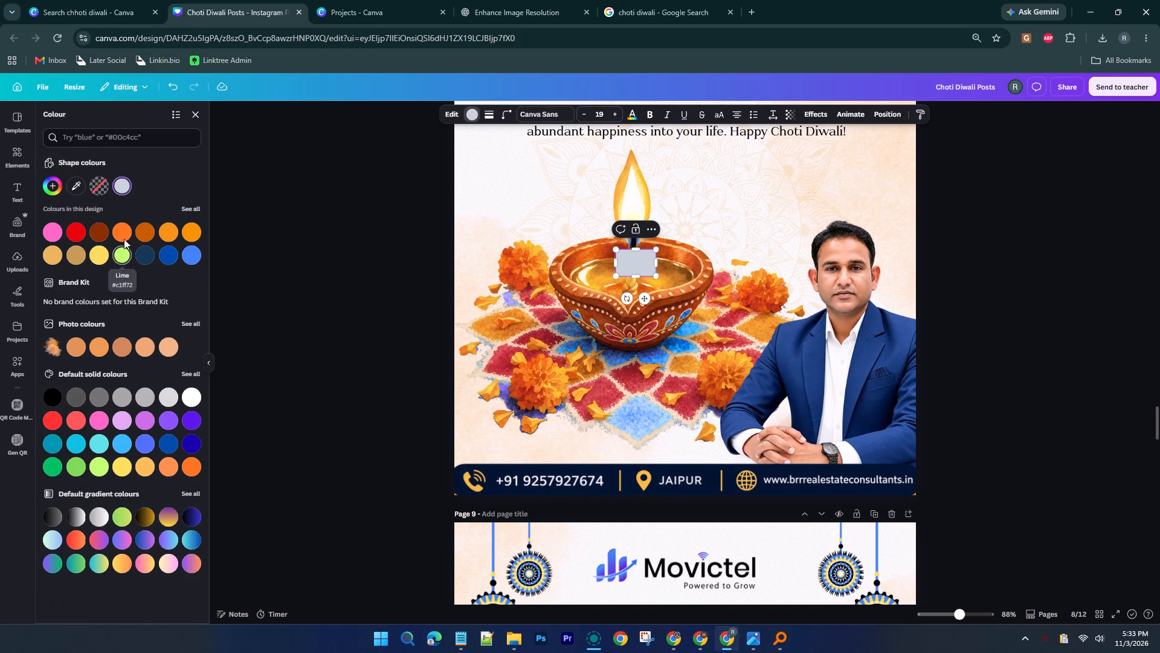
pyautogui.click(69, 187)
pyautogui.click(505, 468)
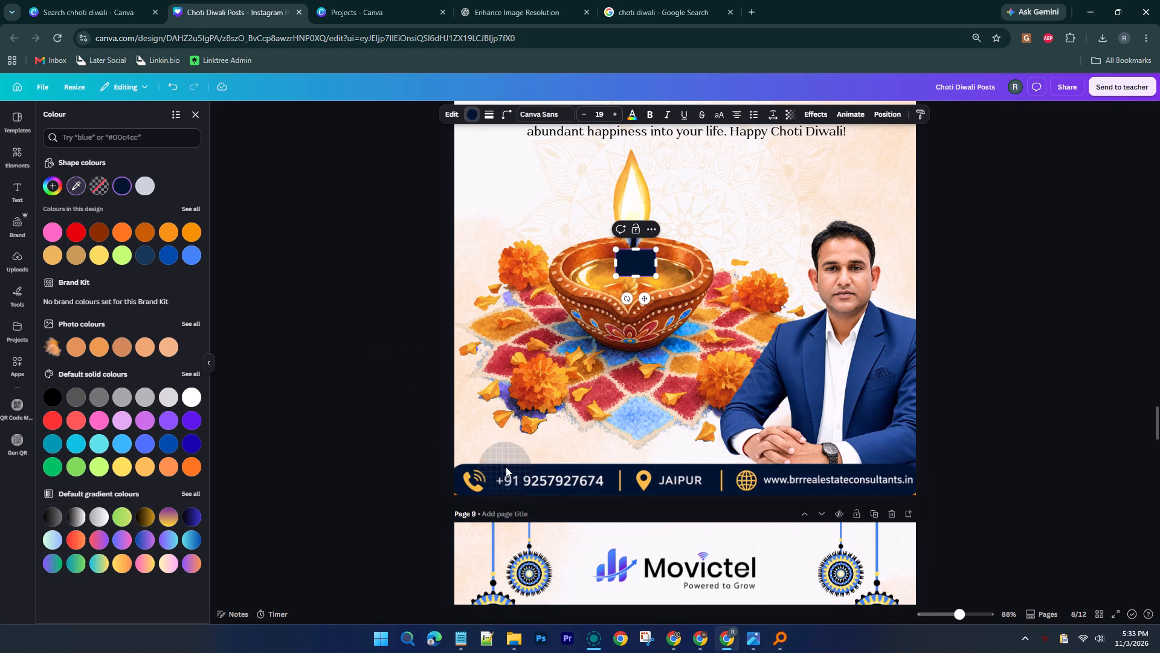
# Shrink the navy rectangle further and place it over the contact strip's rounded bottom-left corner to square it off.
pyautogui.moveTo(644, 302); pyautogui.dragTo(491, 350)
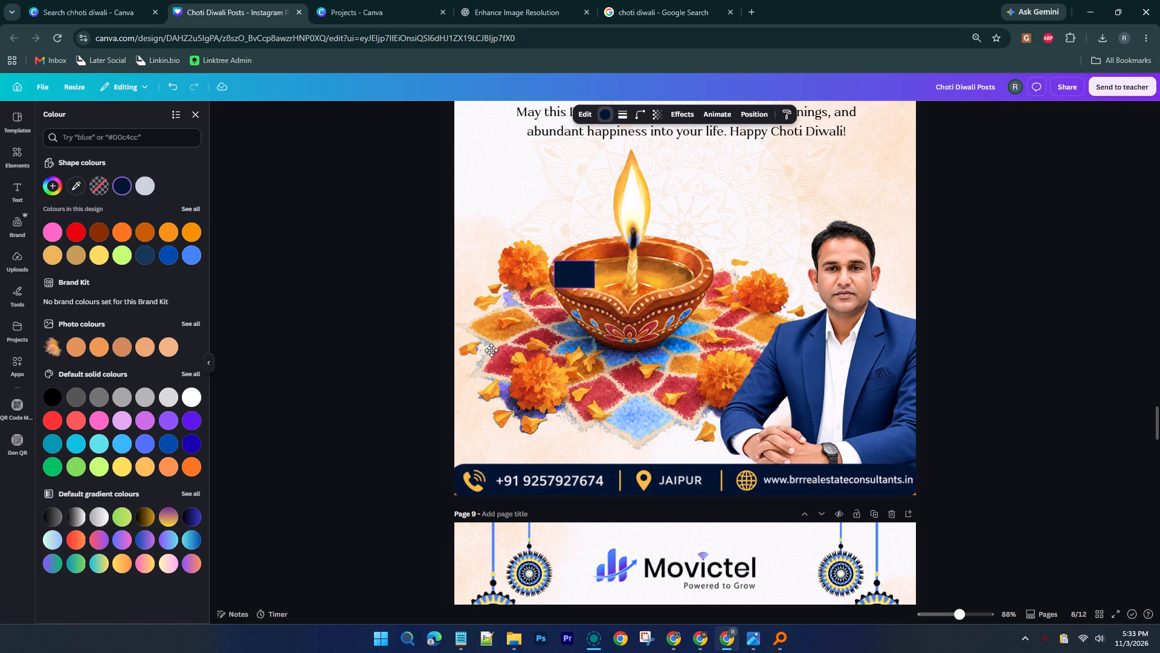
pyautogui.moveTo(491, 350); pyautogui.dragTo(515, 402)
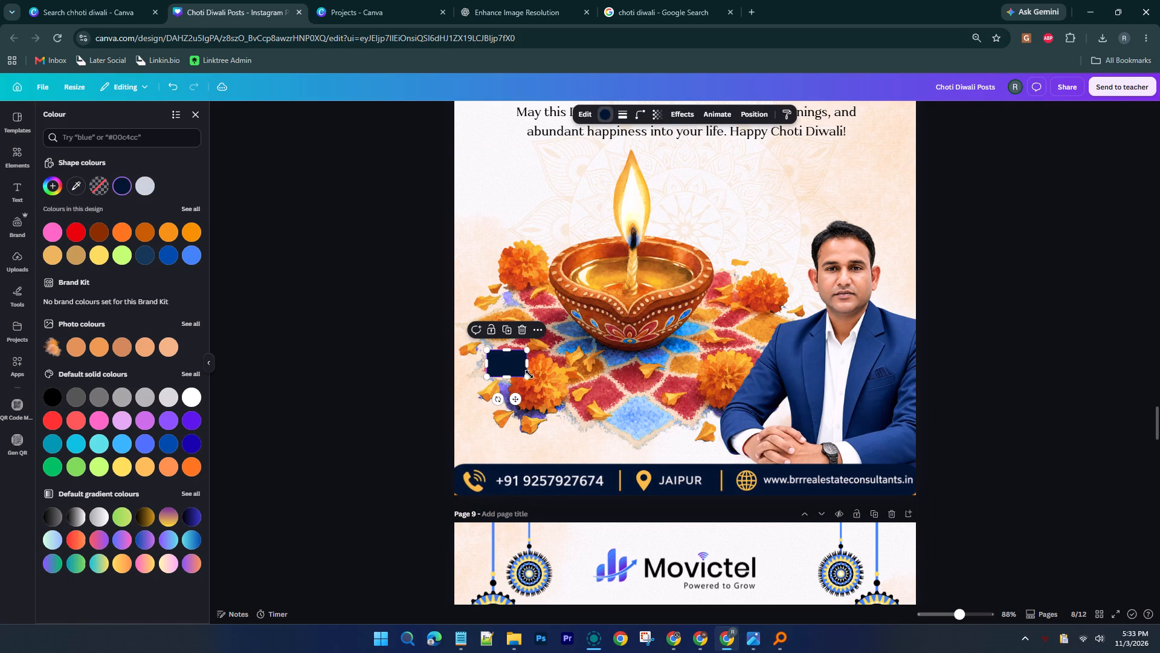
pyautogui.moveTo(526, 380); pyautogui.dragTo(501, 363)
pyautogui.keyDown('ctrl'); pyautogui.scroll(3, 503, 353); pyautogui.keyUp('ctrl')
pyautogui.moveTo(370, 359); pyautogui.dragTo(352, 415)
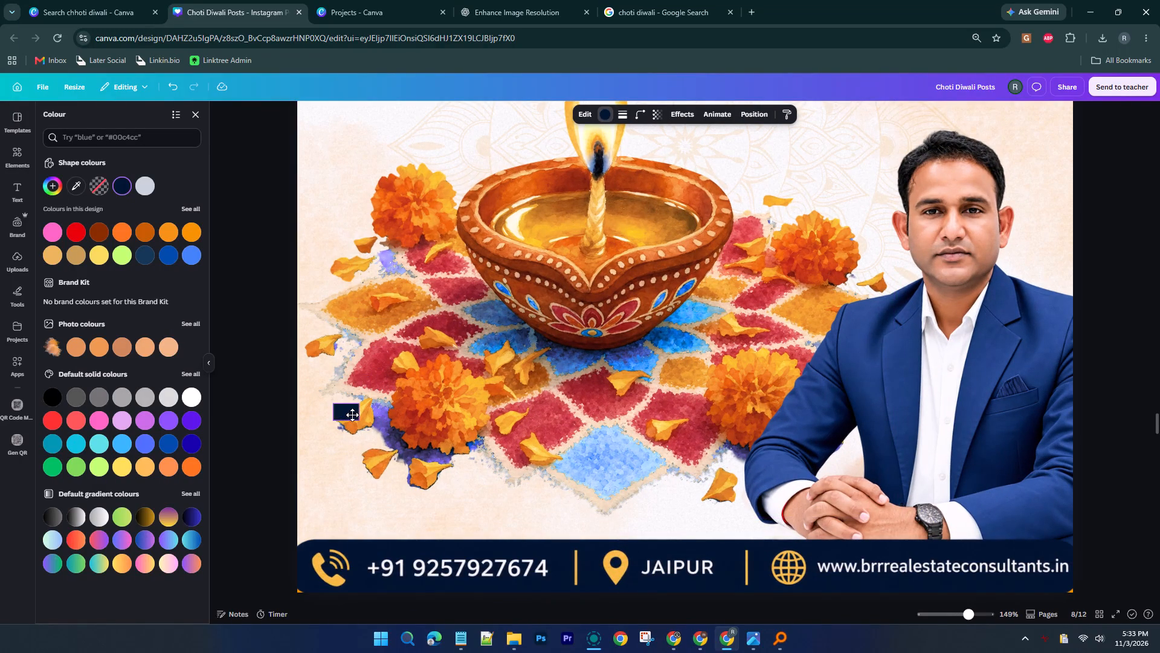
pyautogui.moveTo(352, 415); pyautogui.dragTo(305, 589)
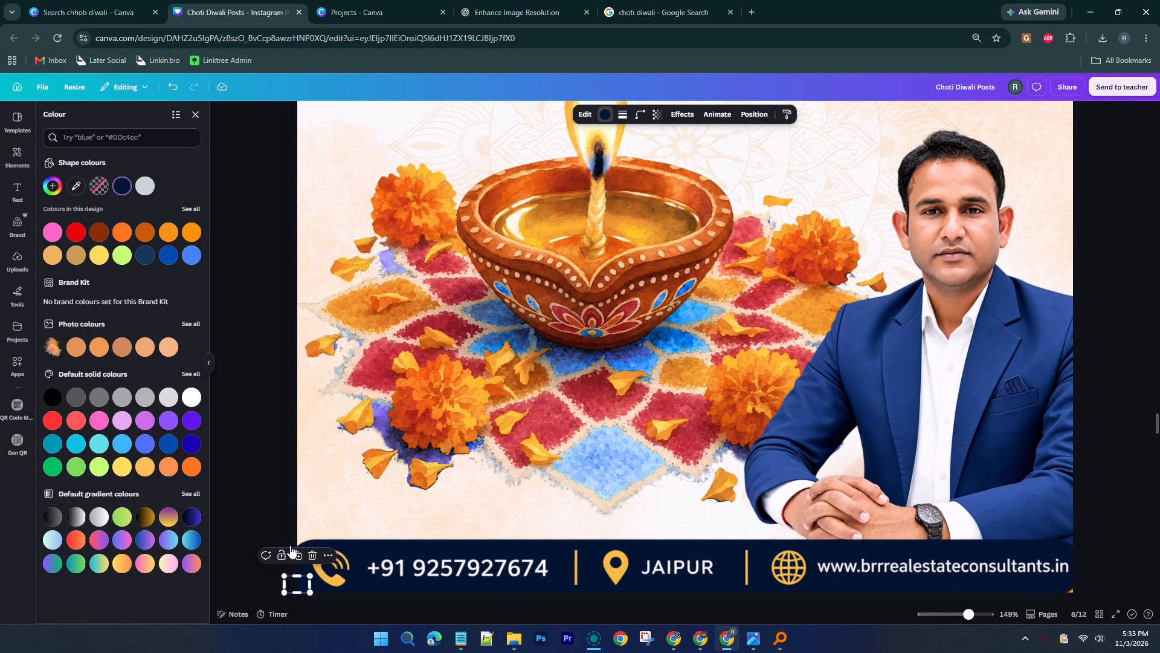
pyautogui.click(270, 500)
pyautogui.click(286, 515)
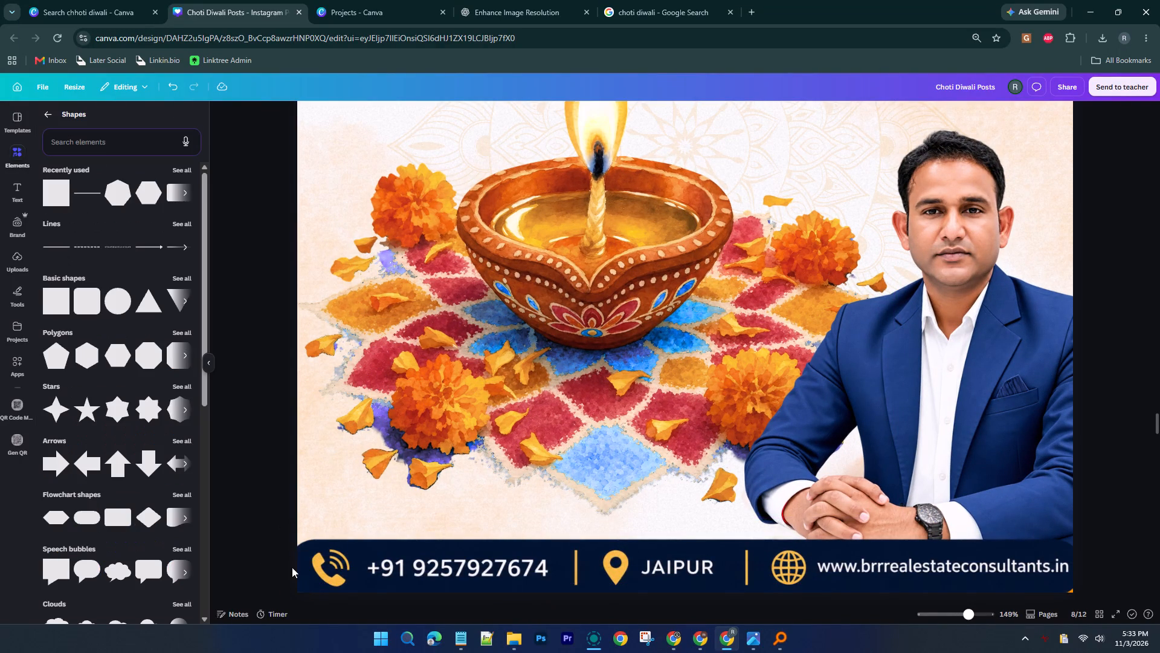
# Duplicate the navy corner patch and place the copy over the contact strip's bottom-right corner.
pyautogui.click(303, 580)
pyautogui.hotkey('ctrl', 'c')
pyautogui.hotkey('ctrl', 'v')
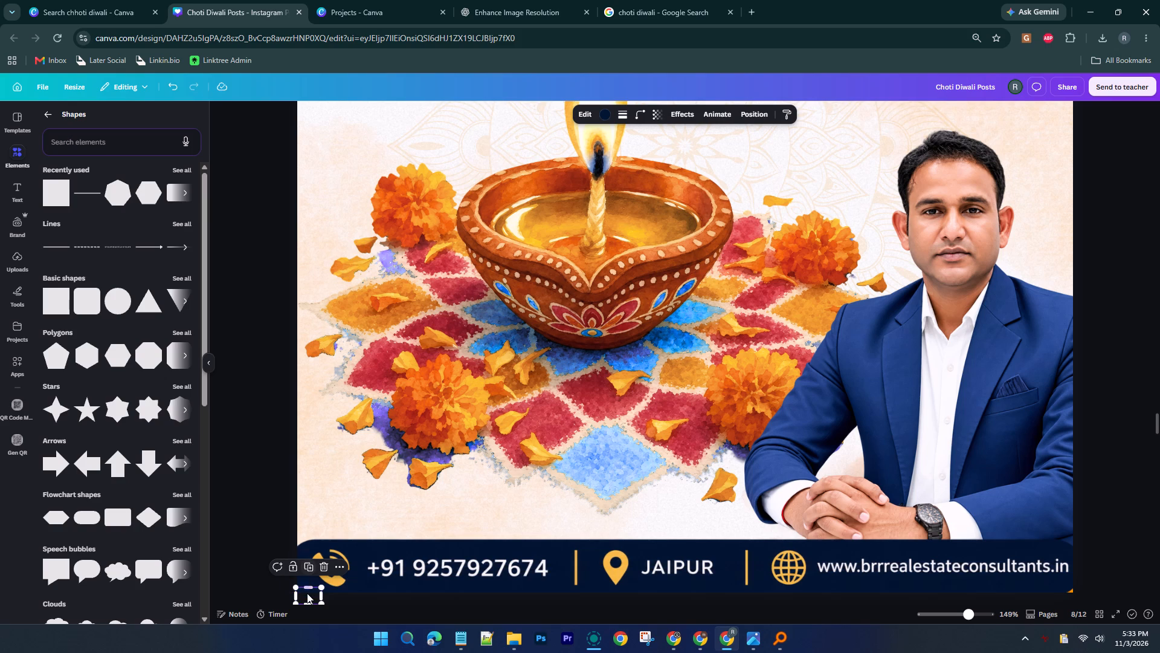
pyautogui.moveTo(309, 596); pyautogui.dragTo(1070, 590)
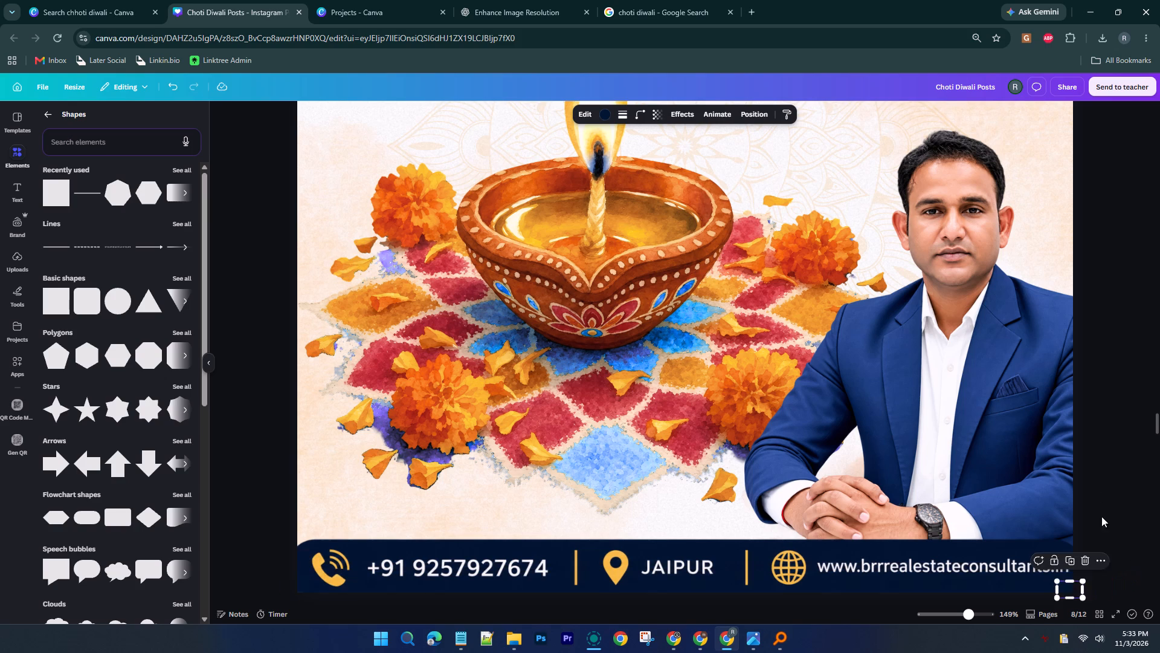
pyautogui.click(1103, 482)
pyautogui.click(1103, 482)
# Move page 8's "Happy" and "Choti Diwali" heading texts together slightly upward, keeping them centred on the page.
pyautogui.keyDown('ctrl'); pyautogui.scroll(-1, 1103, 482); pyautogui.keyUp('ctrl')
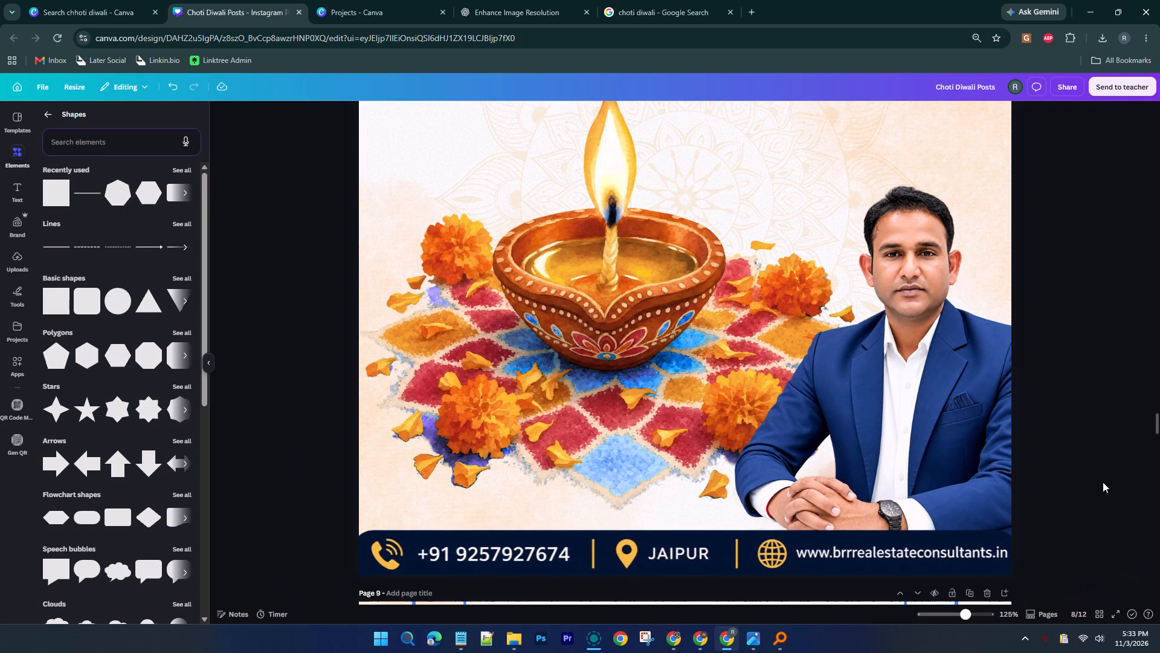
pyautogui.keyDown('ctrl'); pyautogui.scroll(-1, 1103, 482); pyautogui.keyUp('ctrl')
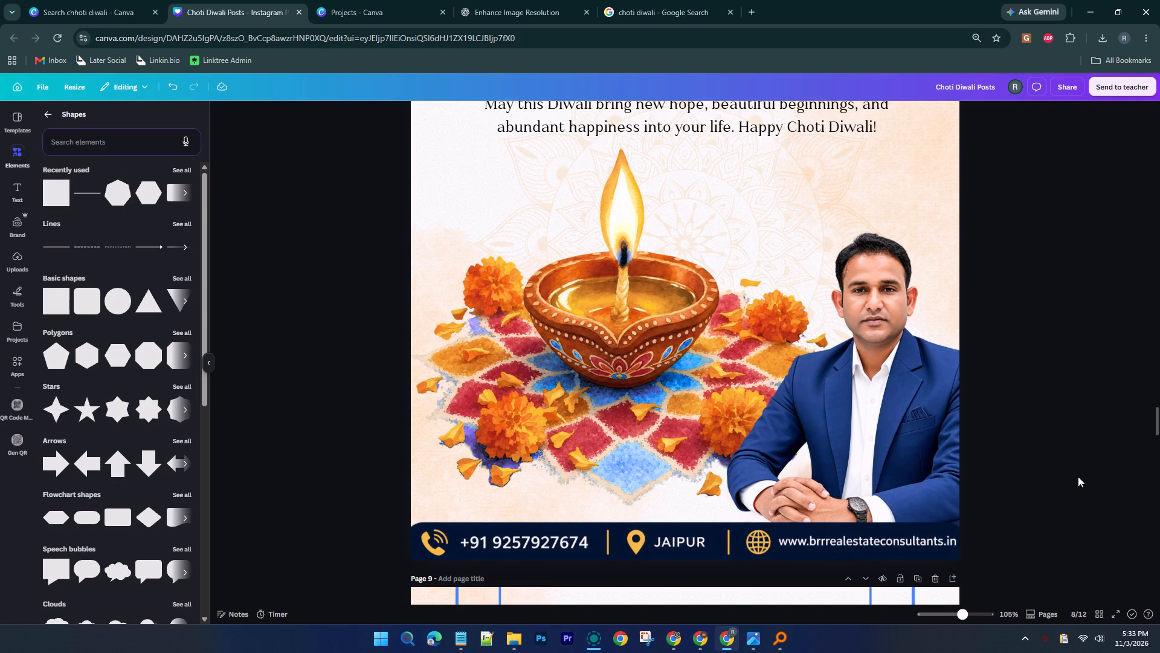
pyautogui.scroll(-1, 1078, 476)
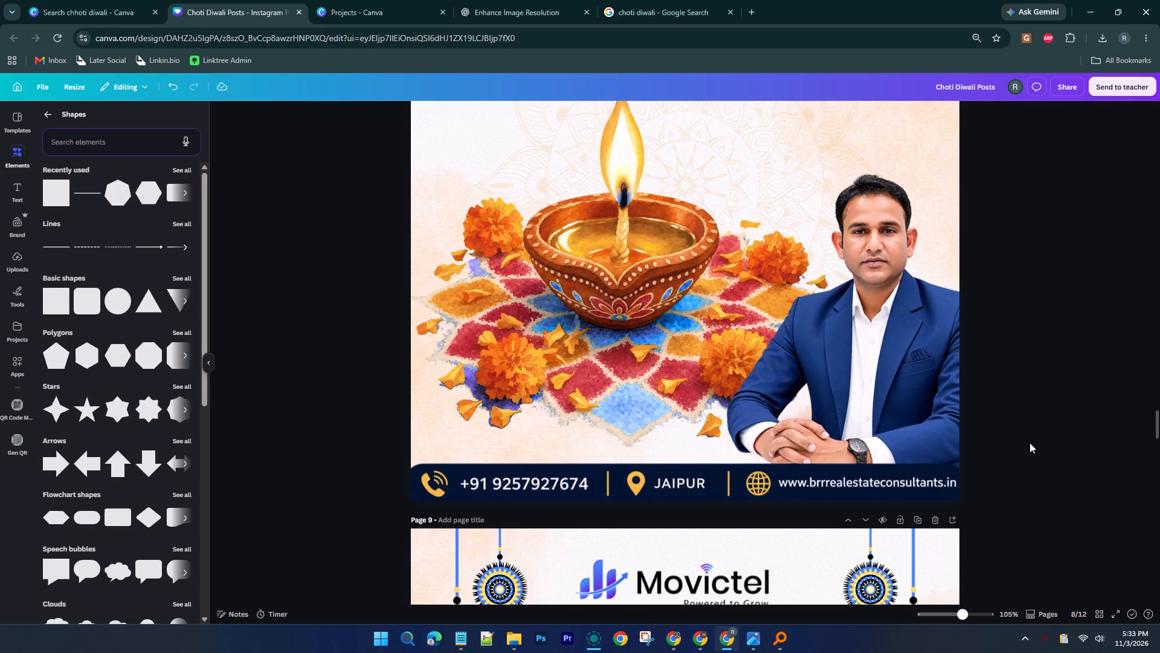
pyautogui.scroll(3, 1029, 443)
pyautogui.keyDown('ctrl'); pyautogui.scroll(-2, 1034, 398); pyautogui.keyUp('ctrl')
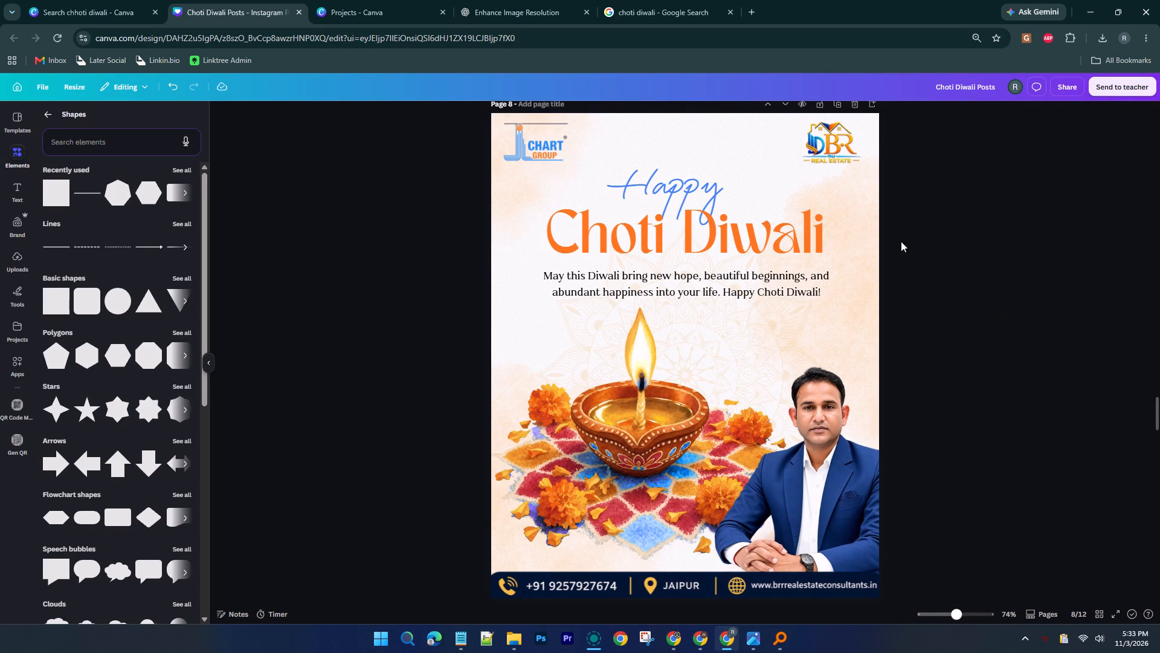
pyautogui.click(653, 181)
pyautogui.keyDown('shift'); pyautogui.click(630, 228); pyautogui.keyUp('shift')
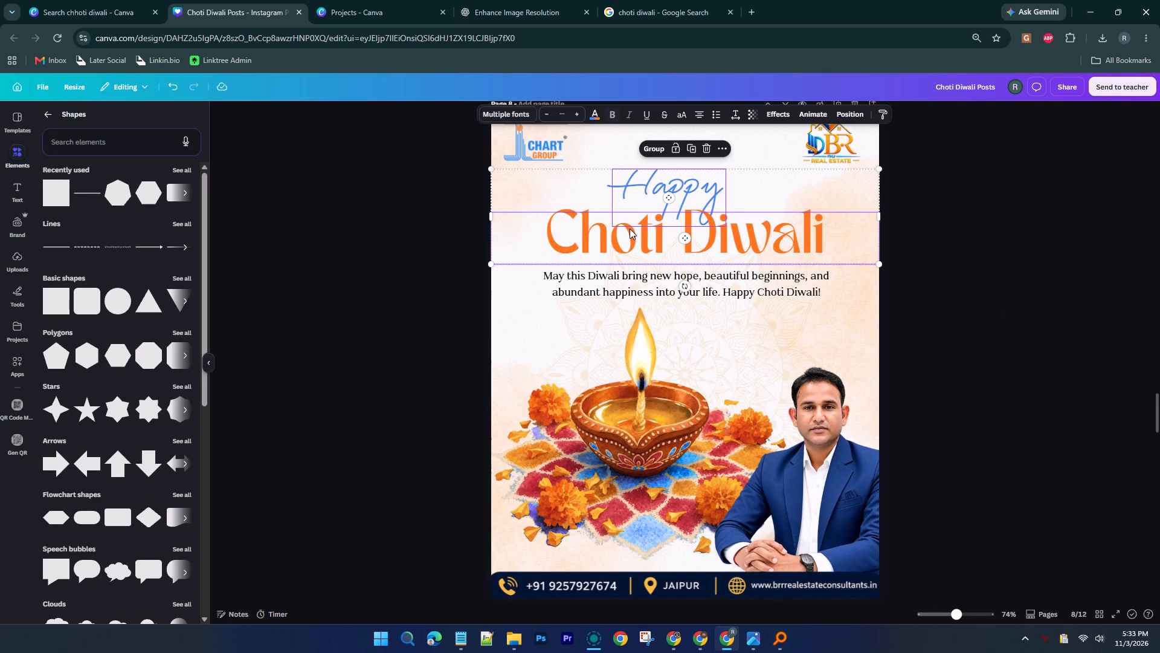
pyautogui.moveTo(629, 234); pyautogui.dragTo(628, 223)
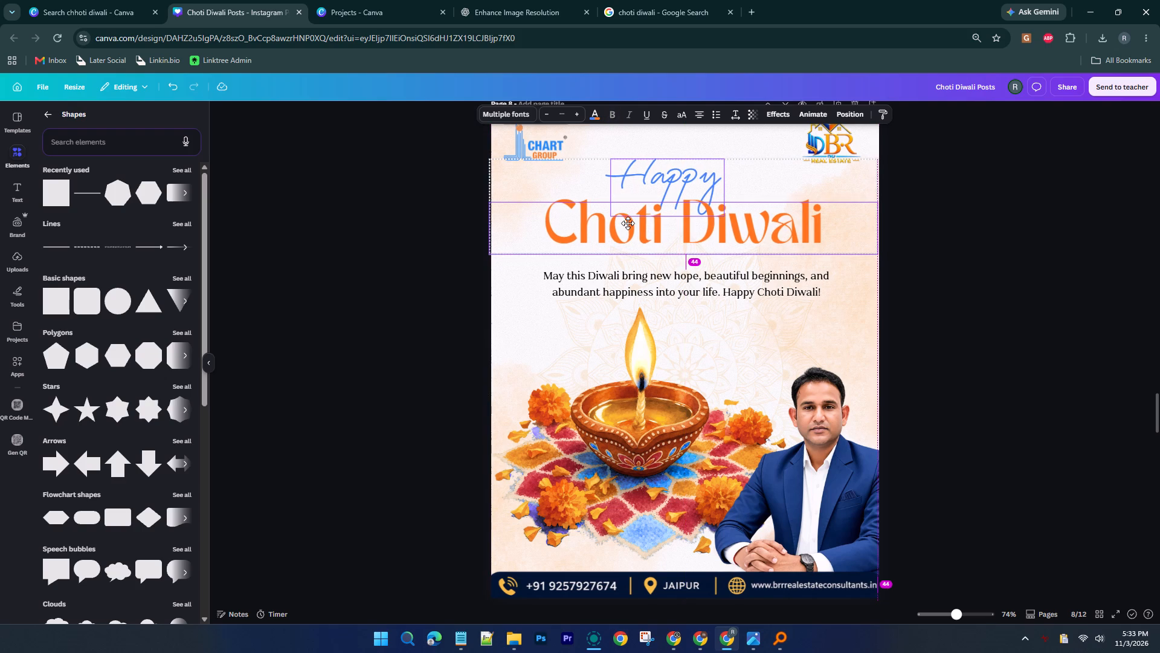
pyautogui.moveTo(628, 223); pyautogui.dragTo(629, 221)
# Move page 8's two-line Diwali message slightly upward beneath the "Choti Diwali" heading, keeping it centred on the page.
pyautogui.moveTo(628, 283); pyautogui.dragTo(628, 271)
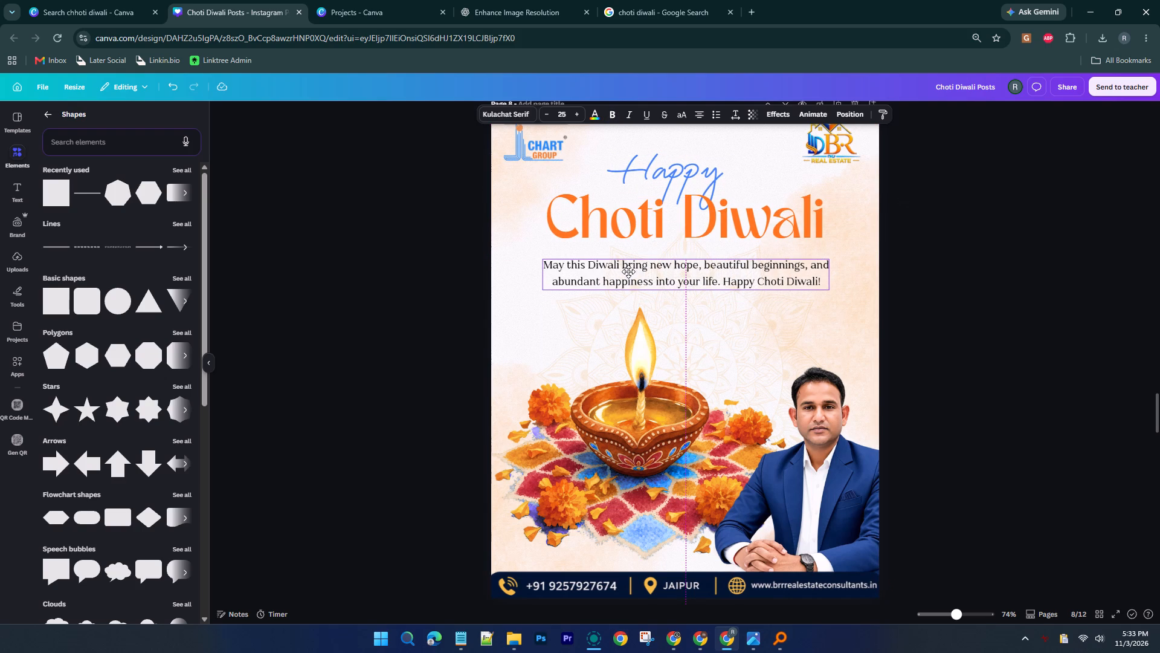
pyautogui.moveTo(628, 271); pyautogui.dragTo(628, 274)
pyautogui.click(984, 240)
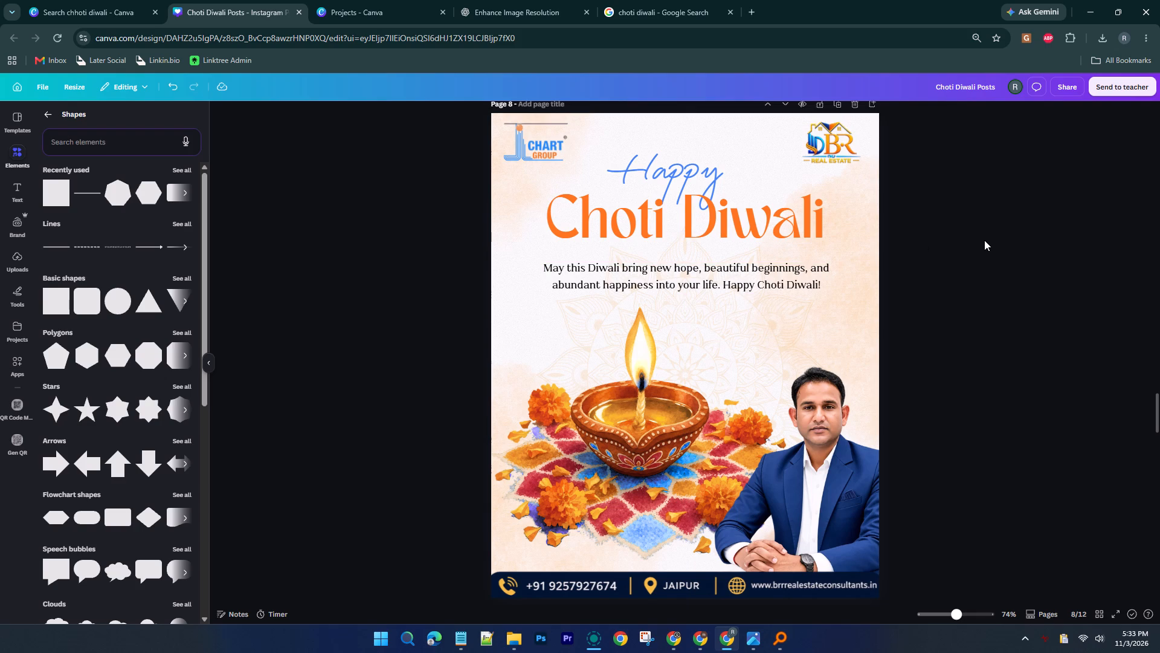
pyautogui.keyDown('ctrl'); pyautogui.scroll(-1, 984, 240); pyautogui.keyUp('ctrl')
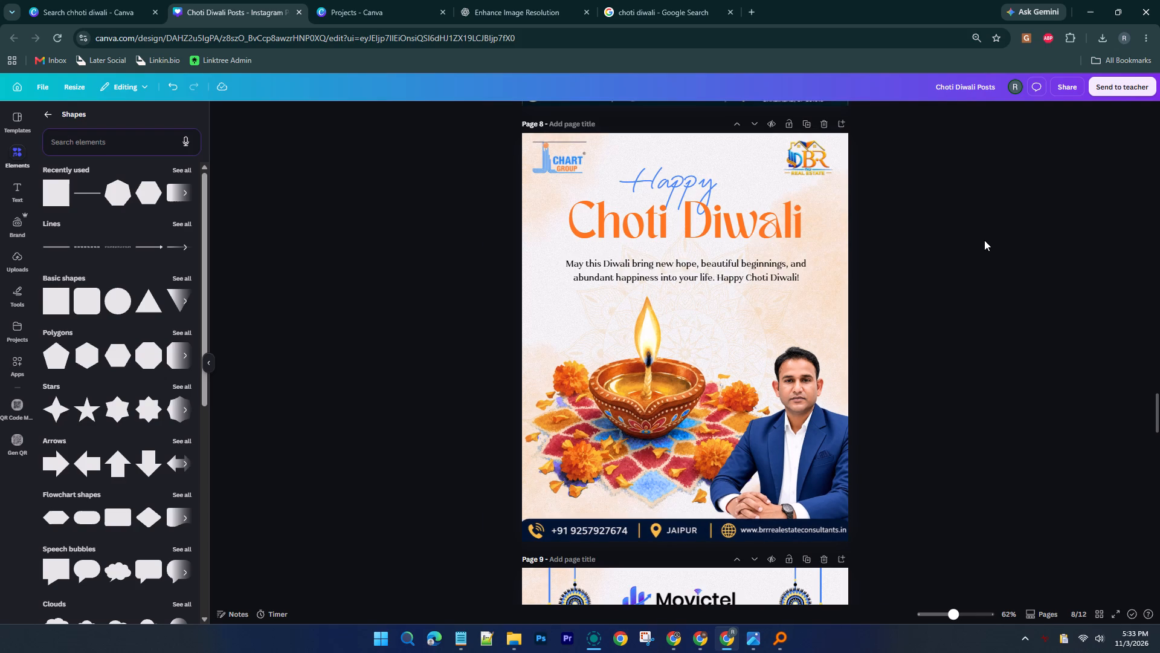
pyautogui.click(984, 240)
# Switch to Notepad and mark BR with a bullet under CHOTI DIWALI in the DHANTERAS REEL note.
pyautogui.scroll(-4, 925, 292)
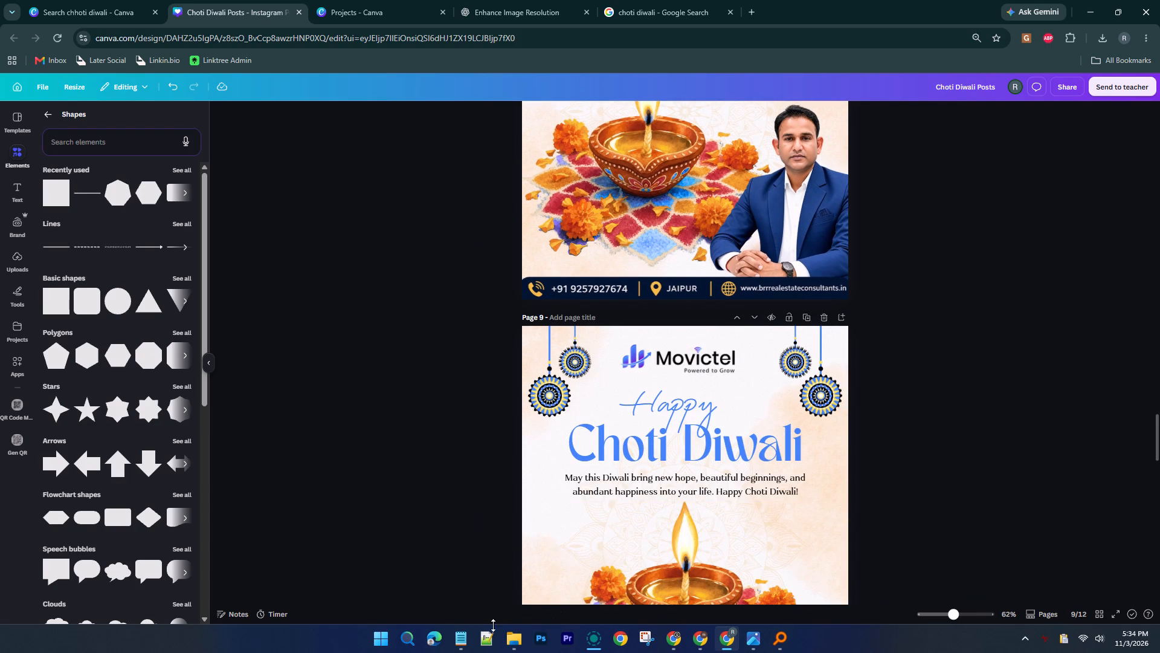
pyautogui.click(465, 639)
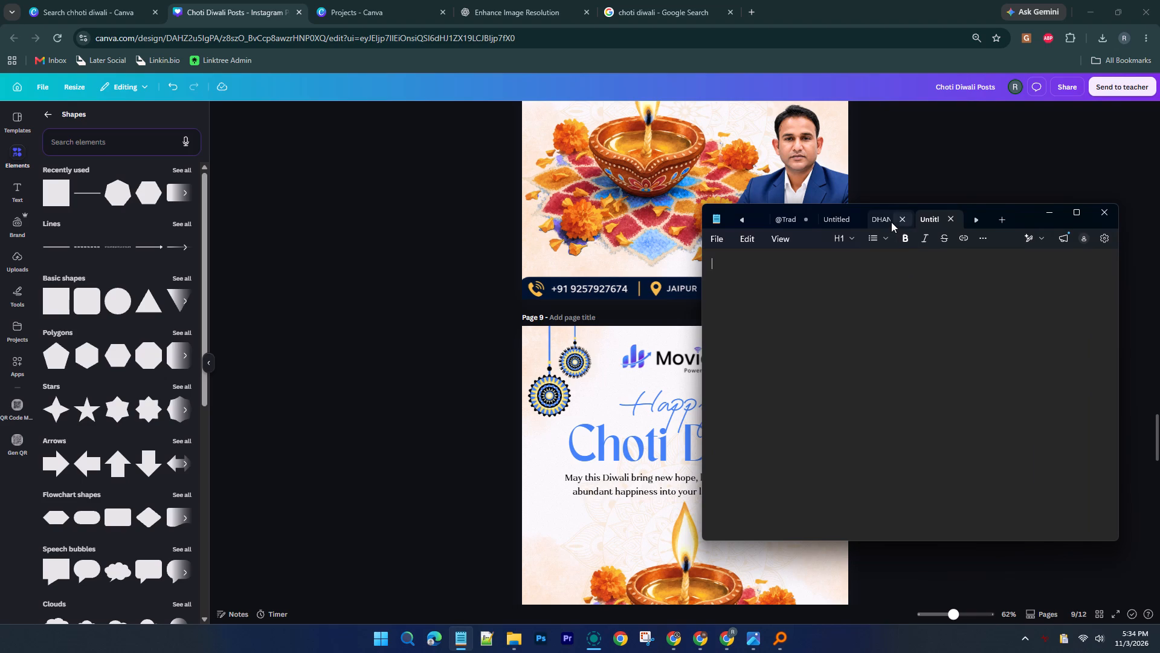
pyautogui.click(891, 222)
pyautogui.click(712, 445)
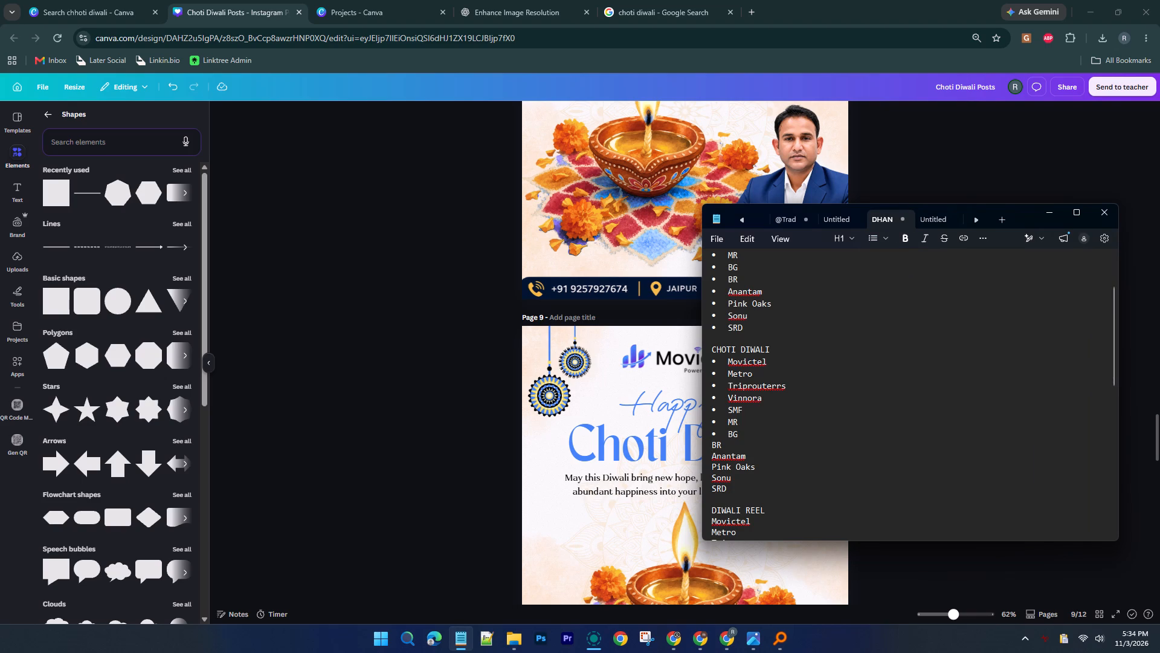
pyautogui.write('-')
pyautogui.press('space')
pyautogui.click(1049, 213)
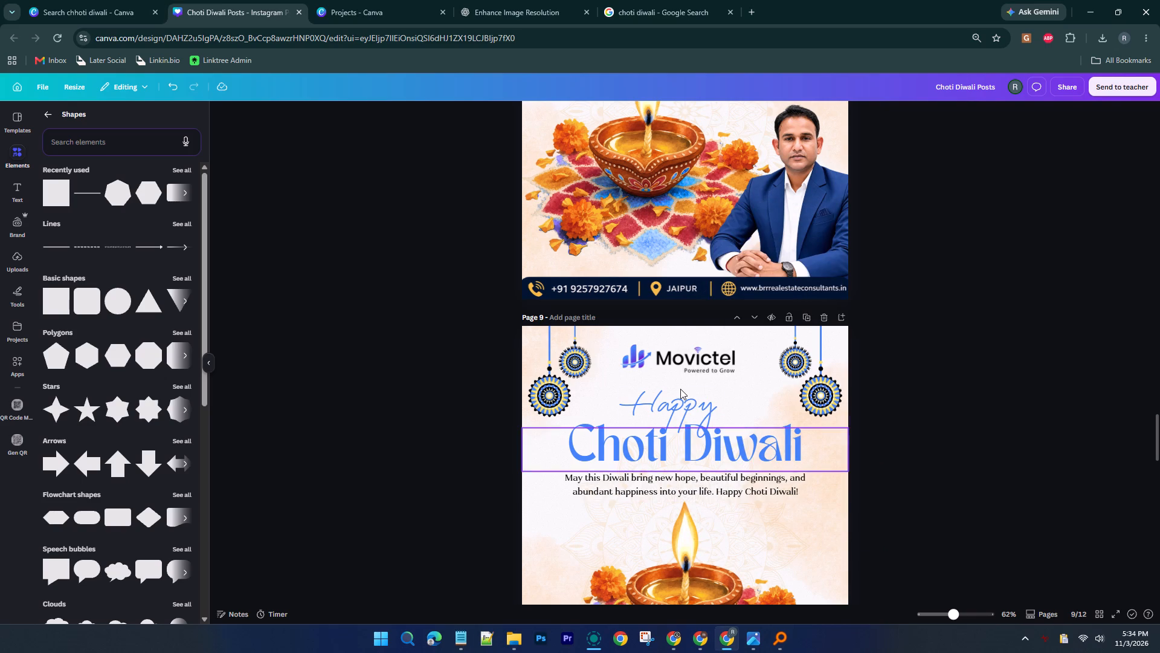
# Replace page 9's Movictel logo with the Shree Anantam Luxury Real Estate Logo file from the Client Logos folder in Pictures.
pyautogui.click(681, 361)
pyautogui.press('Delete')
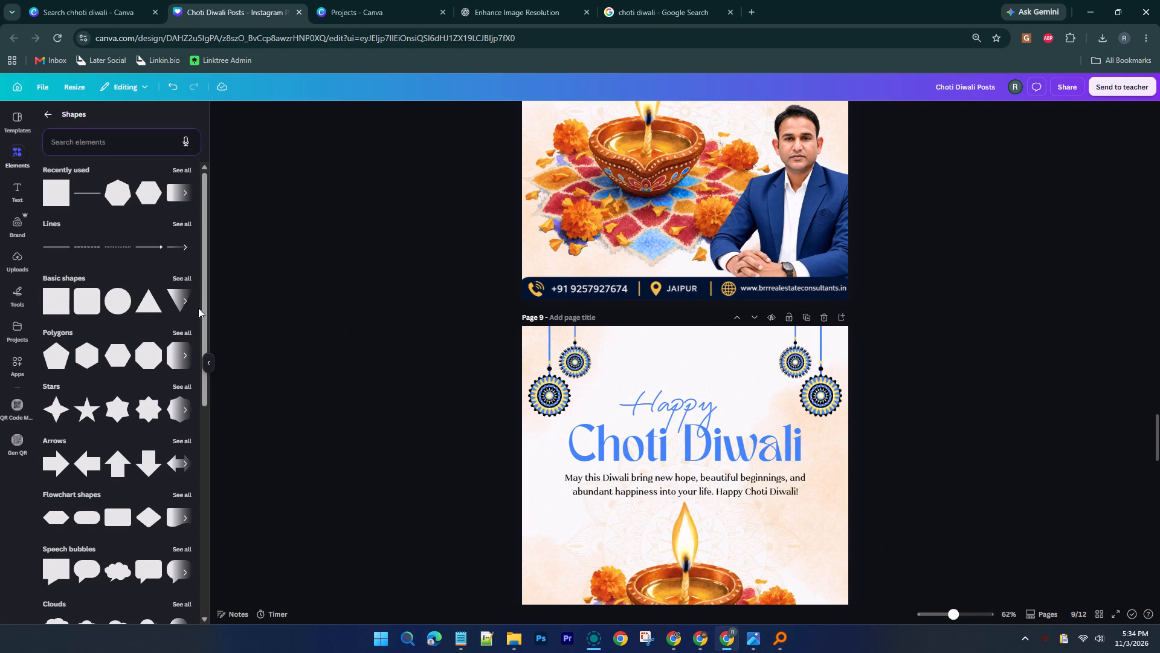
pyautogui.click(14, 260)
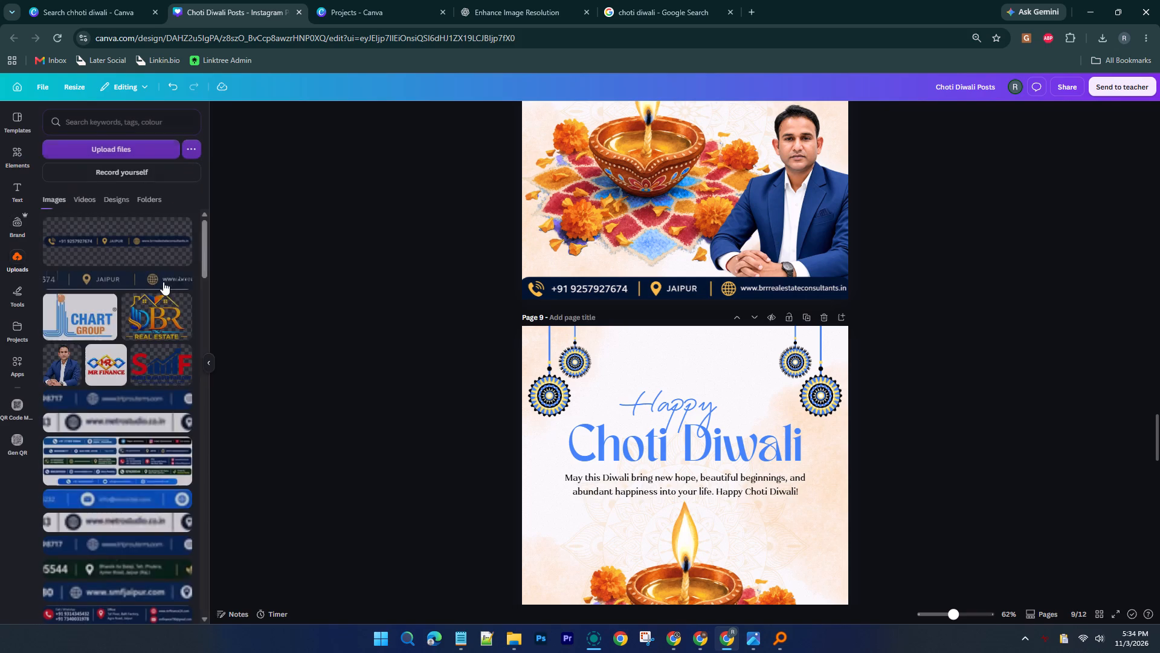
pyautogui.click(519, 647)
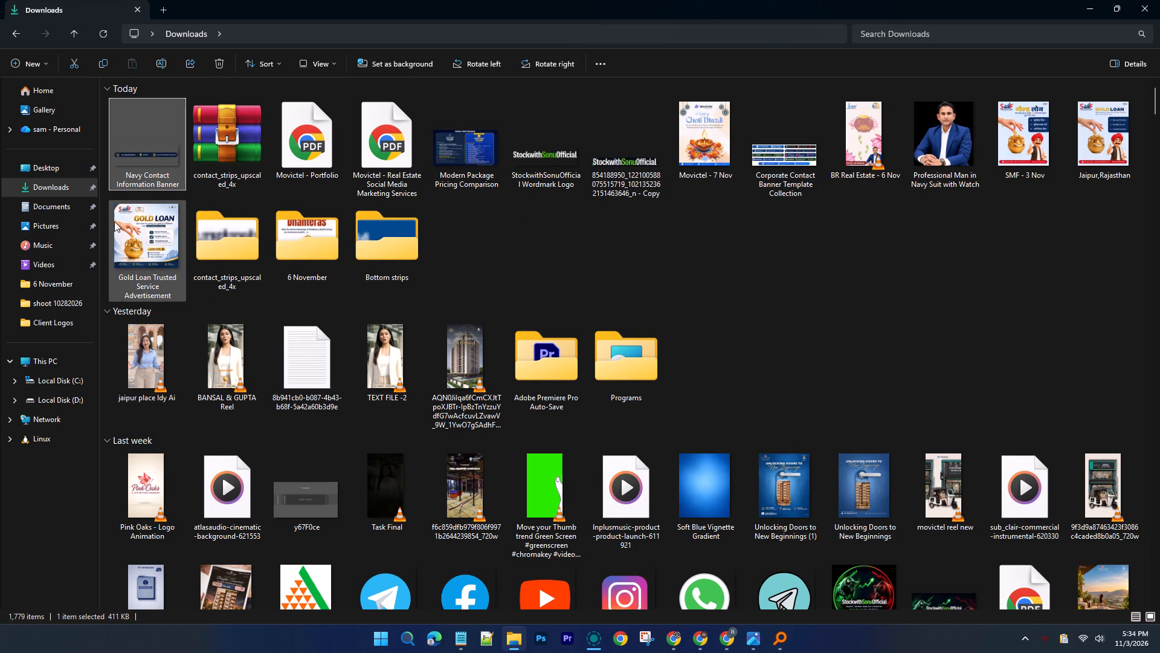
pyautogui.click(45, 229)
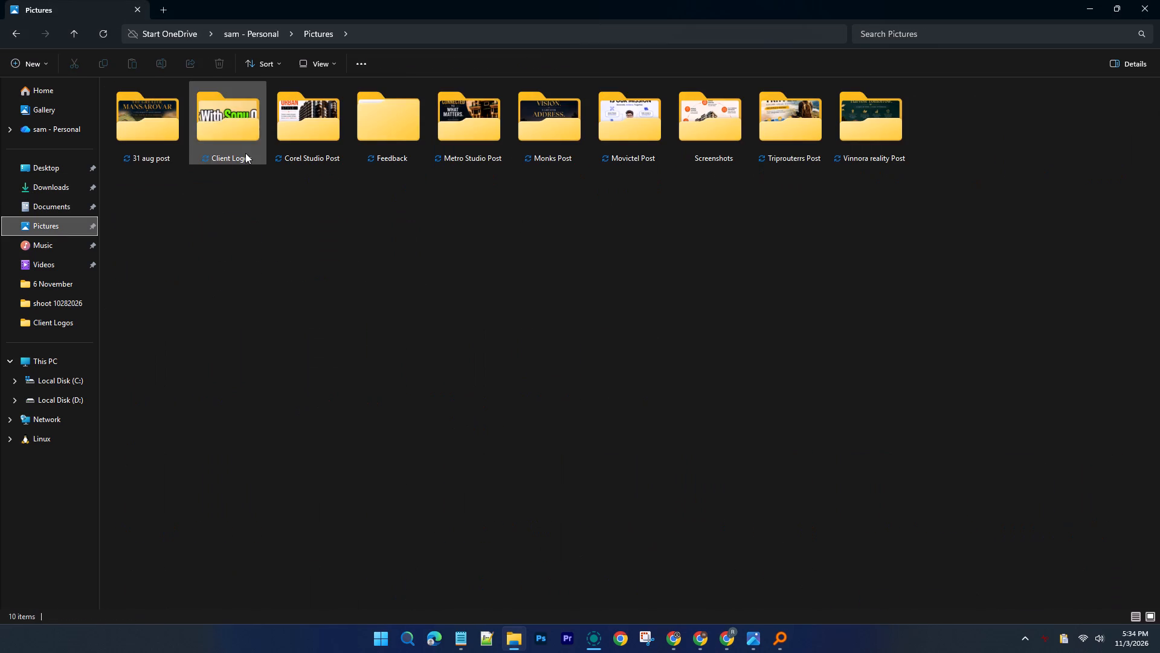
pyautogui.doubleClick(245, 153)
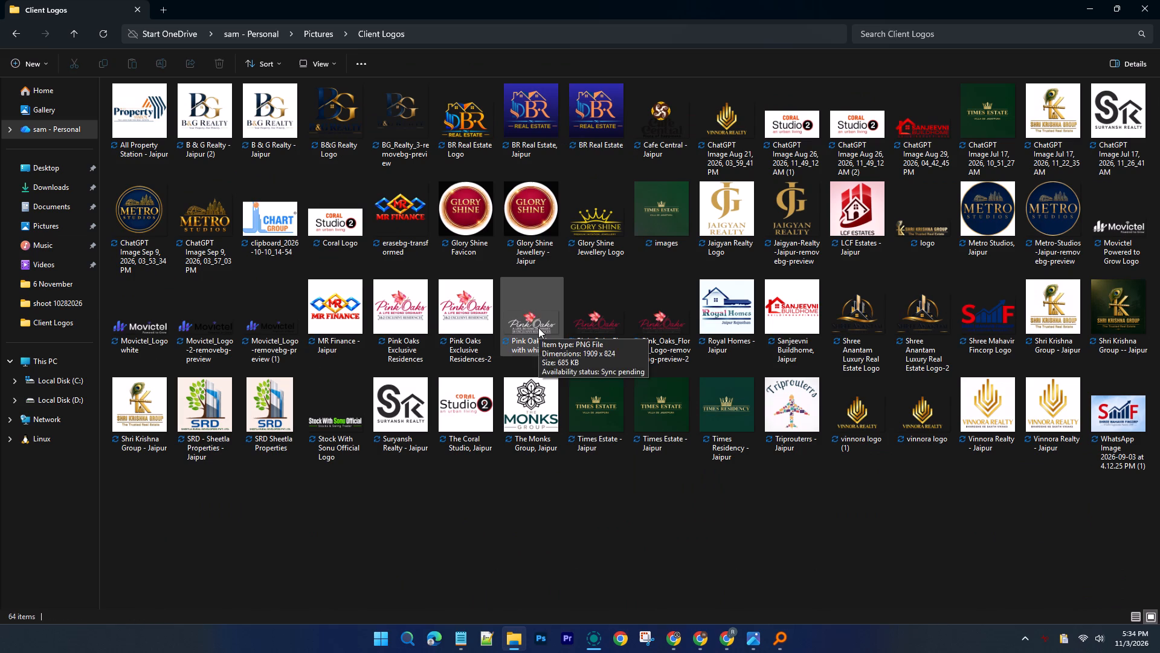
pyautogui.moveTo(866, 320); pyautogui.dragTo(753, 463)
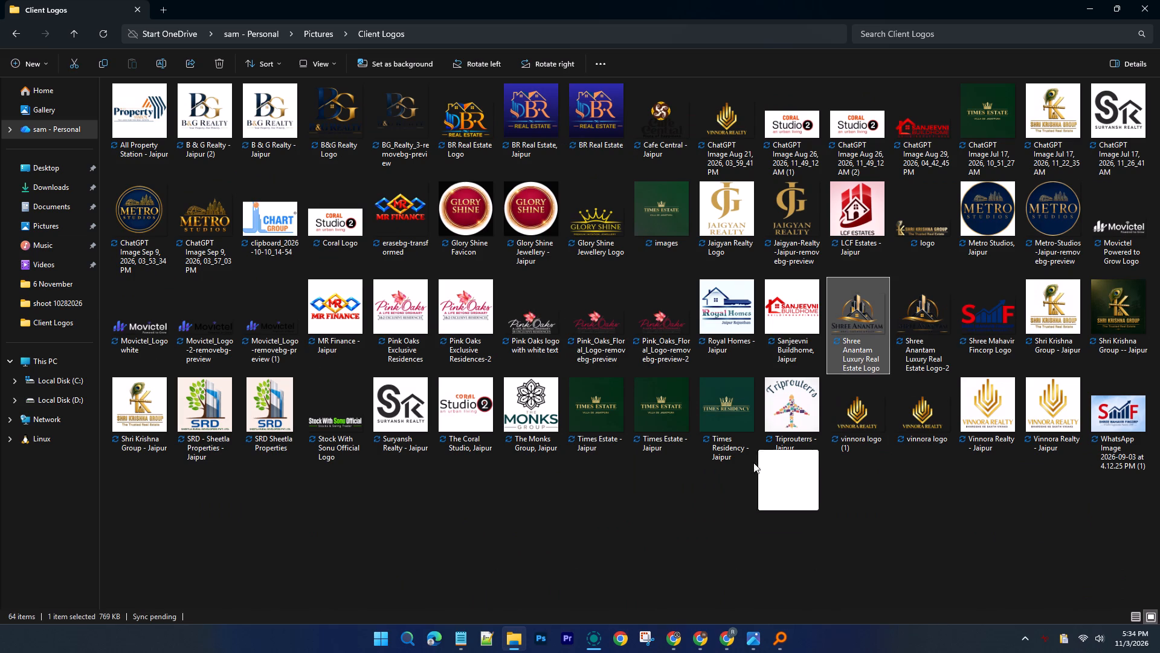
pyautogui.moveTo(753, 463); pyautogui.dragTo(709, 383)
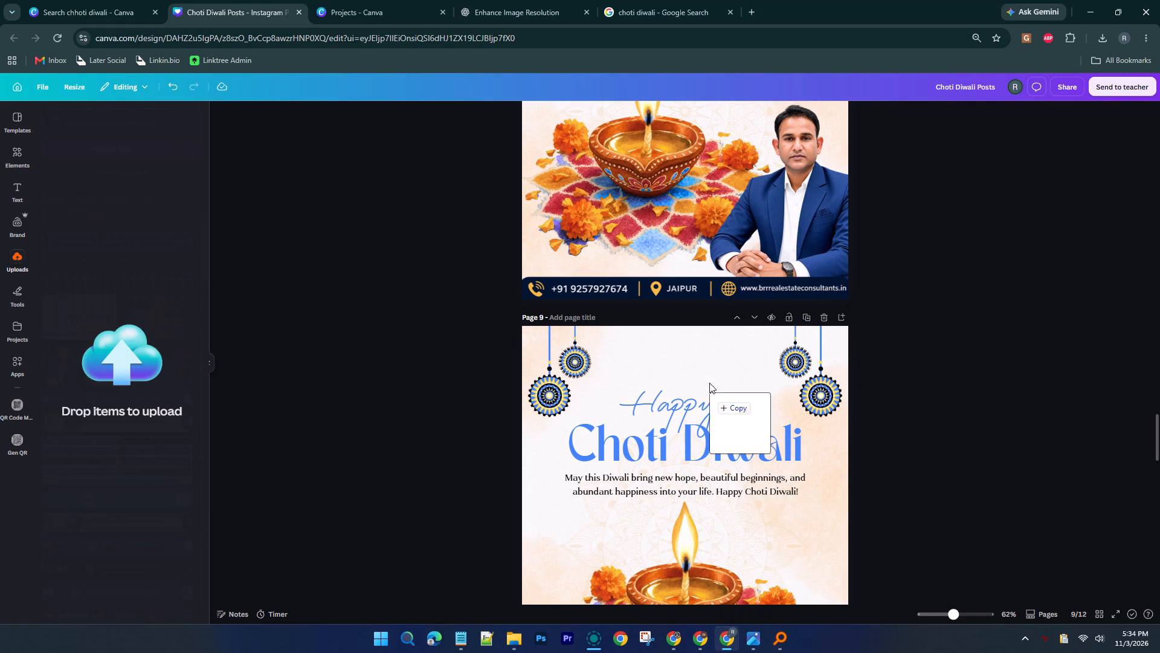
pyautogui.moveTo(709, 383); pyautogui.dragTo(706, 370)
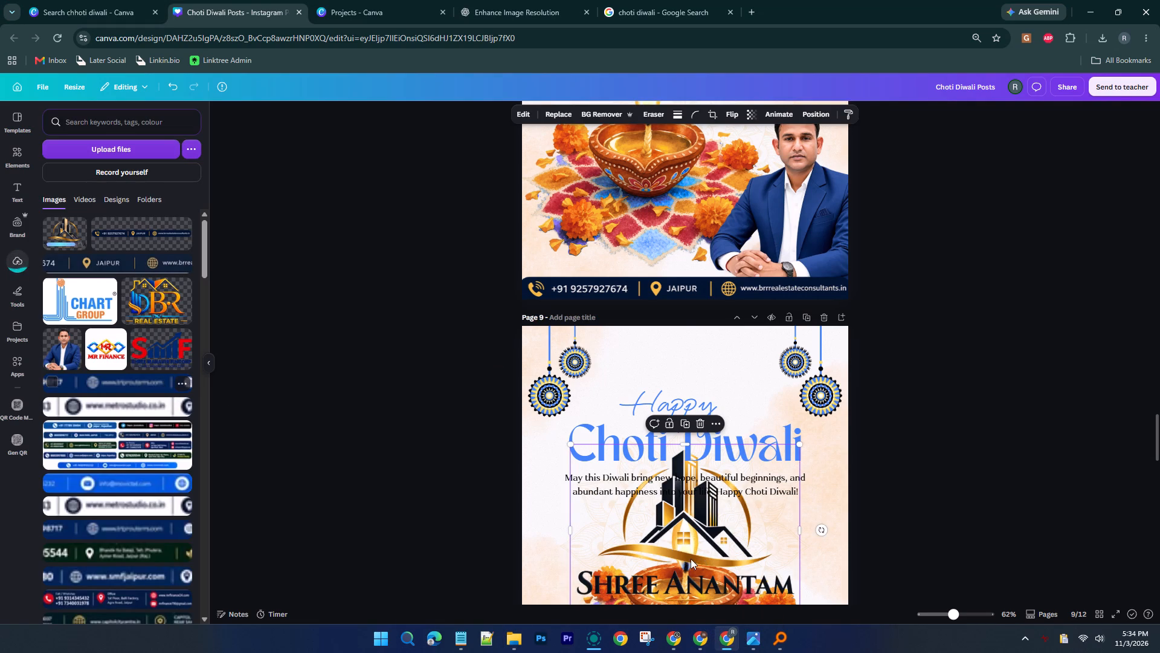
# Shrink the Shree Anantam logo and place it near page 9's top edge, between the hanging ornaments and above "Happy".
pyautogui.moveTo(754, 541); pyautogui.dragTo(758, 452)
pyautogui.moveTo(802, 524); pyautogui.dragTo(782, 499)
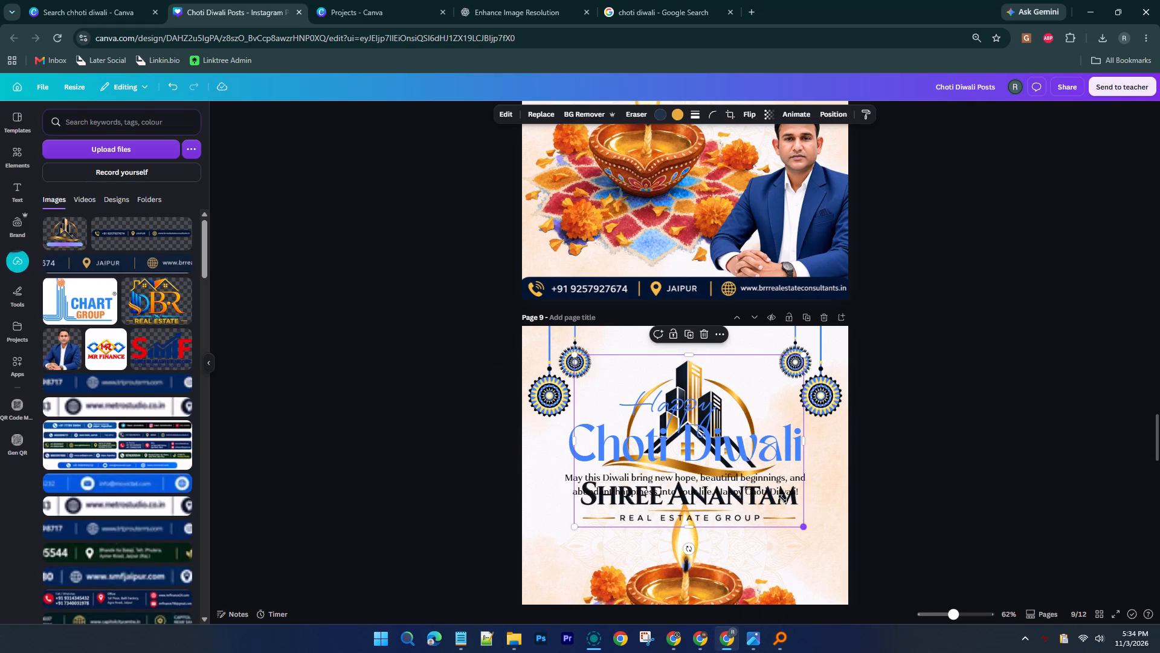
pyautogui.moveTo(782, 499); pyautogui.dragTo(691, 394)
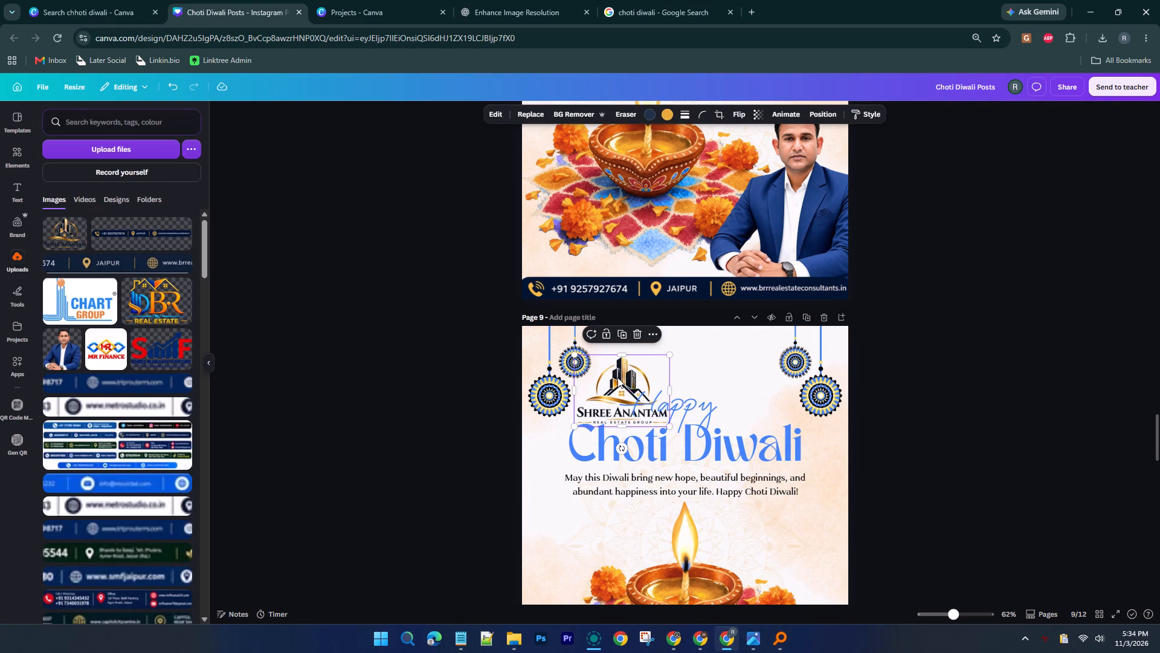
pyautogui.moveTo(617, 377); pyautogui.dragTo(673, 352)
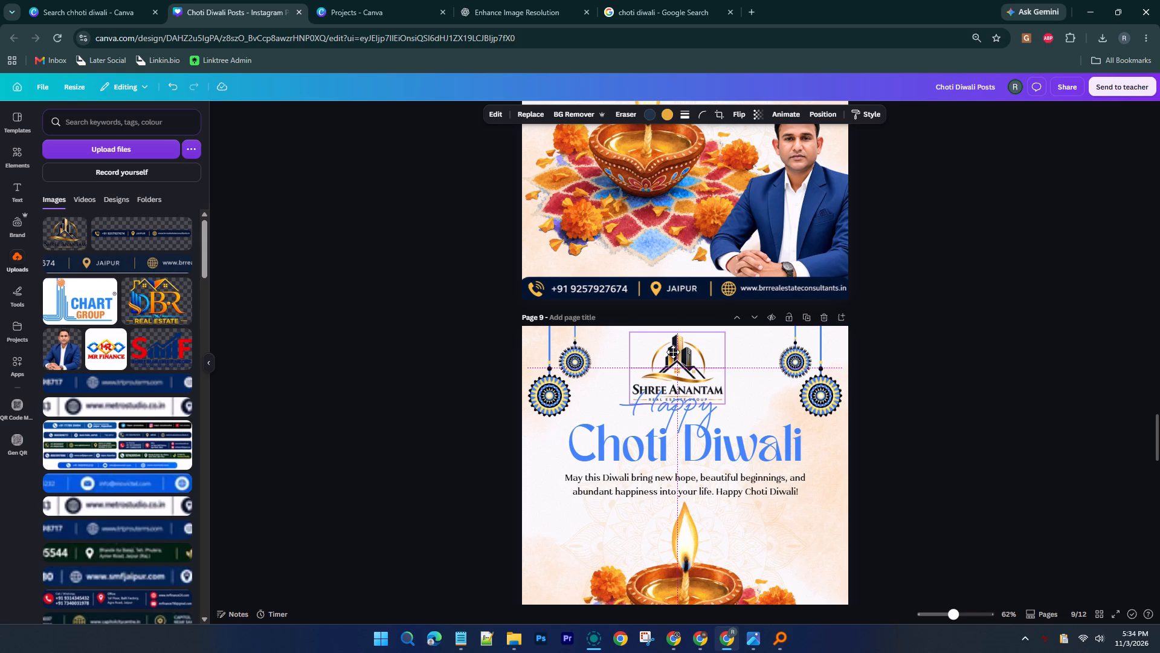
pyautogui.moveTo(673, 352); pyautogui.dragTo(675, 352)
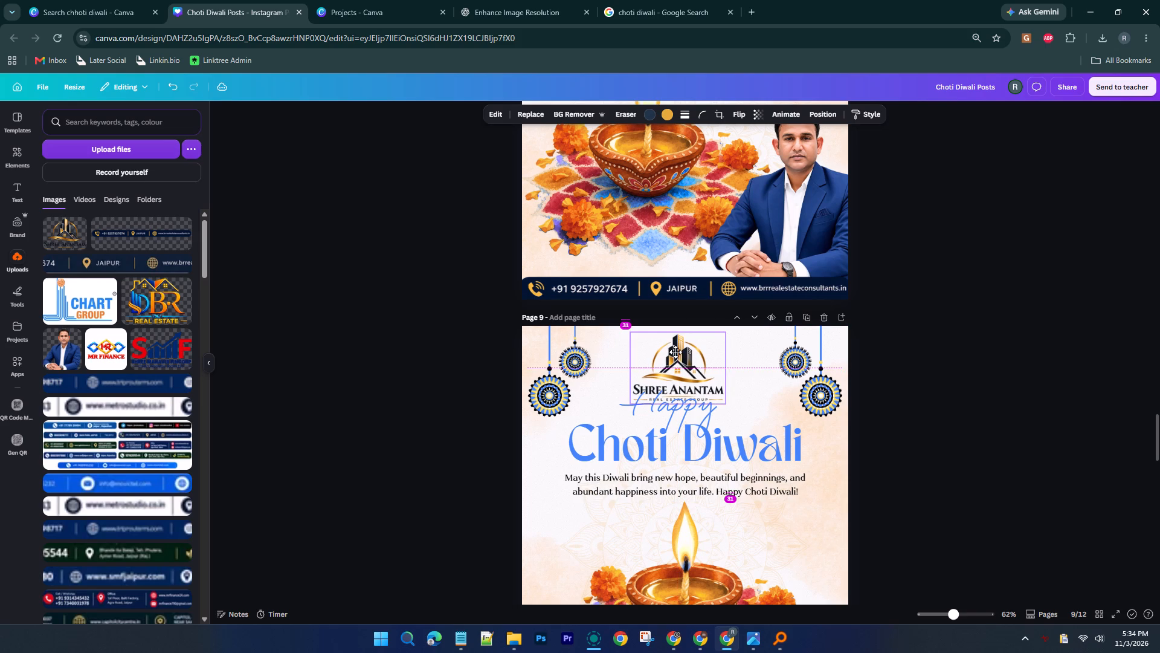
pyautogui.moveTo(675, 352); pyautogui.dragTo(673, 352)
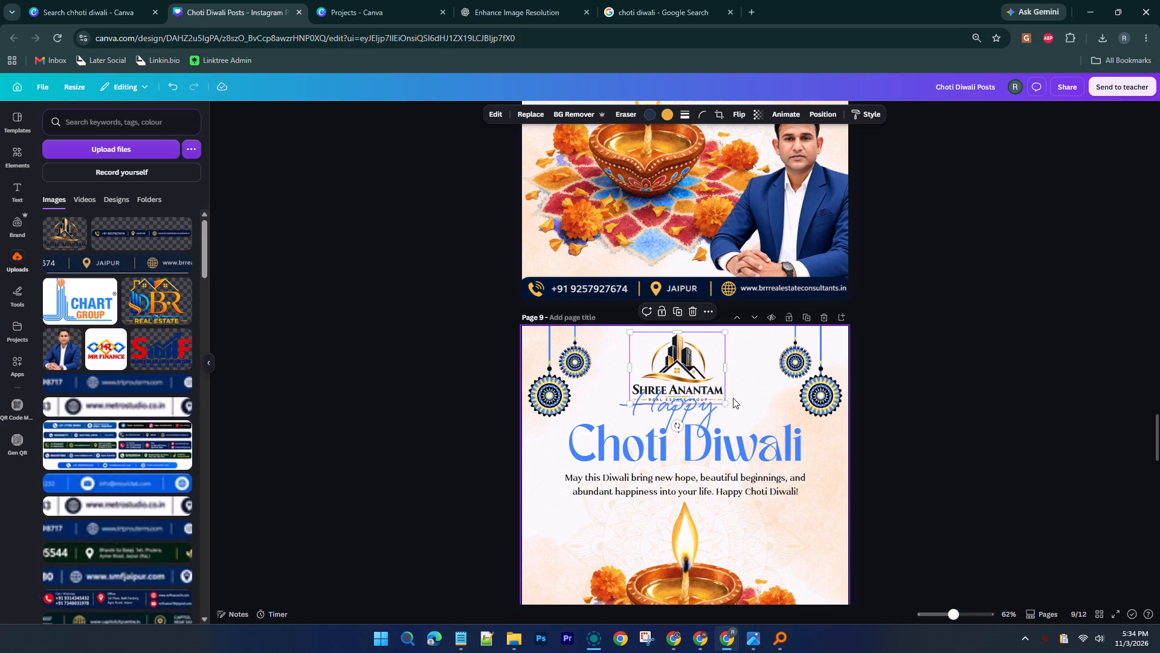
pyautogui.moveTo(727, 402); pyautogui.dragTo(706, 385)
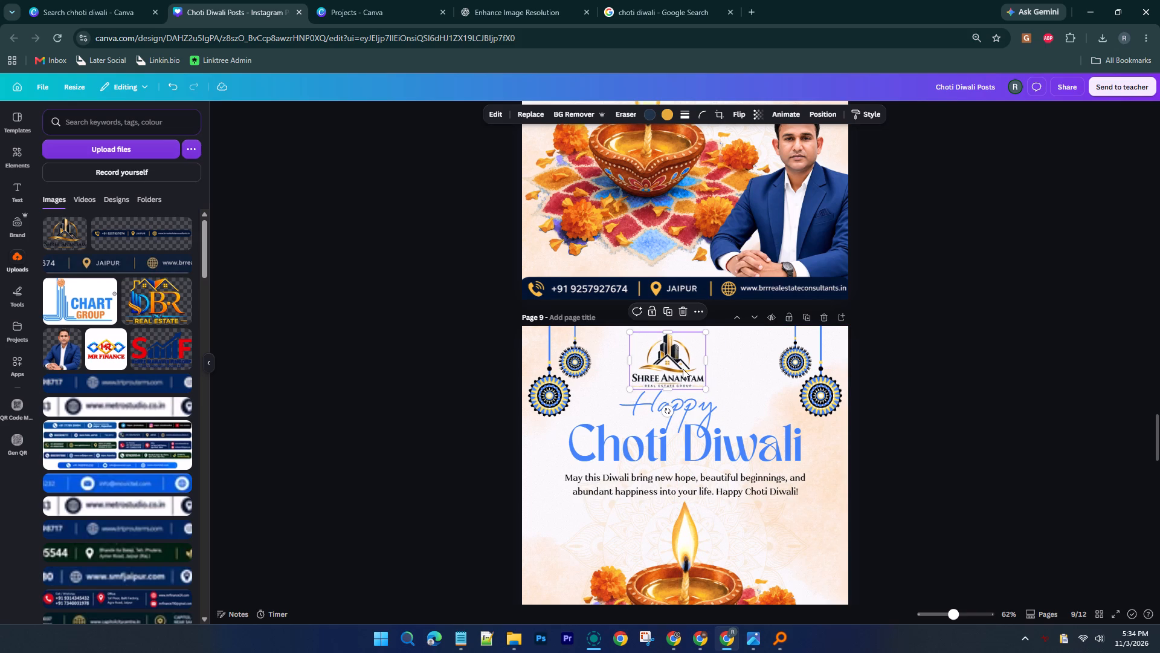
pyautogui.moveTo(675, 361); pyautogui.dragTo(685, 361)
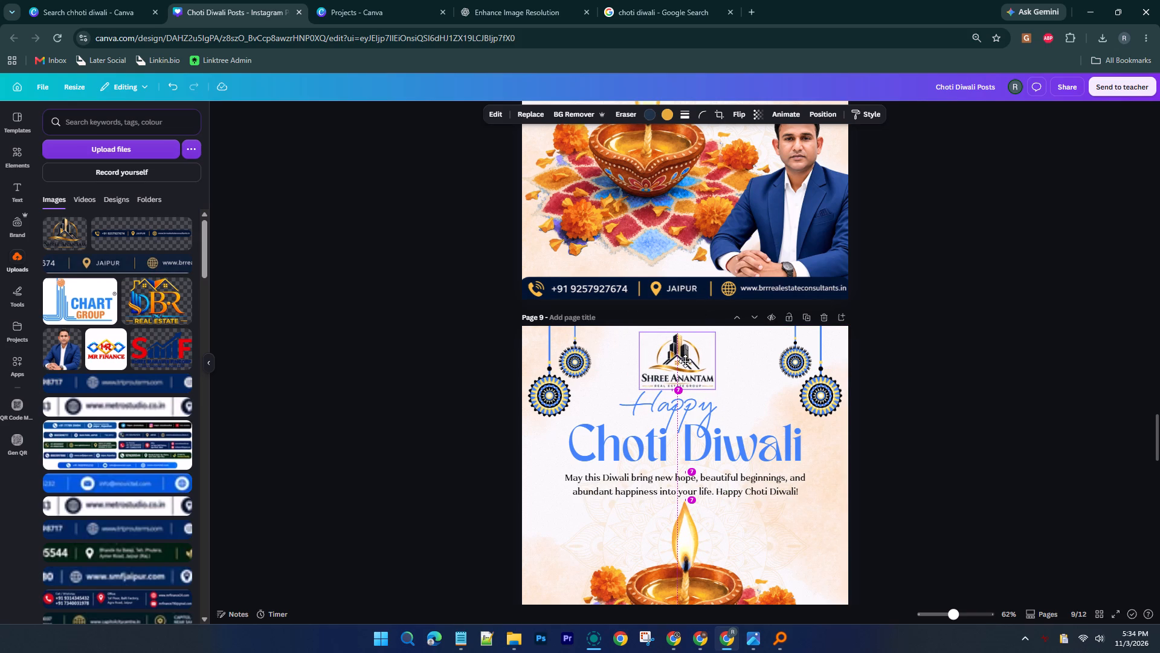
pyautogui.moveTo(685, 361); pyautogui.dragTo(685, 360)
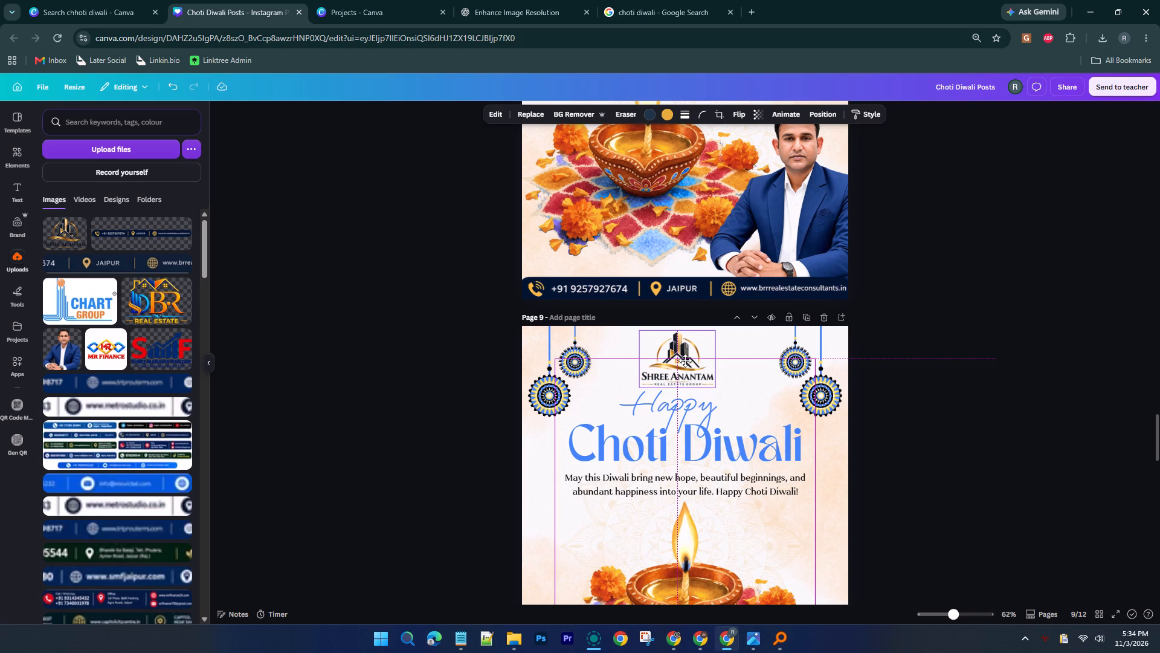
pyautogui.moveTo(685, 360); pyautogui.dragTo(683, 357)
pyautogui.click(1020, 347)
# Delete the blue Movictel contact strip from the bottom of page 9.
pyautogui.scroll(-1, 992, 355)
pyautogui.scroll(-1, 901, 388)
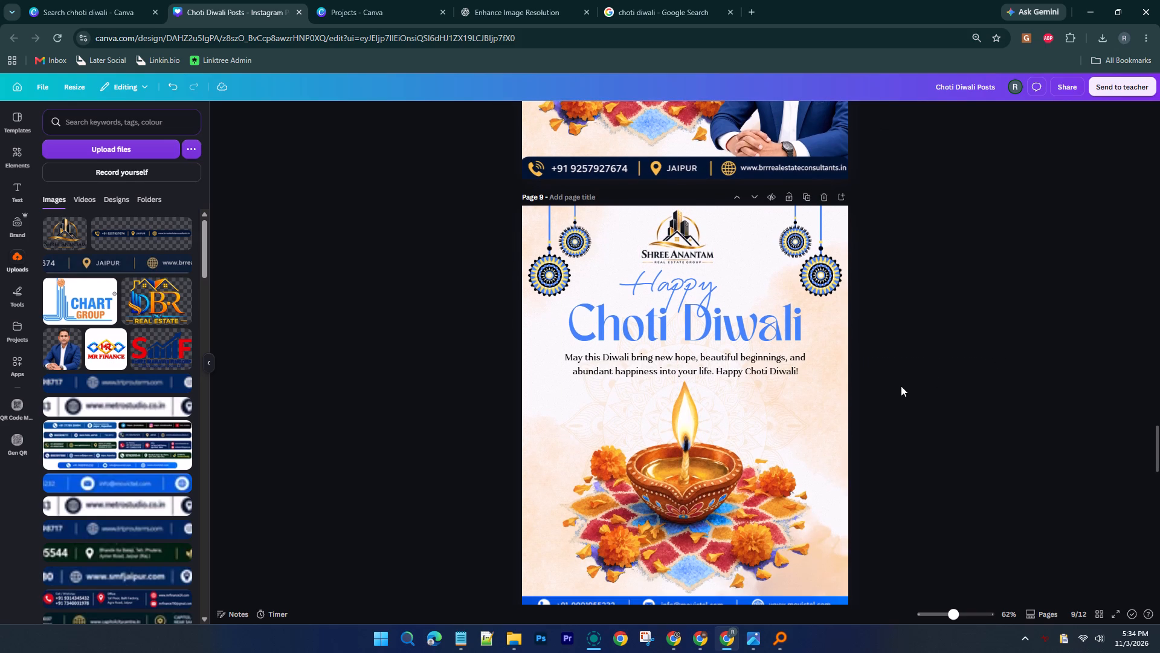
pyautogui.scroll(-1, 870, 455)
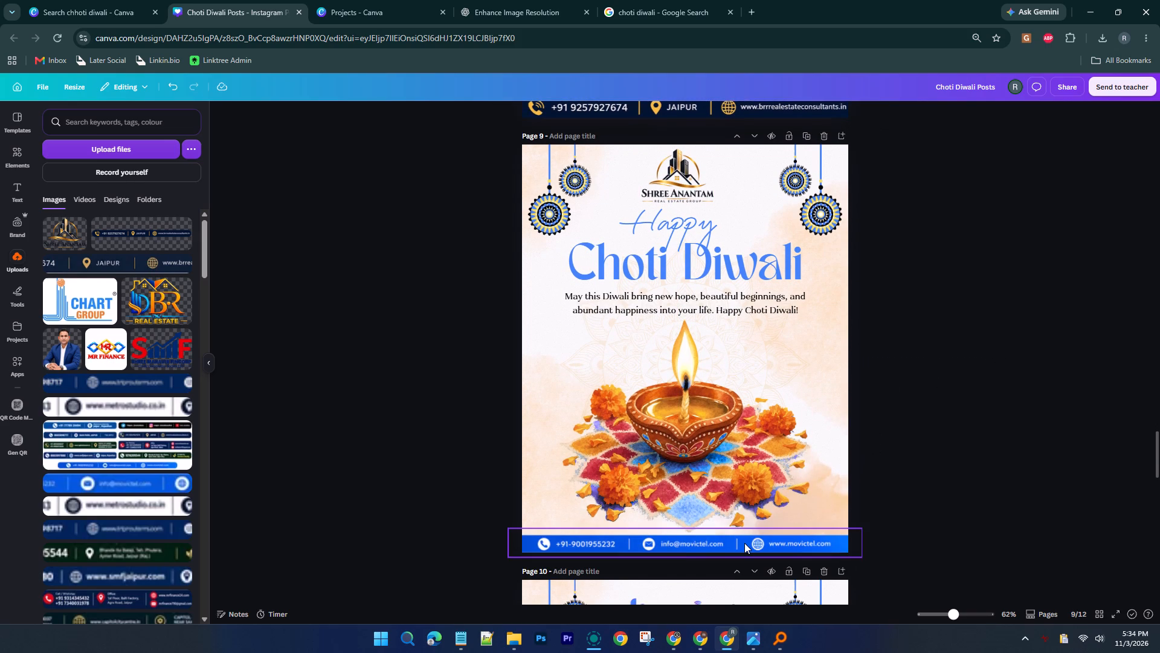
pyautogui.click(744, 543)
pyautogui.press('Delete')
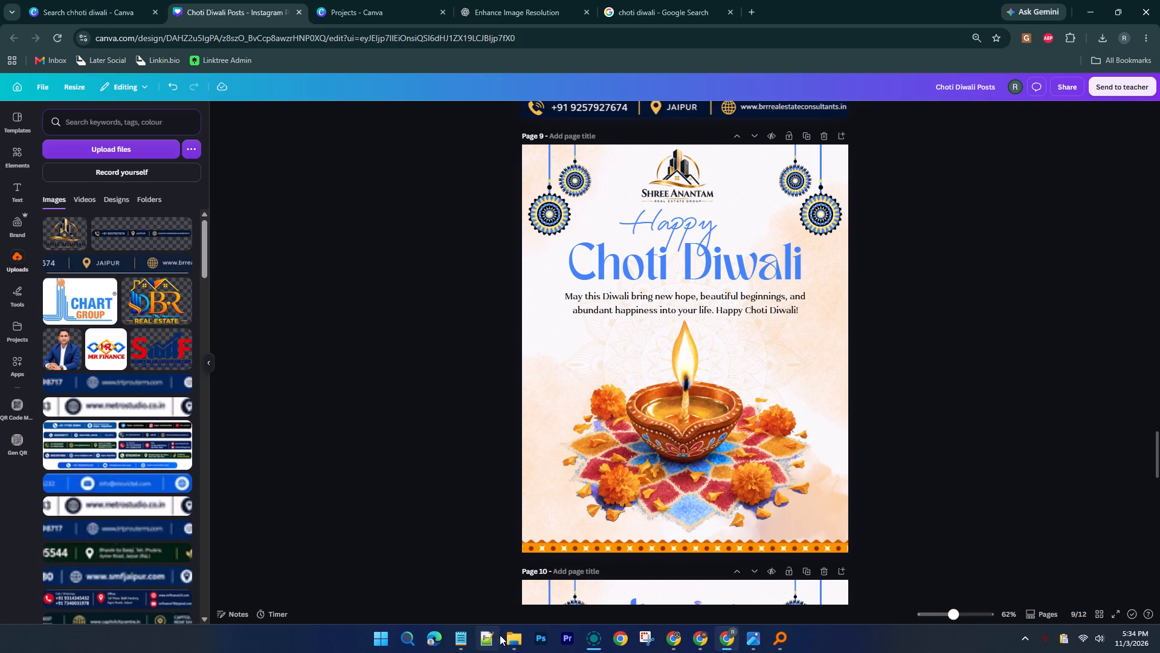
# Switch to File Explorer and show the Bottom strips folder from Downloads and the Client Logos folder side by side.
pyautogui.click(509, 640)
pyautogui.click(34, 195)
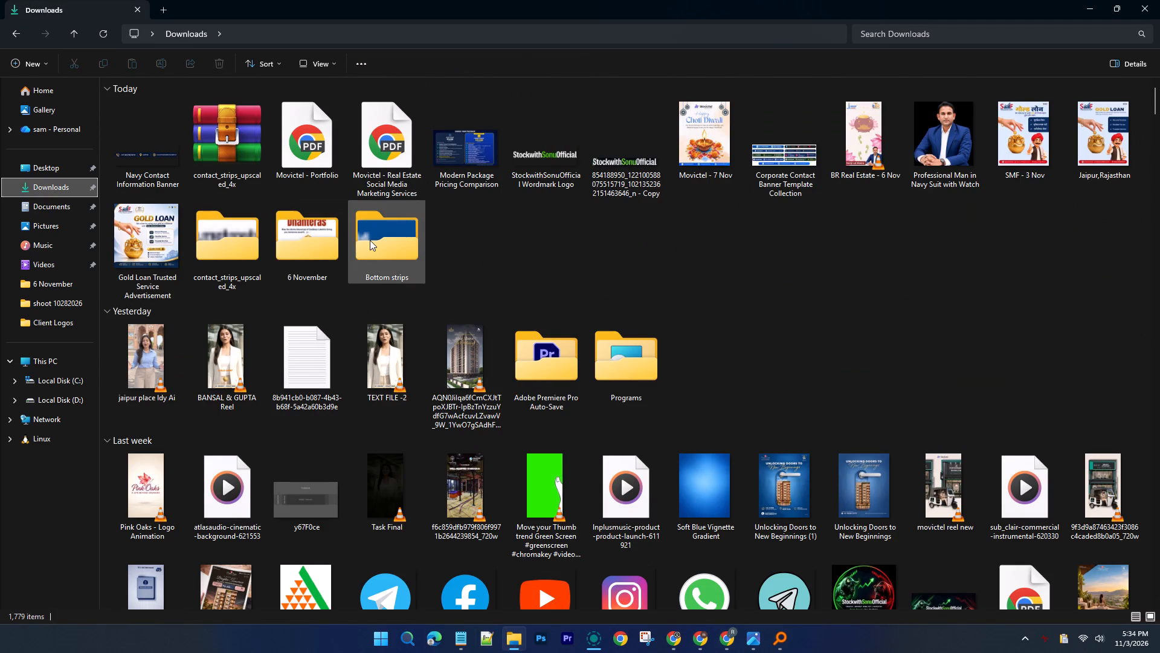
pyautogui.doubleClick(371, 240)
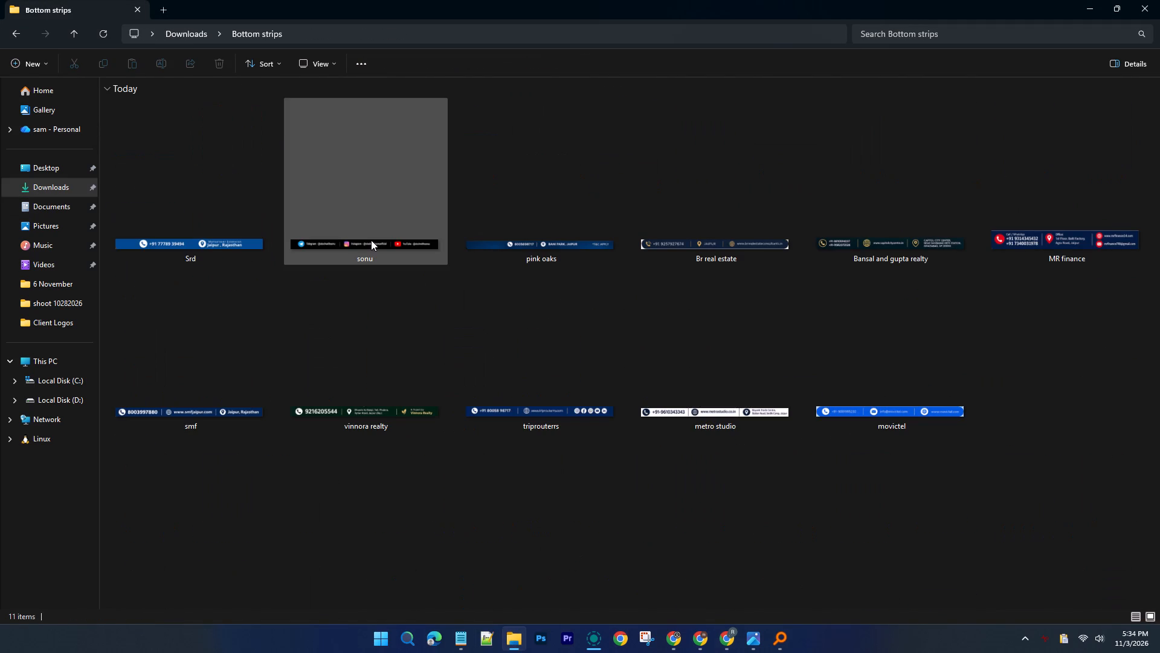
pyautogui.press('super+Left')
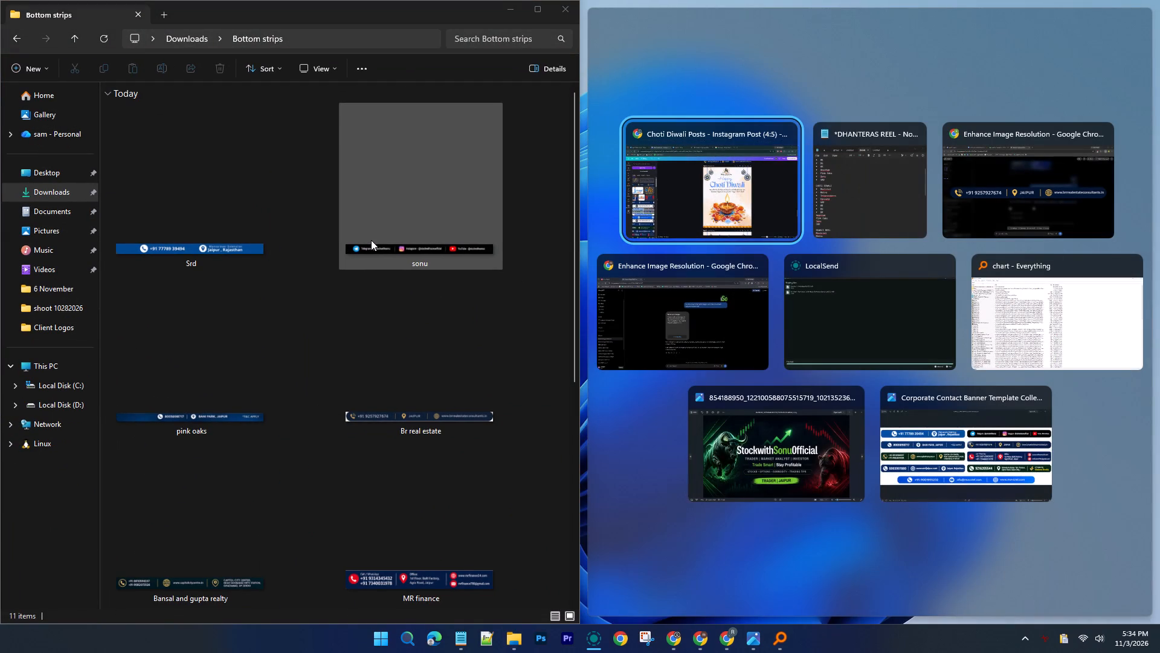
pyautogui.rightClick(517, 648)
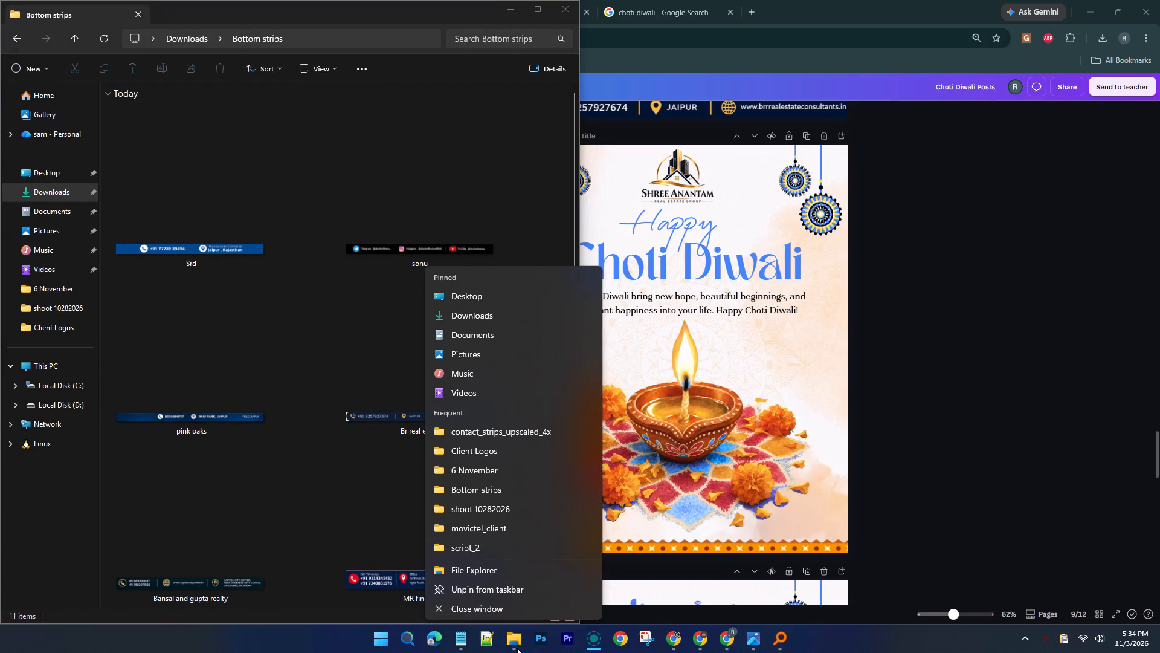
pyautogui.click(521, 447)
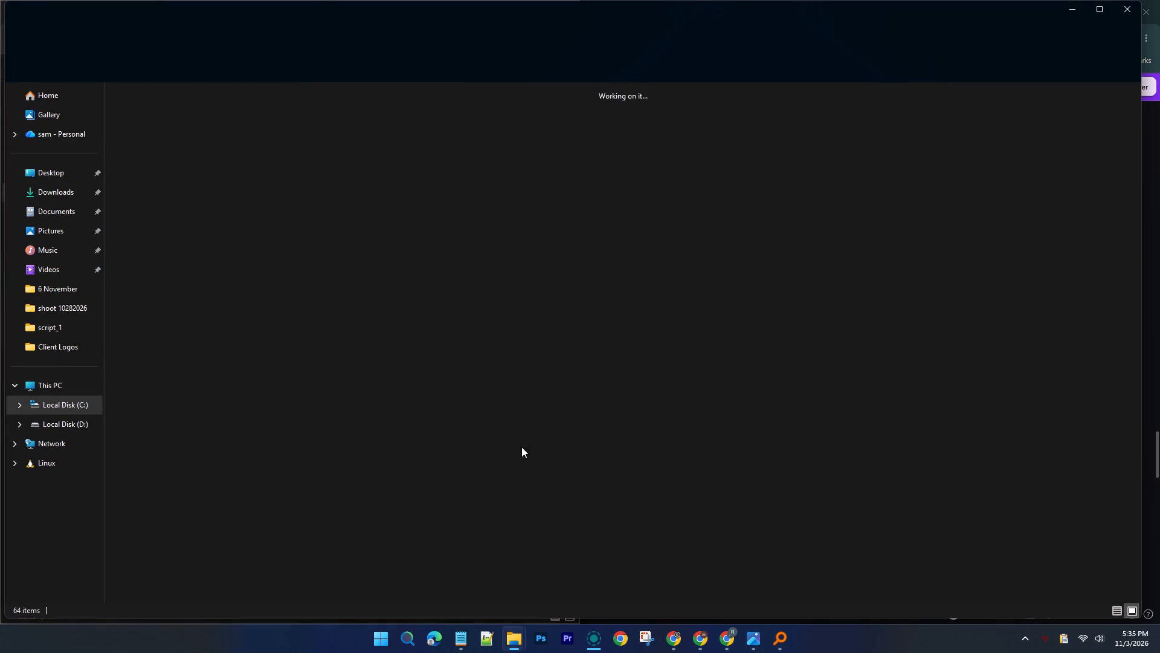
pyautogui.press('super+Right')
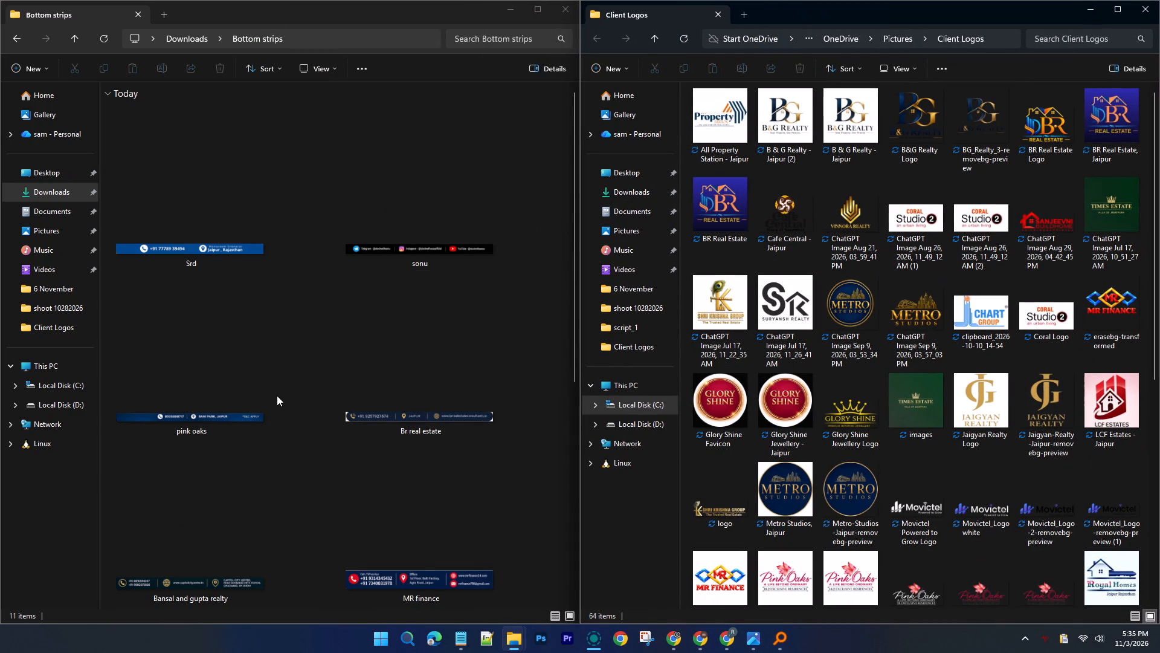
# Look through the Bottom strips folder for a Shree Anantam contact strip, checking the client list in the Notepad note.
pyautogui.scroll(-2, 274, 397)
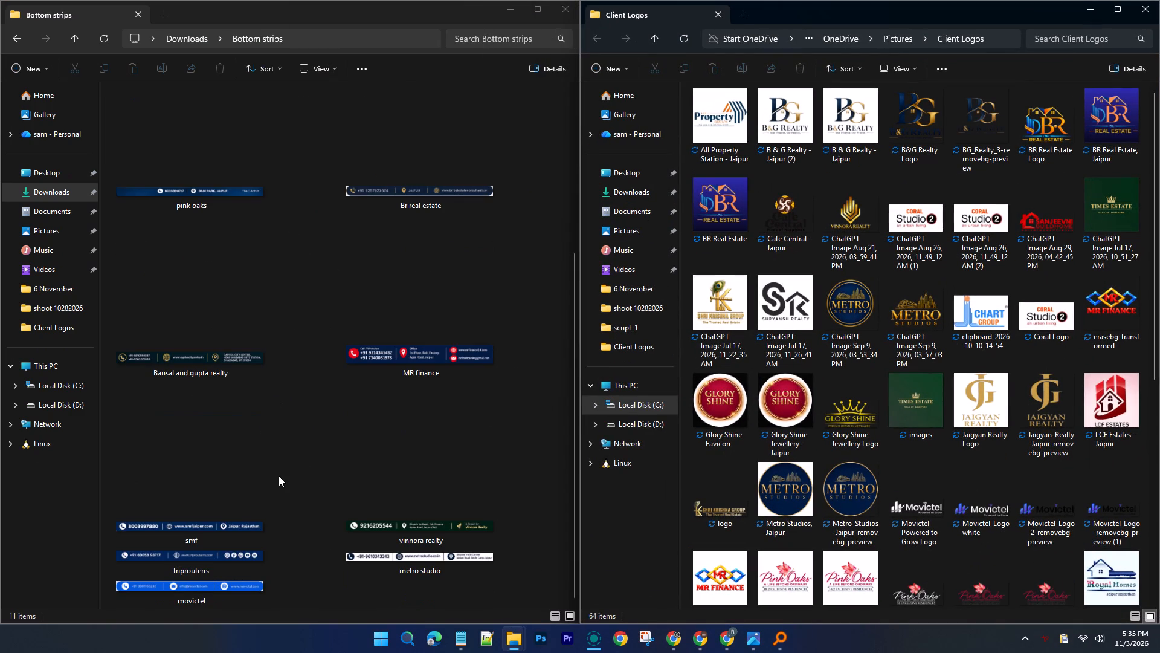
pyautogui.scroll(5, 282, 469)
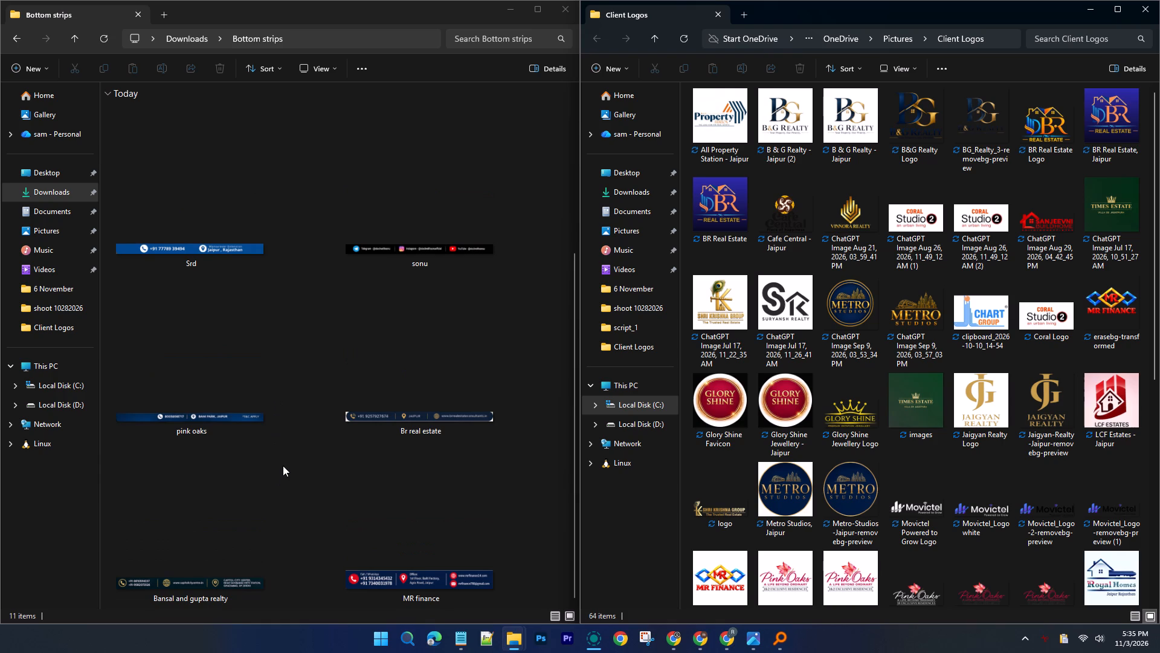
pyautogui.scroll(-3, 283, 466)
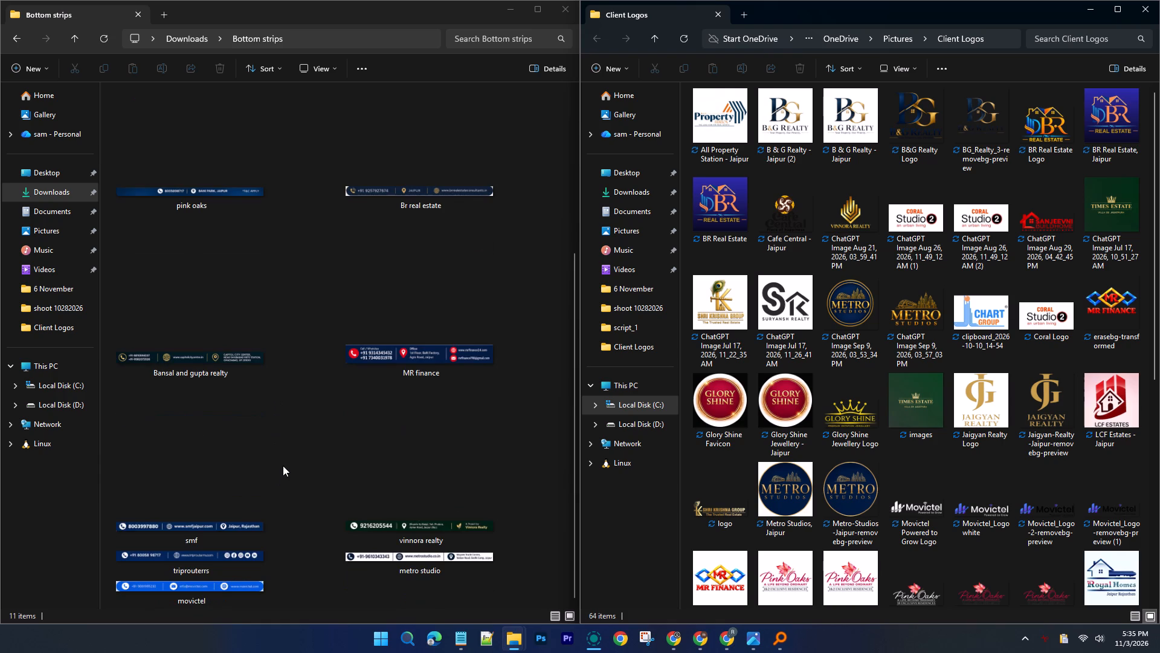
pyautogui.scroll(2, 283, 466)
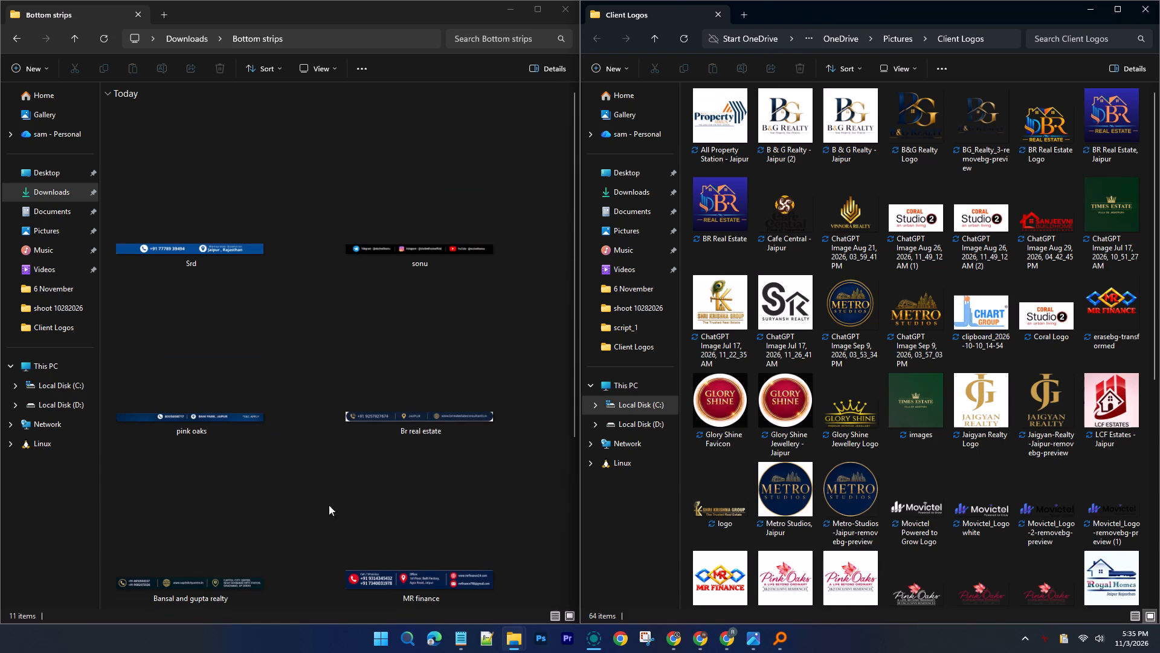
pyautogui.click(454, 638)
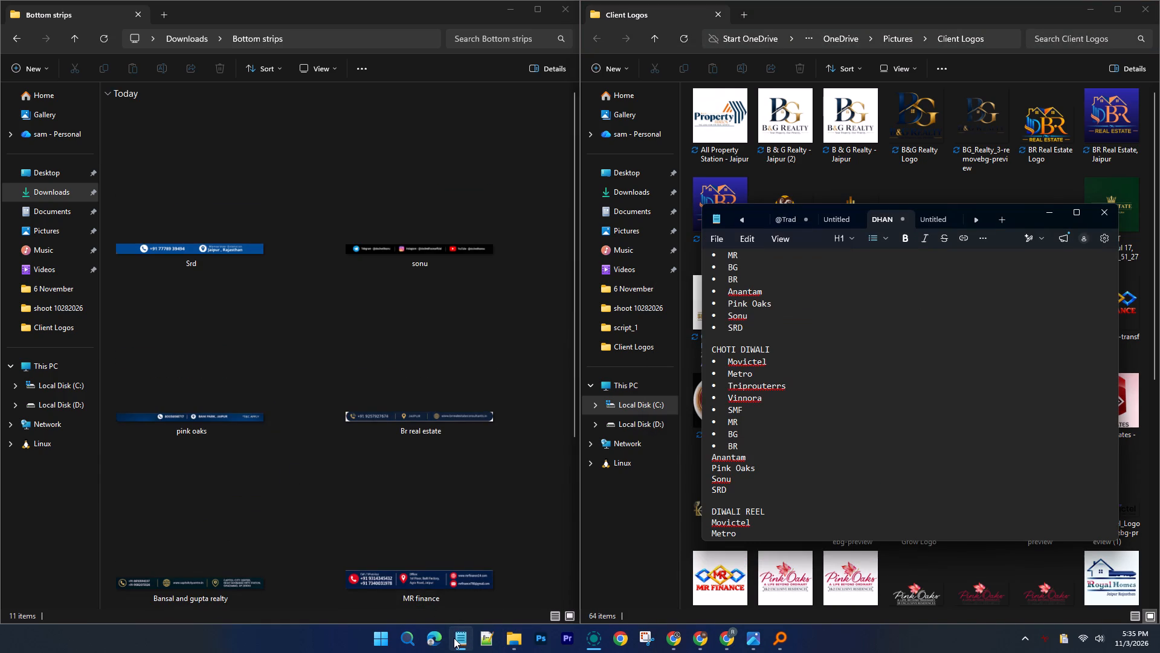
pyautogui.click(454, 638)
pyautogui.scroll(1, 228, 287)
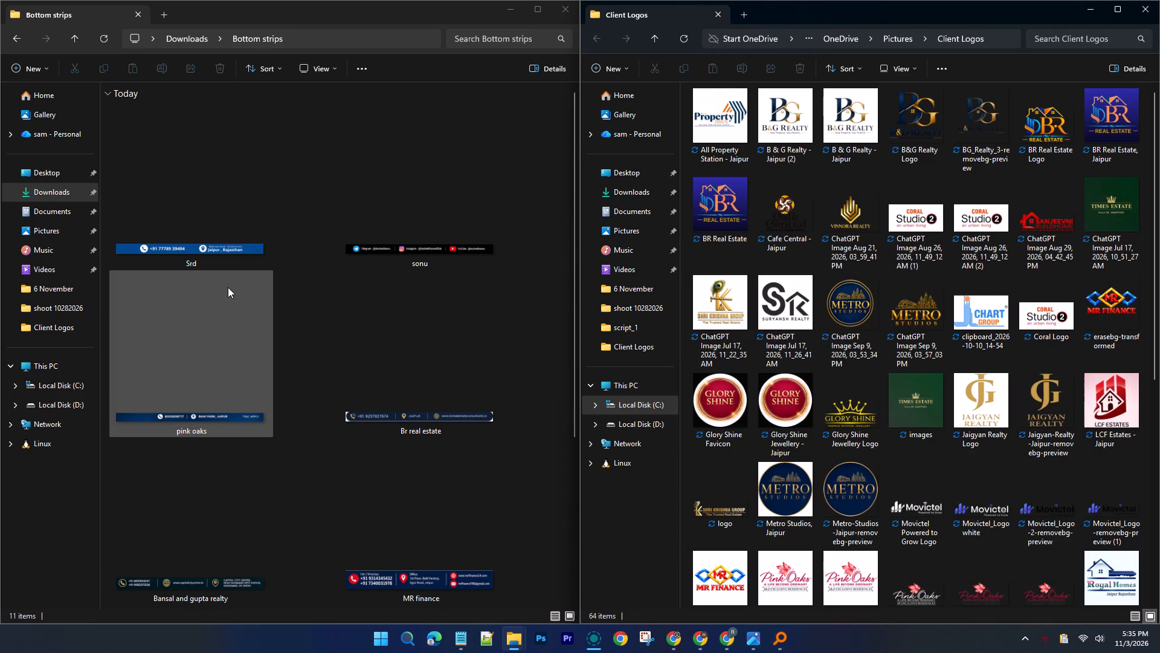
pyautogui.scroll(-2, 228, 287)
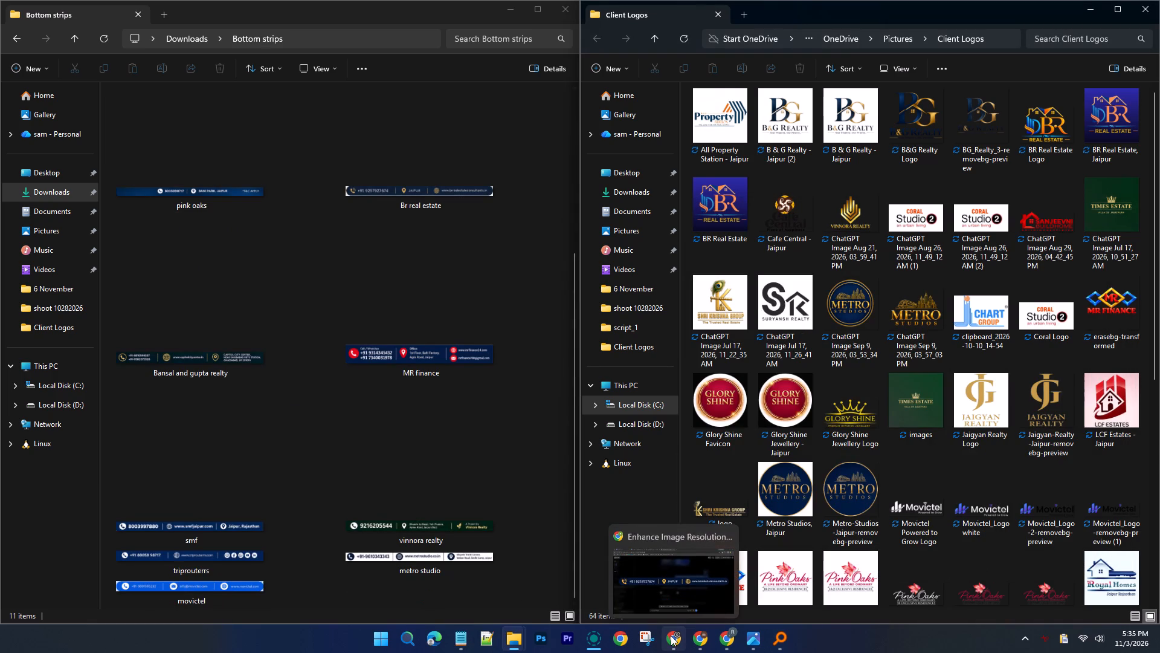
# Back in Canva, add a square shape to page 9 and reshape it into a shallow band 1,080 px wide spanning the page.
pyautogui.click(724, 640)
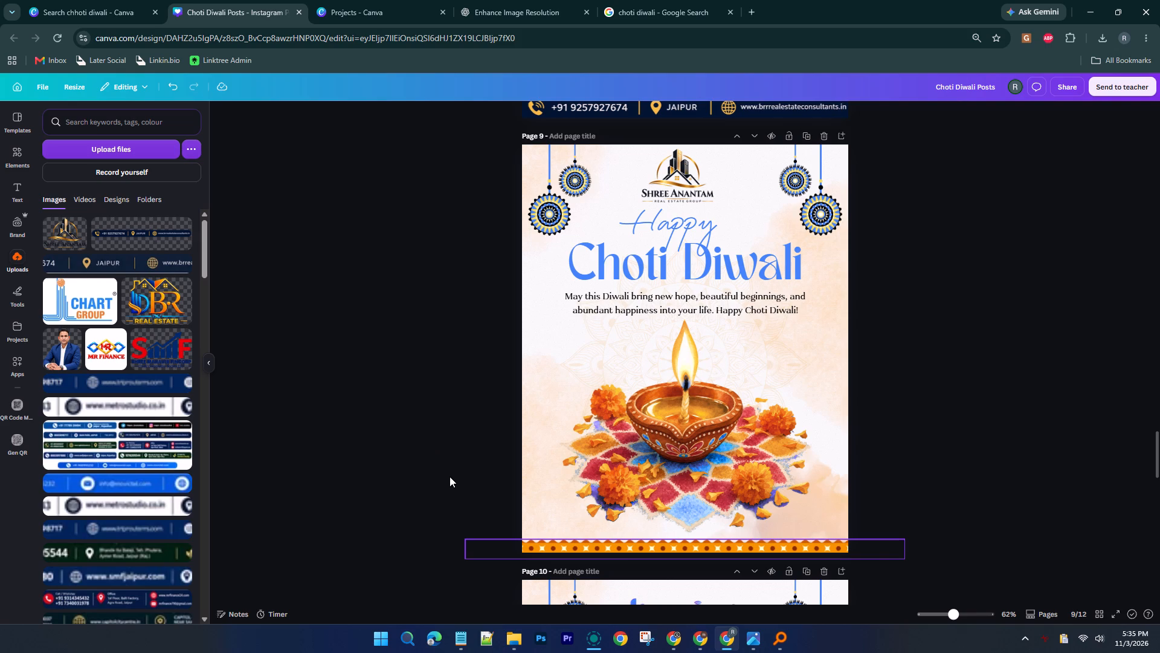
pyautogui.click(27, 161)
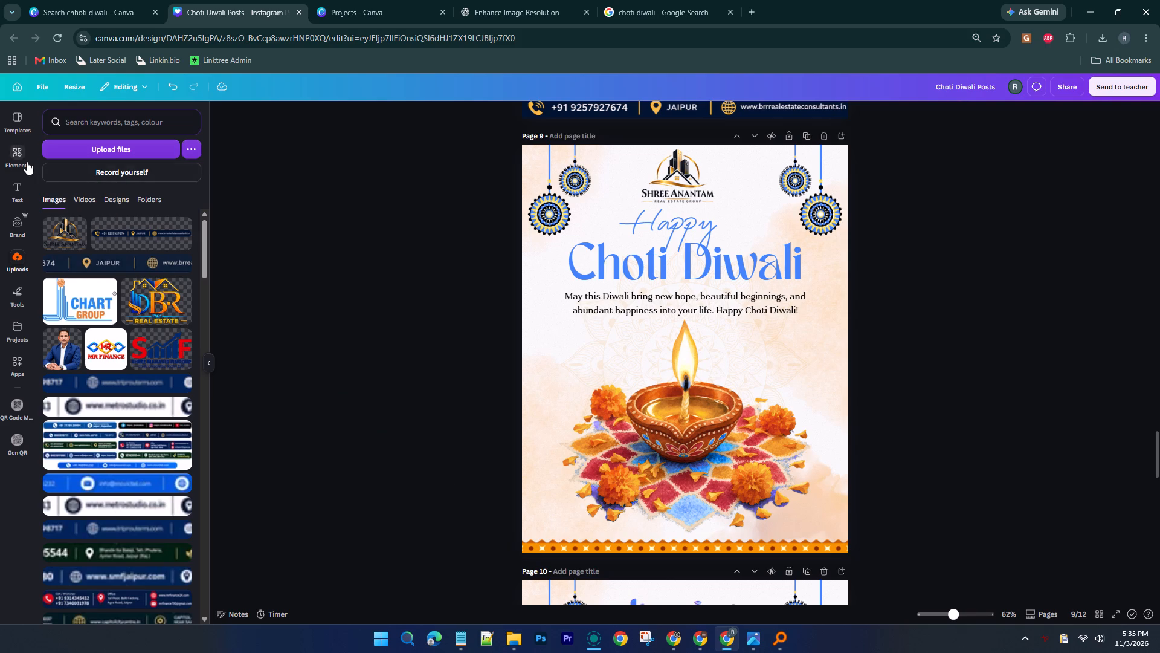
pyautogui.click(60, 200)
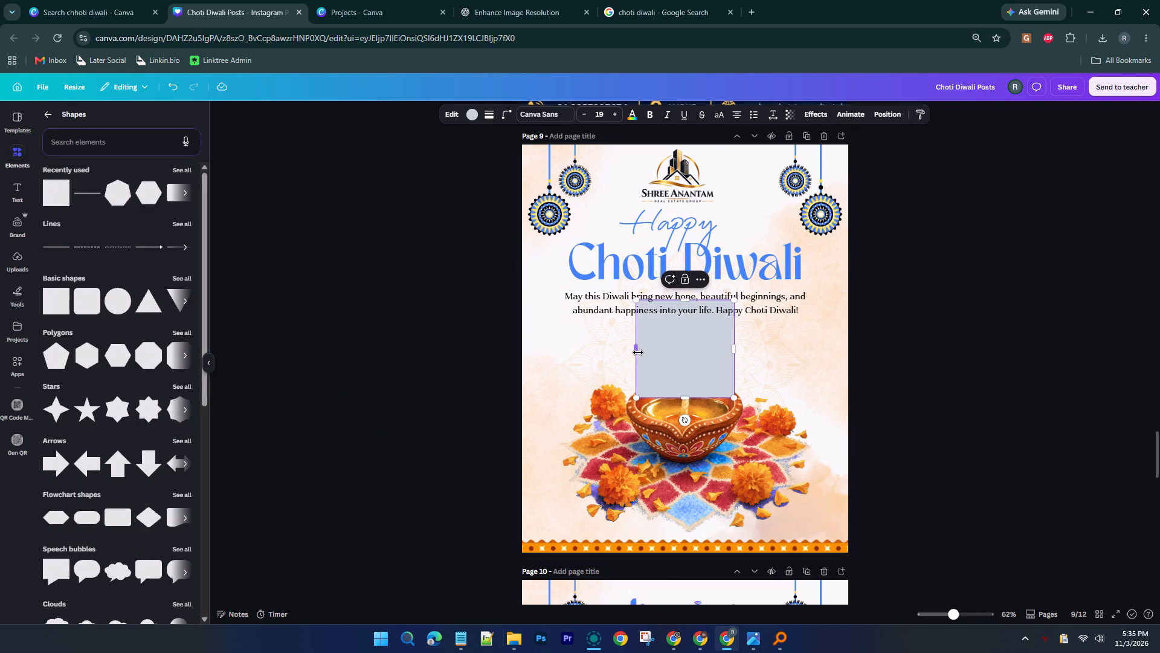
pyautogui.moveTo(638, 352); pyautogui.dragTo(524, 342)
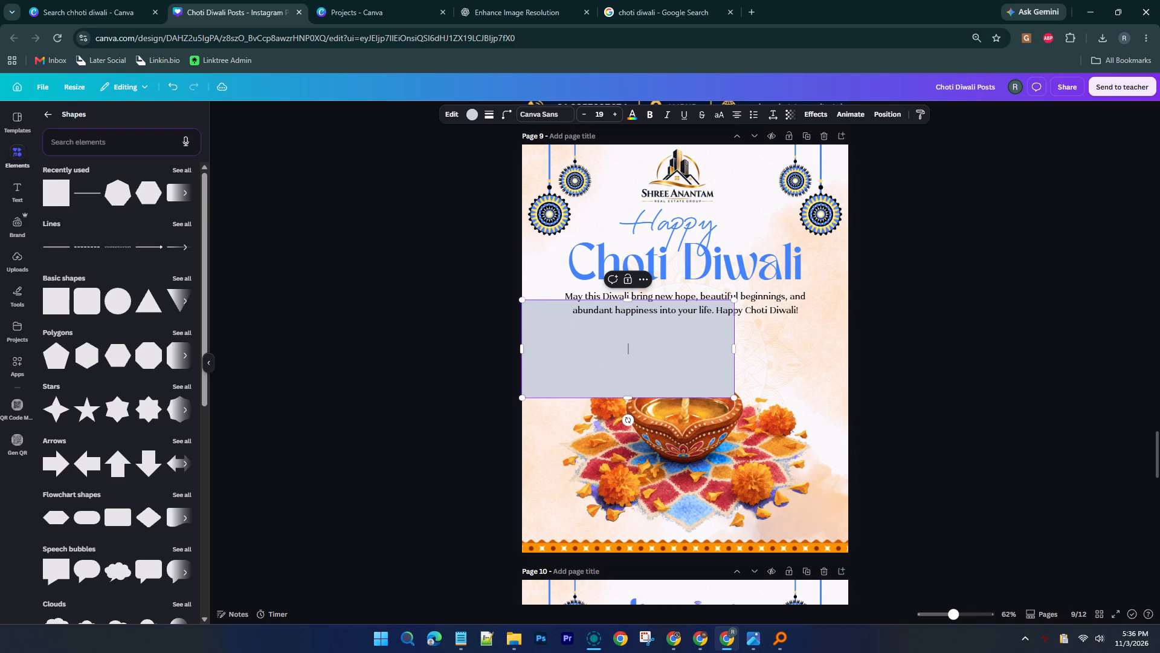
pyautogui.moveTo(735, 352); pyautogui.dragTo(851, 356)
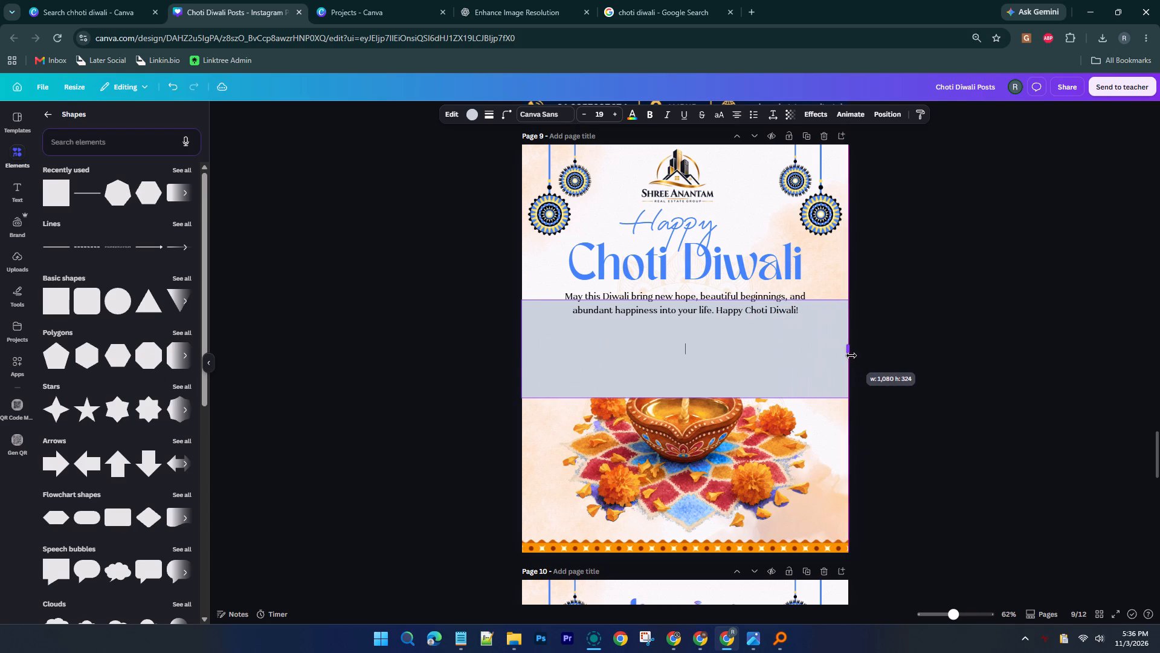
pyautogui.moveTo(851, 356); pyautogui.dragTo(851, 356)
pyautogui.moveTo(685, 301); pyautogui.dragTo(689, 368)
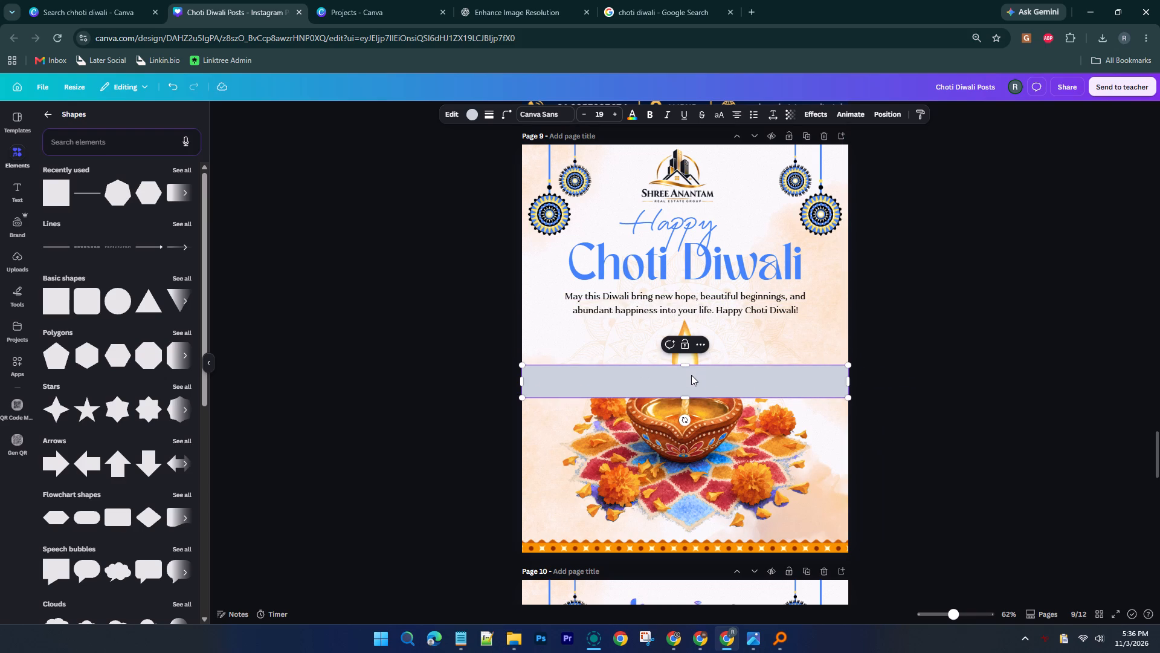
# Enter the floor, building name and unit numbers of Shree Anantam's office address in the band on page 9.
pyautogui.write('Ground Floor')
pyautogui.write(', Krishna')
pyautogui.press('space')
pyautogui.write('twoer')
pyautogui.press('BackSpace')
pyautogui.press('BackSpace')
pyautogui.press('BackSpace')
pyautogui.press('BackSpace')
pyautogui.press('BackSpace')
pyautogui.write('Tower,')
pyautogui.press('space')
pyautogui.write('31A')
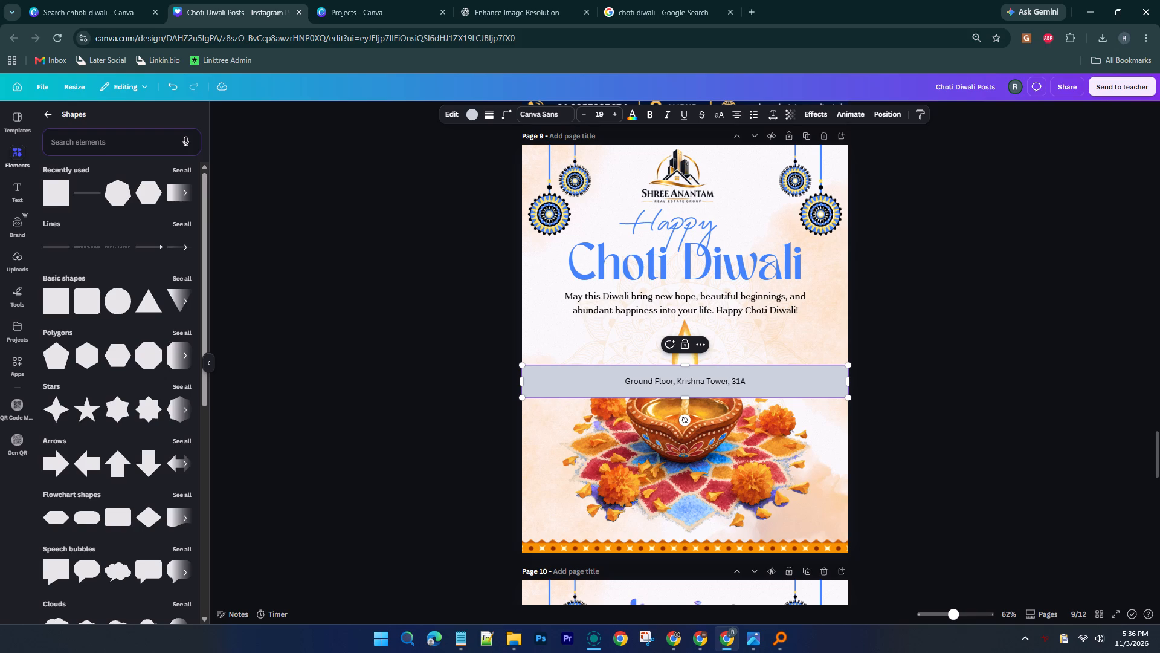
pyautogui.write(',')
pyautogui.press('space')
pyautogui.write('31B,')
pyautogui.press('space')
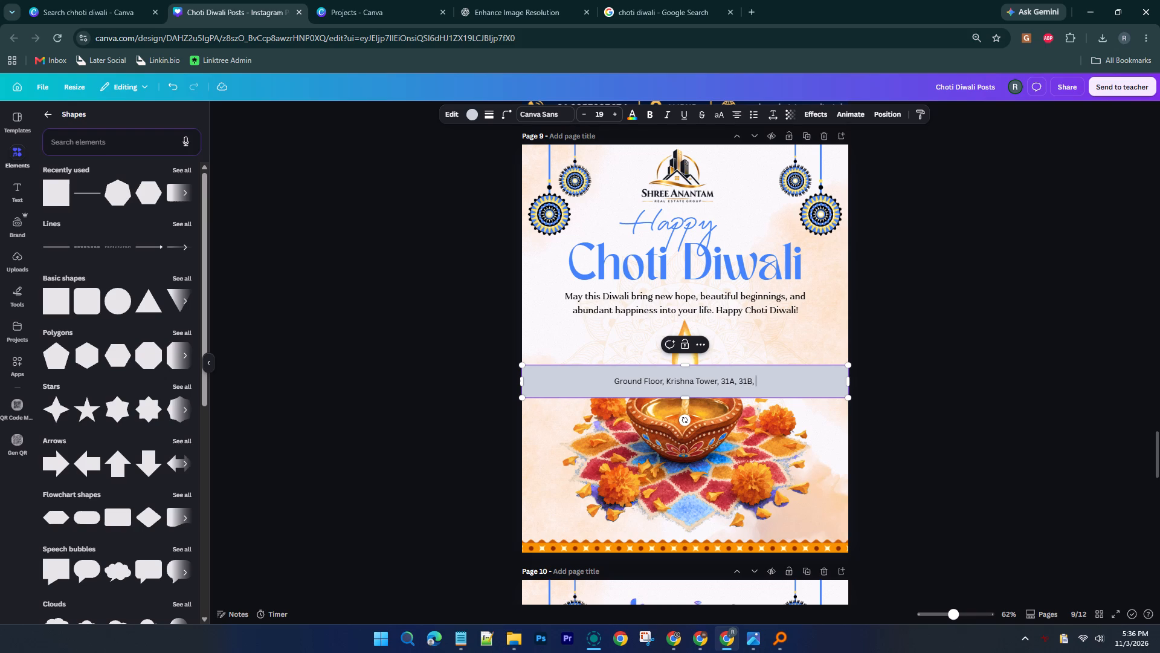
# Complete the band's office address with the road, locality, Jaipur, Rajasthan and the postal code.
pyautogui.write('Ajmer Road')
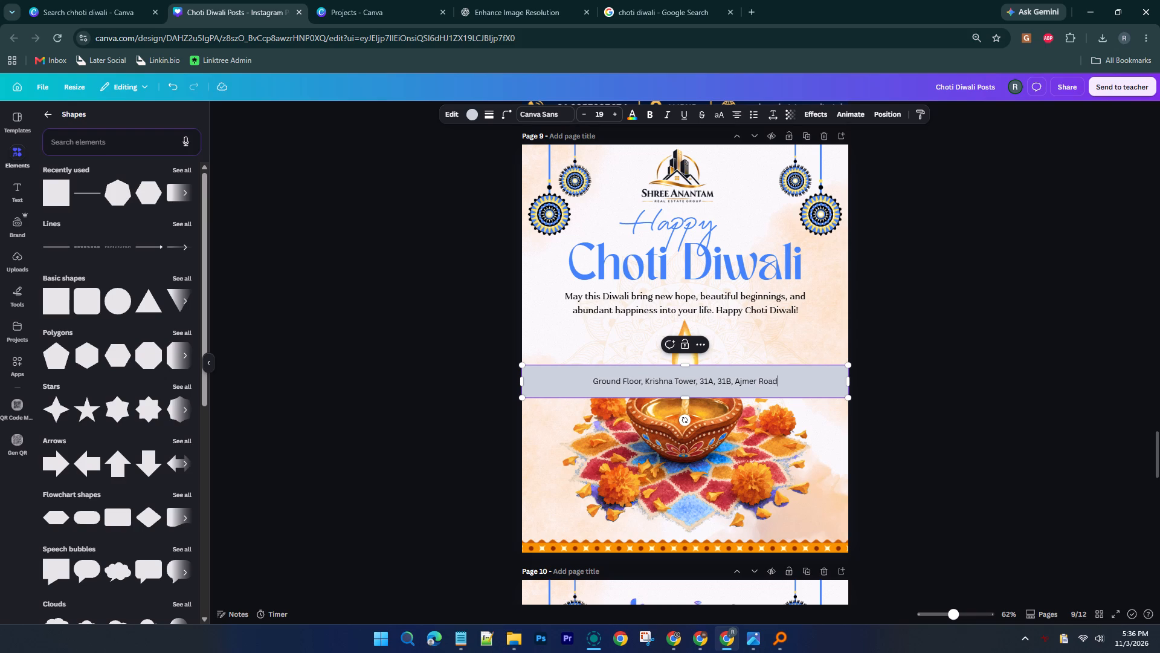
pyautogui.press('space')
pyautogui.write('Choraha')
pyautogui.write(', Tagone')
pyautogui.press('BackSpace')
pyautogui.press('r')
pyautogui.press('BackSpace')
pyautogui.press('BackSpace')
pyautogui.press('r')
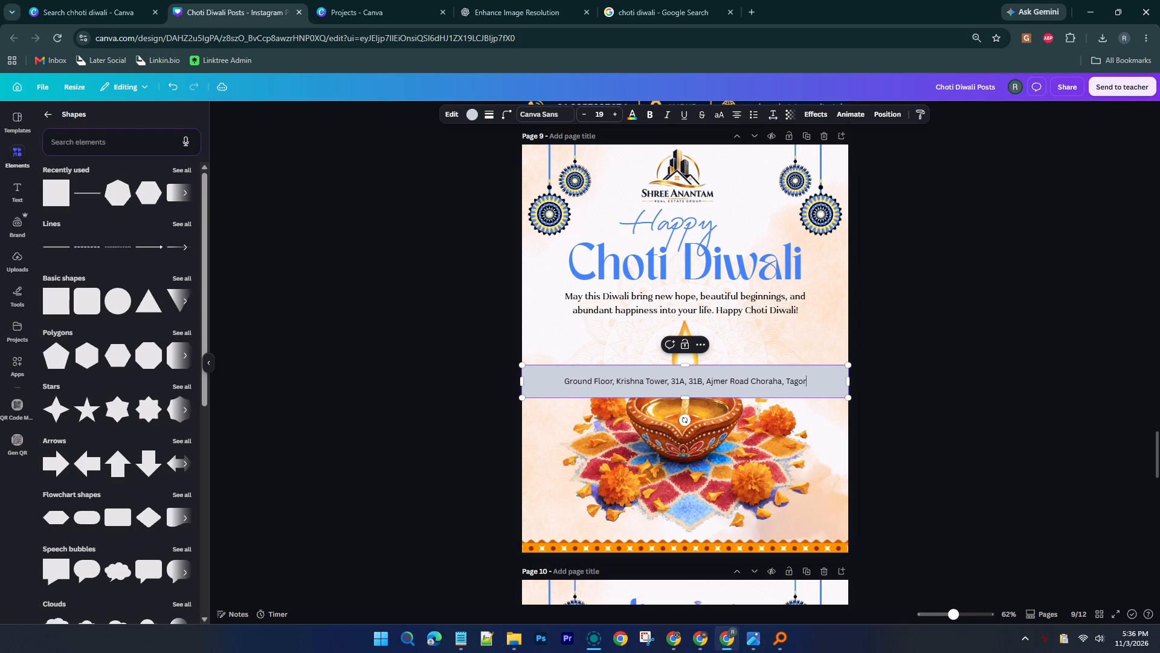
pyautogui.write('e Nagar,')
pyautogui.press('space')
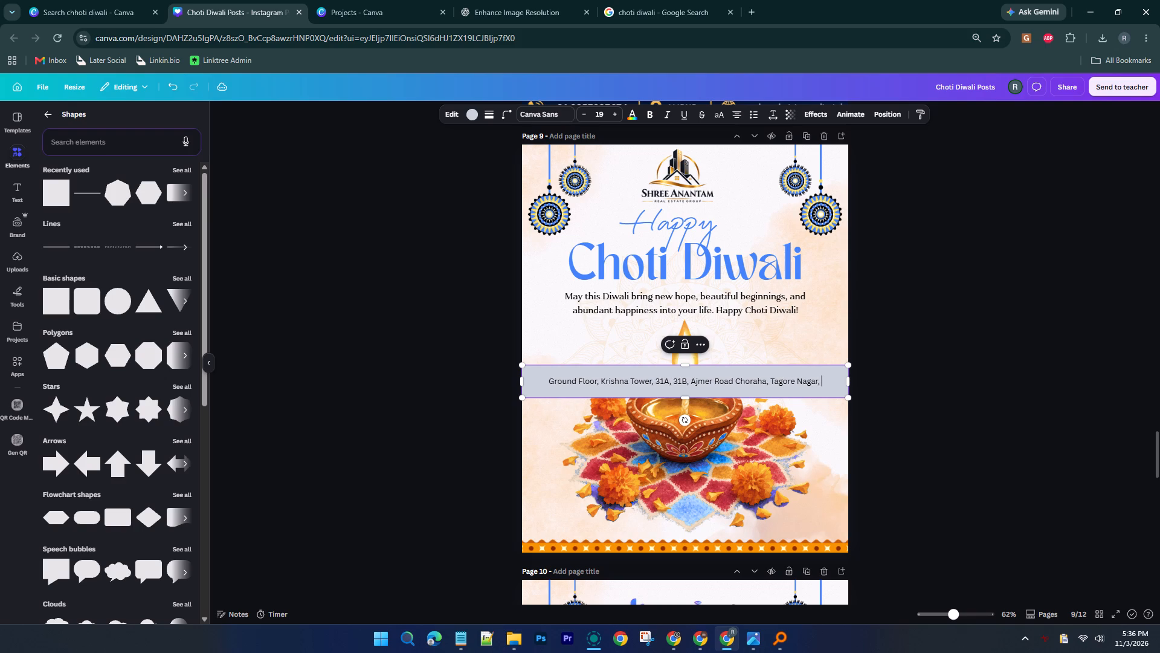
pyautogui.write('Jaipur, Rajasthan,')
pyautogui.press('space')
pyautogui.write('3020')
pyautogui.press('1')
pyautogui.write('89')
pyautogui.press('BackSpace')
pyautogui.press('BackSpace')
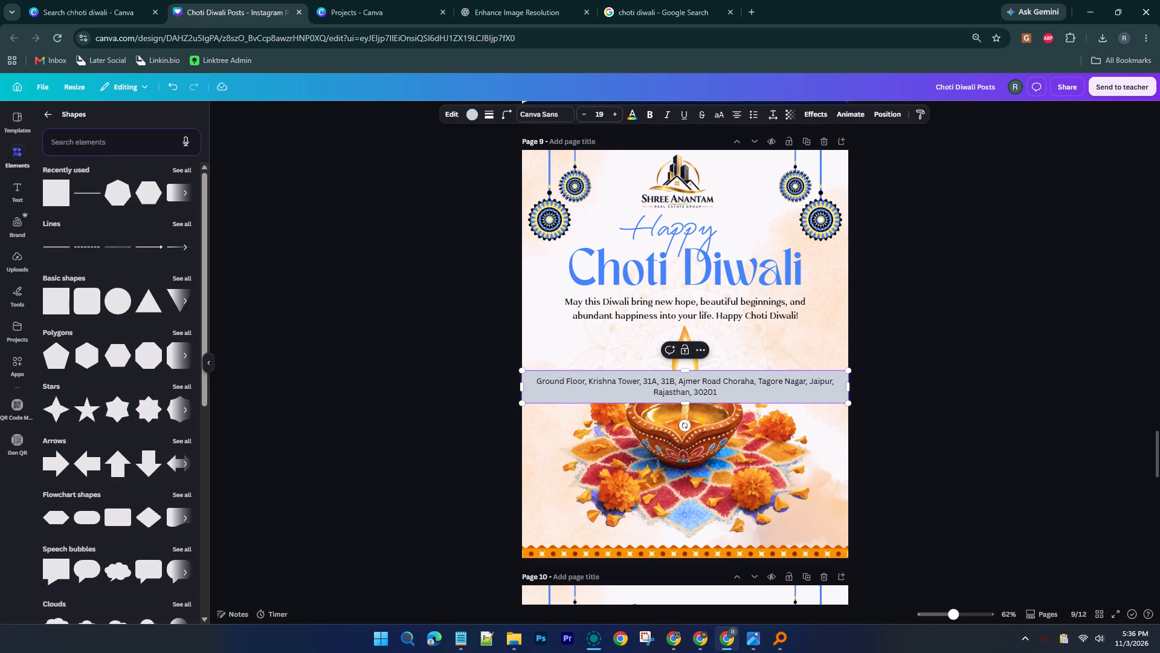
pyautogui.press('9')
# Fill the address band with the near-black navy sampled from the building in the Shree Anantam logo.
pyautogui.click(470, 117)
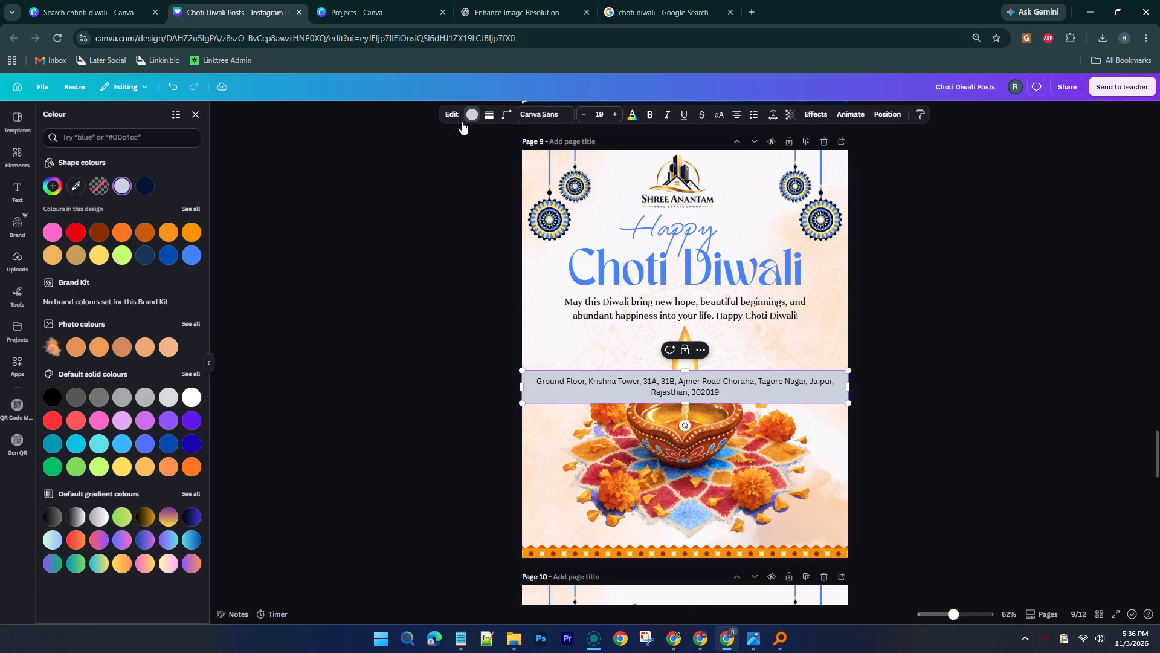
pyautogui.click(80, 186)
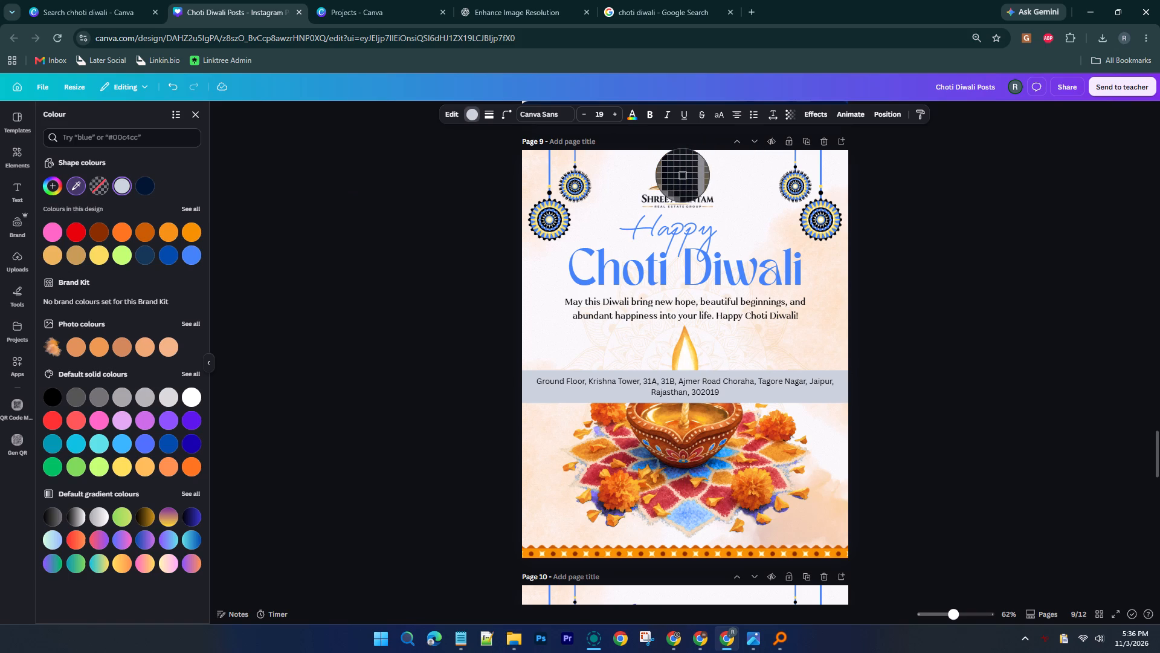
pyautogui.click(683, 175)
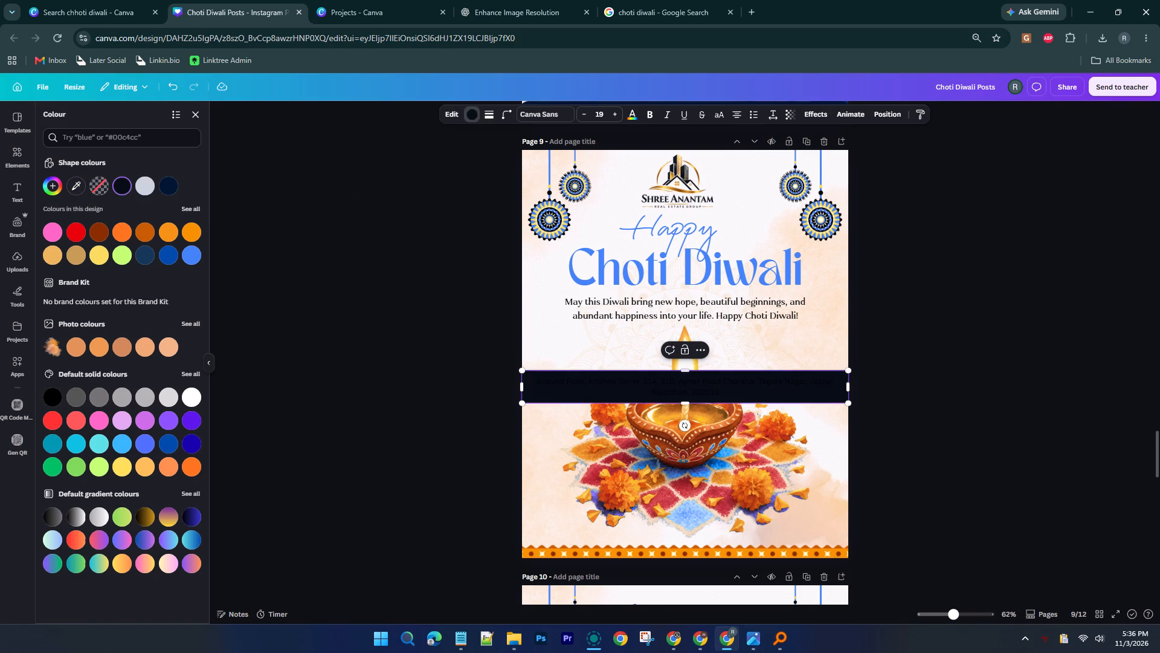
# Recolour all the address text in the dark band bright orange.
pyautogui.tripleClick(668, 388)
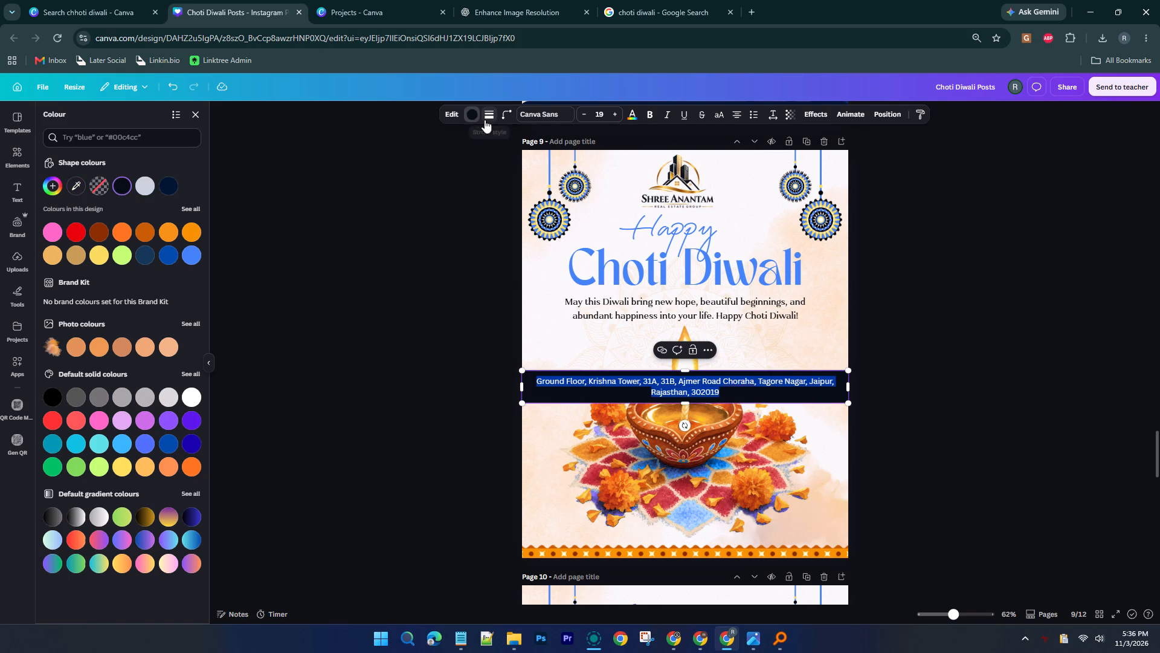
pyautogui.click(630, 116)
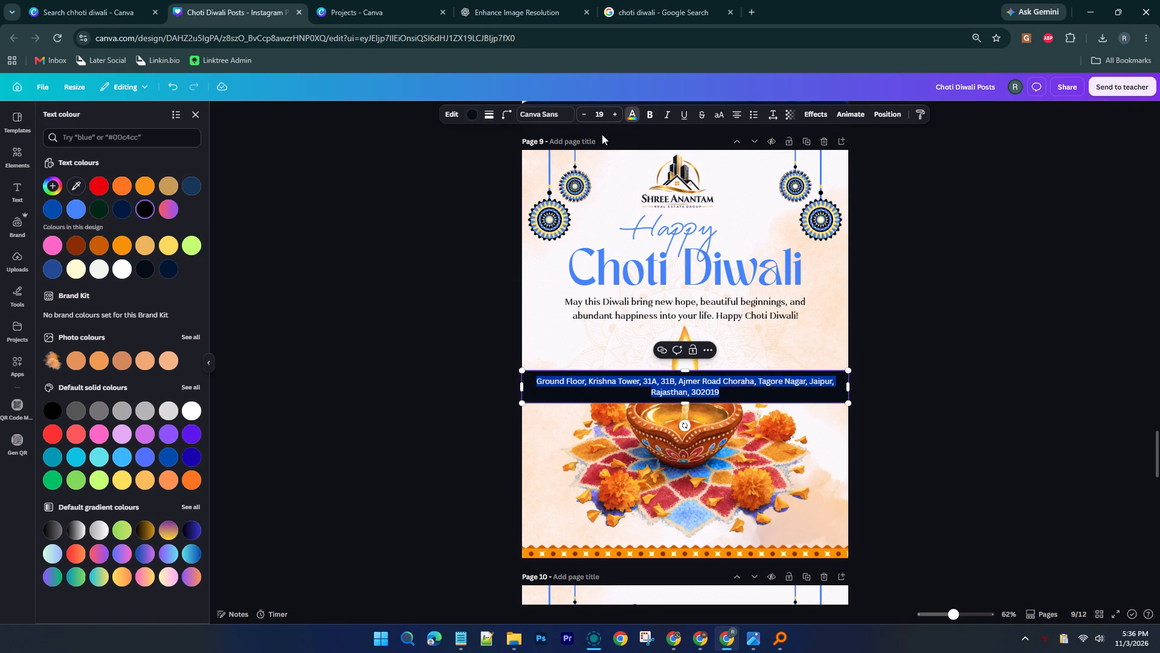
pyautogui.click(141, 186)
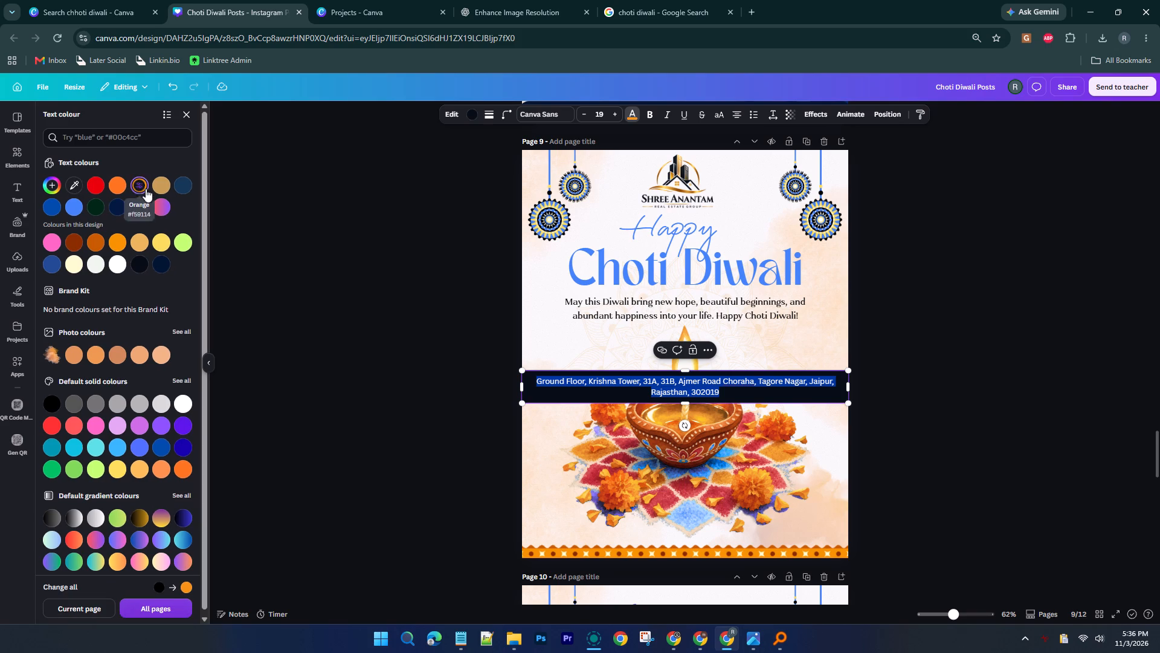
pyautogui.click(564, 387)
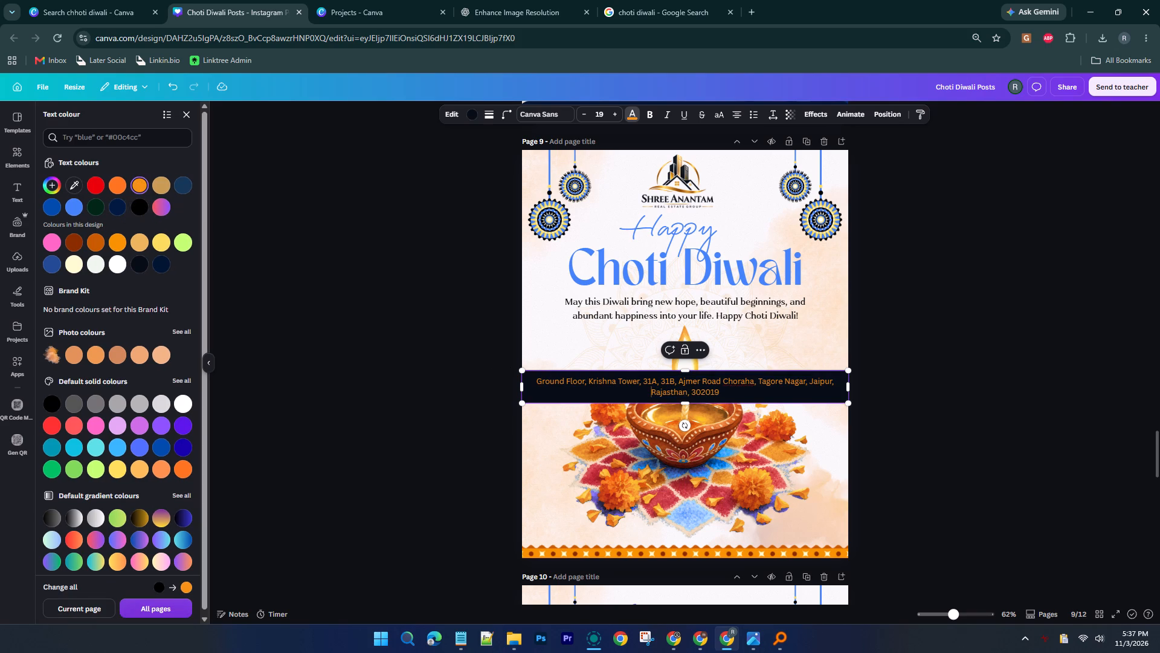
# Recolour all the address text in the band with the dark orange from the design's existing colours.
pyautogui.tripleClick(565, 382)
pyautogui.click(94, 244)
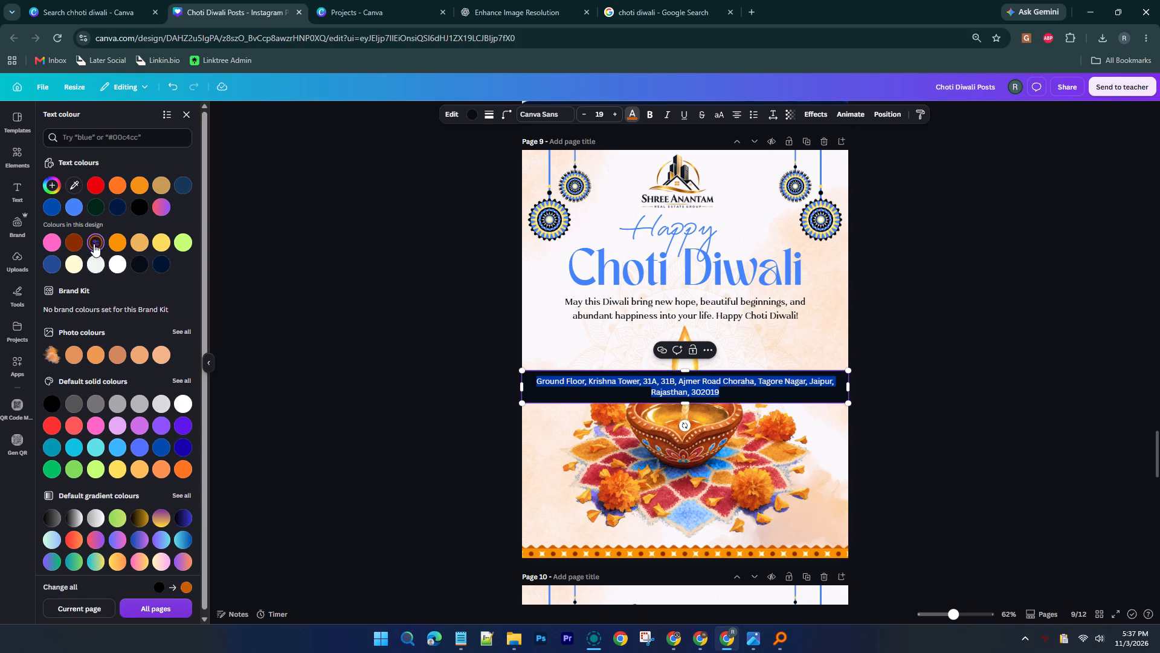
# Recolour all the address text in the band with the muted gold from the text colours.
pyautogui.click(161, 186)
pyautogui.click(459, 354)
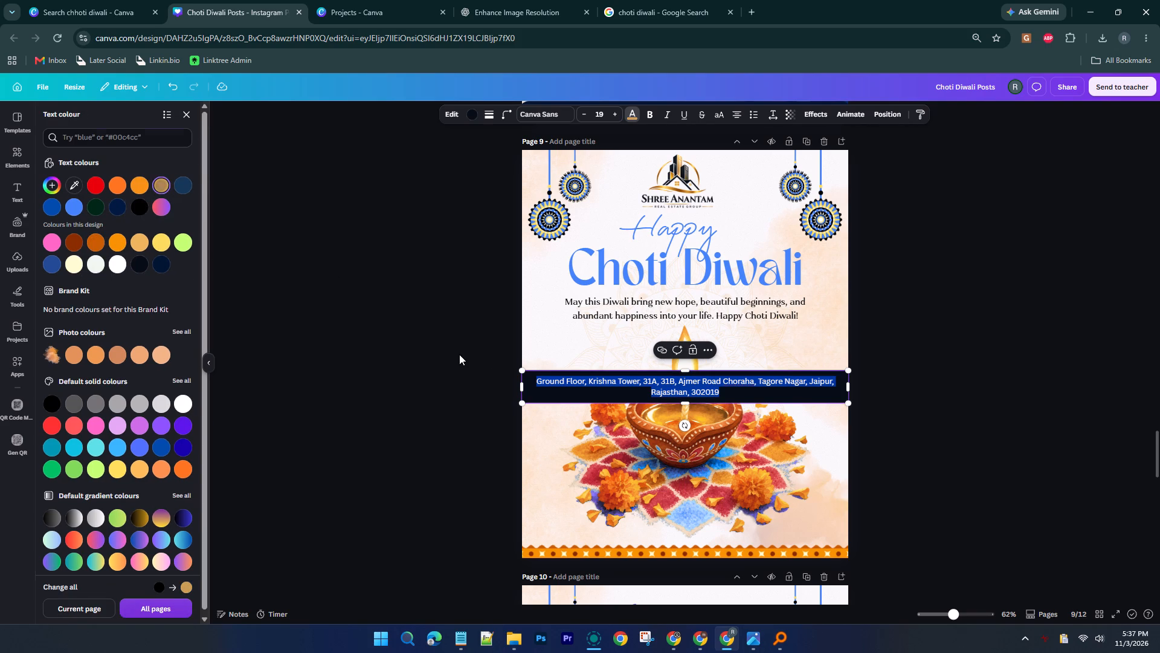
# Make all the address text in the band bold and set its font size to 26.
pyautogui.click(651, 397)
pyautogui.tripleClick(658, 383)
pyautogui.hotkey('ctrl', 'b')
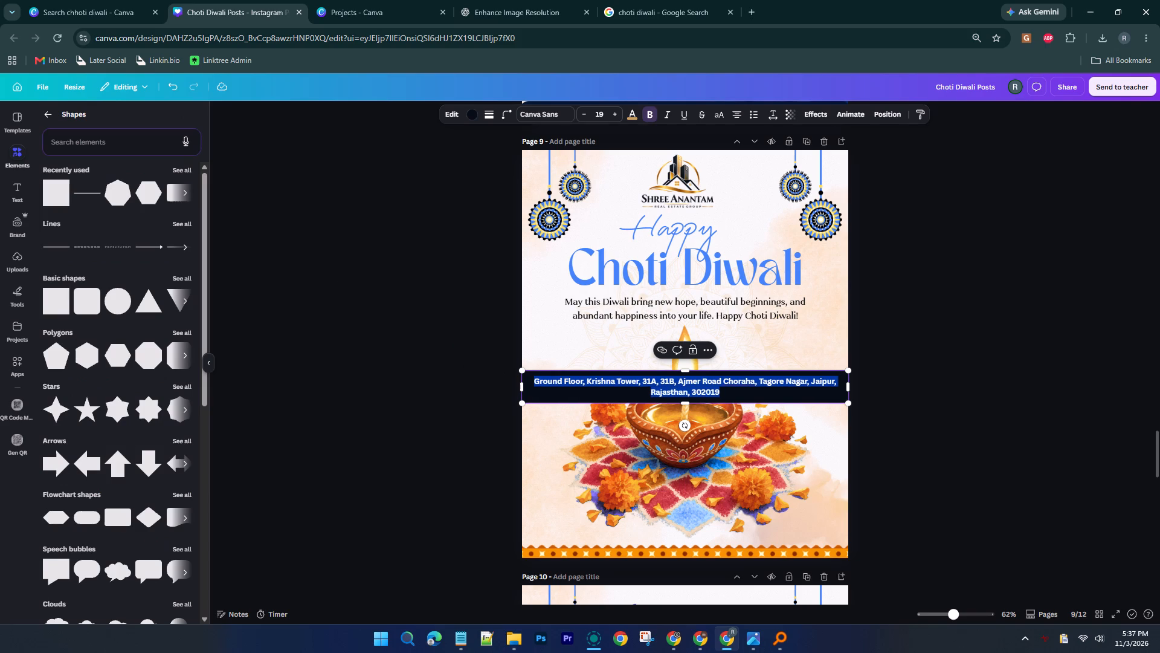
pyautogui.tripleClick(614, 114)
pyautogui.doubleClick(614, 114)
pyautogui.click(614, 114)
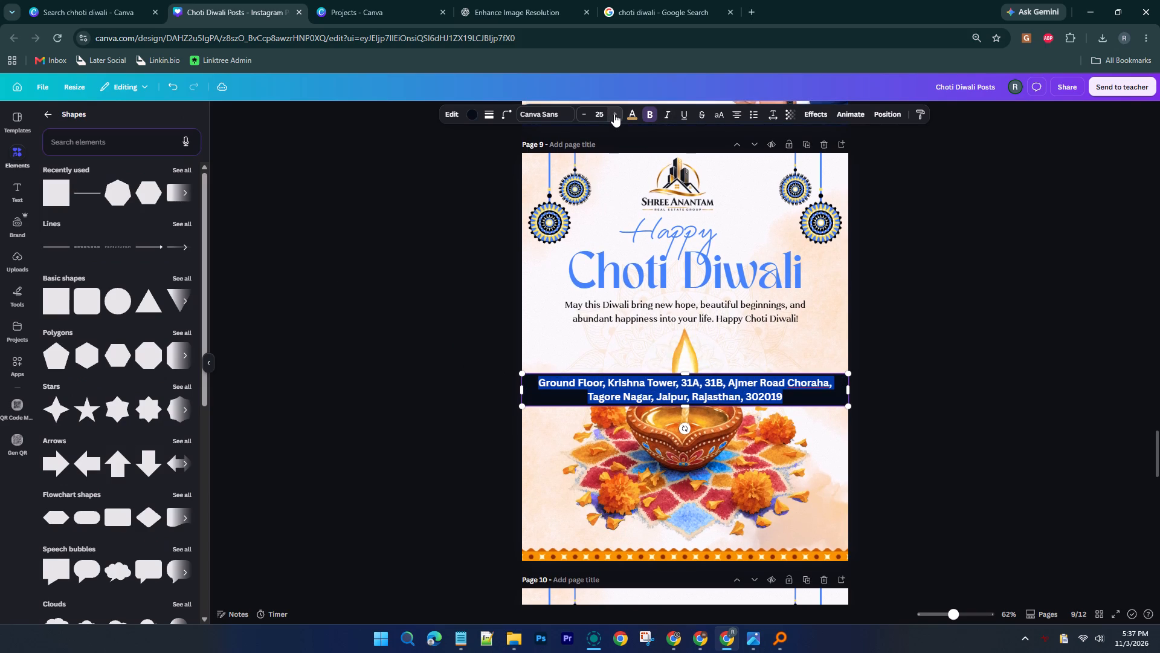
pyautogui.click(614, 114)
pyautogui.click(1039, 445)
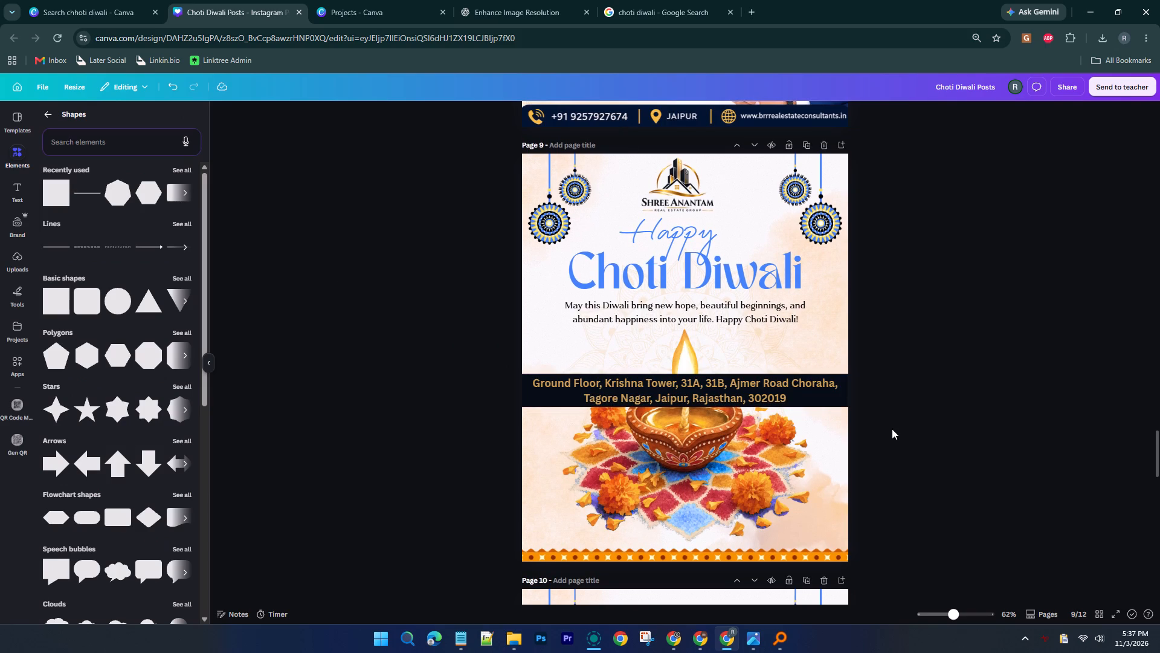
# Move the address band down to the bottom edge of page 9, over the orange patterned border.
pyautogui.moveTo(809, 394); pyautogui.dragTo(807, 550)
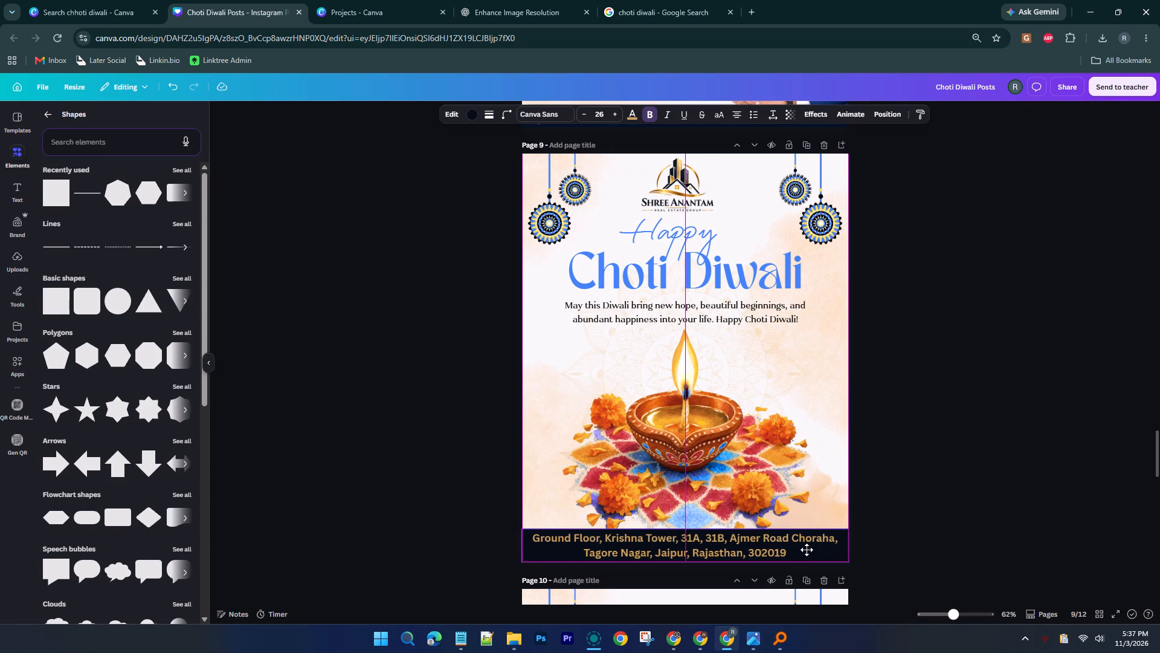
pyautogui.moveTo(807, 550); pyautogui.dragTo(807, 550)
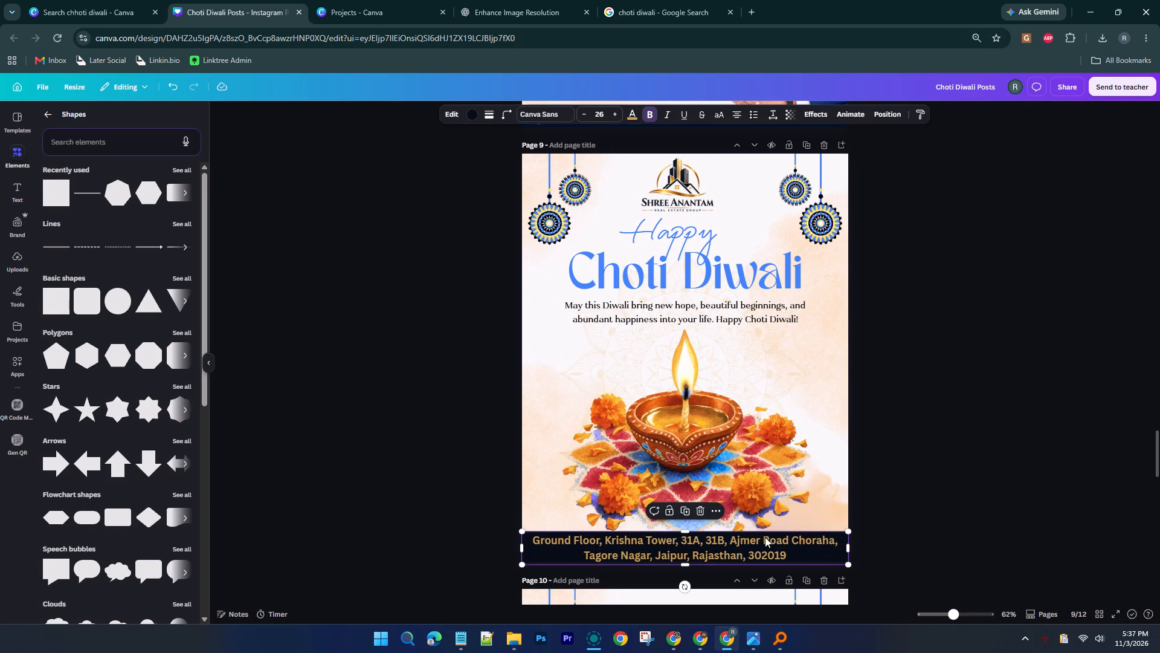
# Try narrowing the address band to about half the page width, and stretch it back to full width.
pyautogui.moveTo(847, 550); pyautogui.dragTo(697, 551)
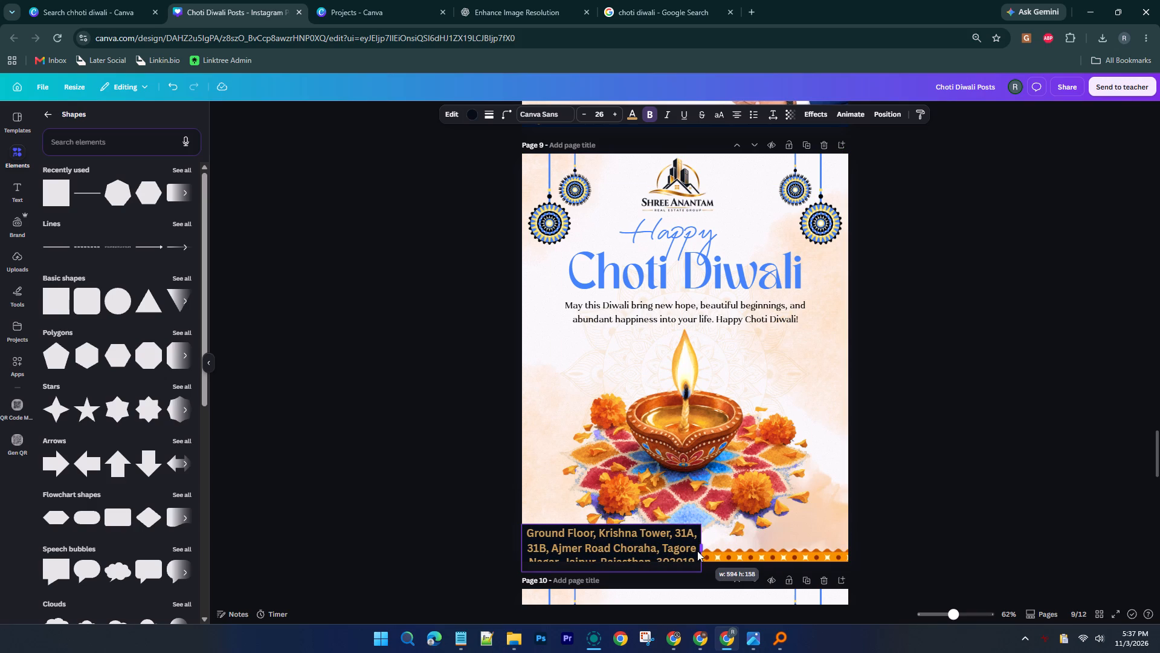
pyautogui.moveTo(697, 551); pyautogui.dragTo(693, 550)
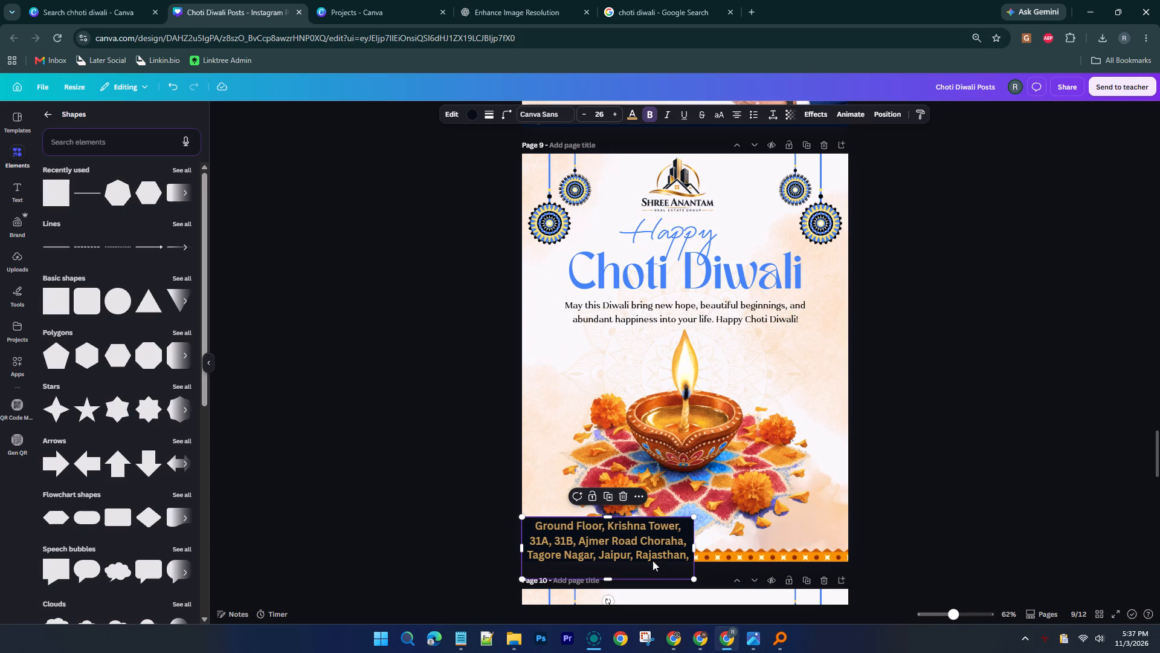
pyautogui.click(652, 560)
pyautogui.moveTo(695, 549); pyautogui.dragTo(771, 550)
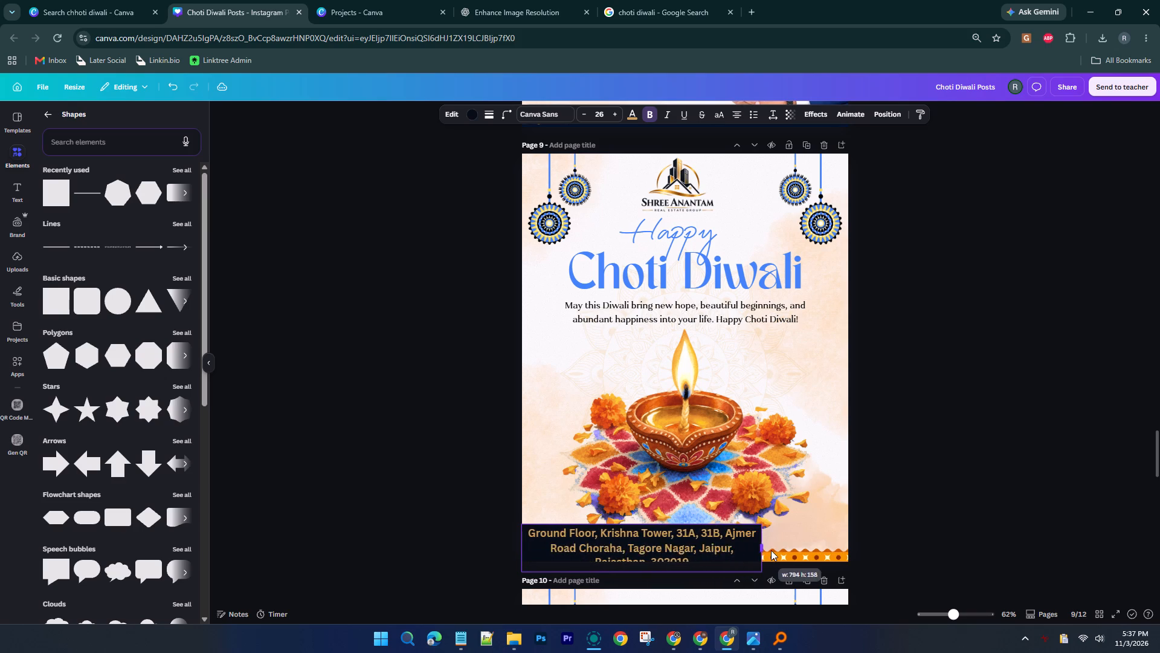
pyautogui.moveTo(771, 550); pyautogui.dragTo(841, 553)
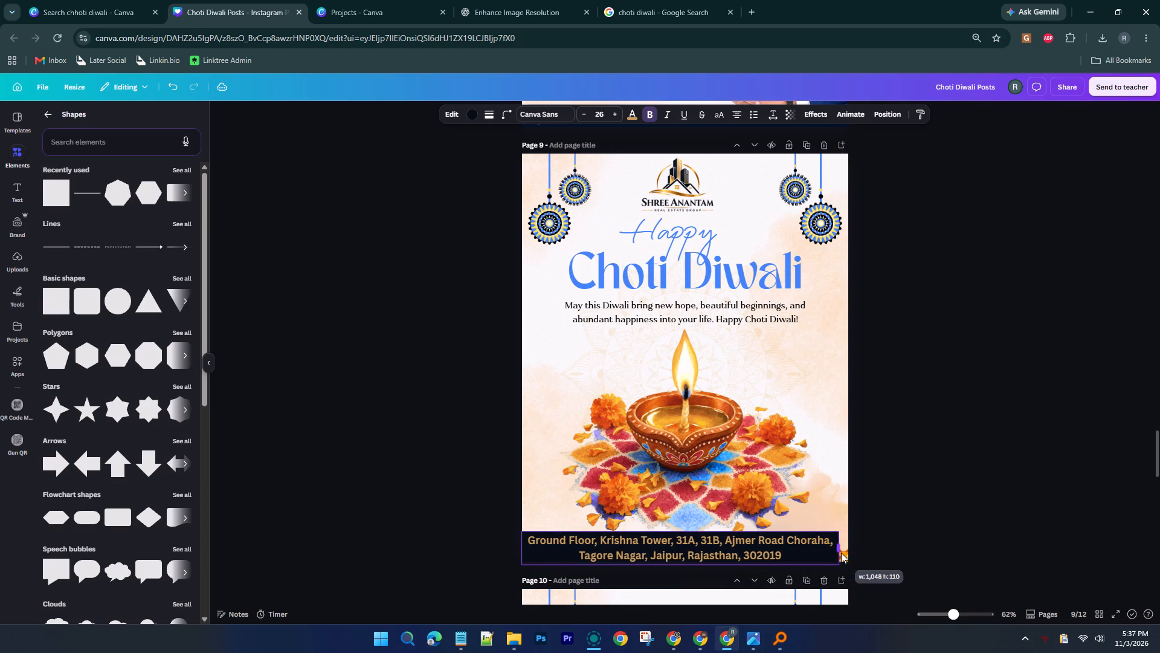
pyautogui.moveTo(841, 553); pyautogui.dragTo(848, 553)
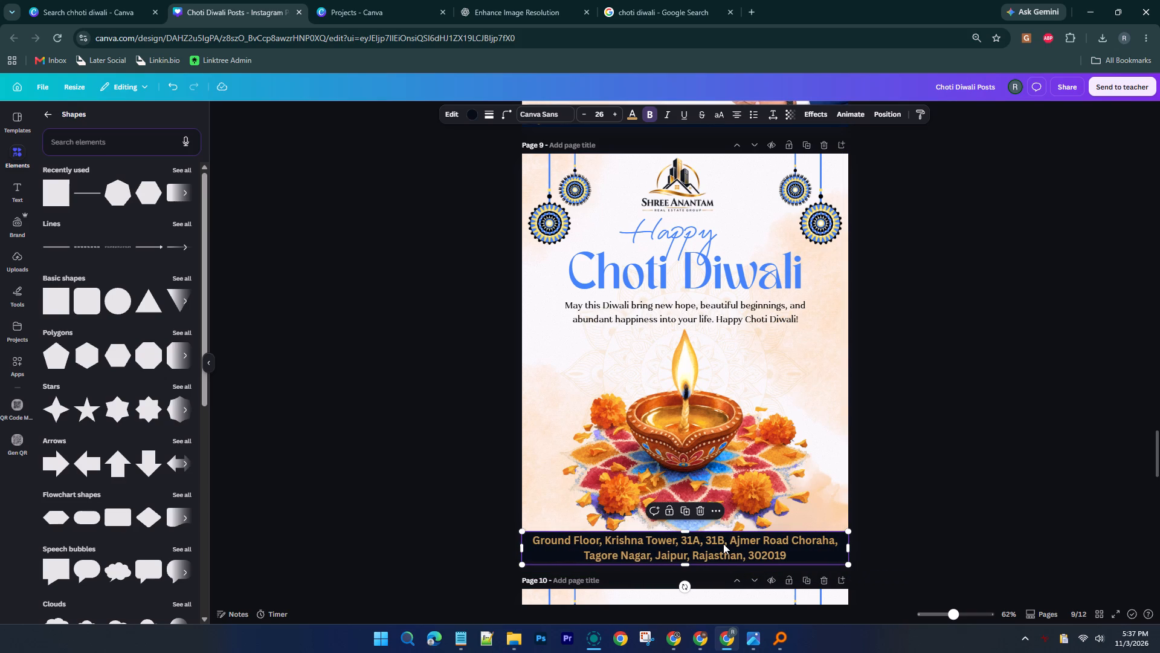
# Set the font size of all the address text in the band to 18.
pyautogui.tripleClick(723, 544)
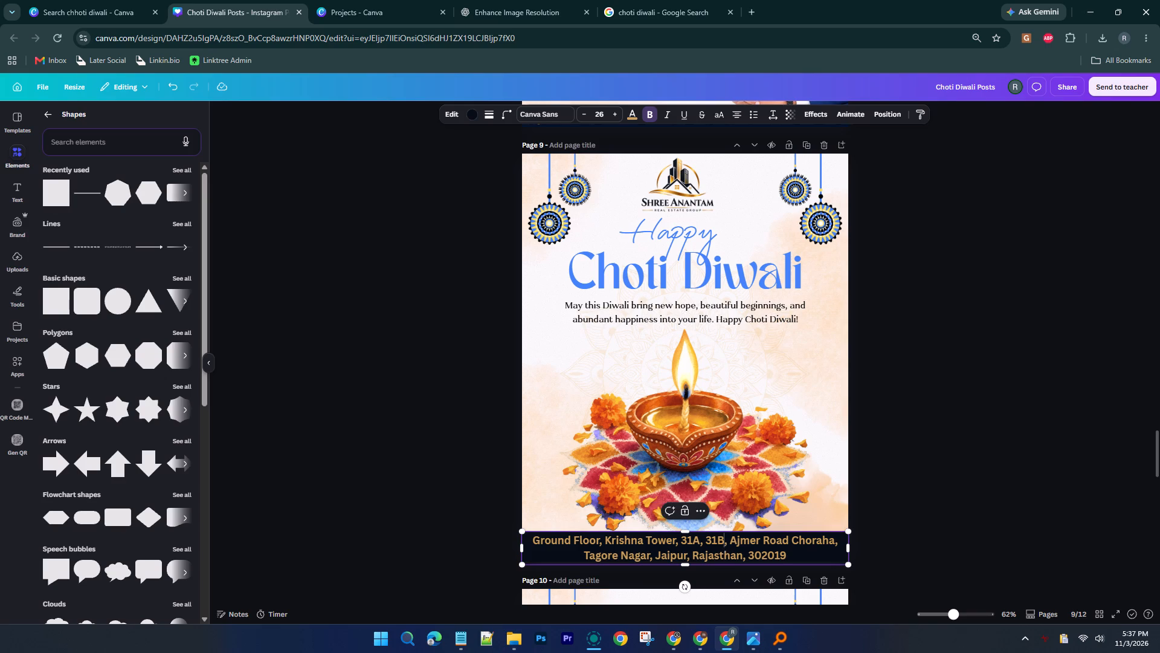
pyautogui.tripleClick(587, 115)
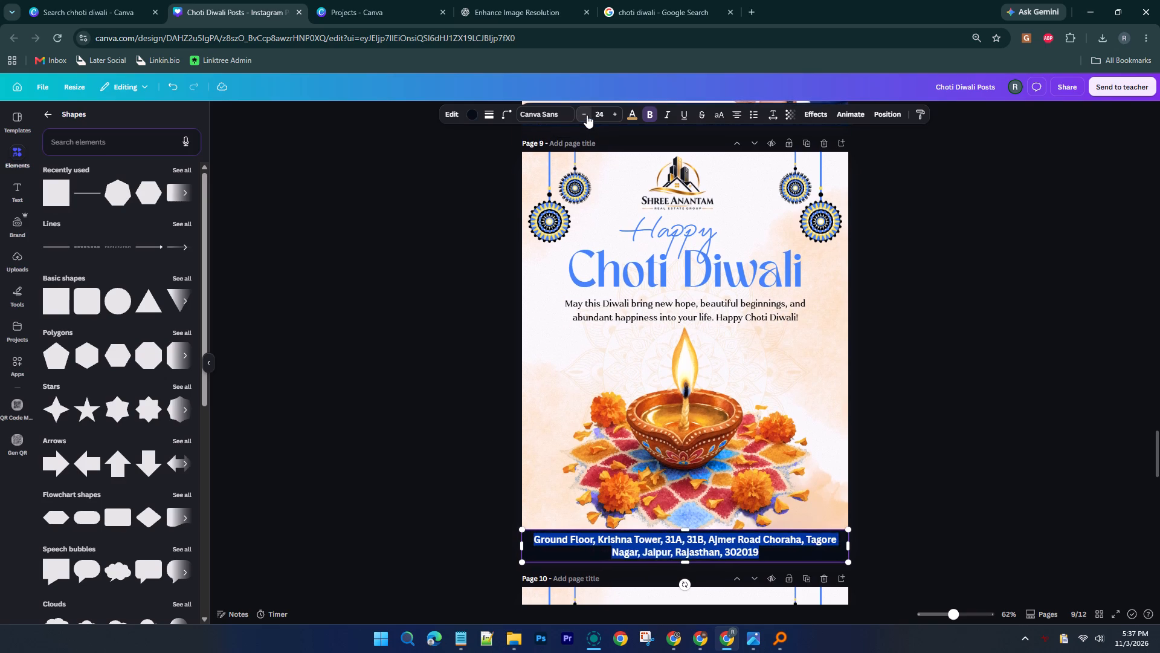
pyautogui.tripleClick(587, 115)
pyautogui.doubleClick(587, 115)
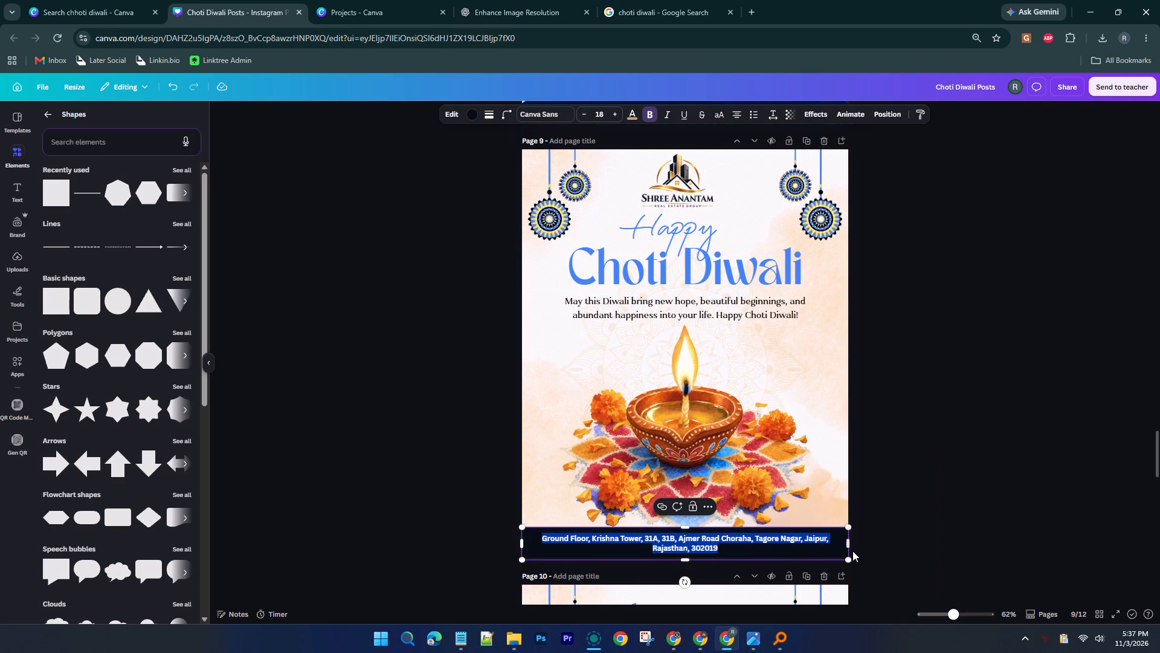
# Narrow the address band from its right side to just under two-thirds of the page width, with the address on two lines.
pyautogui.moveTo(849, 547); pyautogui.dragTo(706, 547)
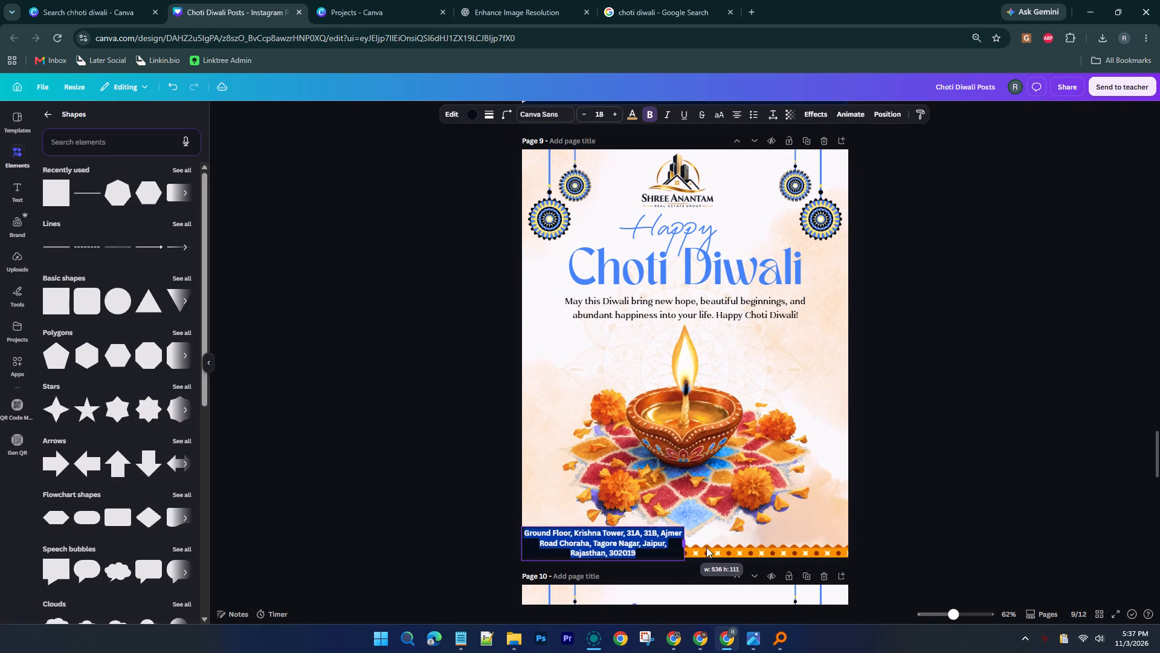
pyautogui.moveTo(706, 547); pyautogui.dragTo(727, 548)
pyautogui.click(917, 513)
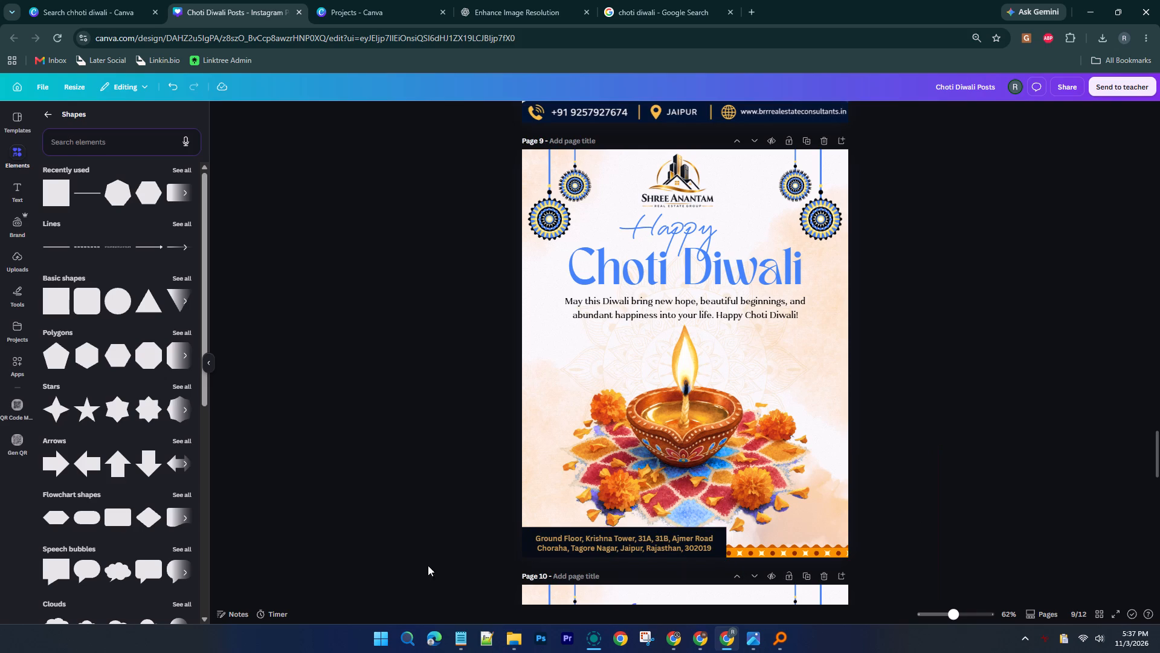
# Move the narrowed address band into the bottom-right corner of page 9, flush with the page edges.
pyautogui.moveTo(636, 541); pyautogui.dragTo(750, 543)
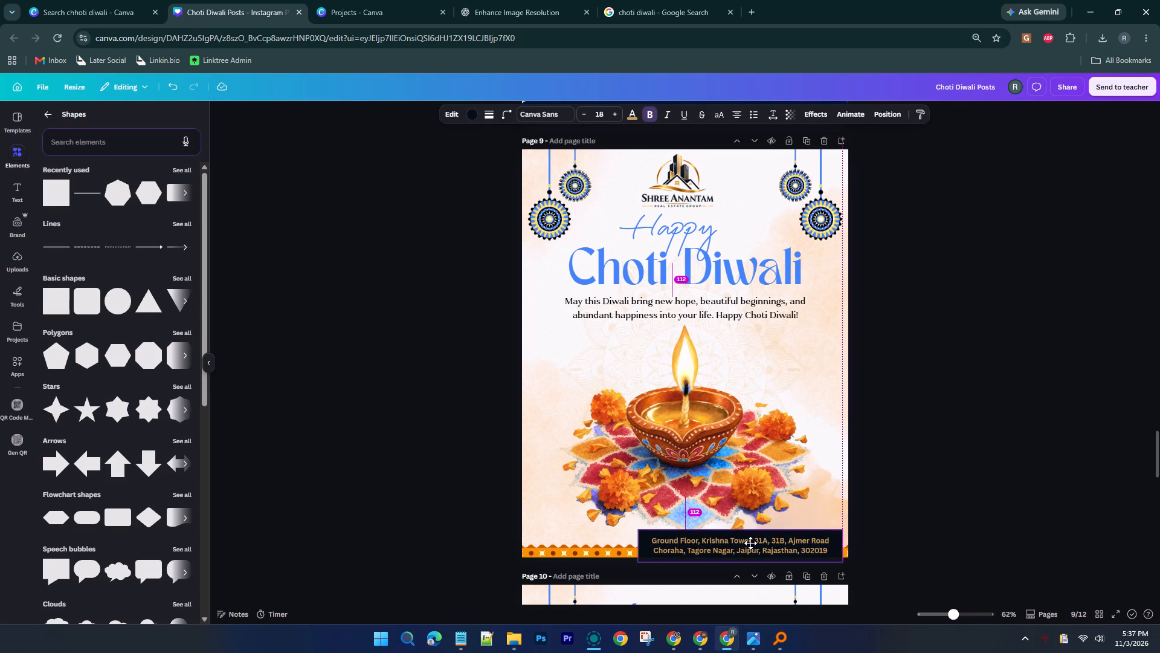
pyautogui.moveTo(750, 543); pyautogui.dragTo(759, 539)
pyautogui.click(997, 504)
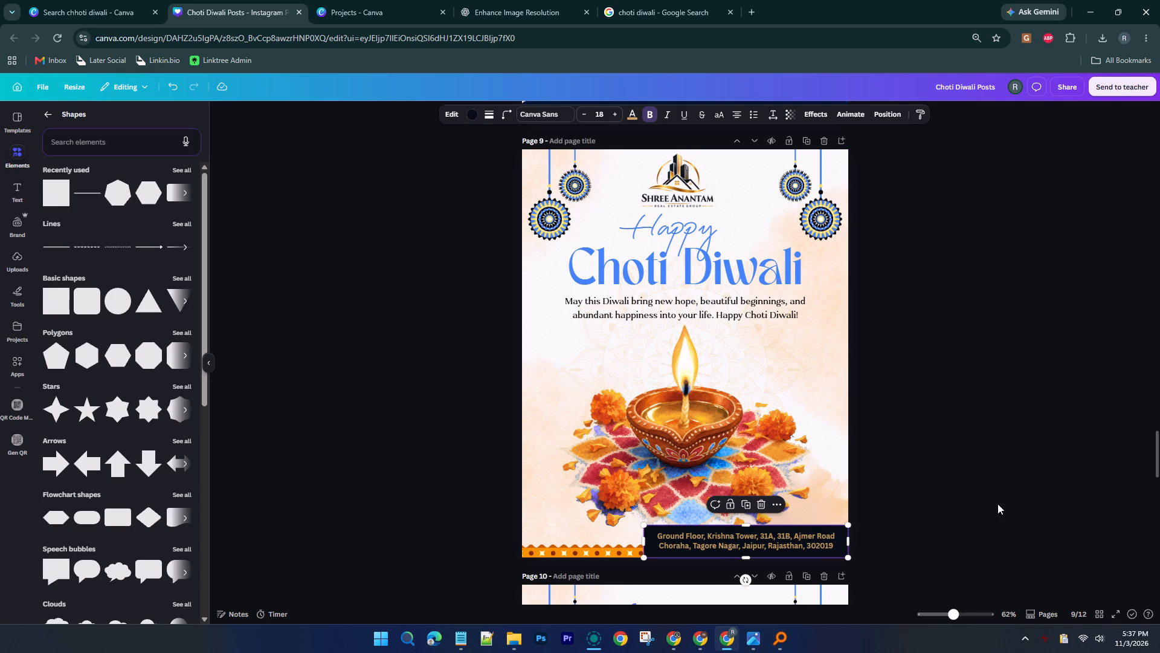
pyautogui.click(659, 544)
# Duplicate the address band on page 9 and place the copy along the bottom edge, directly against the original band's left side.
pyautogui.hotkey('ctrl', 'c')
pyautogui.hotkey('ctrl', 'v')
pyautogui.moveTo(684, 548); pyautogui.dragTo(552, 543)
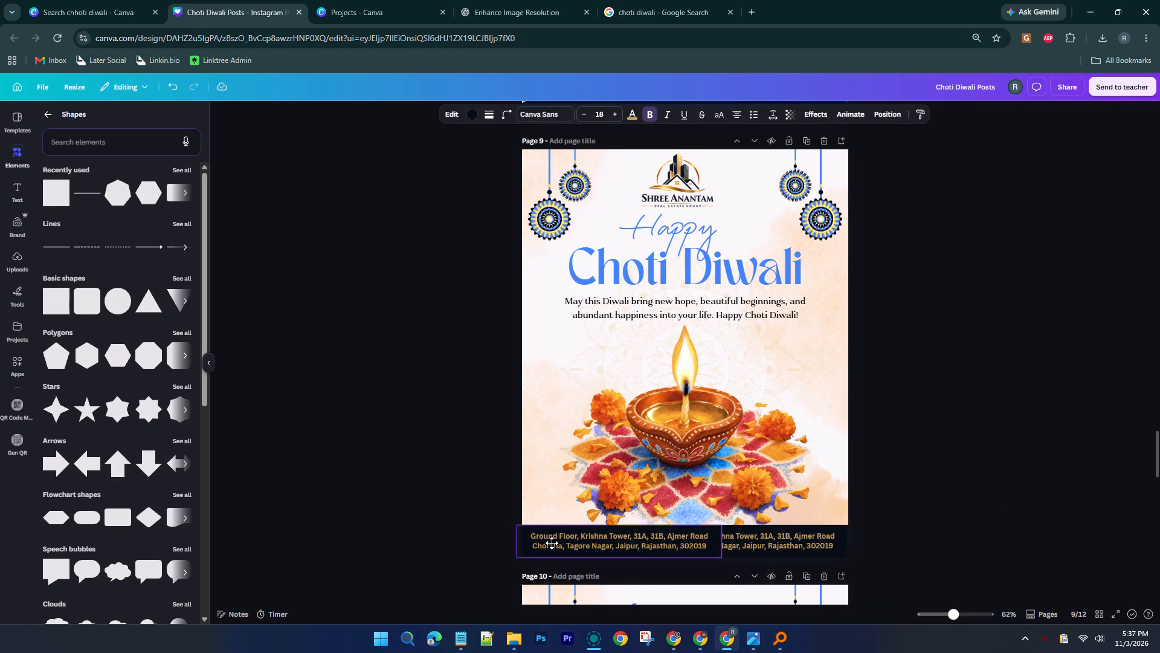
pyautogui.moveTo(552, 543); pyautogui.dragTo(479, 544)
pyautogui.click(1015, 494)
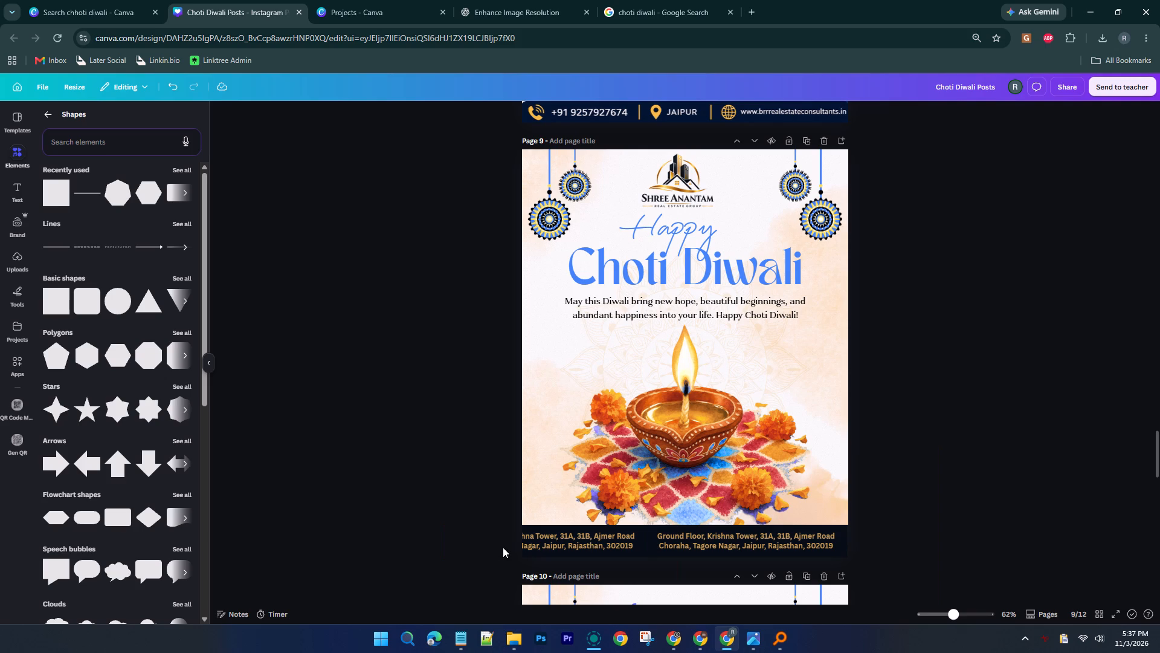
# Narrow the copied band from its left side so that it starts flush with the left edge of page 9.
pyautogui.click(518, 543)
pyautogui.click(541, 539)
pyautogui.moveTo(443, 541); pyautogui.dragTo(511, 541)
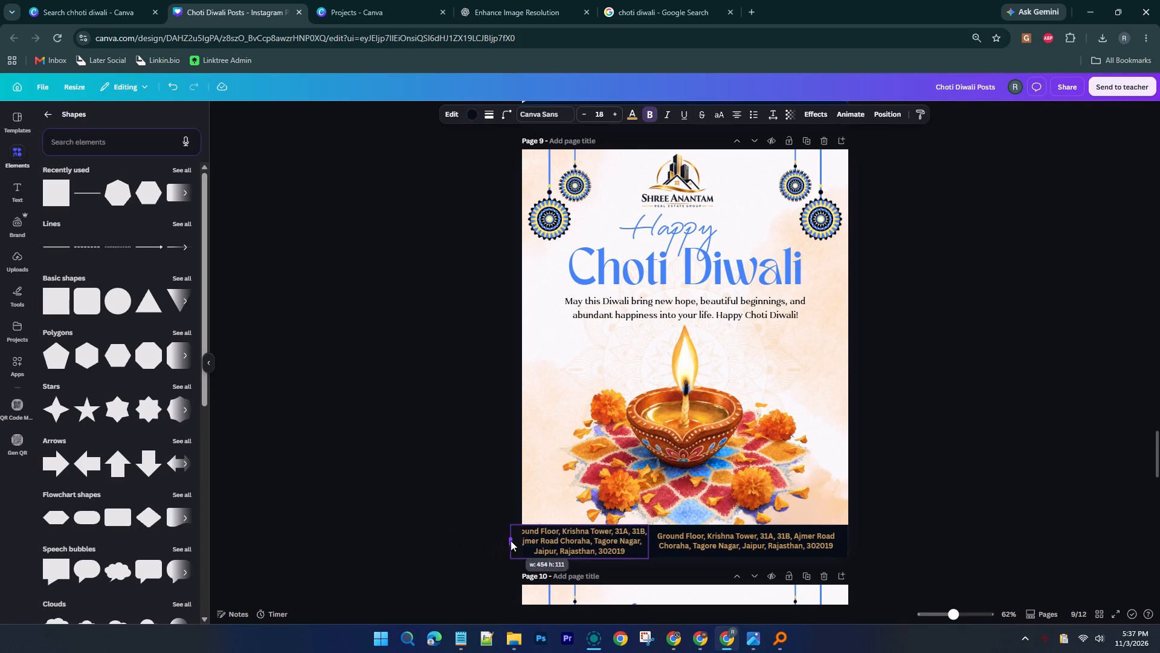
pyautogui.moveTo(511, 541); pyautogui.dragTo(520, 541)
# Select all the address text inside the copied band in the bottom-left corner of page 9.
pyautogui.tripleClick(572, 541)
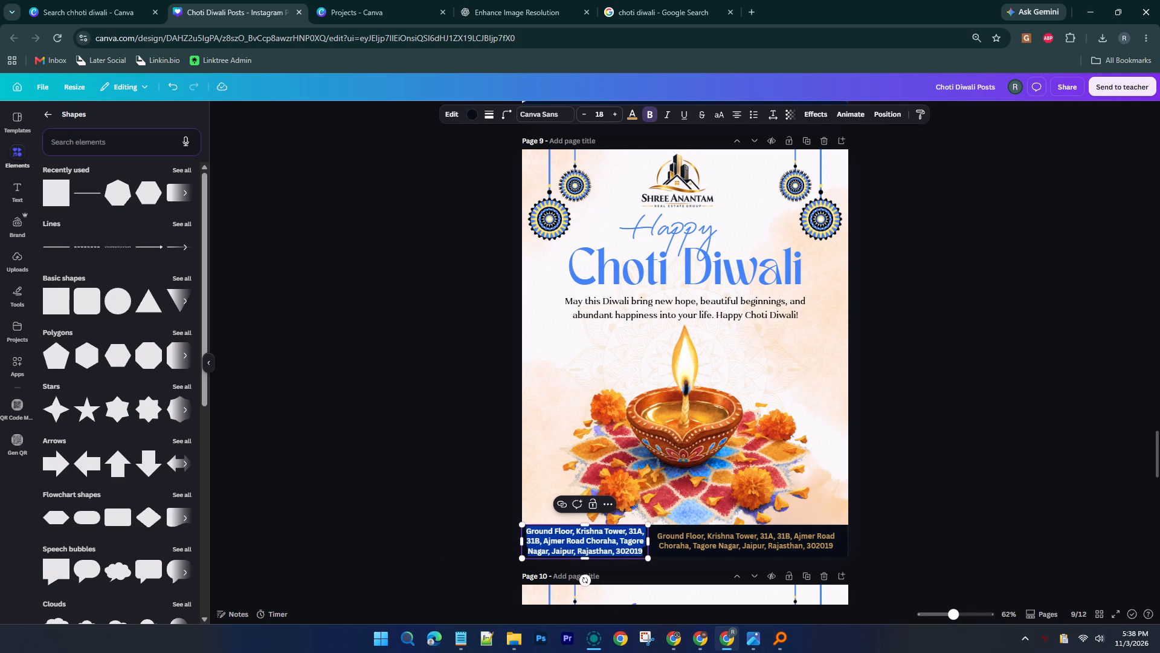
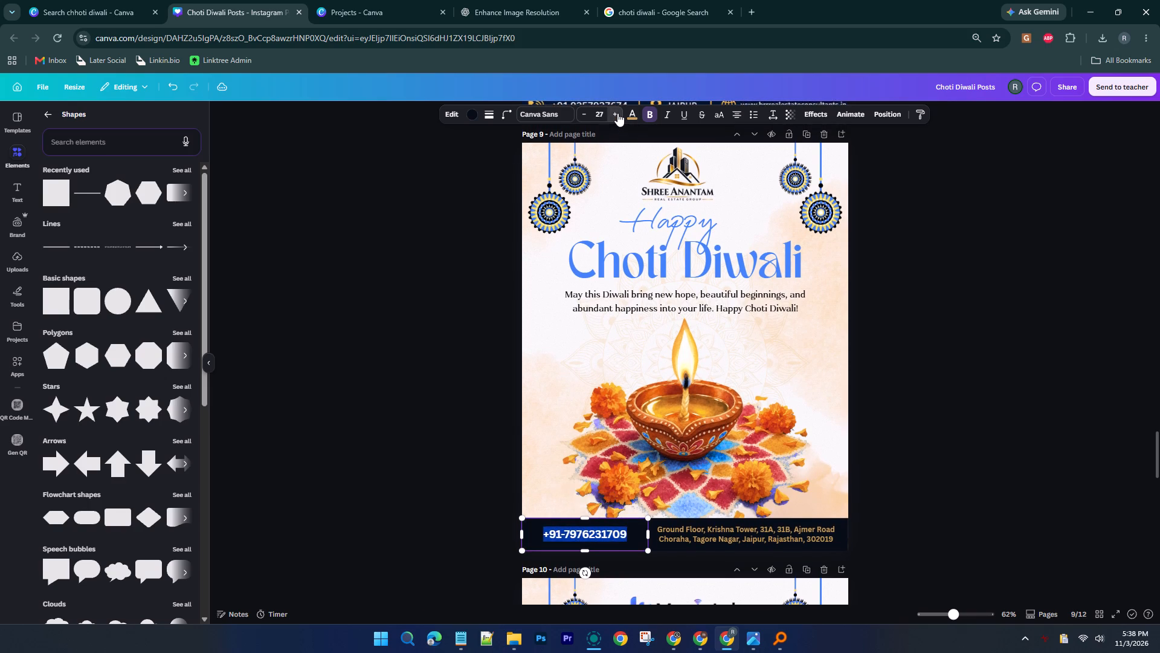
# Set the font size of the phone number in the footer of page 9 to 35.
pyautogui.tripleClick(617, 113)
pyautogui.click(617, 113)
pyautogui.click(617, 113)
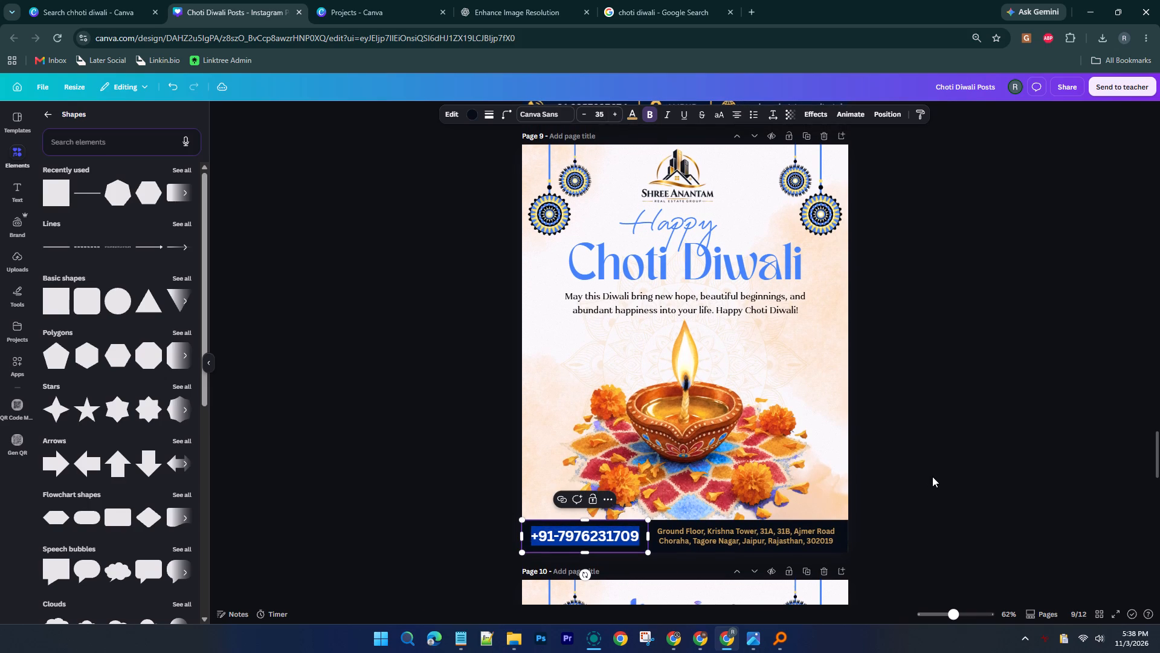
pyautogui.click(936, 479)
pyautogui.click(936, 479)
# Extend the phone-number band's lower edge down to the bottom of page 9, making it about 418 wide and 109 high.
pyautogui.click(580, 542)
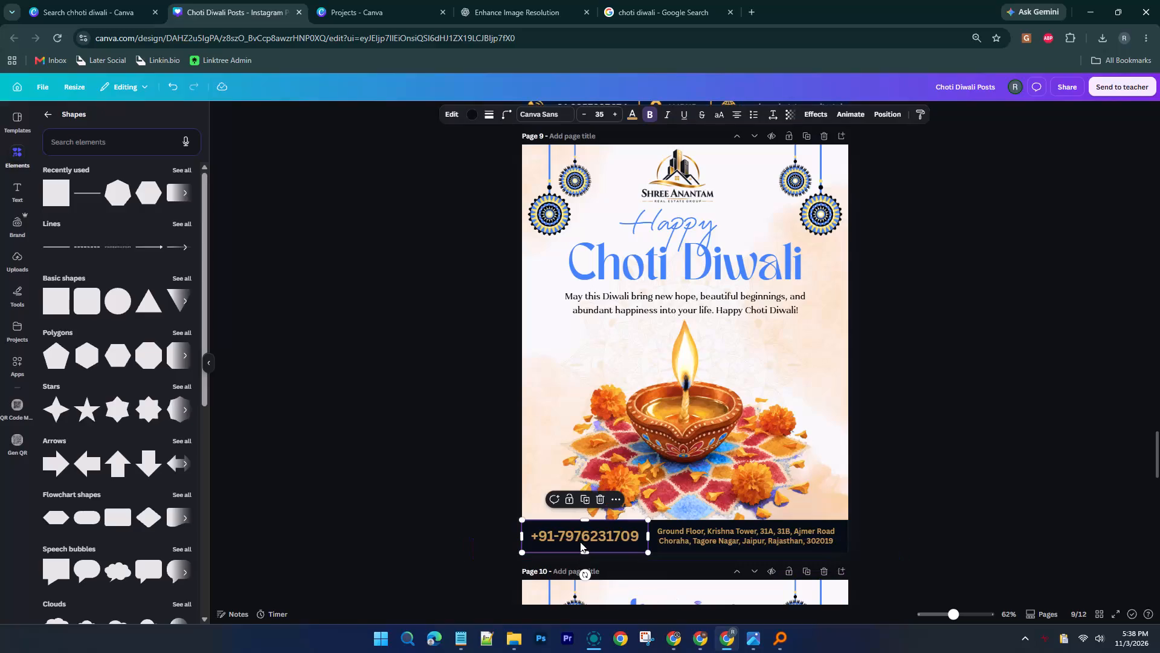
pyautogui.click(579, 550)
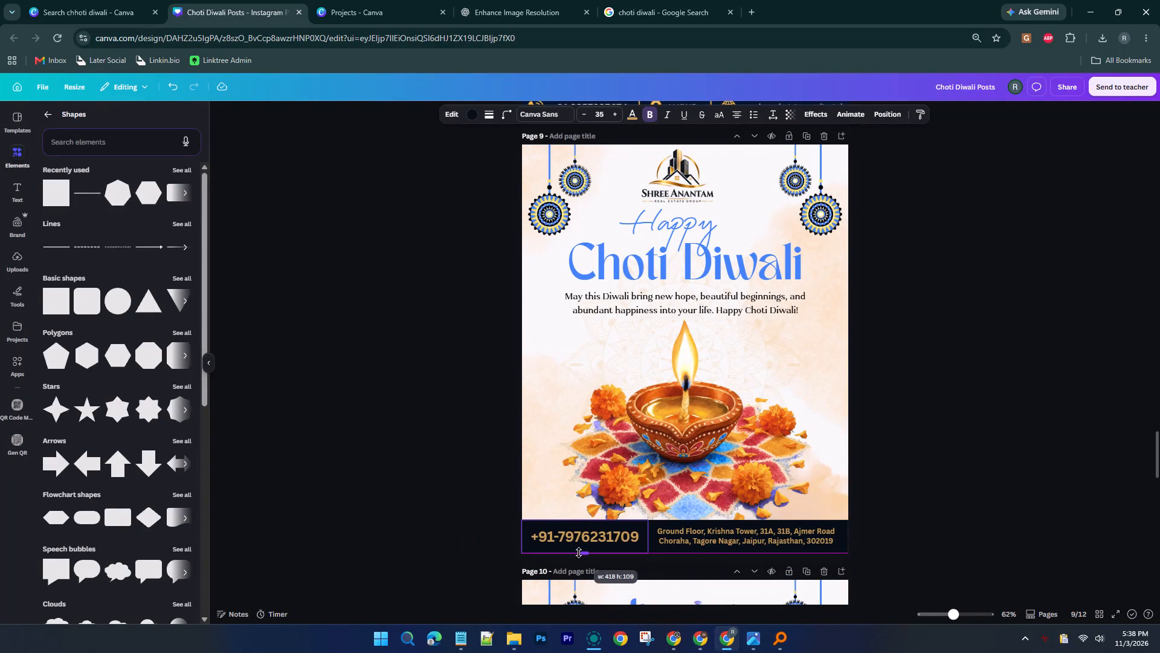
pyautogui.click(1001, 518)
pyautogui.keyDown('ctrl'); pyautogui.scroll(2, 634, 505); pyautogui.keyUp('ctrl')
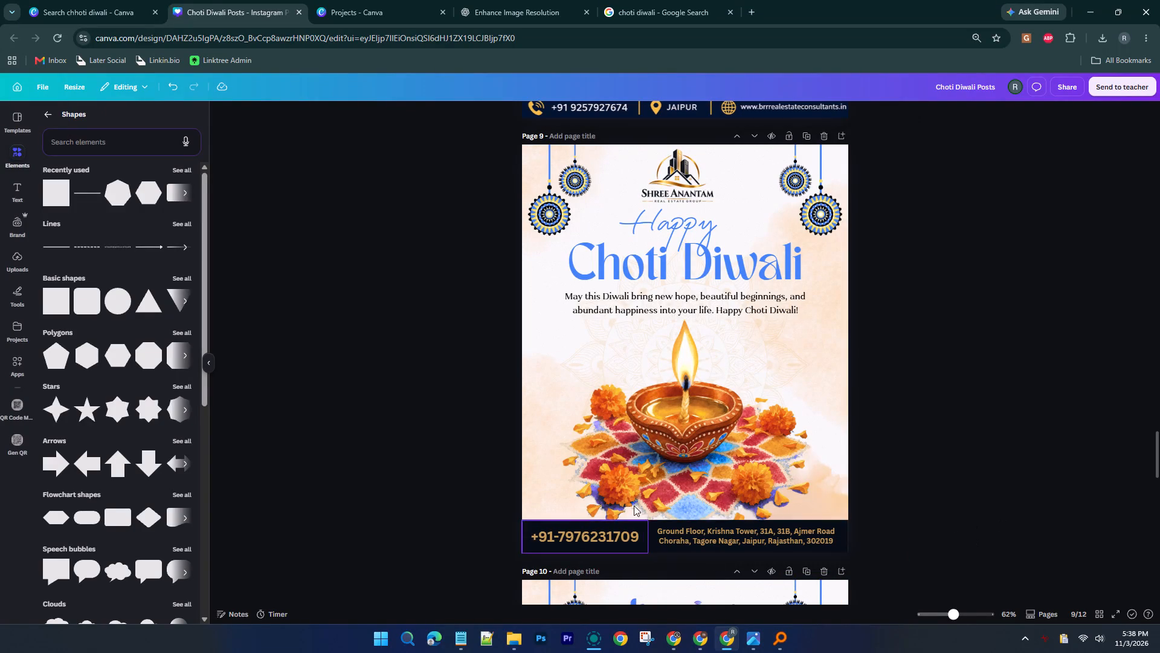
pyautogui.keyDown('ctrl'); pyautogui.scroll(2, 634, 505); pyautogui.keyUp('ctrl')
pyautogui.click(586, 553)
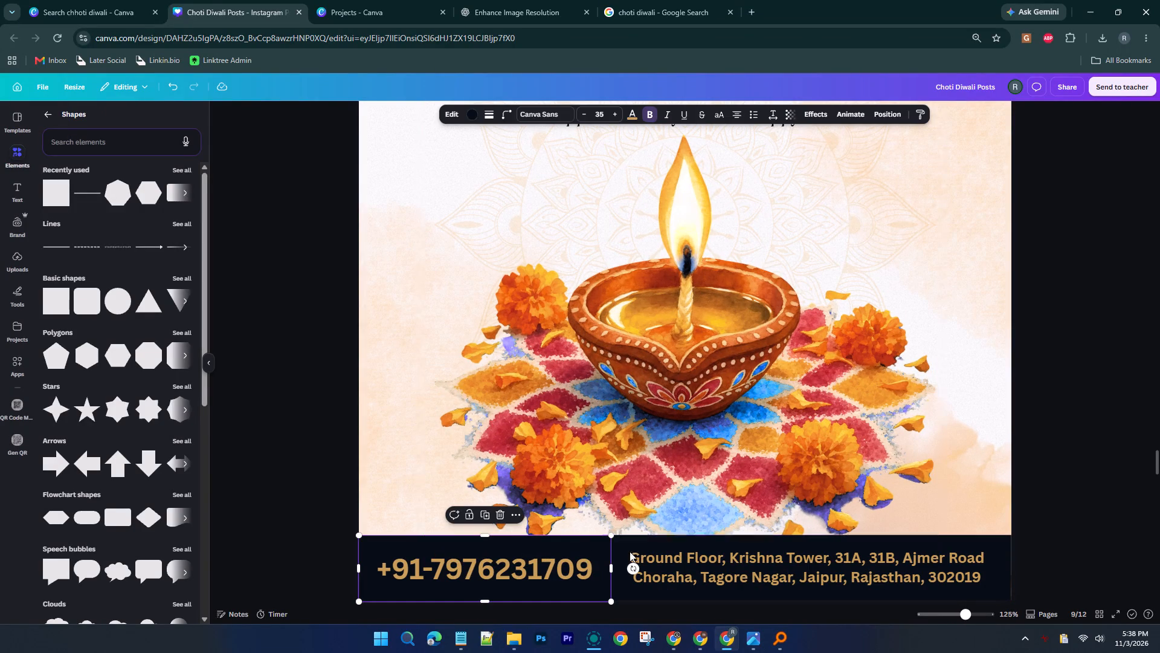
pyautogui.keyDown('ctrl'); pyautogui.scroll(-2, 709, 537); pyautogui.keyUp('ctrl')
pyautogui.click(1092, 516)
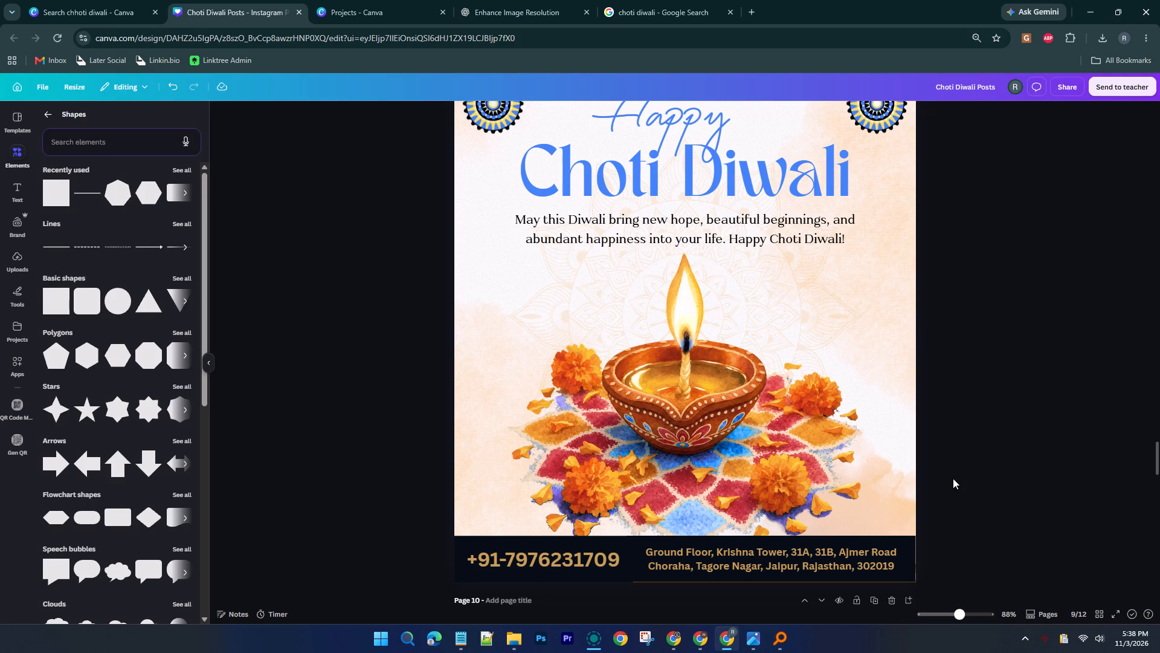
# Nudge the address band slightly downward along the page's right edge, beside the phone-number band.
pyautogui.click(793, 574)
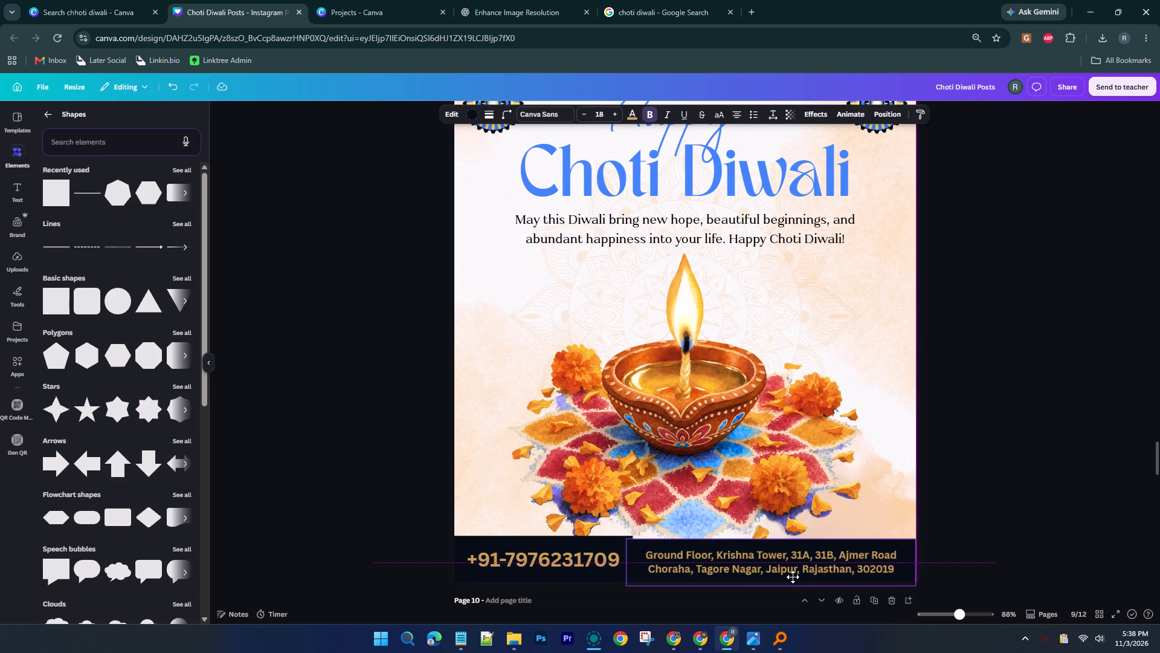
# Adjust the address band's lower edge to the bottom of page 9, making the band about 677 by 108.
pyautogui.keyDown('ctrl'); pyautogui.scroll(1, 784, 579); pyautogui.keyUp('ctrl')
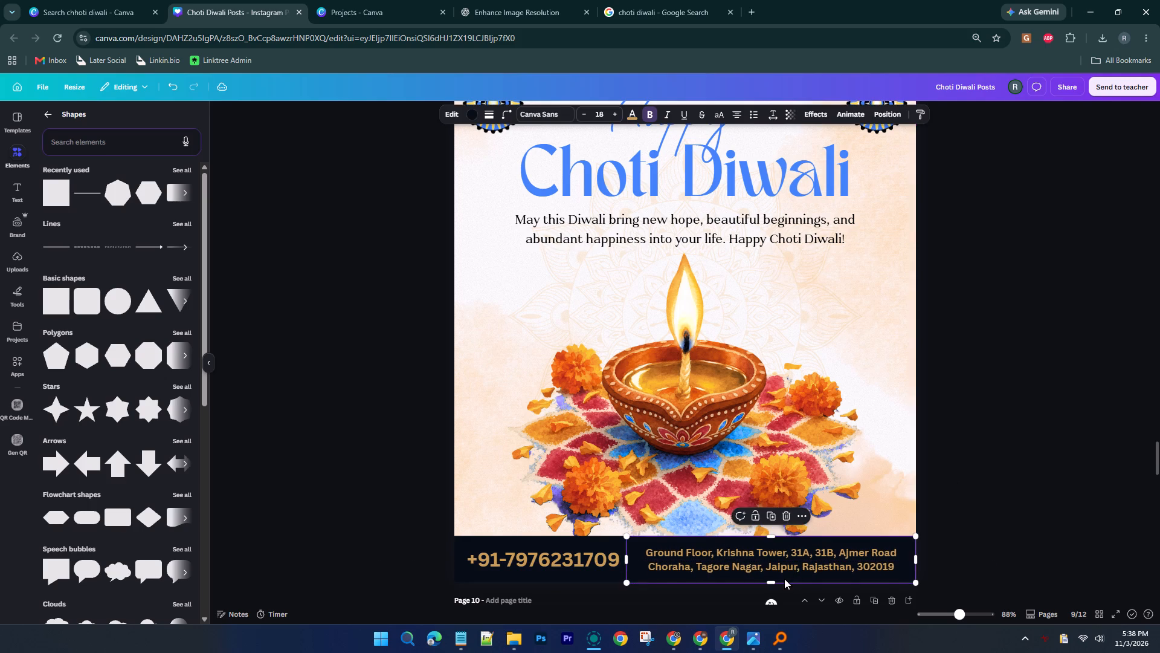
pyautogui.keyDown('ctrl'); pyautogui.scroll(2, 784, 579); pyautogui.keyUp('ctrl')
pyautogui.click(841, 585)
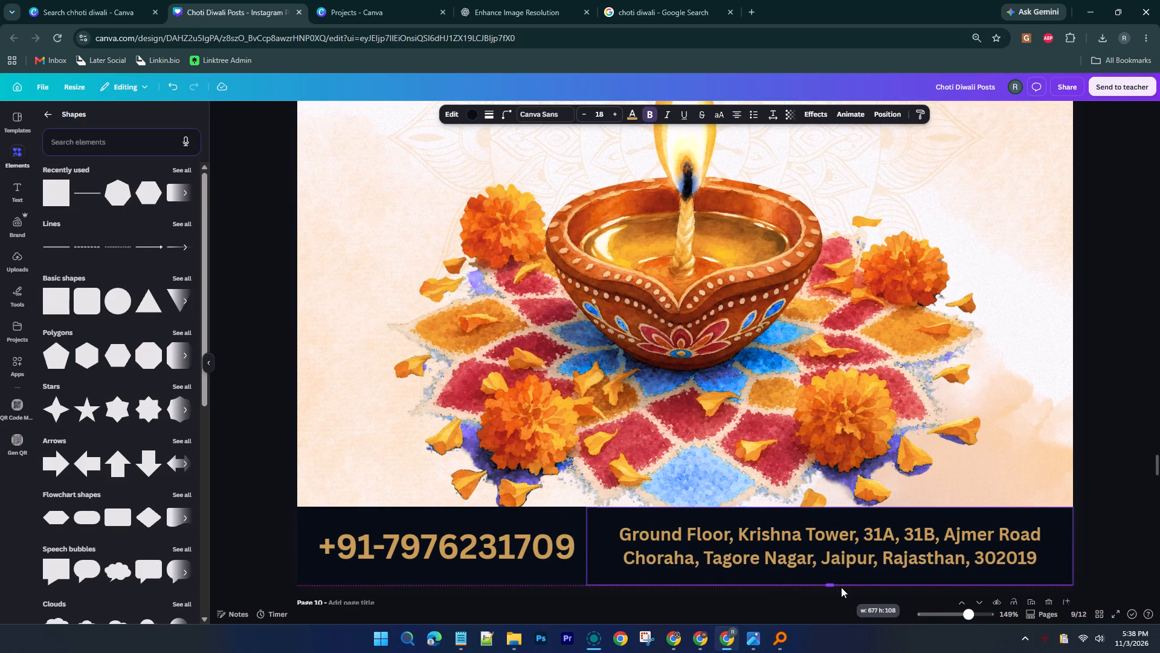
pyautogui.click(1115, 433)
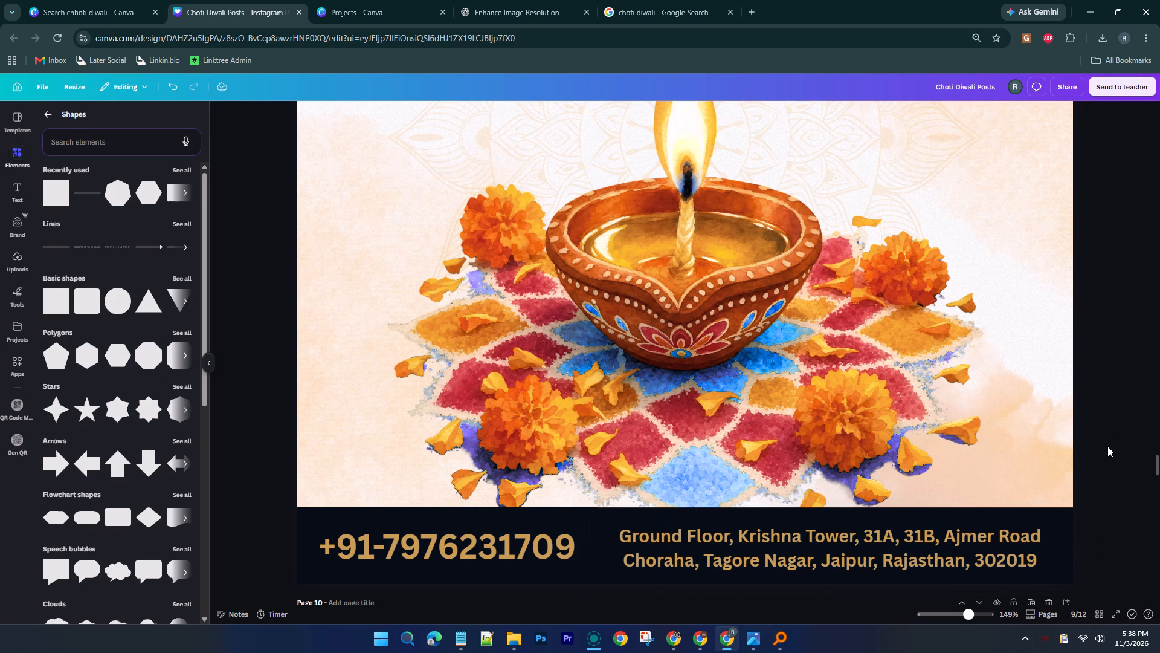
# Examine the seam between the phone and address bands up close, and check the overall layout of page 9.
pyautogui.keyDown('ctrl'); pyautogui.scroll(-2, 1106, 449); pyautogui.keyUp('ctrl')
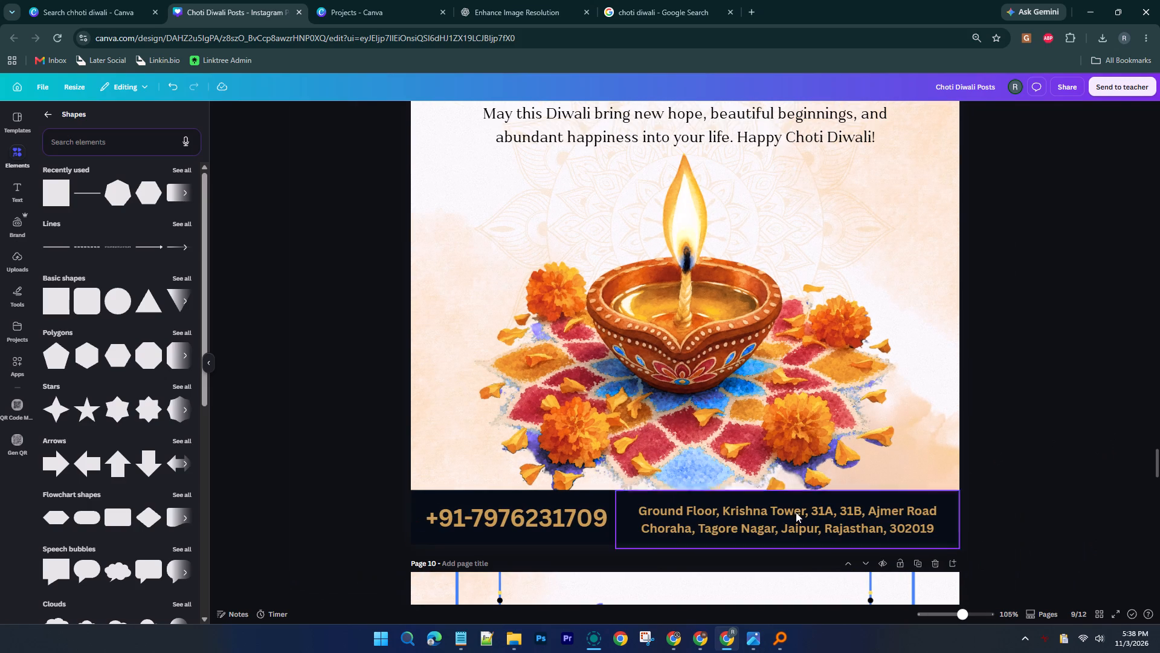
pyautogui.keyDown('ctrl'); pyautogui.scroll(2, 625, 474); pyautogui.keyUp('ctrl')
pyautogui.keyDown('ctrl'); pyautogui.scroll(2, 584, 539); pyautogui.keyUp('ctrl')
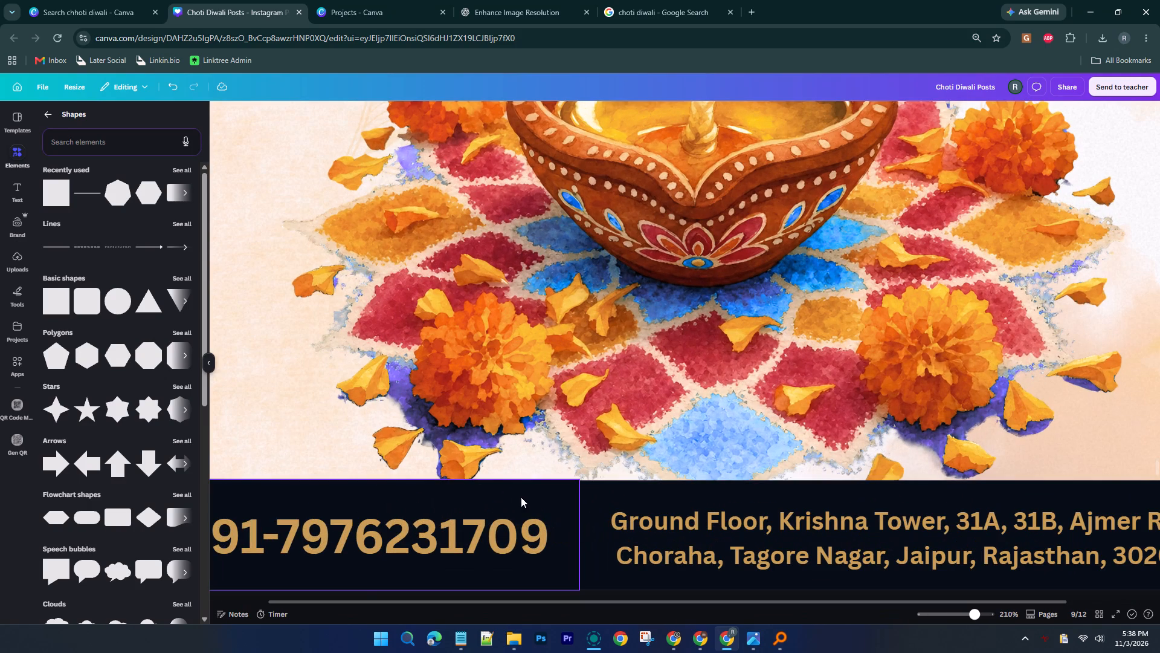
pyautogui.click(521, 497)
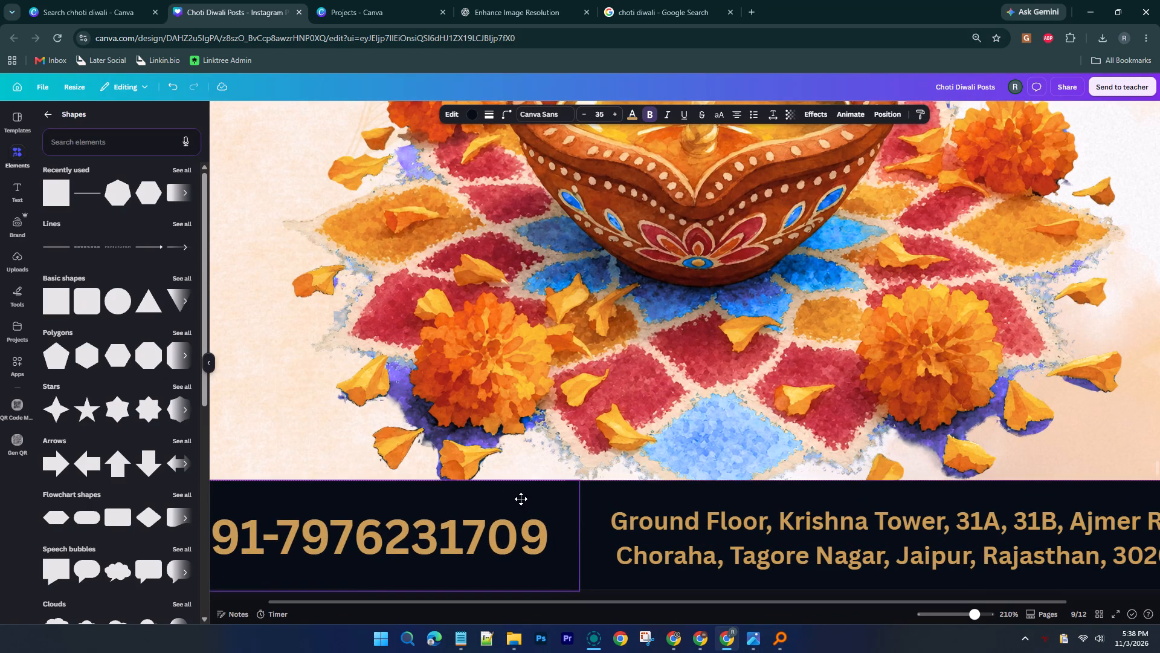
pyautogui.keyDown('ctrl'); pyautogui.scroll(12, 572, 493); pyautogui.keyUp('ctrl')
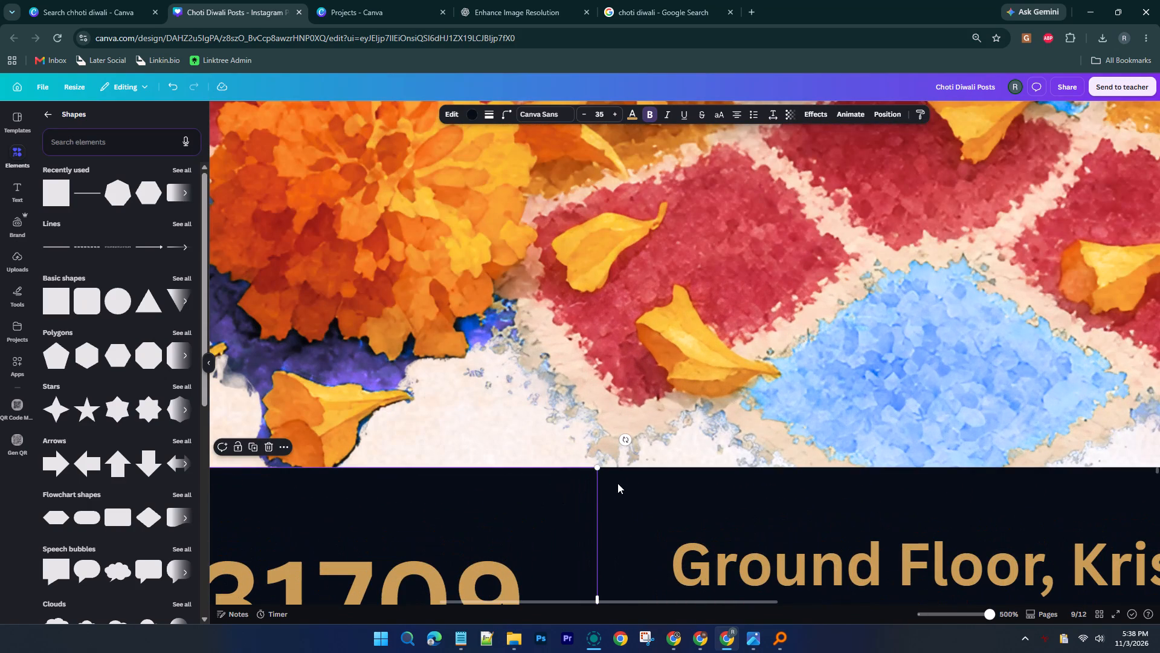
pyautogui.click(617, 483)
pyautogui.click(550, 418)
pyautogui.keyDown('ctrl'); pyautogui.scroll(-8, 553, 428); pyautogui.keyUp('ctrl')
pyautogui.click(1014, 420)
pyautogui.scroll(-1, 1023, 409)
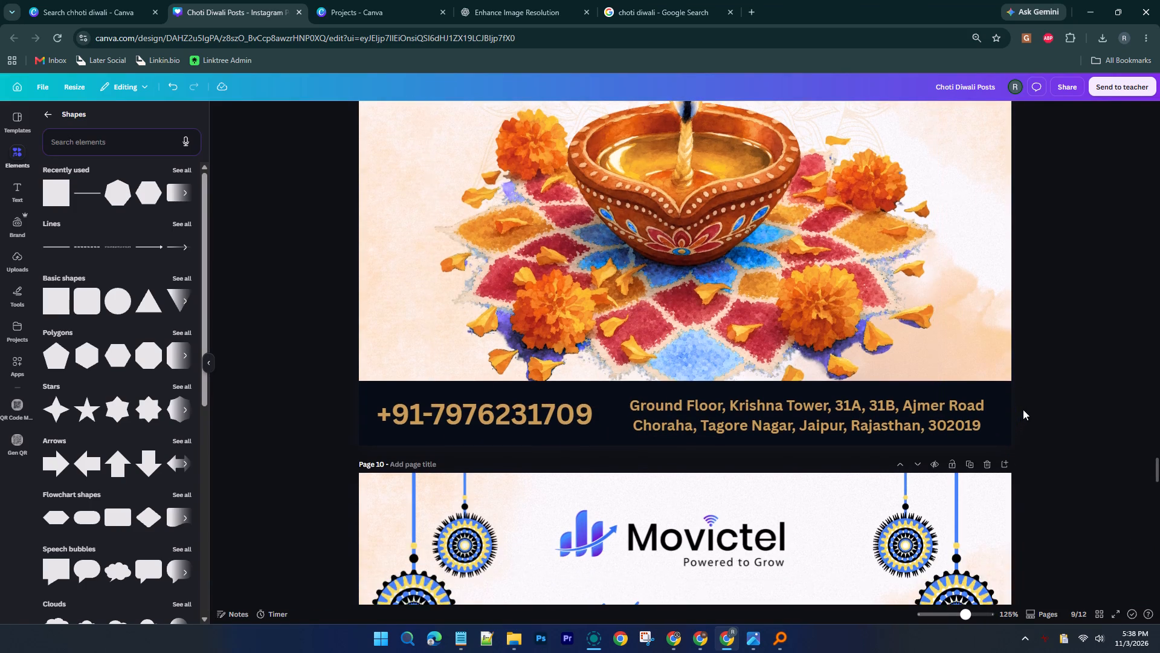
pyautogui.keyDown('ctrl'); pyautogui.scroll(-2, 1050, 379); pyautogui.keyUp('ctrl')
pyautogui.scroll(3, 1051, 363)
pyautogui.keyDown('ctrl'); pyautogui.scroll(-4, 1034, 326); pyautogui.keyUp('ctrl')
pyautogui.scroll(2, 1014, 380)
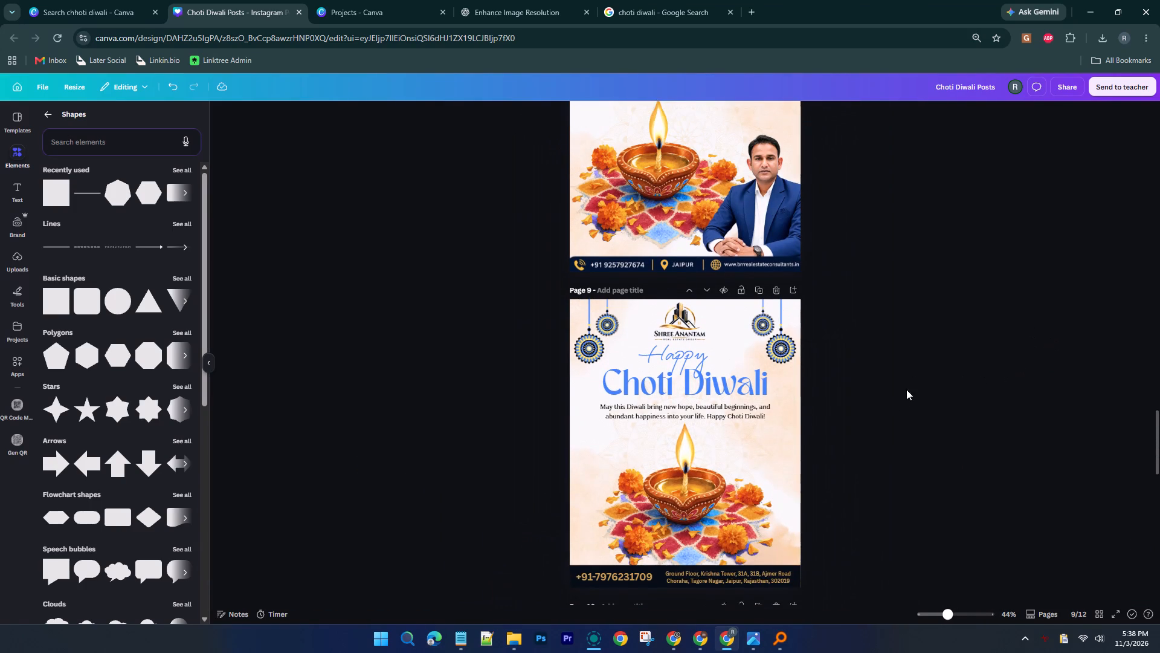
pyautogui.keyDown('ctrl'); pyautogui.scroll(1, 900, 400); pyautogui.keyUp('ctrl')
pyautogui.scroll(-1, 886, 408)
pyautogui.scroll(1, 886, 408)
pyautogui.scroll(-1, 886, 408)
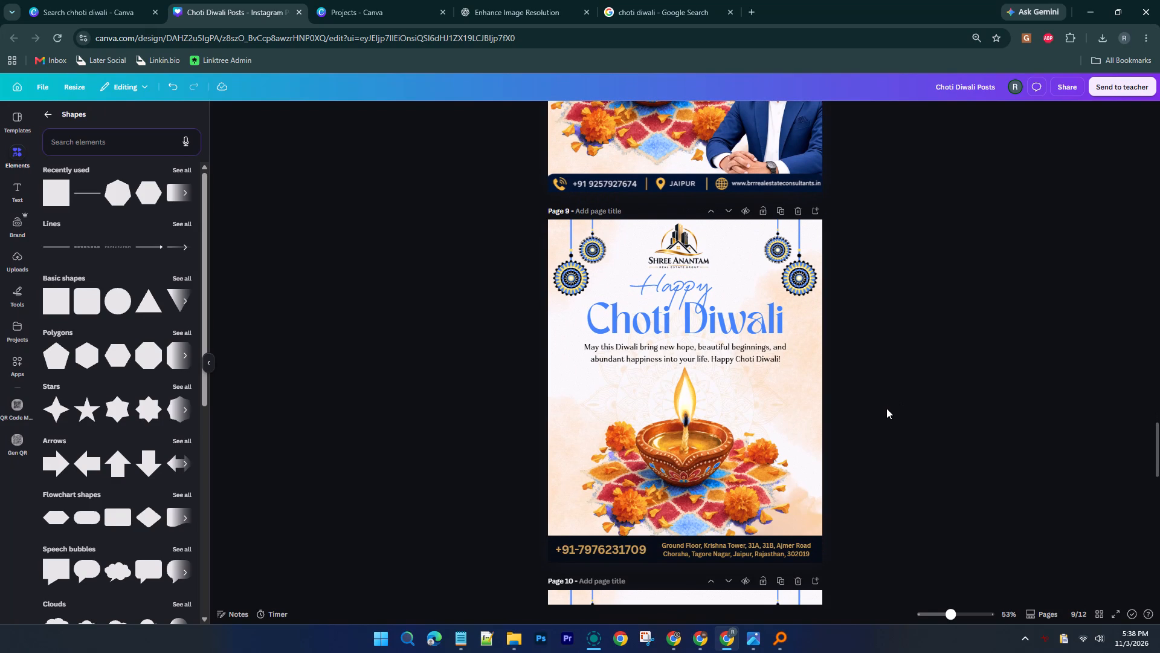
pyautogui.keyDown('ctrl'); pyautogui.scroll(1, 886, 408); pyautogui.keyUp('ctrl')
pyautogui.scroll(-1, 886, 408)
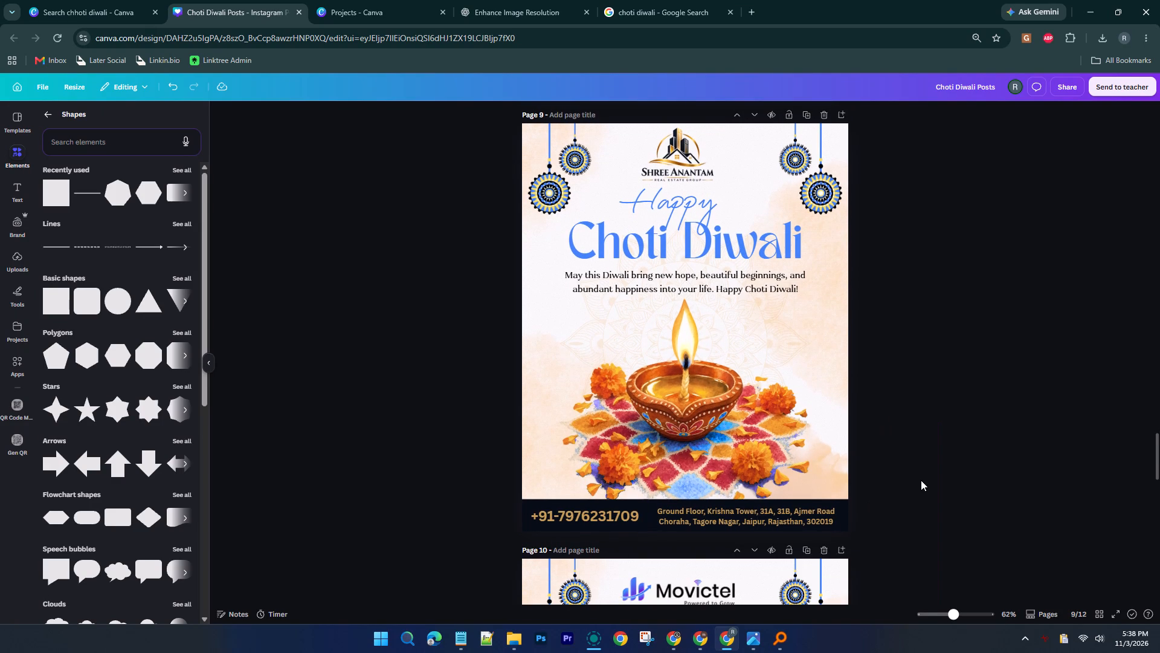
# Recolour the "Choti Diwali" heading on page 9 with the gold sampled from the phone number.
pyautogui.click(669, 233)
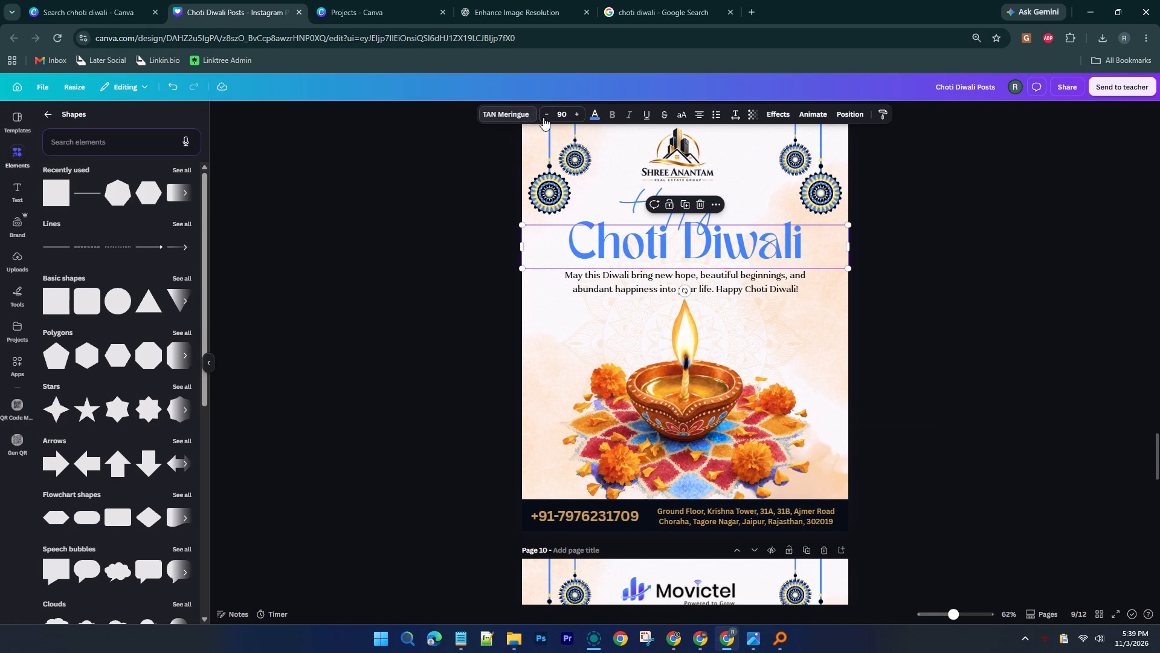
pyautogui.click(600, 116)
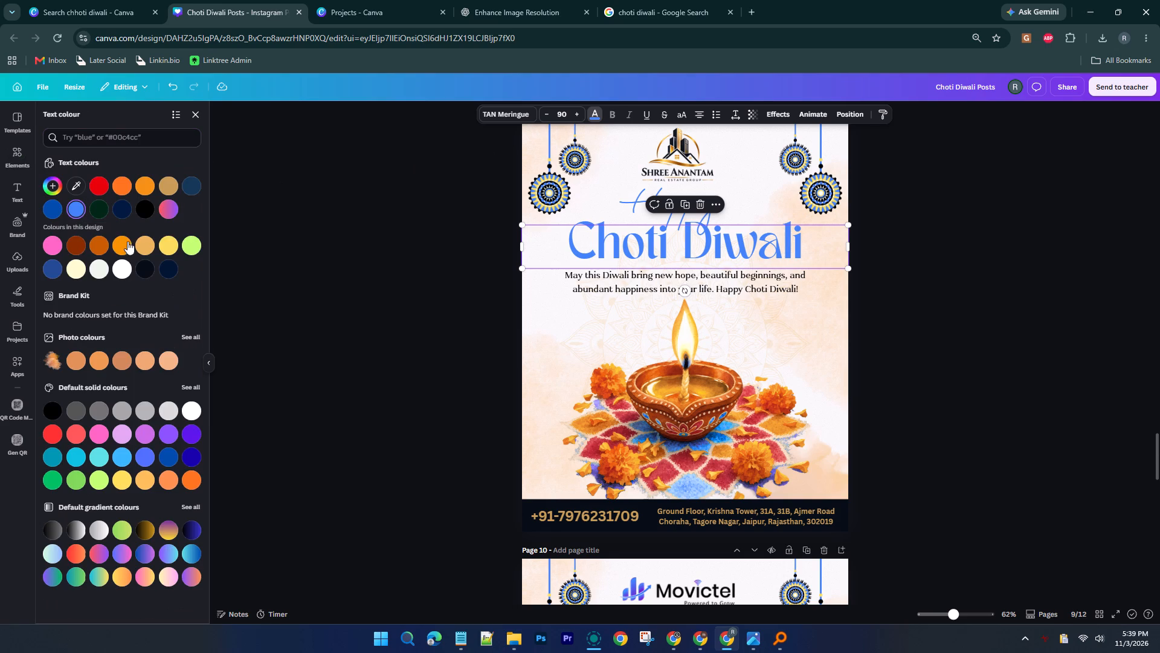
pyautogui.click(82, 178)
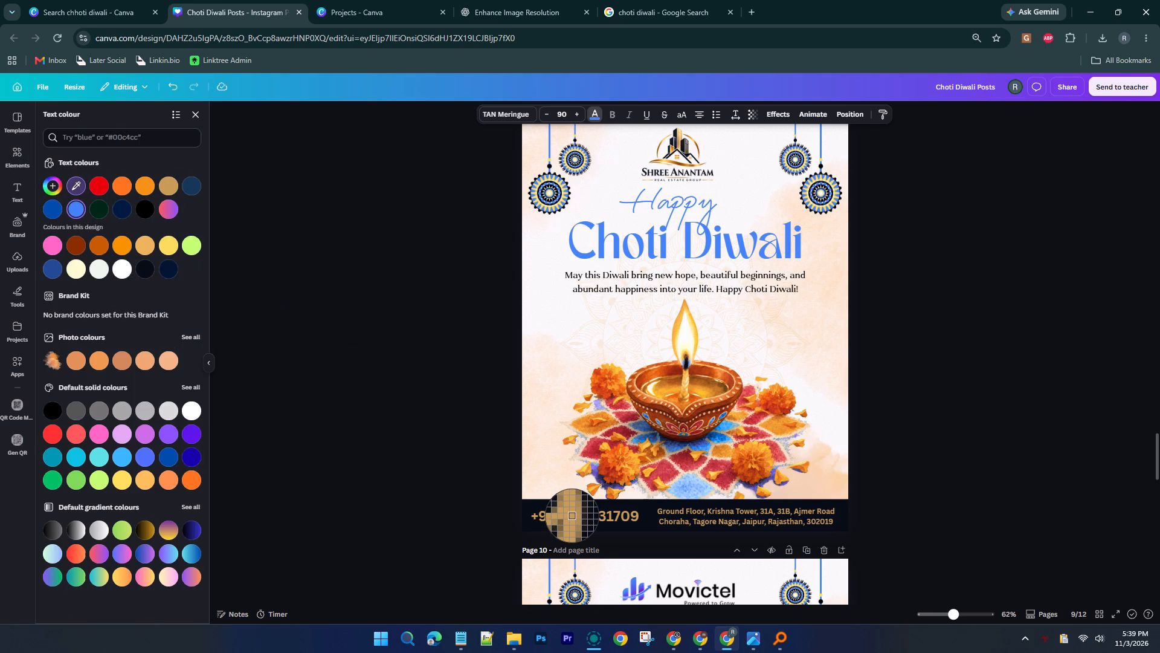
pyautogui.click(572, 516)
pyautogui.click(475, 335)
pyautogui.click(471, 409)
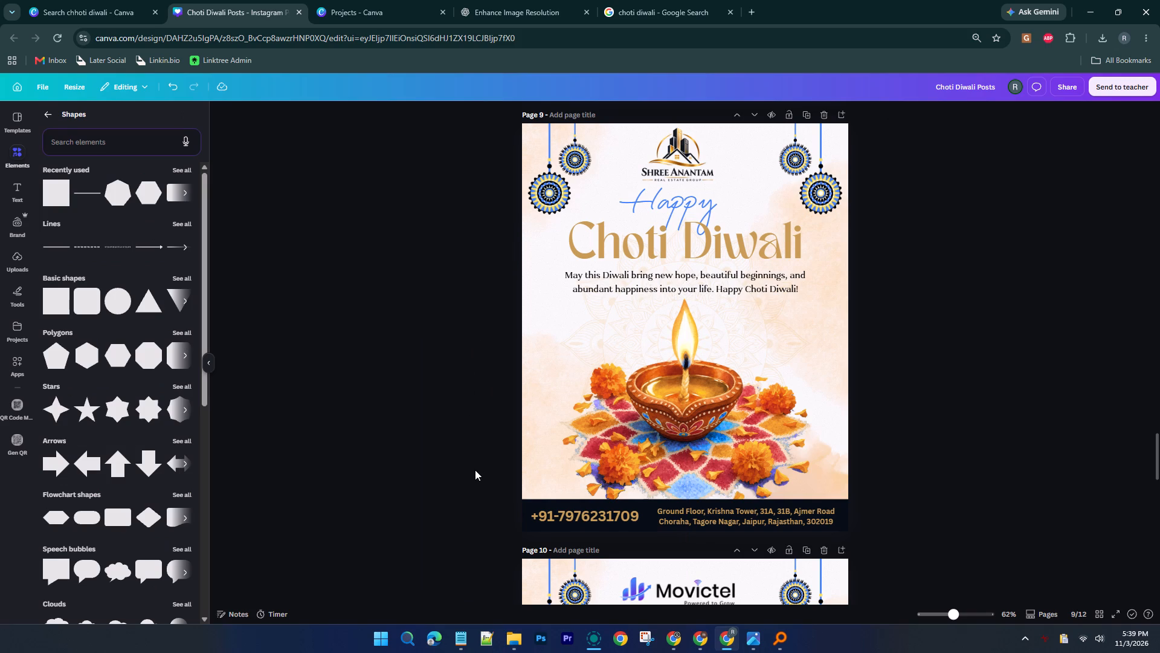
# Compare the heading and "Happy" text colours across the other client pages, and return to page 9.
pyautogui.scroll(20, 475, 470)
pyautogui.scroll(4, 475, 470)
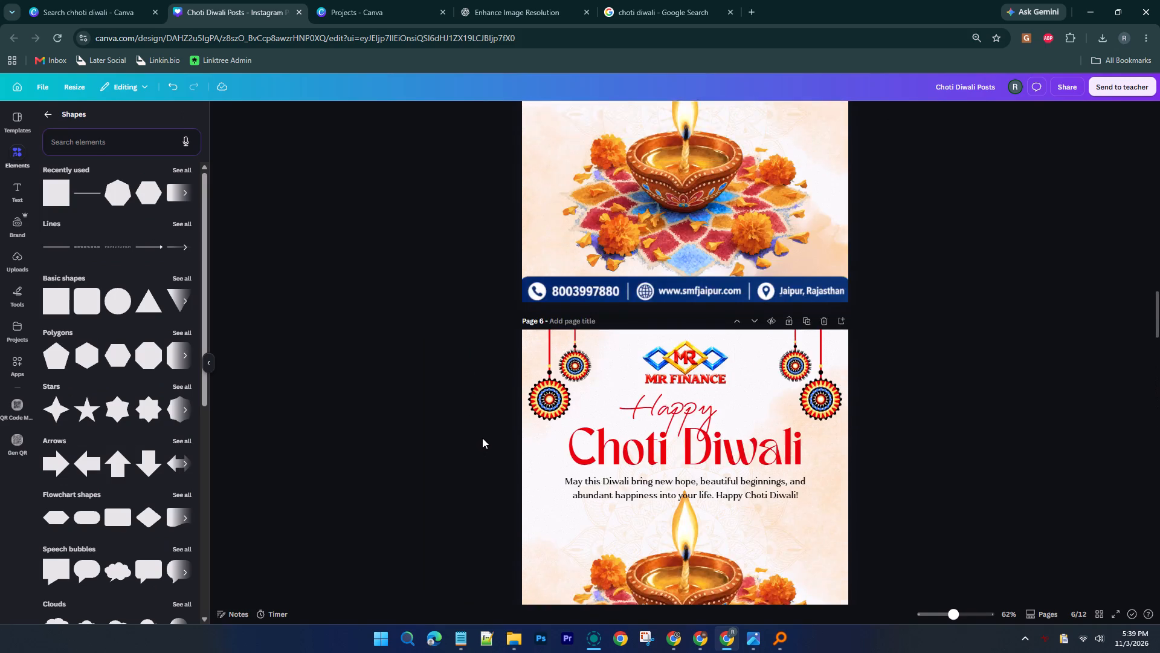
pyautogui.scroll(20, 482, 438)
pyautogui.scroll(5, 482, 438)
pyautogui.scroll(-4, 485, 434)
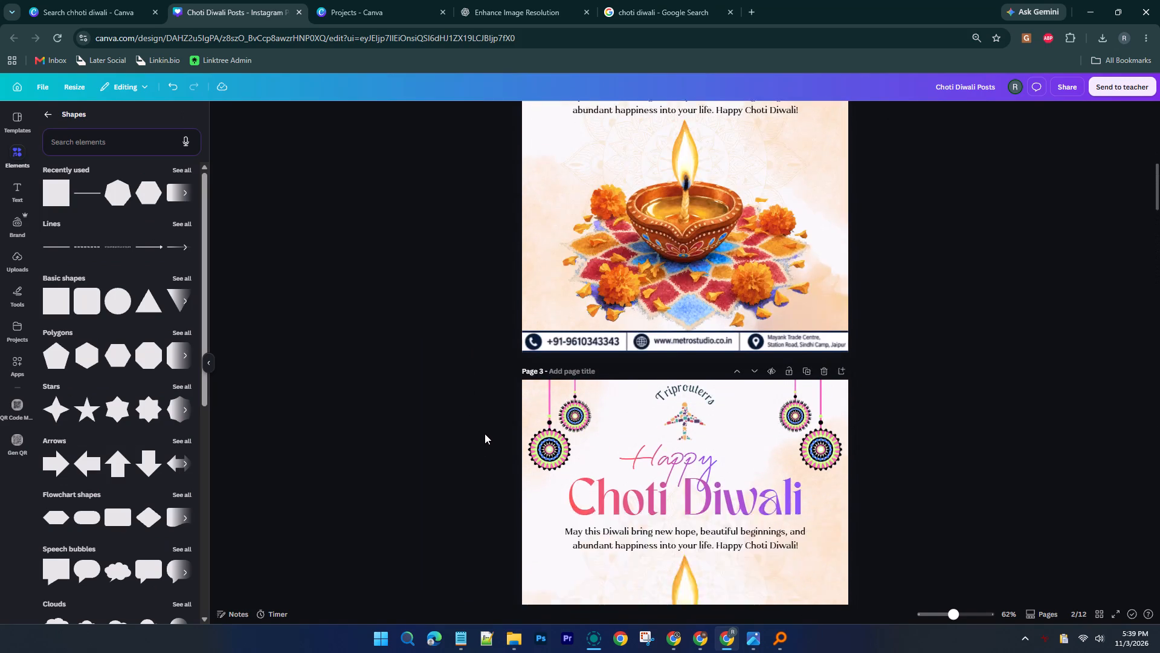
pyautogui.scroll(-20, 485, 434)
pyautogui.scroll(-12, 485, 434)
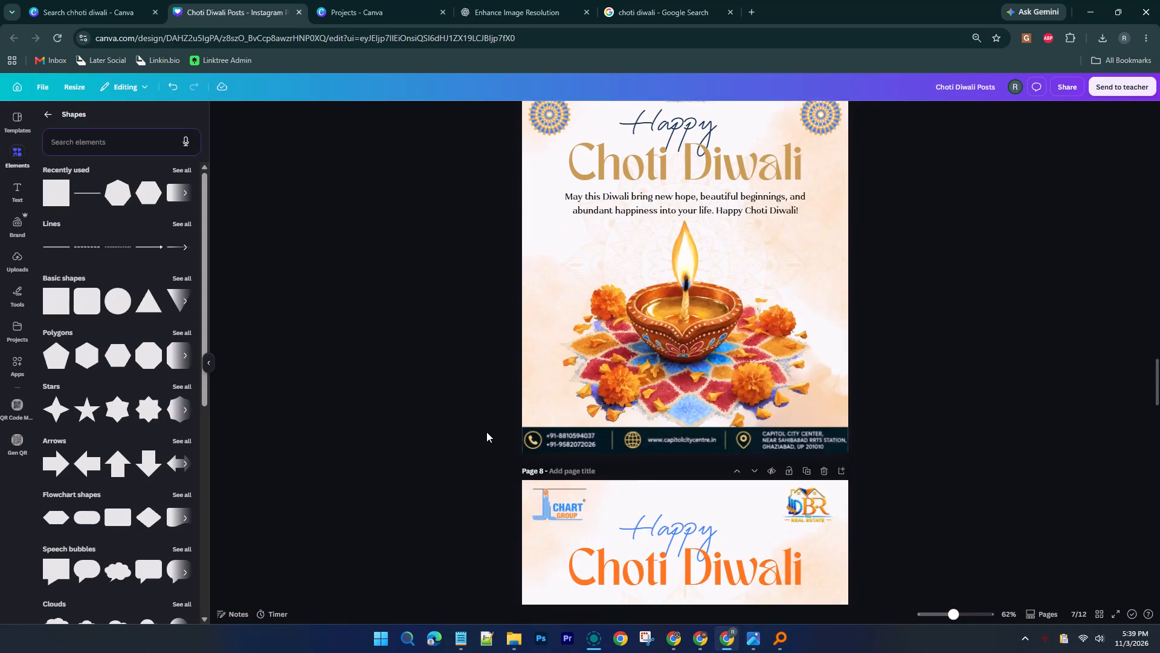
pyautogui.scroll(-9, 486, 432)
pyautogui.scroll(5, 486, 432)
pyautogui.scroll(-5, 486, 432)
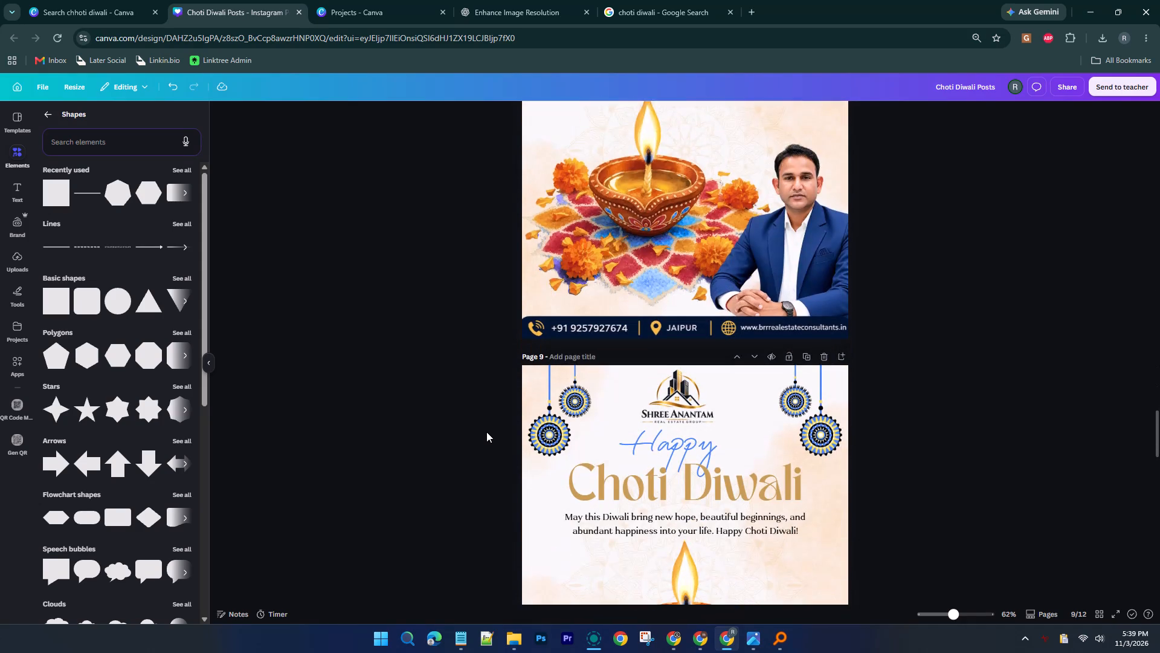
pyautogui.scroll(-4, 486, 432)
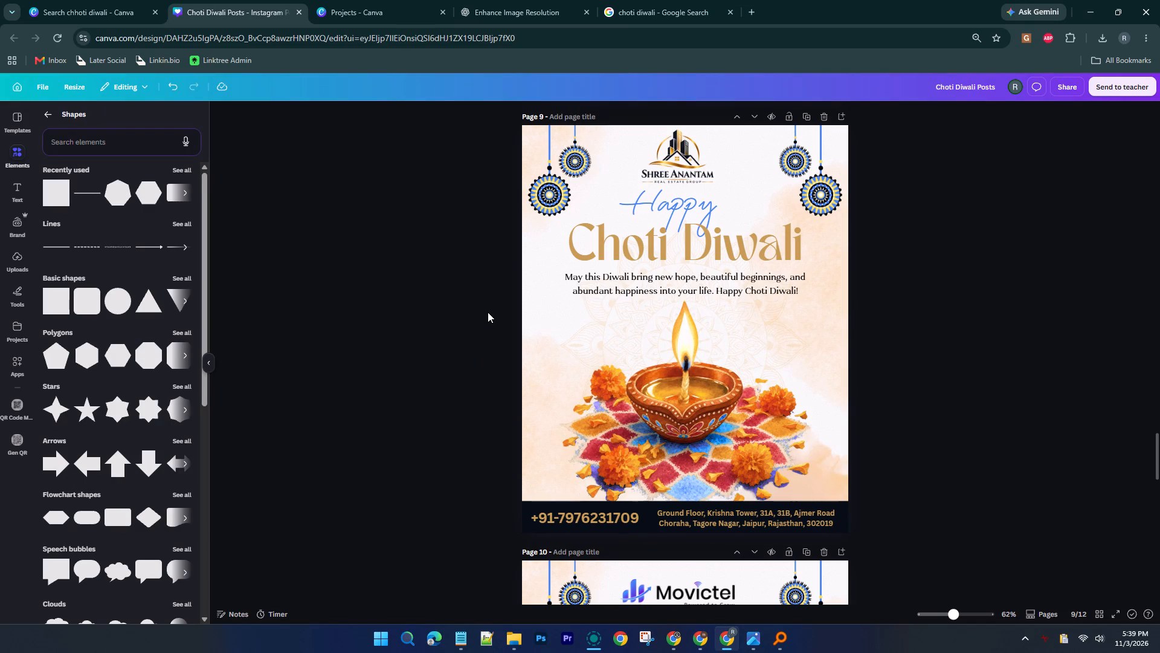
# Change the script word "Happy" on page 9 to black.
pyautogui.click(649, 195)
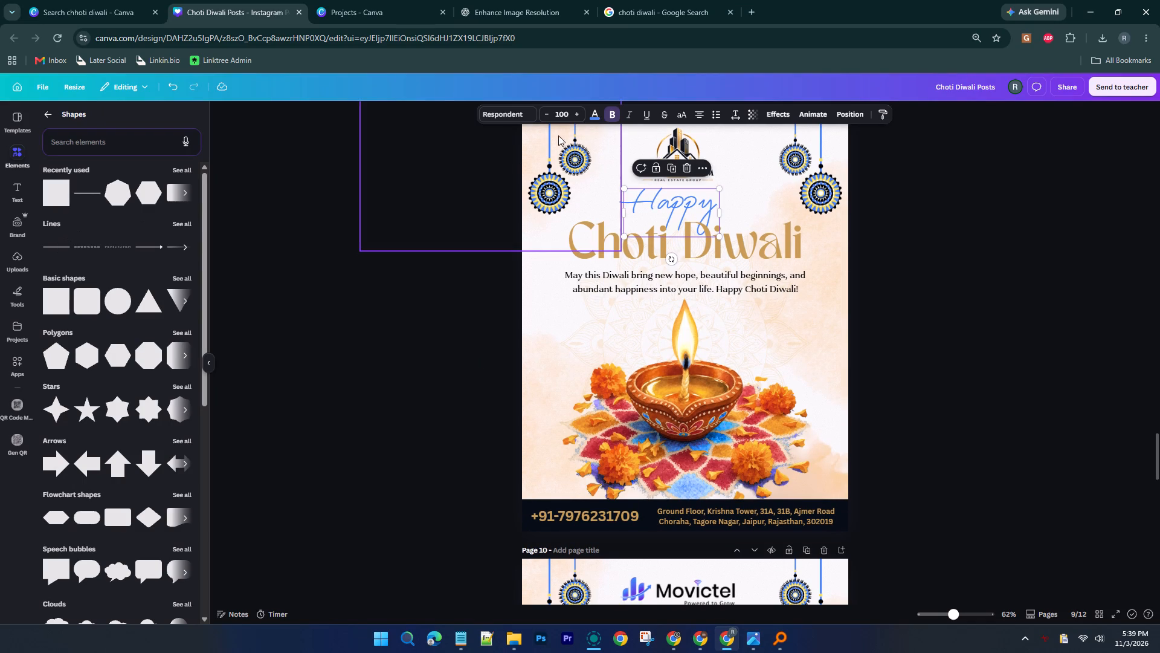
pyautogui.click(598, 109)
pyautogui.click(144, 213)
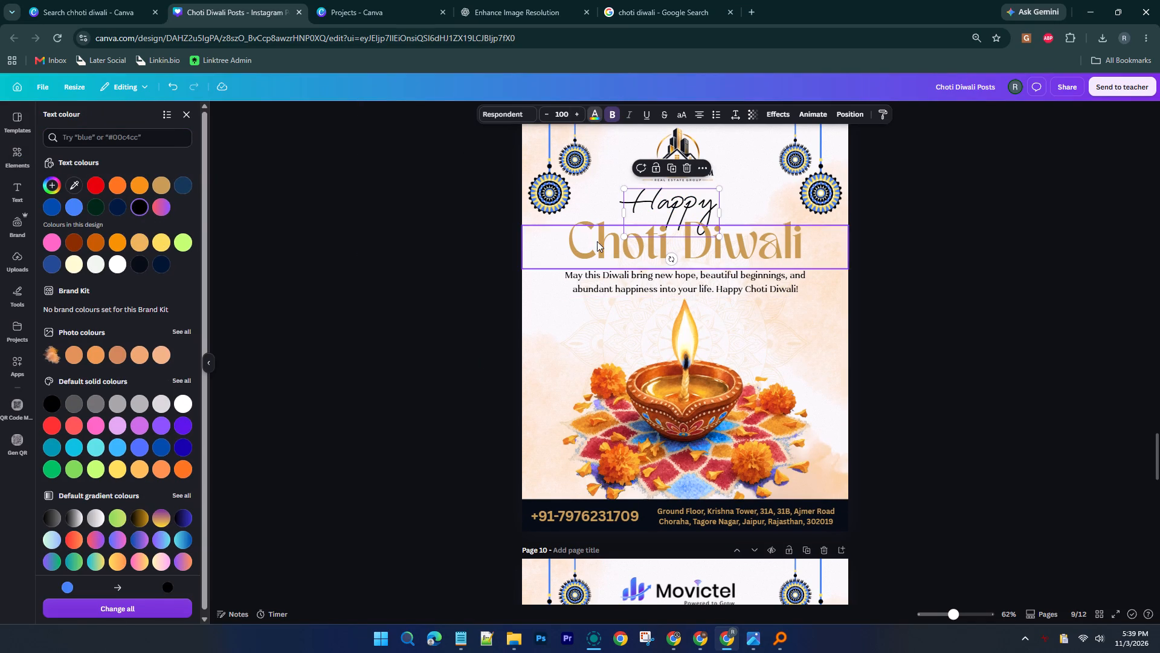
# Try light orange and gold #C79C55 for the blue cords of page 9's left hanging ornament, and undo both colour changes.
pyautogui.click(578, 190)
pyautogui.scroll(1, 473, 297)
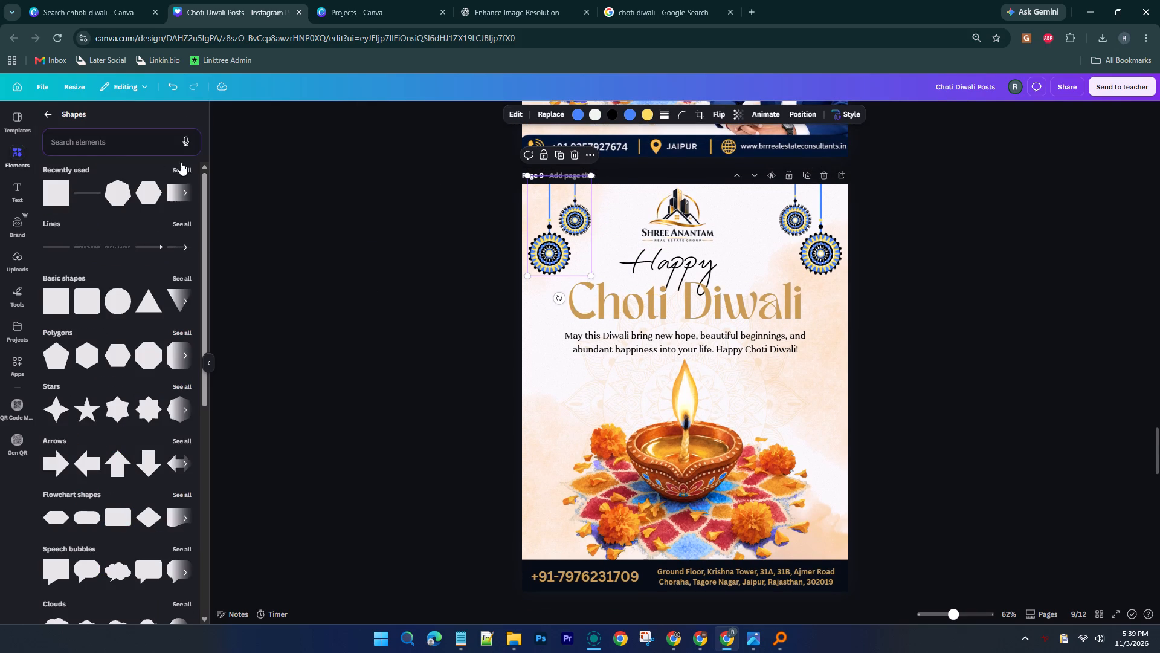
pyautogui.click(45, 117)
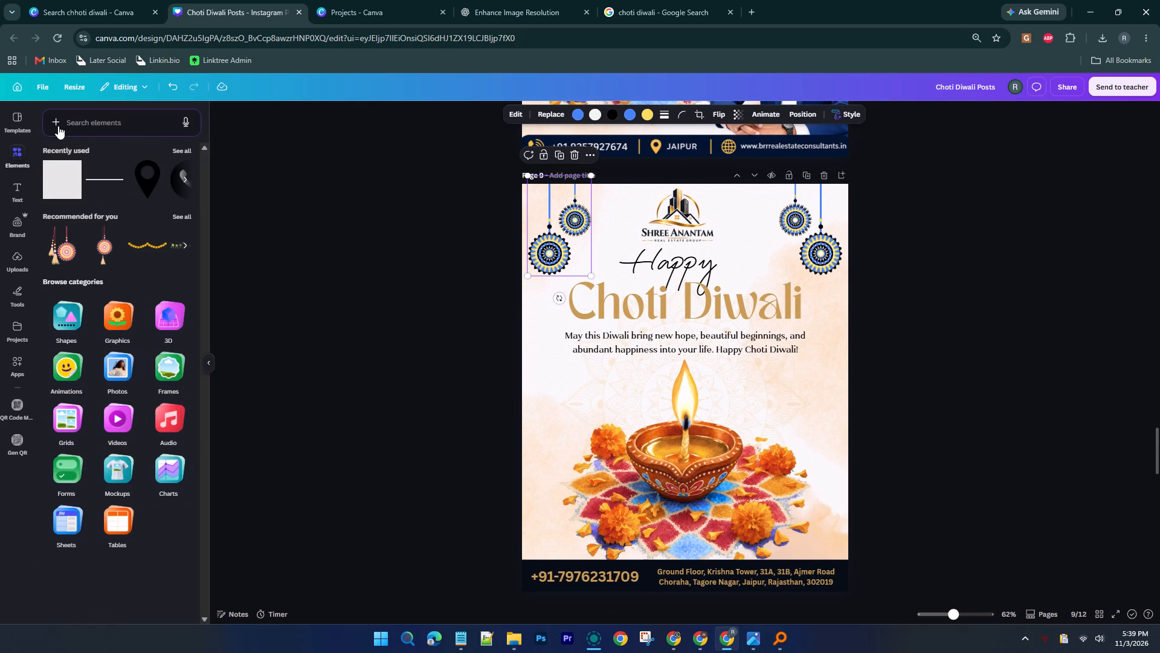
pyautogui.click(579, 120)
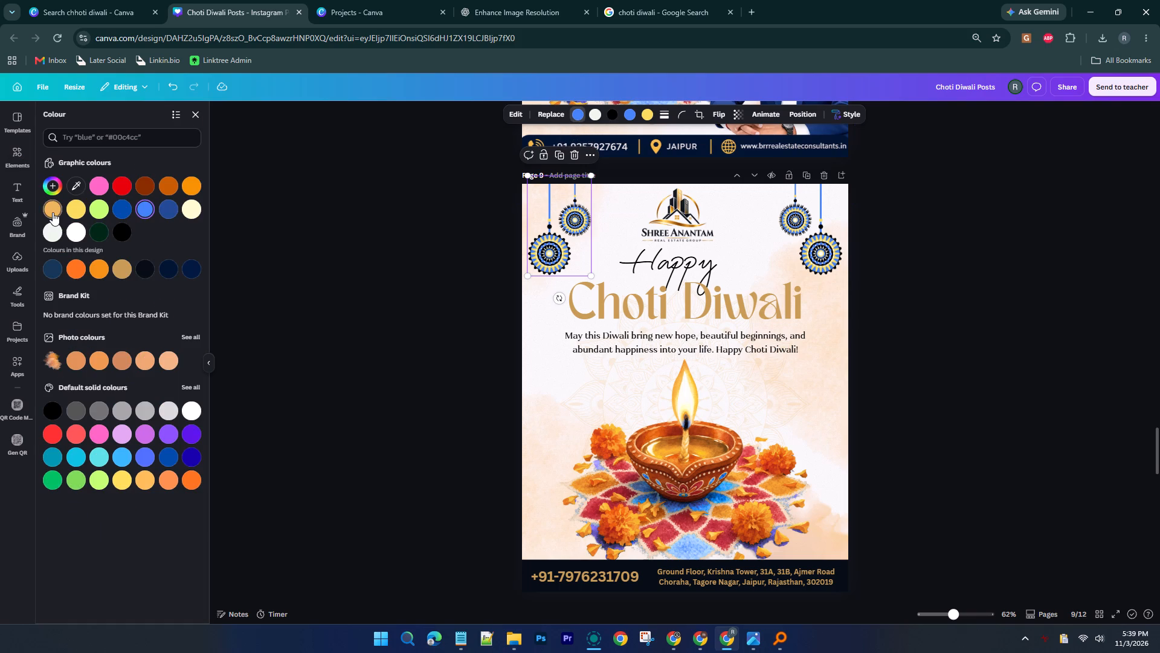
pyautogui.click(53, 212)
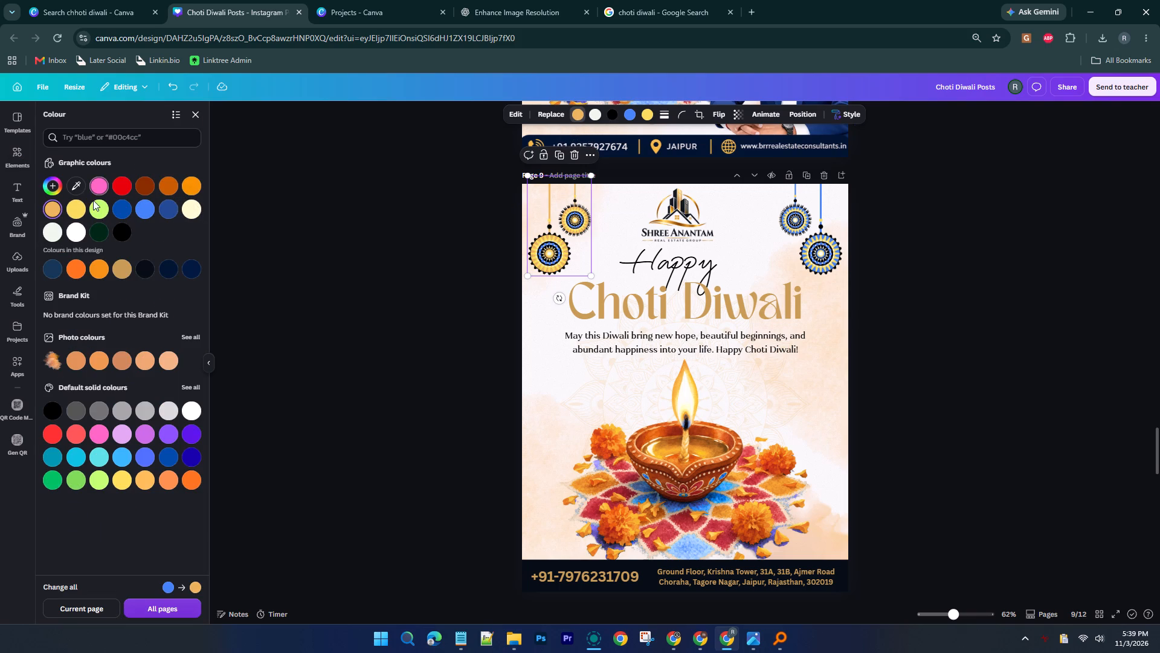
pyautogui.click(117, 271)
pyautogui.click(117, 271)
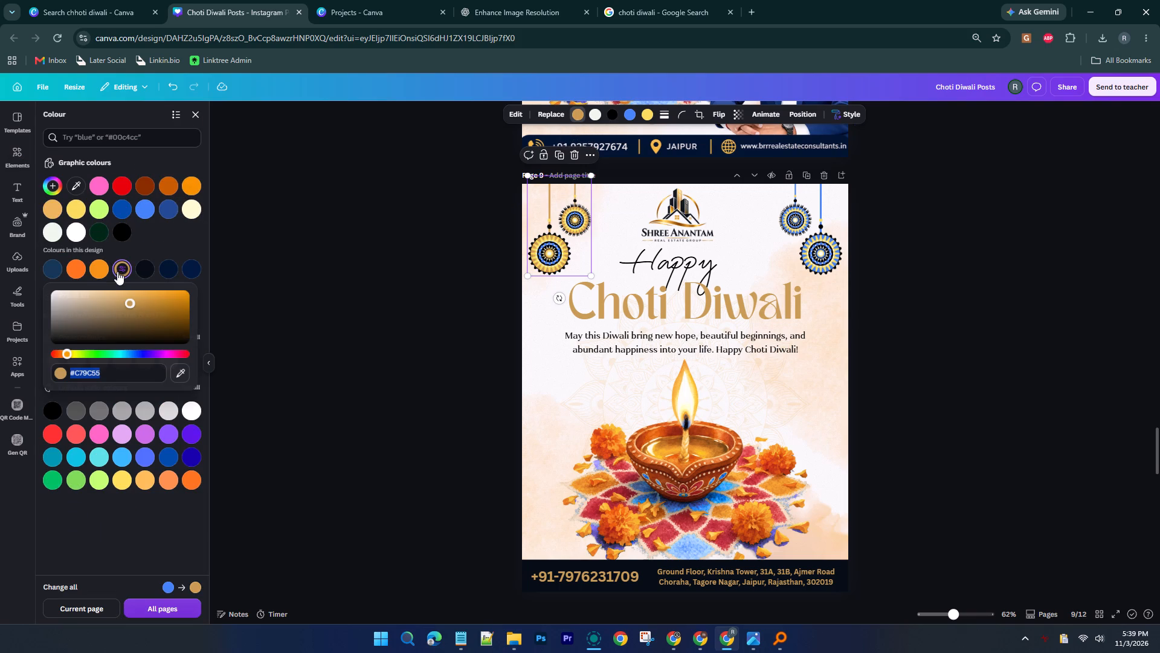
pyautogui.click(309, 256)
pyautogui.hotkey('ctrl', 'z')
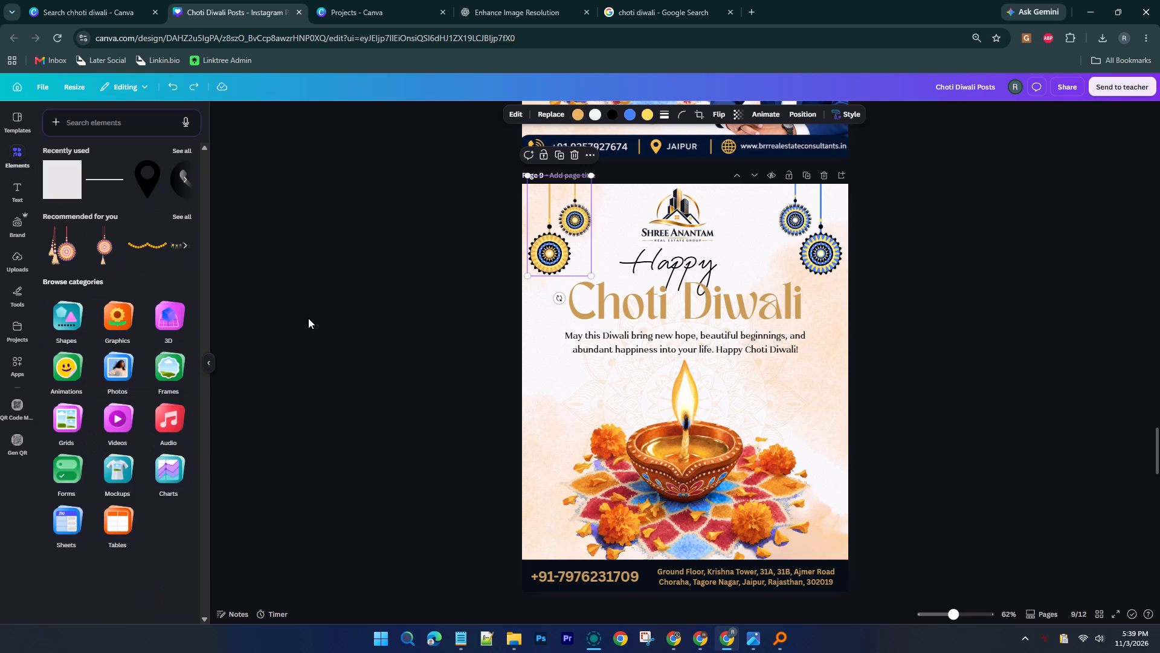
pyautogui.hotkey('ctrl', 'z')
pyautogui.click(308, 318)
# Recolour the second vivid blue in both hanging ornaments on page 9 to gold #C79C55, keeping the cords blue.
pyautogui.click(562, 236)
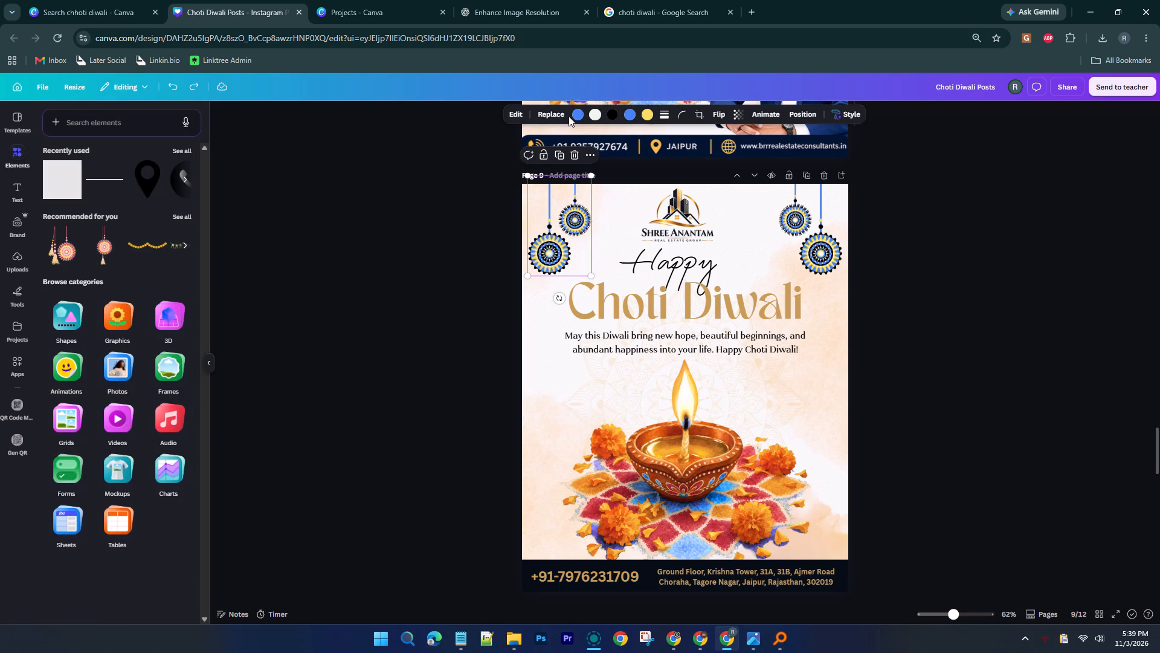
pyautogui.click(627, 113)
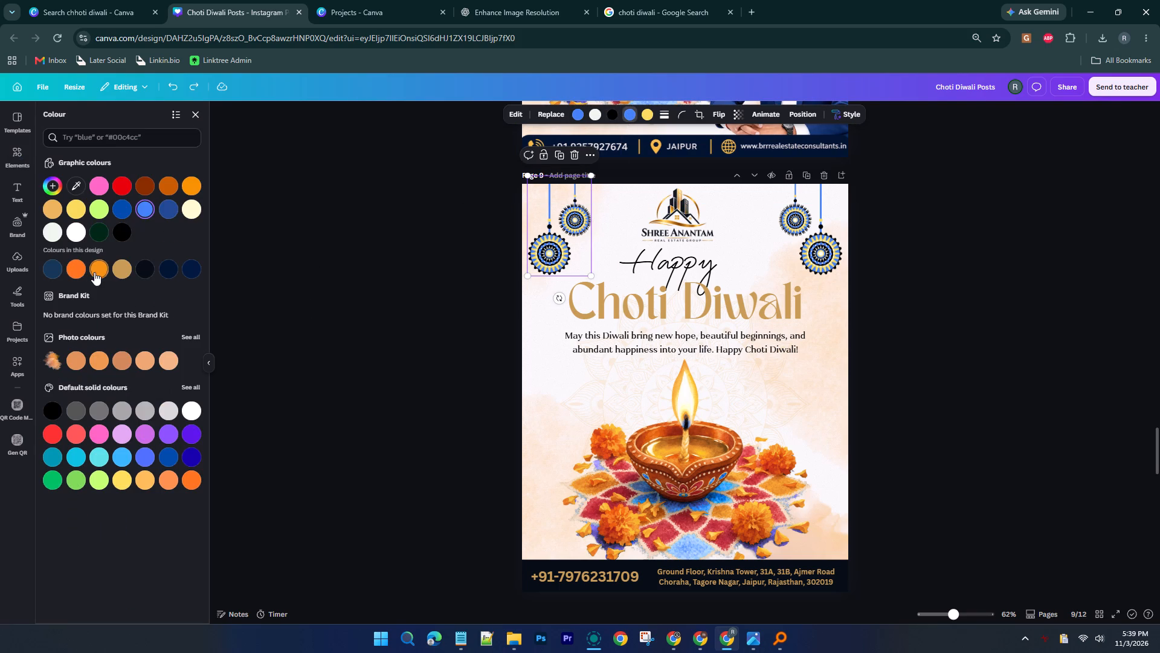
pyautogui.click(118, 273)
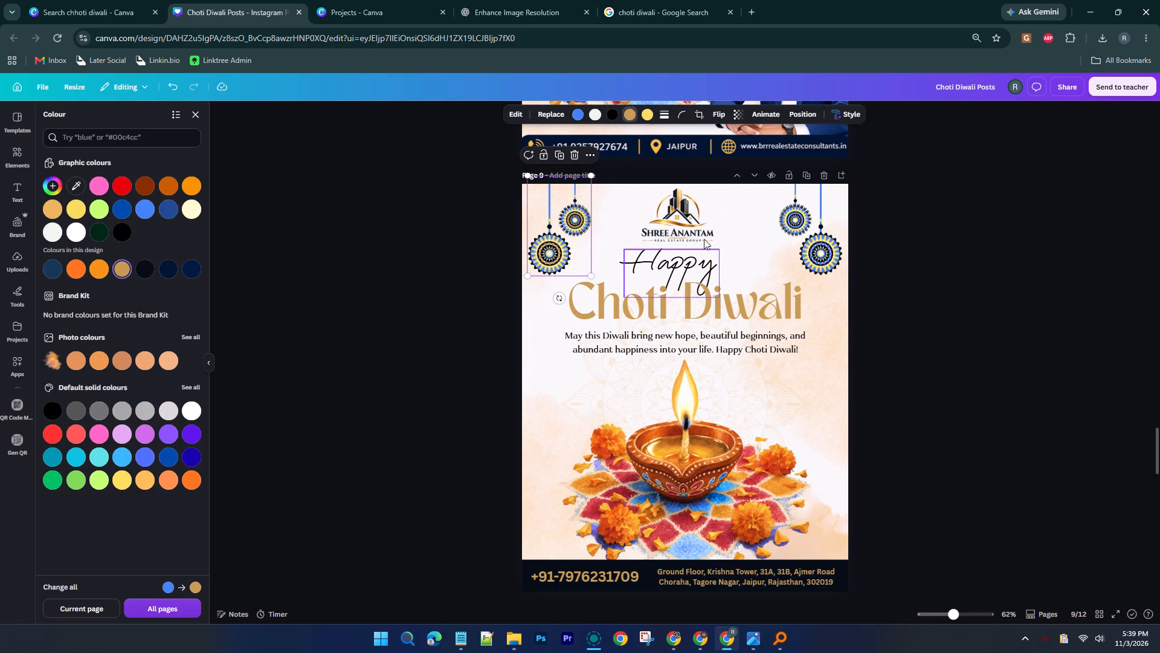
pyautogui.click(830, 226)
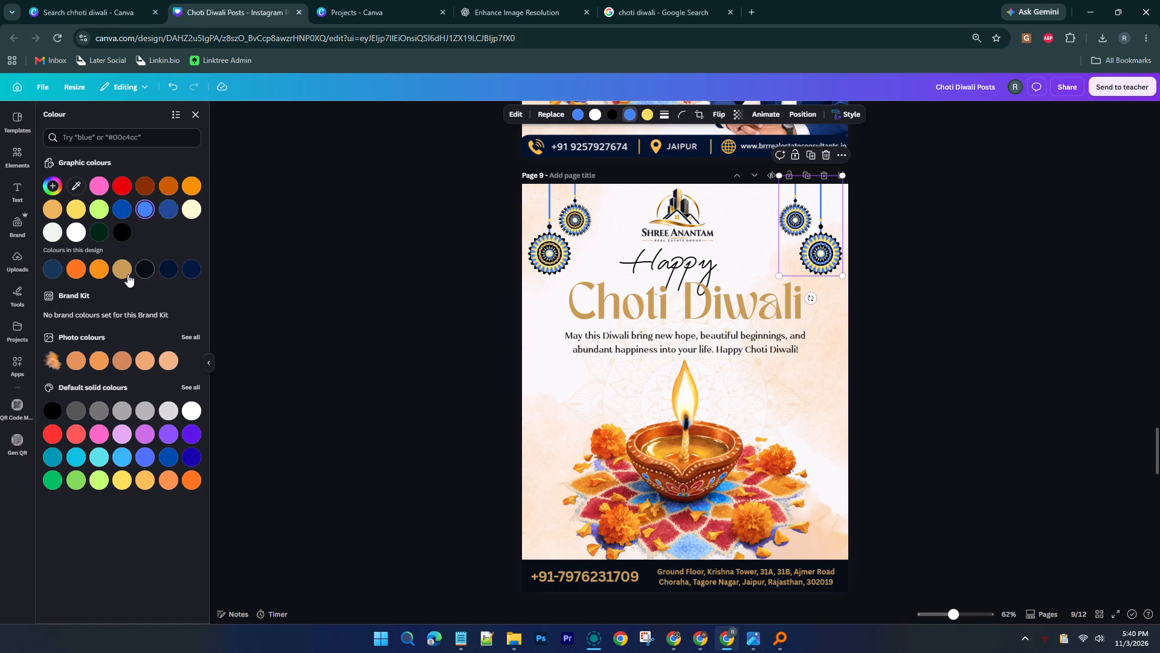
pyautogui.click(123, 272)
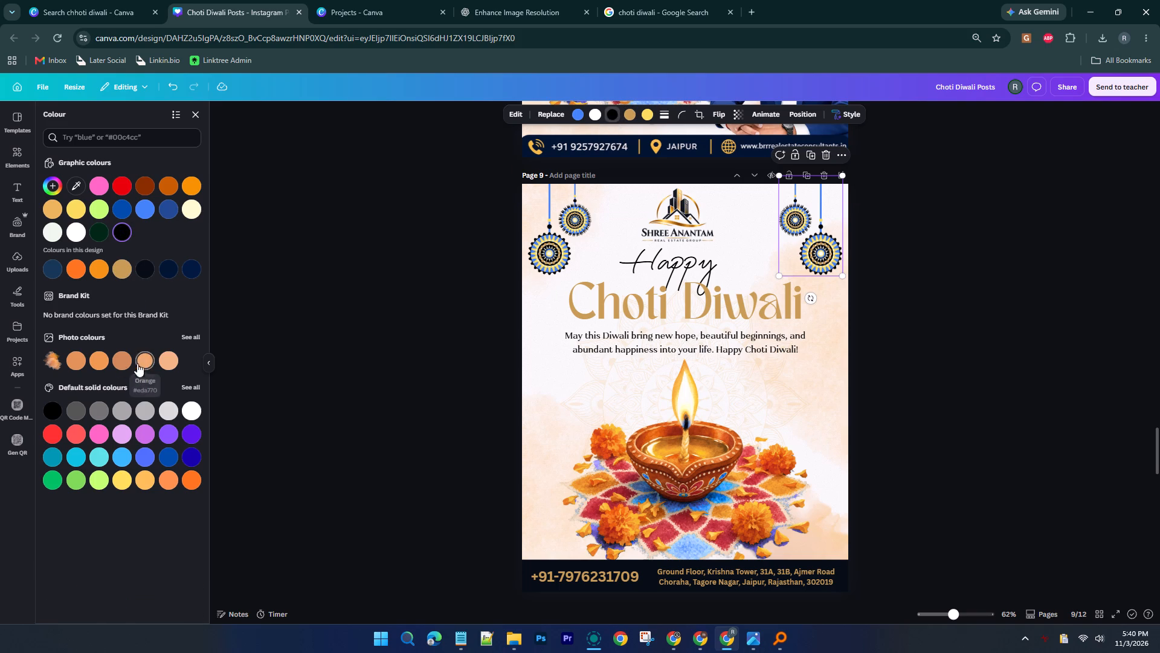
# Change the black parts of both hanging ornaments on page 9 to an orange from the photo colours.
pyautogui.click(106, 363)
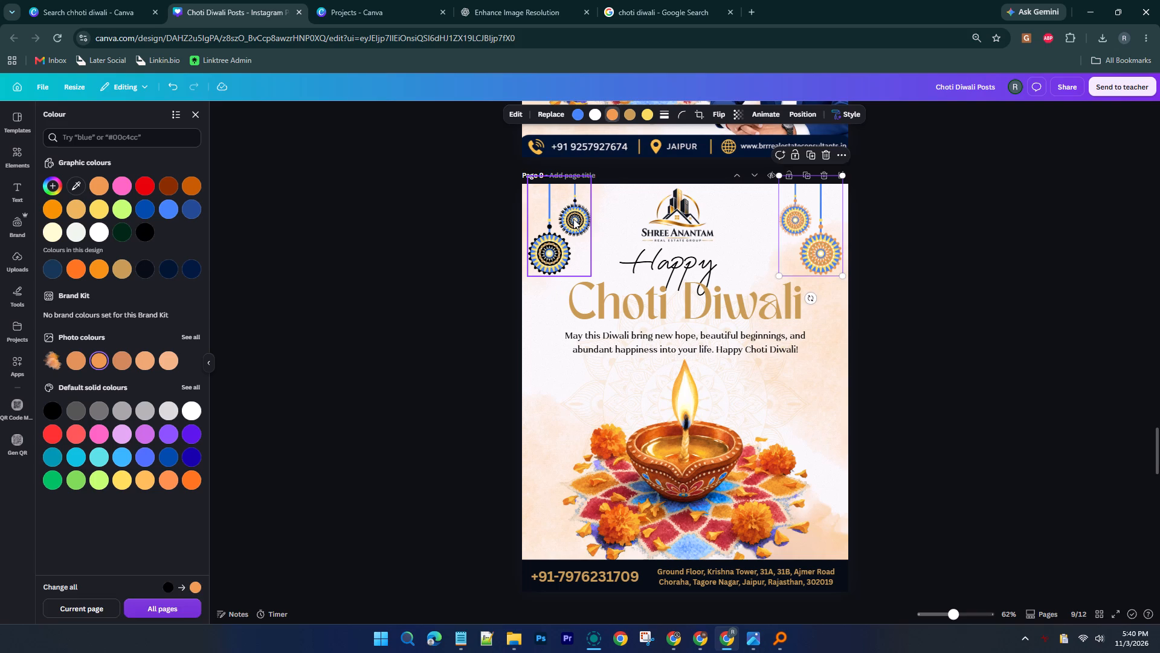
pyautogui.click(573, 219)
pyautogui.click(101, 362)
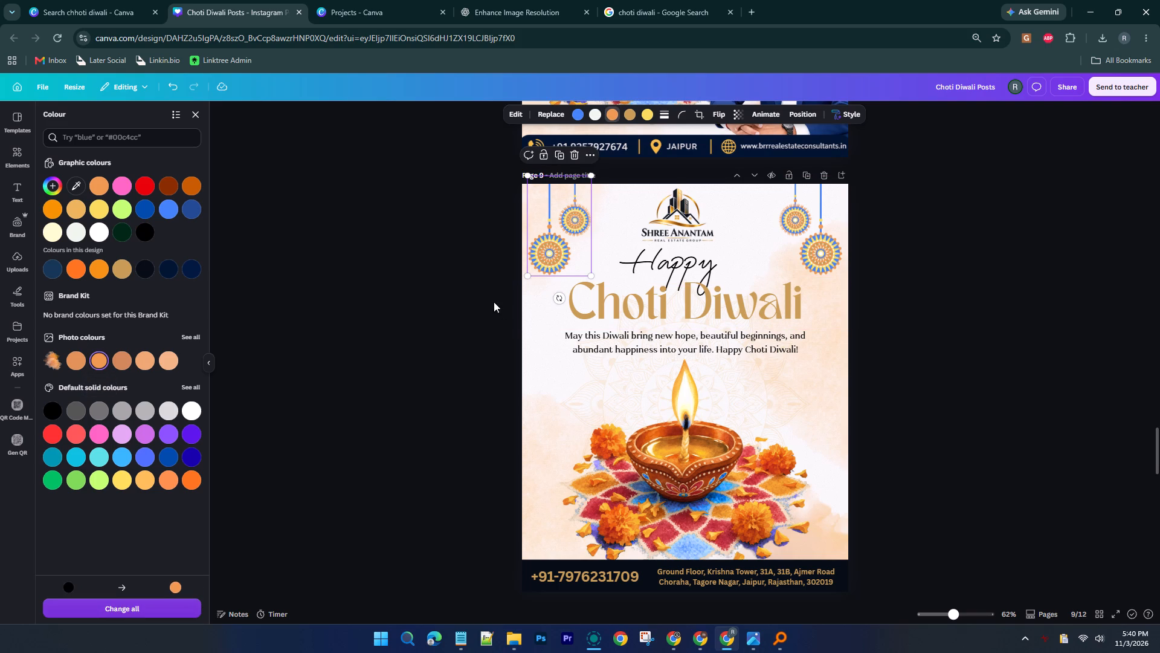
# Switch to Notepad and mark Anantam as a bullet in the CHOTI DIWALI client list.
pyautogui.click(456, 281)
pyautogui.click(456, 281)
pyautogui.scroll(-1, 456, 281)
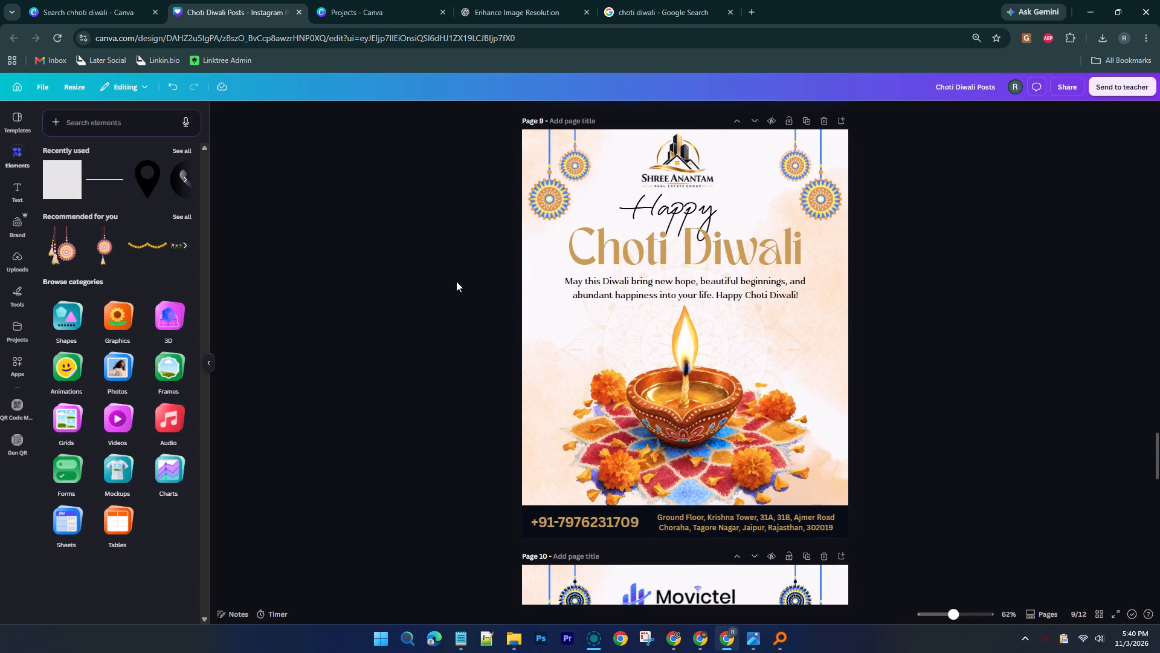
pyautogui.scroll(-5, 456, 281)
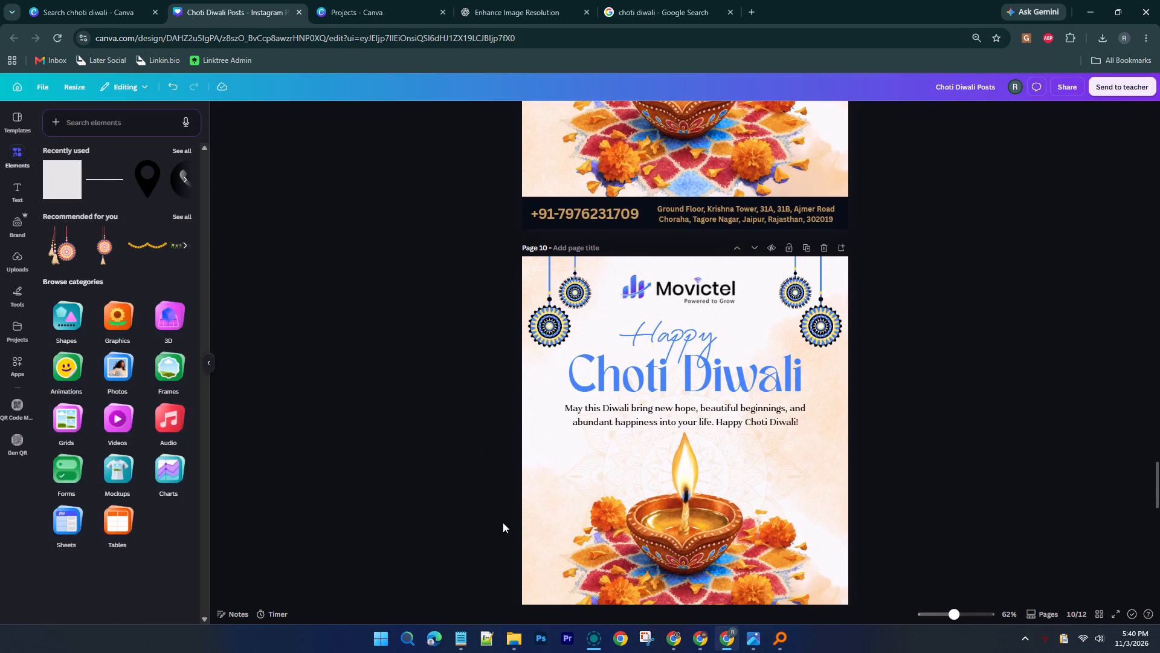
pyautogui.click(457, 645)
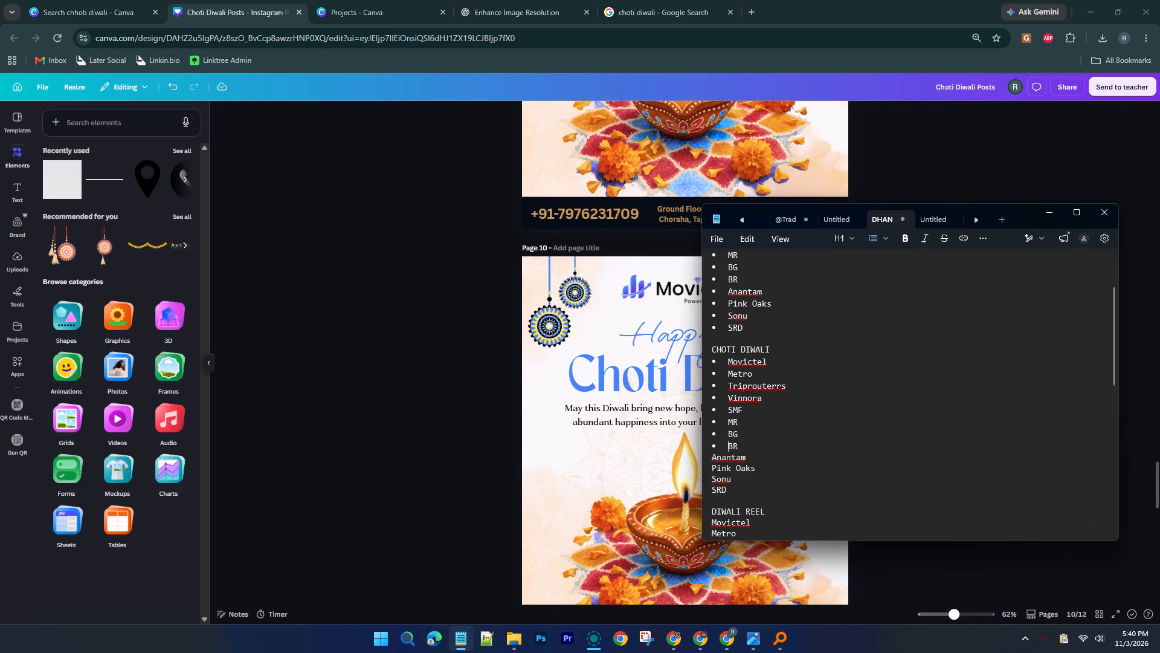
pyautogui.click(714, 455)
pyautogui.write('-')
pyautogui.press('space')
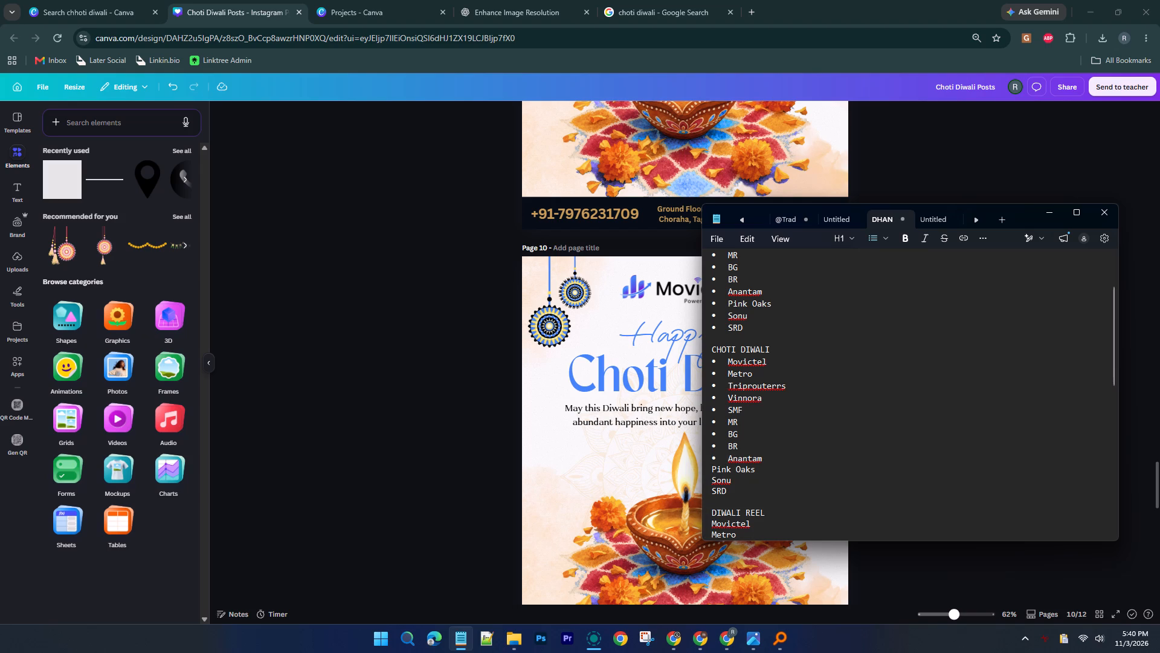
pyautogui.click(713, 489)
pyautogui.click(1055, 211)
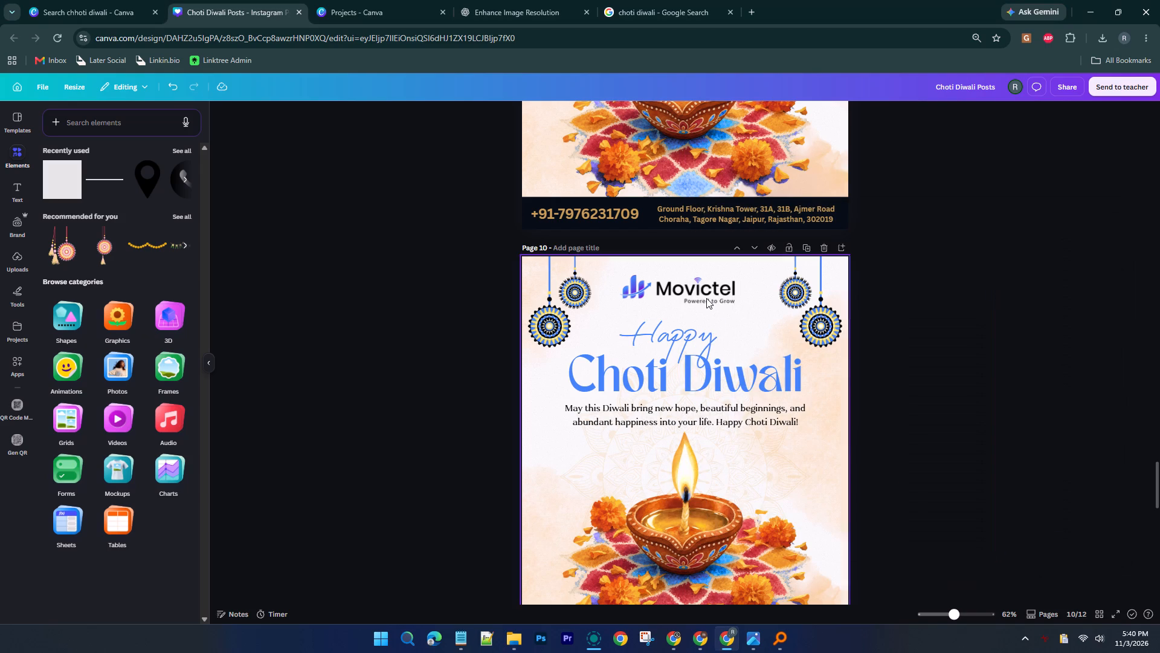
# Replace the Movictel logo on page 10 with the Stock With Sonu Official logo from the Client Logos folder.
pyautogui.click(706, 298)
pyautogui.press('Delete')
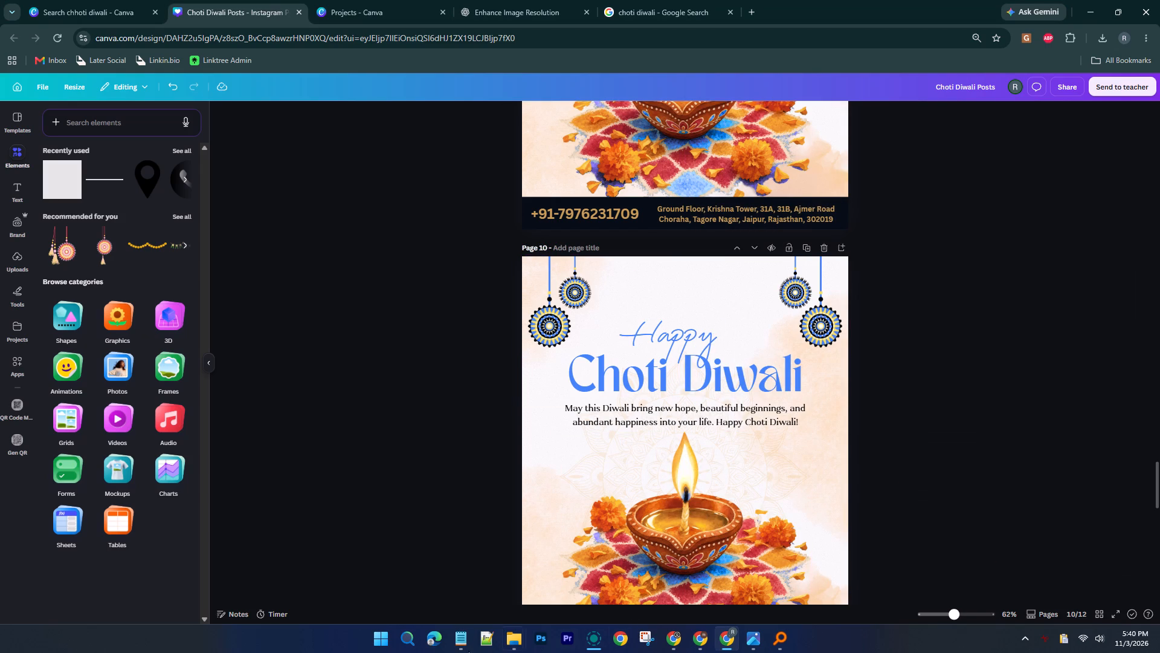
pyautogui.click(508, 644)
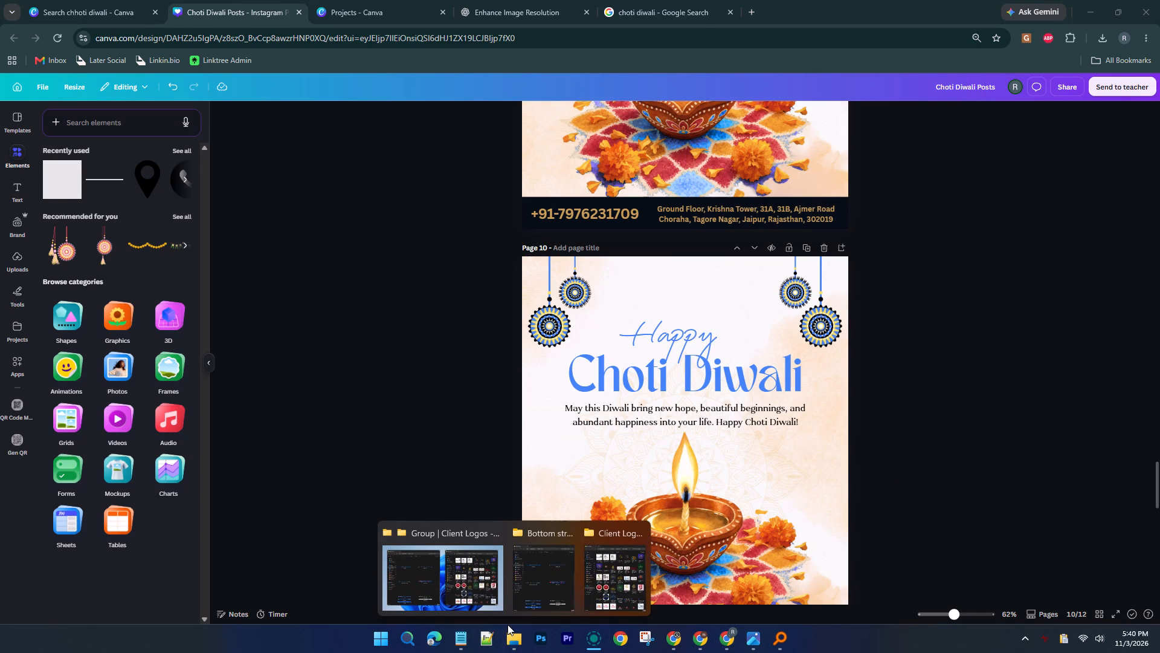
pyautogui.click(462, 579)
pyautogui.scroll(-3, 992, 372)
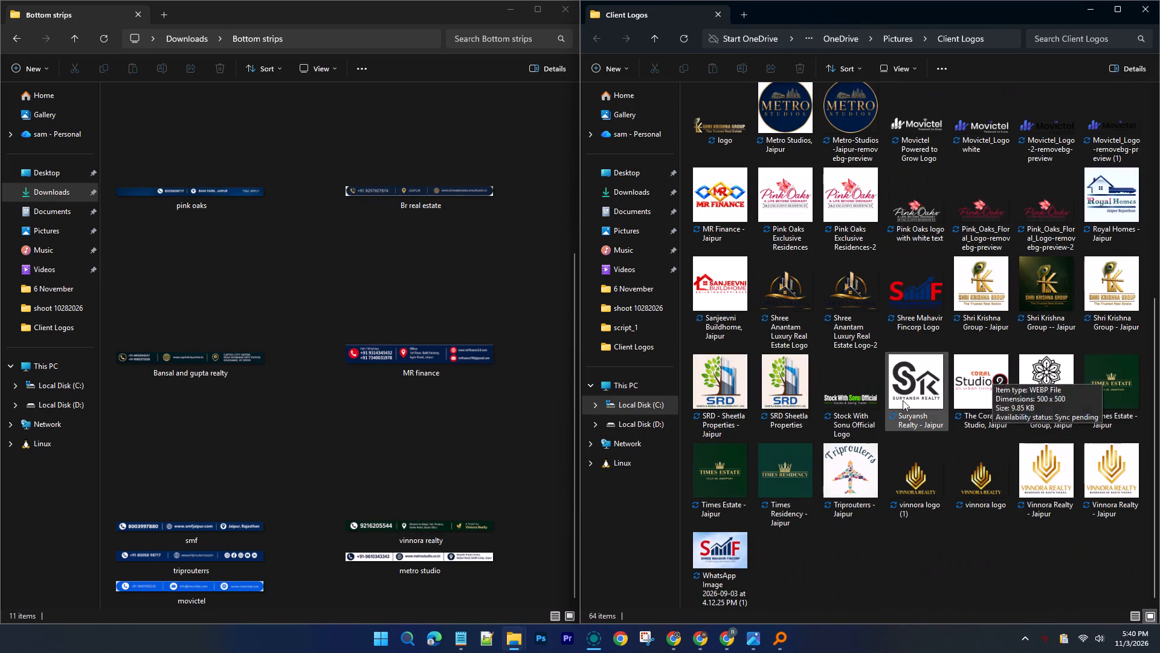
pyautogui.moveTo(845, 400); pyautogui.dragTo(735, 576)
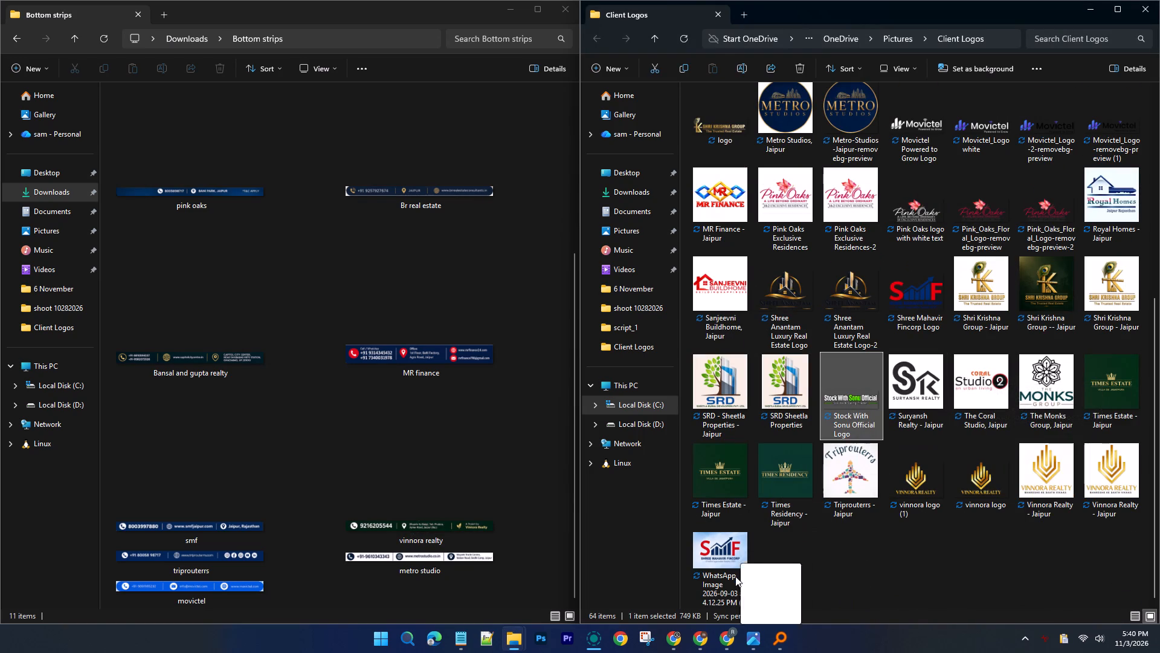
pyautogui.moveTo(735, 576); pyautogui.dragTo(667, 305)
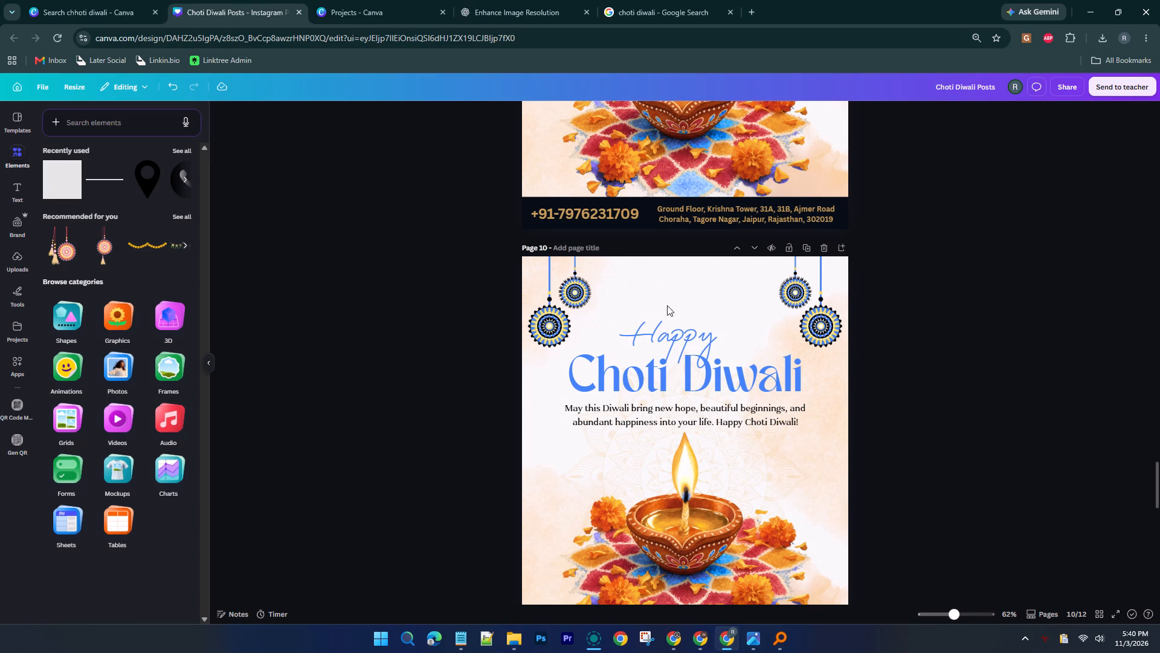
# Move the Stock With Sonu Official logo above "Happy" on page 10 and shrink it to fit between the hanging ornaments.
pyautogui.moveTo(717, 470); pyautogui.dragTo(718, 379)
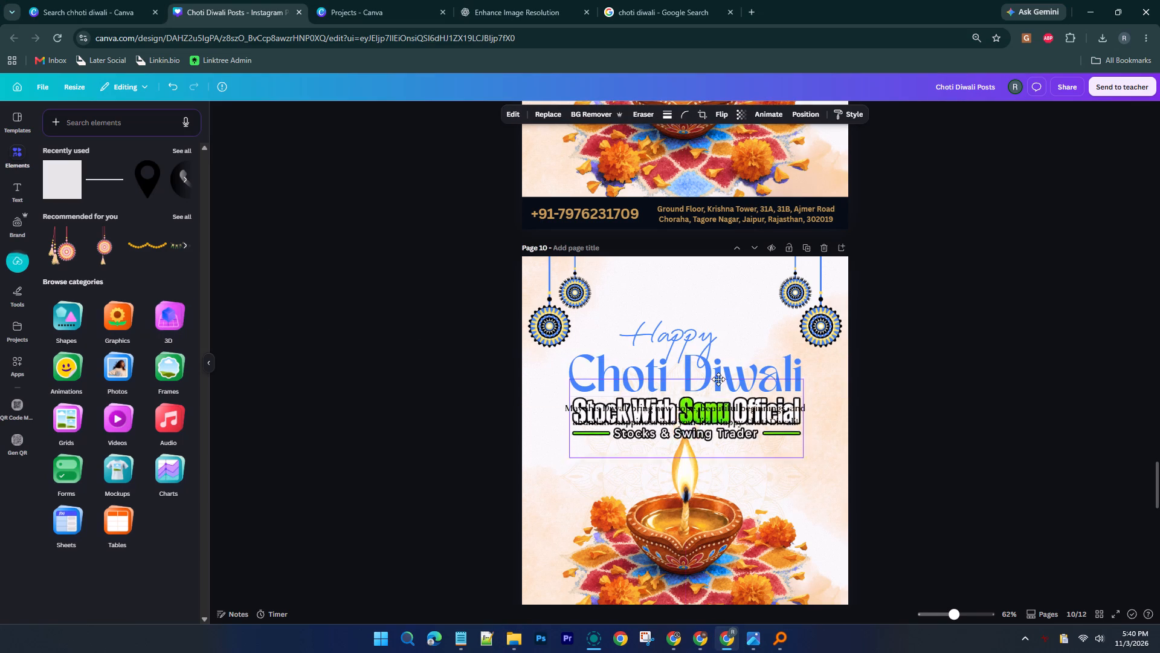
pyautogui.moveTo(718, 379); pyautogui.dragTo(724, 301)
pyautogui.moveTo(808, 333); pyautogui.dragTo(808, 333)
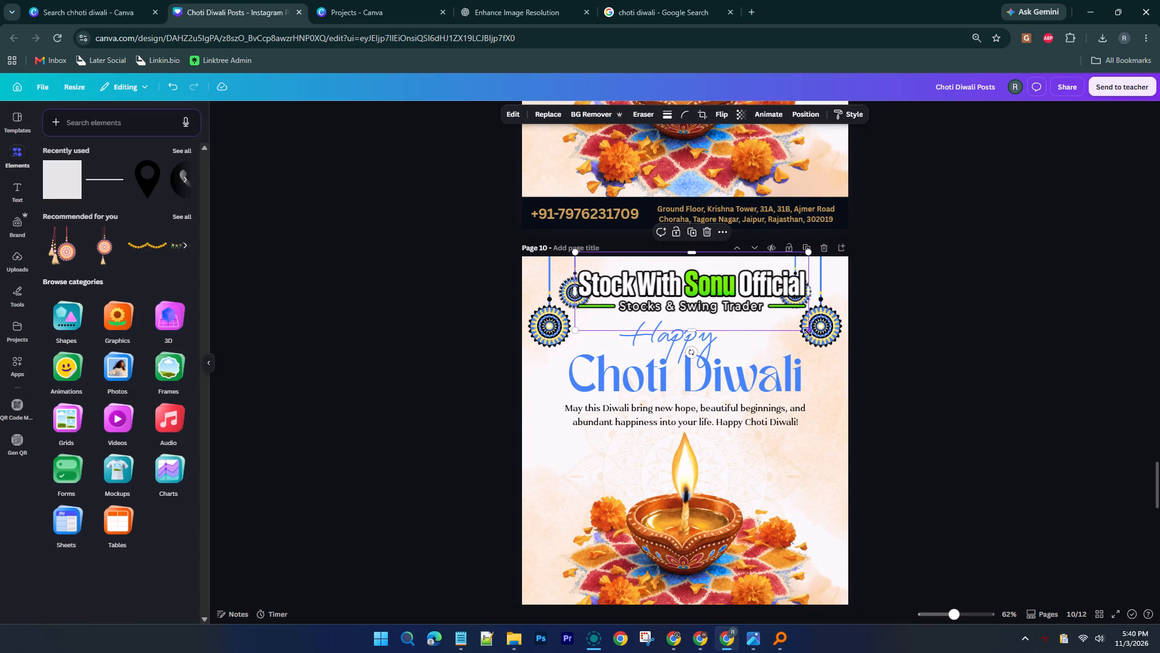
pyautogui.moveTo(808, 333); pyautogui.dragTo(736, 299)
pyautogui.moveTo(684, 284); pyautogui.dragTo(711, 291)
pyautogui.click(935, 311)
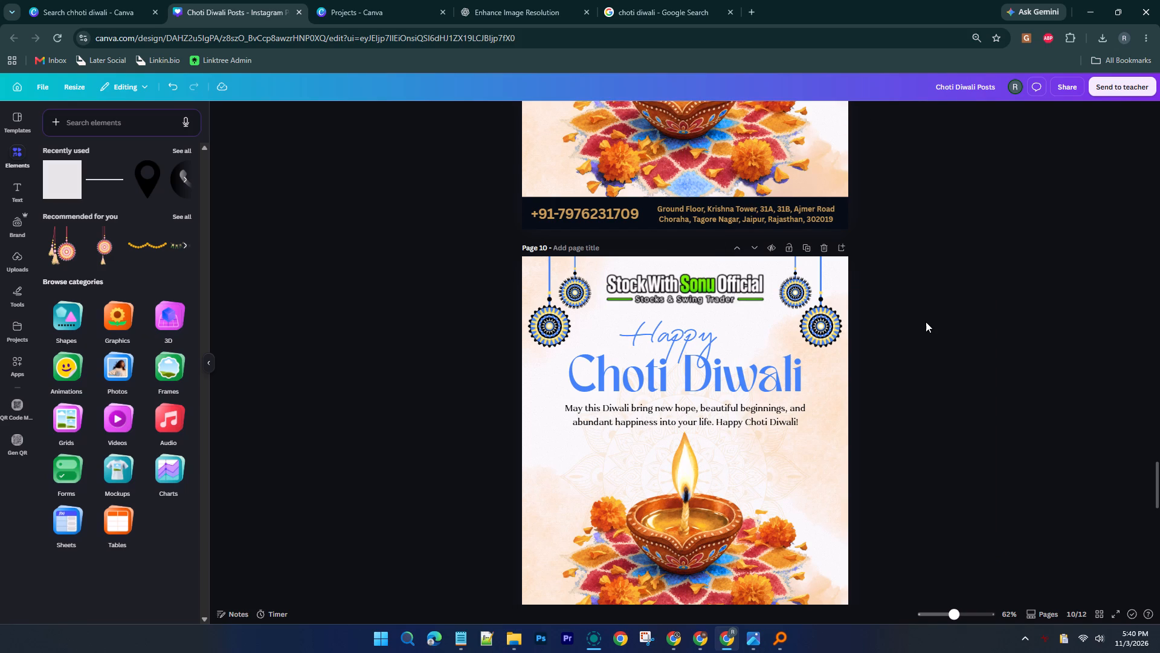
# Sample the logo's bright green for the "Choti Diwali" heading on page 10, and replace it with the default light green gradient.
pyautogui.click(645, 391)
pyautogui.click(593, 117)
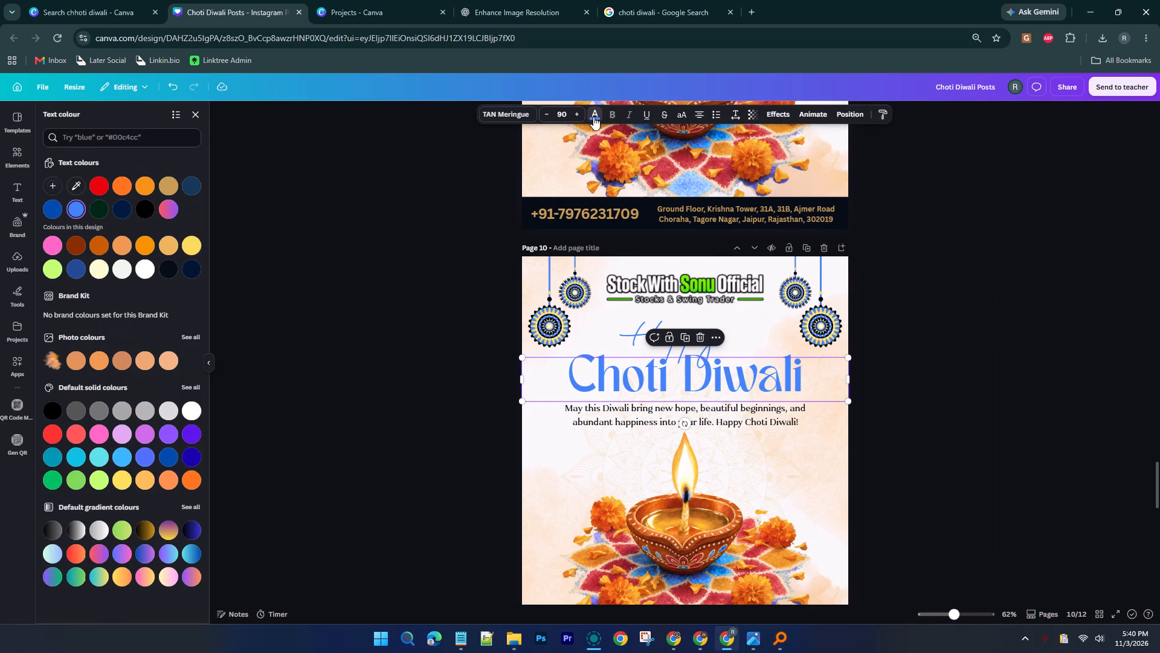
pyautogui.click(78, 184)
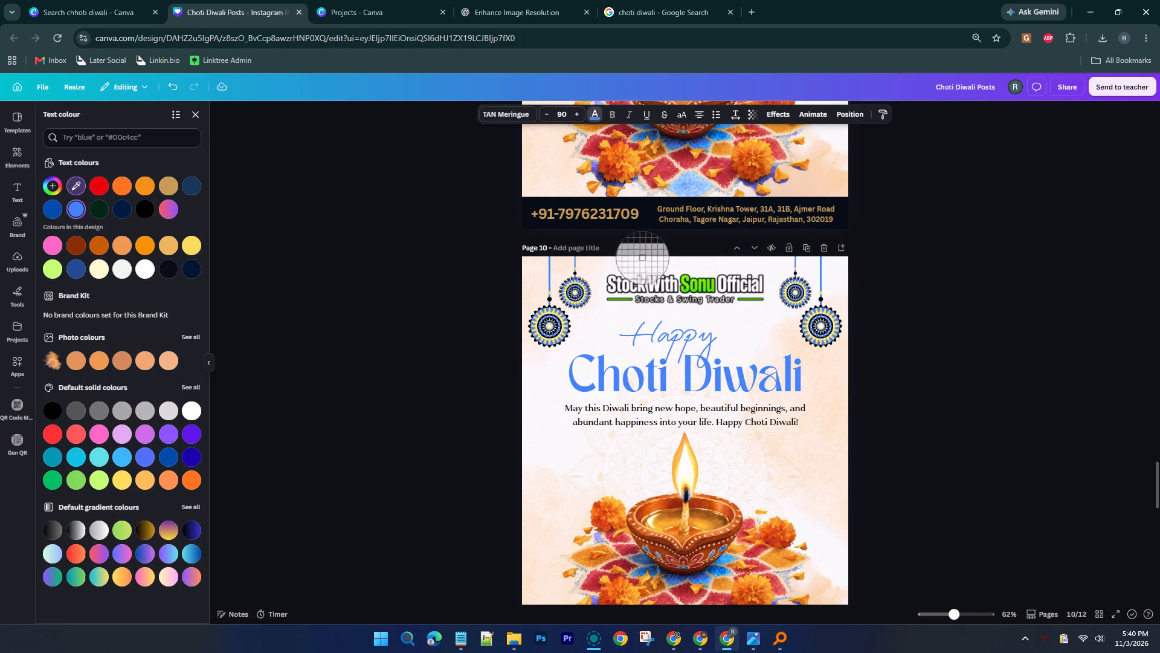
pyautogui.click(683, 277)
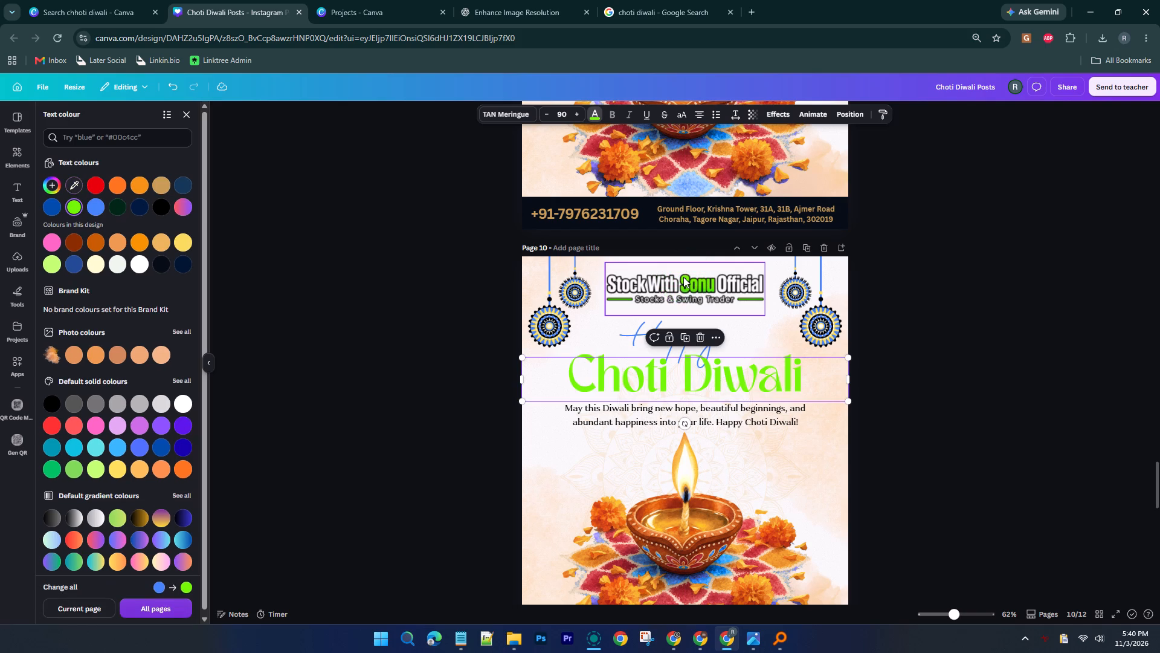
pyautogui.scroll(-2, 135, 522)
pyautogui.click(122, 511)
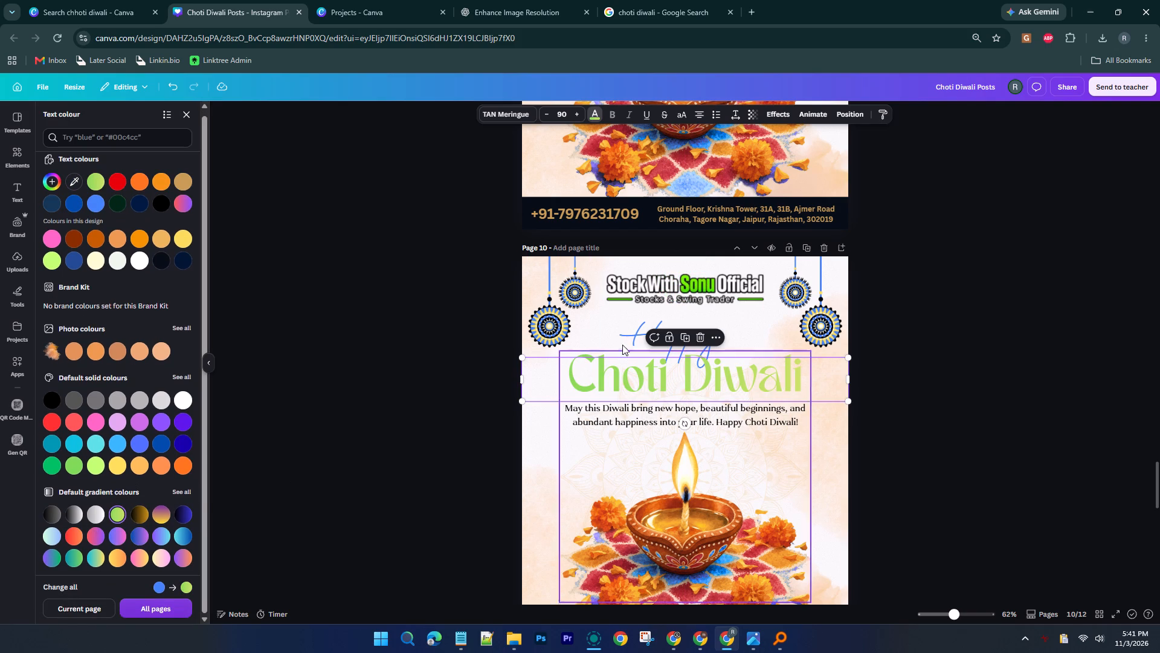
# Change the script word "Happy" on page 10 to black.
pyautogui.click(637, 336)
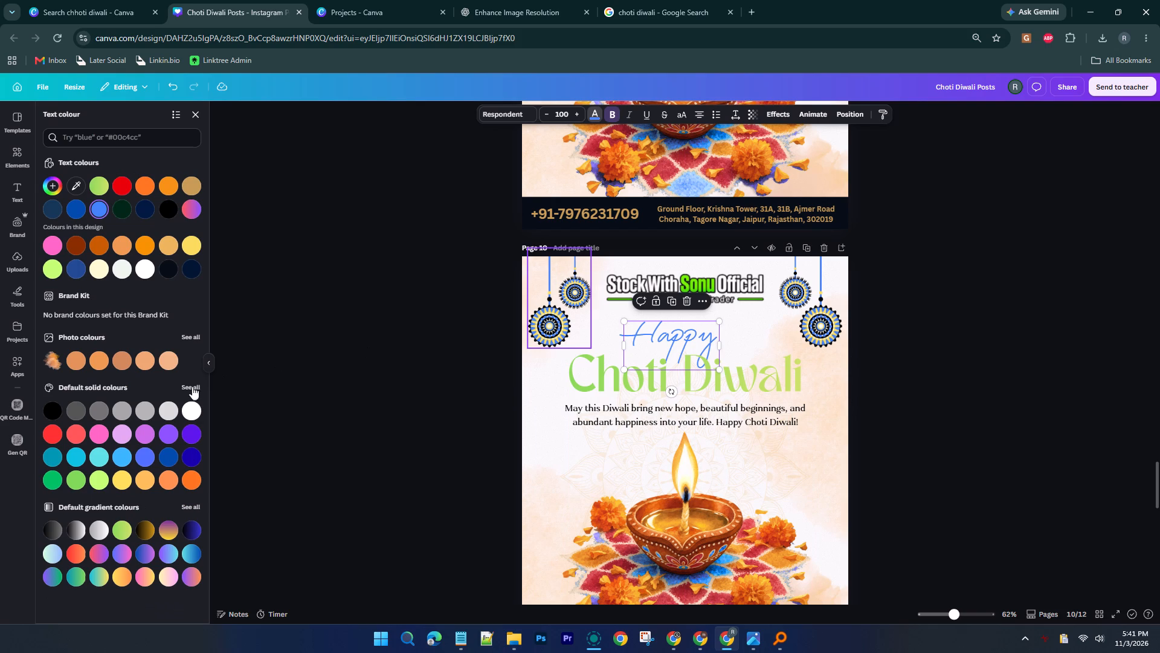
pyautogui.click(45, 414)
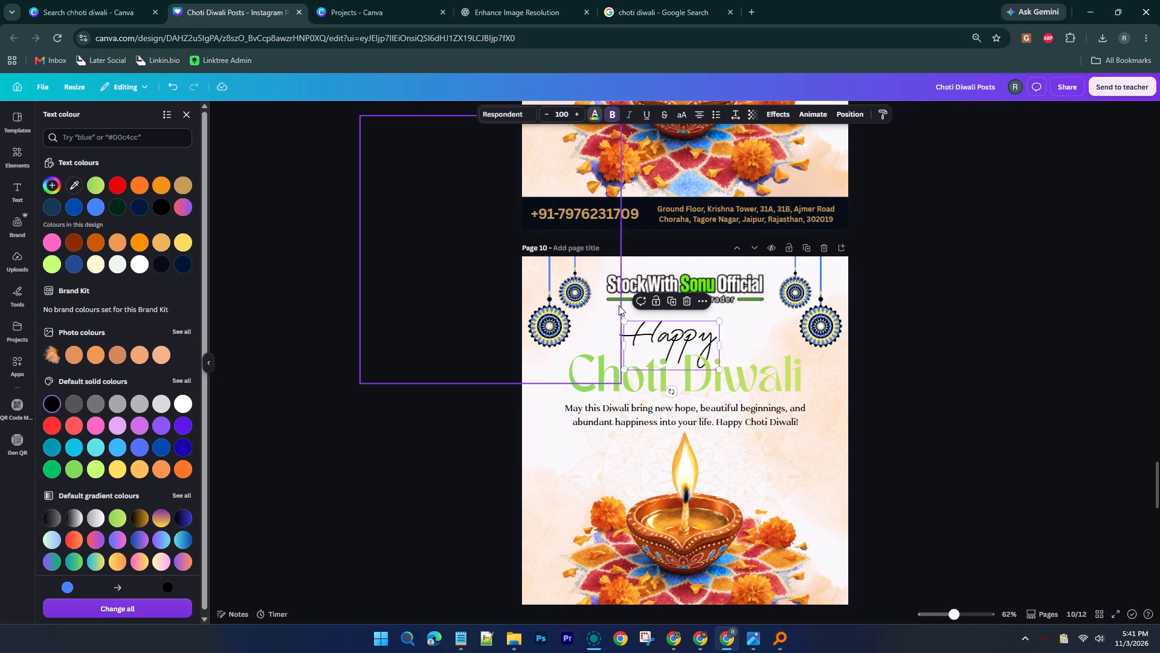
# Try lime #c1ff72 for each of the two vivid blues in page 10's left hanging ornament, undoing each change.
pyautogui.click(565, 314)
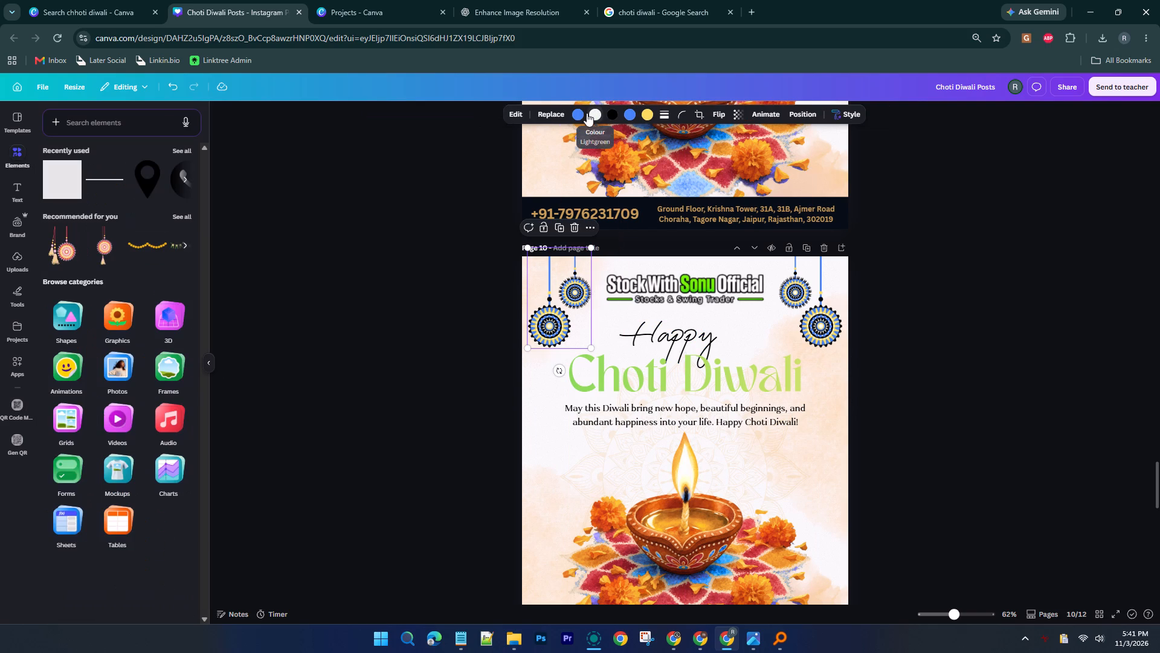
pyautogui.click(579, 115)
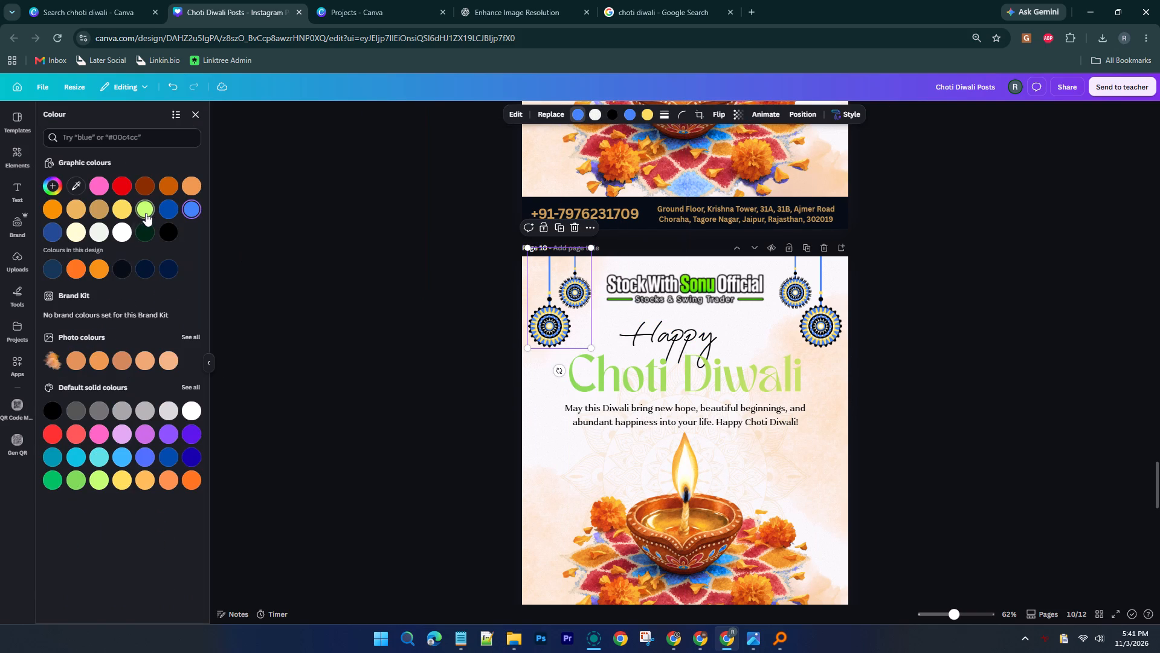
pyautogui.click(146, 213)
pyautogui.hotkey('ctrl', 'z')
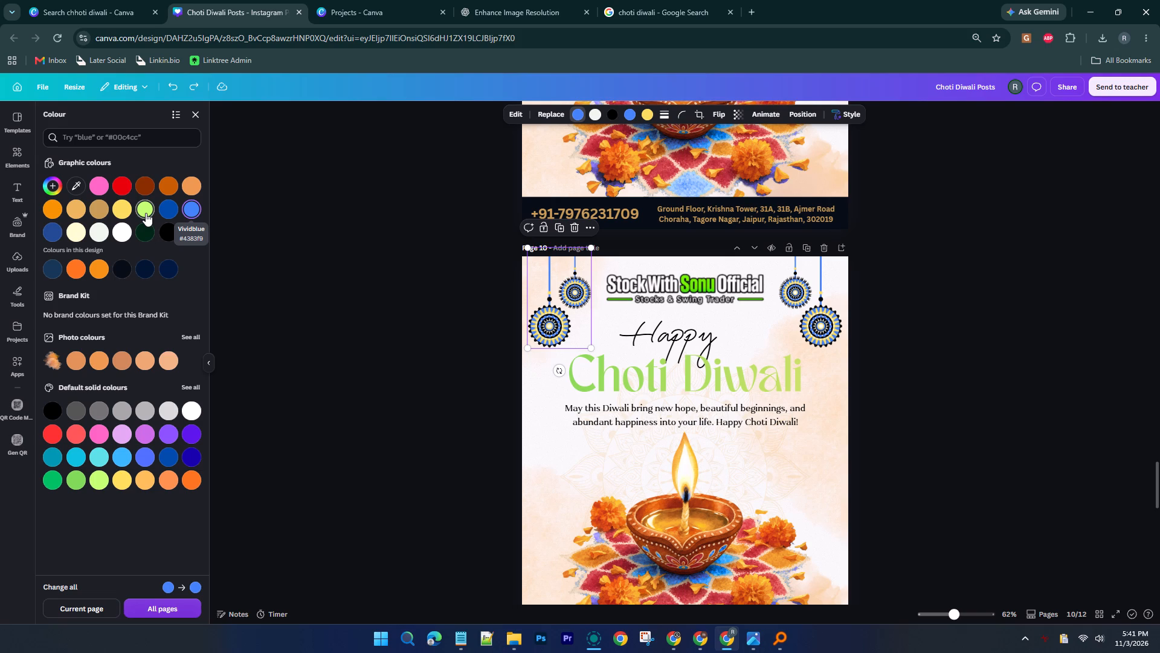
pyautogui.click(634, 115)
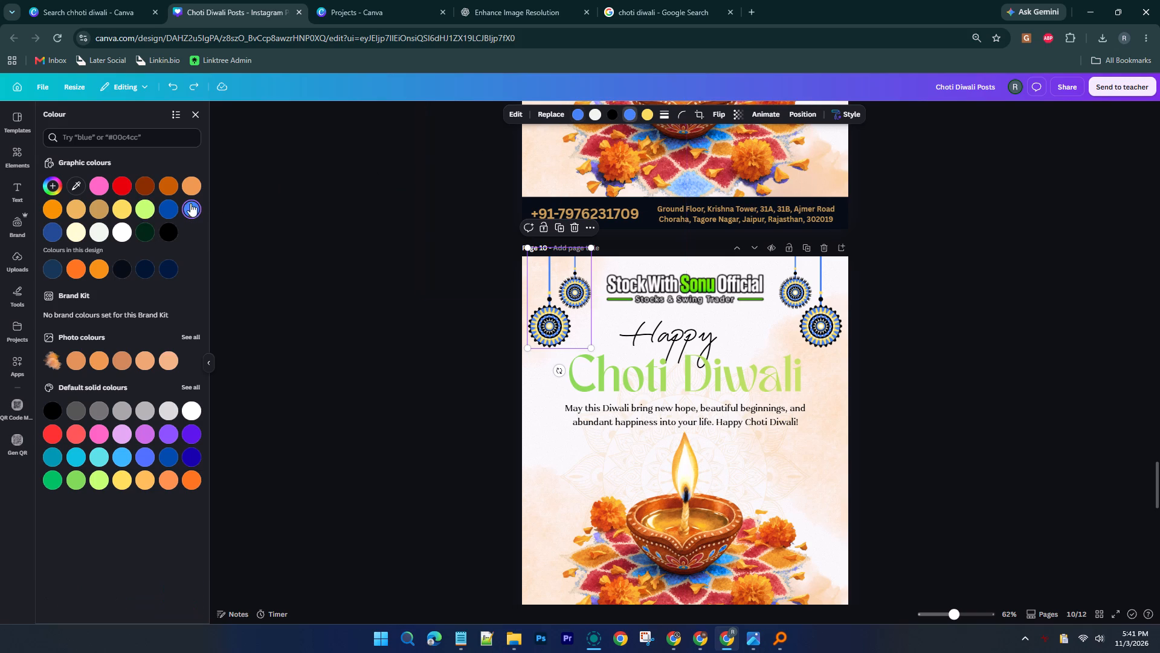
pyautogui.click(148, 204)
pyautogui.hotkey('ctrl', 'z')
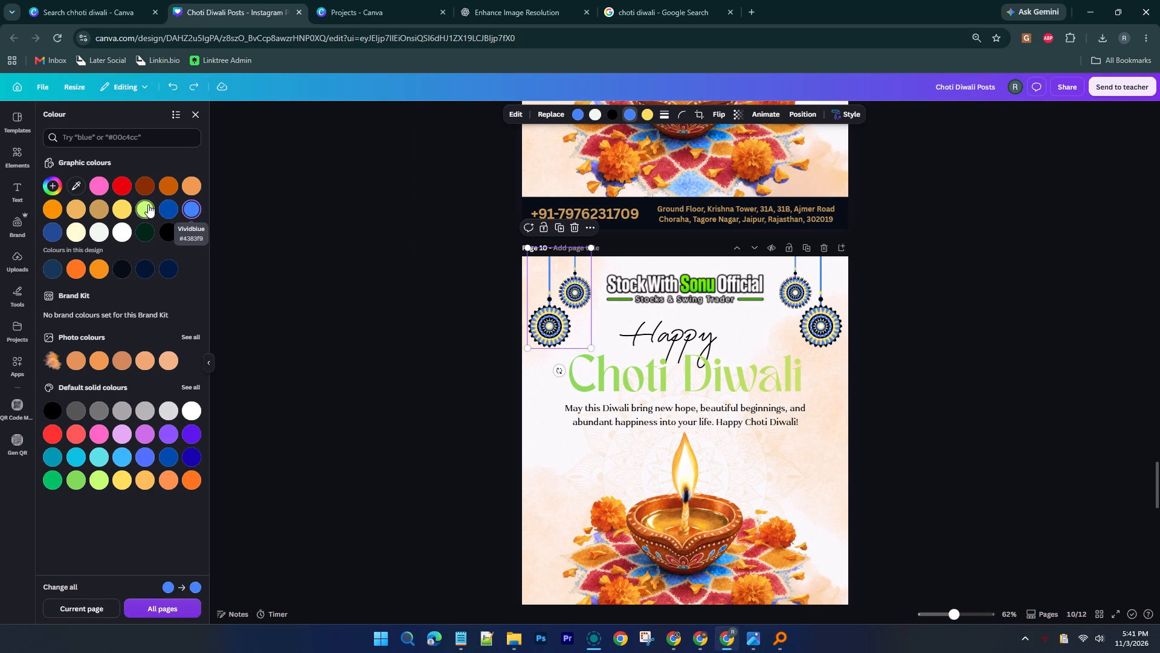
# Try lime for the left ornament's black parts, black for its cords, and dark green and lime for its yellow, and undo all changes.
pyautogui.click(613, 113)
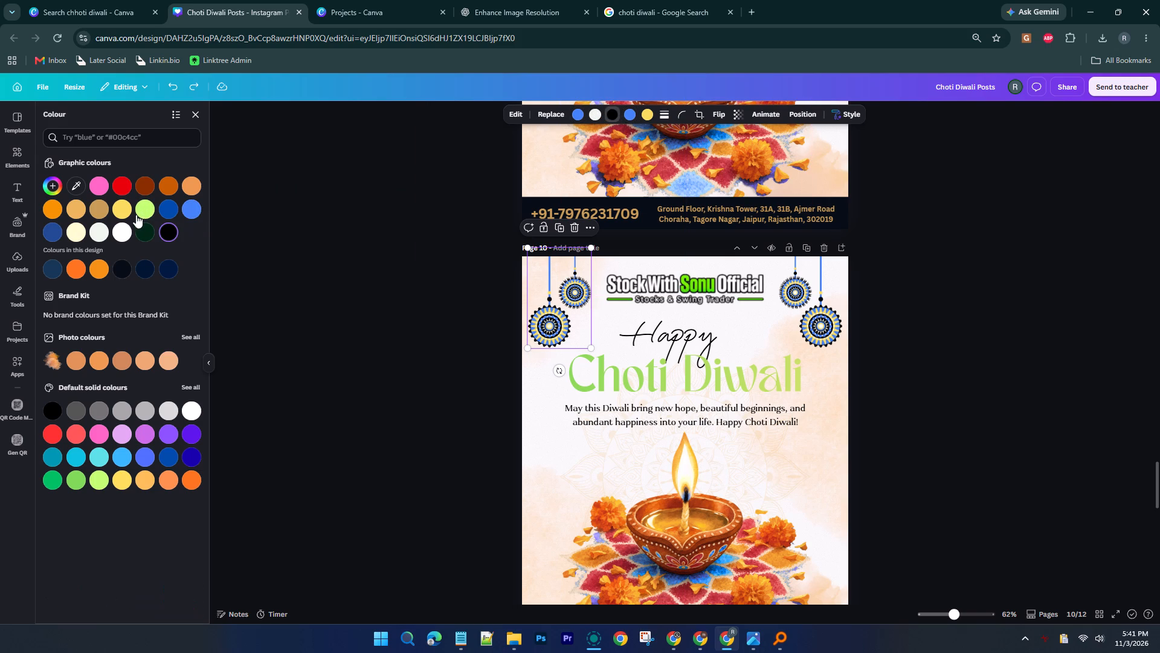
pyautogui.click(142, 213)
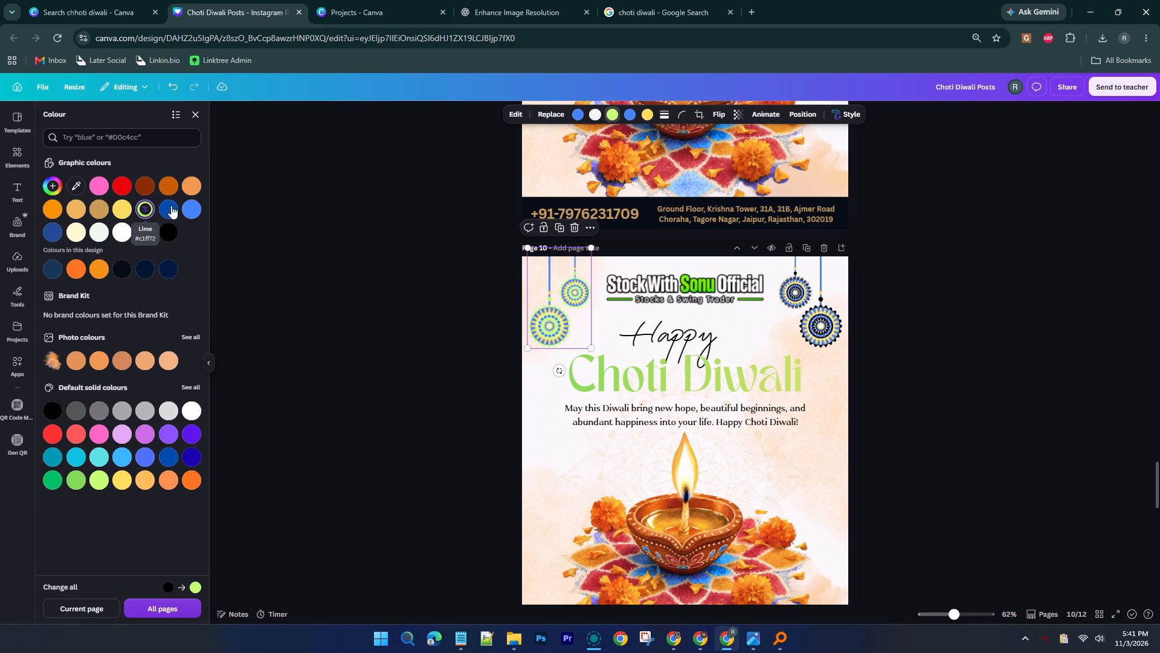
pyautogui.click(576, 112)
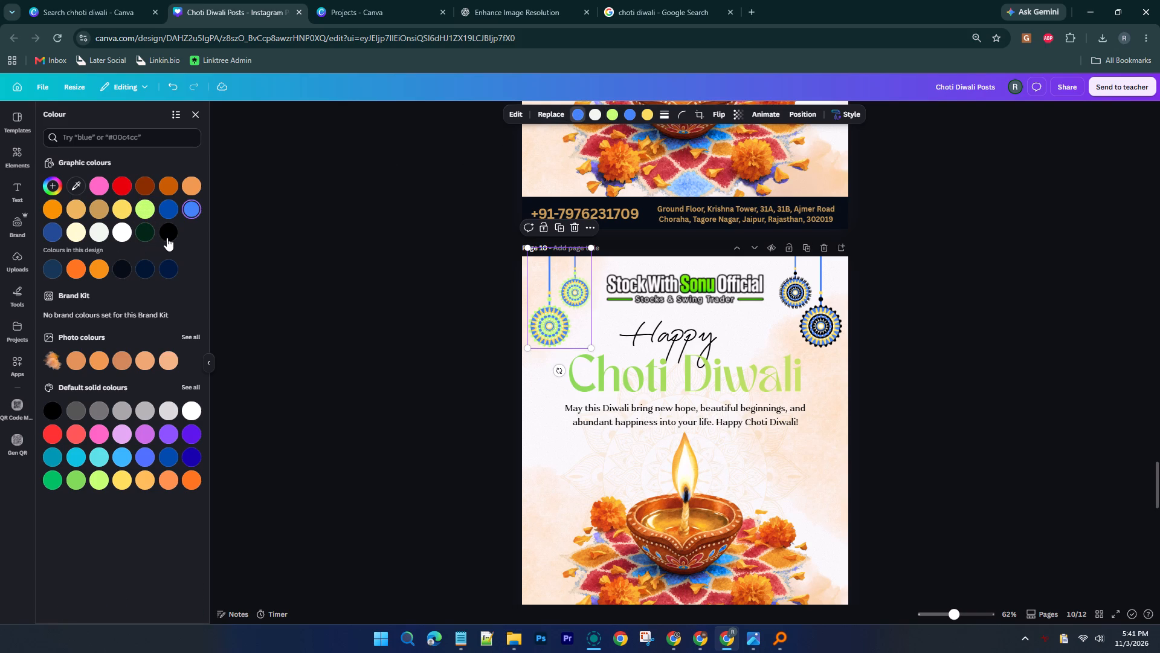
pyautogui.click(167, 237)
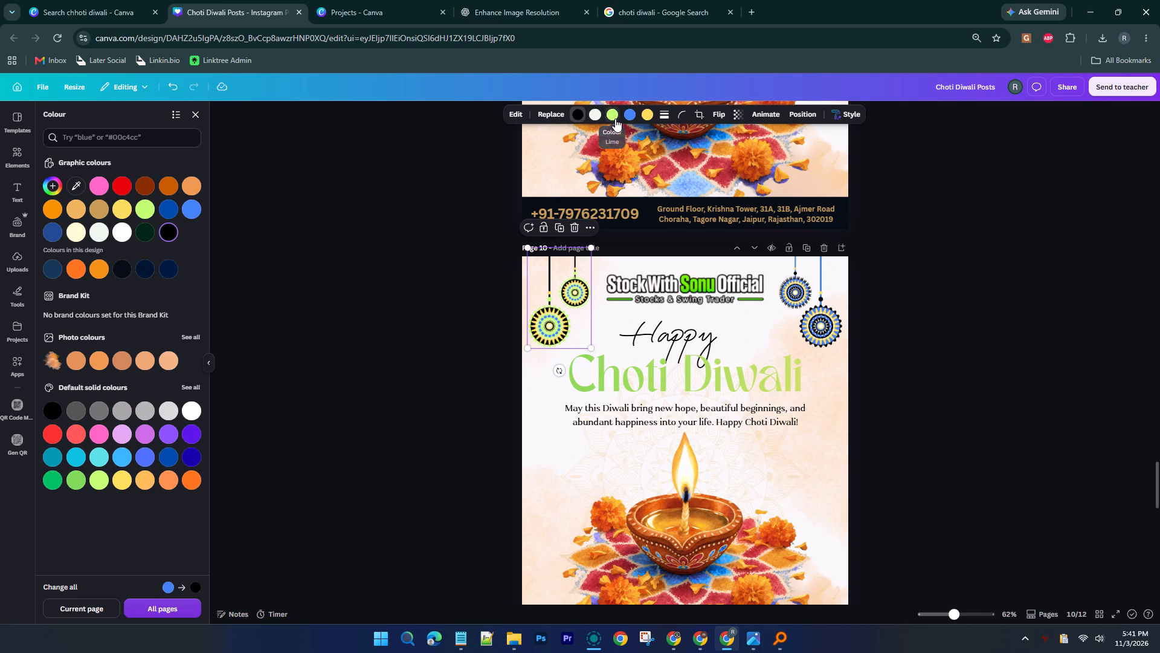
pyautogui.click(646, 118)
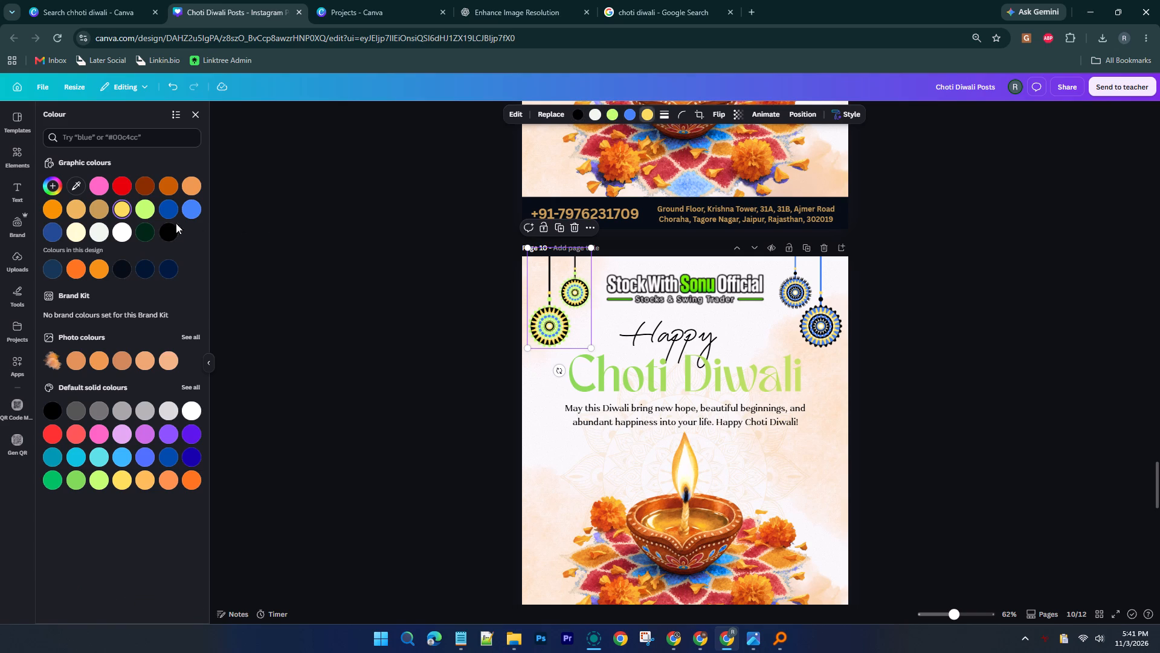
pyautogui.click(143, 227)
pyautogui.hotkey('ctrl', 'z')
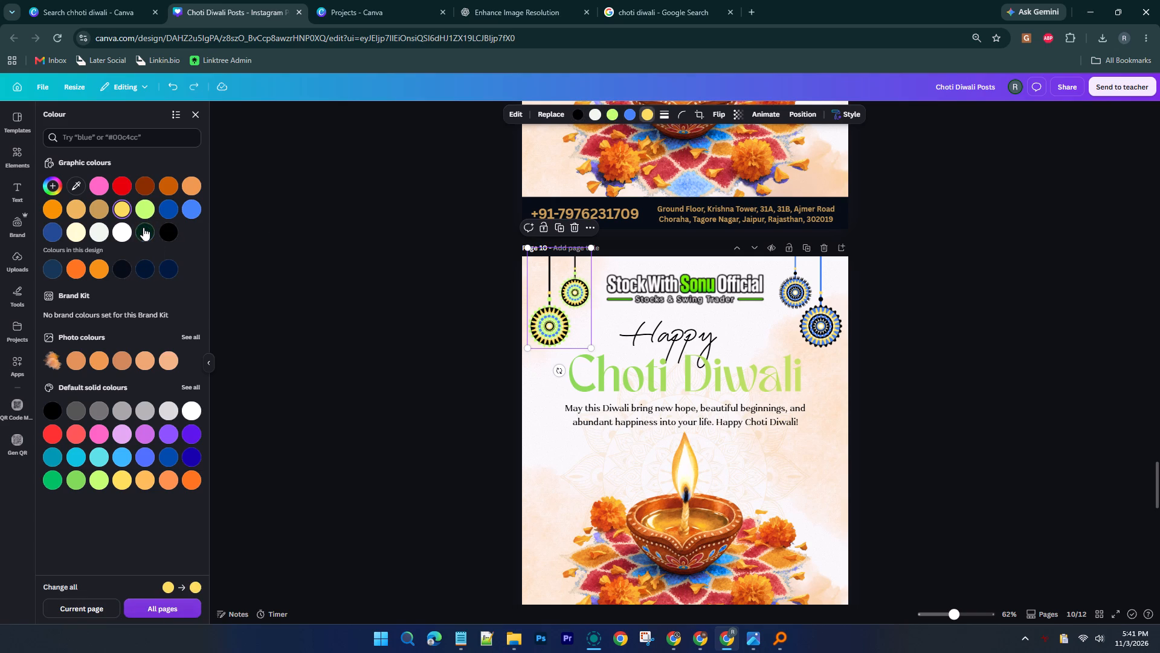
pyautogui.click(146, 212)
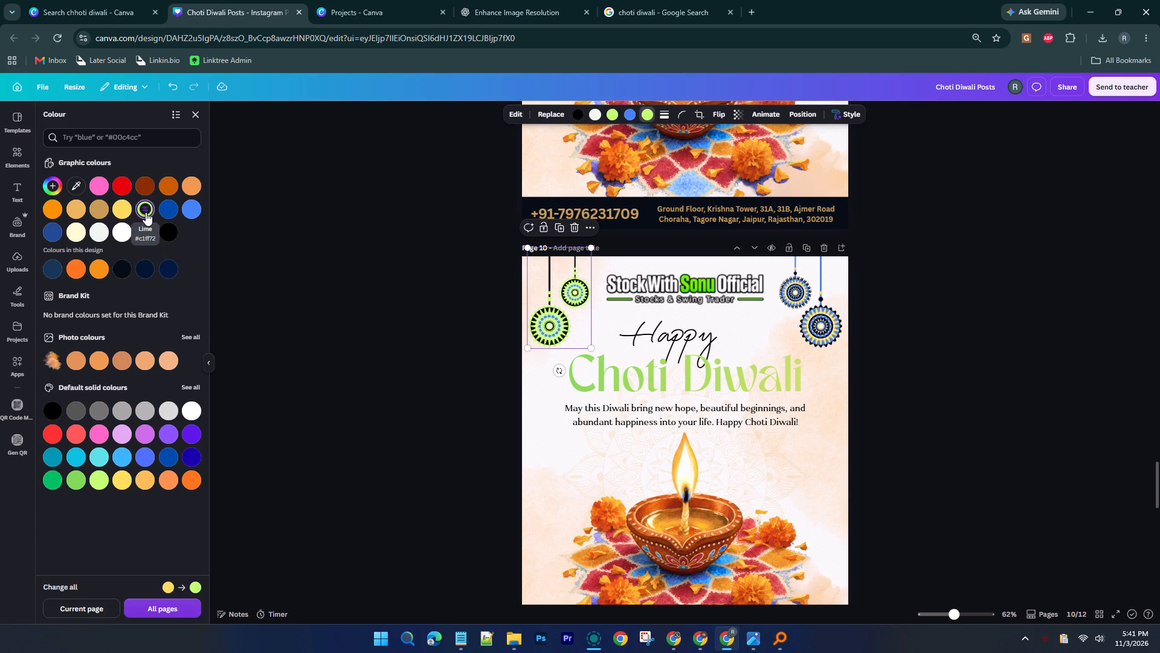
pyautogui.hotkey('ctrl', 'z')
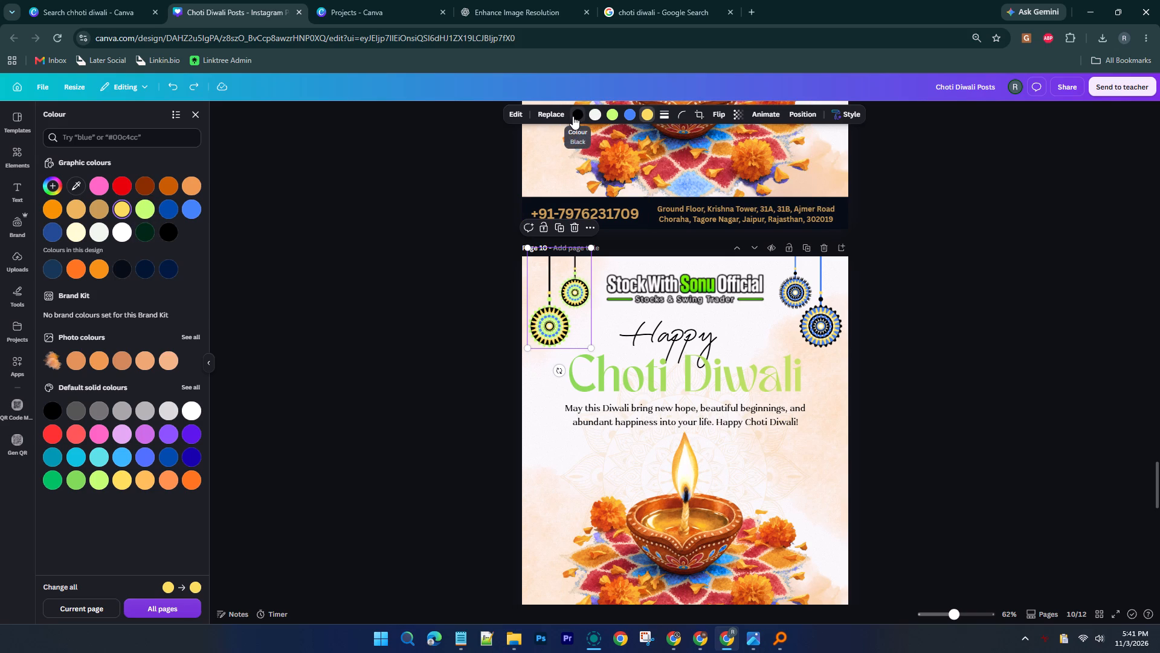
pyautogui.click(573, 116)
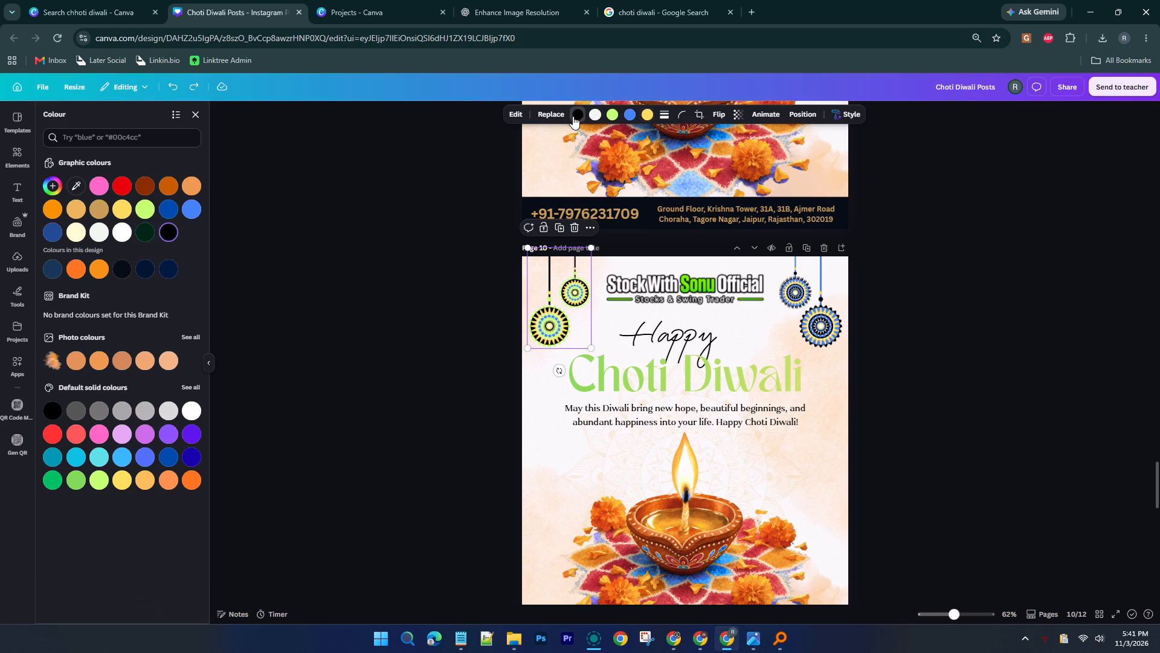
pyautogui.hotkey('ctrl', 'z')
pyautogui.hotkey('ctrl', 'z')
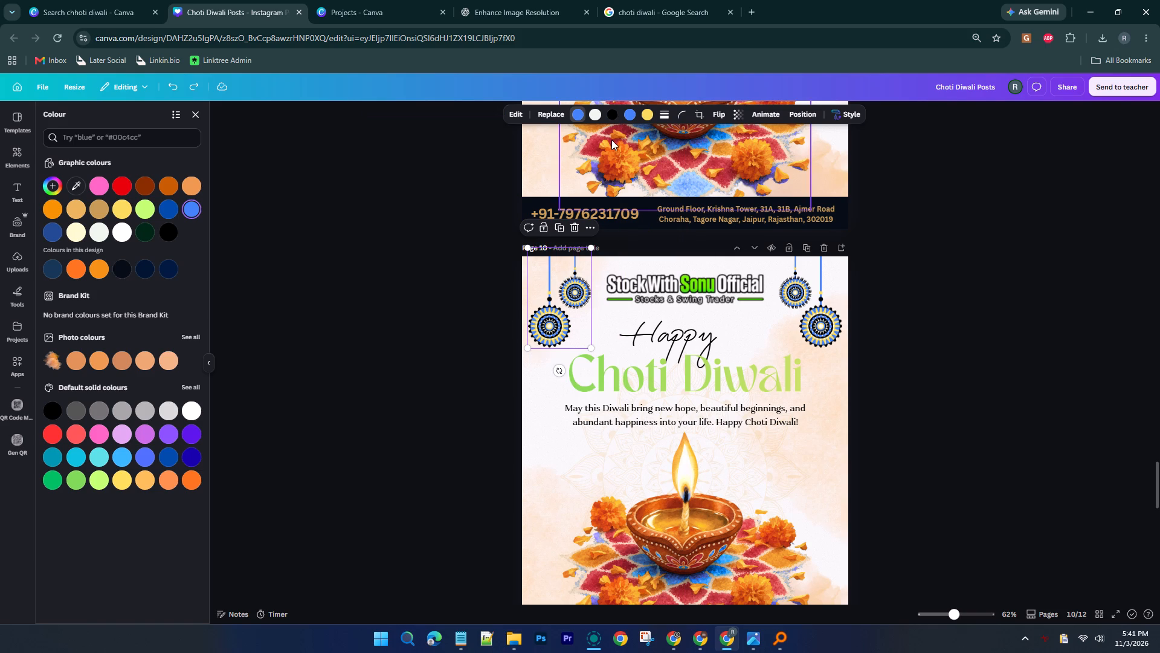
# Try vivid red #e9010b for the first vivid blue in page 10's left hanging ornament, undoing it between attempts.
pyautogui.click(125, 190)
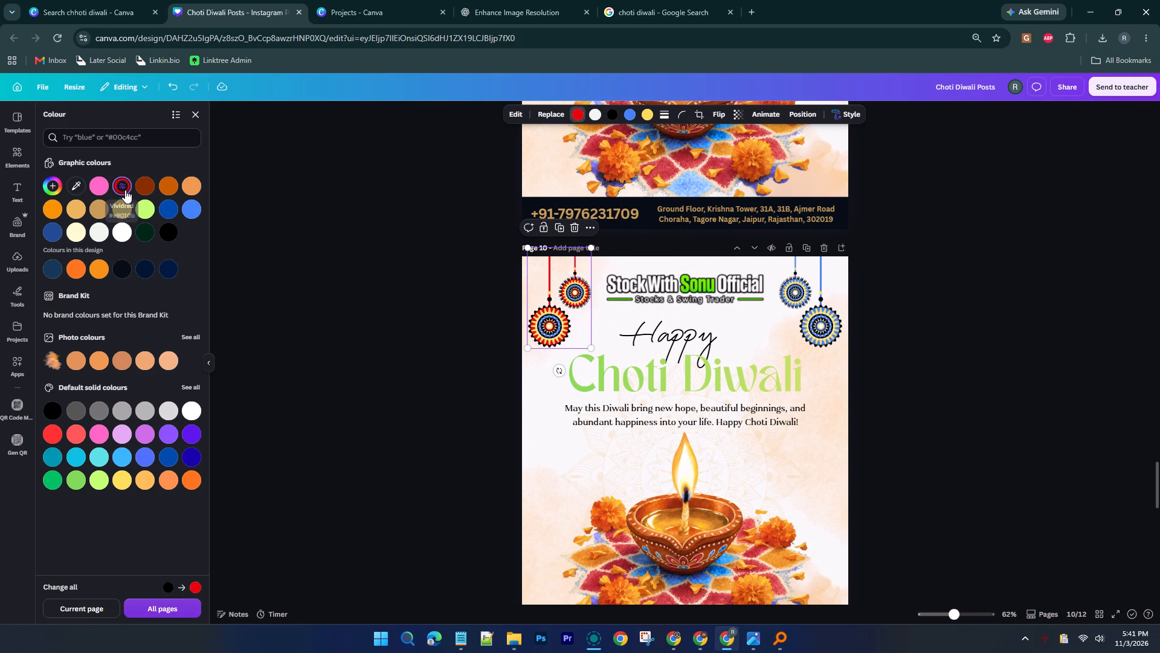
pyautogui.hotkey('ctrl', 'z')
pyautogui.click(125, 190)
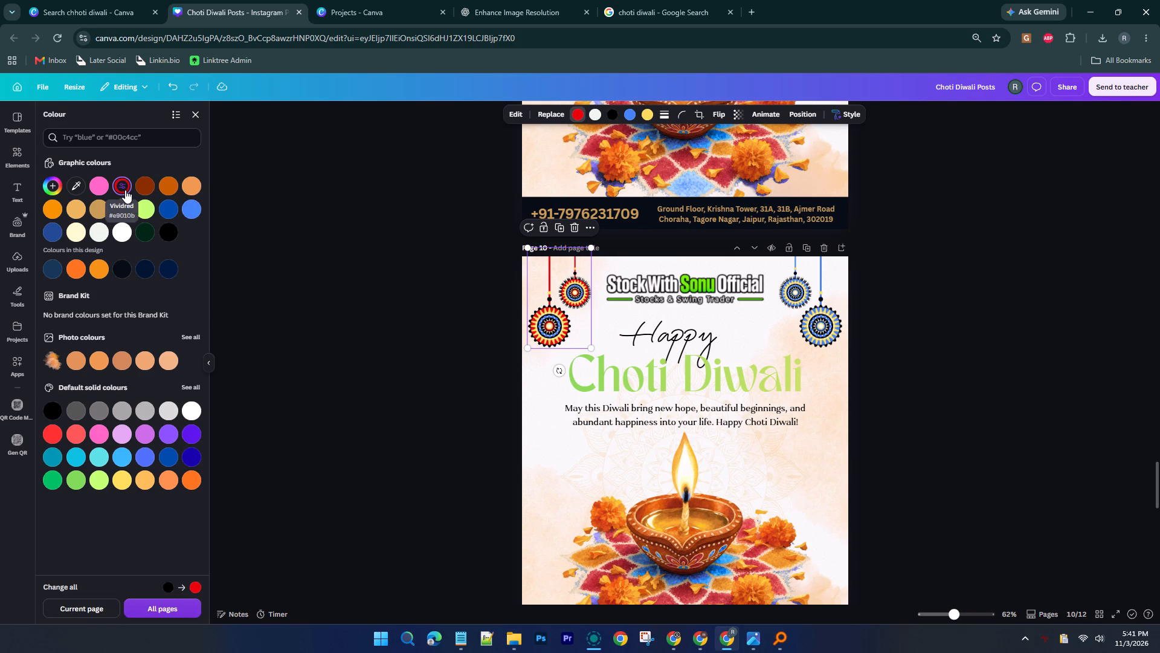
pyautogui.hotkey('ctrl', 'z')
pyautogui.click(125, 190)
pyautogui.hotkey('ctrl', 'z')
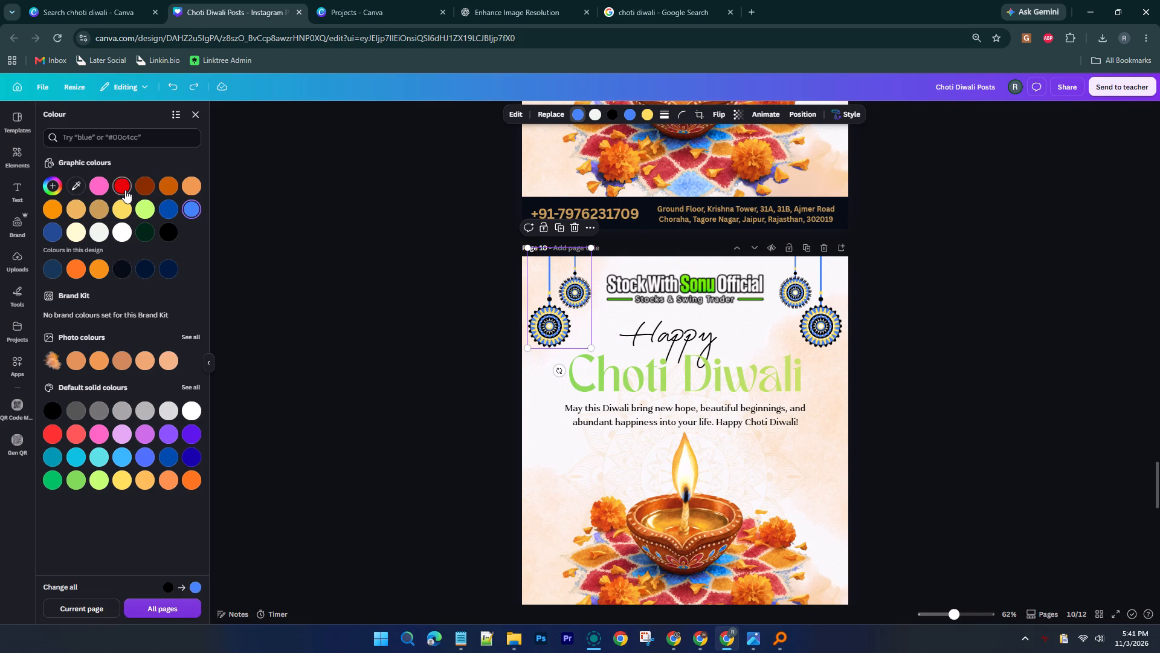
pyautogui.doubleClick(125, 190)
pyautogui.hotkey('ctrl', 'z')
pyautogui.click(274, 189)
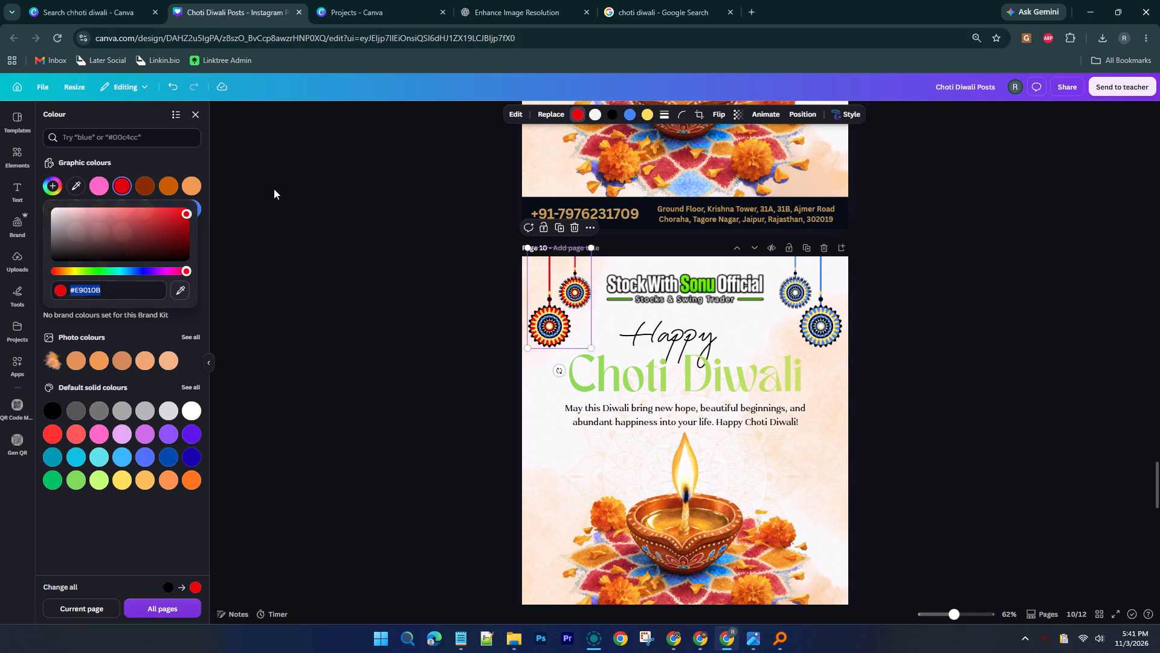
# Sample the bright green of "Sonu" in the logo as the colour of the left ornament's cords and matching parts.
pyautogui.click(581, 112)
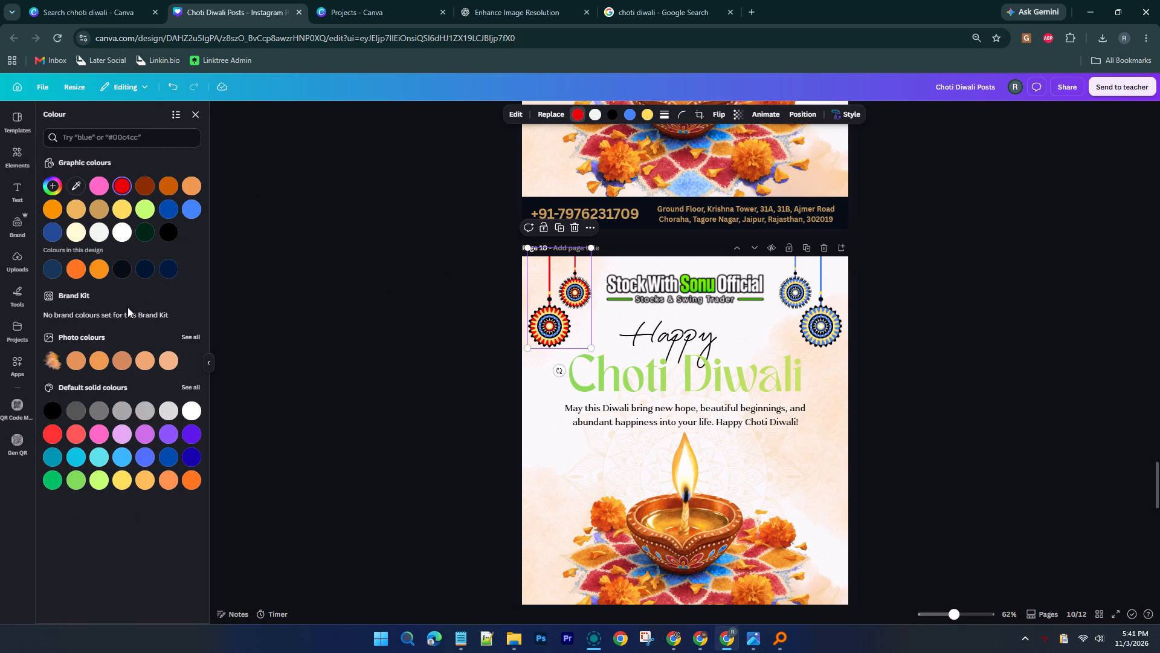
pyautogui.click(79, 184)
pyautogui.keyDown('ctrl'); pyautogui.scroll(2, 689, 264); pyautogui.keyUp('ctrl')
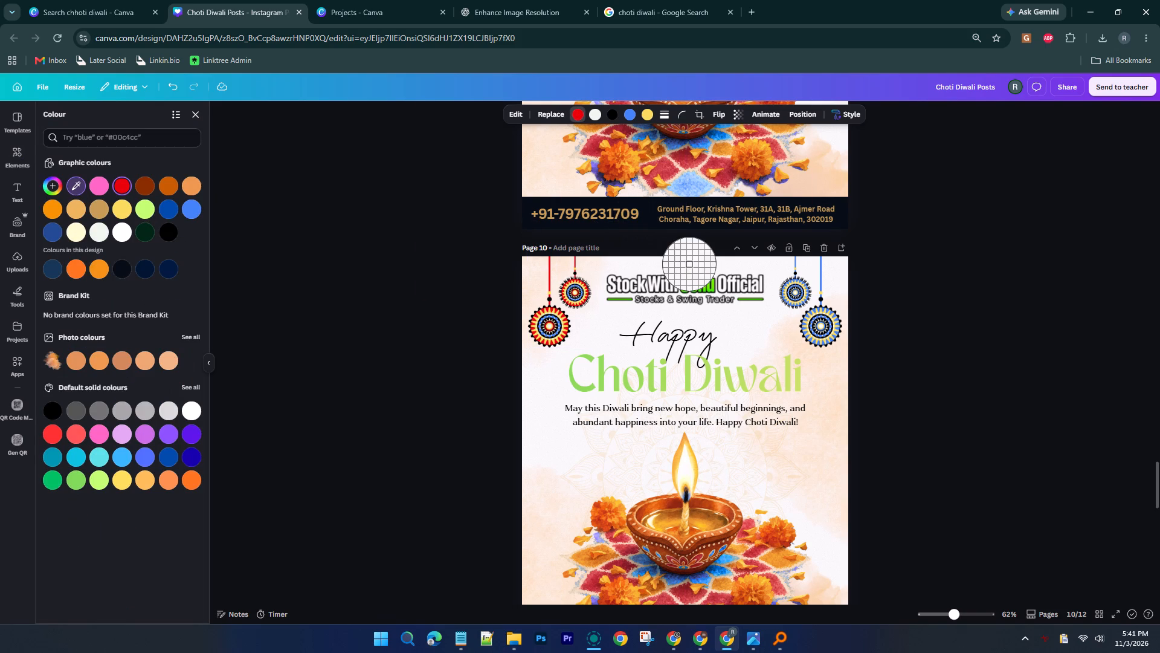
pyautogui.keyDown('ctrl'); pyautogui.scroll(2, 689, 264); pyautogui.keyUp('ctrl')
pyautogui.click(700, 281)
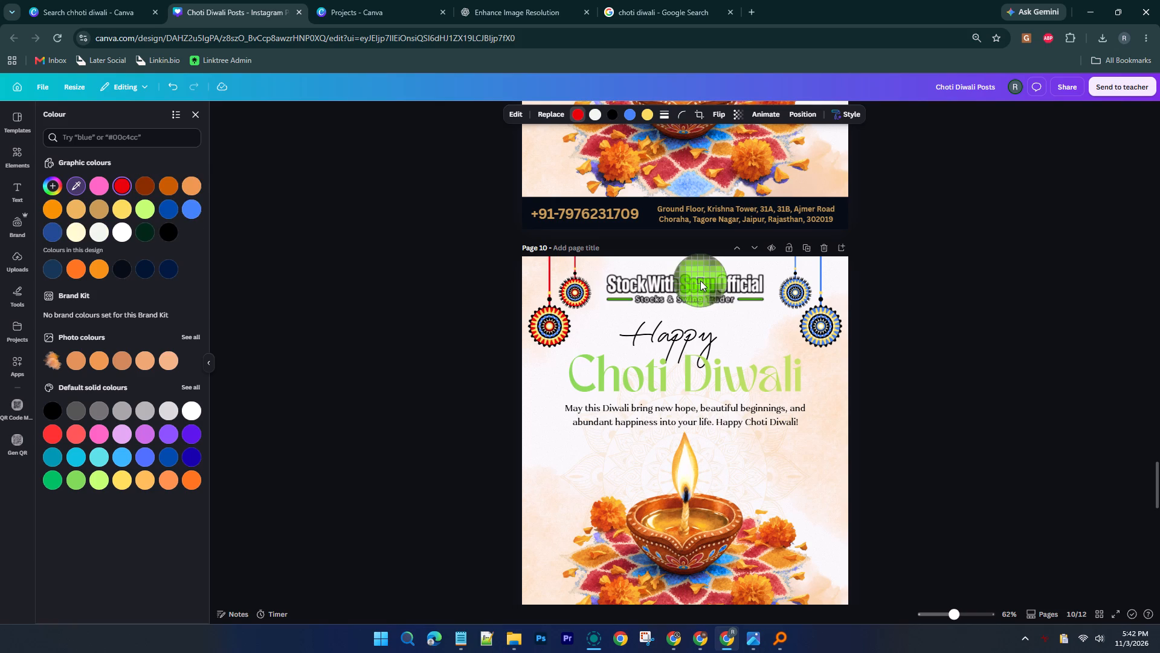
pyautogui.click(418, 318)
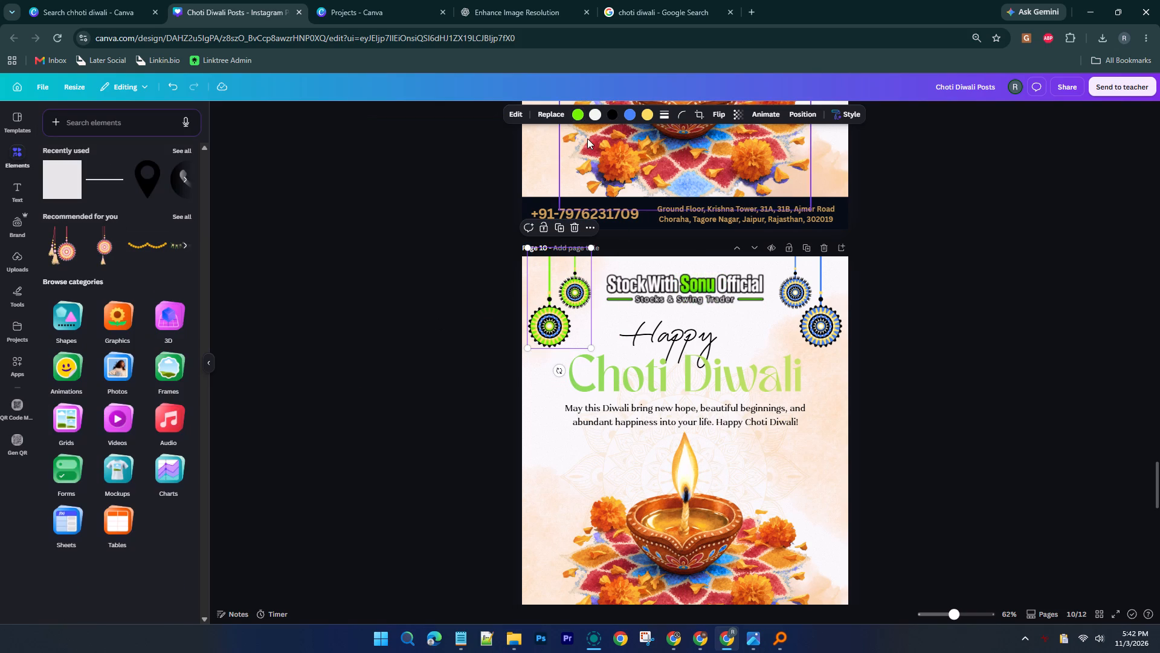
# Change the left ornament's remaining vivid blue to the sampled bright green.
pyautogui.click(561, 301)
pyautogui.click(580, 294)
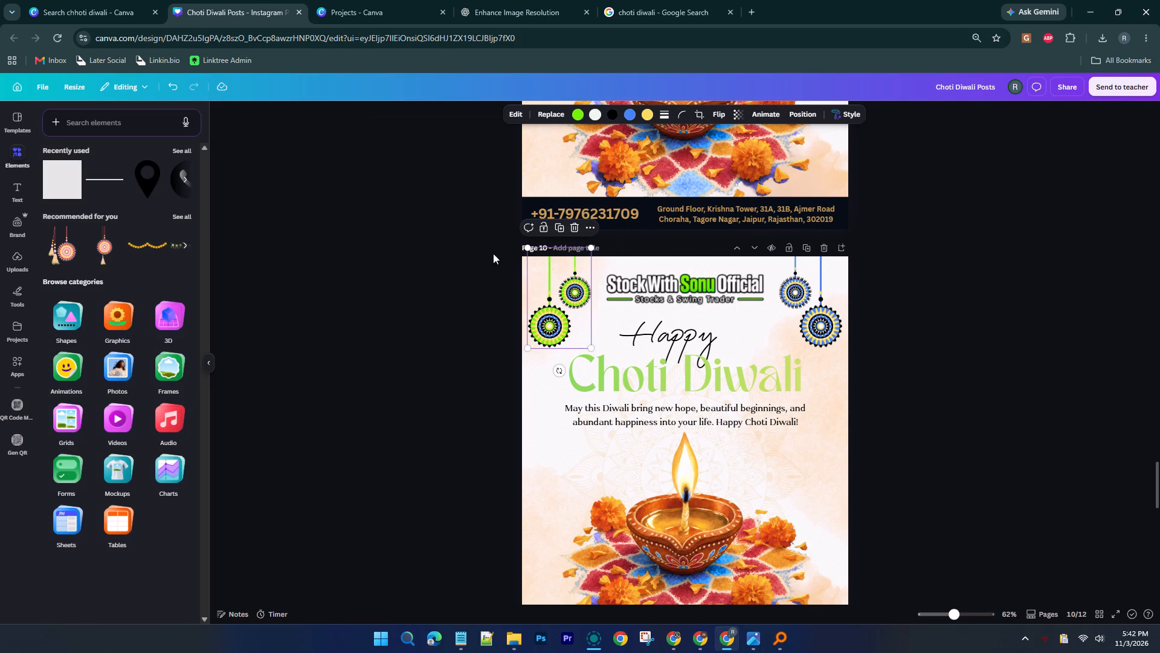
pyautogui.click(628, 115)
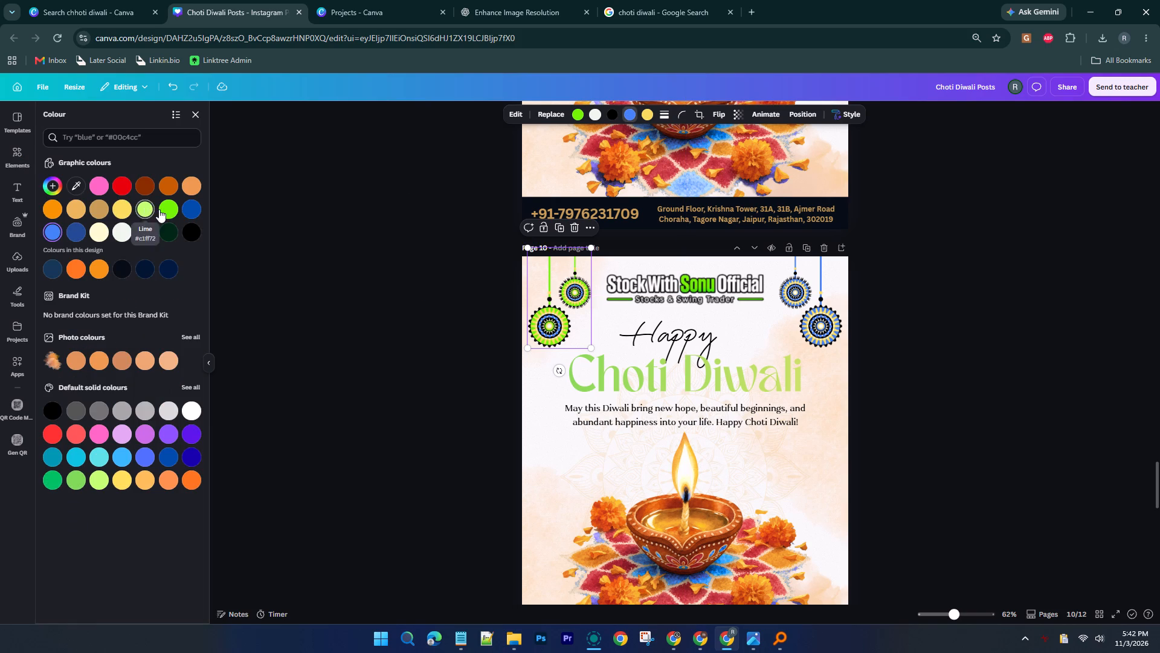
pyautogui.click(165, 209)
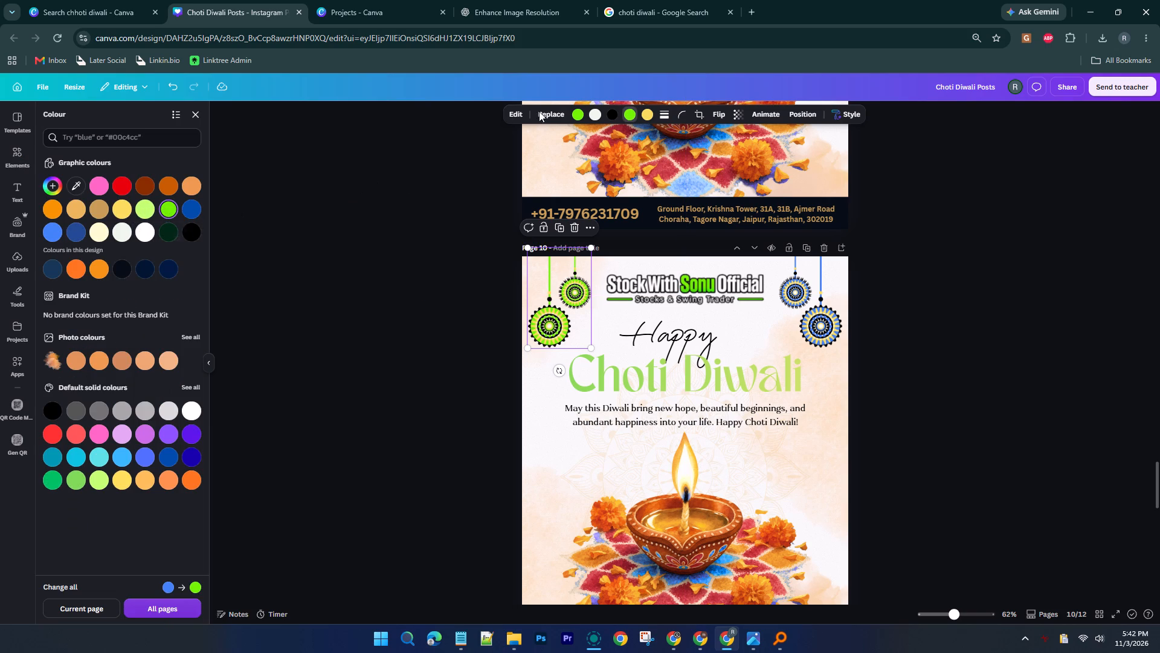
# Recolour the left ornament's cords and matching parts light orange, and its near-white parts black after trying blue #224a94 and vivid blue.
pyautogui.click(574, 112)
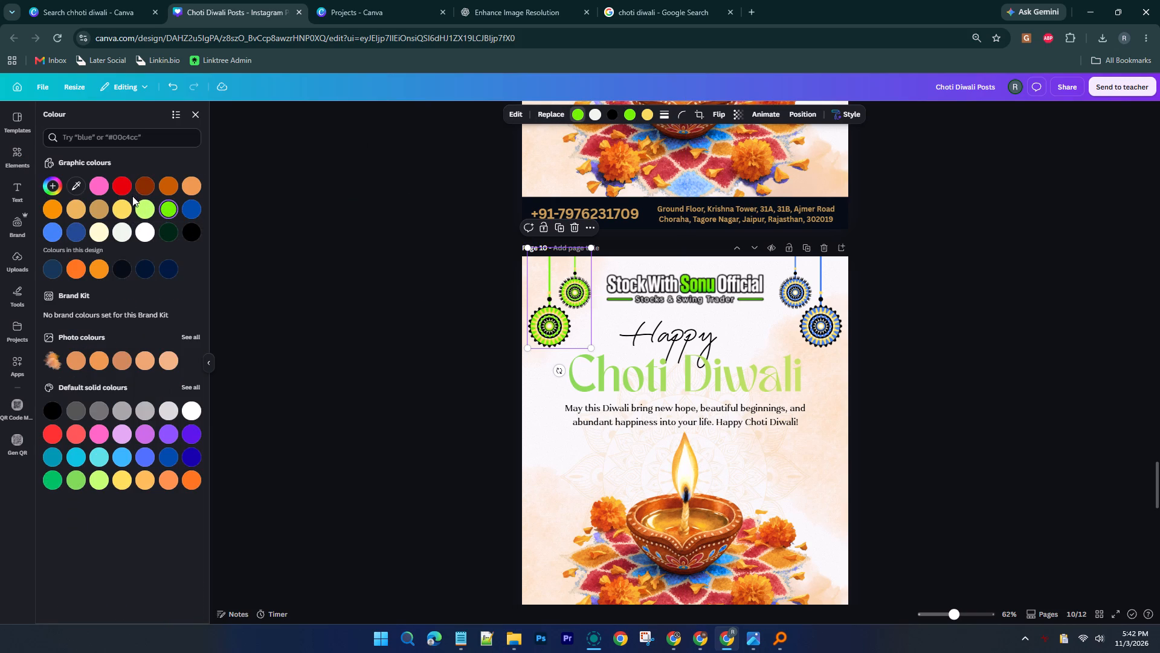
pyautogui.click(198, 183)
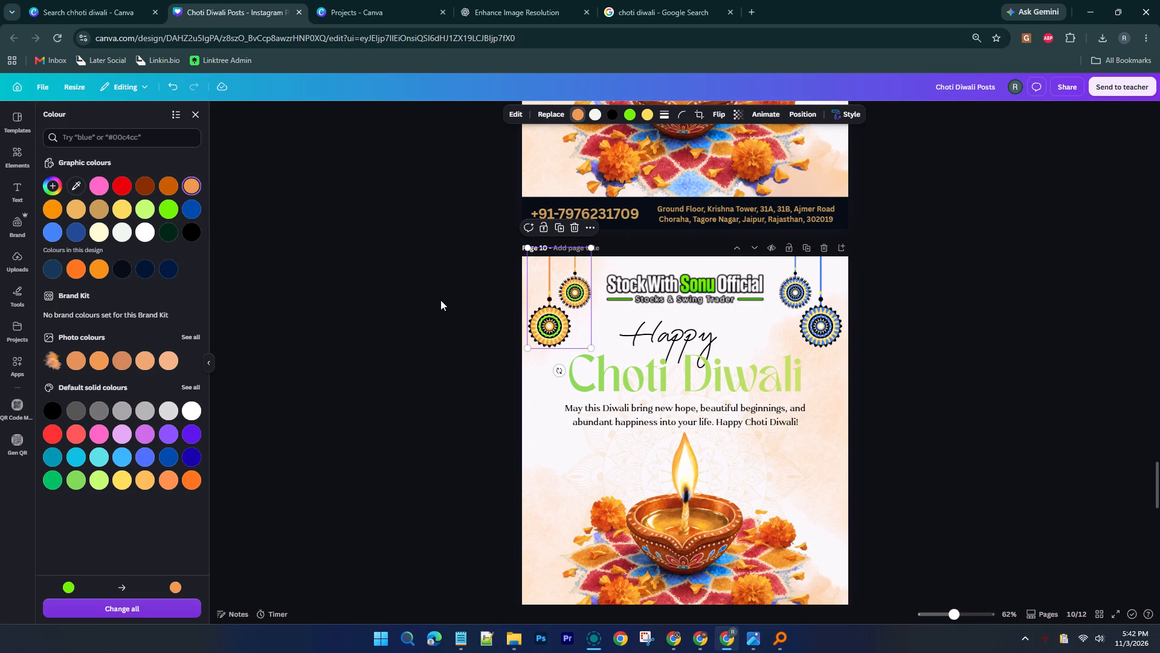
pyautogui.click(601, 109)
pyautogui.click(195, 235)
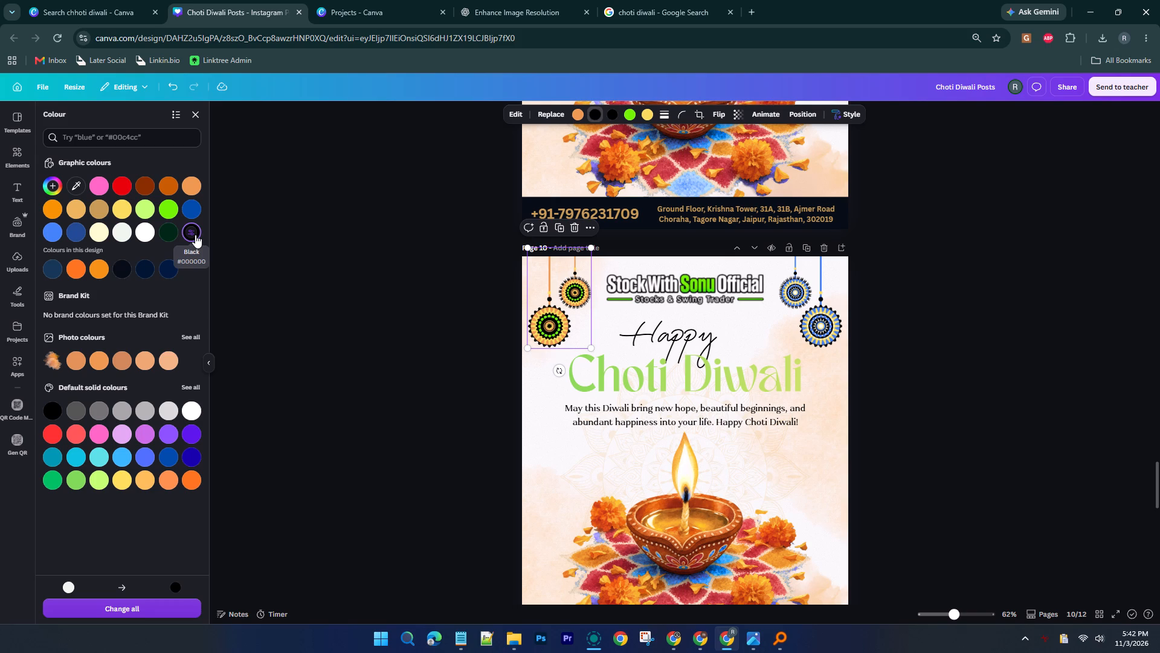
pyautogui.click(78, 234)
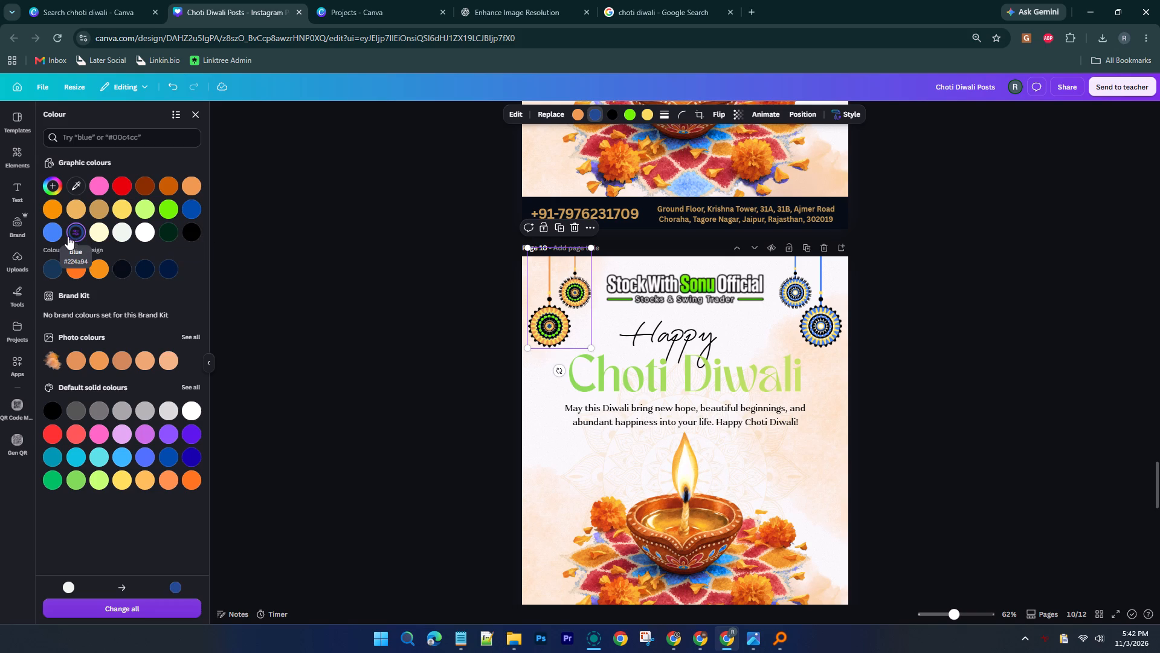
pyautogui.click(43, 234)
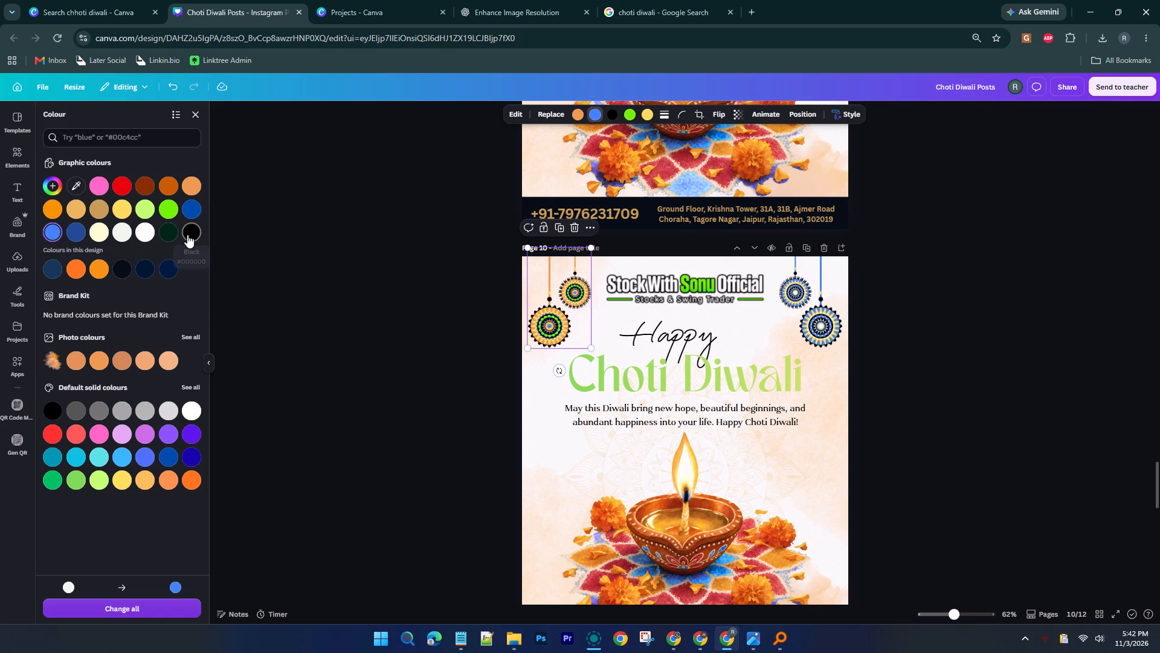
pyautogui.click(187, 235)
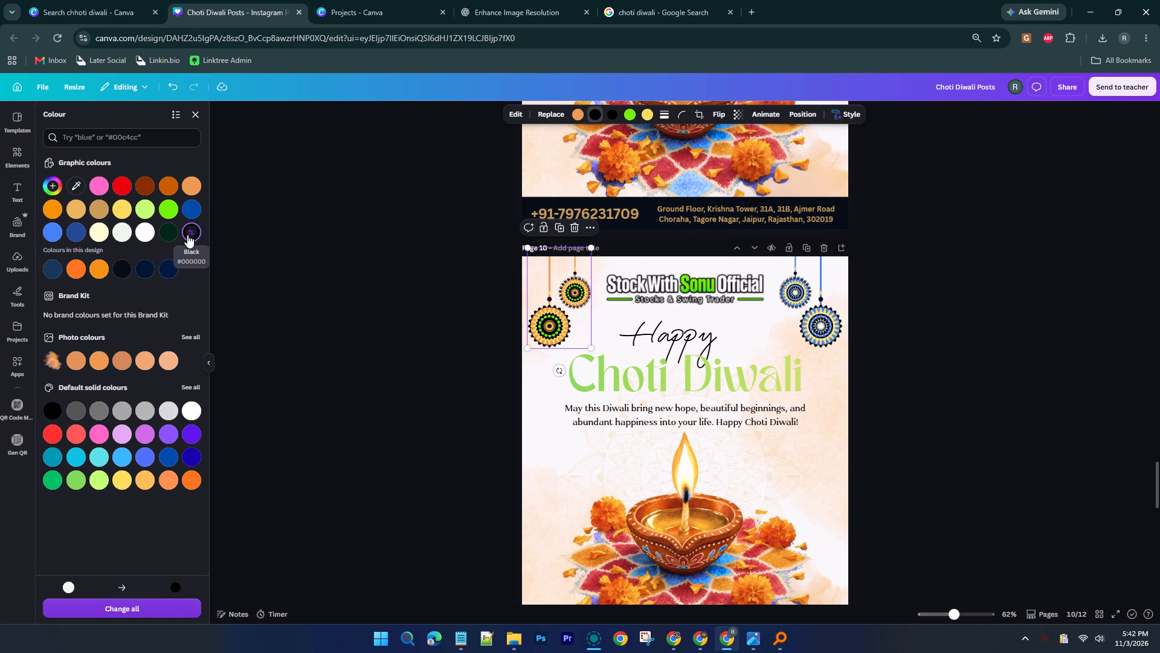
# Try brown #c85b01 for the left ornament's yellow, and settle on the sampled bright green.
pyautogui.click(644, 114)
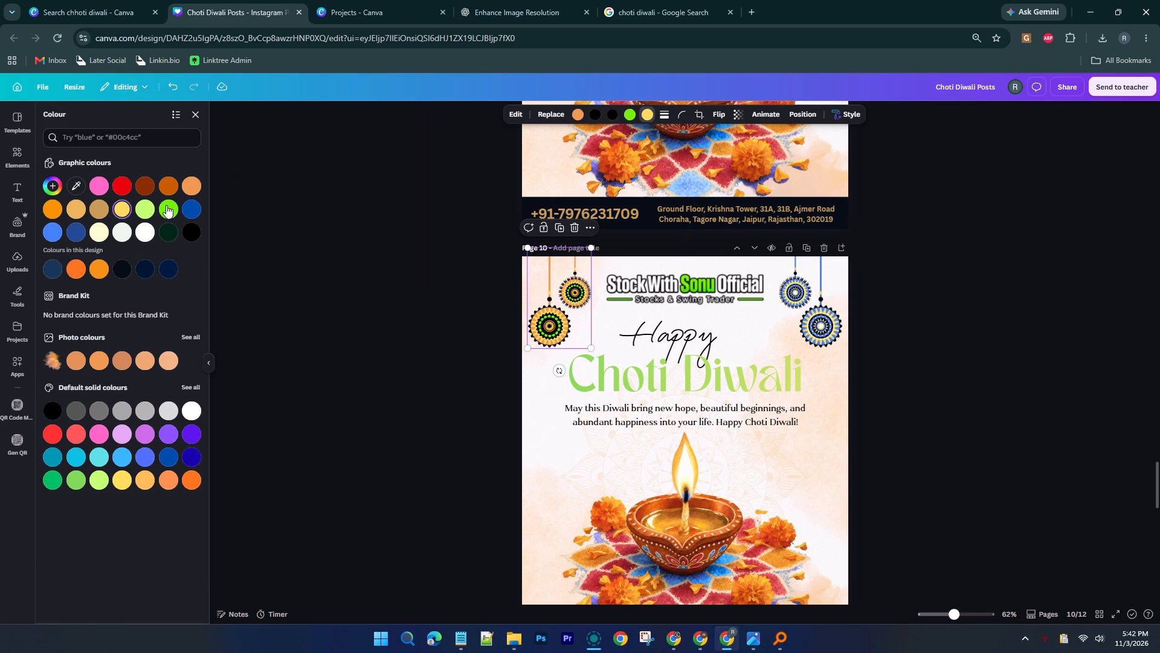
pyautogui.click(169, 187)
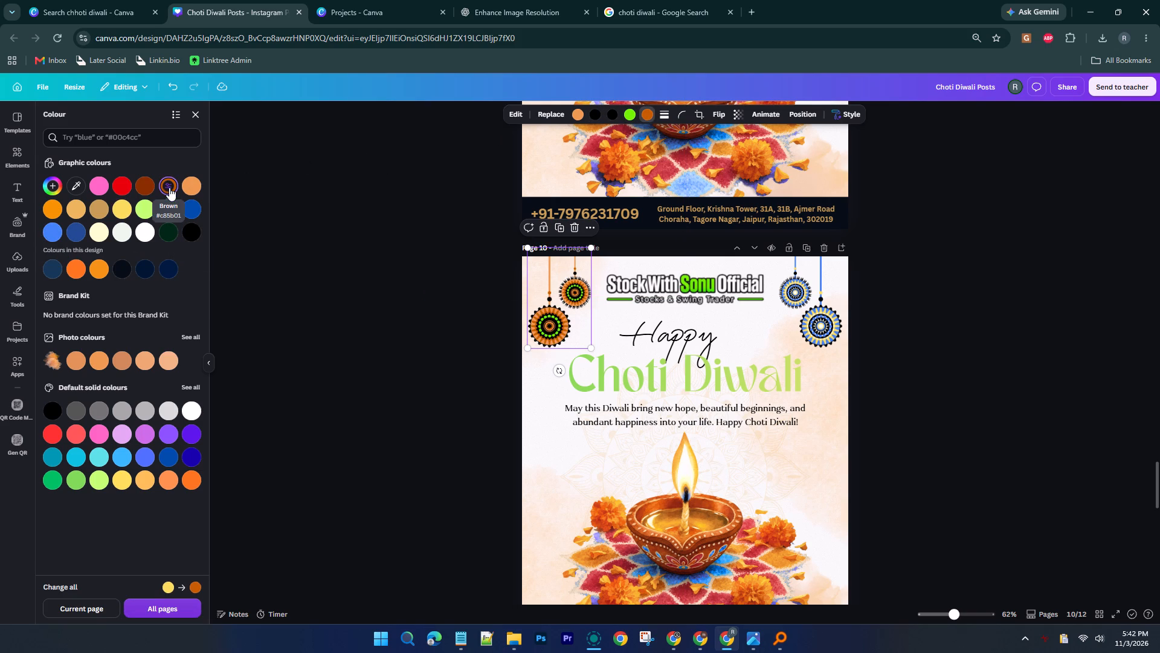
pyautogui.click(168, 209)
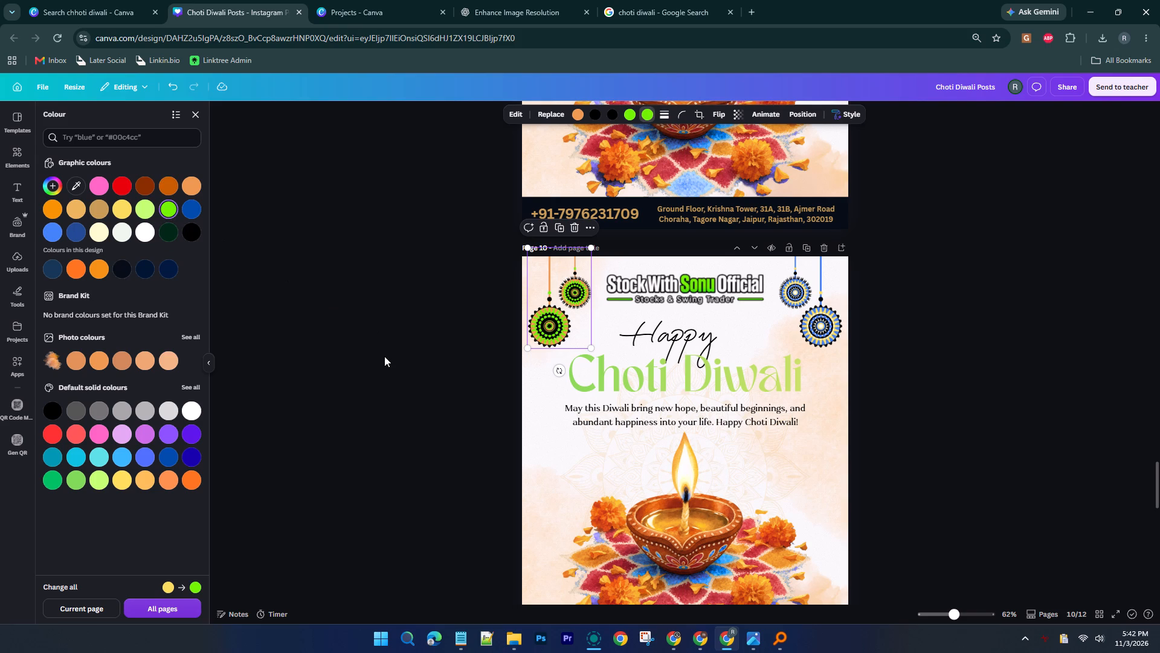
# Try the sampled bright green, lime and light green on page 10's "Choti Diwali" heading, and settle on green #00bf63.
pyautogui.click(672, 369)
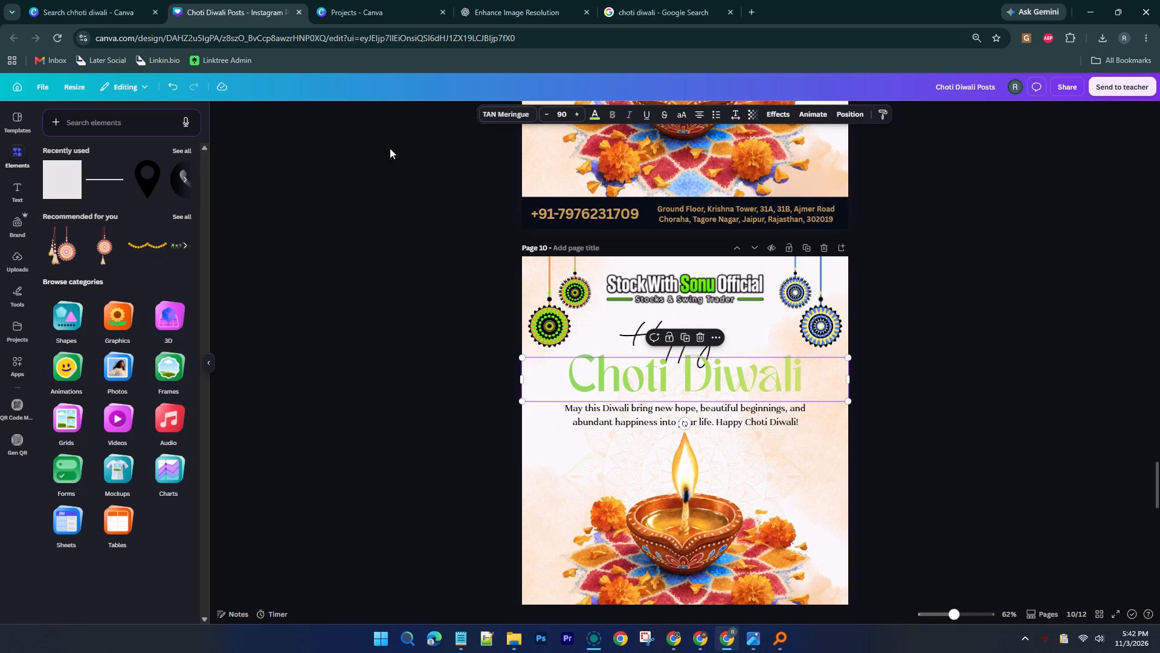
pyautogui.click(598, 112)
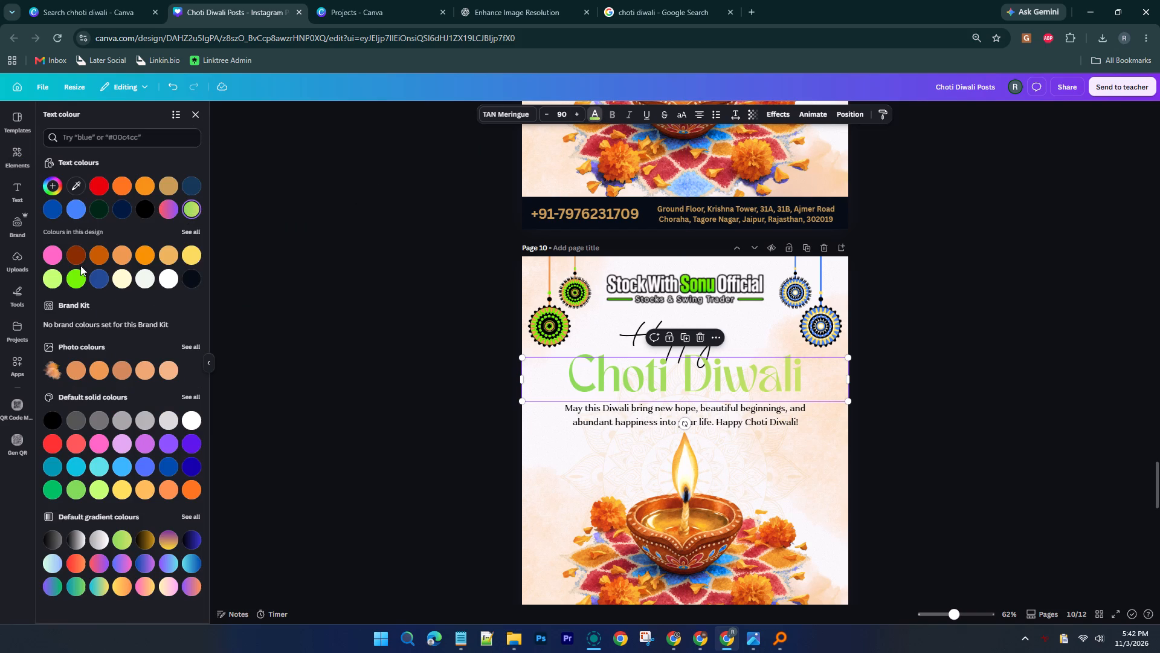
pyautogui.click(80, 278)
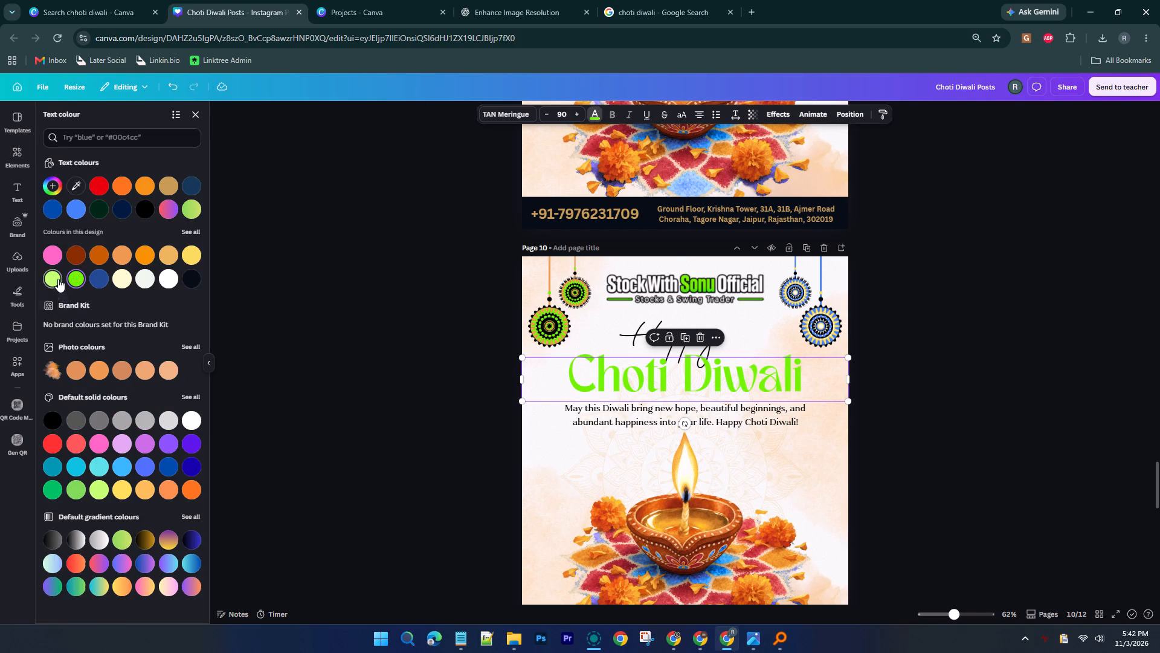
pyautogui.click(58, 279)
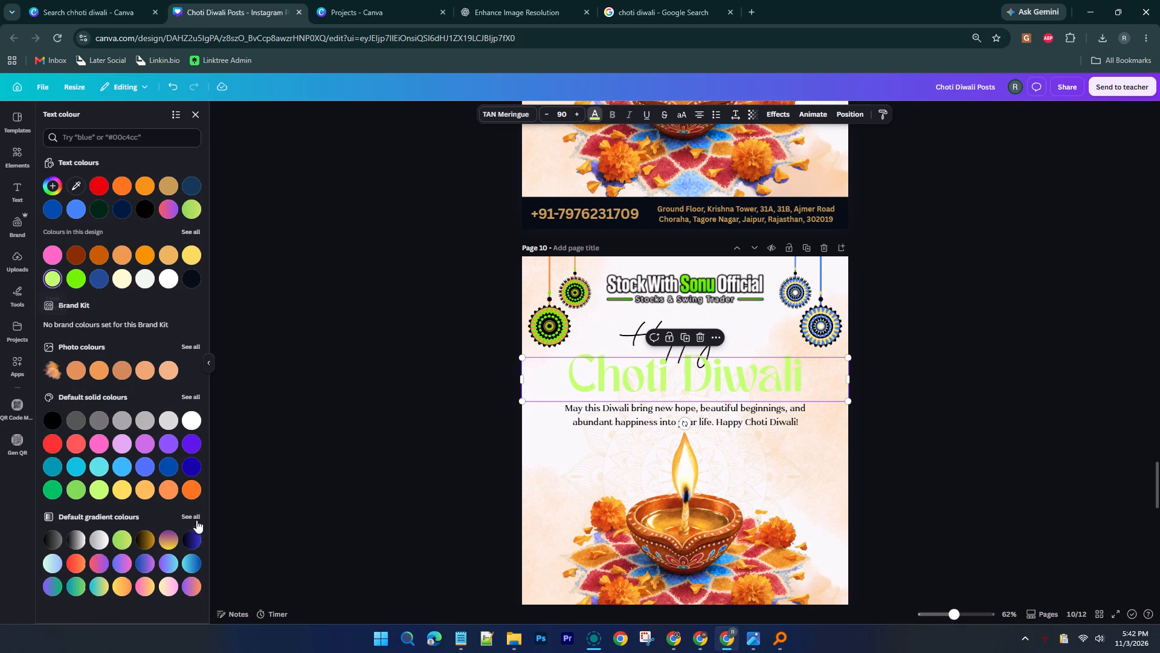
pyautogui.click(100, 486)
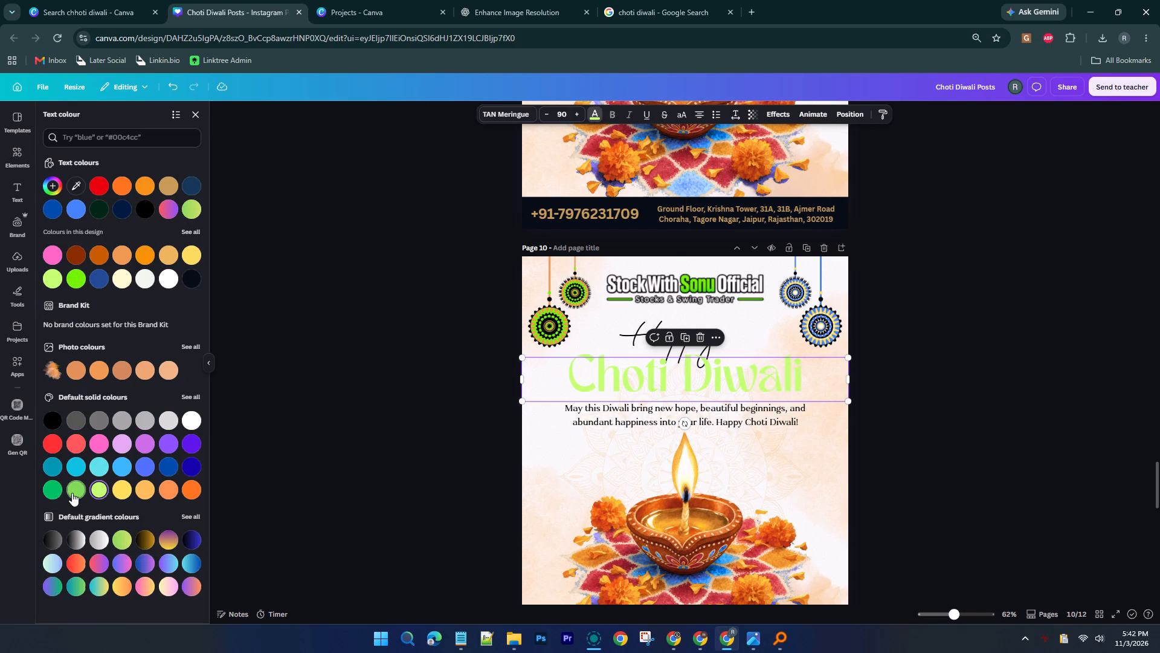
pyautogui.click(72, 493)
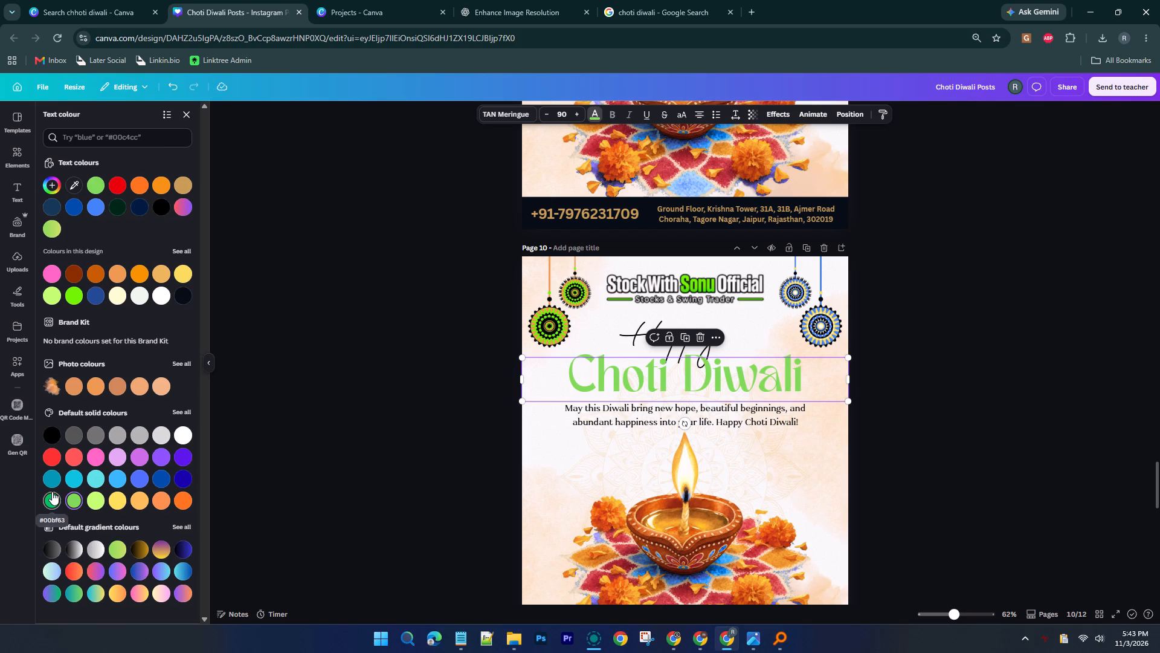
pyautogui.click(52, 492)
pyautogui.click(648, 331)
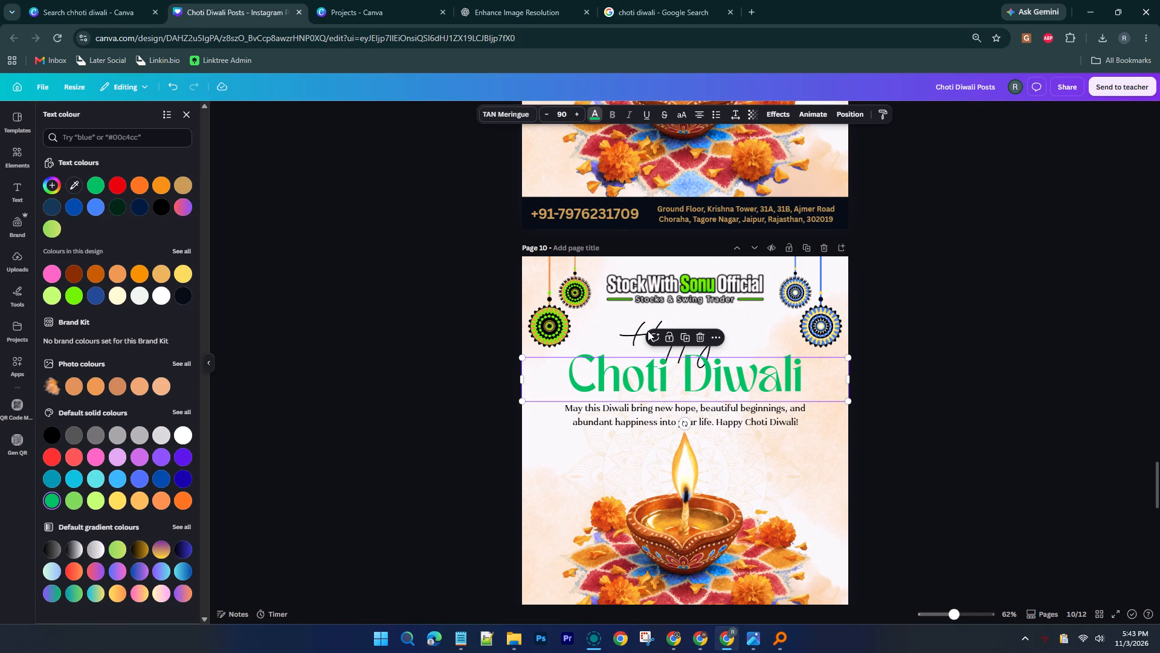
# Change the yellow in page 10's right hanging ornament to the sampled bright green, after trying green #00bf63.
pyautogui.click(553, 314)
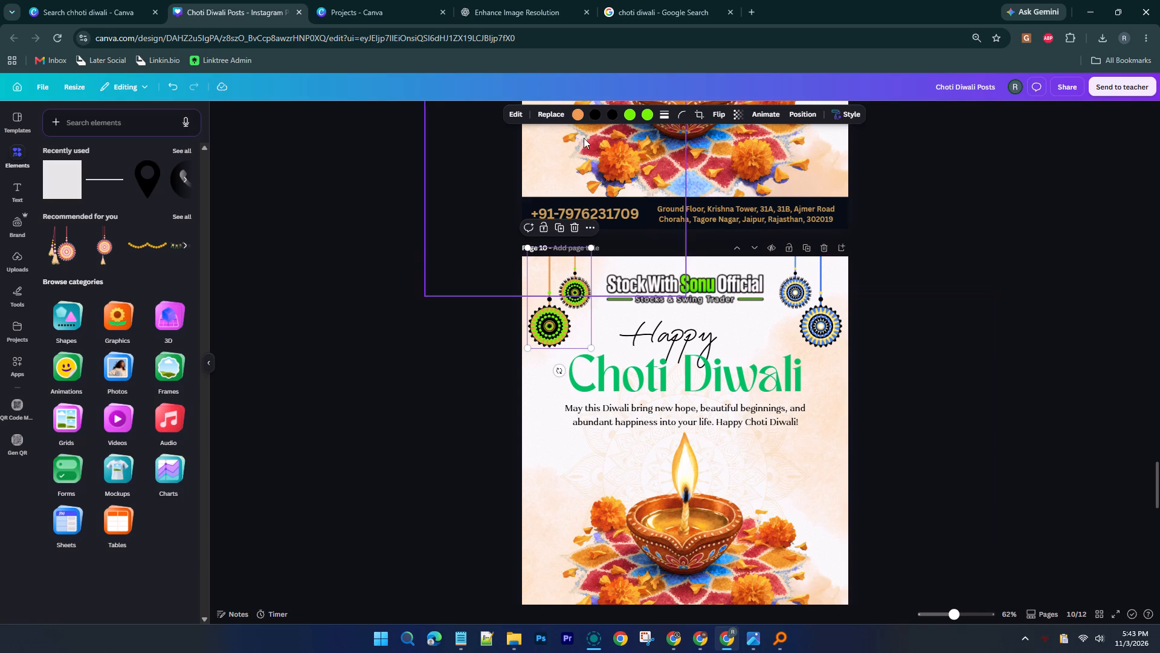
pyautogui.click(584, 108)
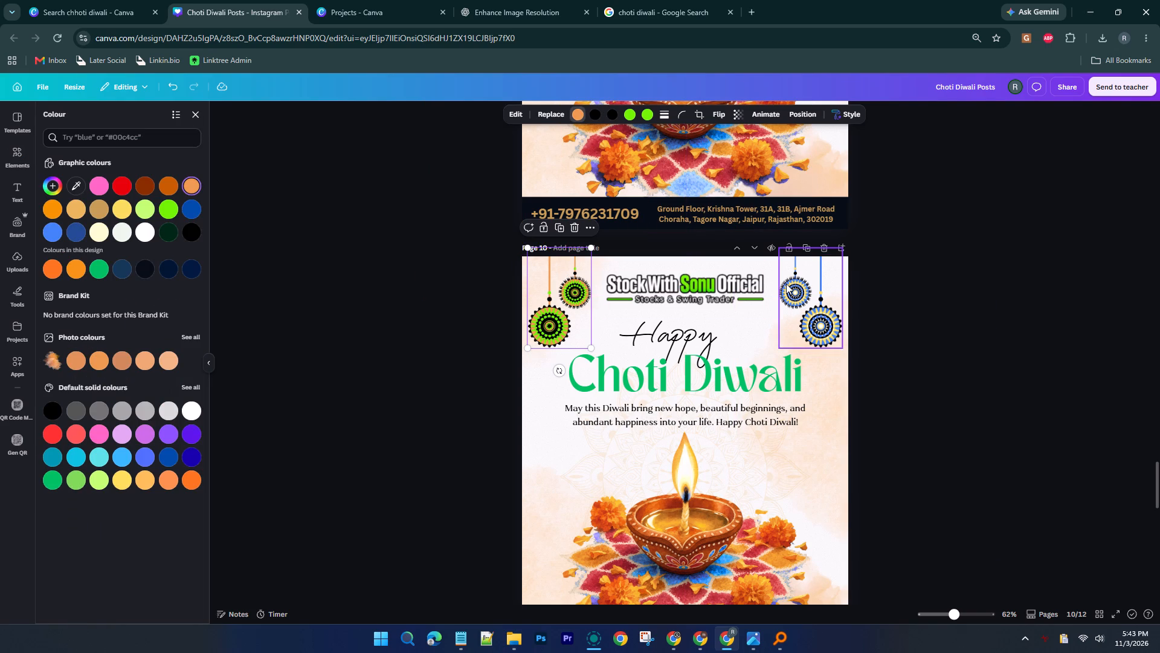
pyautogui.click(786, 284)
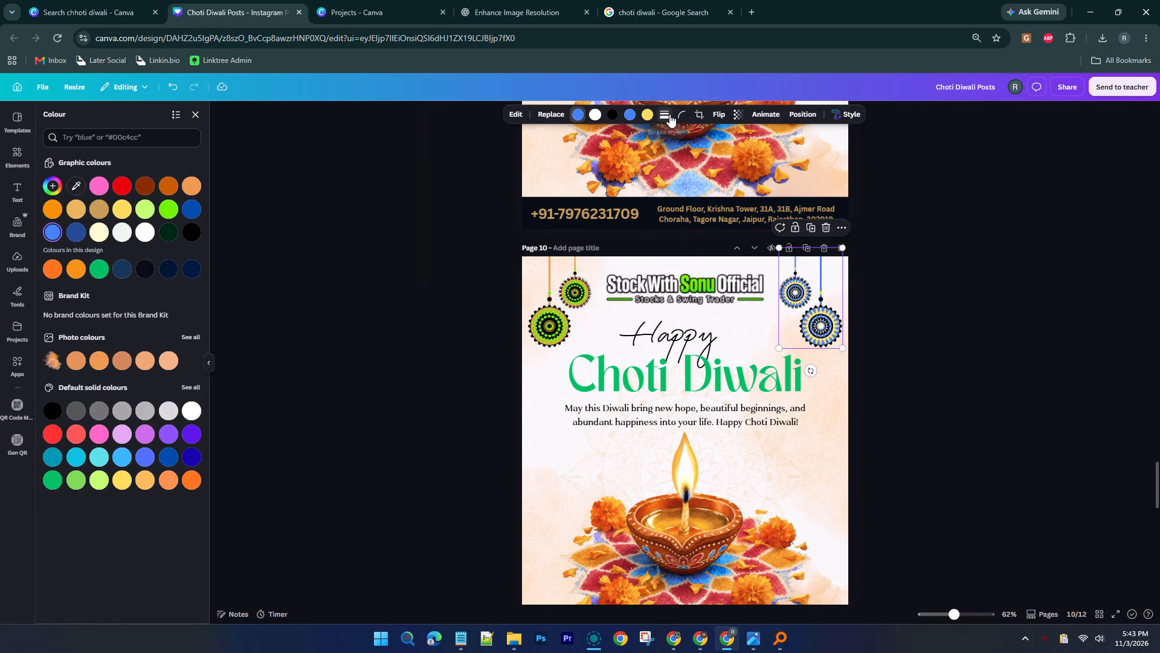
pyautogui.click(650, 114)
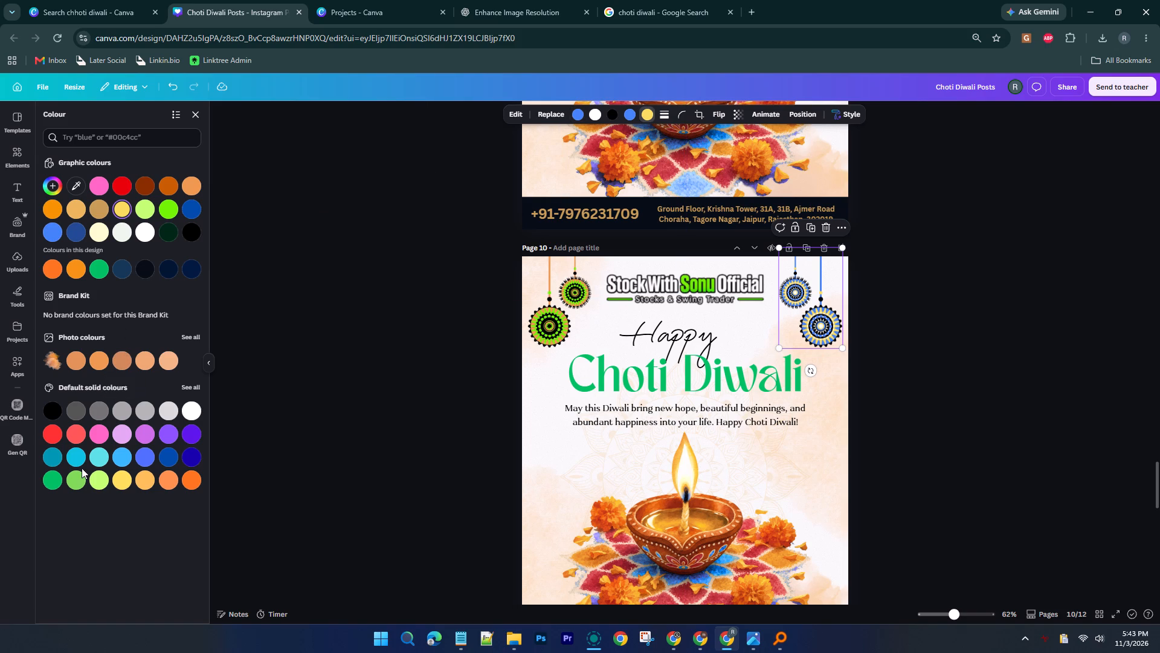
pyautogui.click(51, 482)
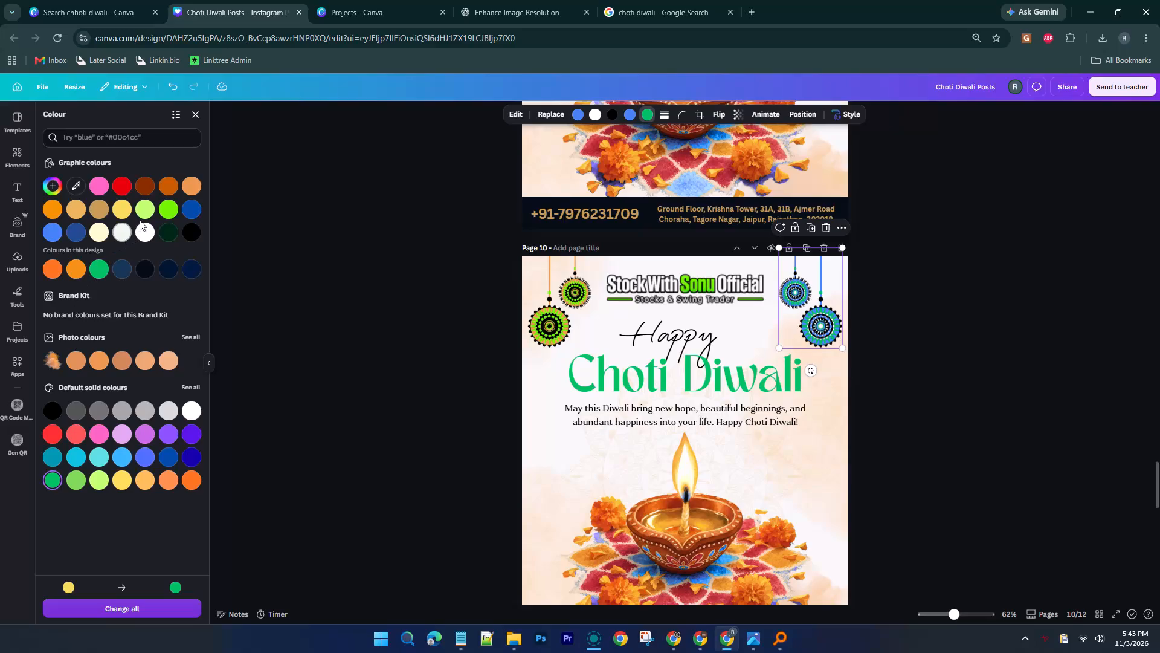
pyautogui.click(164, 210)
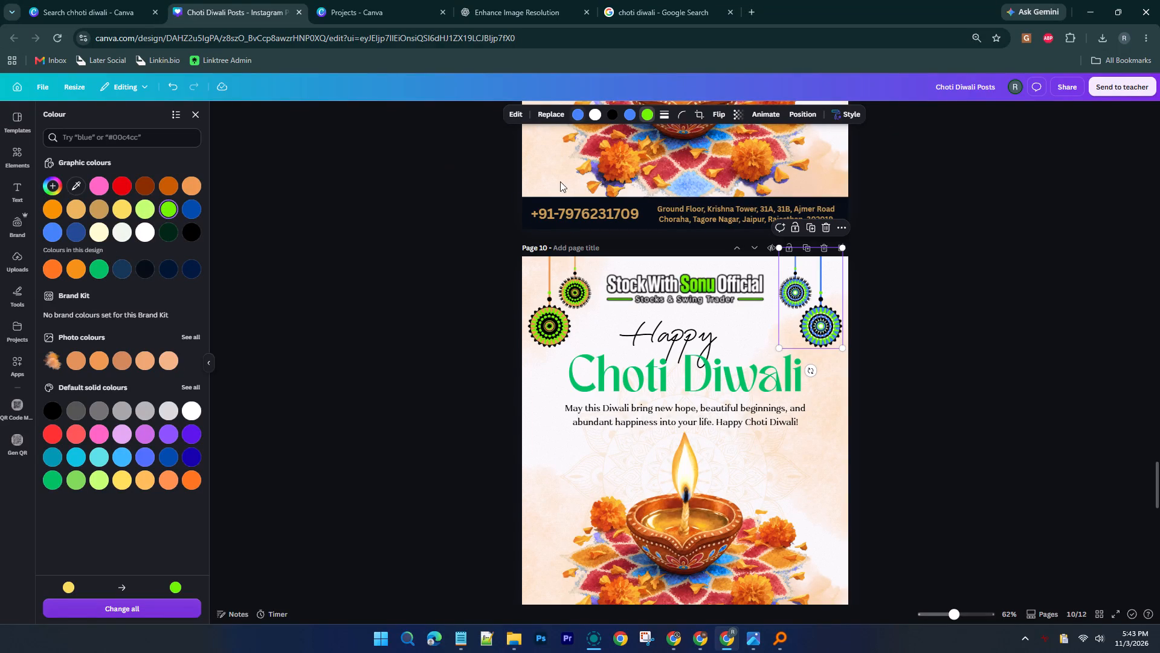
# Change the second vivid blue in the right ornament to the sampled bright green.
pyautogui.click(567, 285)
pyautogui.click(802, 283)
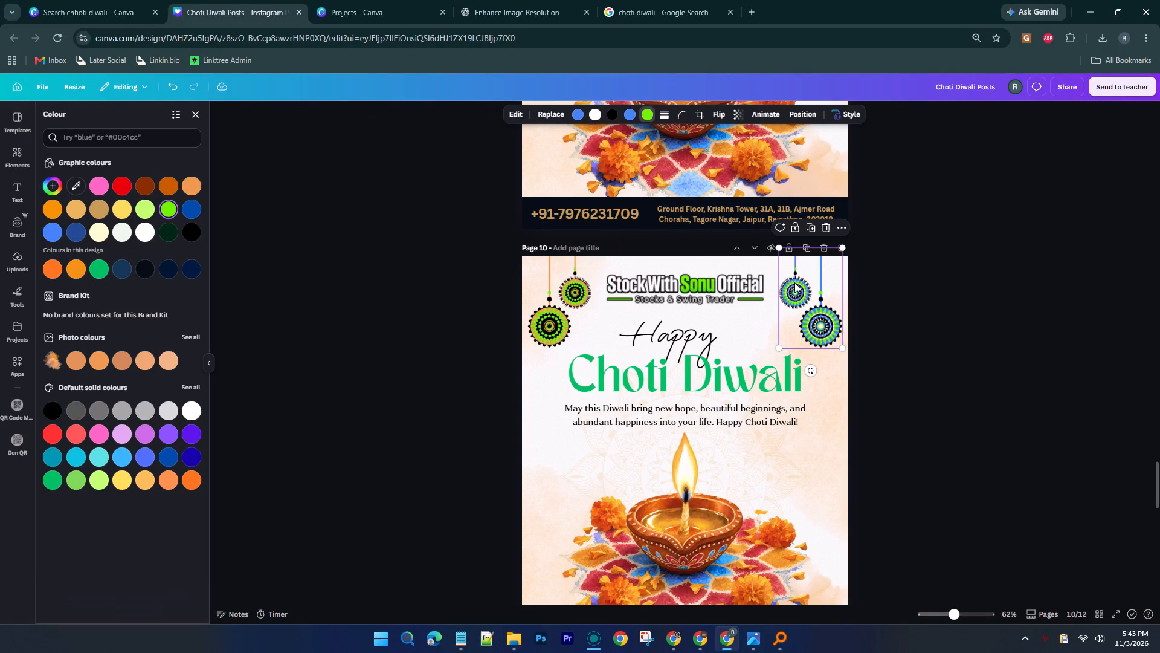
pyautogui.click(631, 120)
pyautogui.click(175, 206)
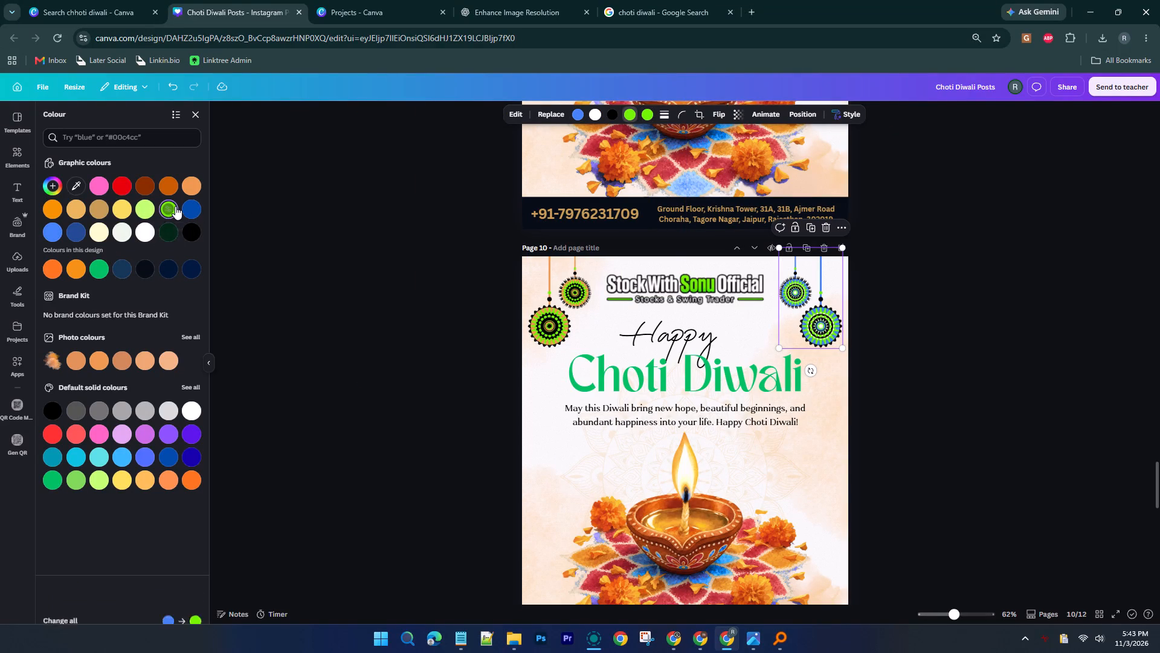
# Change the white in page 10's right hanging ornament to black, using the left ornament as reference.
pyautogui.click(565, 281)
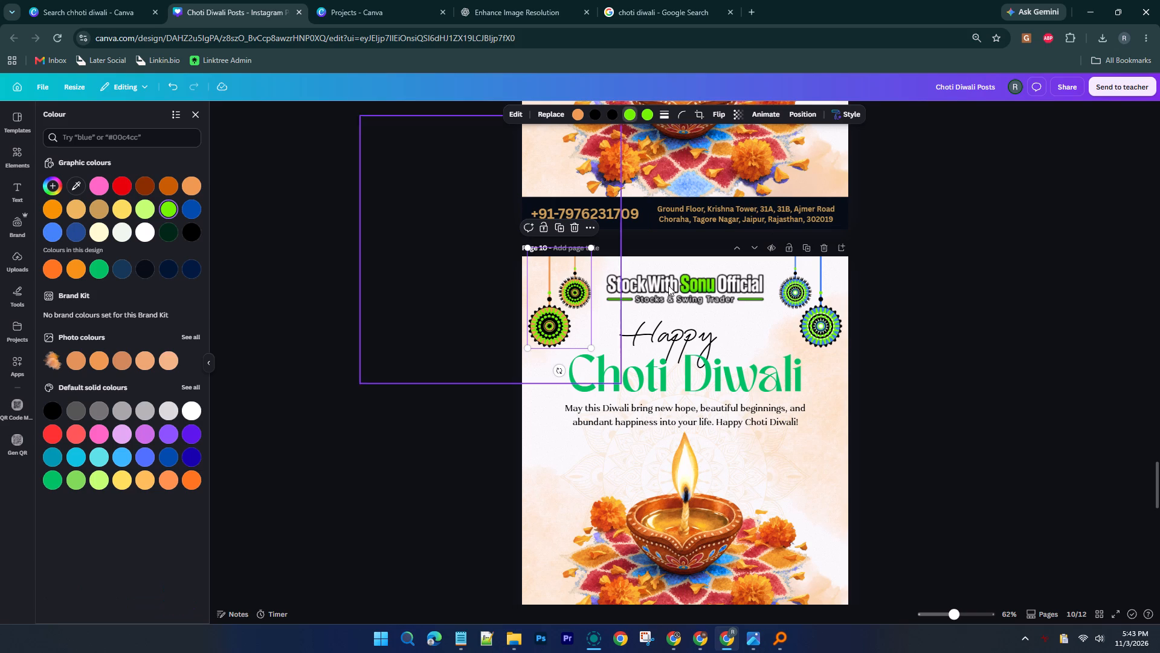
pyautogui.click(791, 291)
pyautogui.click(594, 114)
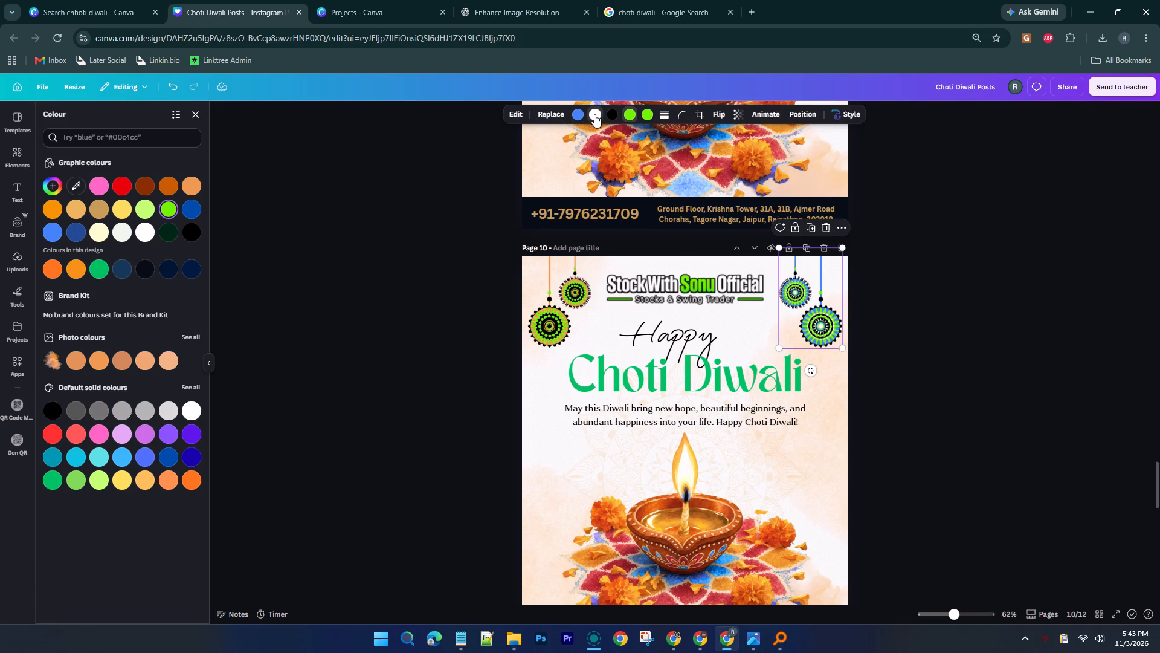
pyautogui.click(195, 236)
# Change the remaining vivid blue in the right hanging ornament to light orange, using the left ornament as reference.
pyautogui.click(542, 305)
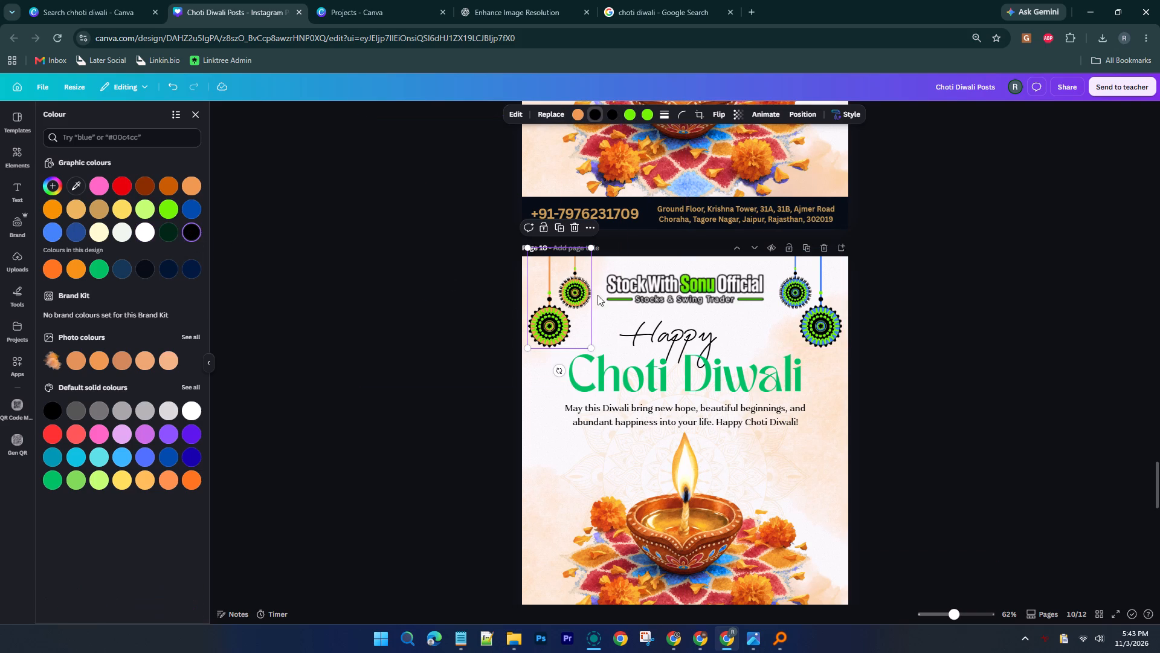
pyautogui.click(792, 297)
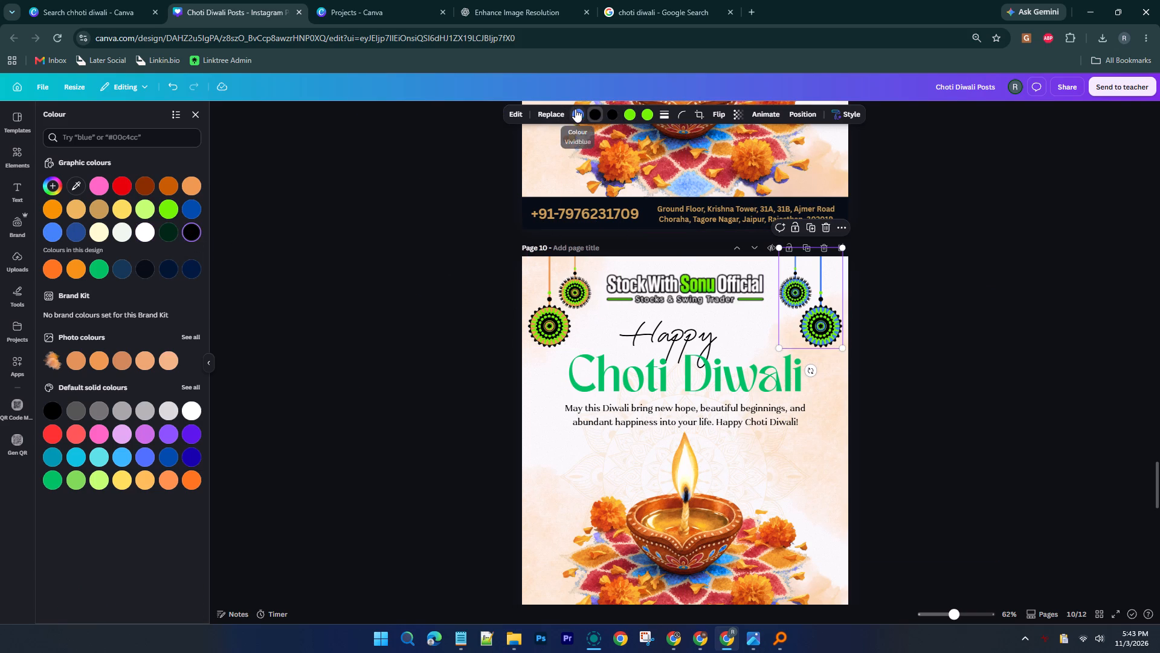
pyautogui.click(575, 109)
pyautogui.click(77, 208)
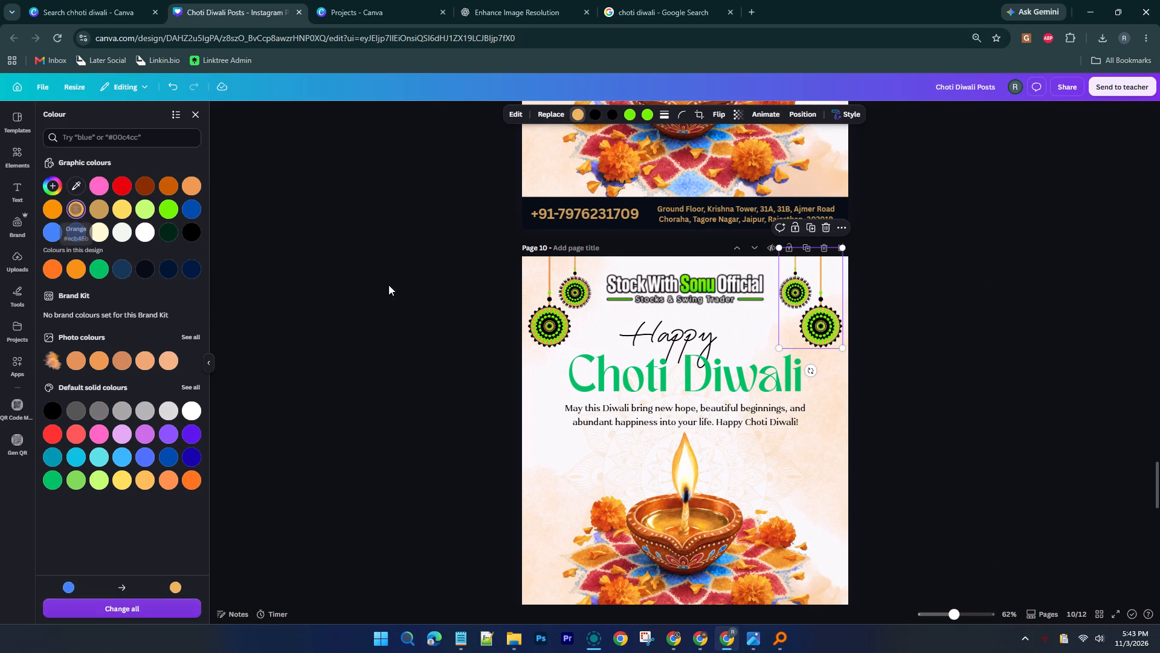
pyautogui.doubleClick(418, 297)
# Delete the blue Movictel contact strip from the bottom of page 10.
pyautogui.scroll(-2, 452, 269)
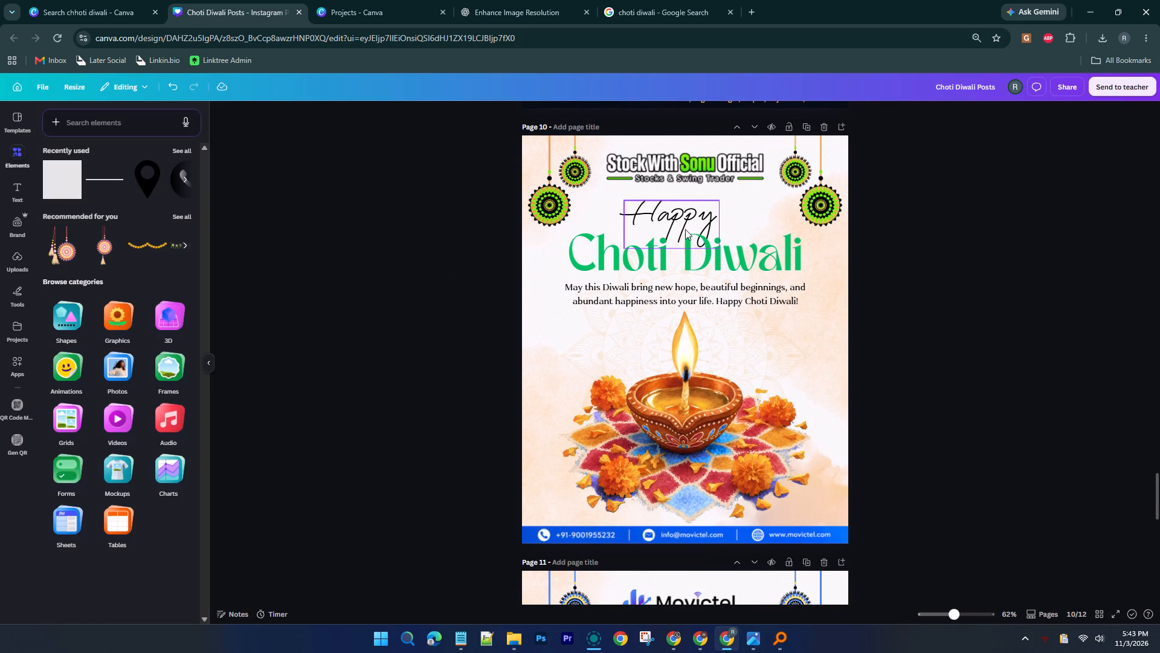
pyautogui.click(600, 533)
pyautogui.press('Delete')
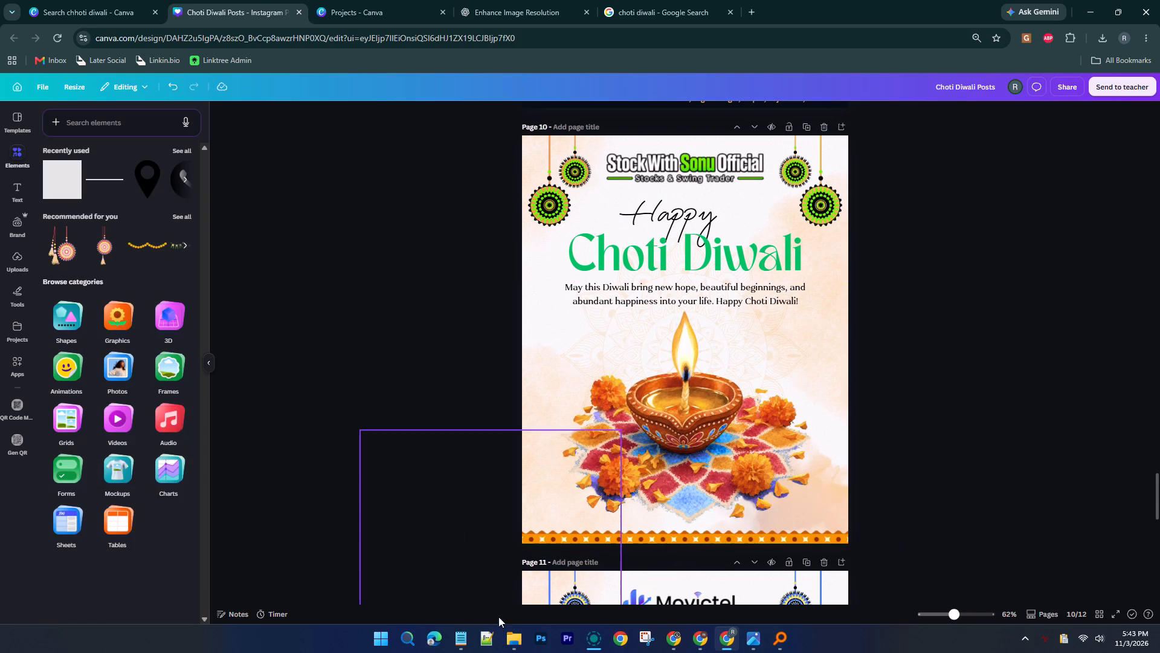
# Switch to File Explorer and look through the Bottom strips folder for the Stock With Sonu contact strip.
pyautogui.click(512, 638)
pyautogui.click(494, 579)
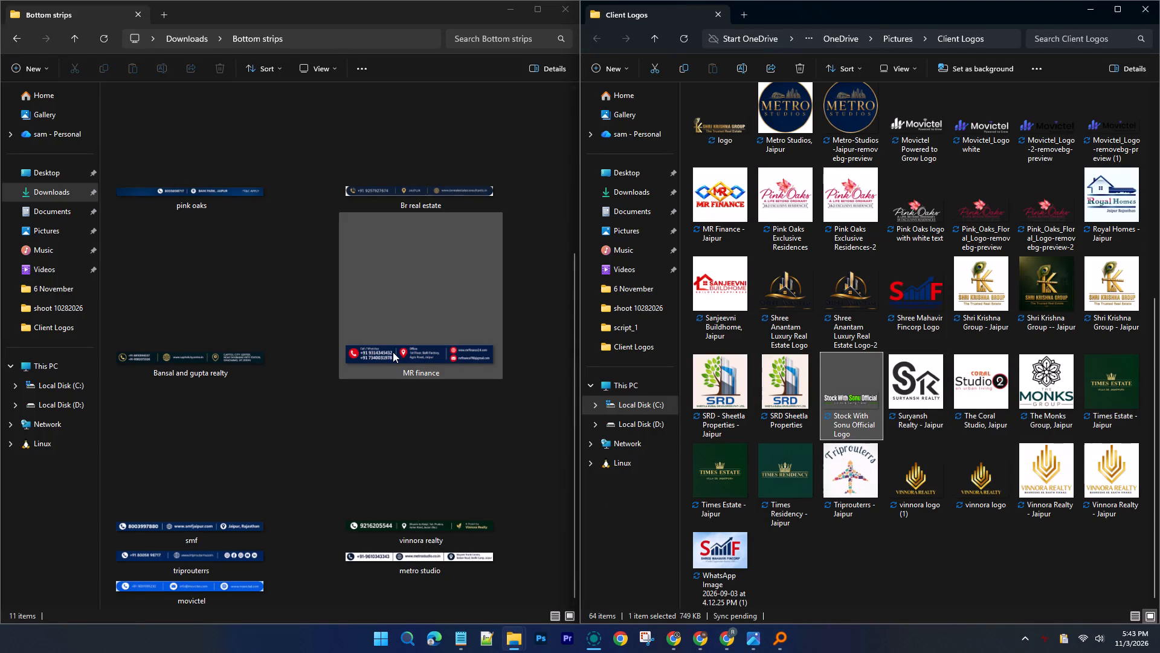
pyautogui.scroll(1, 393, 342)
pyautogui.scroll(-3, 393, 341)
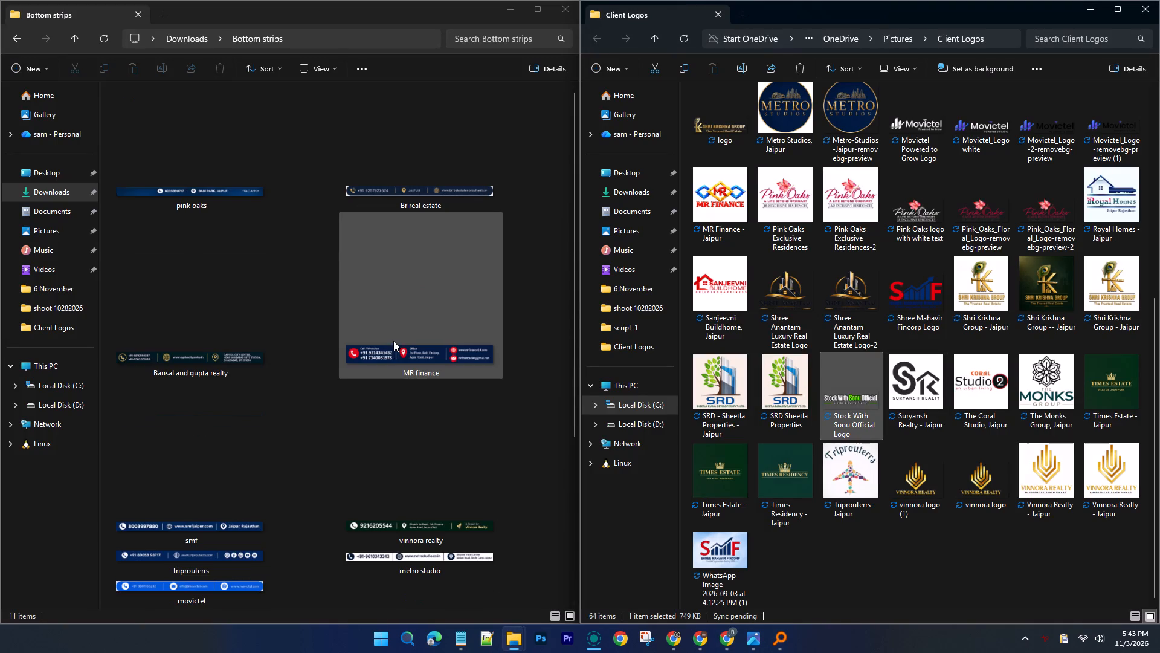
pyautogui.scroll(4, 376, 371)
pyautogui.scroll(3, 314, 302)
pyautogui.scroll(-2, 314, 302)
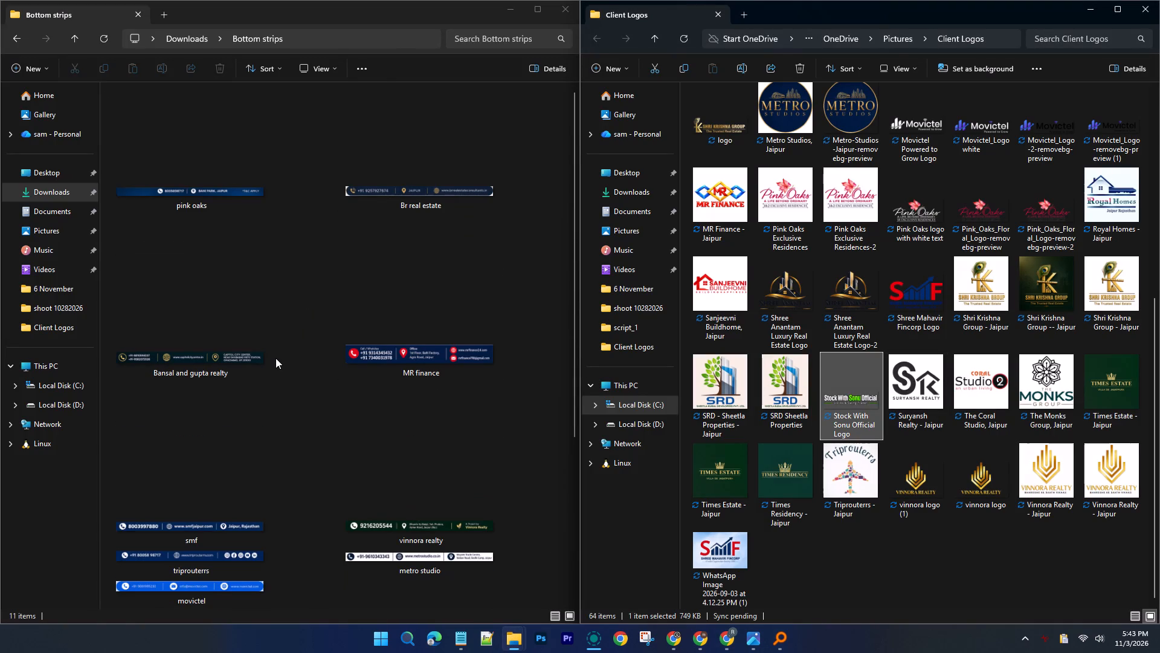
pyautogui.scroll(3, 275, 358)
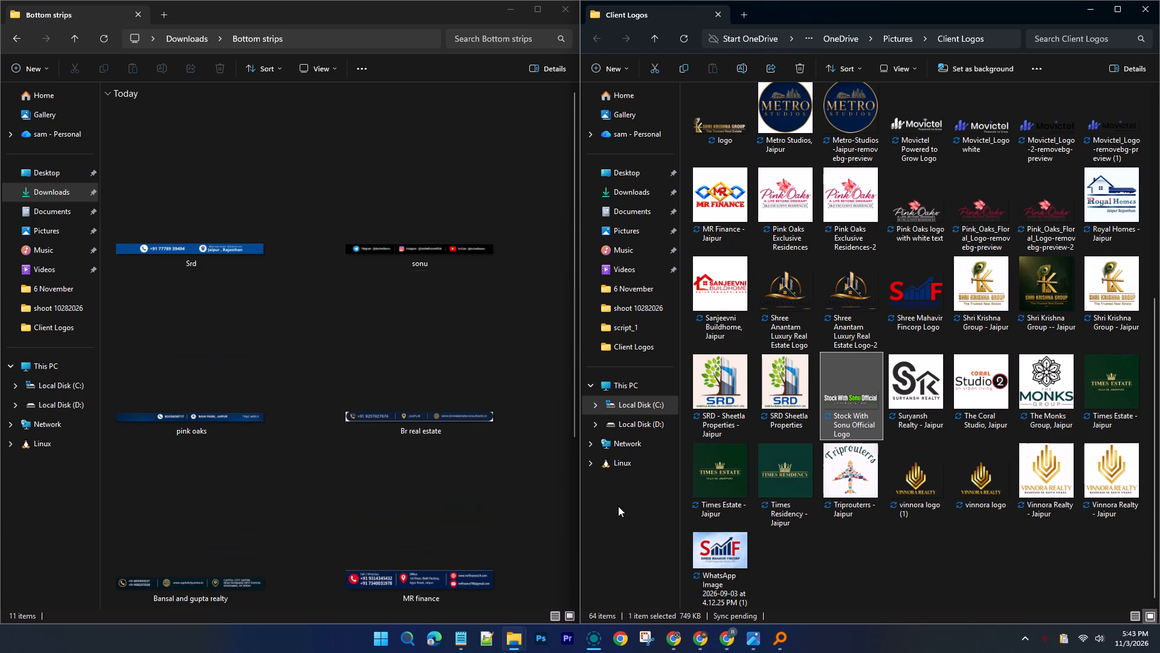
# Back in Canva, add the uploaded image of all the client contact strips to page 10 and enlarge it to the page width.
pyautogui.click(728, 646)
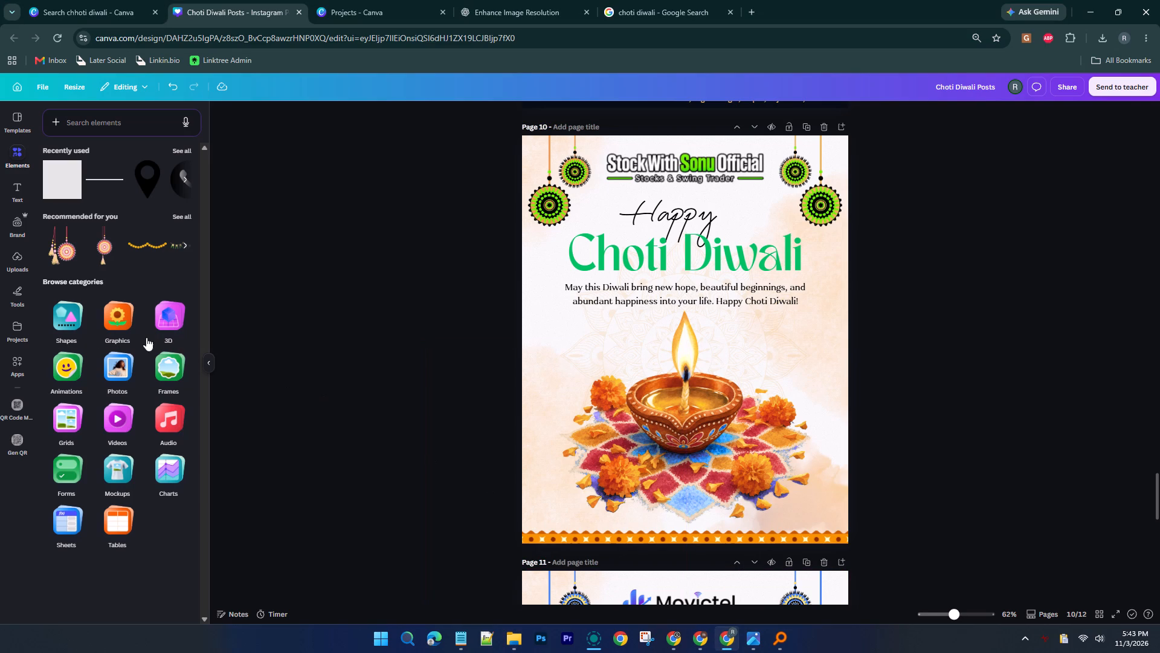
pyautogui.click(8, 267)
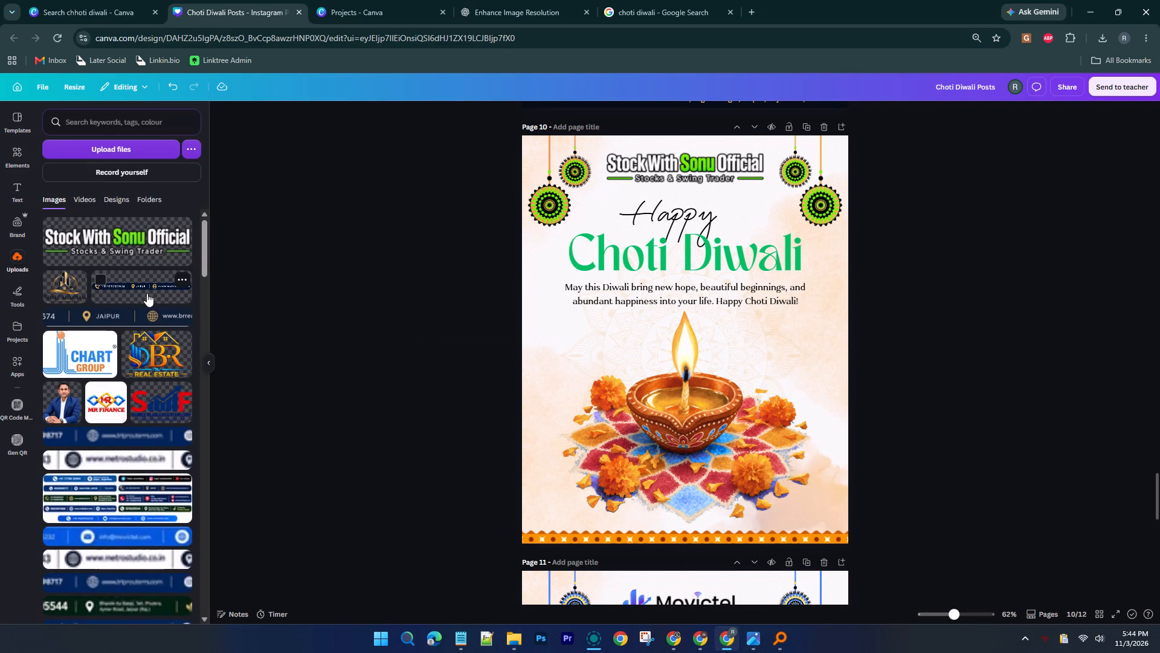
pyautogui.click(123, 493)
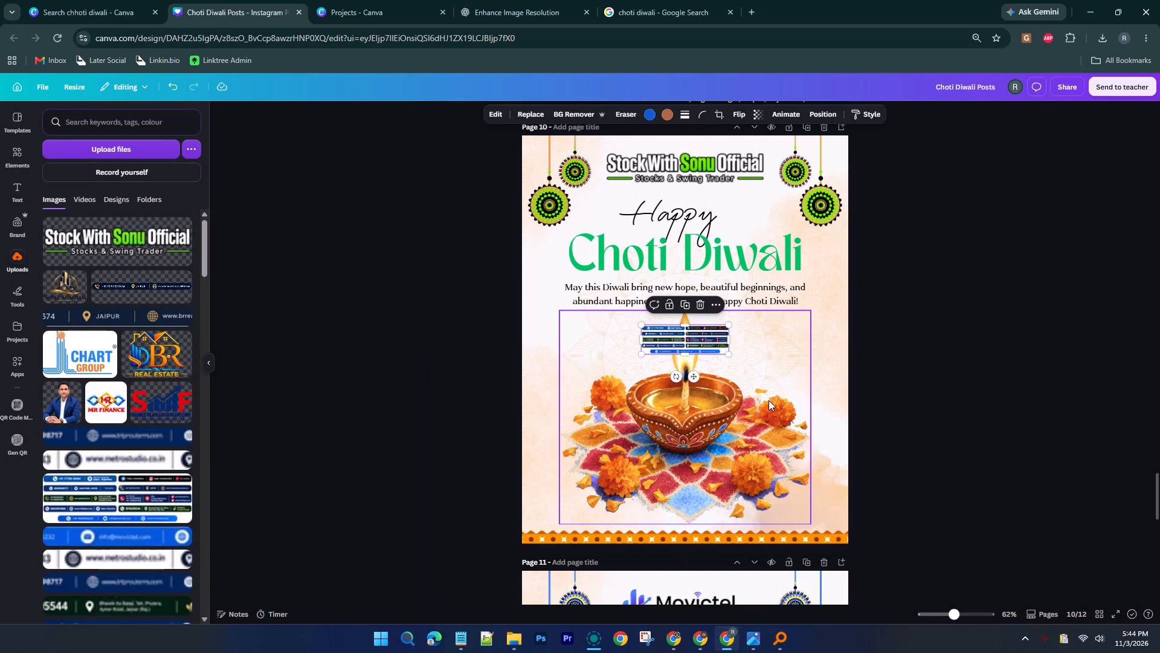
pyautogui.moveTo(644, 327); pyautogui.dragTo(544, 254)
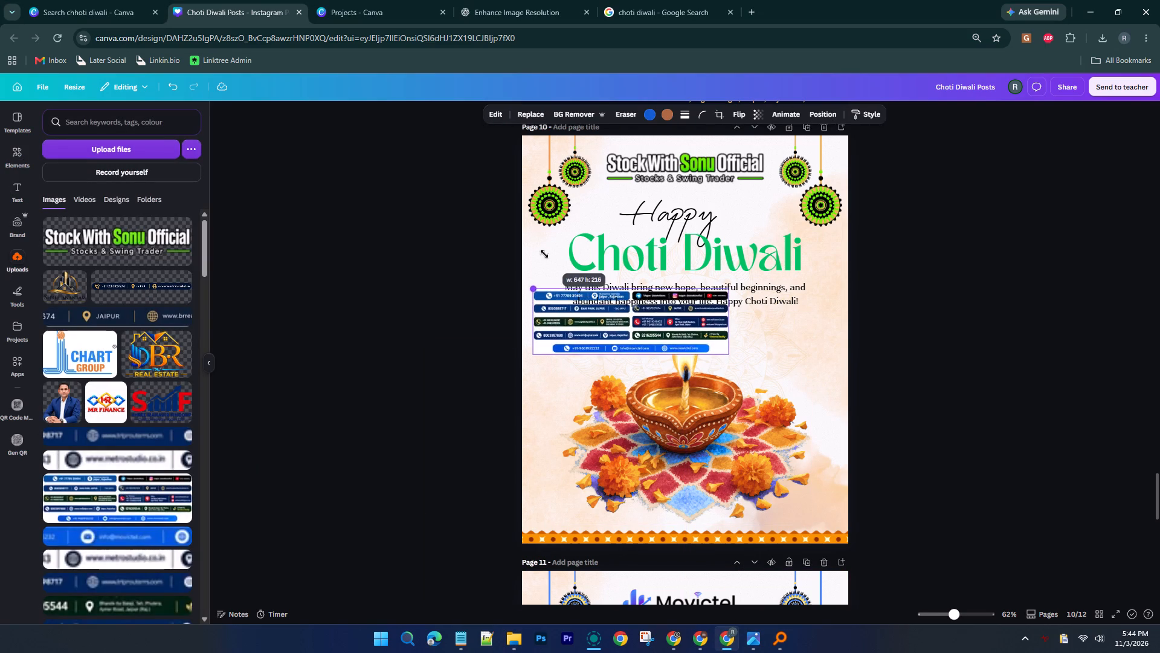
pyautogui.moveTo(544, 254); pyautogui.dragTo(535, 250)
pyautogui.moveTo(729, 353); pyautogui.dragTo(823, 415)
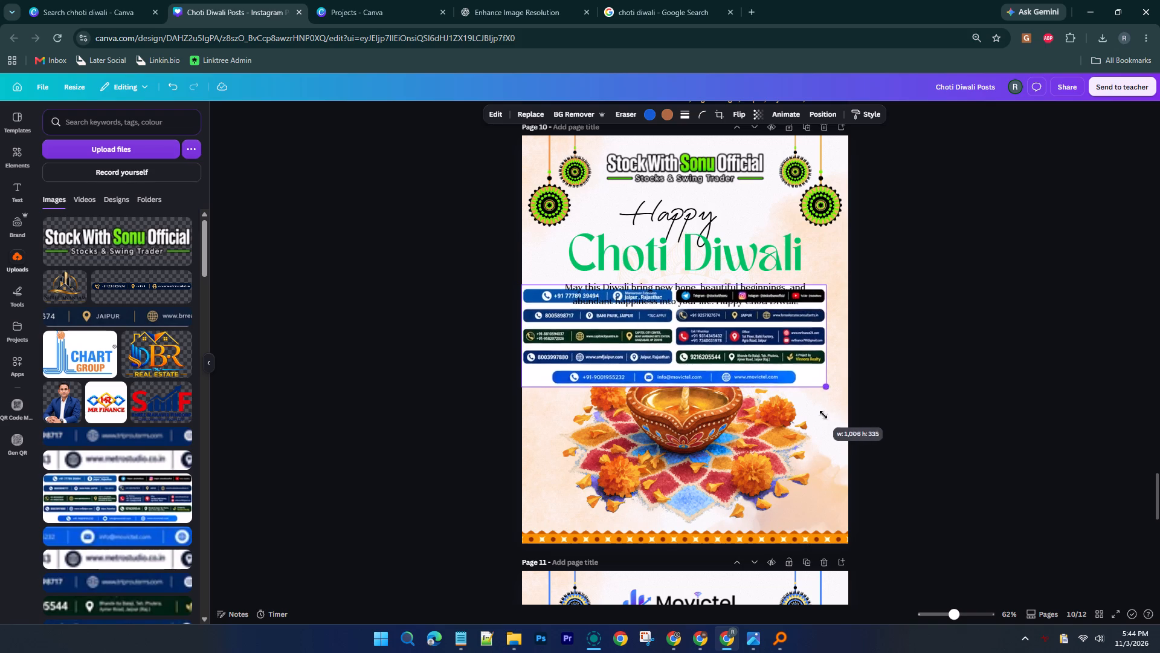
pyautogui.moveTo(823, 415); pyautogui.dragTo(840, 426)
# Crop the combined image to the black Telegram, Instagram and YouTube strip and remove its background.
pyautogui.moveTo(521, 339); pyautogui.dragTo(664, 334)
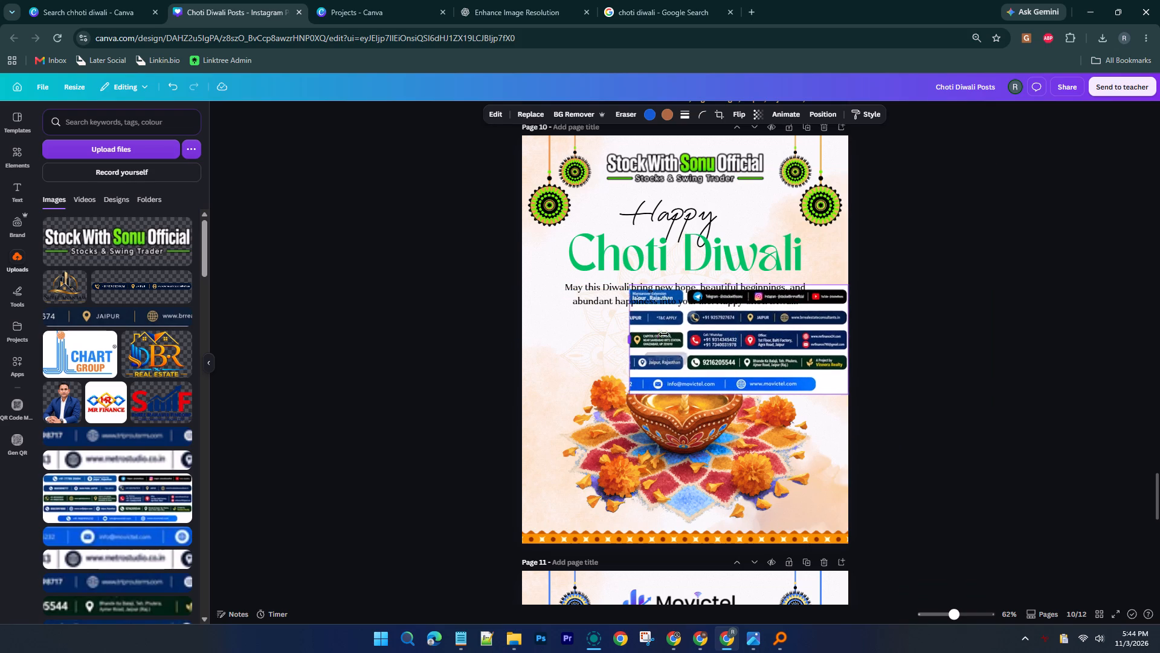
pyautogui.moveTo(664, 334); pyautogui.dragTo(683, 334)
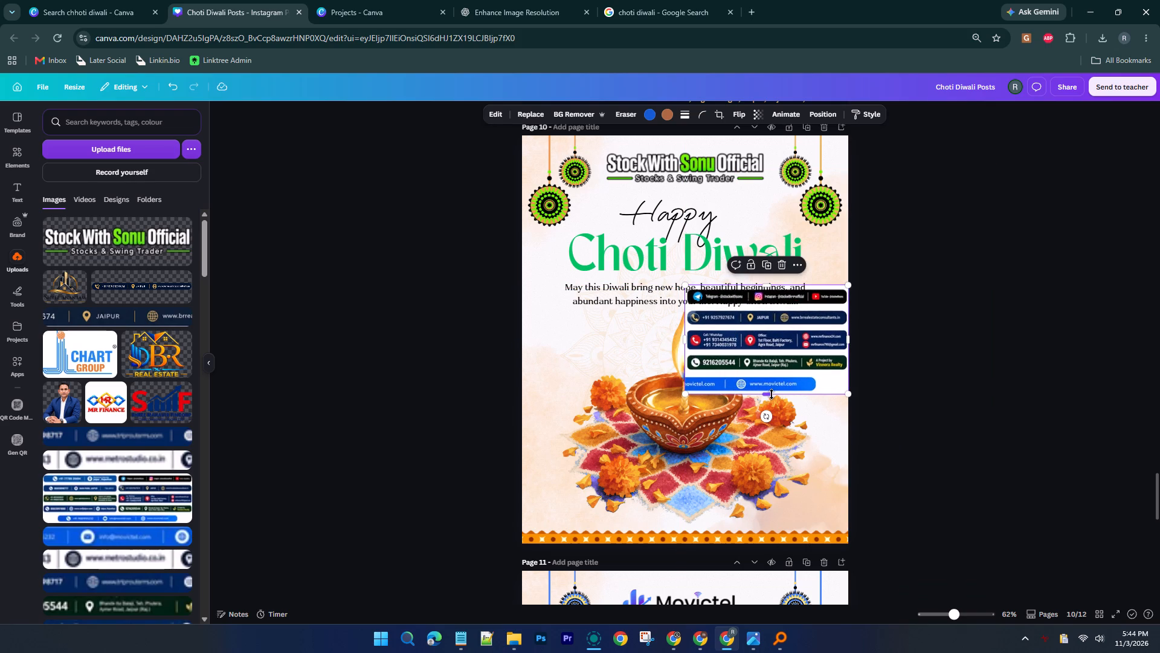
pyautogui.moveTo(772, 394); pyautogui.dragTo(791, 309)
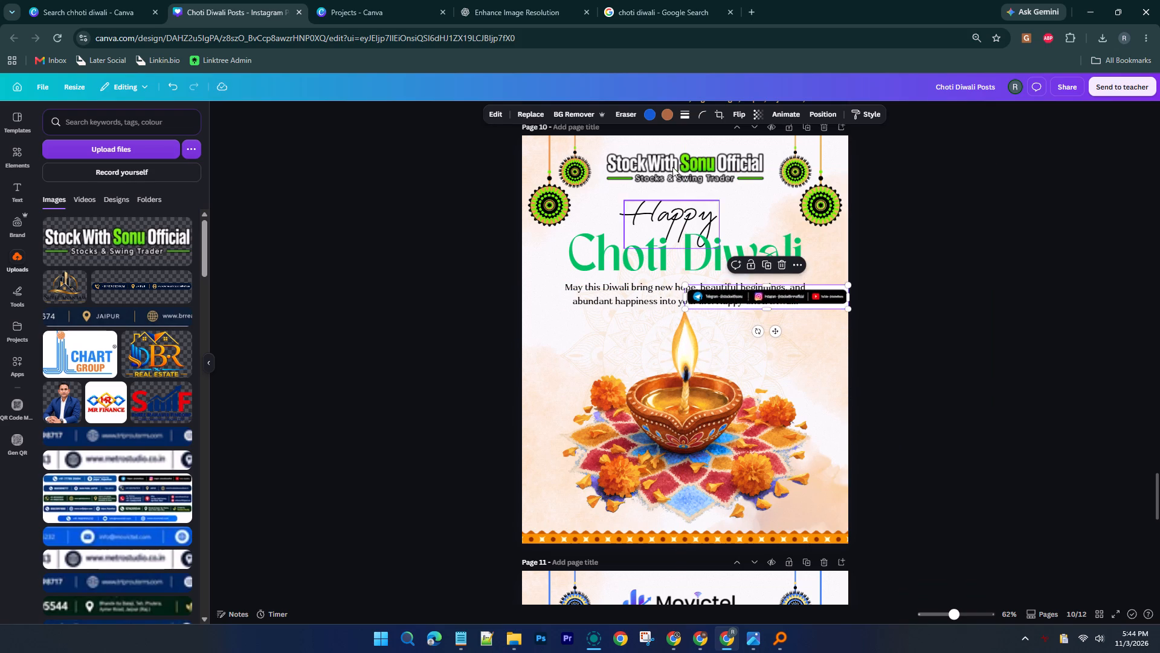
pyautogui.click(572, 118)
# Place the black social strip along page 10's bottom edge, enlarged to span the full page width and cover the orange border.
pyautogui.moveTo(752, 299); pyautogui.dragTo(619, 480)
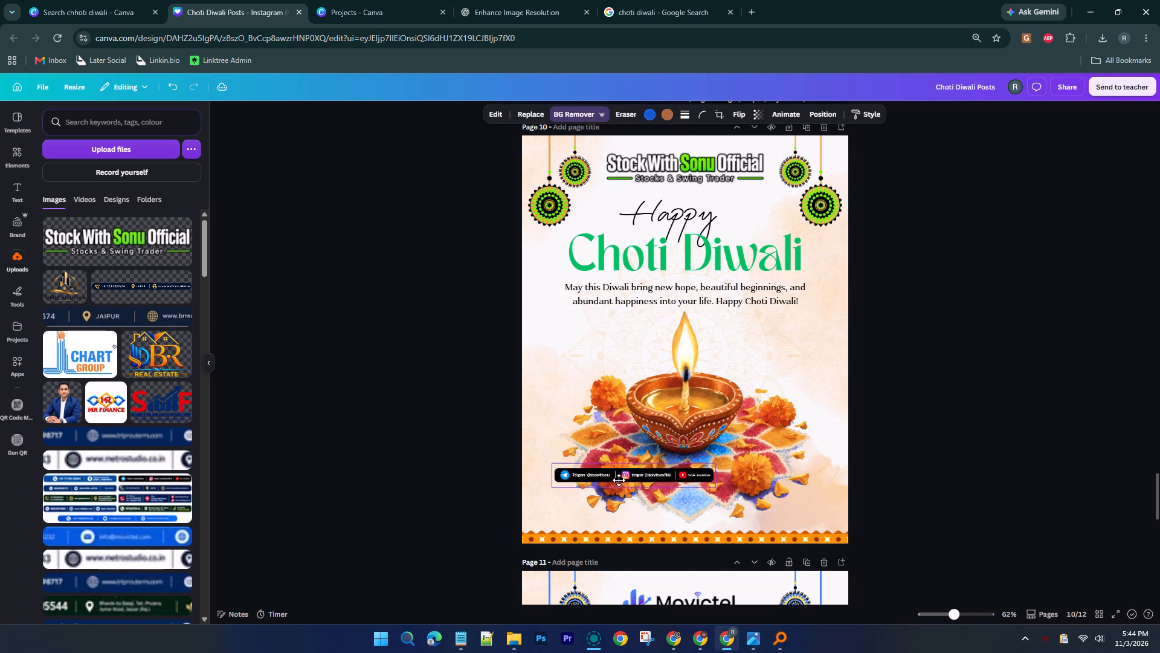
pyautogui.moveTo(619, 480); pyautogui.dragTo(614, 512)
pyautogui.moveTo(547, 500); pyautogui.dragTo(523, 484)
pyautogui.moveTo(712, 521); pyautogui.dragTo(811, 557)
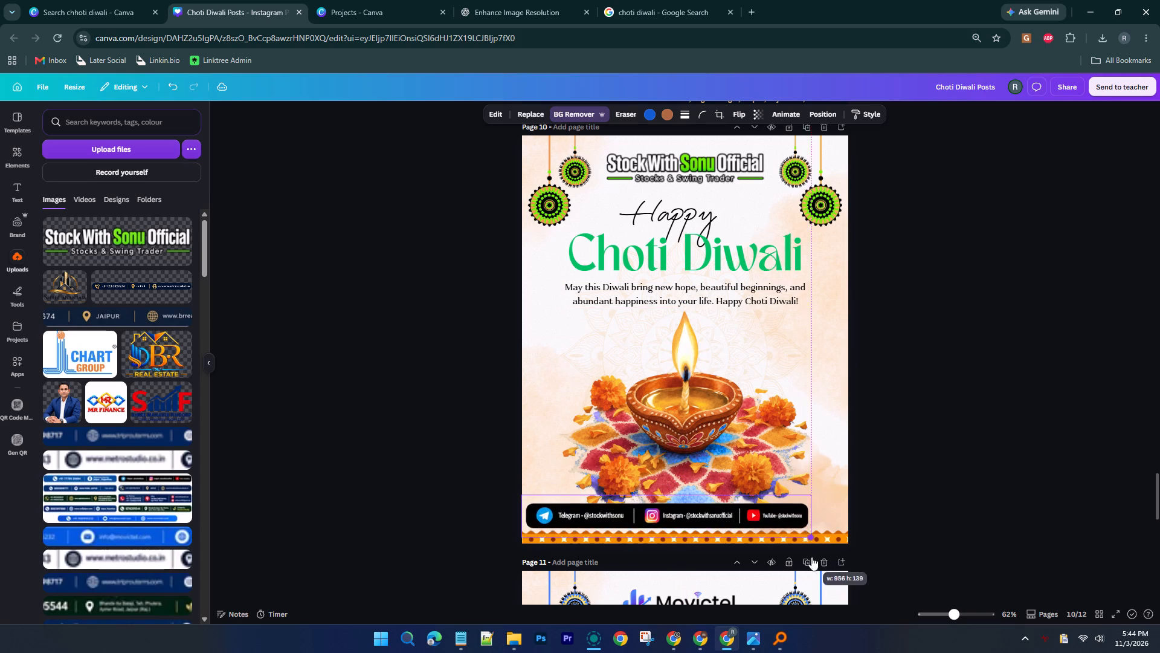
pyautogui.moveTo(811, 557); pyautogui.dragTo(848, 574)
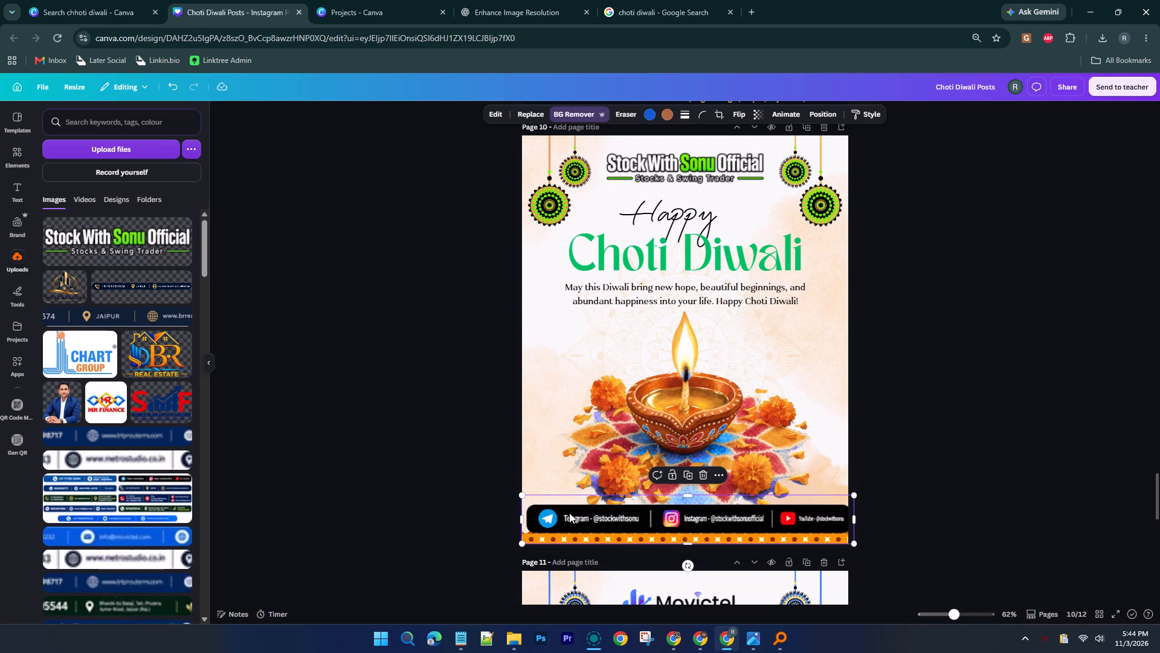
pyautogui.moveTo(524, 496); pyautogui.dragTo(518, 496)
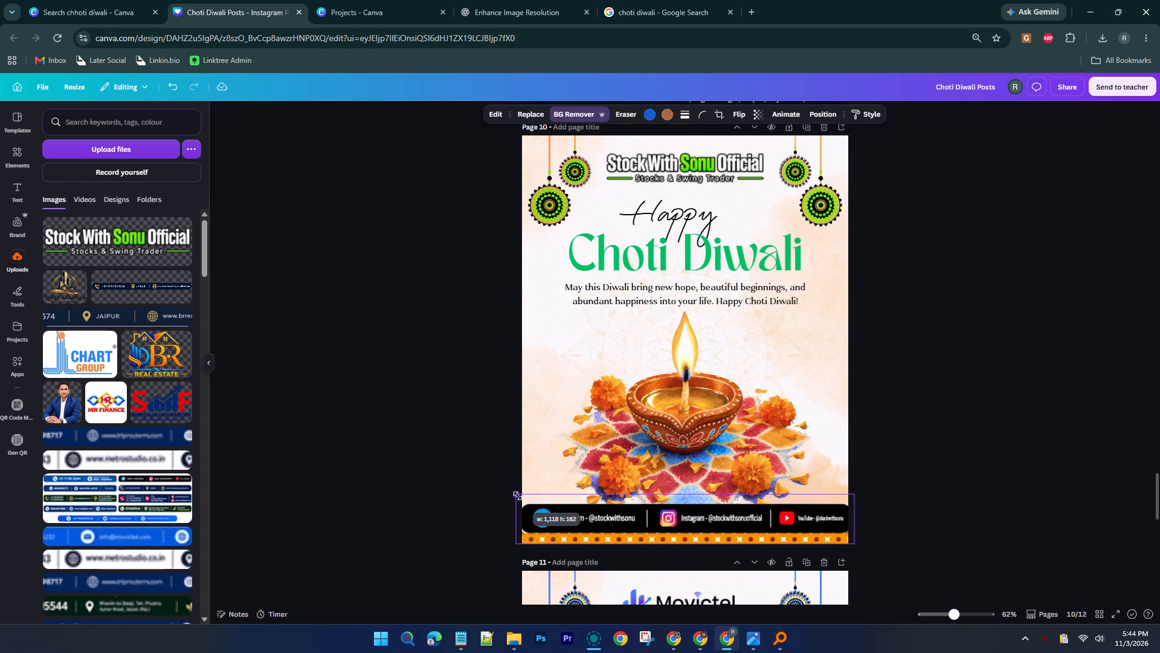
pyautogui.moveTo(518, 496); pyautogui.dragTo(513, 494)
pyautogui.moveTo(725, 526); pyautogui.dragTo(724, 536)
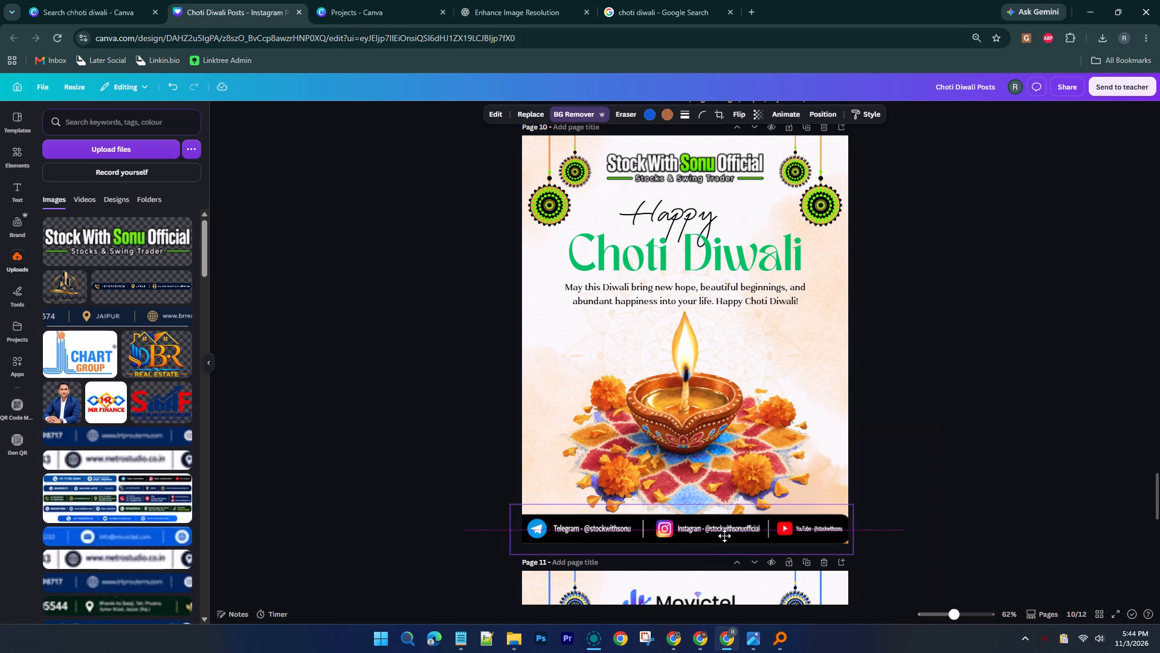
pyautogui.moveTo(724, 536); pyautogui.dragTo(723, 538)
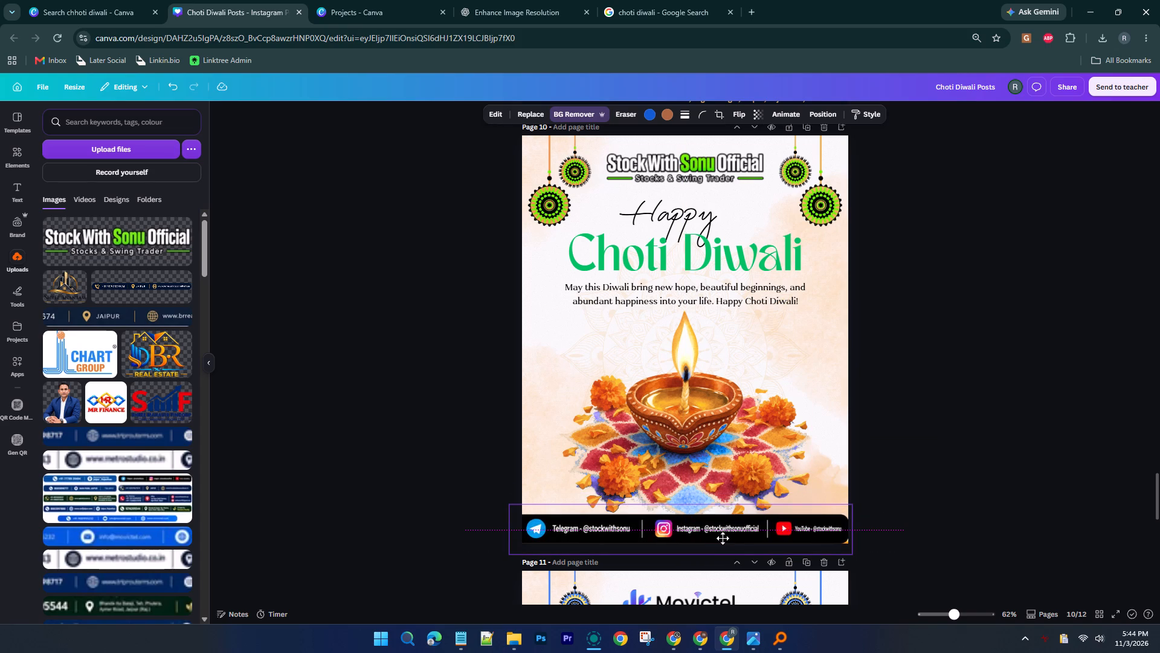
pyautogui.moveTo(723, 538); pyautogui.dragTo(726, 538)
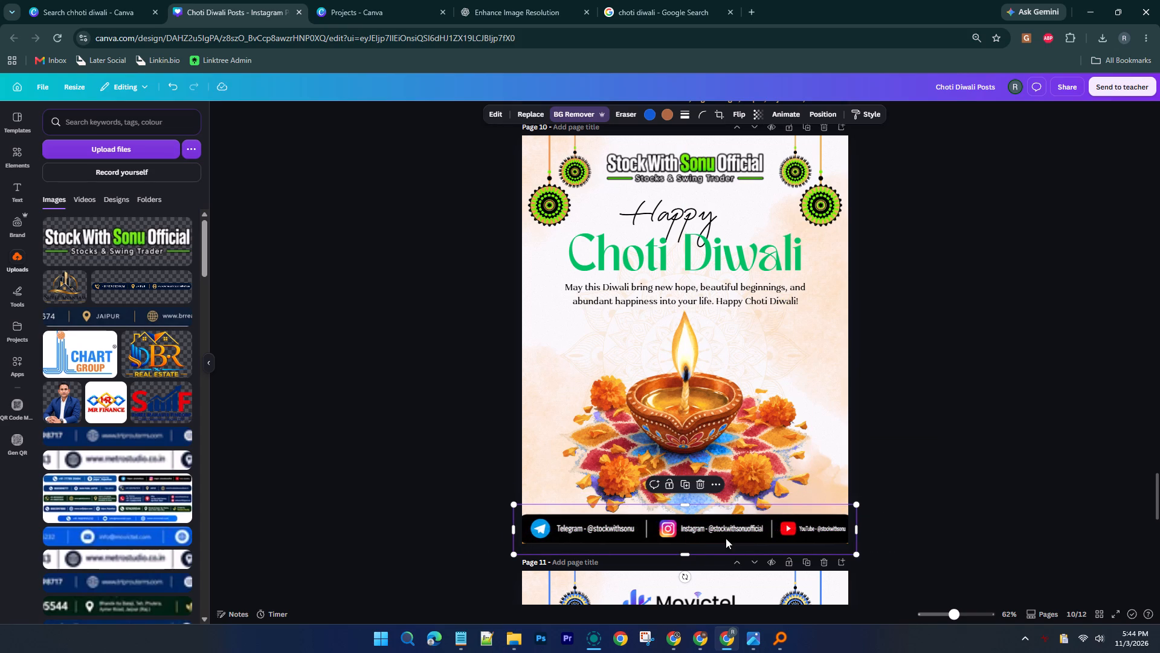
pyautogui.click(458, 468)
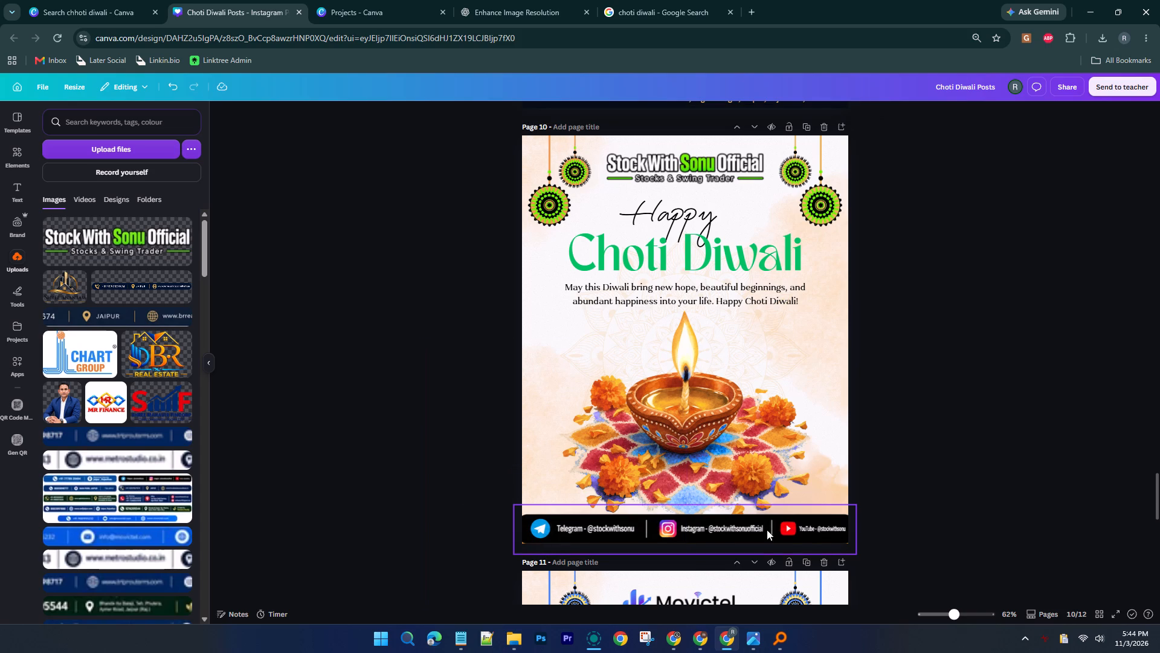
# Bring a separate image of the black Telegram, Instagram and YouTube strip from another Chrome window onto page 10.
pyautogui.click(667, 642)
pyautogui.click(805, 424)
pyautogui.click(805, 424)
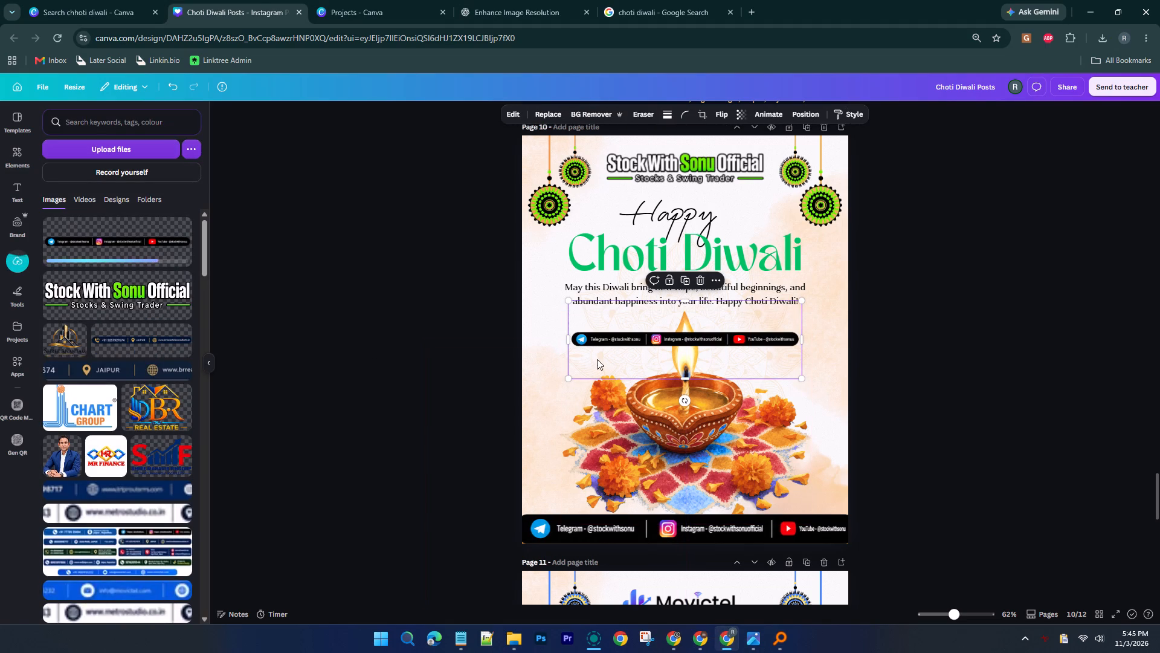
pyautogui.moveTo(597, 338); pyautogui.dragTo(539, 459)
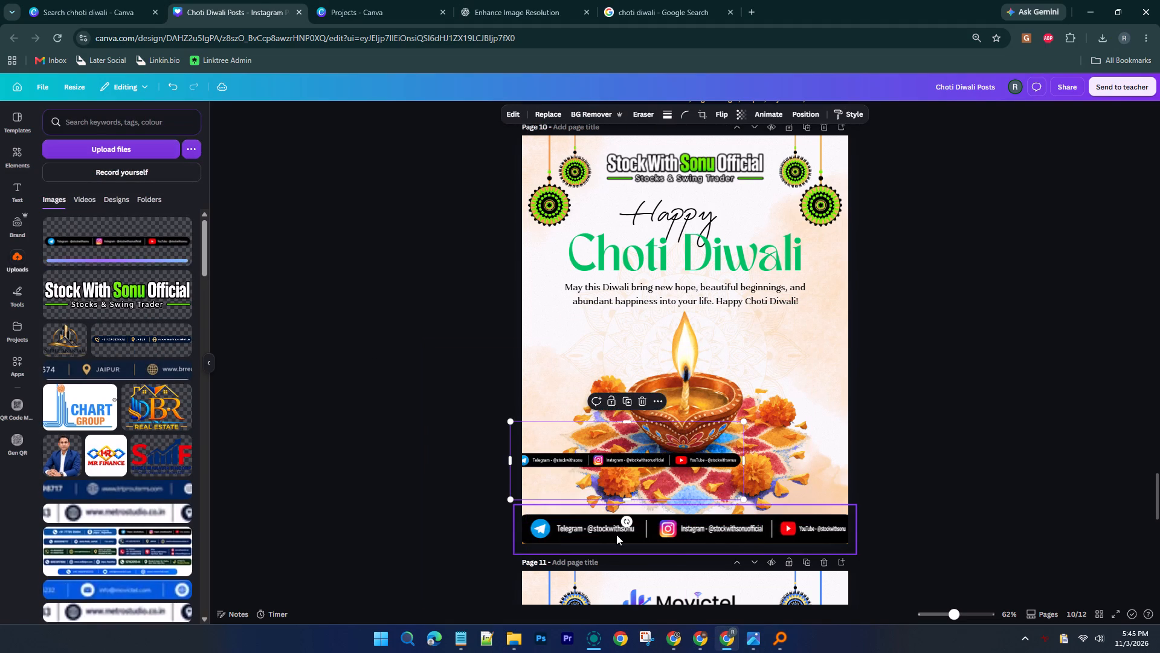
pyautogui.click(616, 534)
pyautogui.press('Delete')
# Enlarge the new social media bar to page 10's full width and place it along the bottom edge.
pyautogui.click(597, 453)
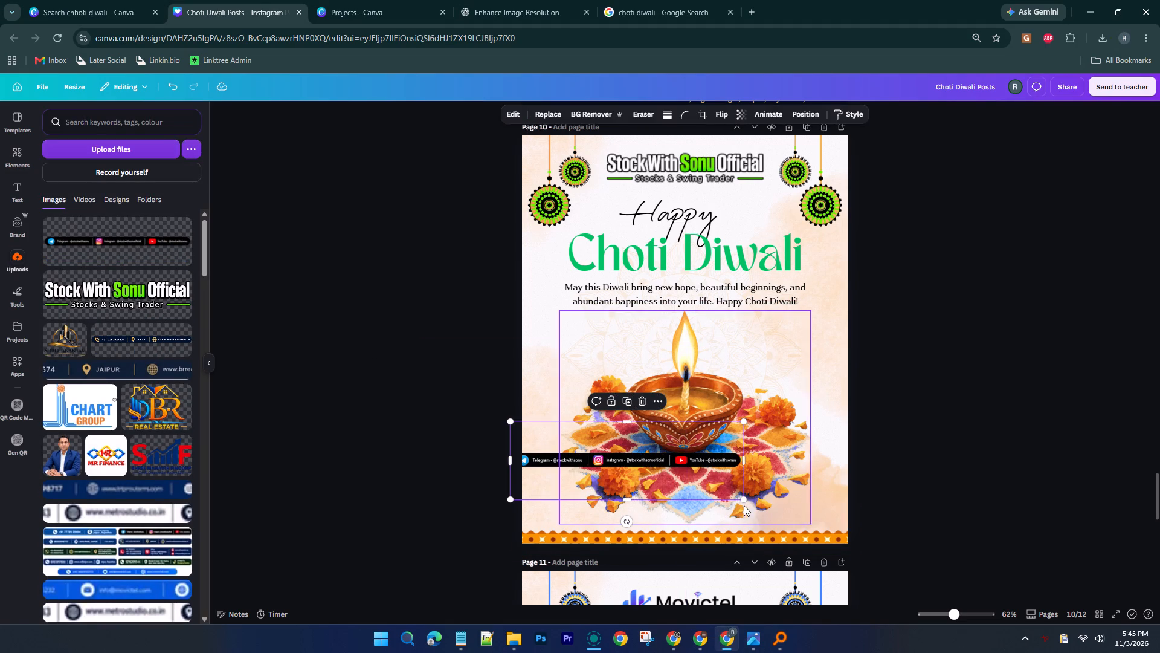
pyautogui.moveTo(741, 496); pyautogui.dragTo(845, 563)
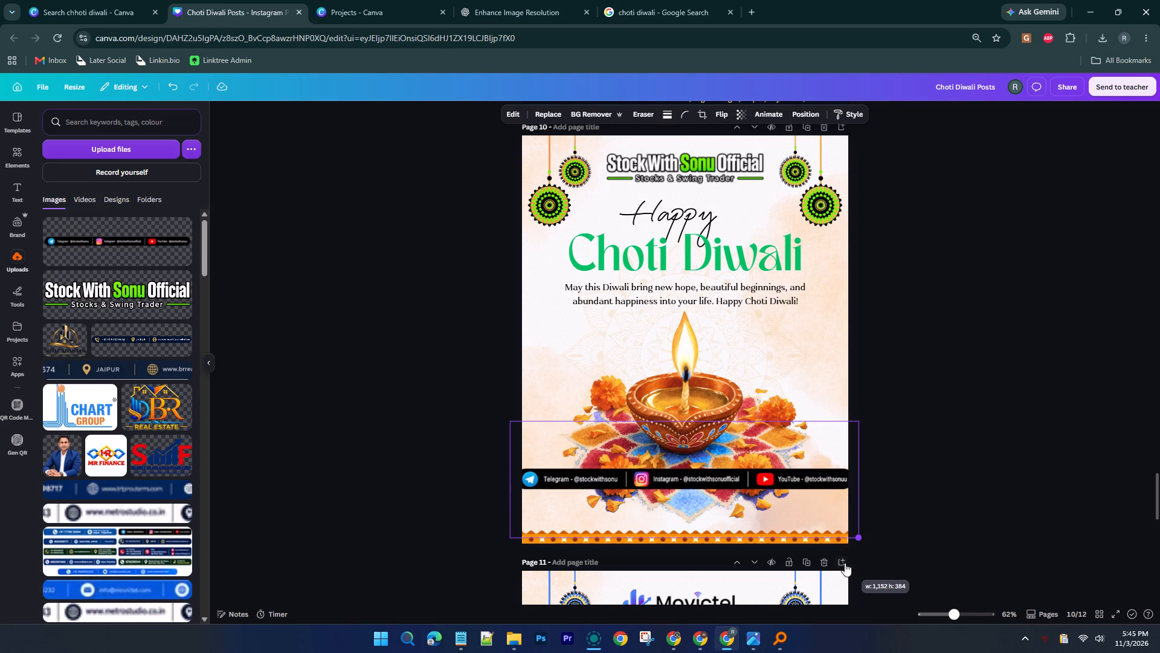
pyautogui.moveTo(845, 563); pyautogui.dragTo(844, 563)
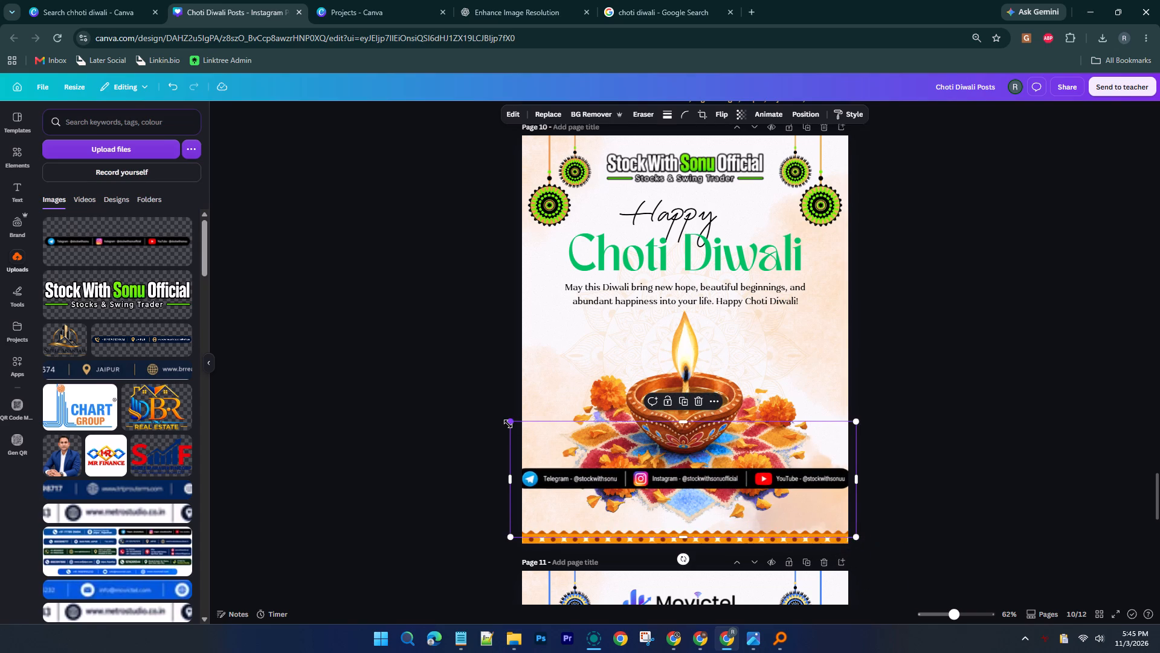
pyautogui.click(508, 424)
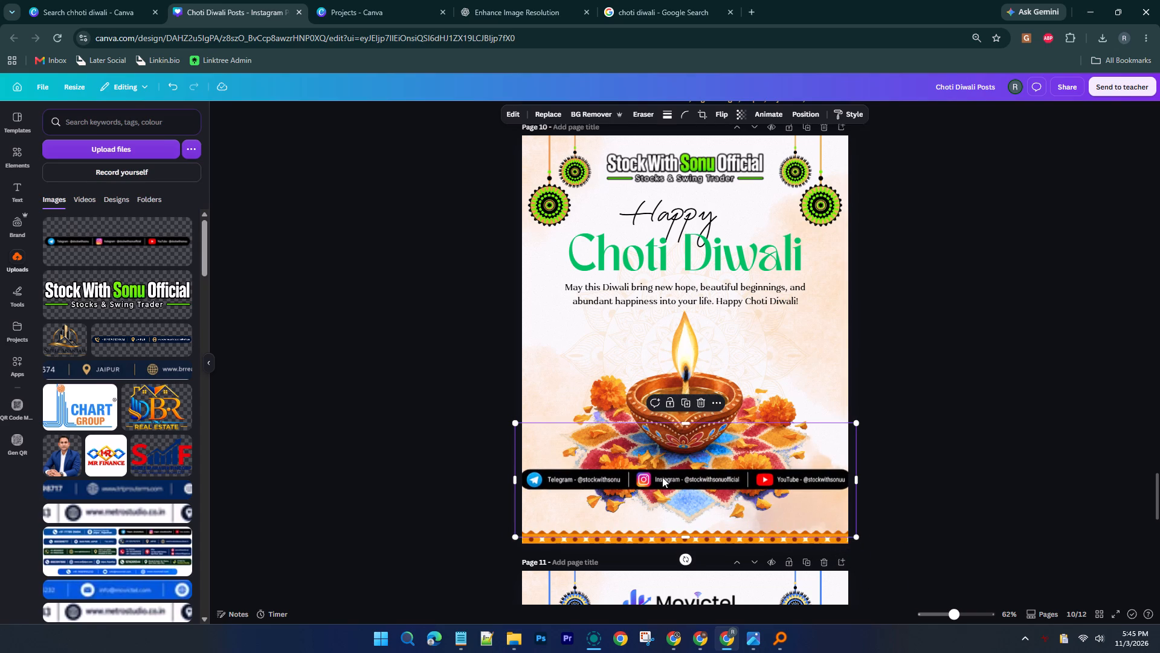
pyautogui.moveTo(662, 477); pyautogui.dragTo(663, 525)
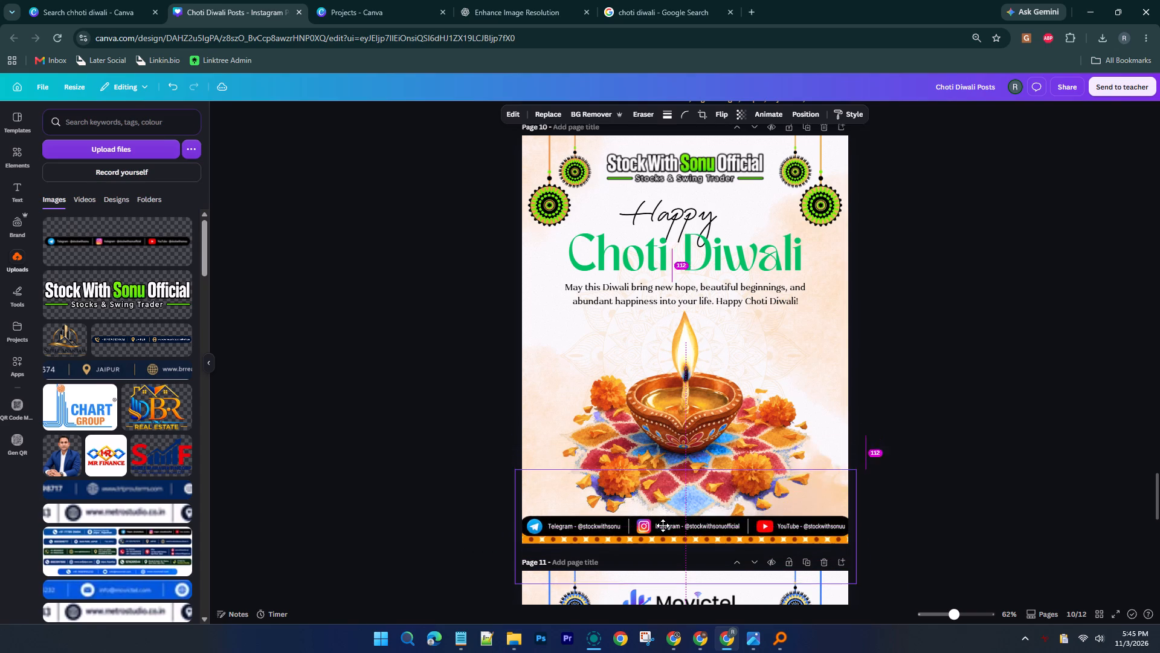
pyautogui.moveTo(663, 525); pyautogui.dragTo(663, 534)
pyautogui.click(463, 475)
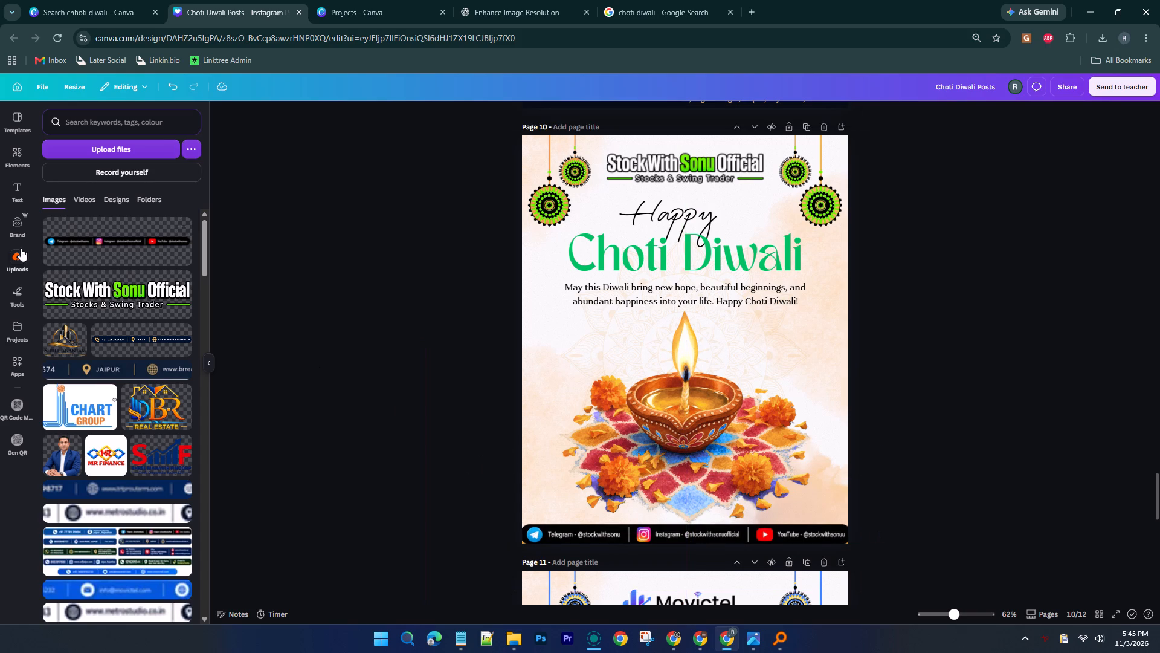
# Add a square to page 10, shrink it to a small near-black rectangle, and place it at the bar's bottom-left corner.
pyautogui.click(18, 158)
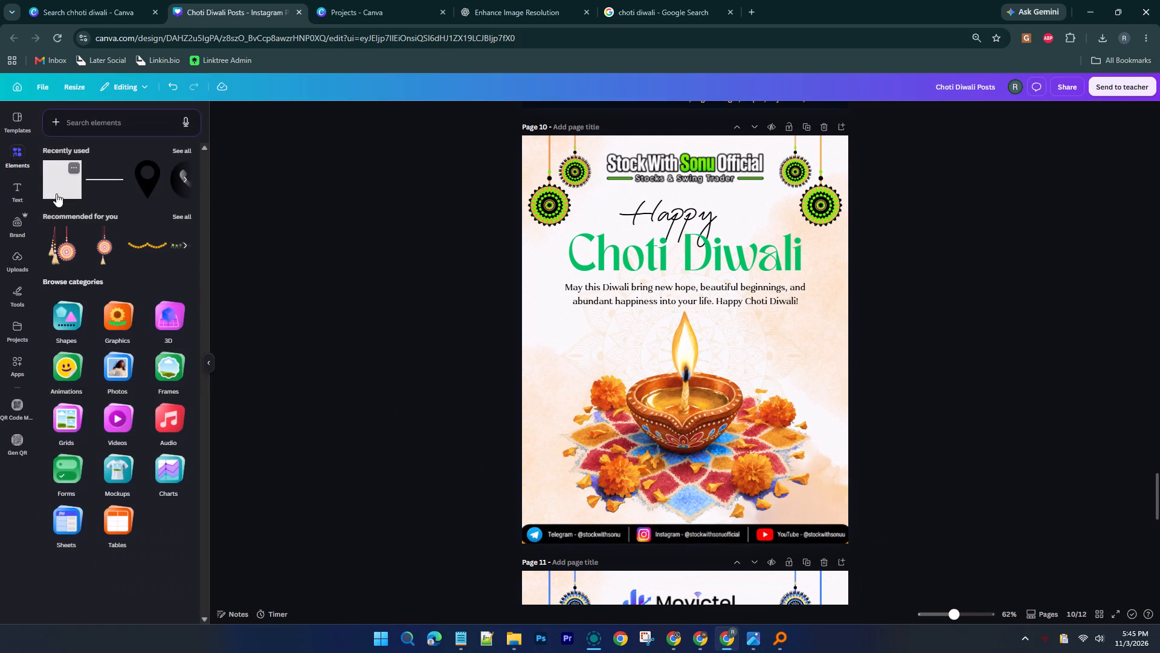
pyautogui.click(57, 192)
pyautogui.click(732, 294)
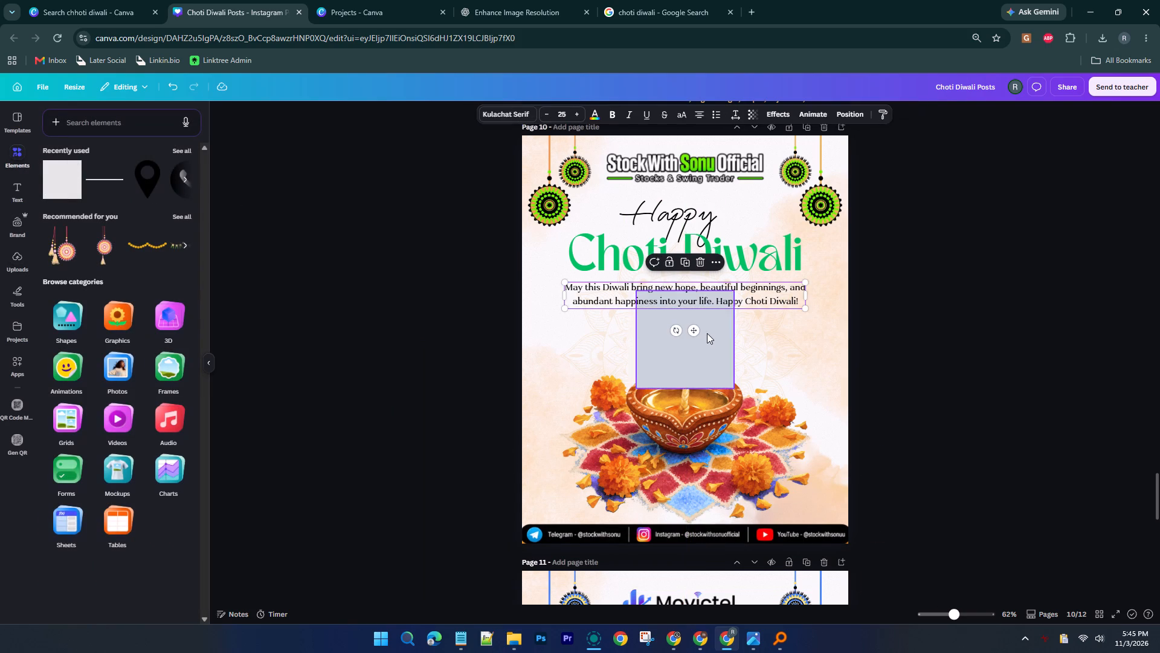
pyautogui.click(707, 333)
pyautogui.moveTo(733, 291); pyautogui.dragTo(653, 381)
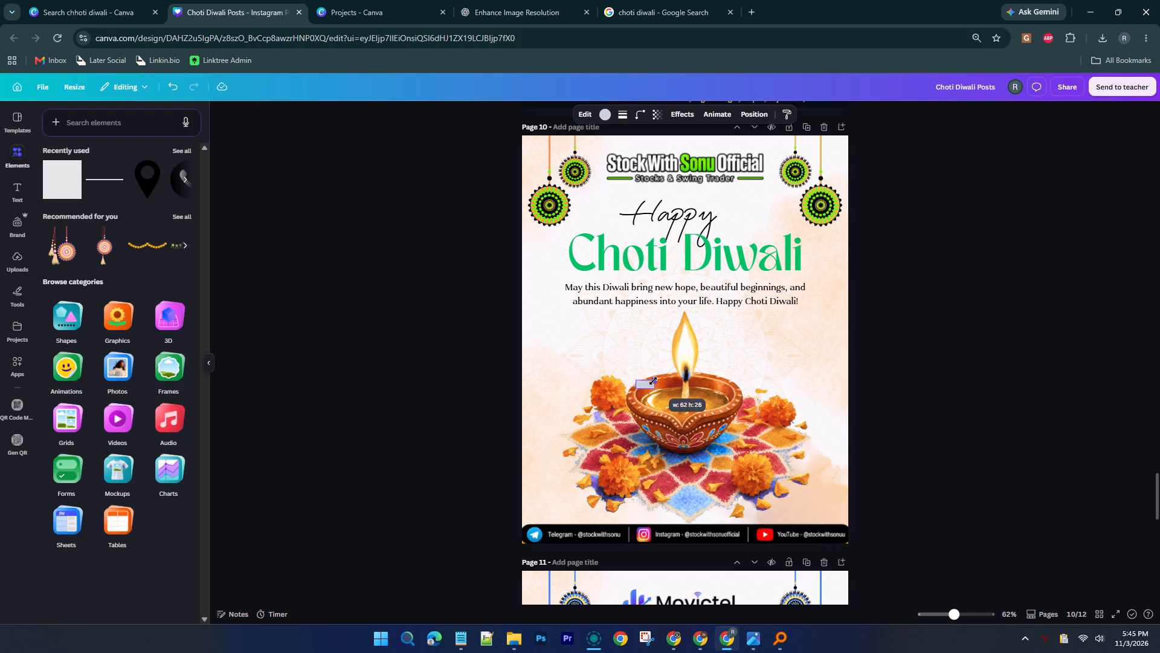
pyautogui.moveTo(653, 381); pyautogui.dragTo(650, 379)
pyautogui.click(609, 108)
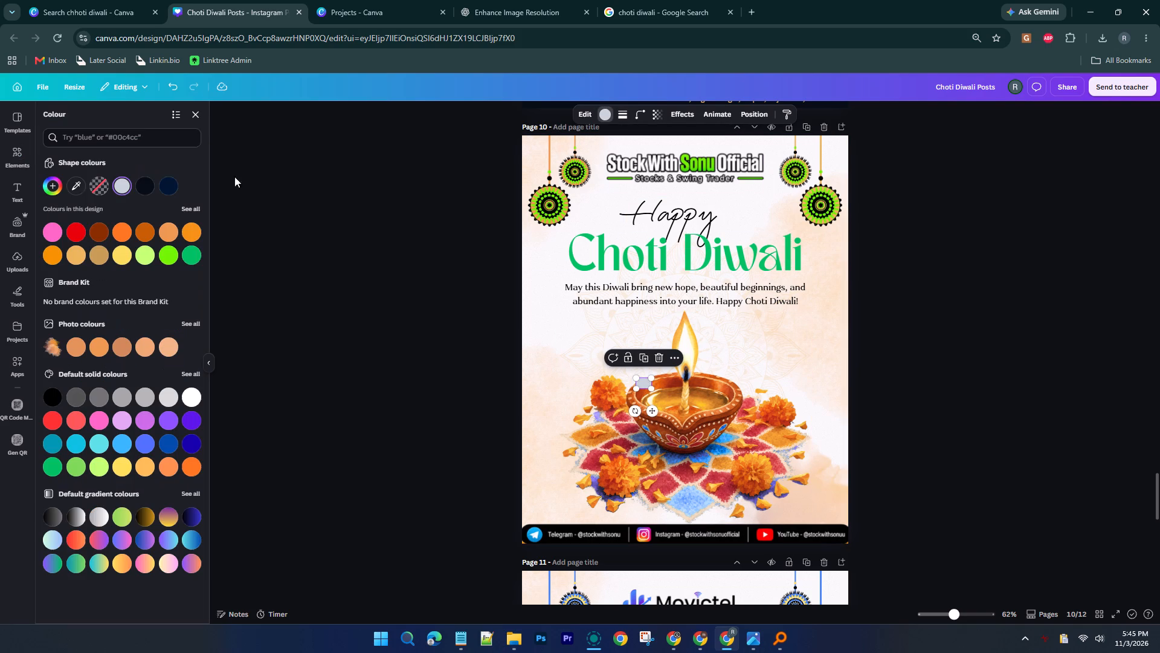
pyautogui.click(144, 187)
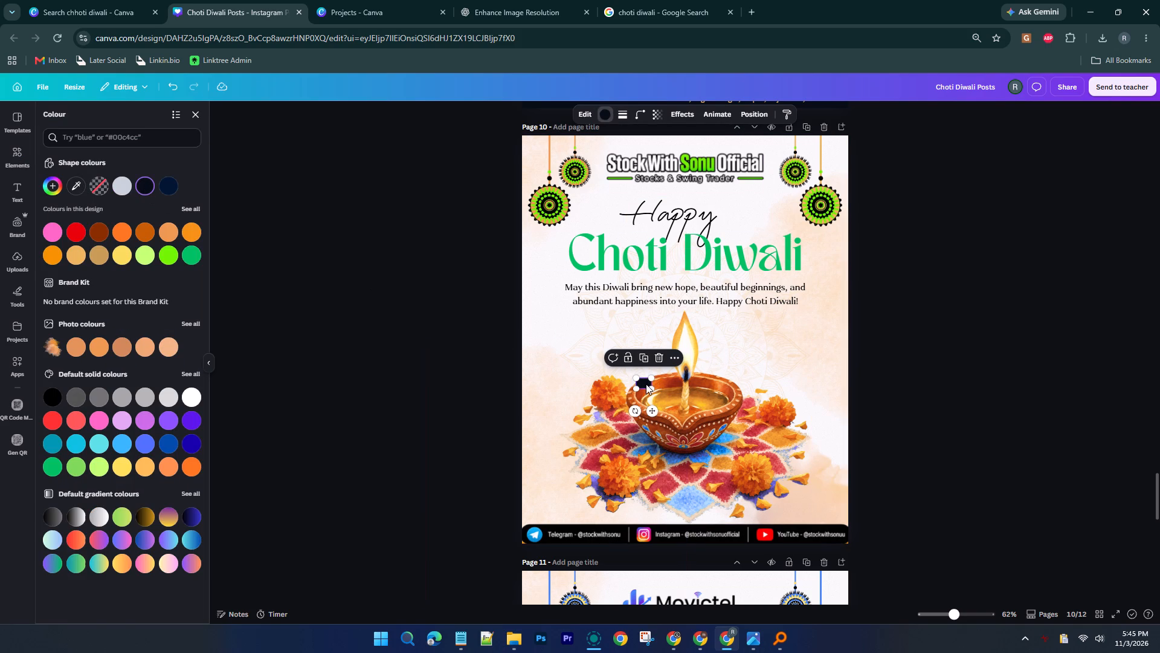
pyautogui.moveTo(644, 384); pyautogui.dragTo(520, 544)
# Duplicate the small near-black rectangle and place the copy over the bottom-right corner of page 10's social media bar.
pyautogui.hotkey('ctrl', 'c')
pyautogui.hotkey('ctrl', 'v')
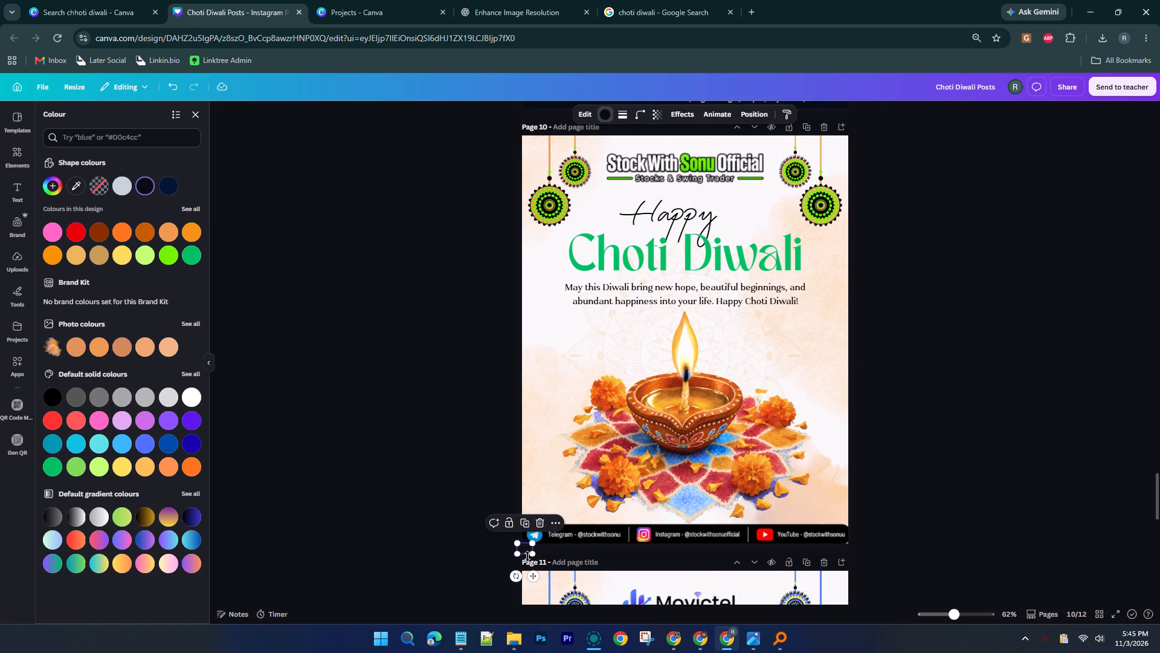
pyautogui.moveTo(529, 552); pyautogui.dragTo(629, 533)
pyautogui.hotkey('ctrl', 'z')
pyautogui.moveTo(533, 577); pyautogui.dragTo(833, 564)
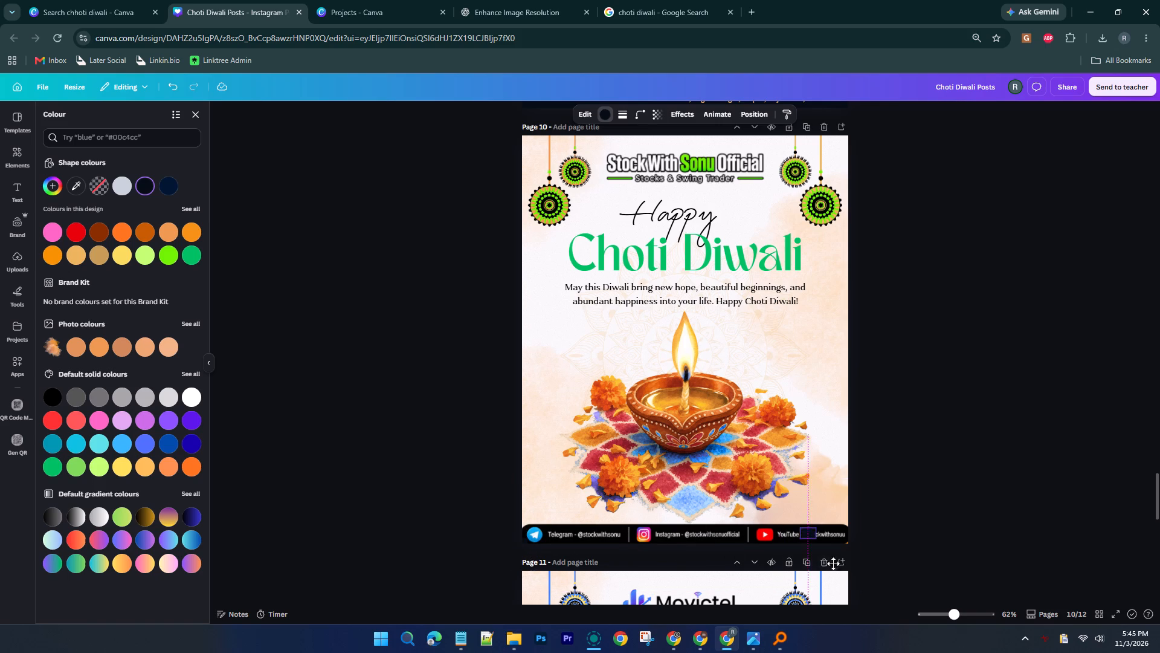
pyautogui.moveTo(833, 564); pyautogui.dragTo(856, 573)
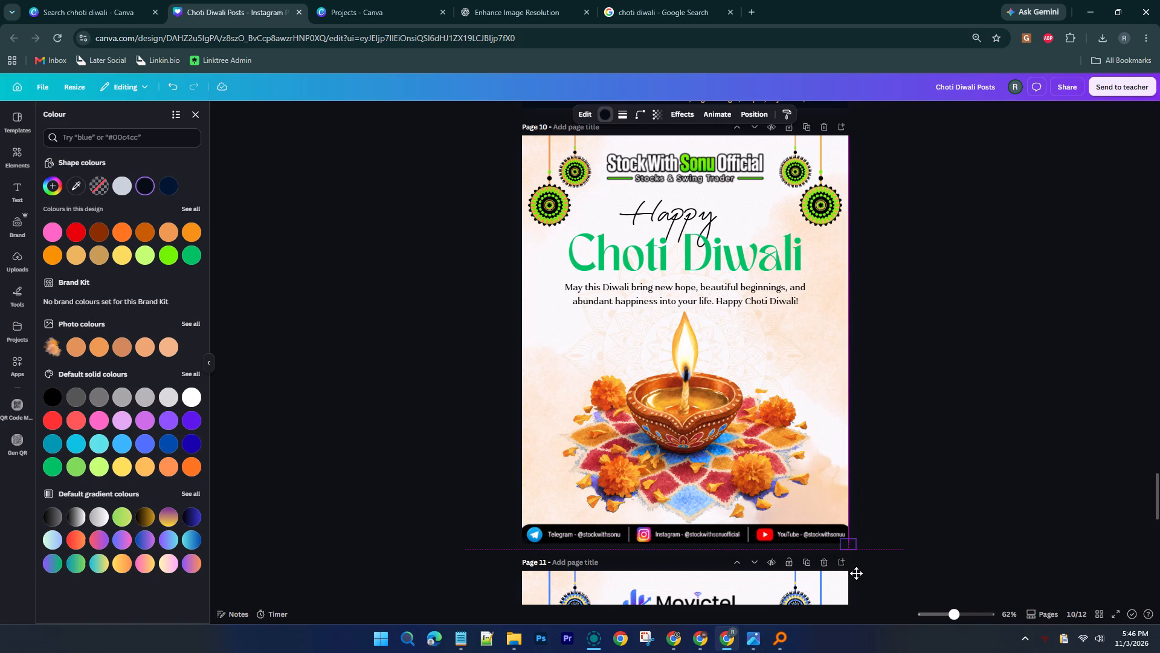
pyautogui.moveTo(856, 573); pyautogui.dragTo(857, 573)
pyautogui.click(889, 488)
pyautogui.click(862, 444)
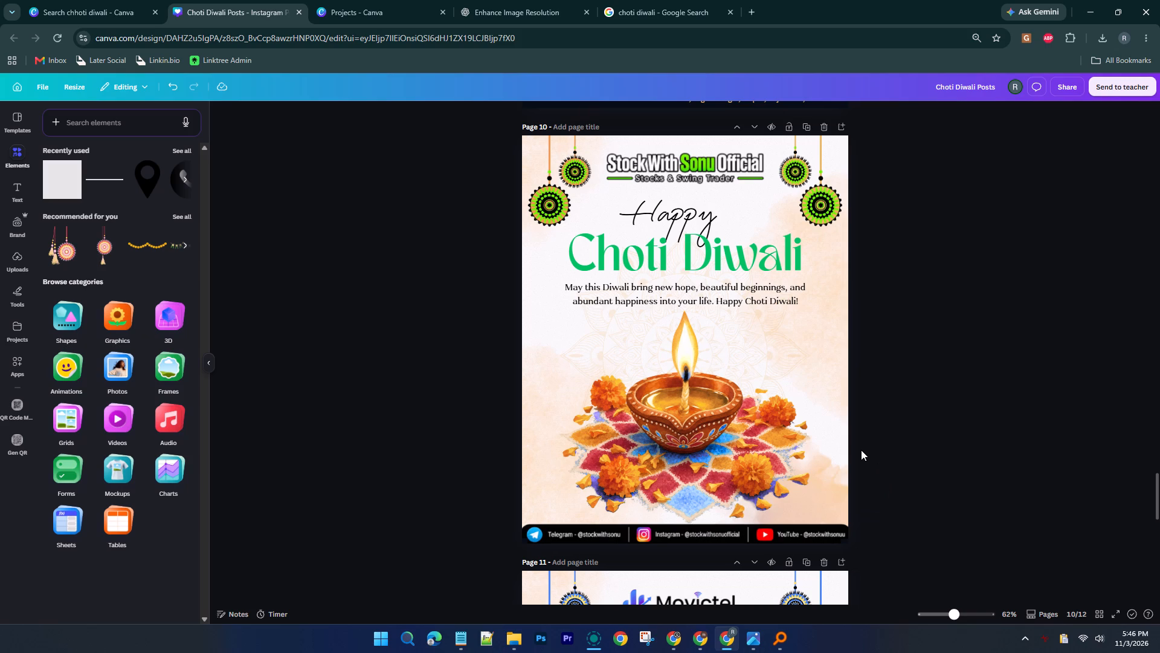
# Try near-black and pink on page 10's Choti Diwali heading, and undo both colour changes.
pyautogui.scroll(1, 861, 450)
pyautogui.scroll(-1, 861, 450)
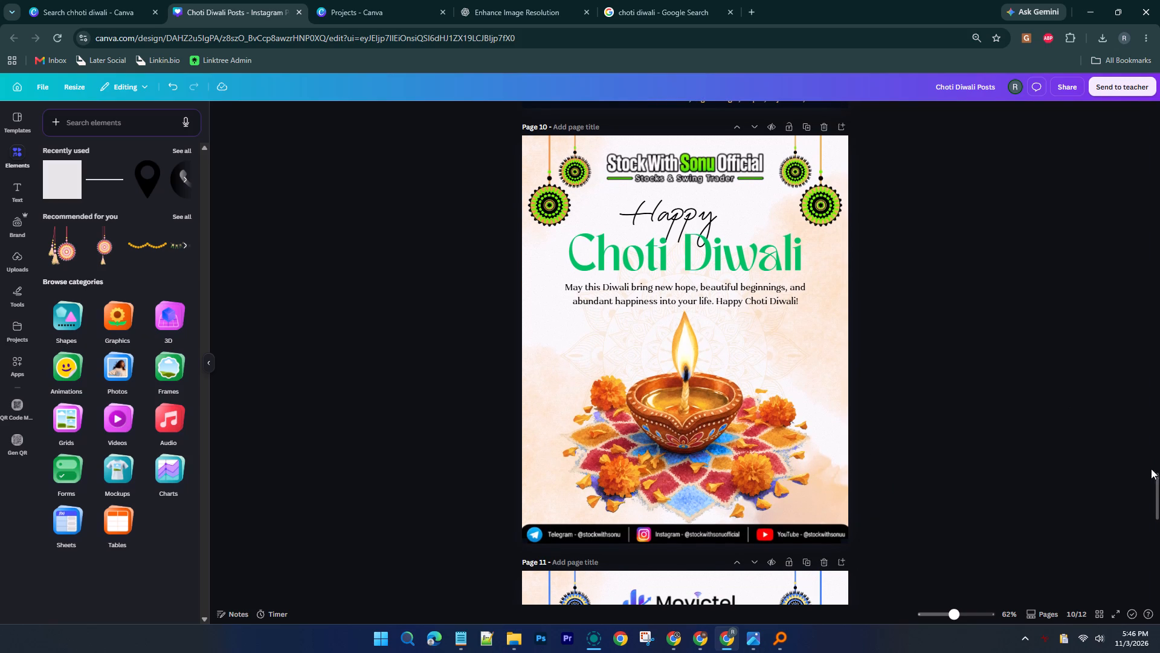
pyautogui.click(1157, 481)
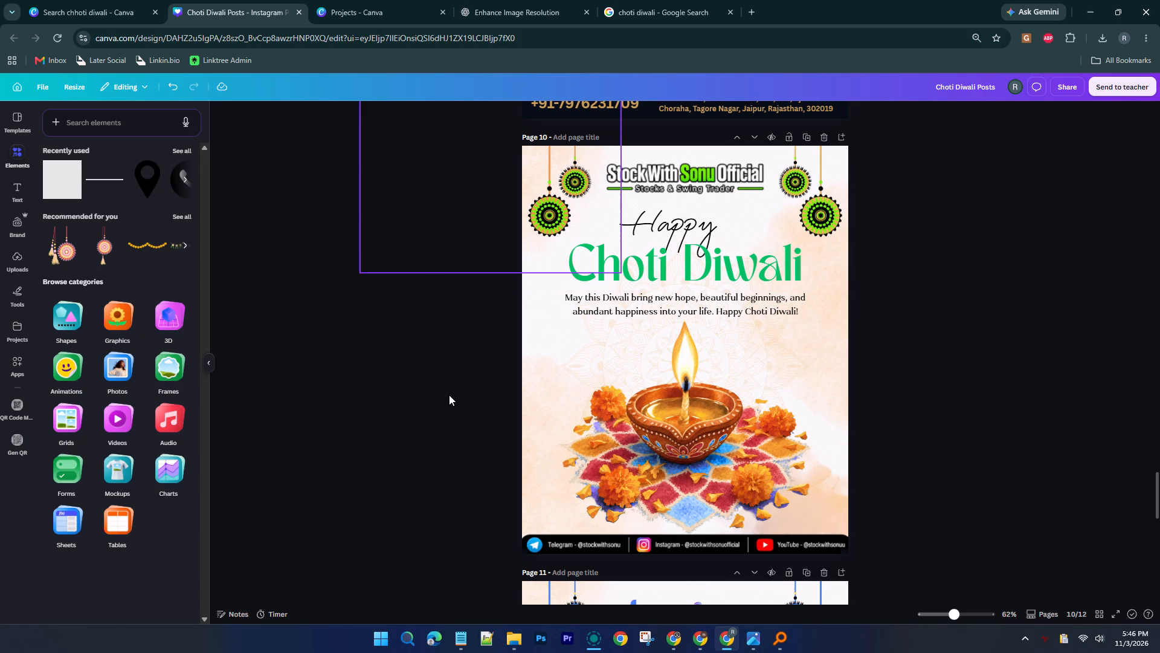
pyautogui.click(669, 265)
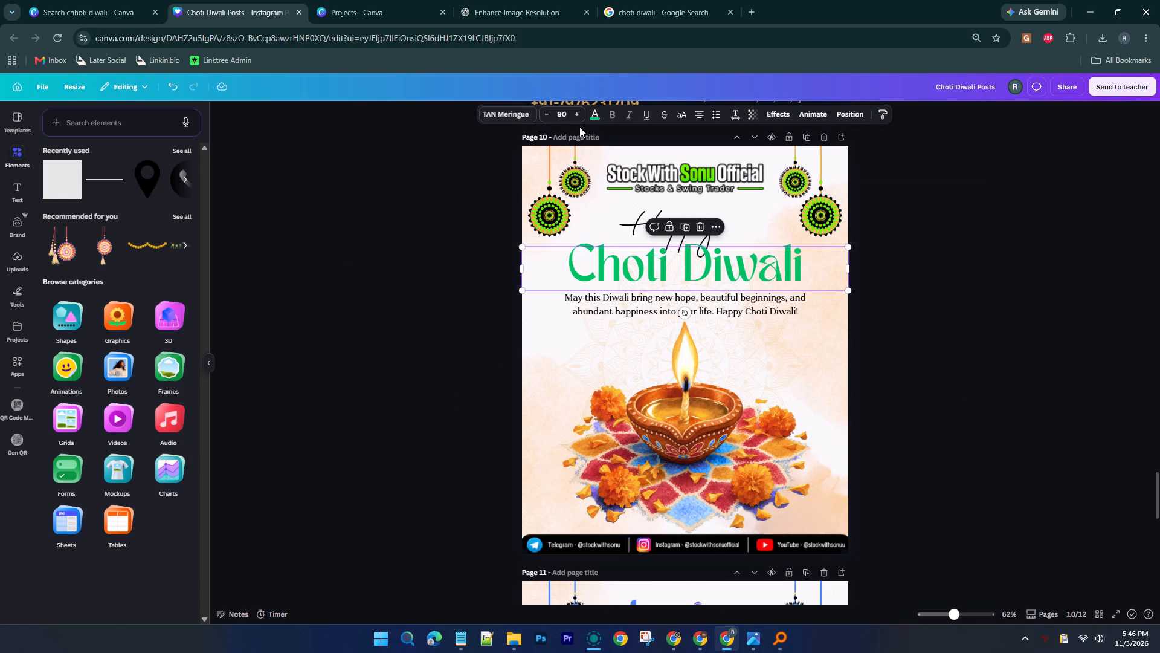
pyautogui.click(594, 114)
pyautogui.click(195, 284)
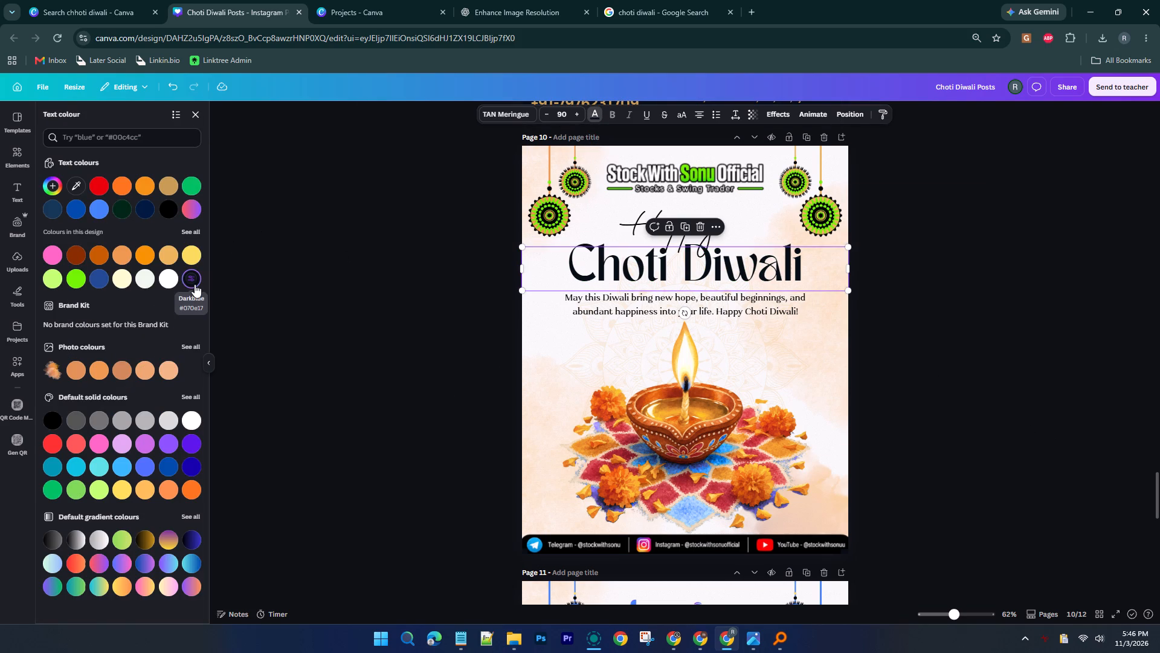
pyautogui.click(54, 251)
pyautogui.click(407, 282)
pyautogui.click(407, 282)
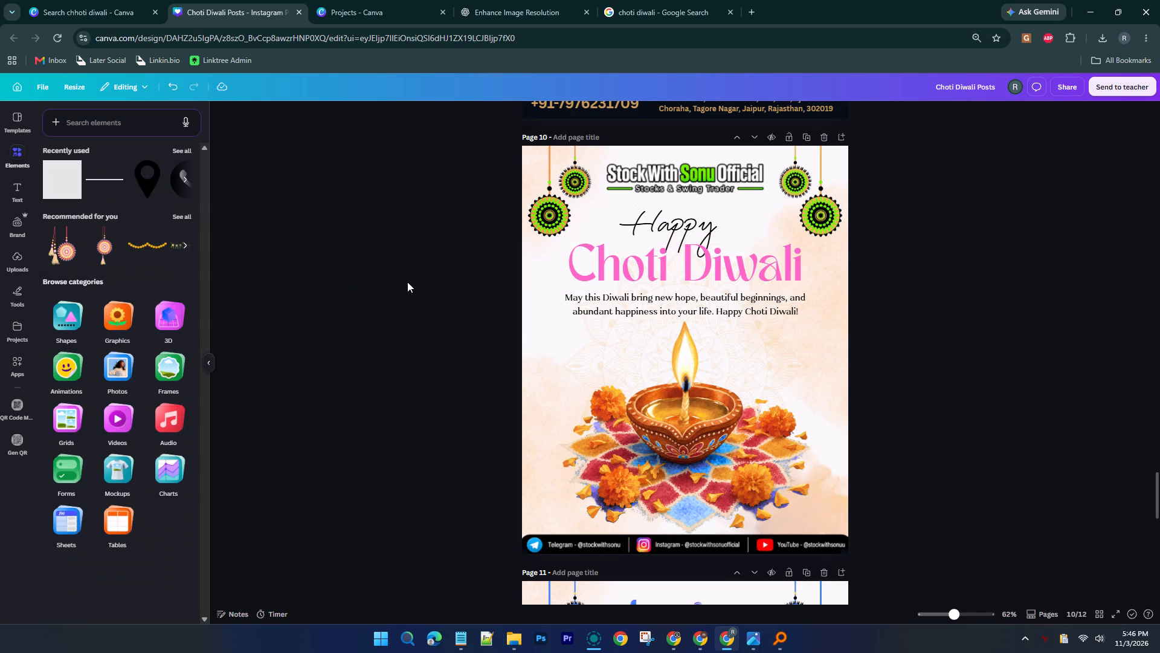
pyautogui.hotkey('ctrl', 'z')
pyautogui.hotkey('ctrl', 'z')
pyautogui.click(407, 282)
# Mark Sonu with a bullet under CHOTI DIWALI in the Notepad client list.
pyautogui.scroll(-5, 458, 390)
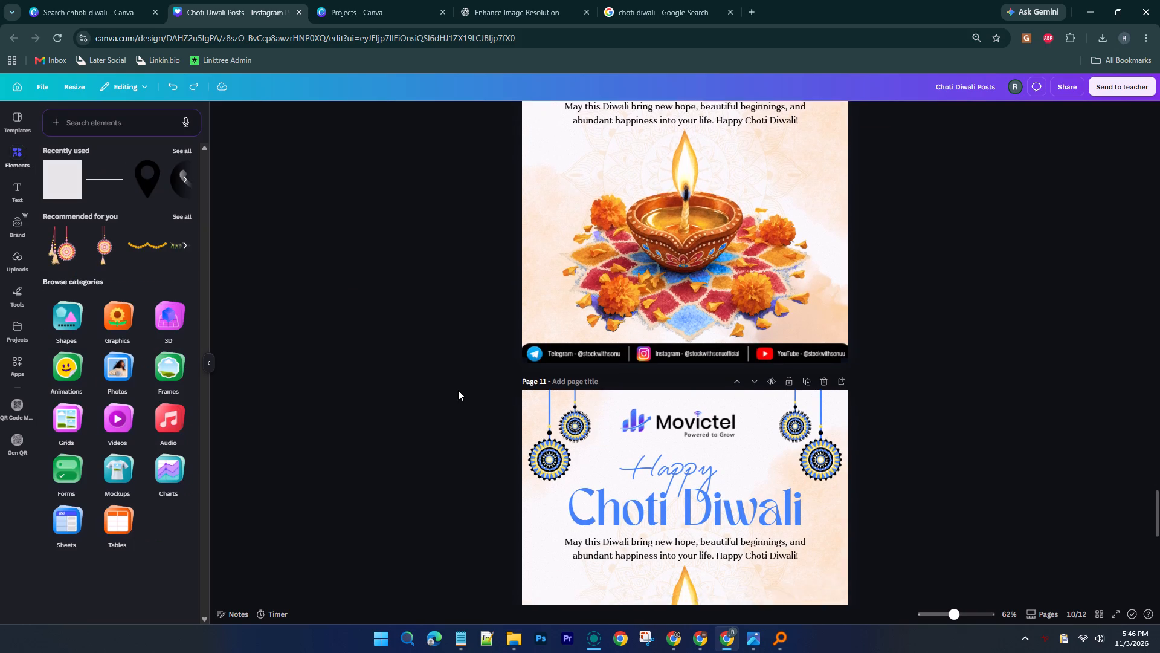
pyautogui.click(459, 645)
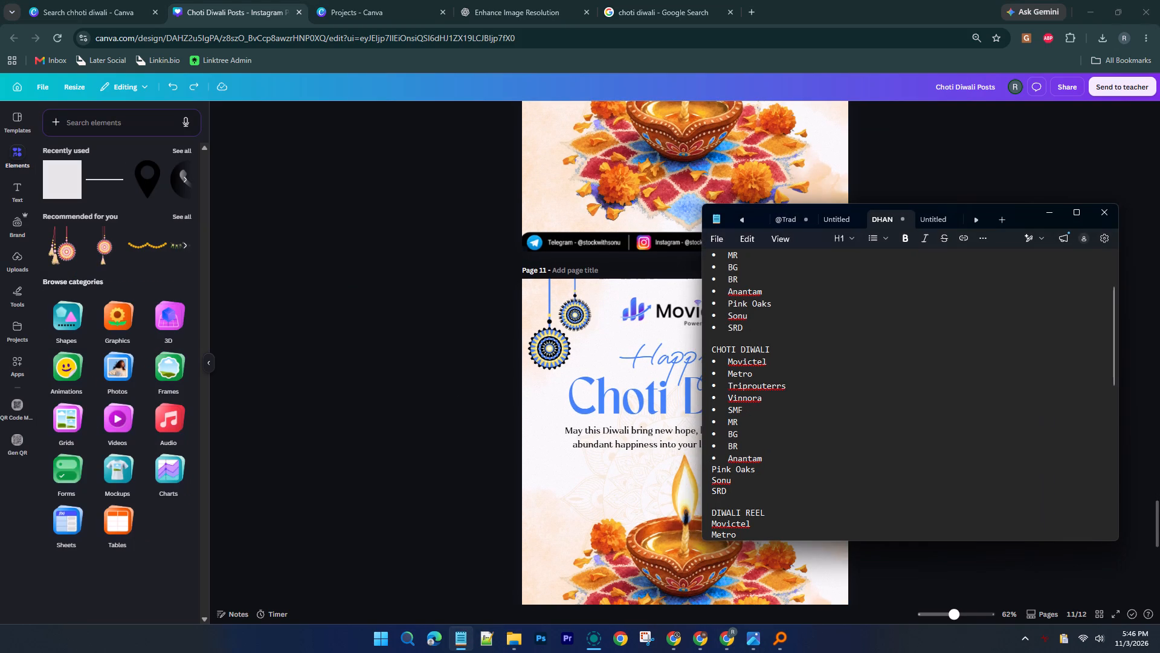
pyautogui.press('Up')
pyautogui.write('-')
pyautogui.press('space')
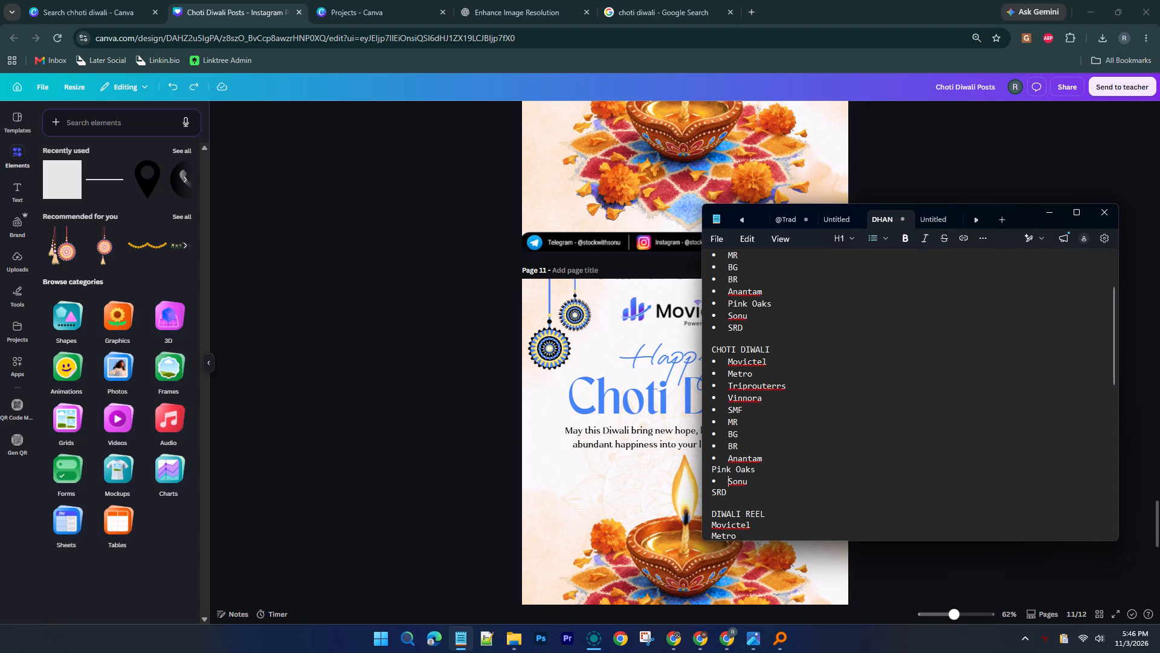
pyautogui.click(1052, 211)
# Delete the Movictel logo from page 11 of the Choti Diwali Posts in Canva.
pyautogui.click(677, 320)
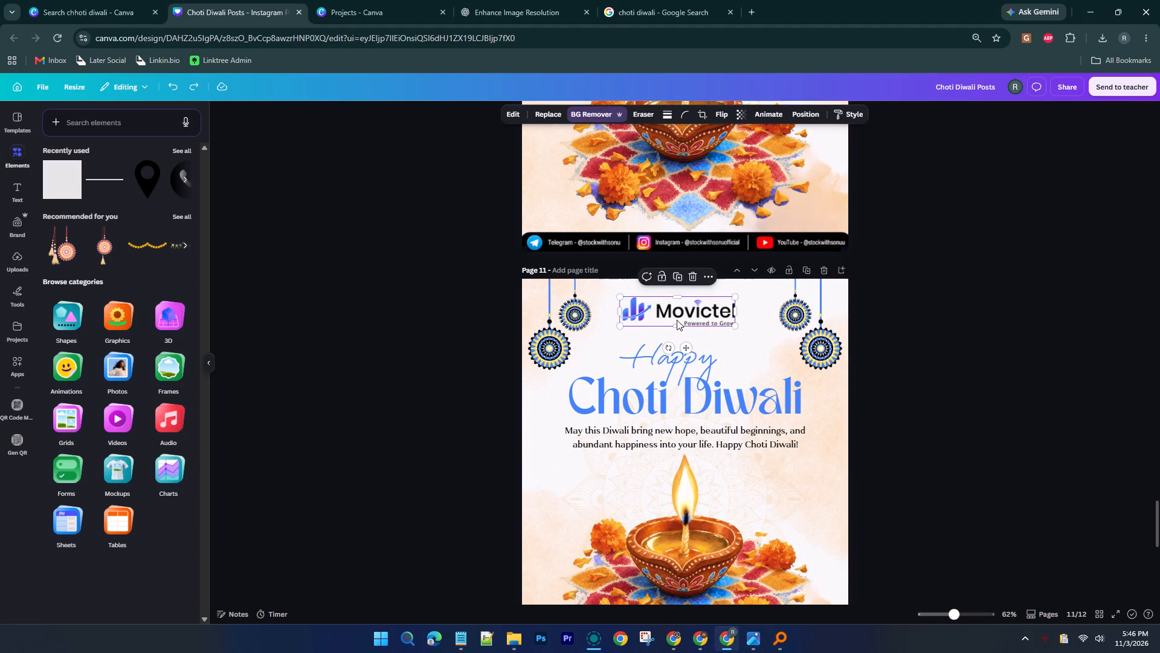
pyautogui.press('Delete')
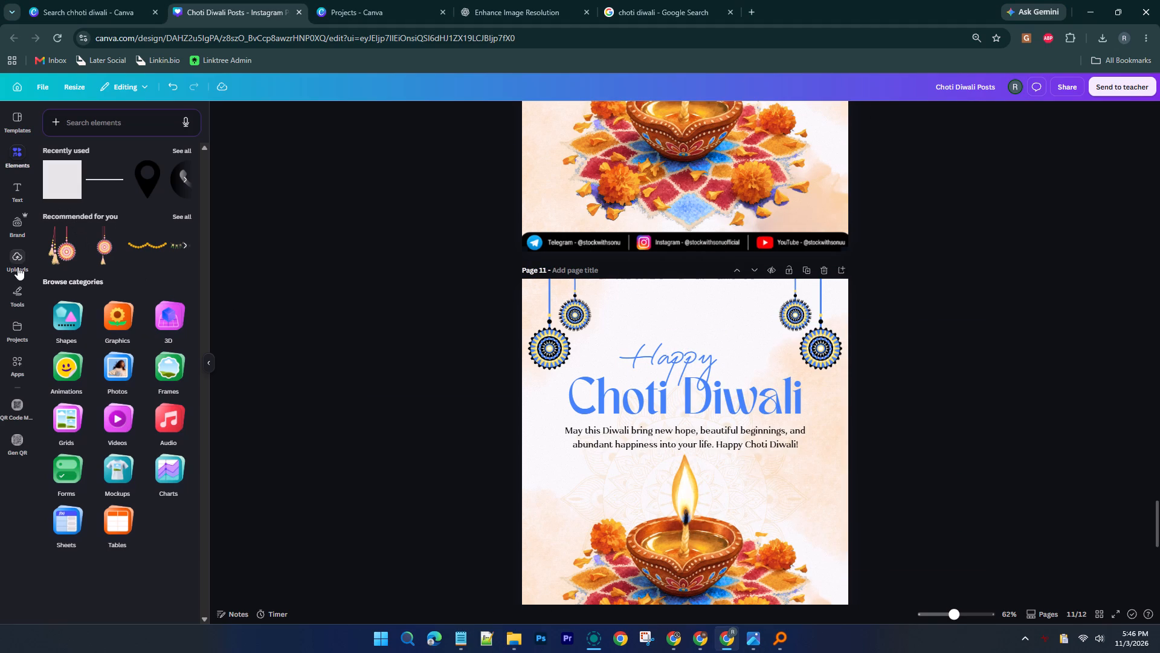
# Add the SRD Sheetla Properties logo from the Client Logos folder to page 11 in Canva.
pyautogui.click(18, 267)
pyautogui.scroll(-6, 92, 298)
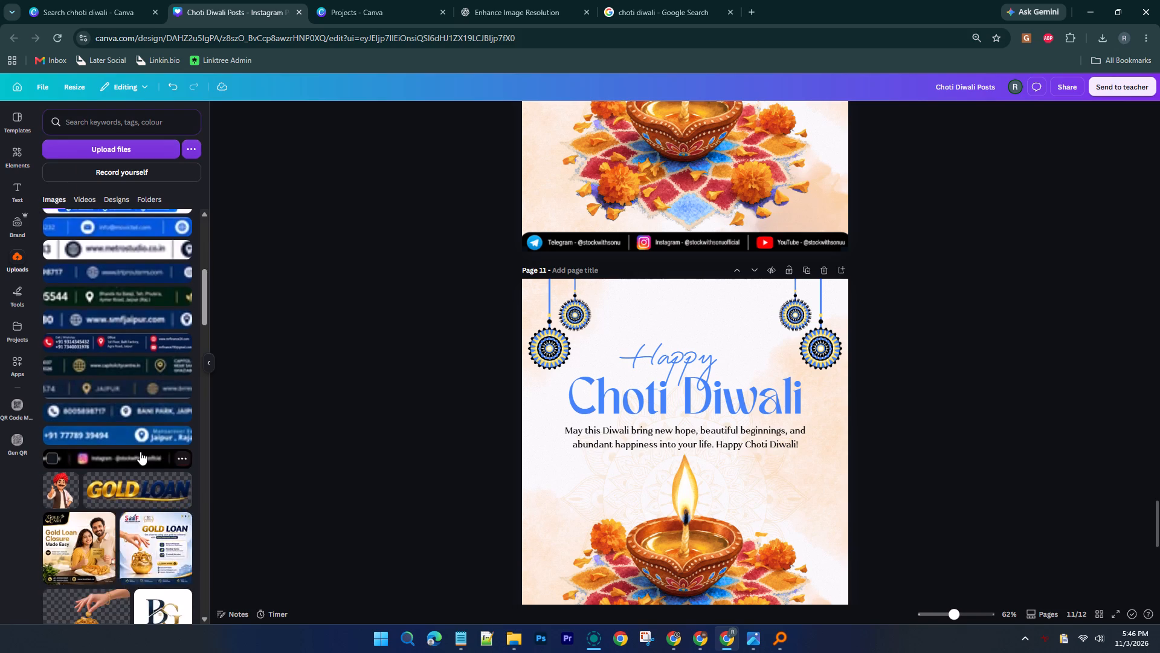
pyautogui.scroll(-9, 140, 452)
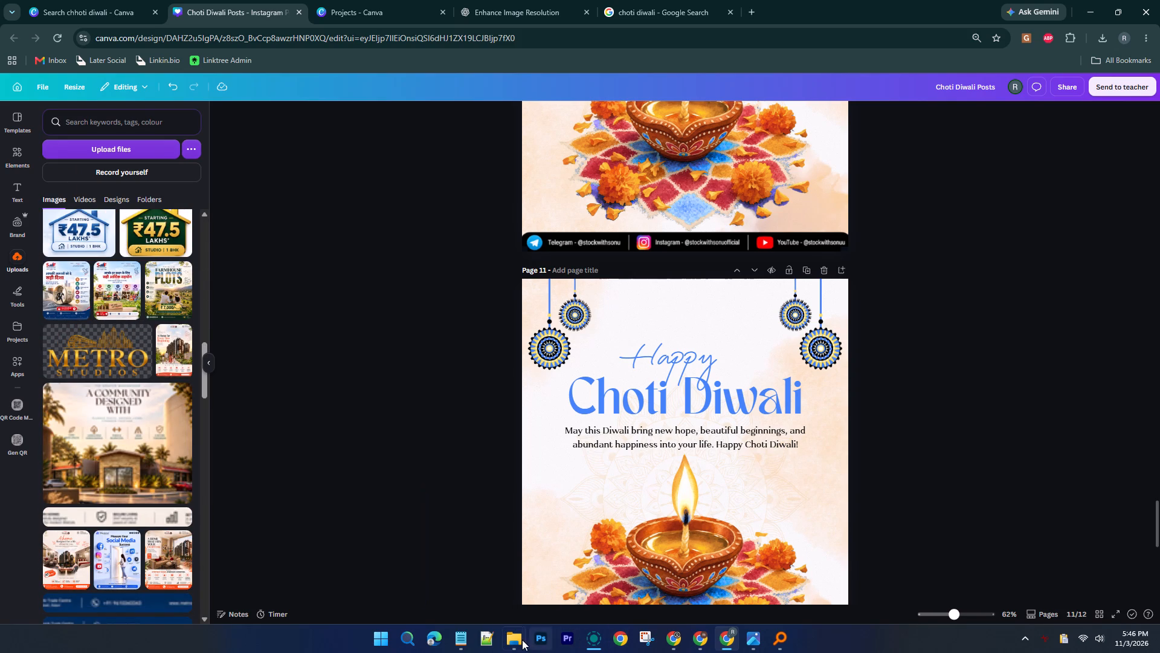
pyautogui.click(518, 641)
pyautogui.click(442, 534)
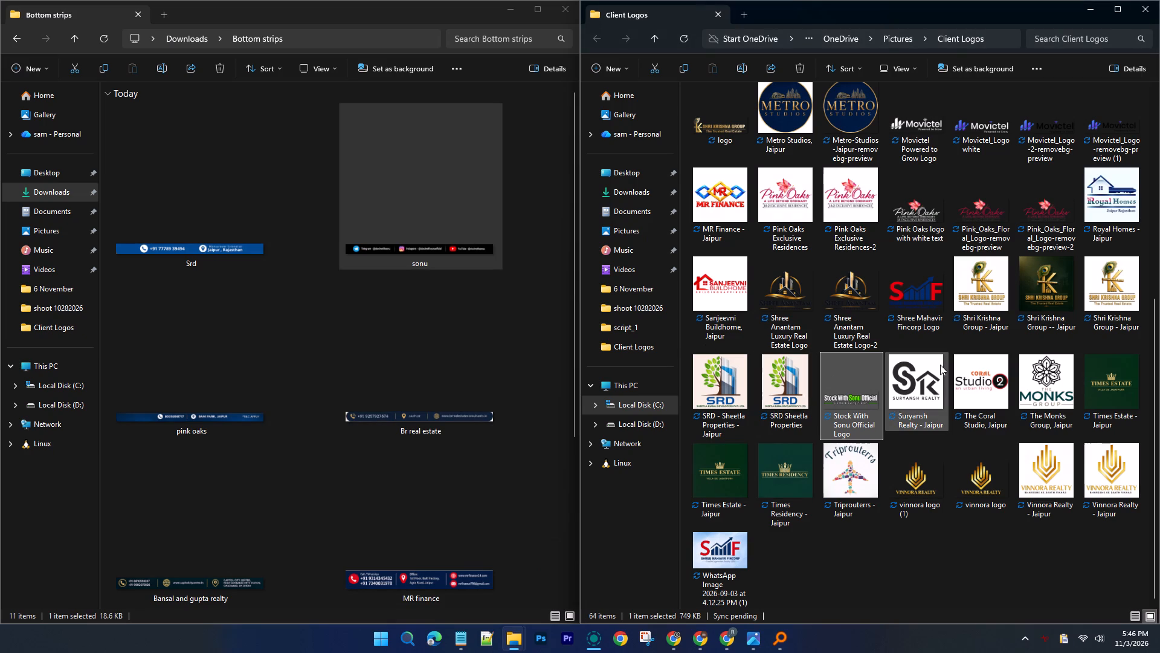
pyautogui.click(738, 384)
pyautogui.click(791, 383)
pyautogui.click(747, 386)
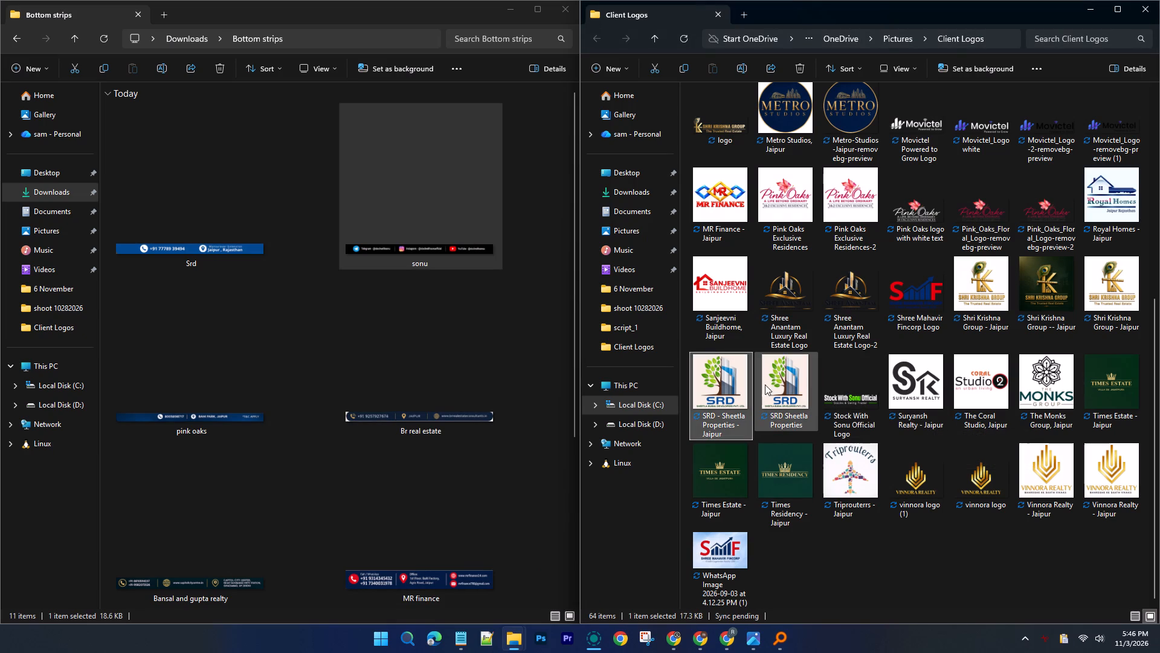
pyautogui.click(788, 384)
pyautogui.scroll(5, 788, 429)
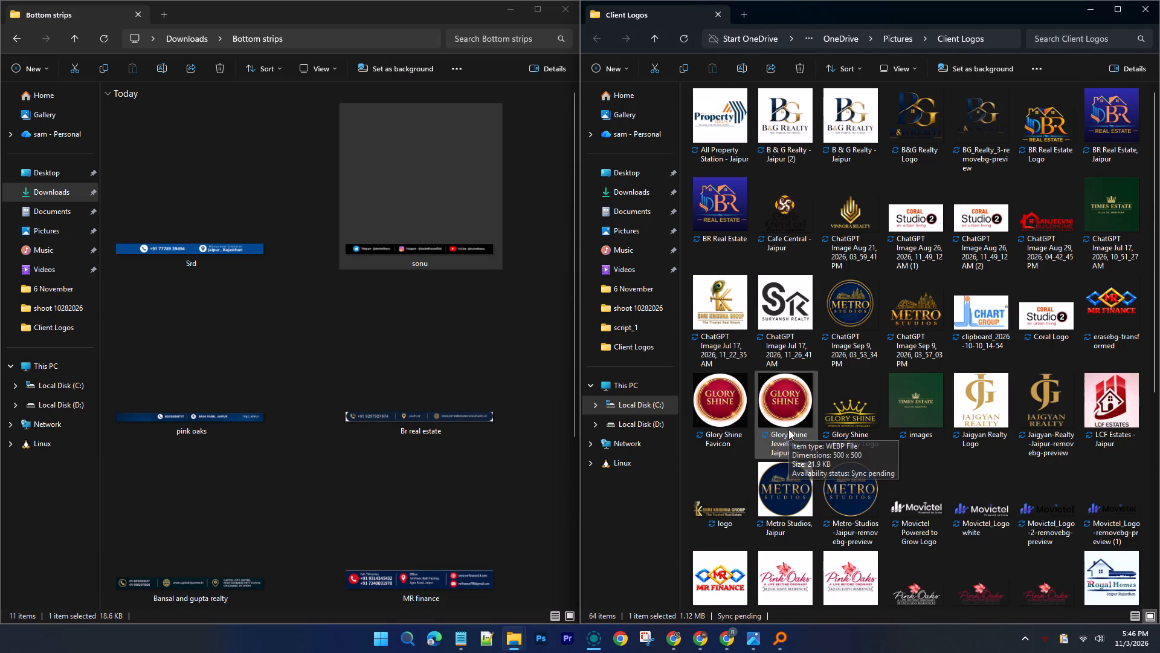
pyautogui.scroll(-1, 788, 429)
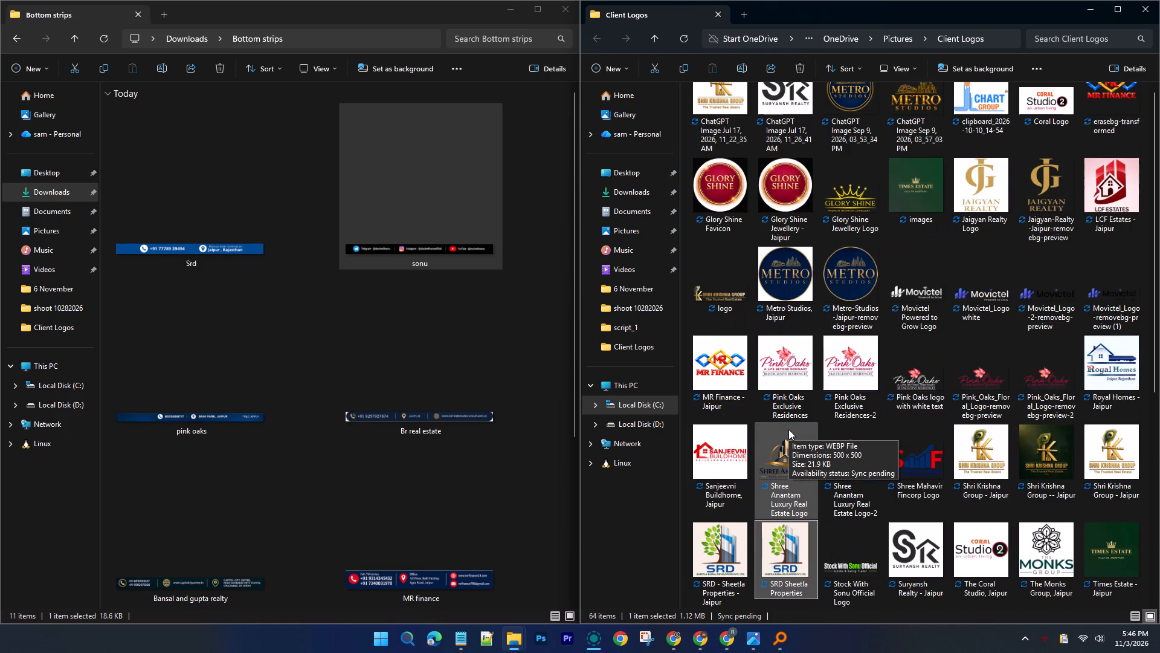
pyautogui.scroll(-1, 788, 429)
pyautogui.moveTo(792, 380); pyautogui.dragTo(736, 642)
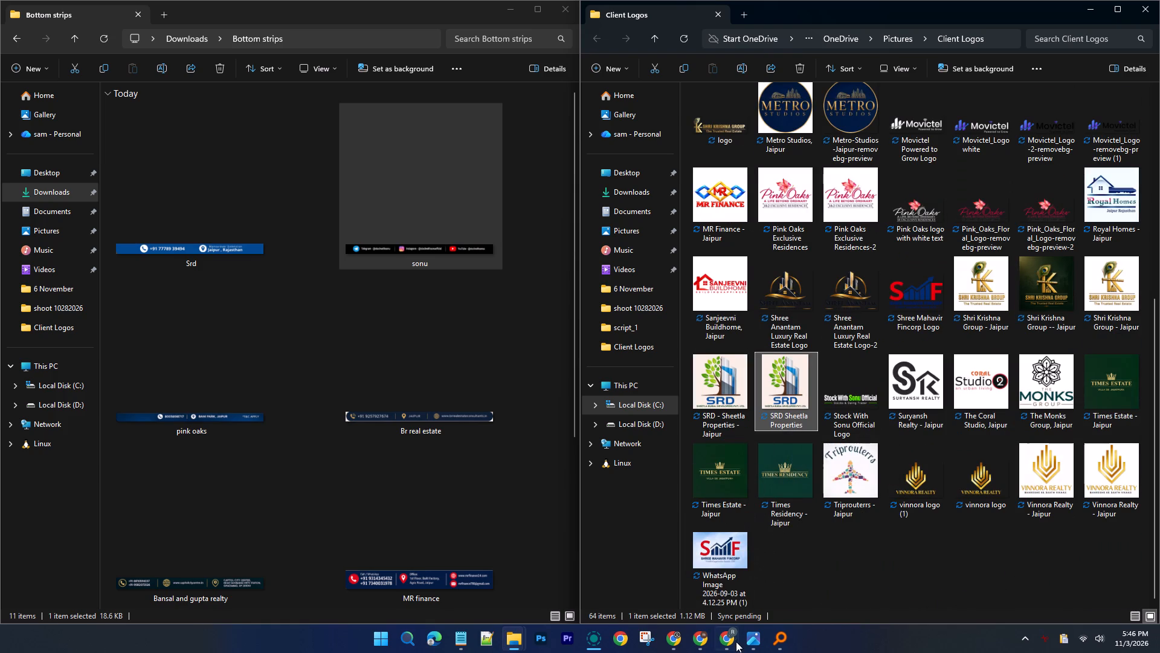
pyautogui.moveTo(736, 642); pyautogui.dragTo(700, 452)
# Shrink the SRD logo to about 186 by 228 and place it at page 11's top centre, above Happy.
pyautogui.scroll(4, 114, 332)
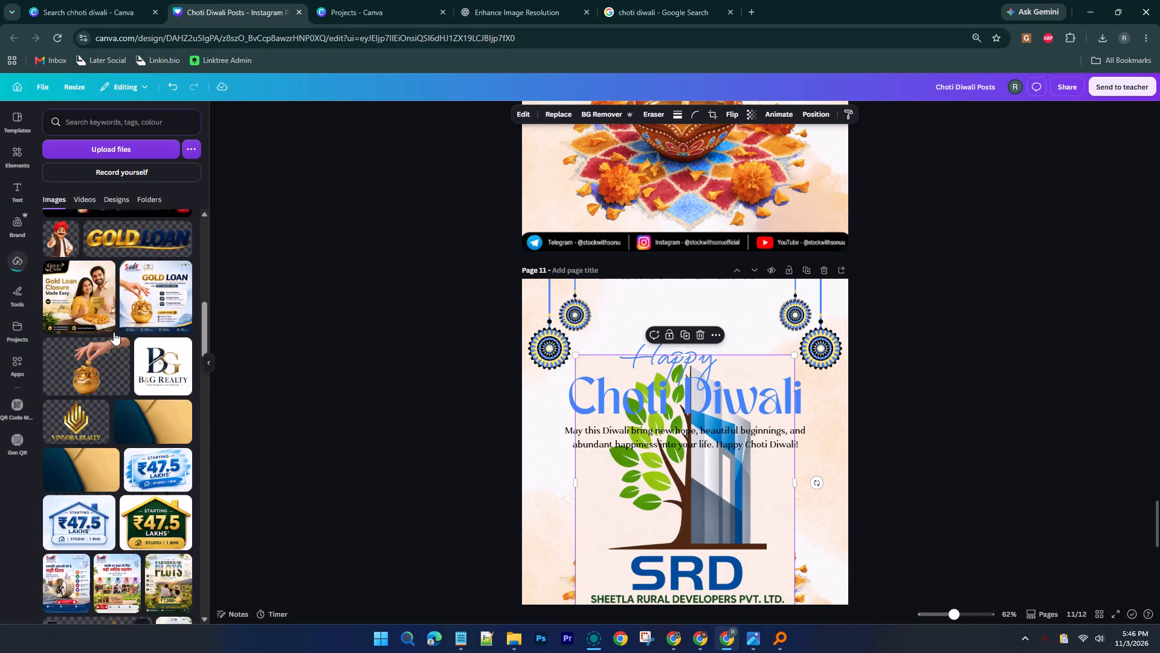
pyautogui.scroll(5, 114, 332)
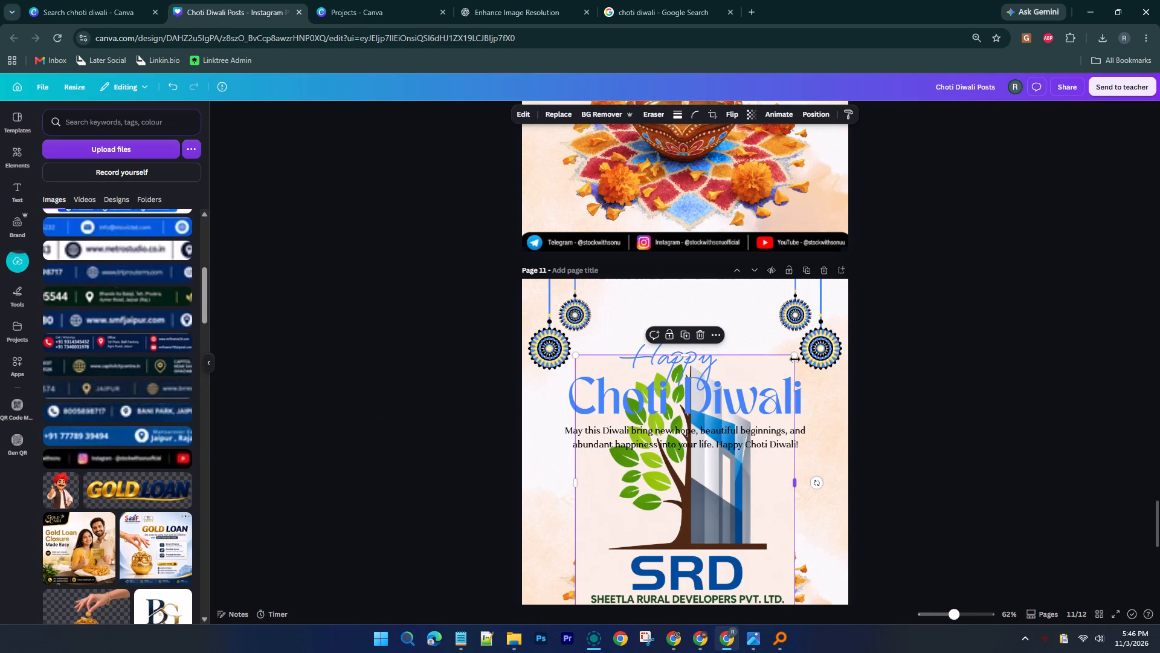
pyautogui.moveTo(795, 357); pyautogui.dragTo(646, 552)
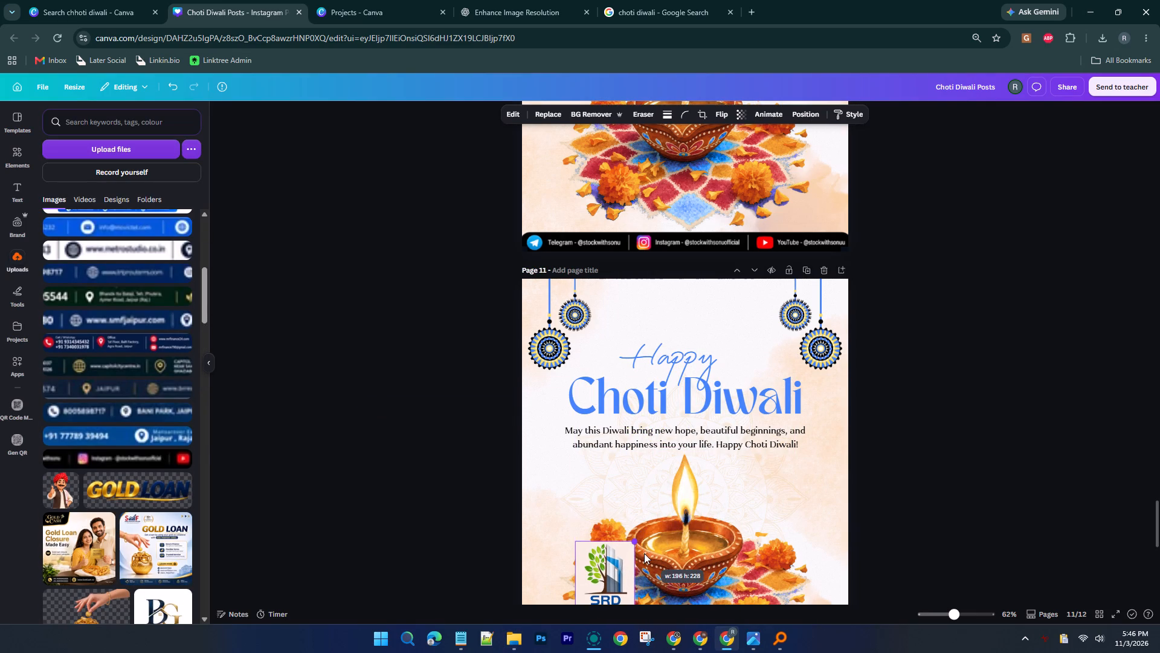
pyautogui.moveTo(608, 571); pyautogui.dragTo(687, 308)
# Shift page 11's two-line greeting message slightly down, closer to the diya flame.
pyautogui.click(637, 438)
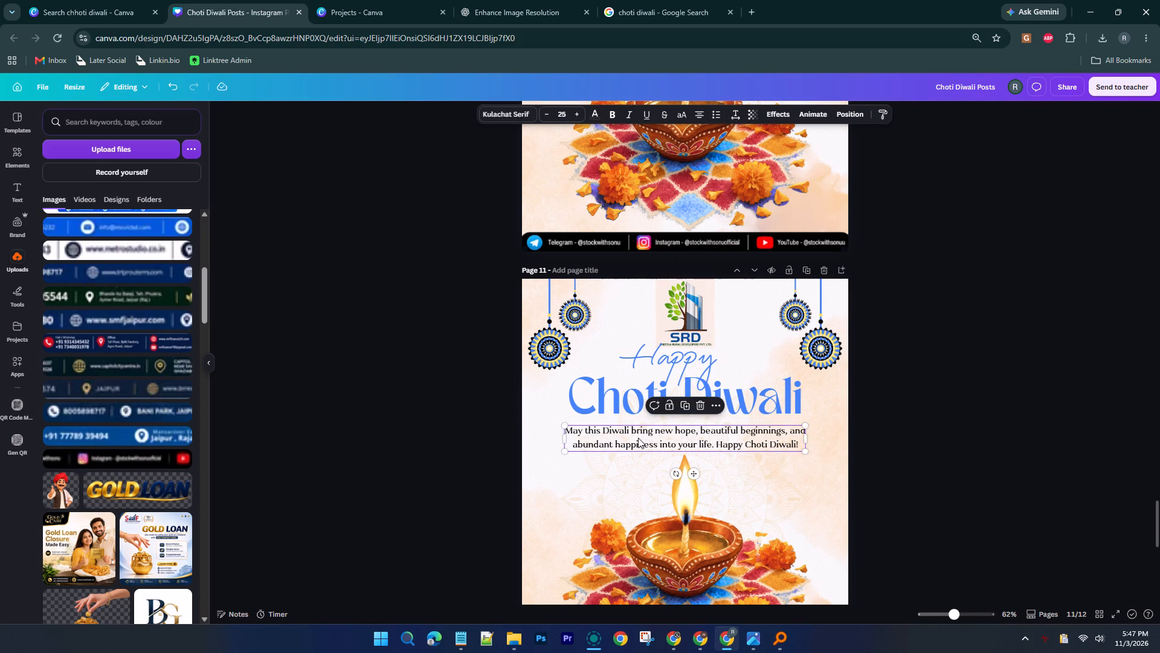
pyautogui.keyDown('ctrl'); pyautogui.scroll(-2, 638, 438); pyautogui.keyUp('ctrl')
pyautogui.scroll(-2, 840, 398)
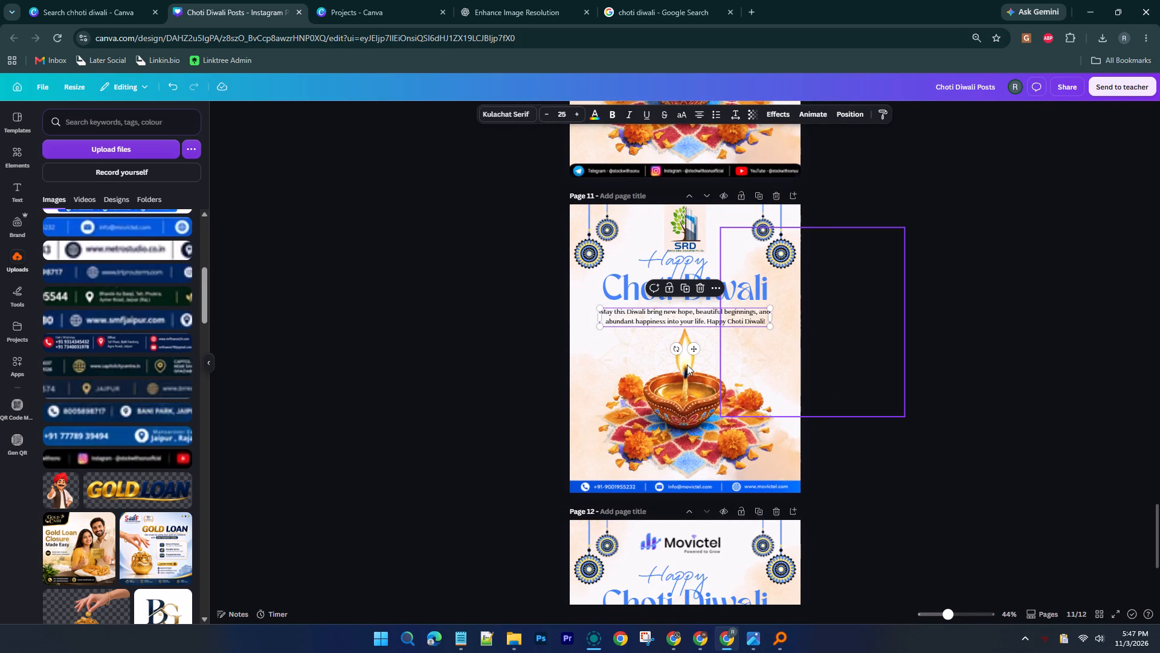
pyautogui.click(687, 366)
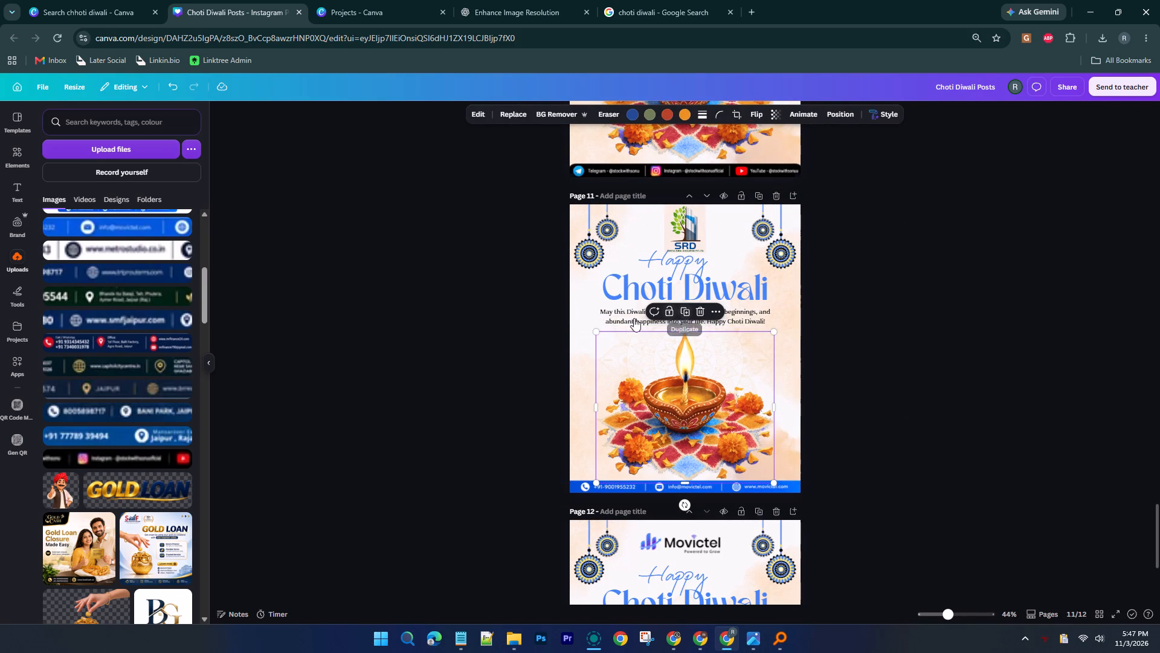
pyautogui.moveTo(630, 312); pyautogui.dragTo(630, 317)
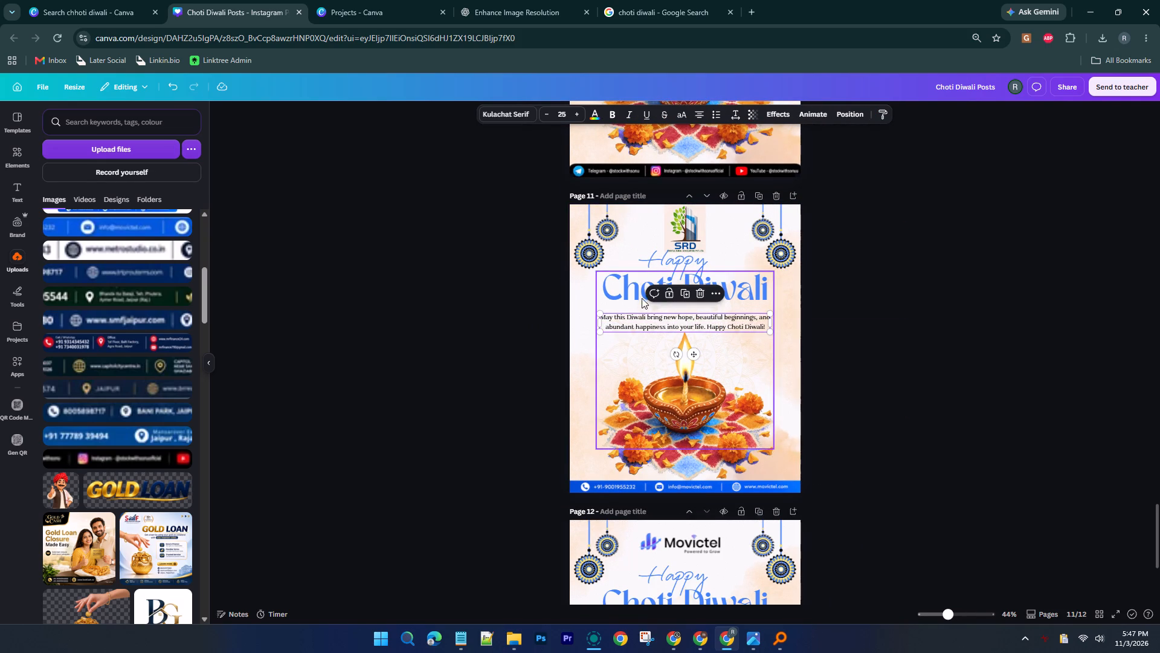
# Group page 11's Happy and Choti Diwali texts and move the group slightly down, clear of the SRD logo.
pyautogui.click(646, 264)
pyautogui.keyDown('shift'); pyautogui.click(631, 290); pyautogui.keyUp('shift')
pyautogui.click(656, 230)
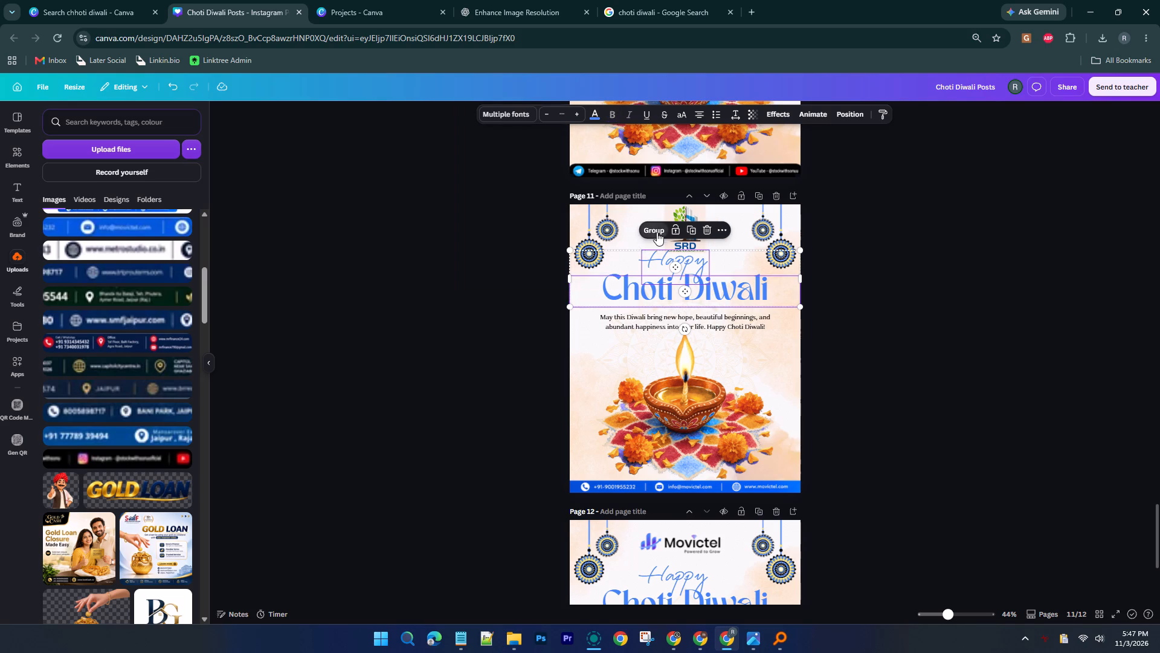
pyautogui.moveTo(717, 291); pyautogui.dragTo(717, 298)
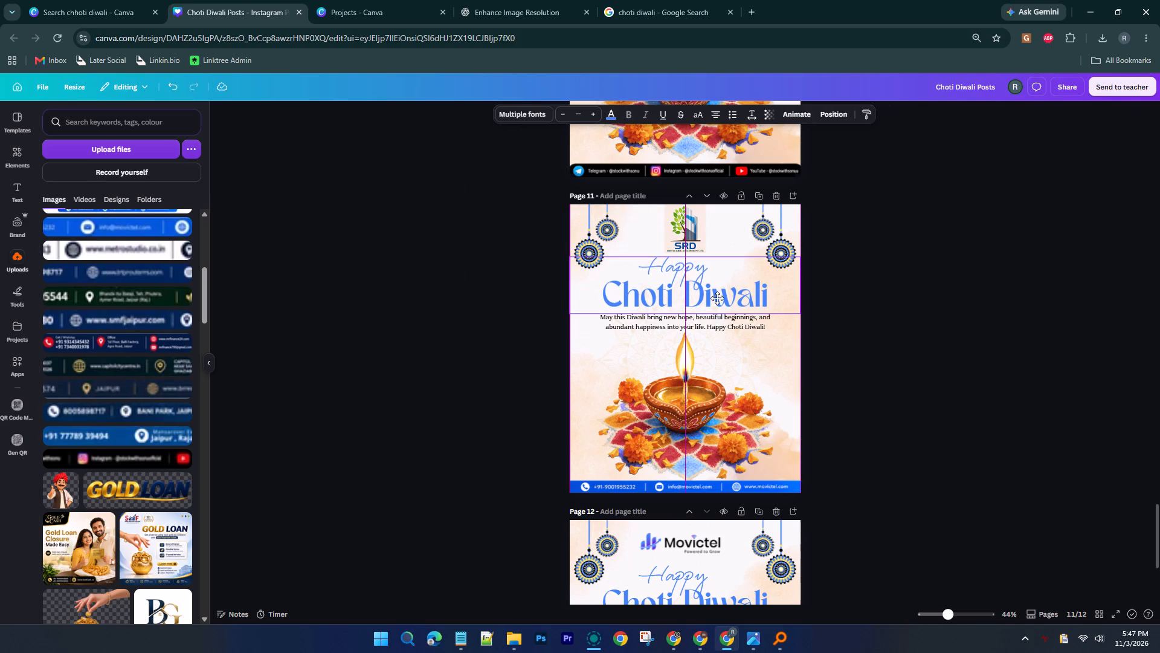
pyautogui.moveTo(717, 298); pyautogui.dragTo(717, 299)
pyautogui.click(874, 250)
# Remove the background from page 11's SRD logo and nudge the logo slightly down from the page's top edge.
pyautogui.click(686, 236)
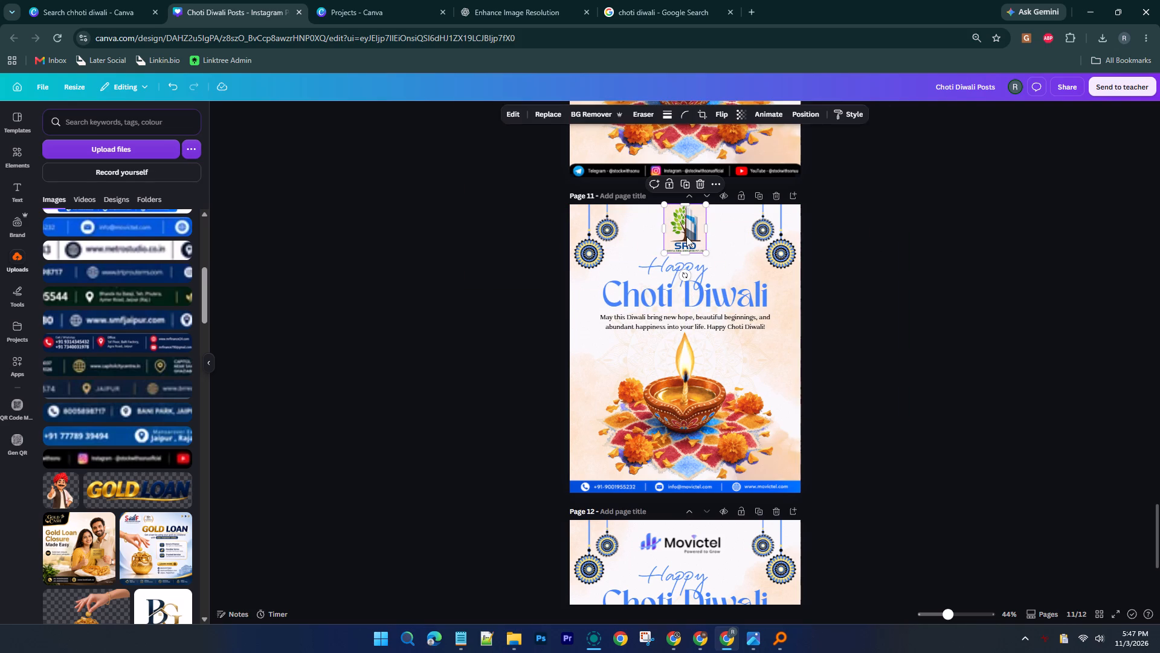
pyautogui.click(605, 111)
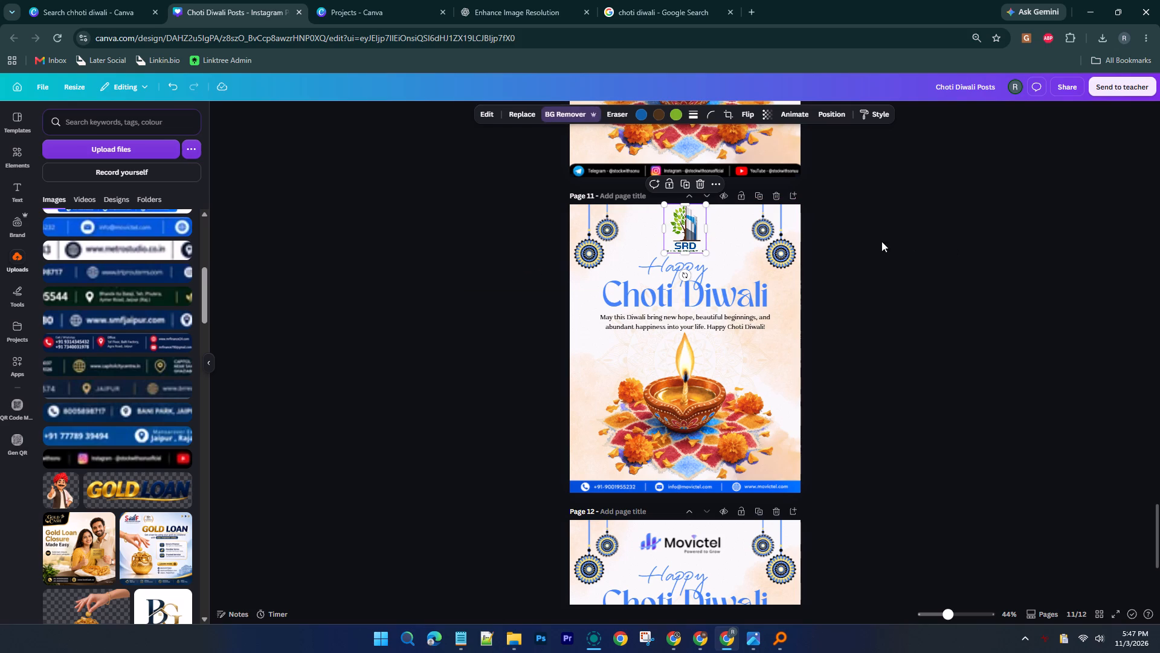
pyautogui.scroll(1, 680, 217)
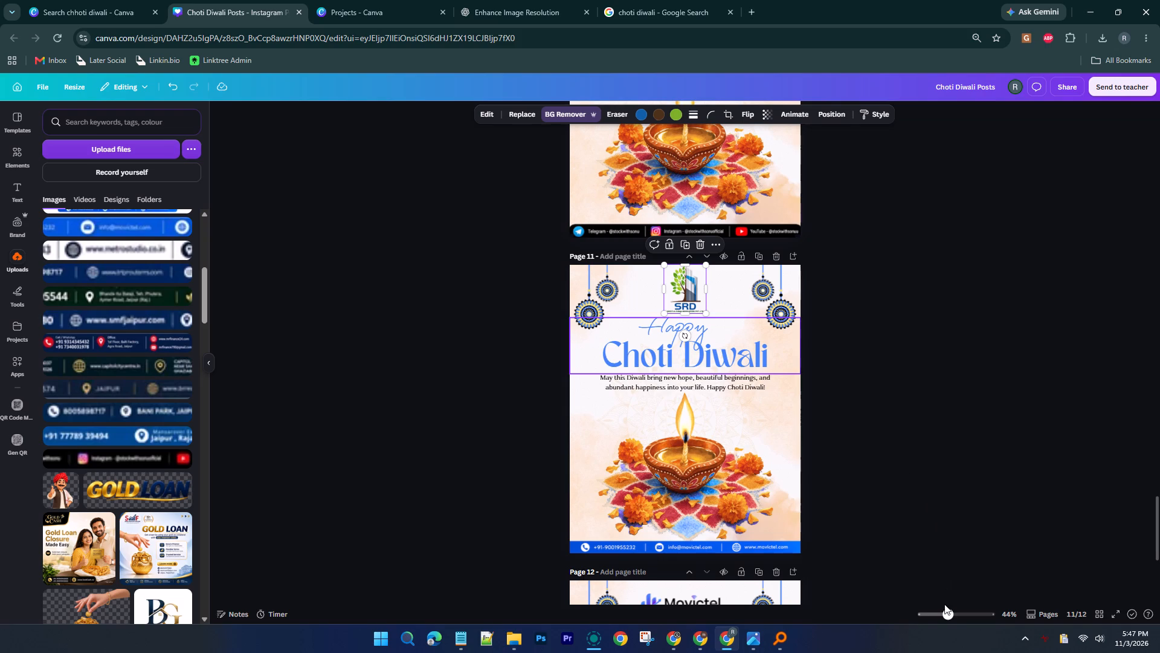
pyautogui.click(689, 290)
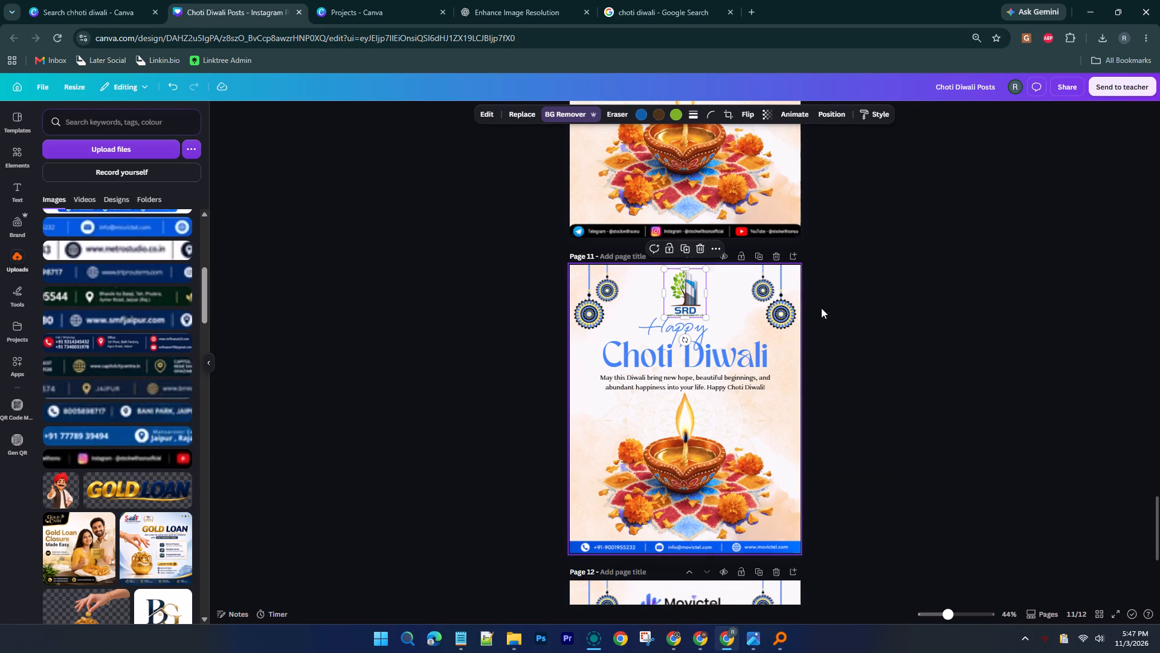
# Delete the blue Movictel contact strip from the bottom edge of page 11.
pyautogui.click(987, 332)
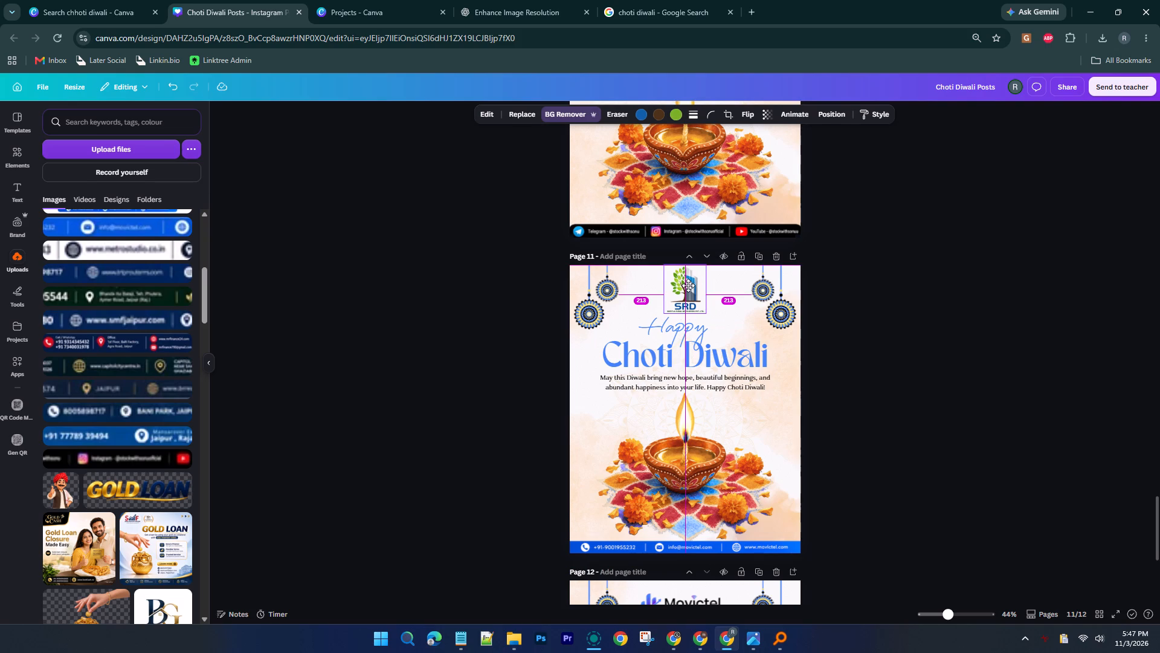
pyautogui.click(913, 297)
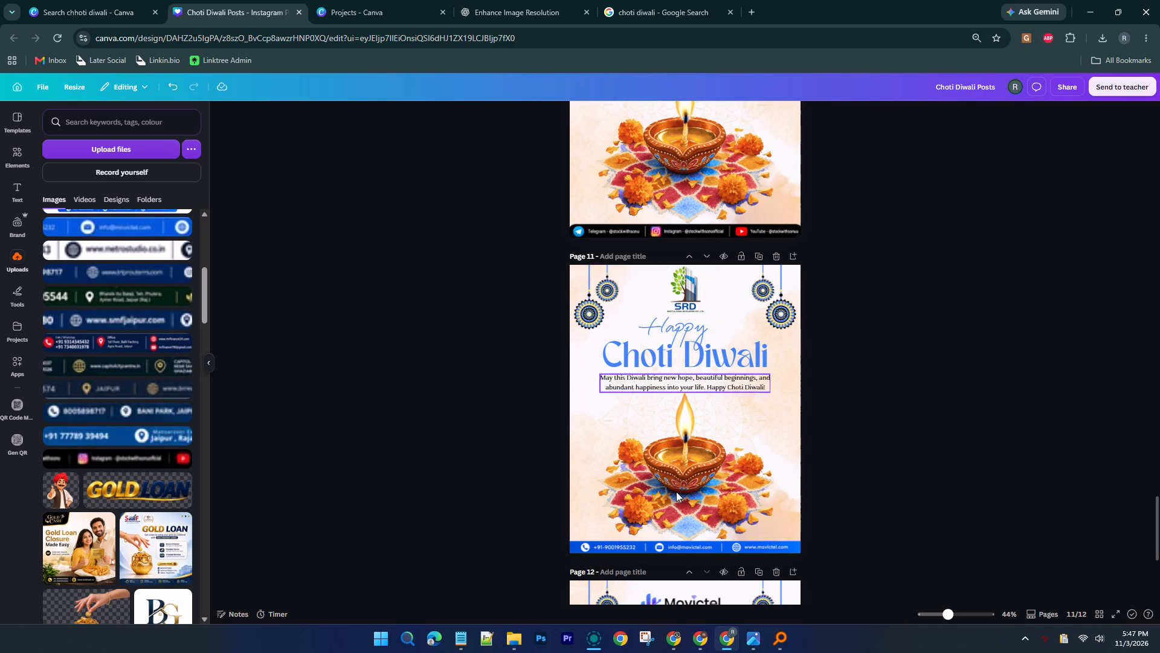
pyautogui.click(627, 553)
pyautogui.press('Delete')
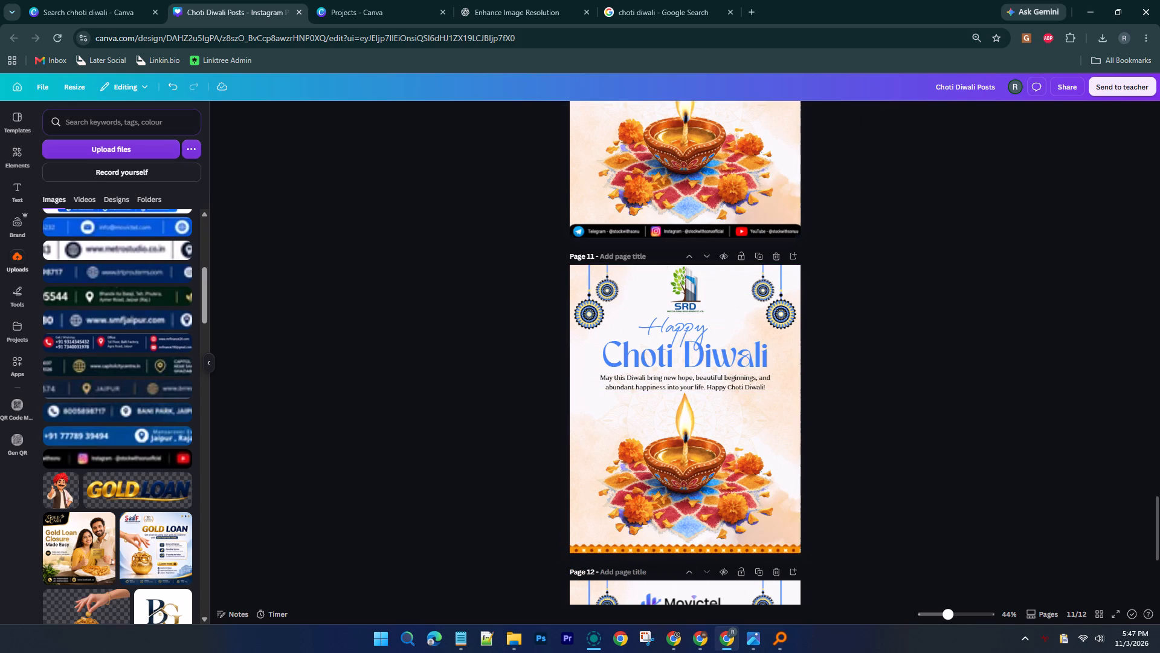
# Check the SRD strip in the Bottom strips folder, then add the uploaded all-strips sheet to page 11 and enlarge it to full page width.
pyautogui.click(517, 645)
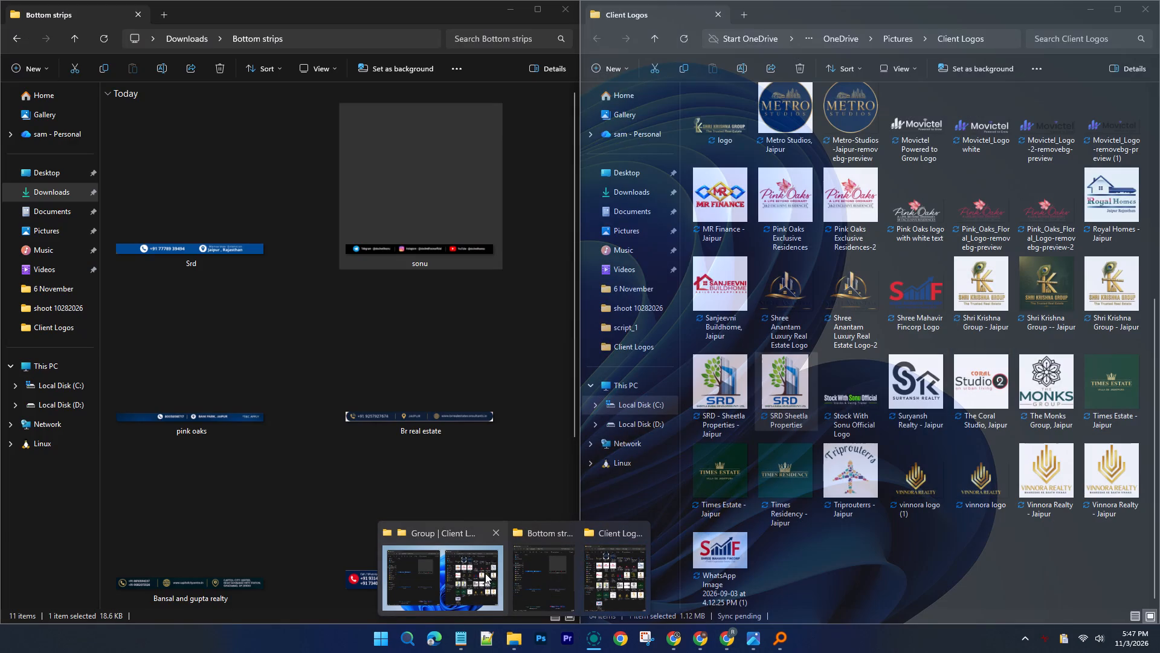
pyautogui.click(485, 573)
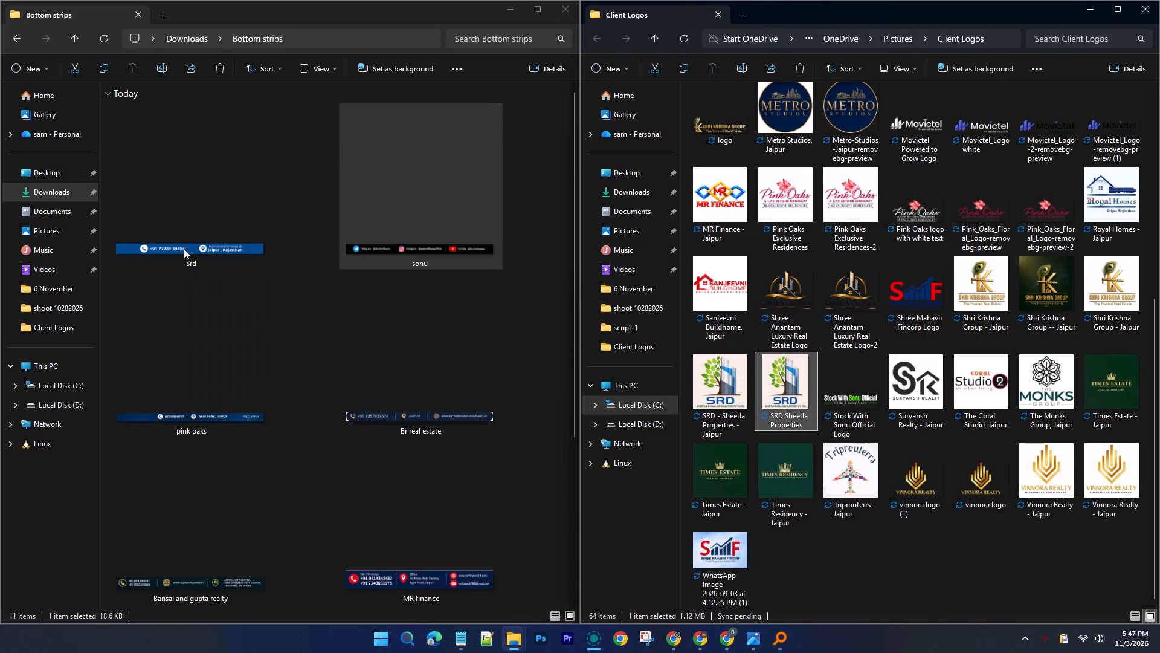
pyautogui.click(730, 635)
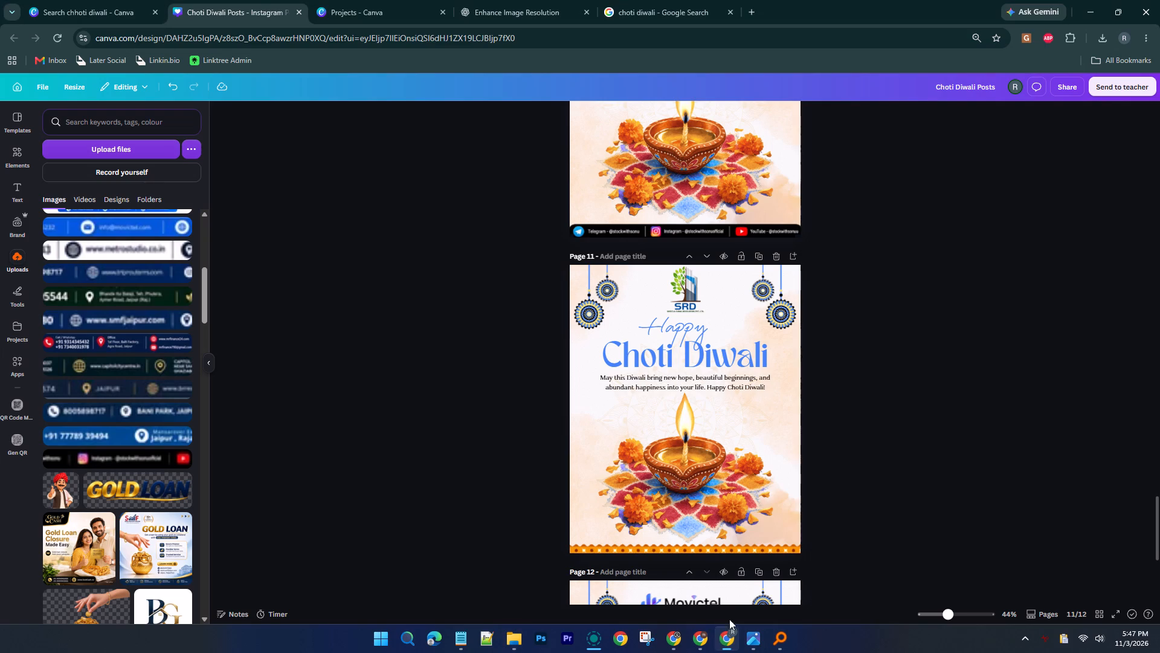
pyautogui.scroll(1, 117, 269)
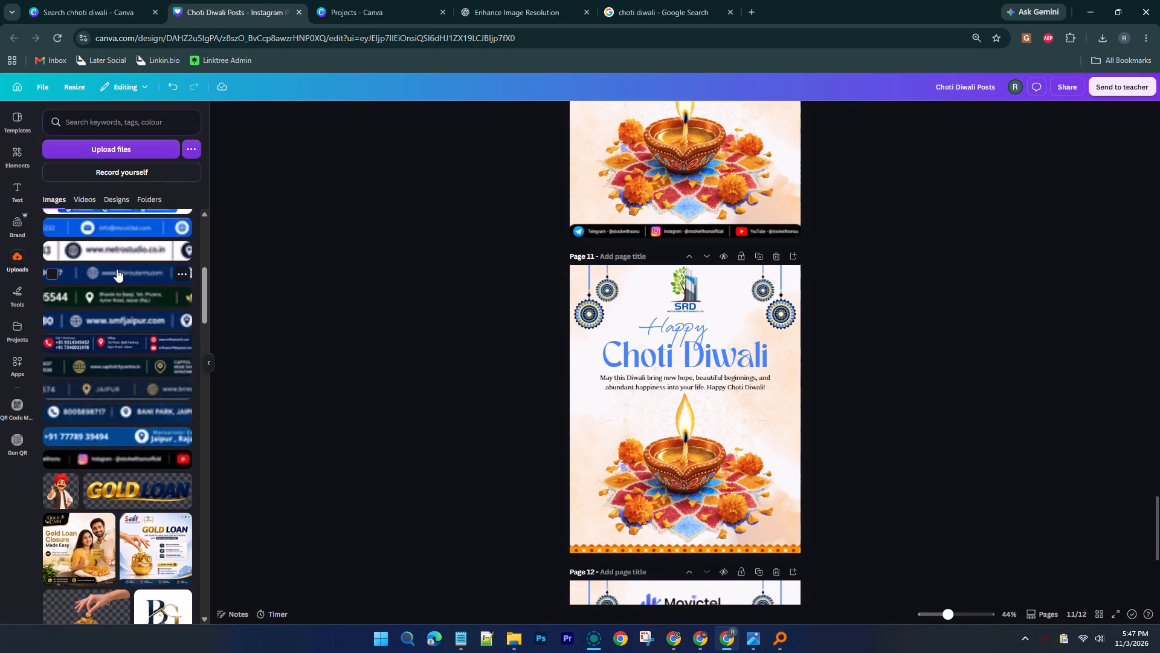
pyautogui.scroll(2, 115, 334)
pyautogui.click(117, 377)
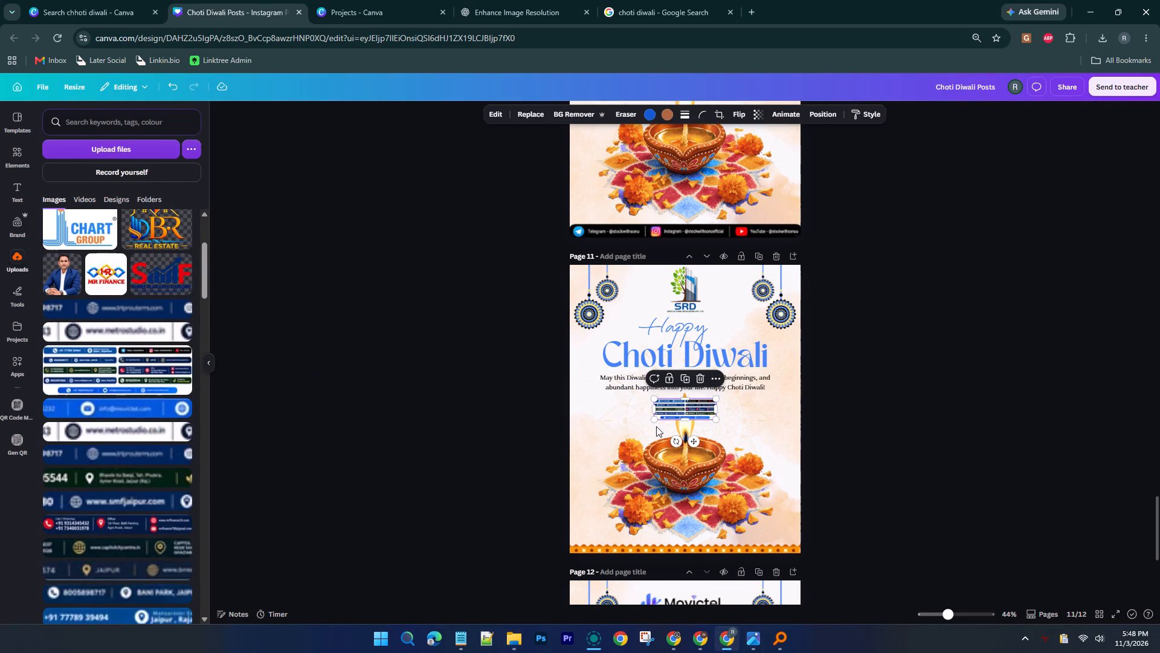
pyautogui.moveTo(654, 400); pyautogui.dragTo(571, 363)
pyautogui.moveTo(717, 421); pyautogui.dragTo(791, 472)
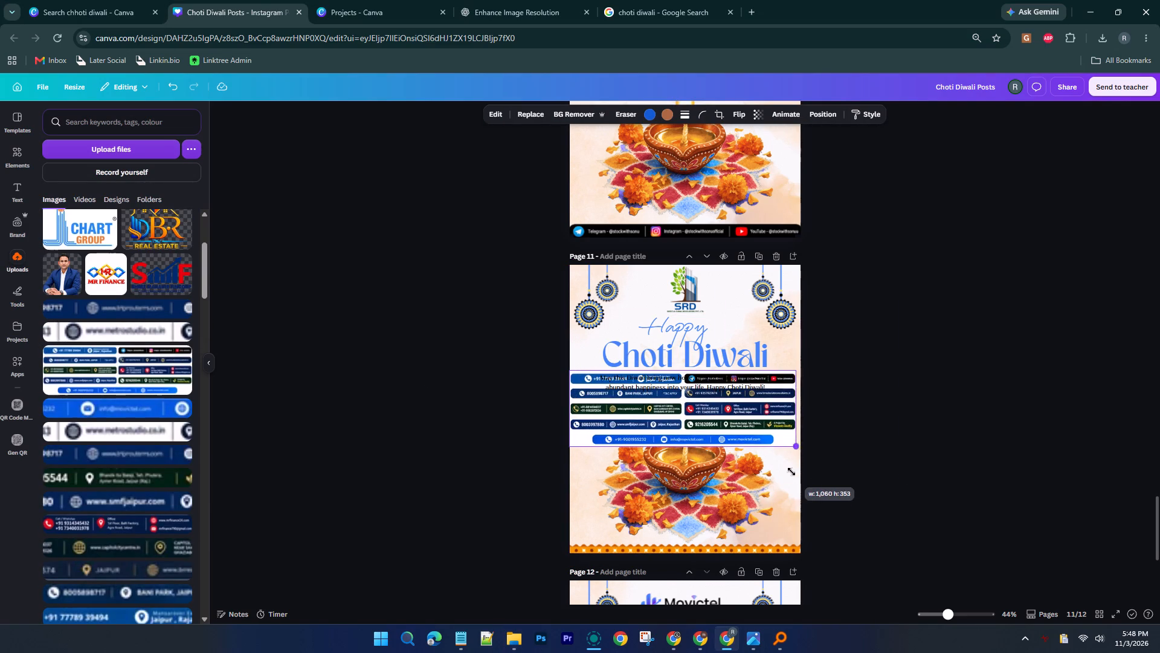
pyautogui.moveTo(791, 472); pyautogui.dragTo(793, 474)
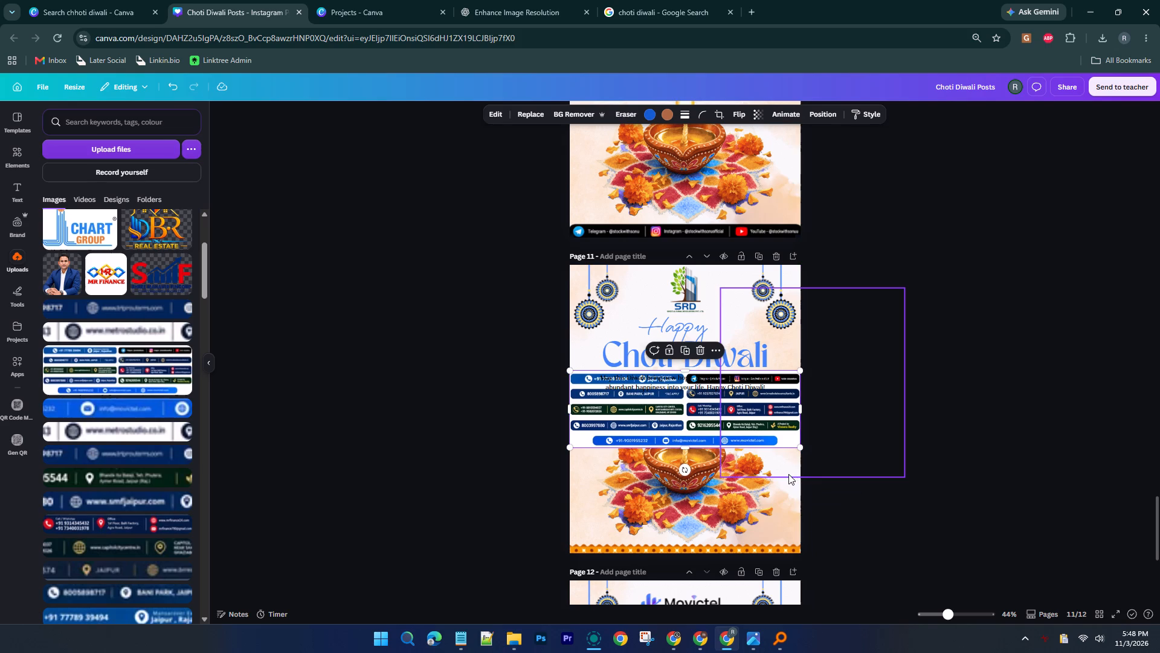
# Move the strips sheet down over page 11's diya and crop it to only the SRD contact strip, the first one in its top row.
pyautogui.click(486, 590)
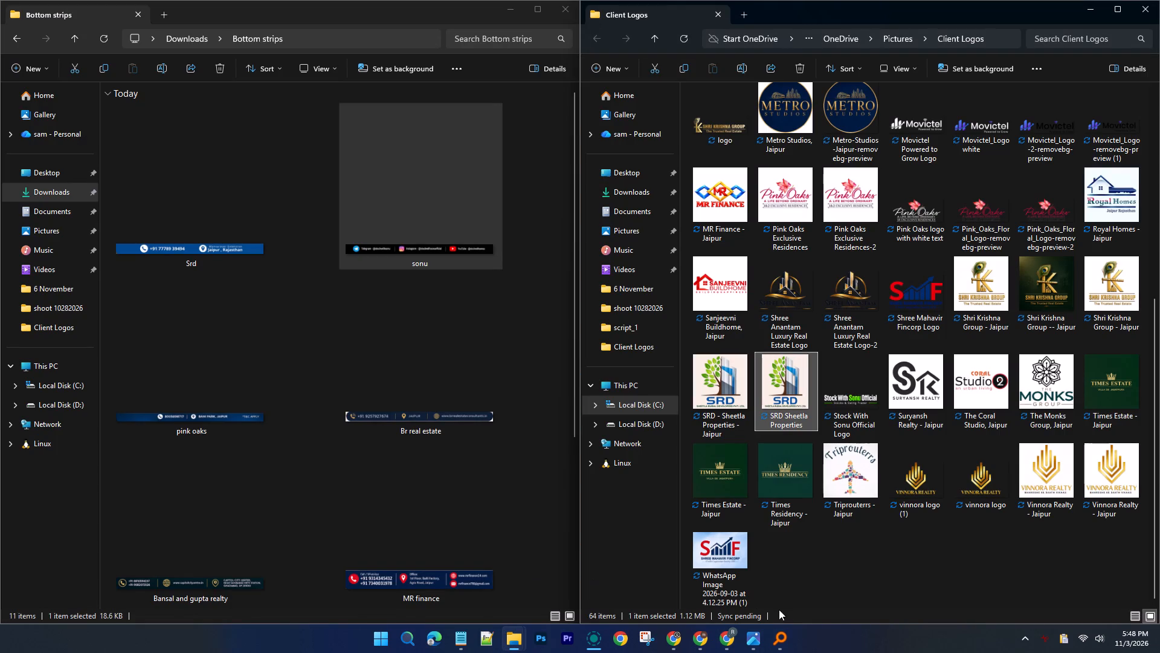
pyautogui.click(728, 639)
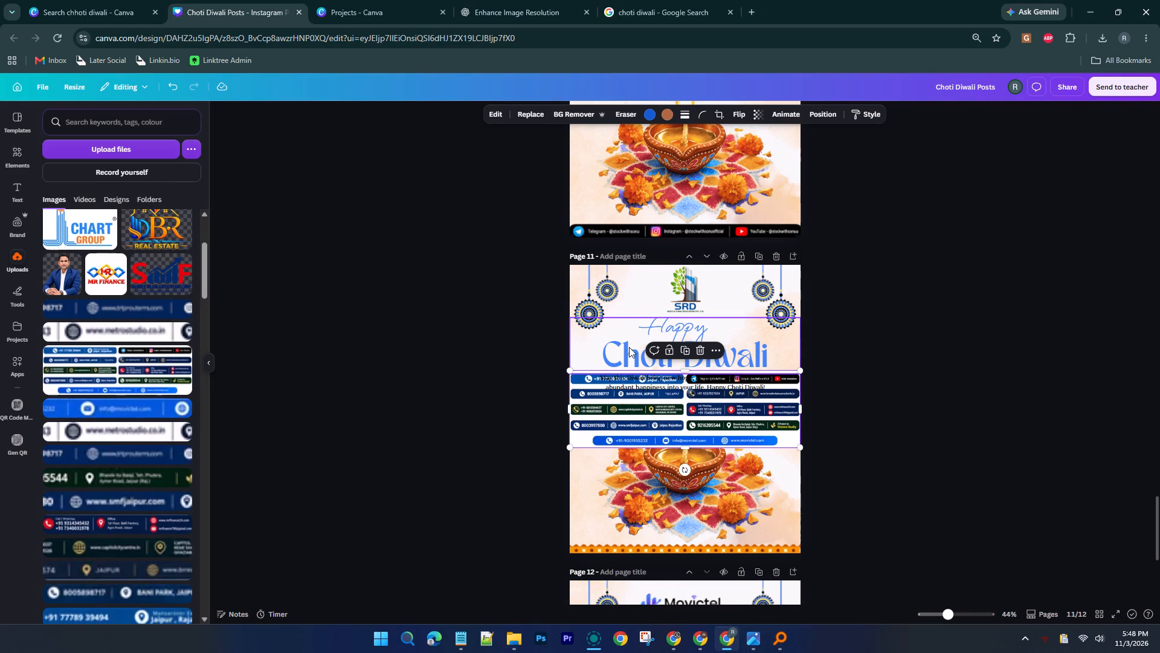
pyautogui.moveTo(683, 414); pyautogui.dragTo(683, 496)
pyautogui.moveTo(802, 487); pyautogui.dragTo(712, 492)
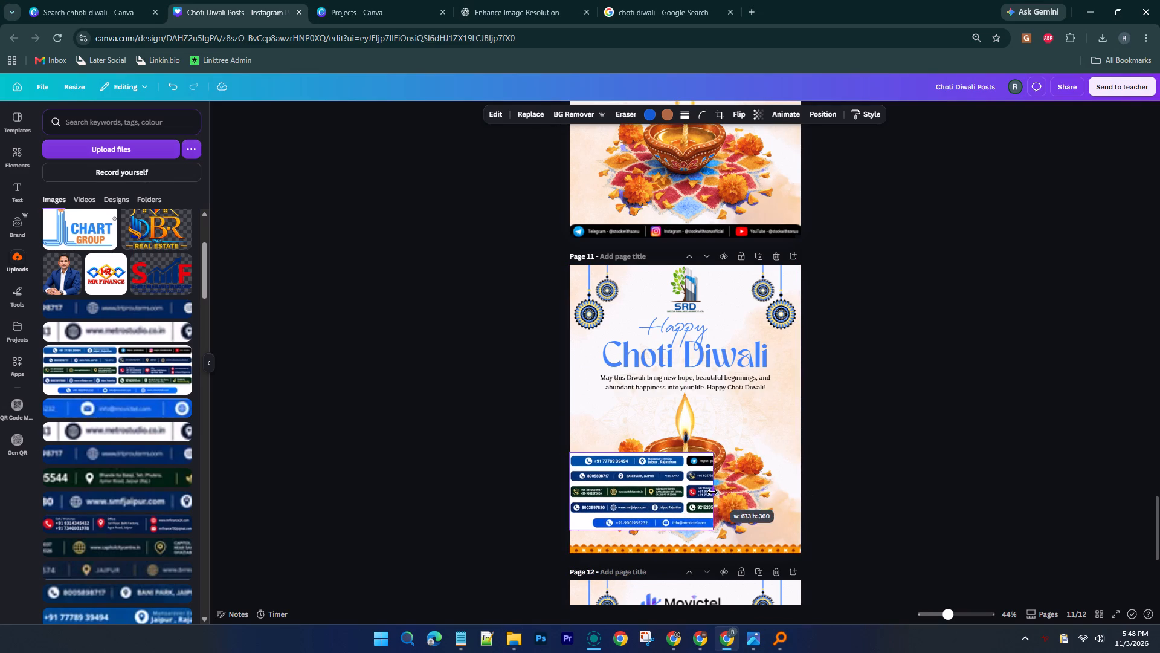
pyautogui.moveTo(712, 492); pyautogui.dragTo(688, 489)
pyautogui.moveTo(630, 528); pyautogui.dragTo(633, 507)
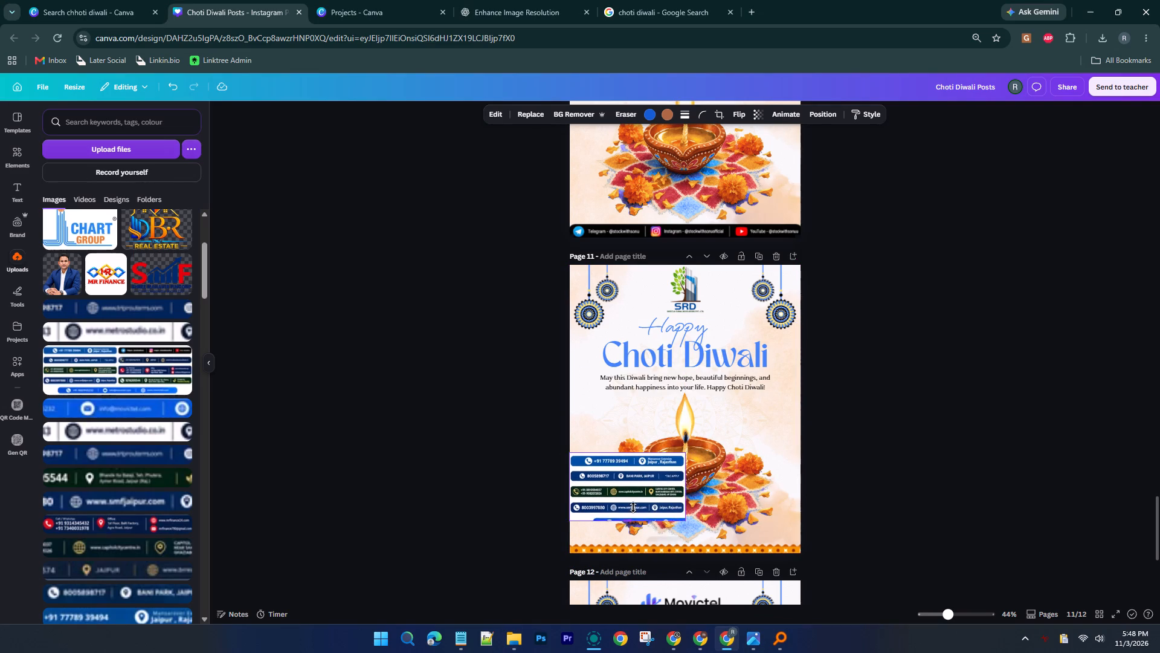
pyautogui.moveTo(633, 507); pyautogui.dragTo(638, 468)
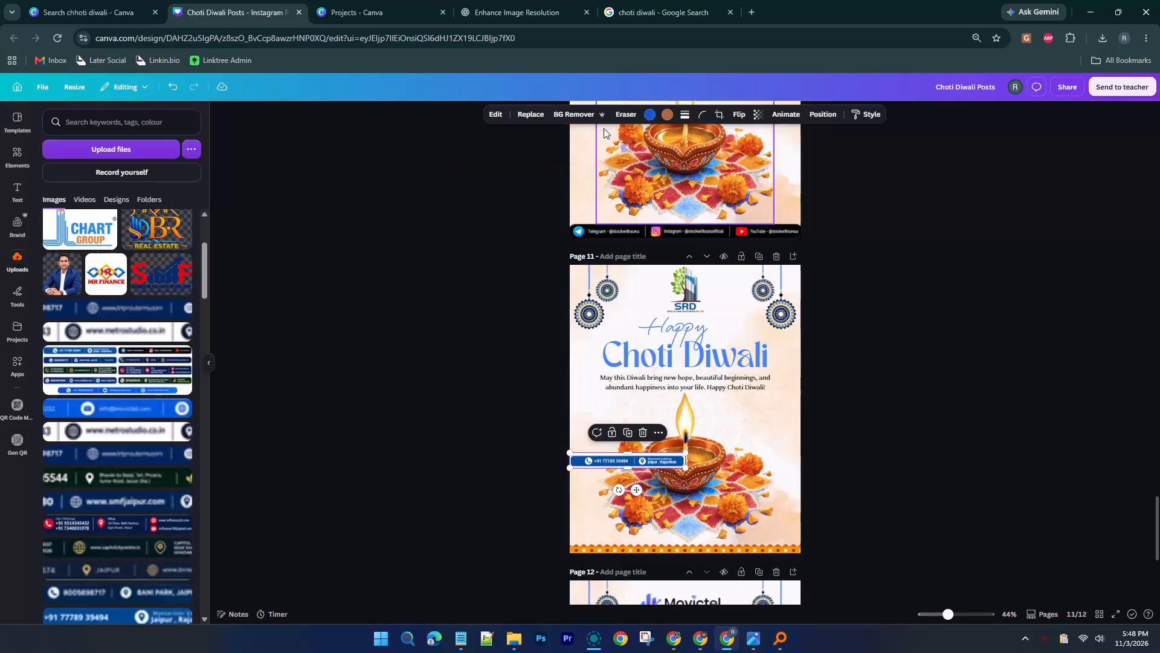
# Remove the background from the cropped SRD contact strip on page 11.
pyautogui.click(587, 109)
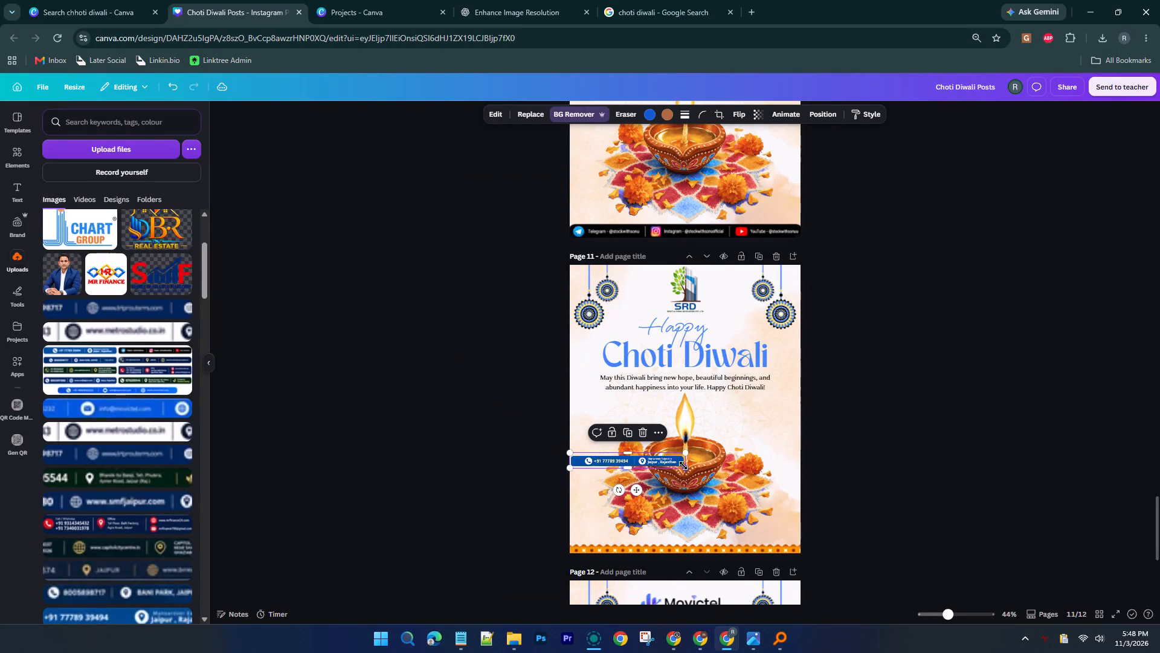
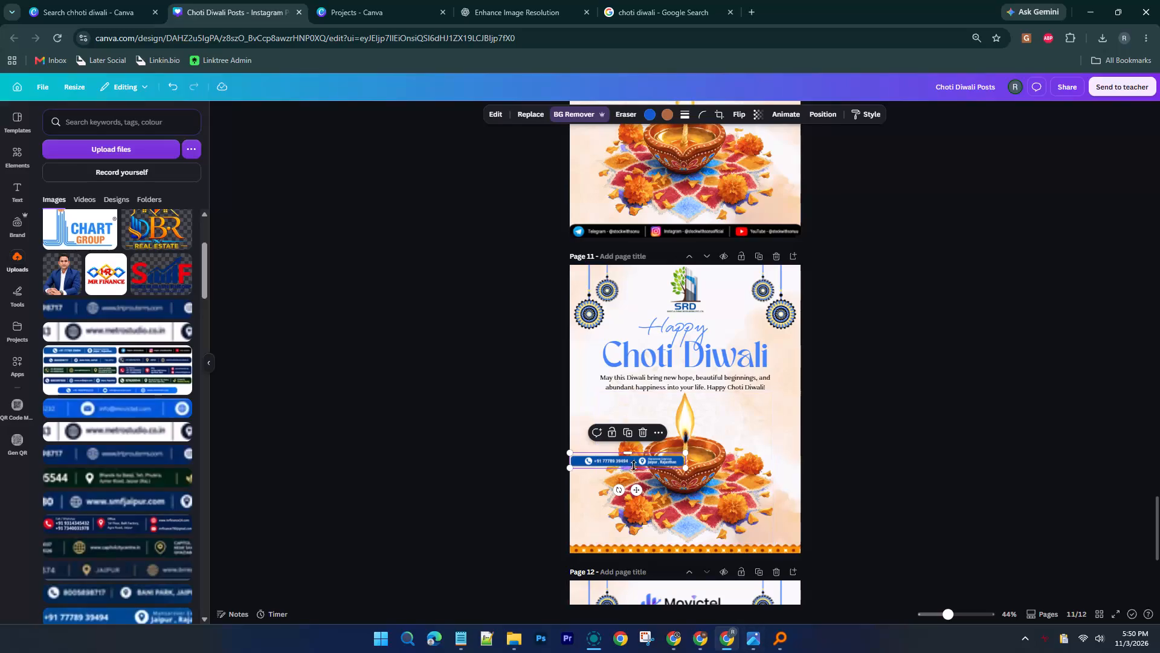
# Move the SRD contact strip to the bottom edge of page 11 and enlarge it until it spans almost the full page width.
pyautogui.keyDown('ctrl'); pyautogui.scroll(3, 615, 474); pyautogui.keyUp('ctrl')
pyautogui.scroll(-2, 614, 452)
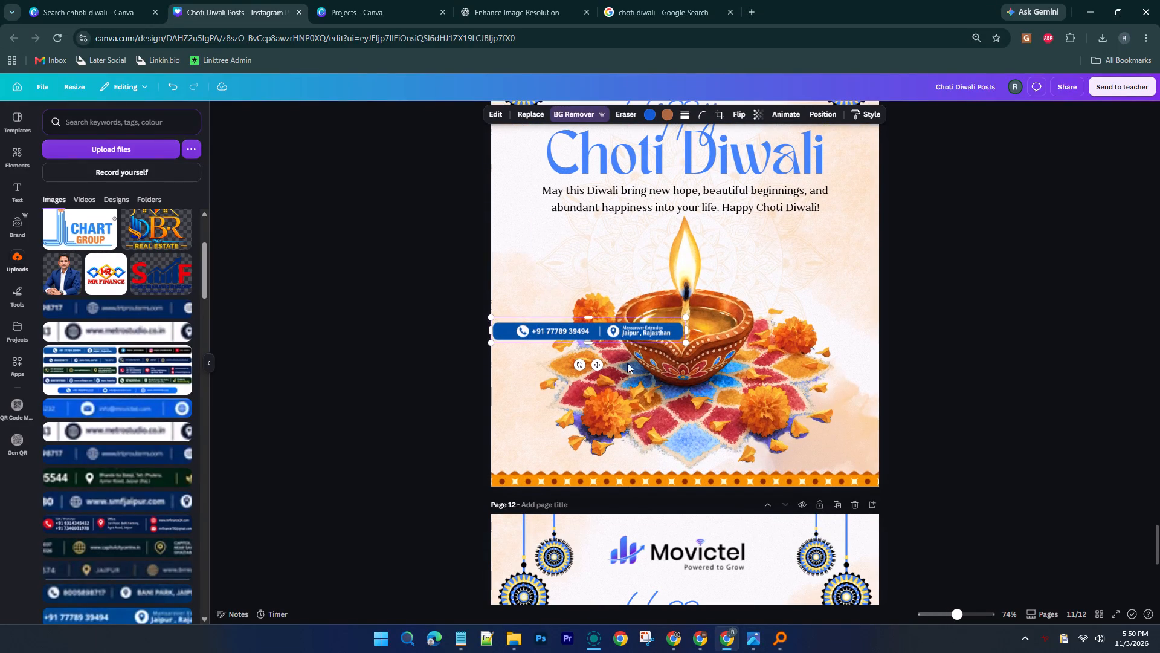
pyautogui.moveTo(631, 336); pyautogui.dragTo(720, 482)
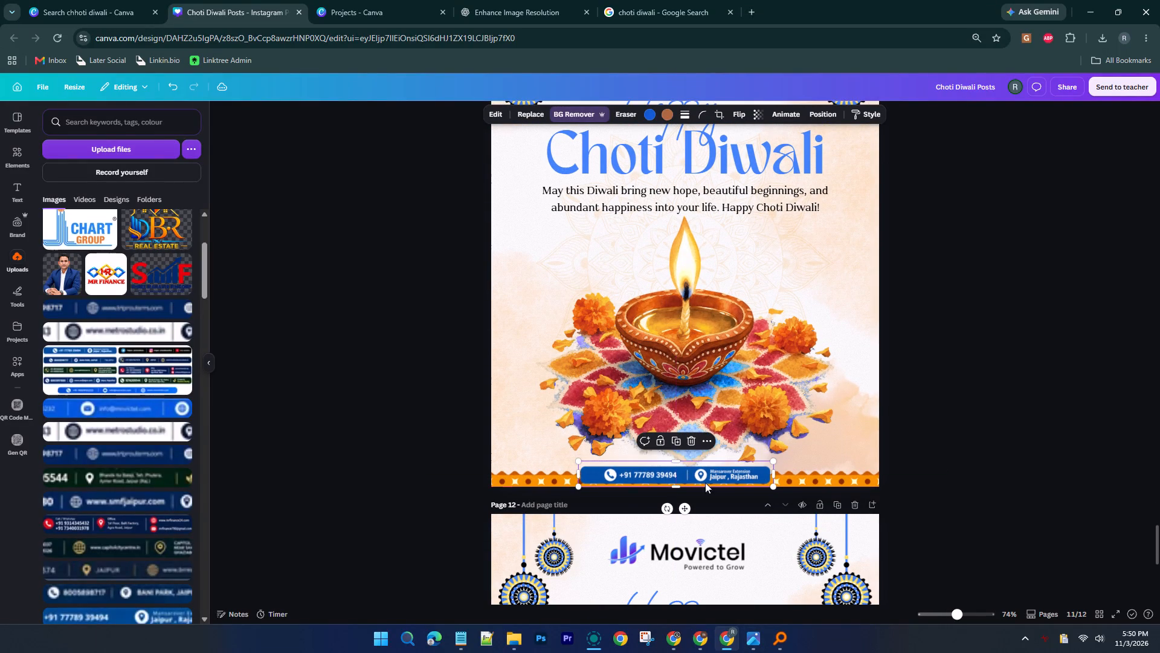
pyautogui.moveTo(577, 460); pyautogui.dragTo(489, 423)
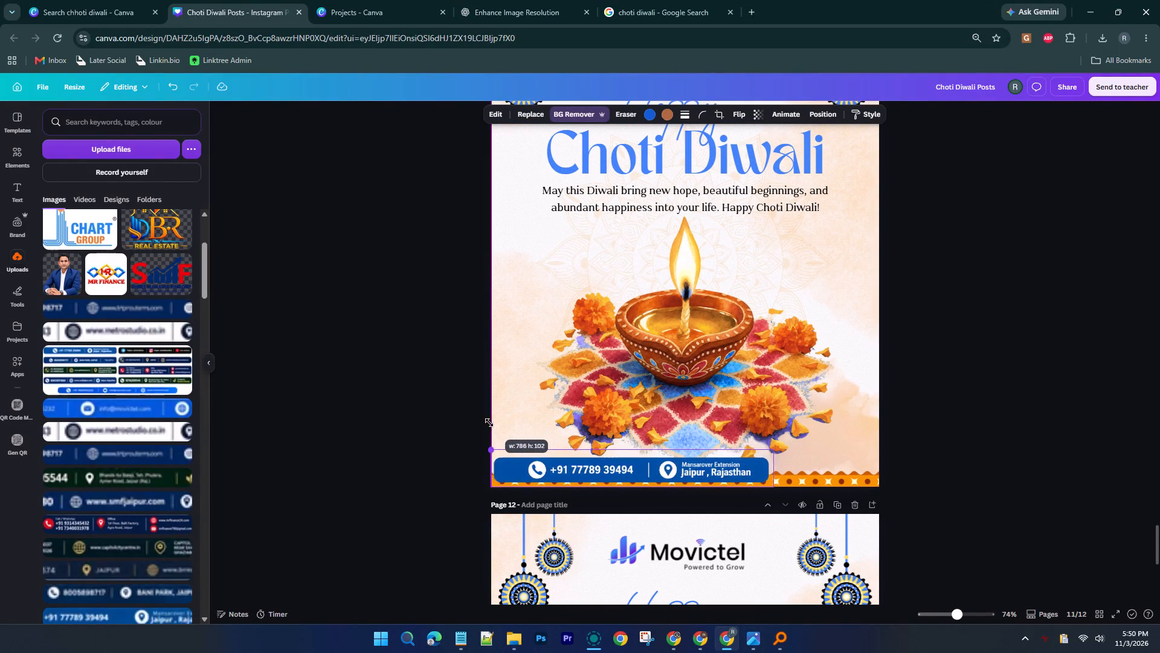
pyautogui.moveTo(489, 423); pyautogui.dragTo(486, 423)
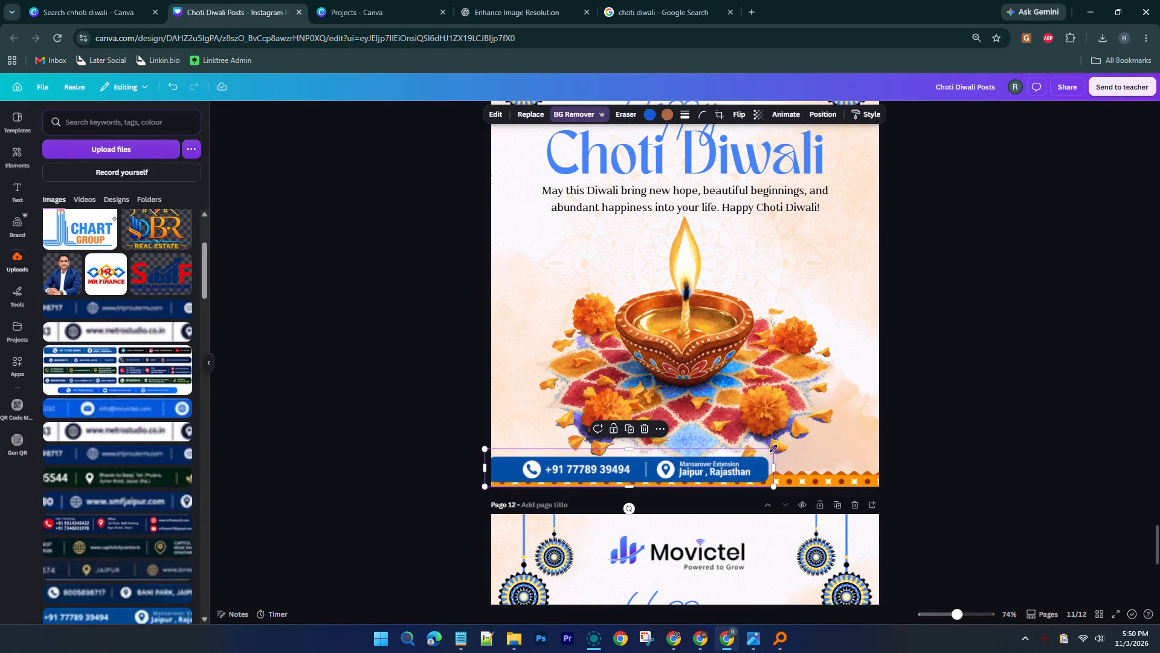
pyautogui.moveTo(773, 449); pyautogui.dragTo(895, 441)
pyautogui.moveTo(771, 470); pyautogui.dragTo(761, 475)
pyautogui.moveTo(884, 441); pyautogui.dragTo(891, 441)
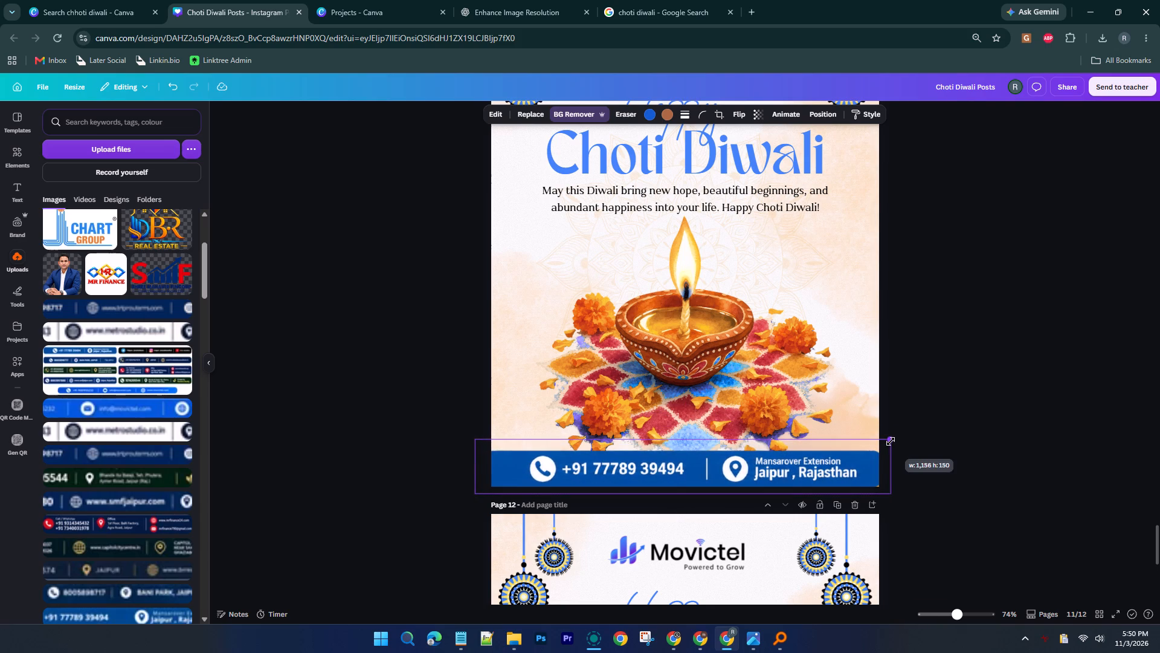
pyautogui.moveTo(891, 441); pyautogui.dragTo(899, 444)
pyautogui.moveTo(813, 469); pyautogui.dragTo(797, 470)
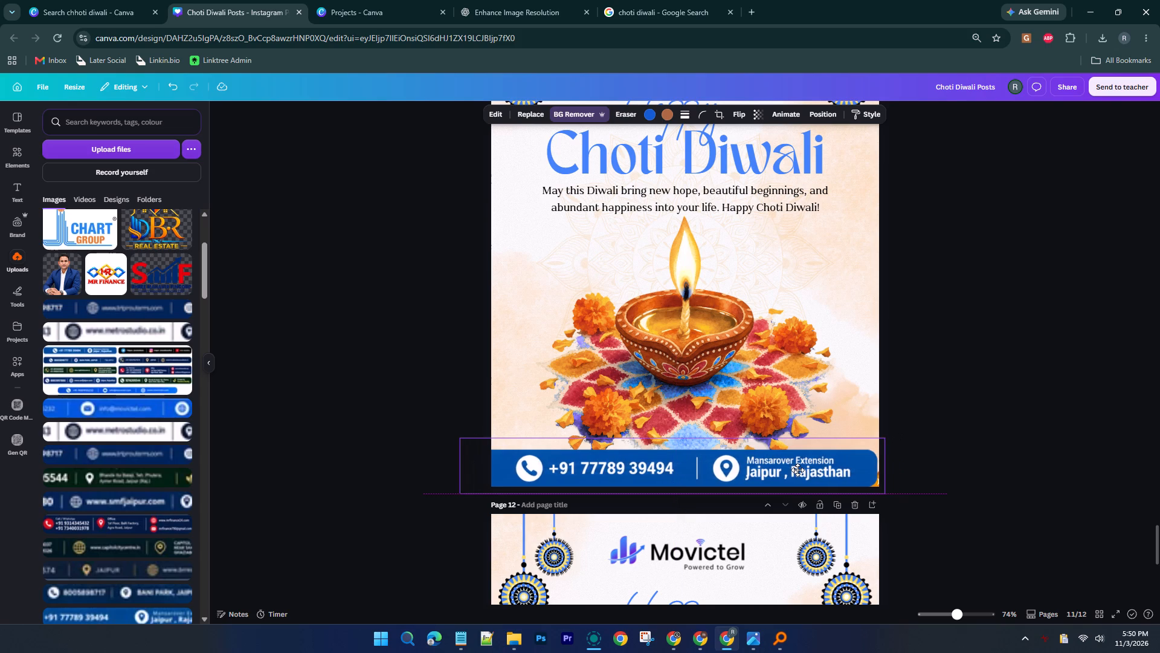
pyautogui.moveTo(797, 470); pyautogui.dragTo(793, 470)
pyautogui.click(944, 430)
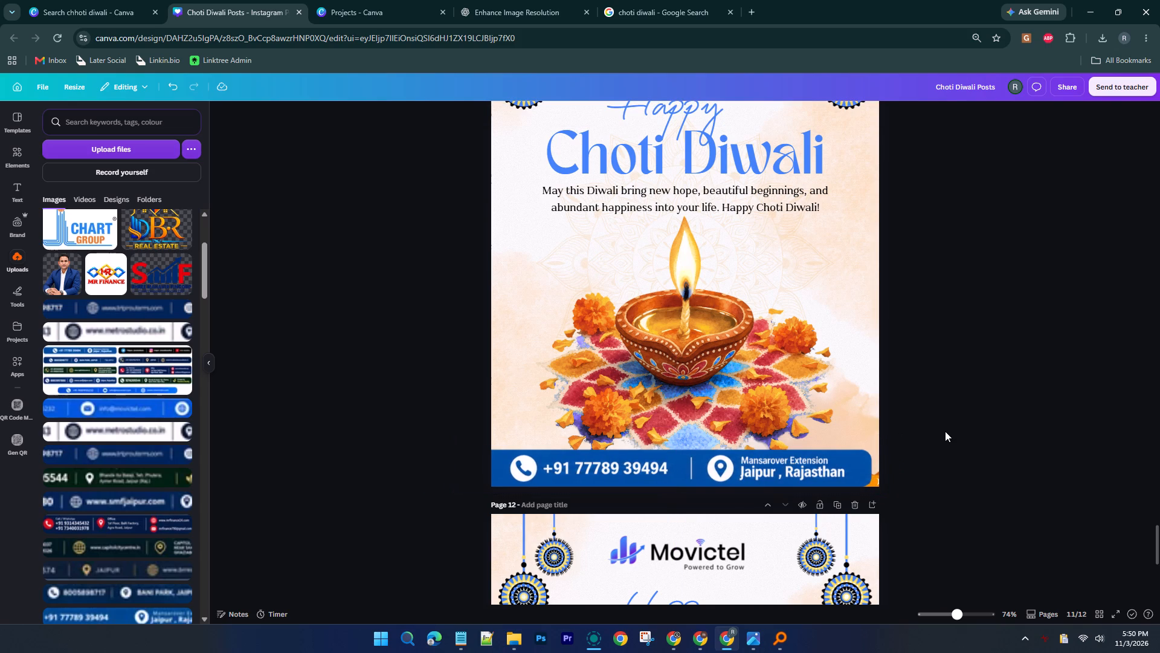
# Add a square to page 11, flatten it into a bar about 324 wide, and fill it with blue sampled from the SRD strip.
pyautogui.click(27, 158)
pyautogui.click(66, 191)
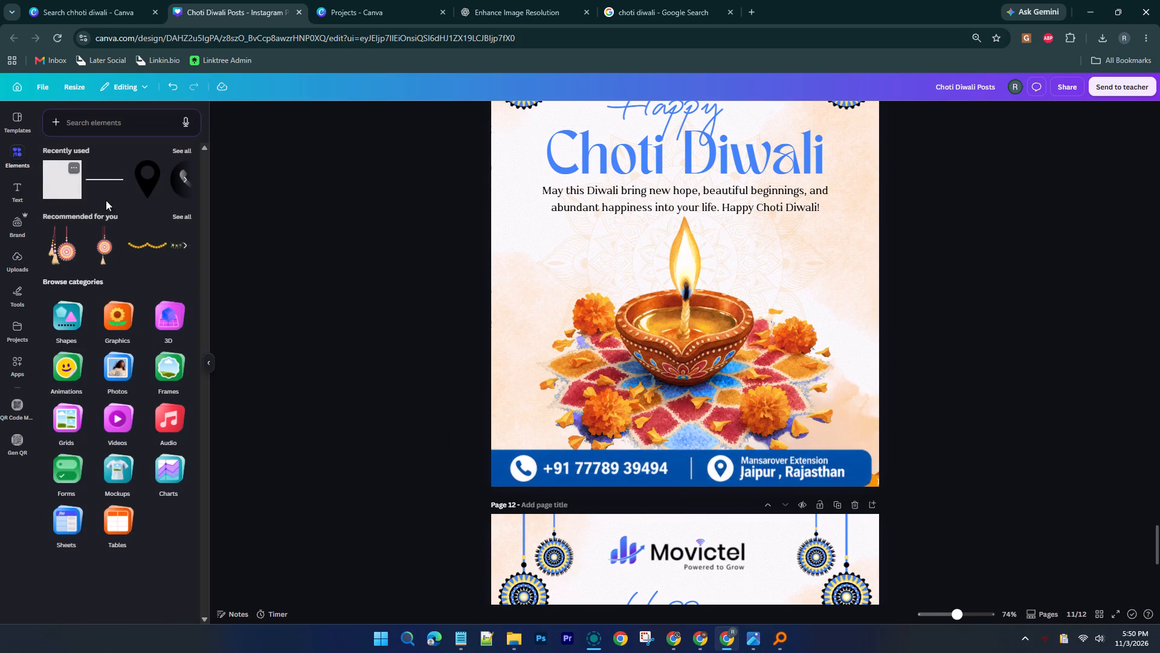
pyautogui.moveTo(685, 186); pyautogui.dragTo(686, 279)
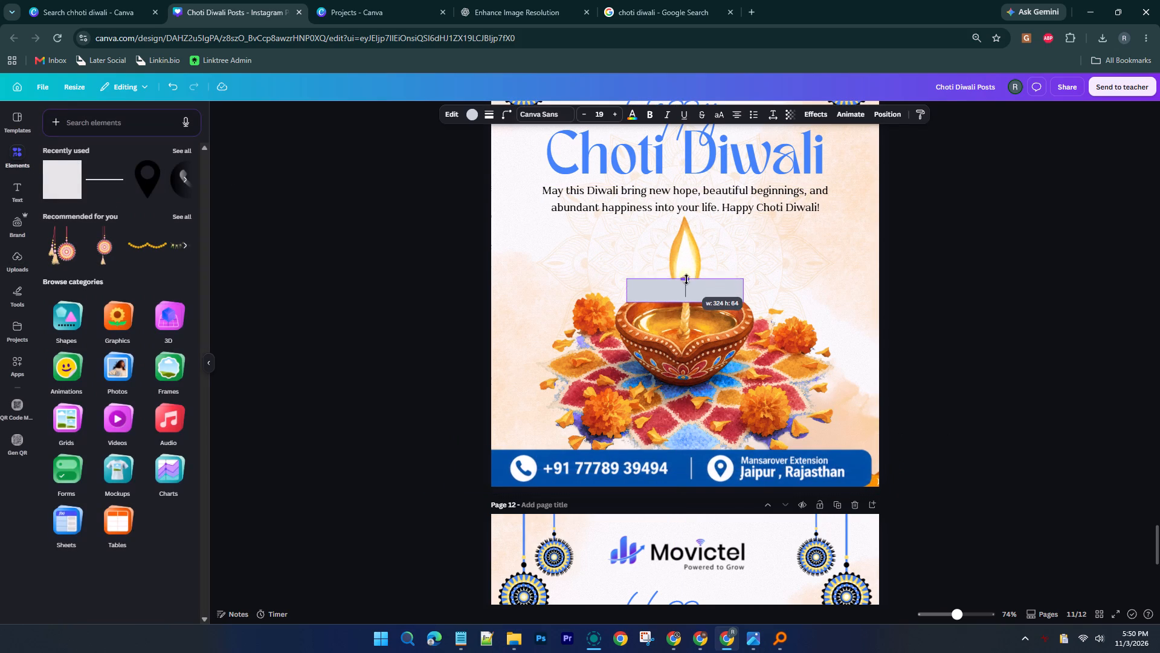
pyautogui.moveTo(686, 279); pyautogui.dragTo(688, 283)
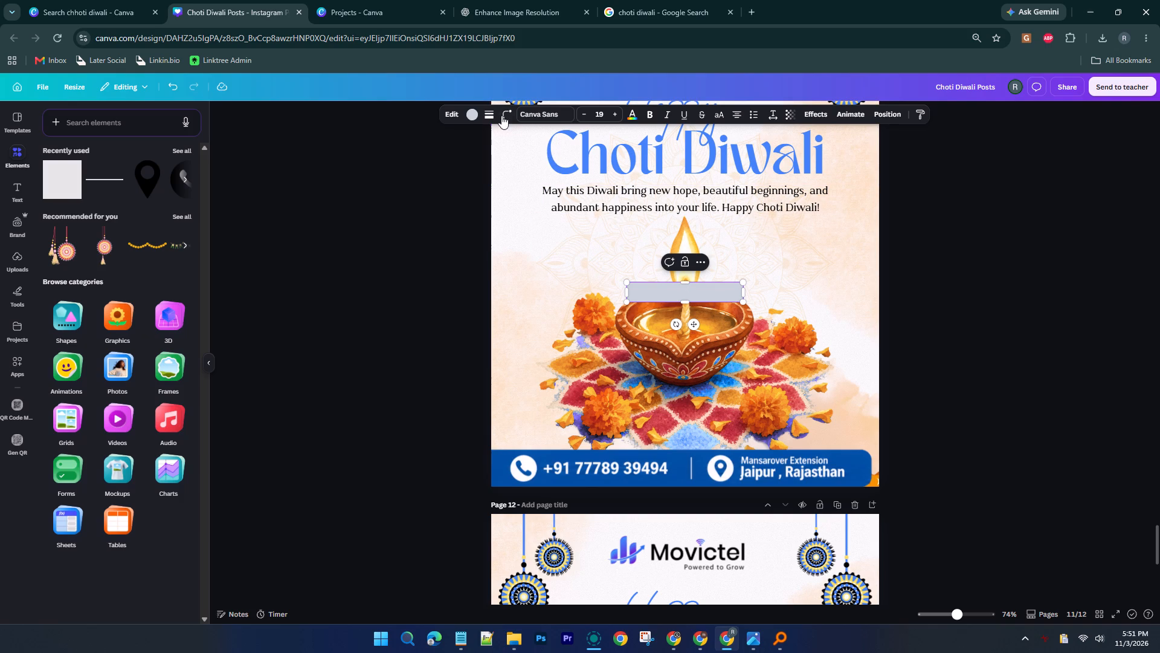
pyautogui.click(471, 108)
pyautogui.click(71, 183)
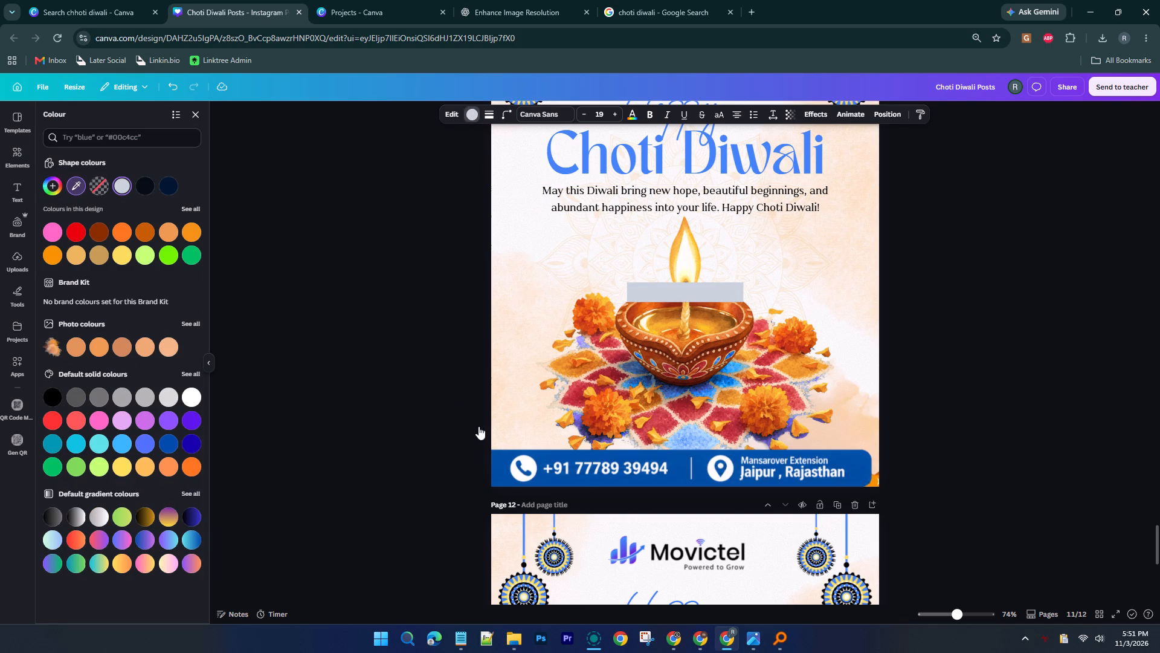
pyautogui.click(563, 466)
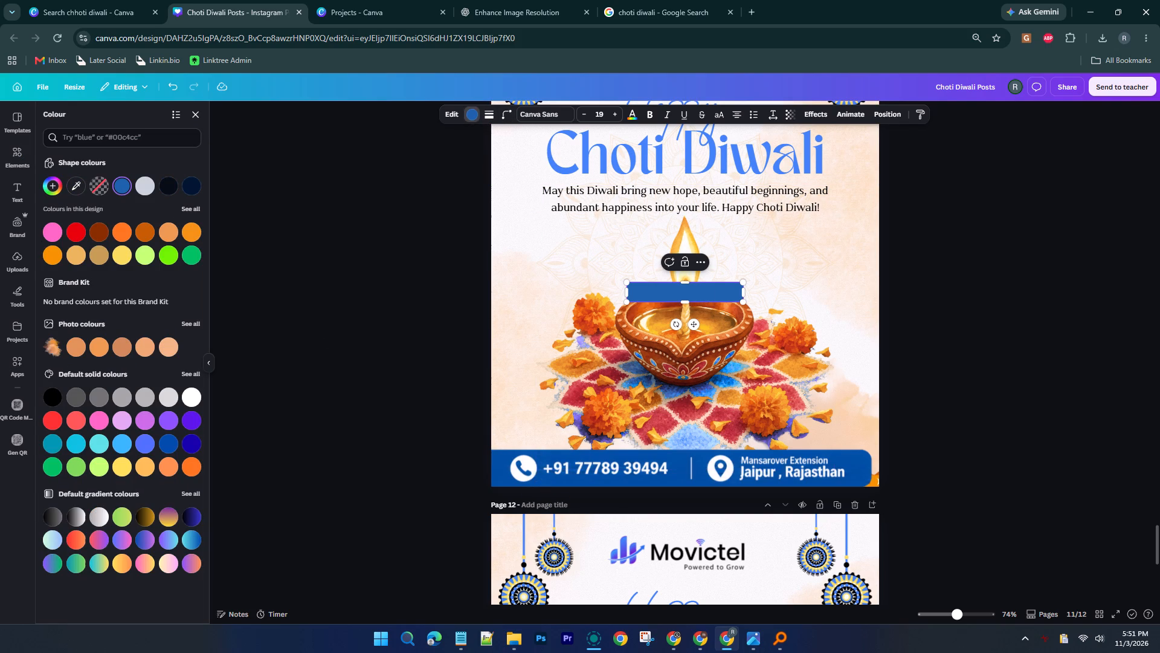
# Cover the SRD strip's rounded right end with the blue bar, resample its fill from the strip, and extend it to the page bottom.
pyautogui.moveTo(695, 327); pyautogui.dragTo(919, 494)
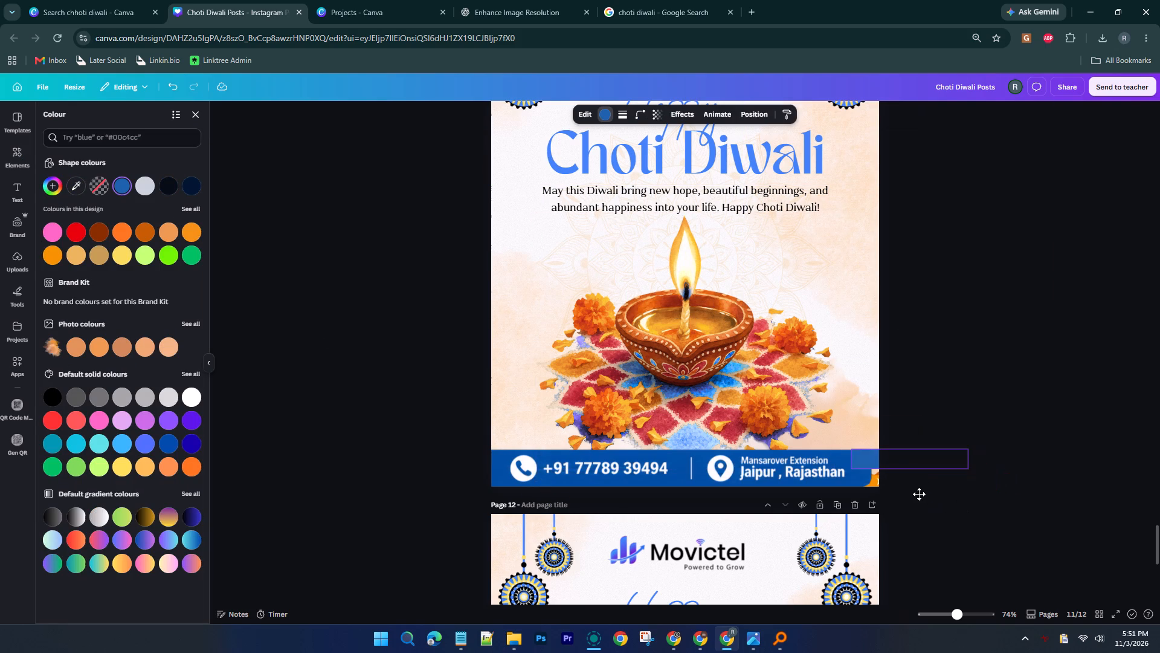
pyautogui.moveTo(919, 494); pyautogui.dragTo(920, 496)
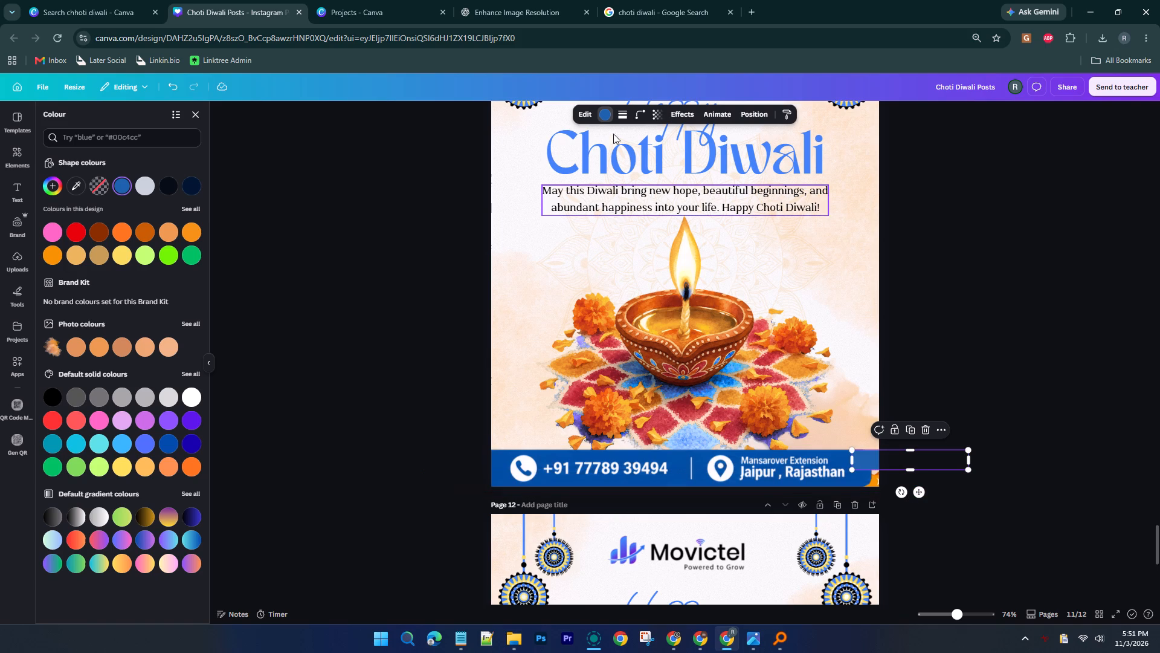
pyautogui.click(79, 185)
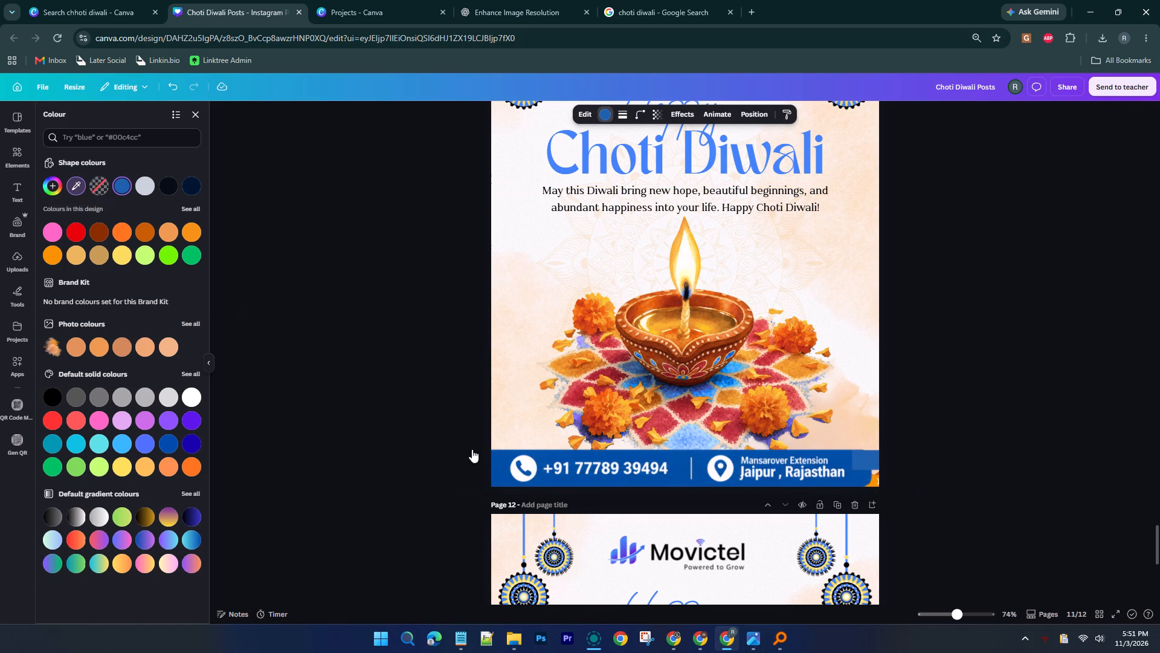
pyautogui.click(539, 456)
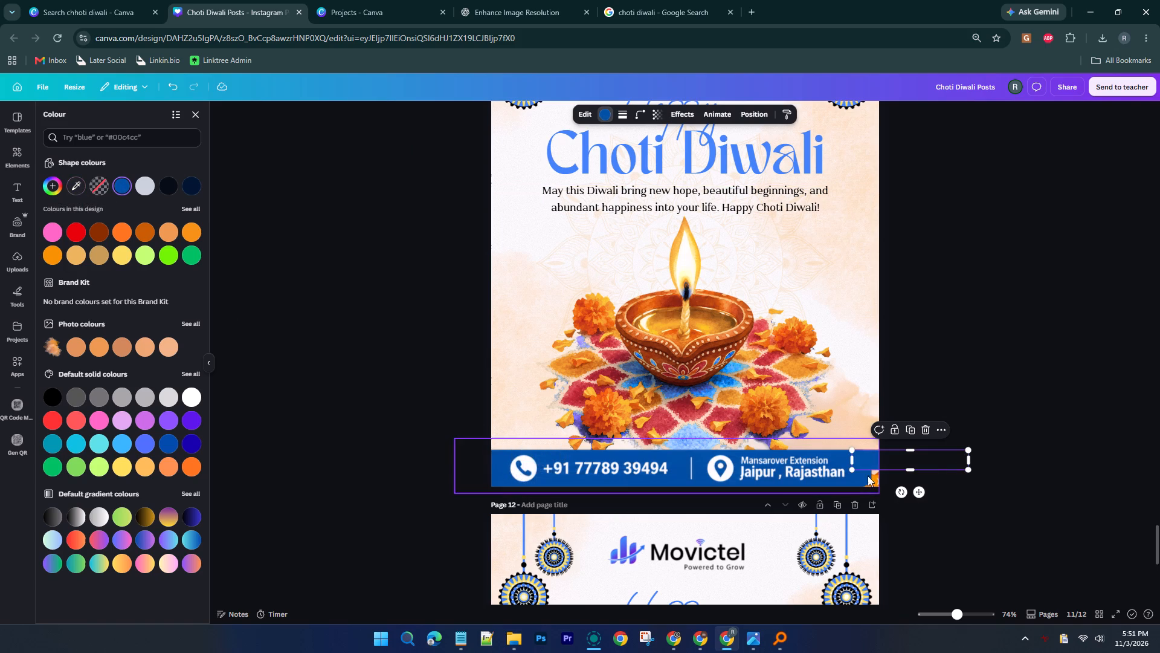
pyautogui.click(1043, 467)
pyautogui.moveTo(908, 466); pyautogui.dragTo(908, 484)
pyautogui.click(977, 406)
# Inspect up close how the blue bar joins the SRD strip, and review page 11 as a whole.
pyautogui.keyDown('ctrl'); pyautogui.scroll(5, 867, 463); pyautogui.keyUp('ctrl')
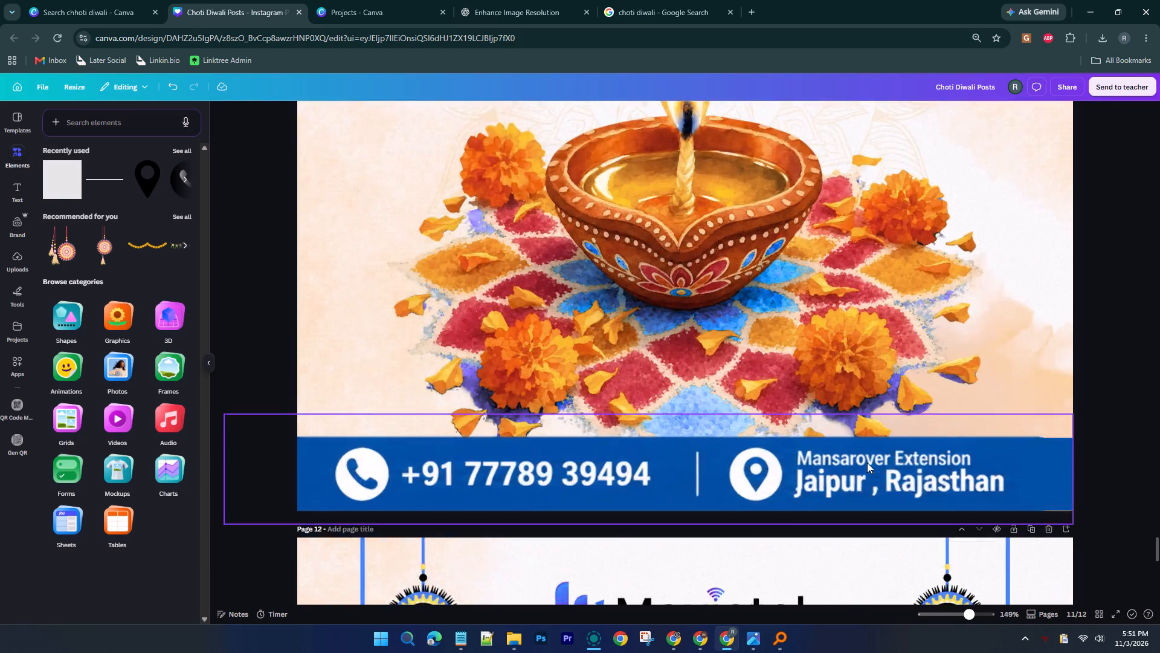
pyautogui.keyDown('ctrl'); pyautogui.scroll(3, 867, 463); pyautogui.keyUp('ctrl')
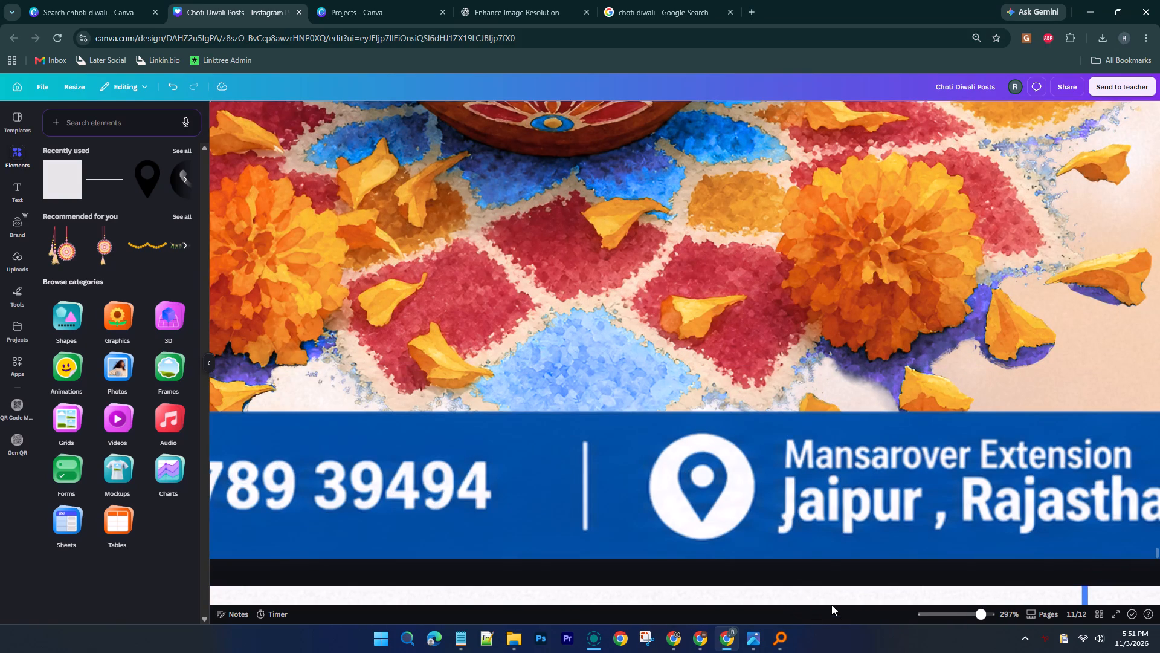
pyautogui.moveTo(825, 600); pyautogui.dragTo(1063, 606)
pyautogui.click(1100, 444)
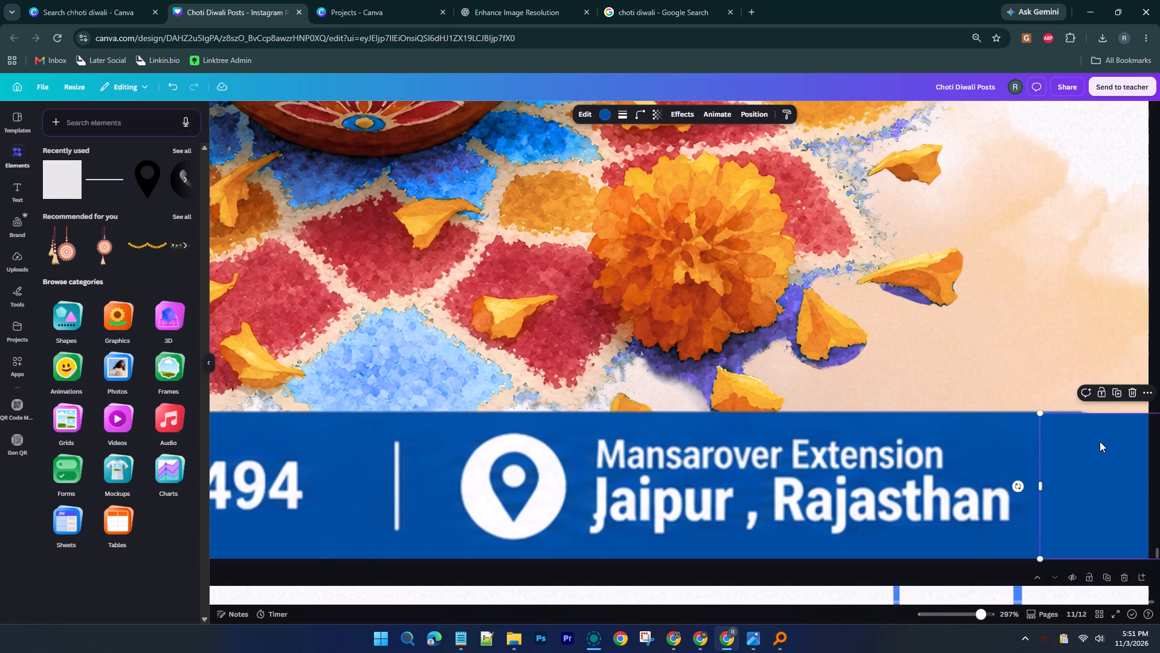
pyautogui.keyDown('ctrl'); pyautogui.scroll(8, 1100, 437); pyautogui.keyUp('ctrl')
pyautogui.click(1096, 397)
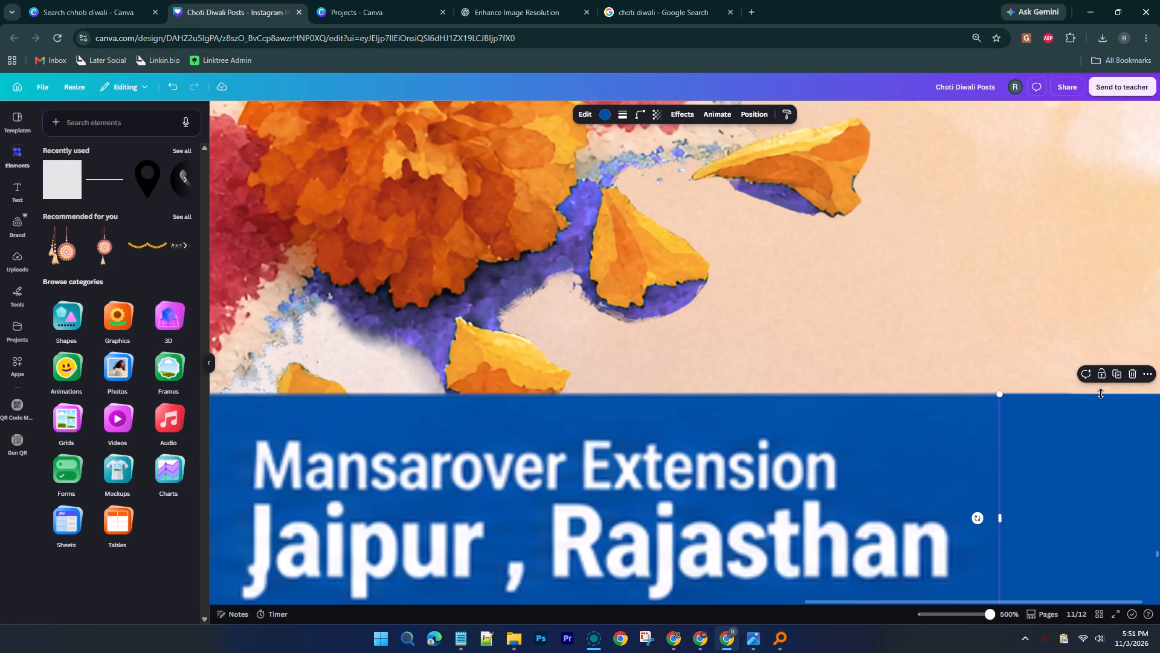
pyautogui.click(964, 449)
pyautogui.keyDown('ctrl'); pyautogui.scroll(-9, 964, 449); pyautogui.keyUp('ctrl')
pyautogui.click(1056, 387)
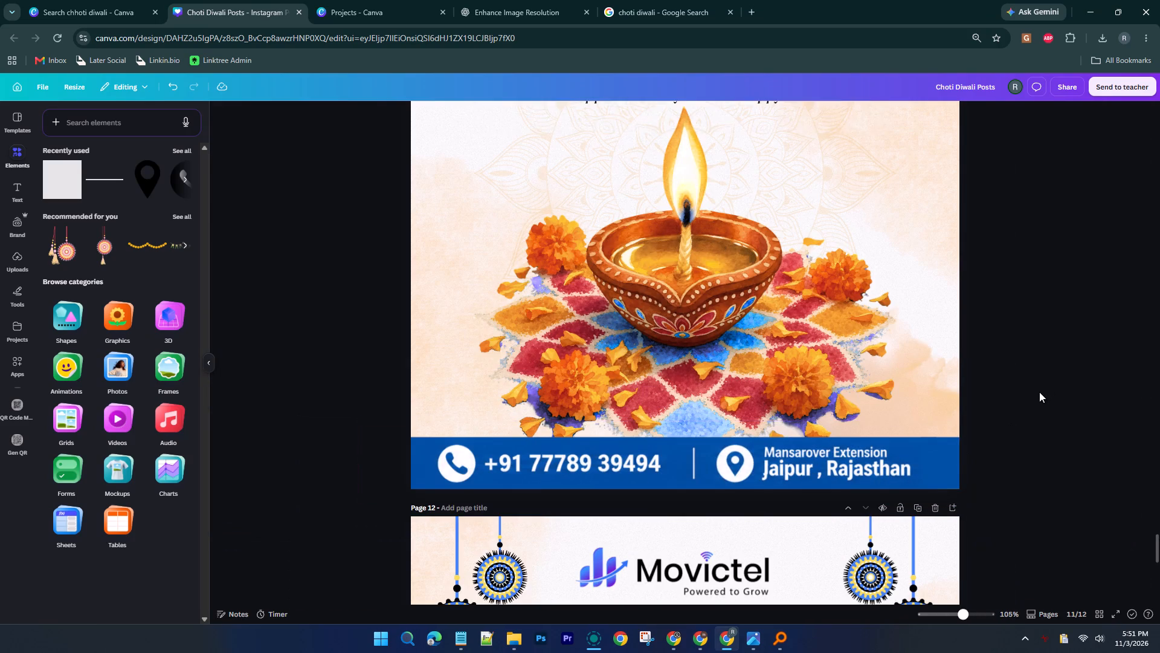
pyautogui.scroll(-2, 1039, 392)
pyautogui.keyDown('ctrl'); pyautogui.scroll(-1, 1025, 395); pyautogui.keyUp('ctrl')
pyautogui.scroll(2, 975, 391)
pyautogui.keyDown('ctrl'); pyautogui.scroll(-3, 962, 370); pyautogui.keyUp('ctrl')
pyautogui.scroll(4, 962, 369)
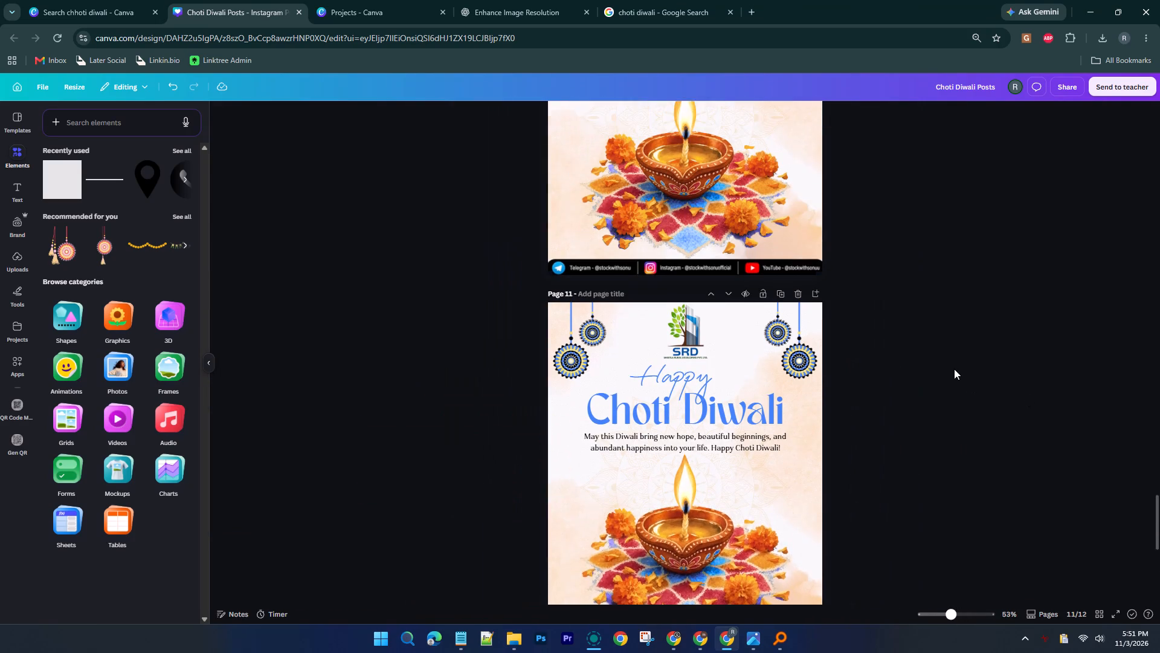
pyautogui.scroll(-2, 924, 370)
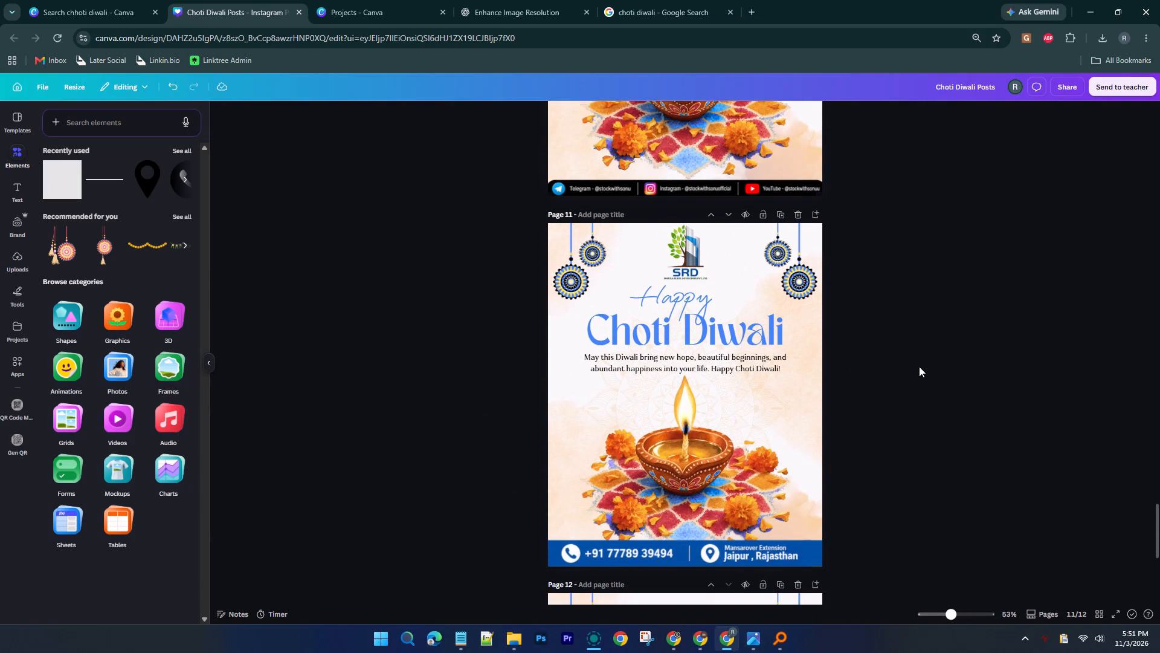
# Recolour page 11's left hanging ornament with colours sampled from the SRD logo: slate grey for the main blue, leaf green for the yellow.
pyautogui.click(578, 234)
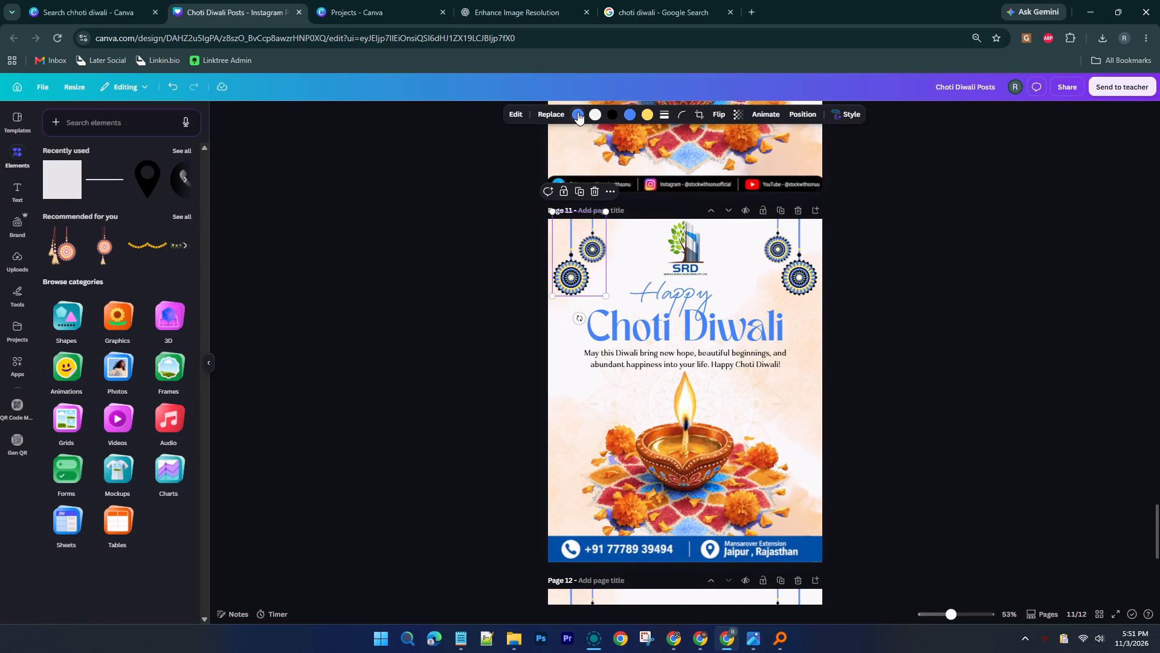
pyautogui.click(578, 112)
pyautogui.click(77, 184)
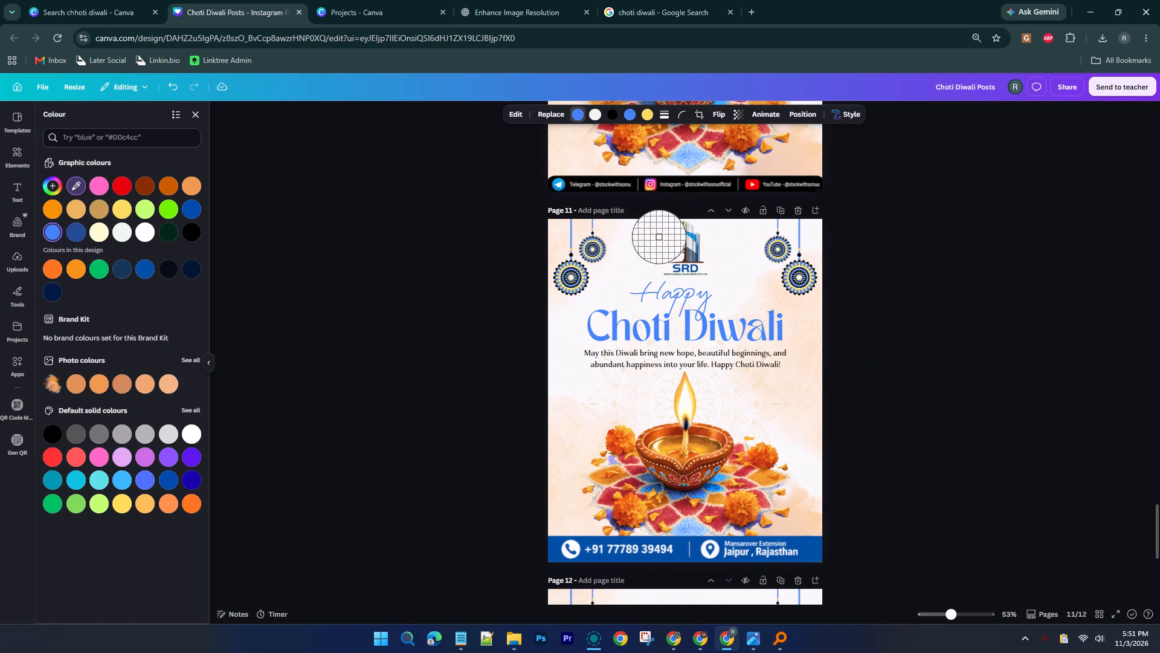
pyautogui.click(673, 236)
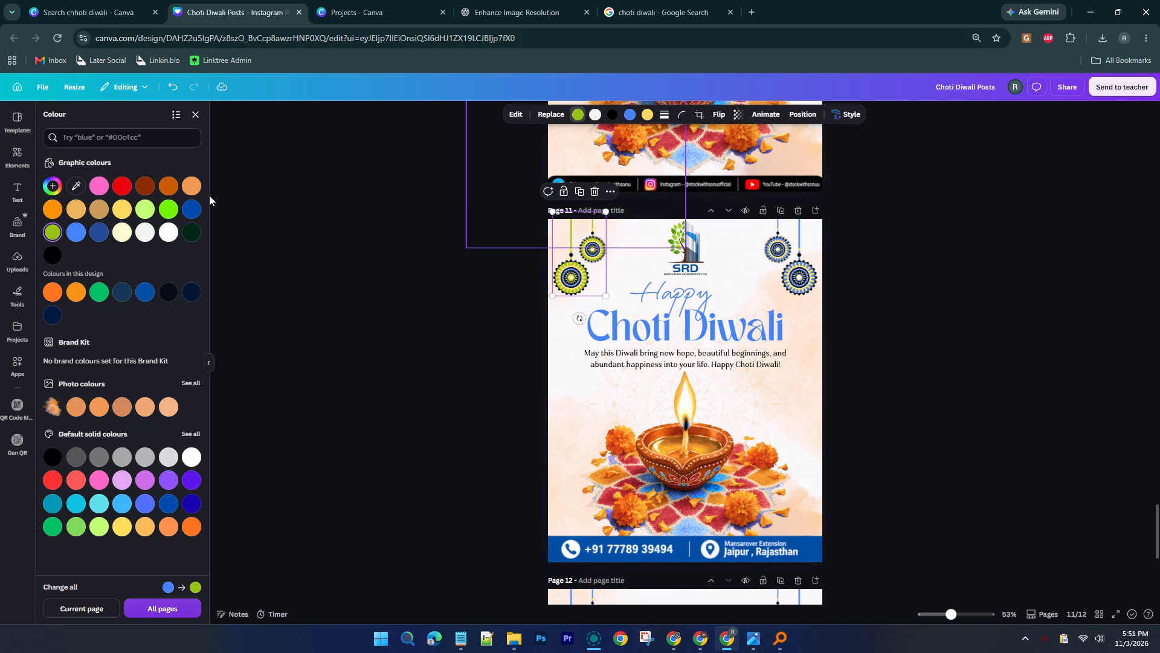
pyautogui.click(81, 189)
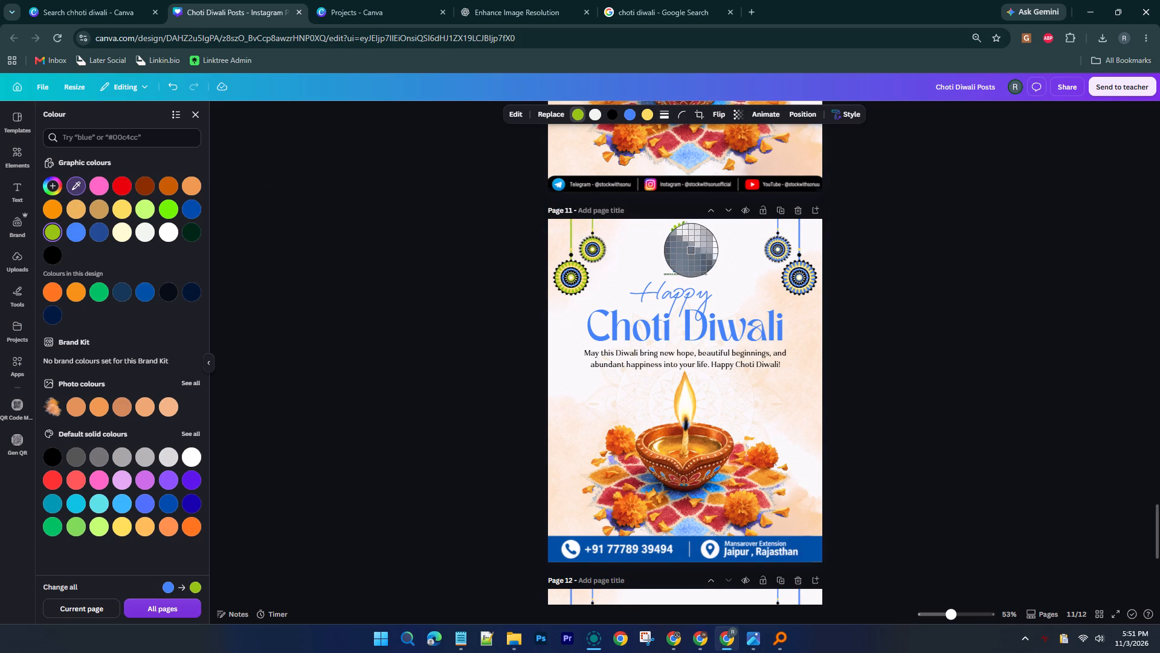
pyautogui.click(688, 252)
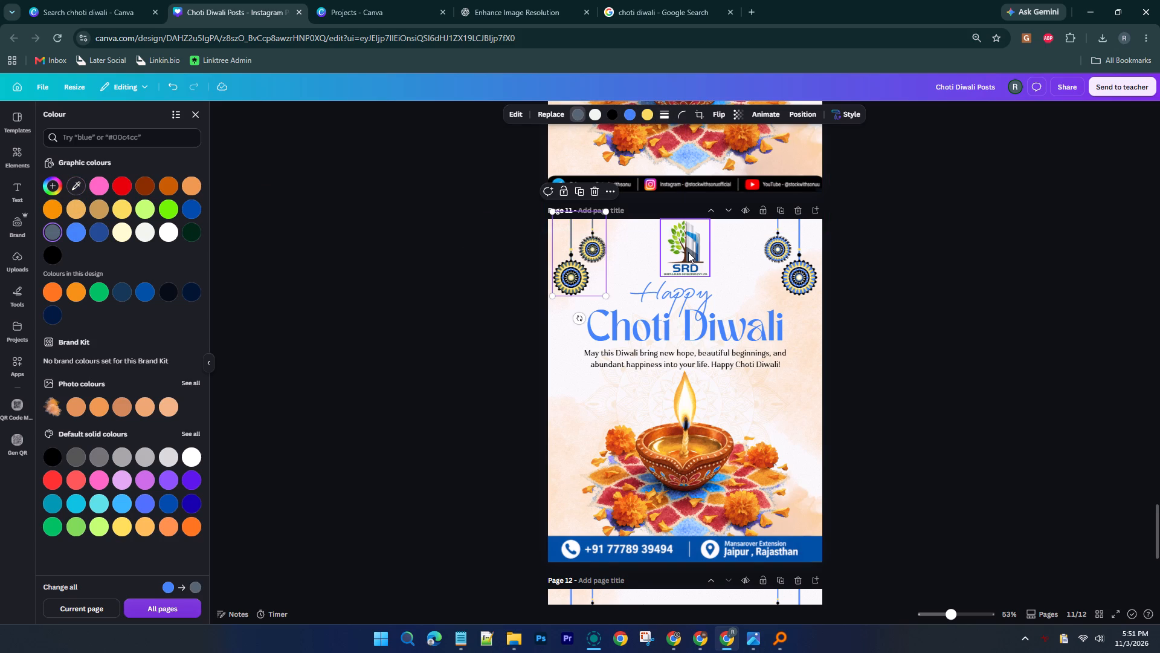
pyautogui.click(643, 116)
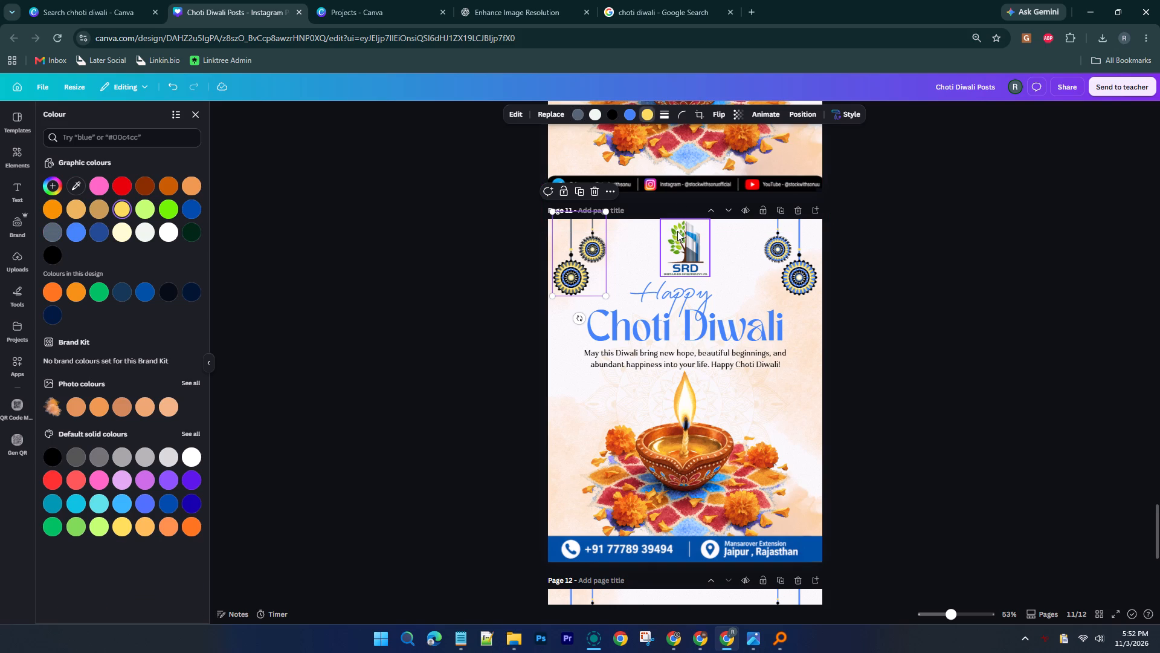
pyautogui.click(78, 186)
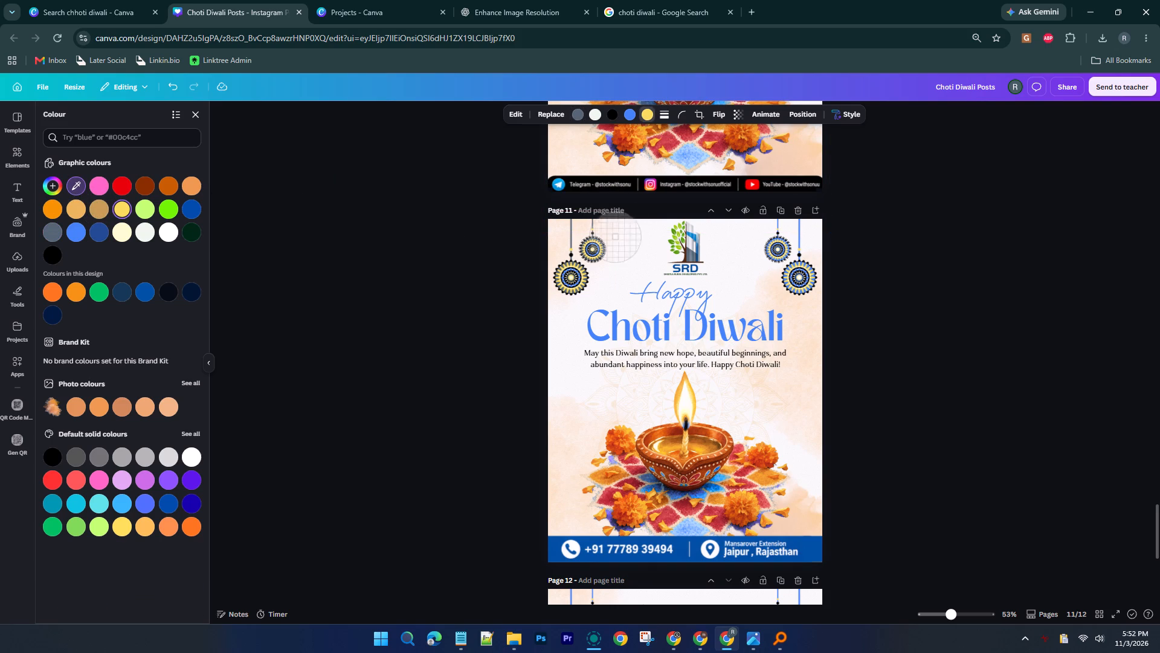
pyautogui.click(681, 231)
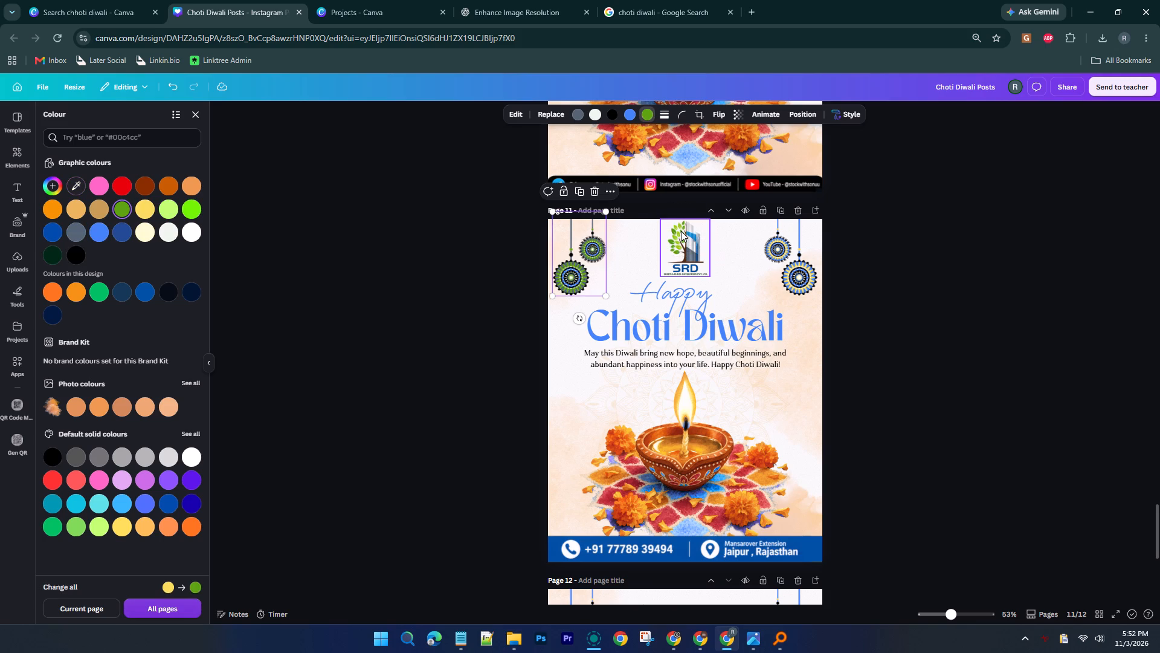
pyautogui.click(509, 245)
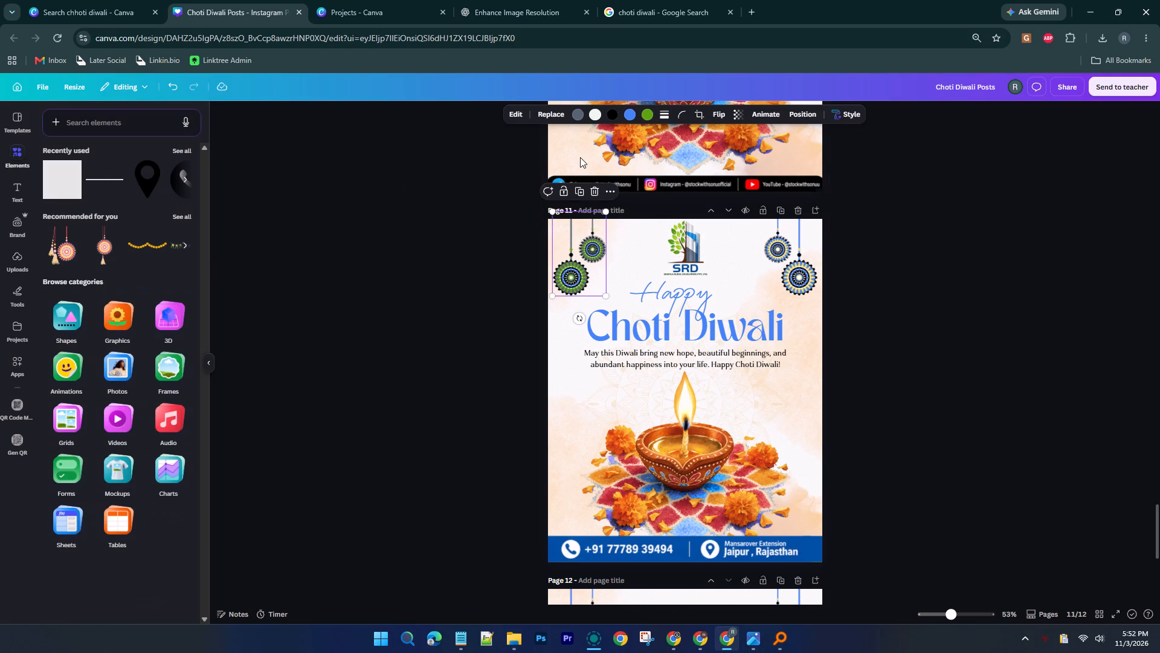
# Recolour page 11's right hanging ornament to match the left one, using dark grey for the main blue and leaf green for the yellow.
pyautogui.click(775, 261)
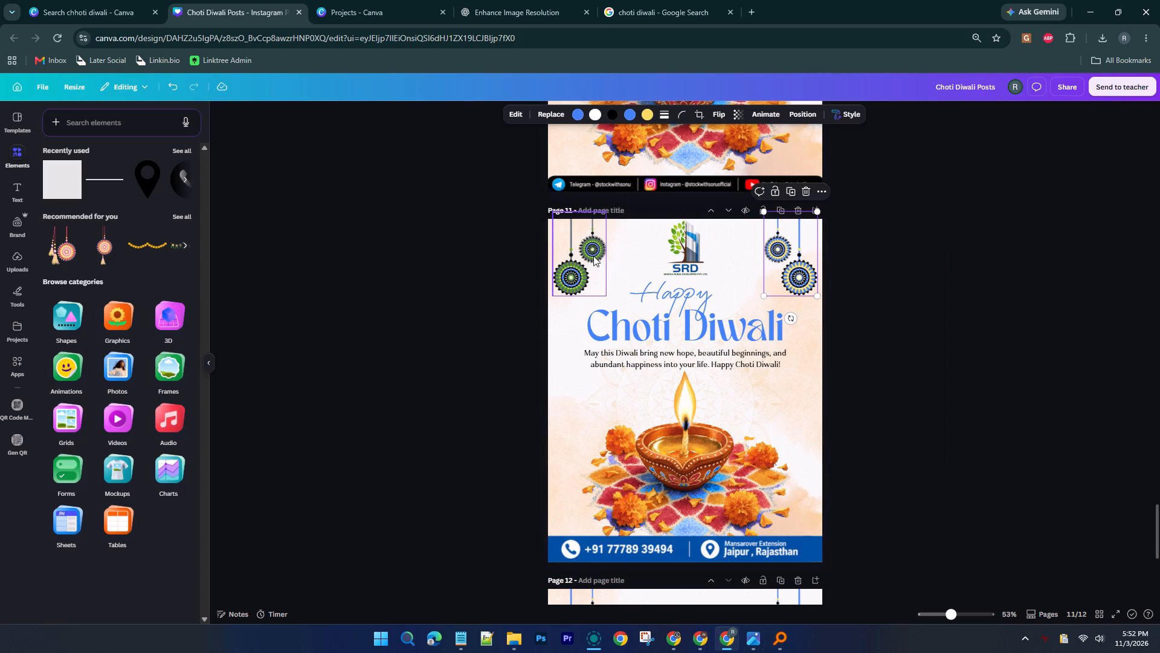
pyautogui.click(593, 256)
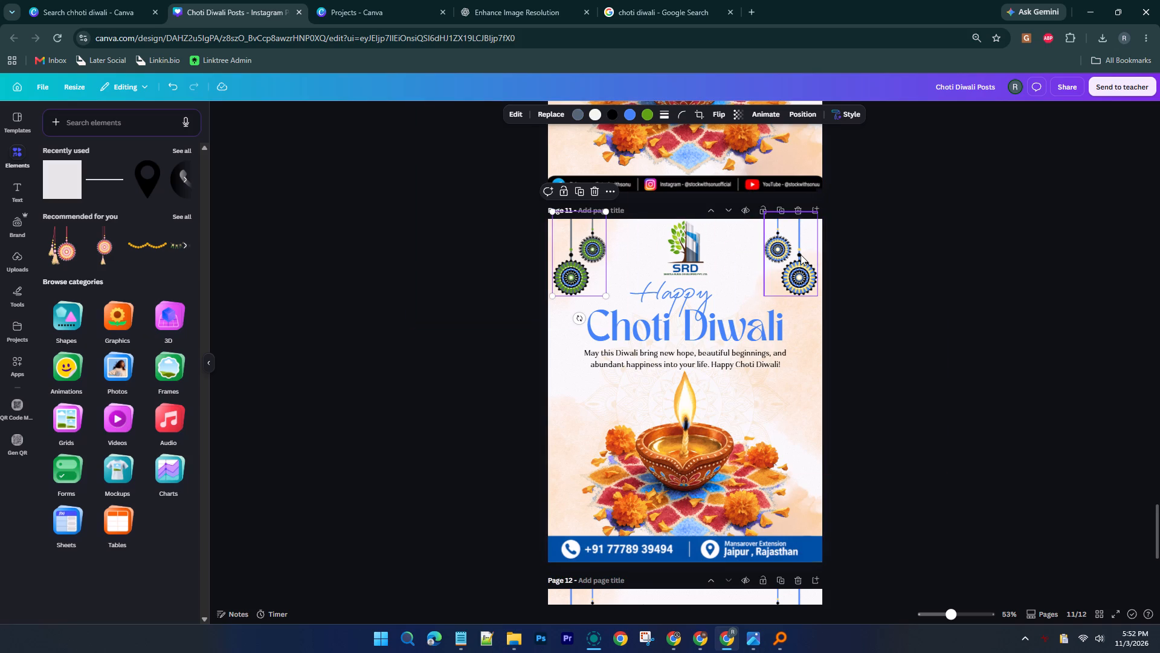
pyautogui.click(801, 255)
pyautogui.click(575, 109)
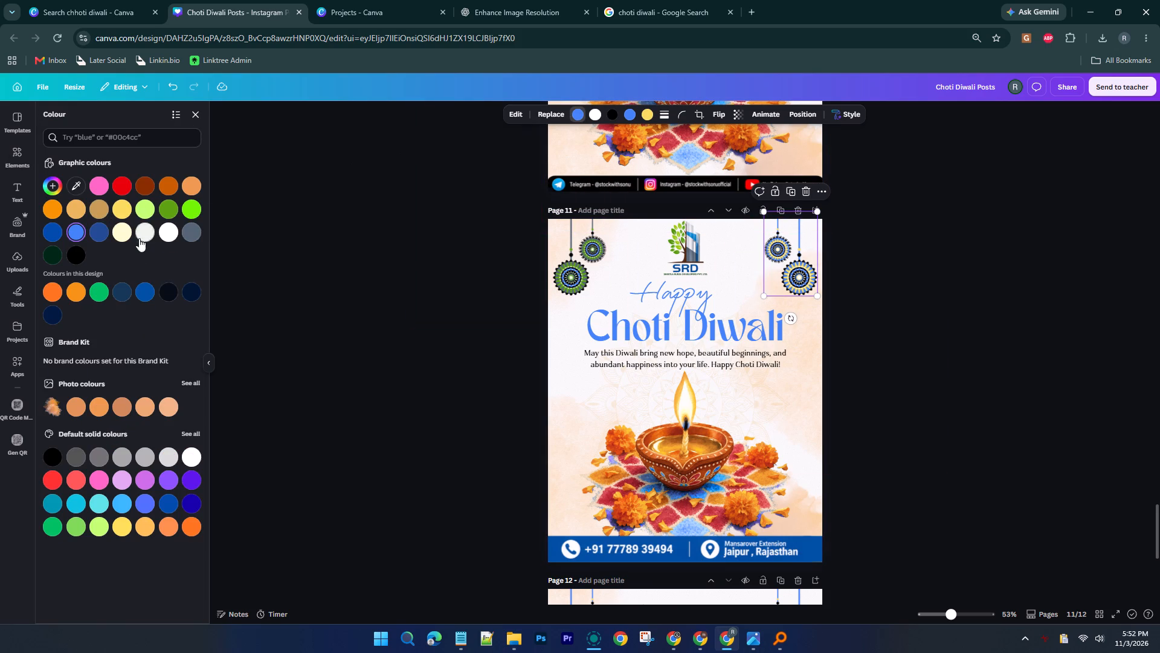
pyautogui.click(76, 450)
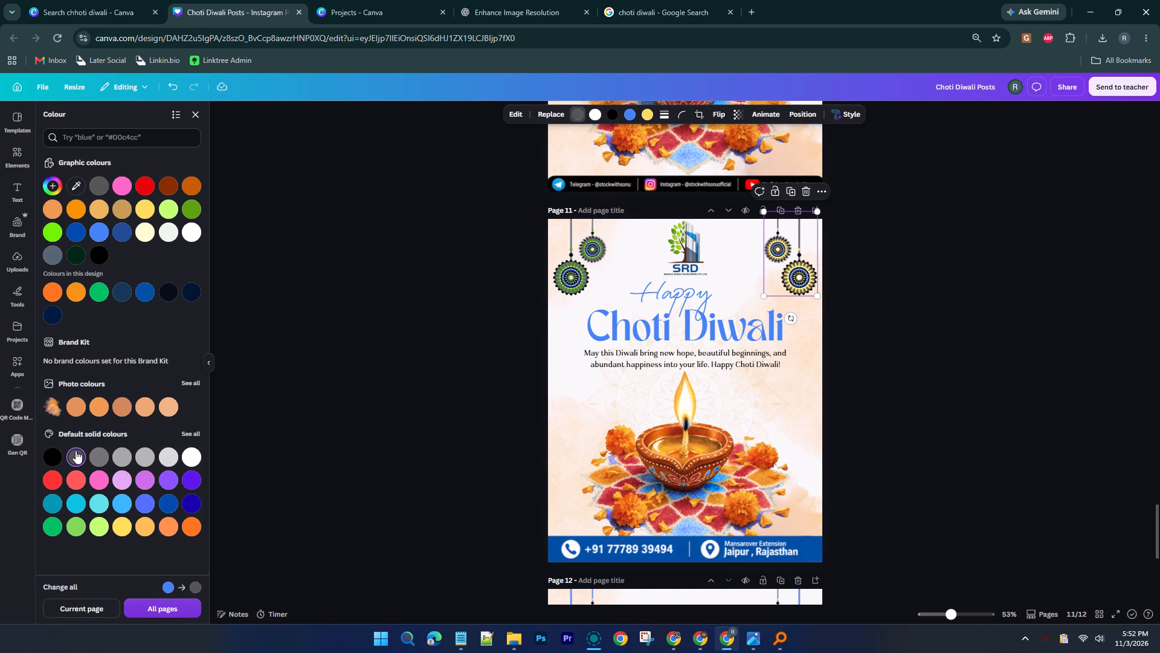
pyautogui.click(585, 254)
pyautogui.click(788, 254)
pyautogui.click(651, 114)
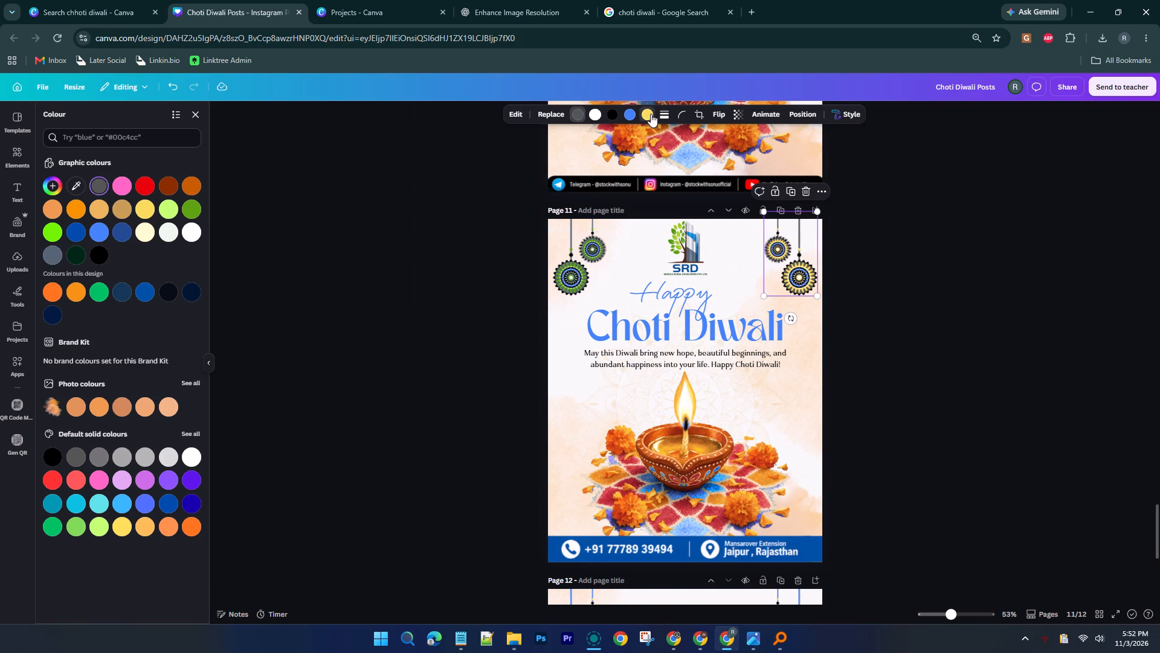
pyautogui.click(189, 210)
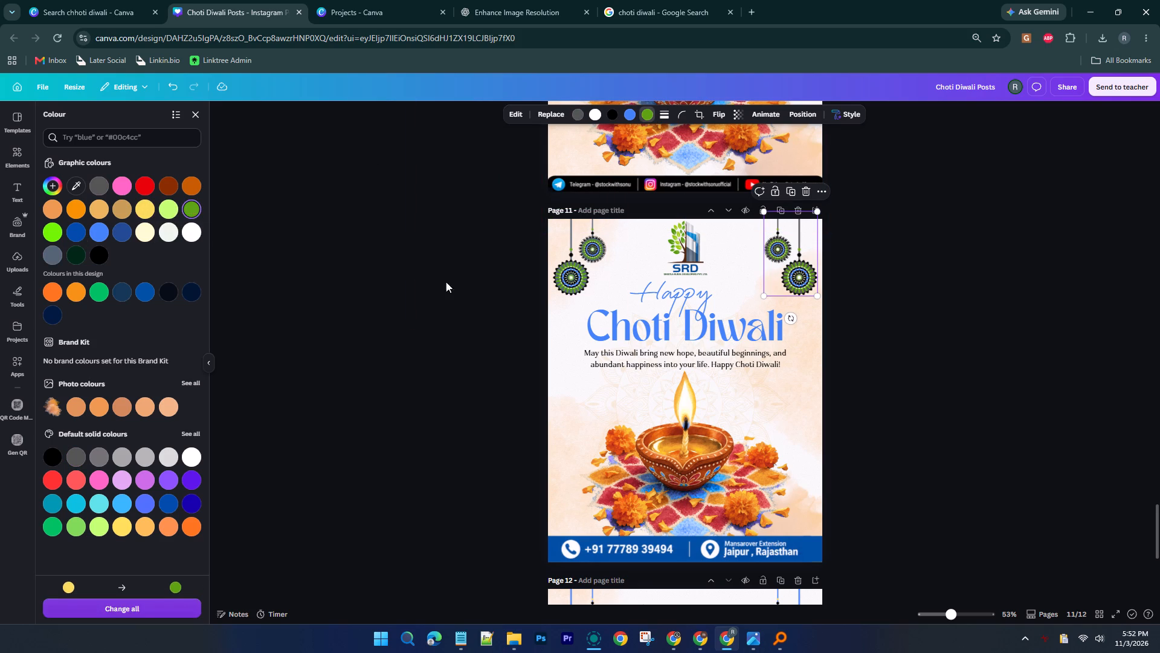
pyautogui.click(929, 275)
pyautogui.click(889, 284)
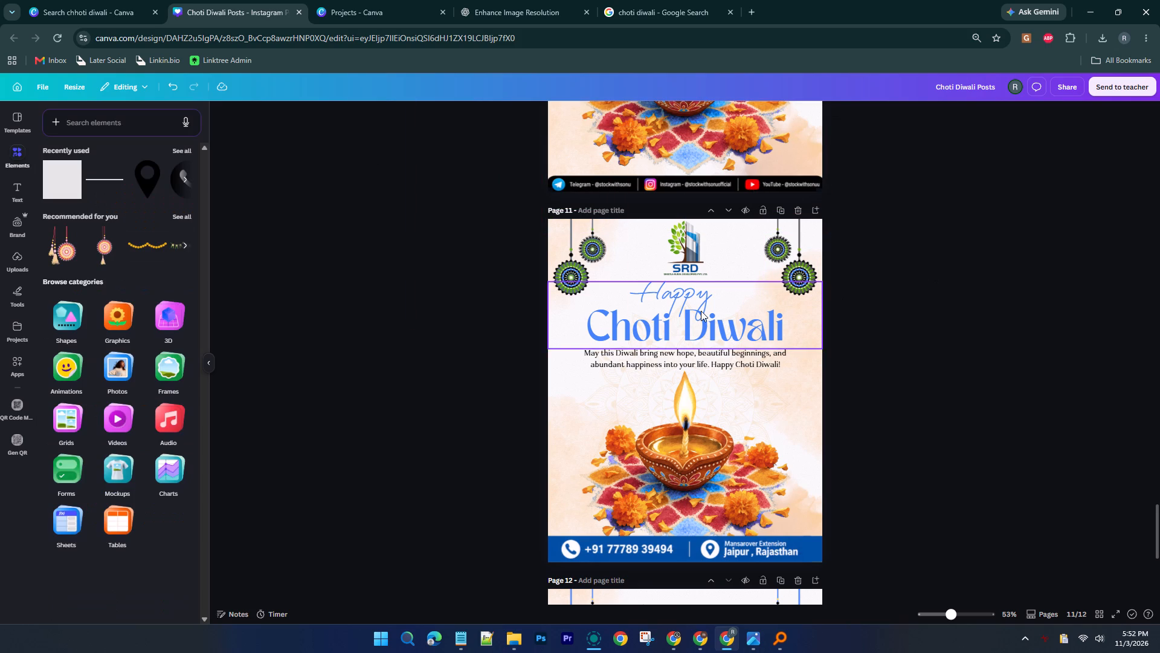
# Recolour the grouped "Happy Choti Diwali" heading on page 11 with leaf green sampled from the SRD logo.
pyautogui.click(701, 311)
pyautogui.click(620, 114)
pyautogui.click(613, 114)
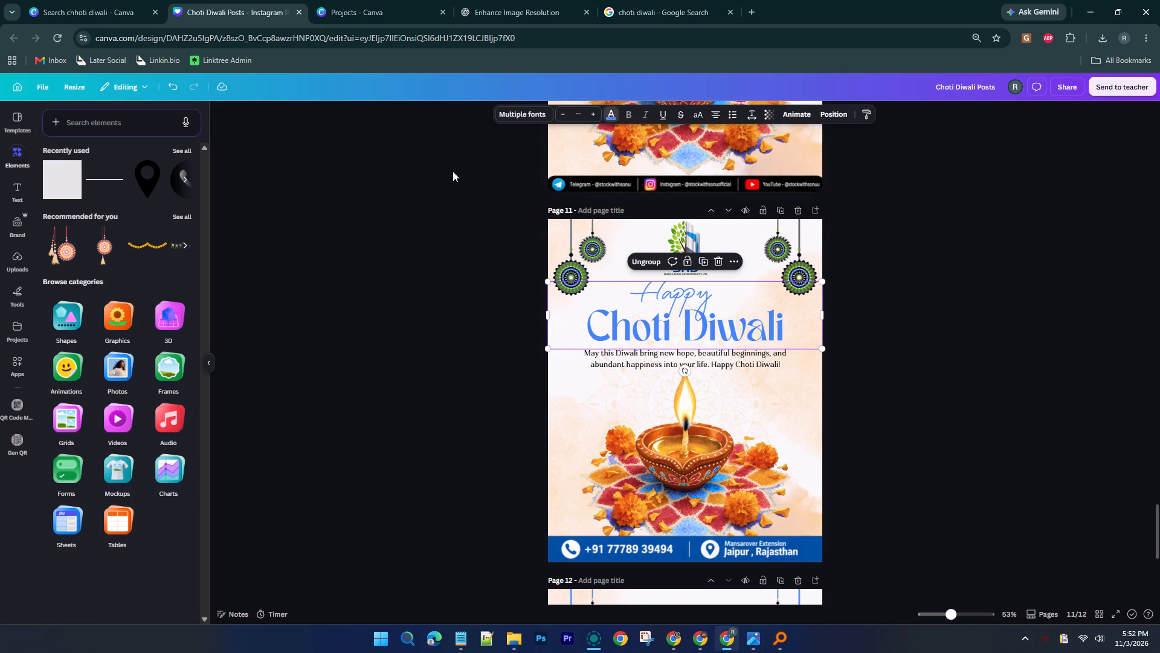
pyautogui.click(120, 214)
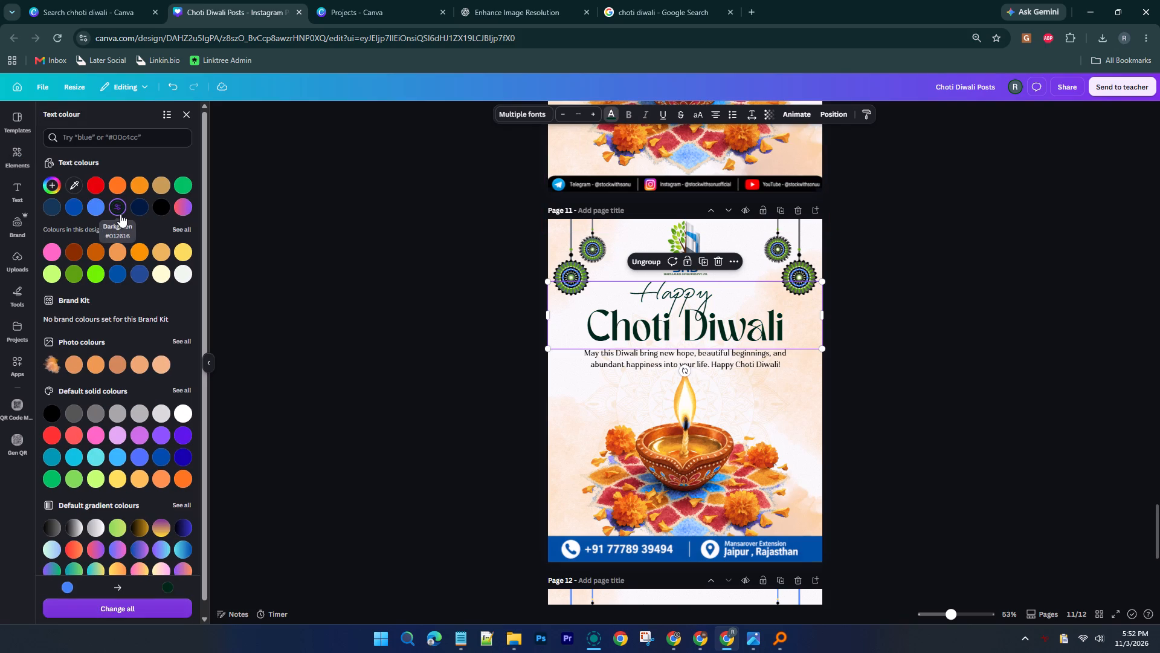
pyautogui.click(78, 186)
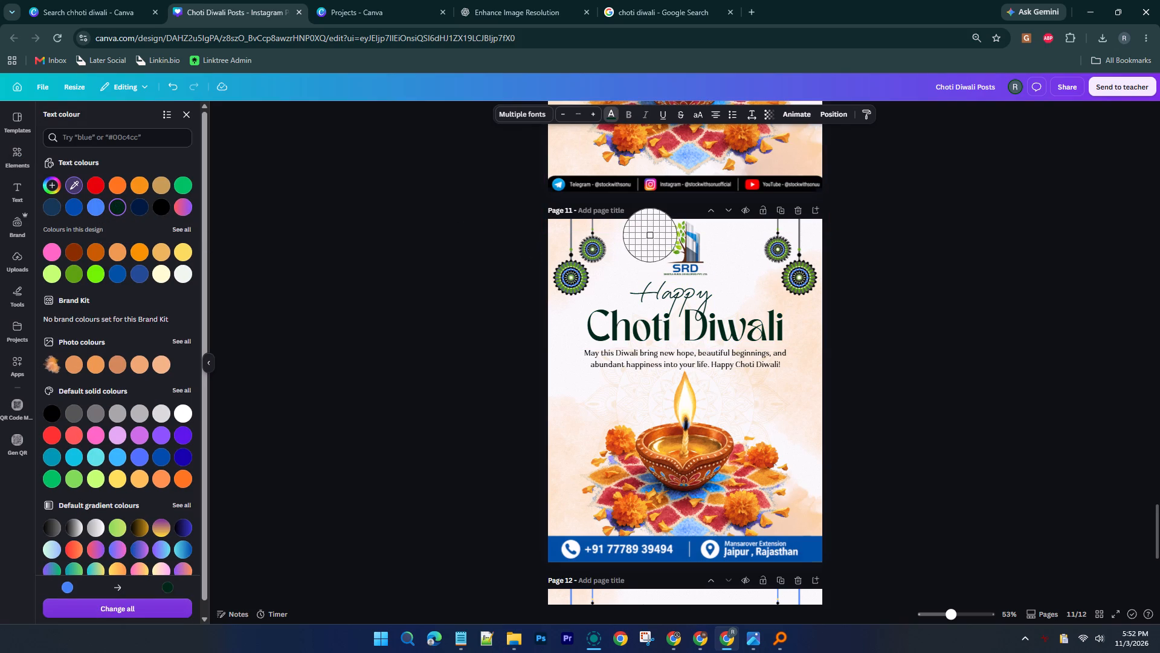
pyautogui.click(670, 241)
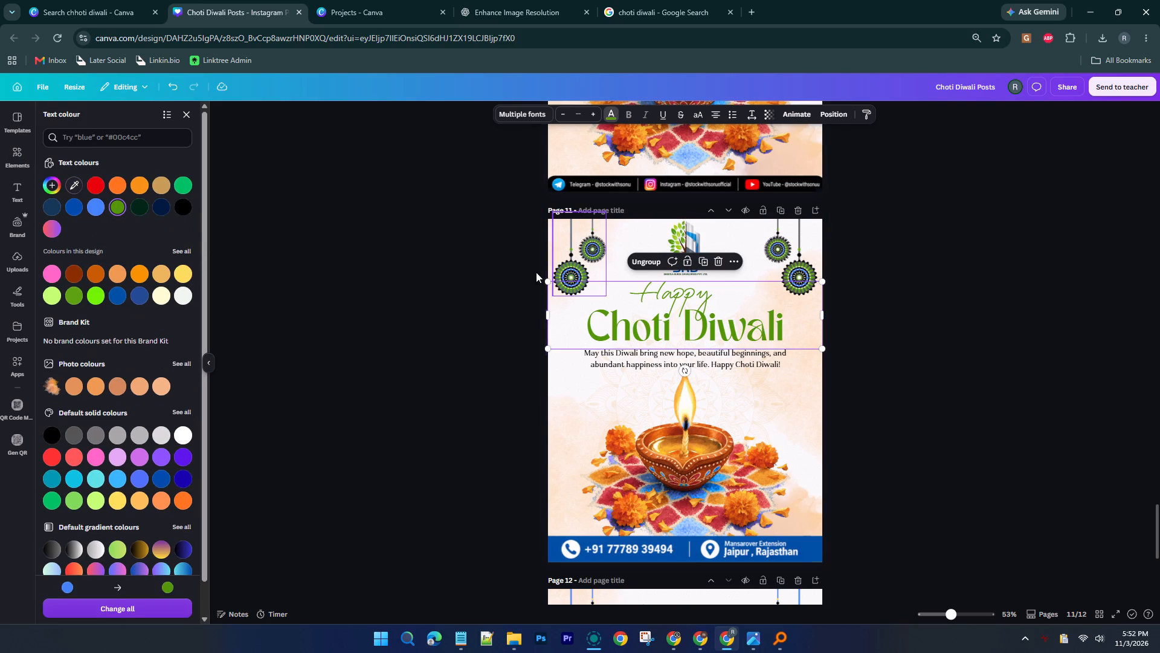
pyautogui.click(483, 302)
pyautogui.click(470, 382)
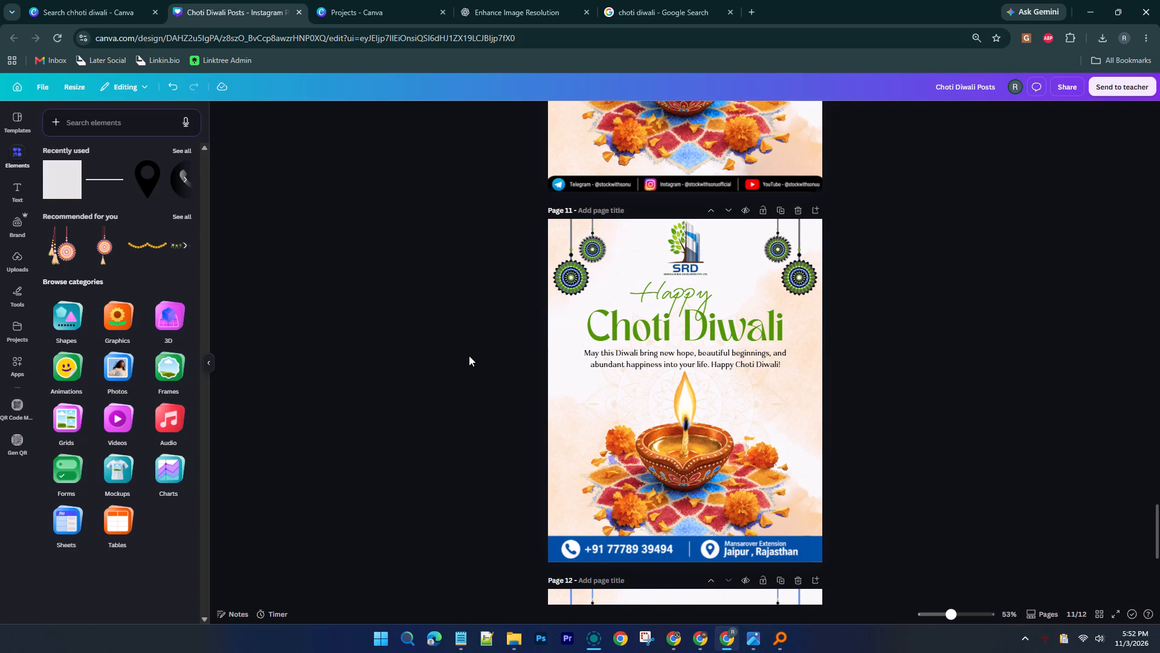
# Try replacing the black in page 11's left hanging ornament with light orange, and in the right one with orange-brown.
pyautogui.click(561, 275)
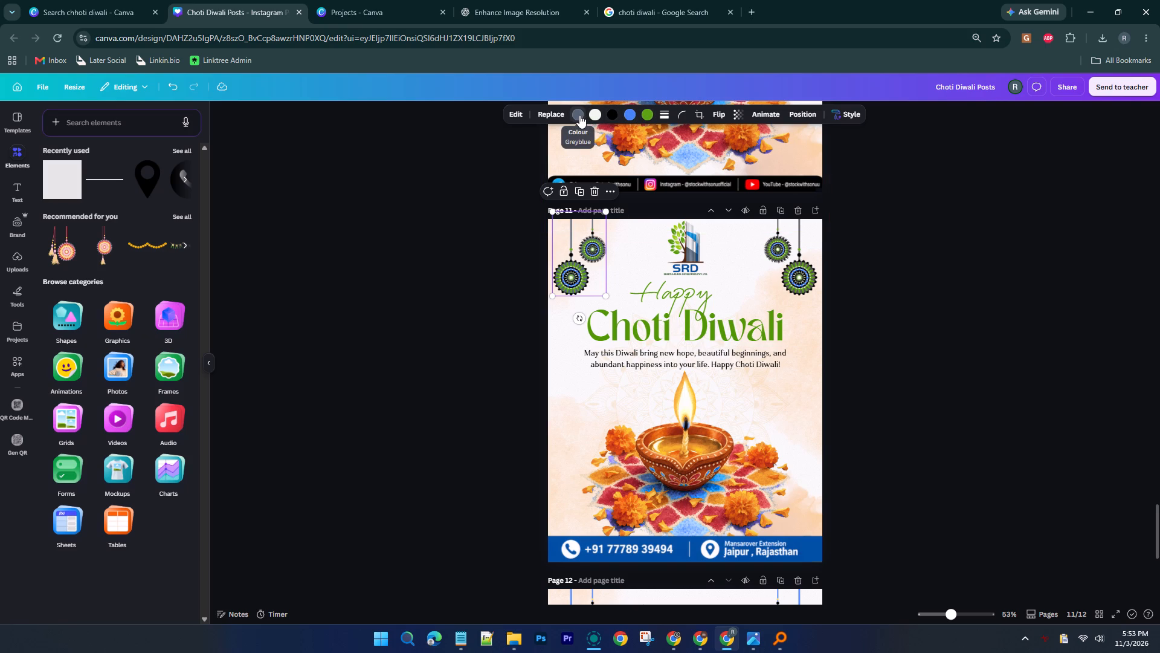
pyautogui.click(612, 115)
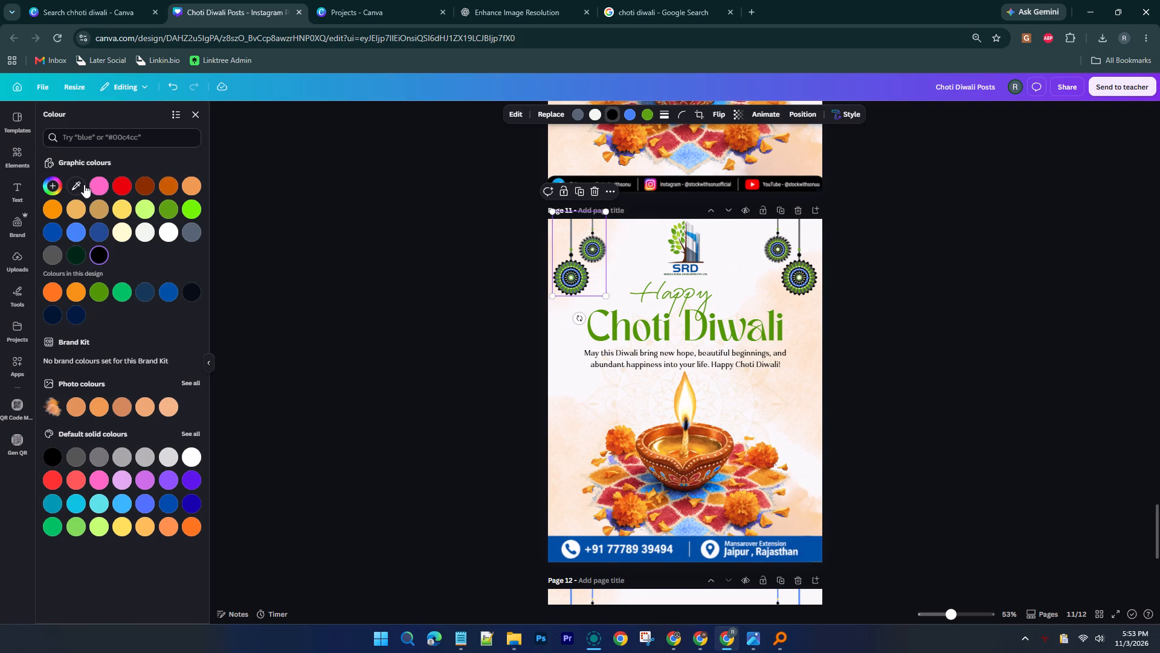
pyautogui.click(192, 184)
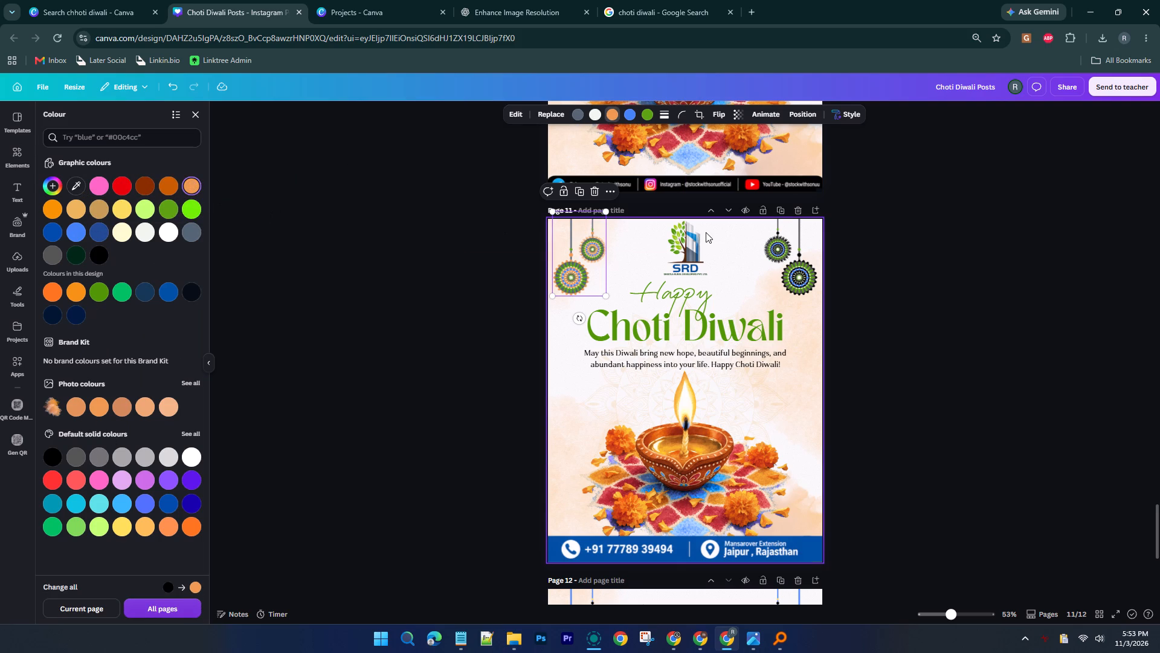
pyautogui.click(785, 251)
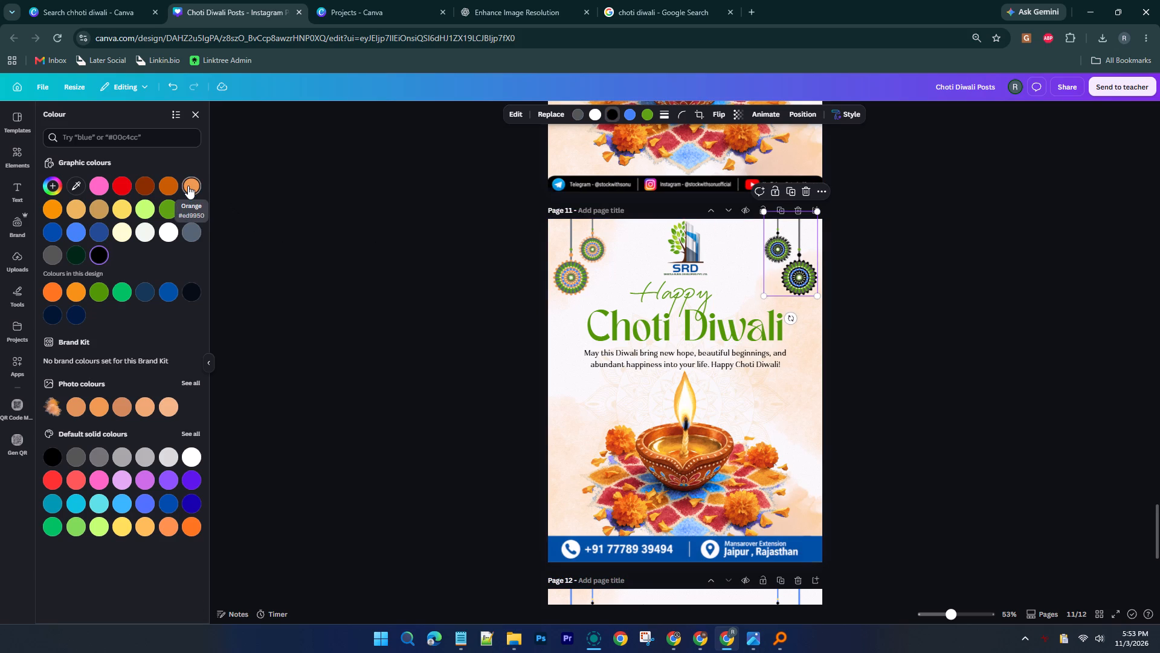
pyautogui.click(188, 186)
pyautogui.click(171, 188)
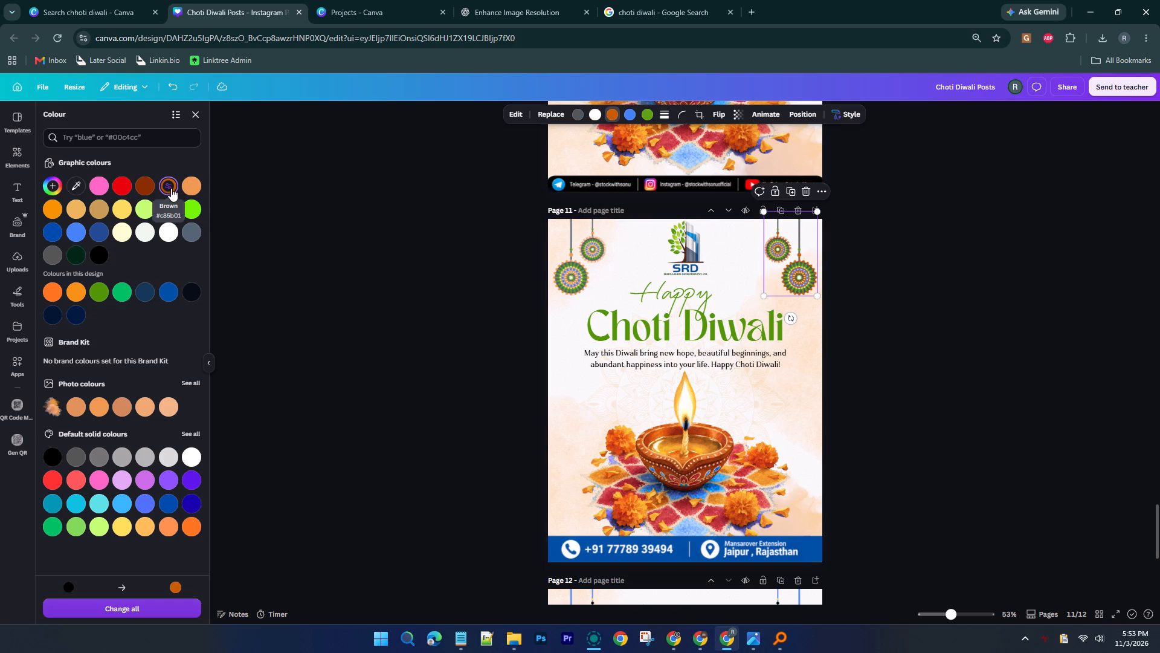
# Set the formerly black parts of both hanging ornaments on page 11 to dark brown.
pyautogui.click(582, 253)
pyautogui.click(164, 186)
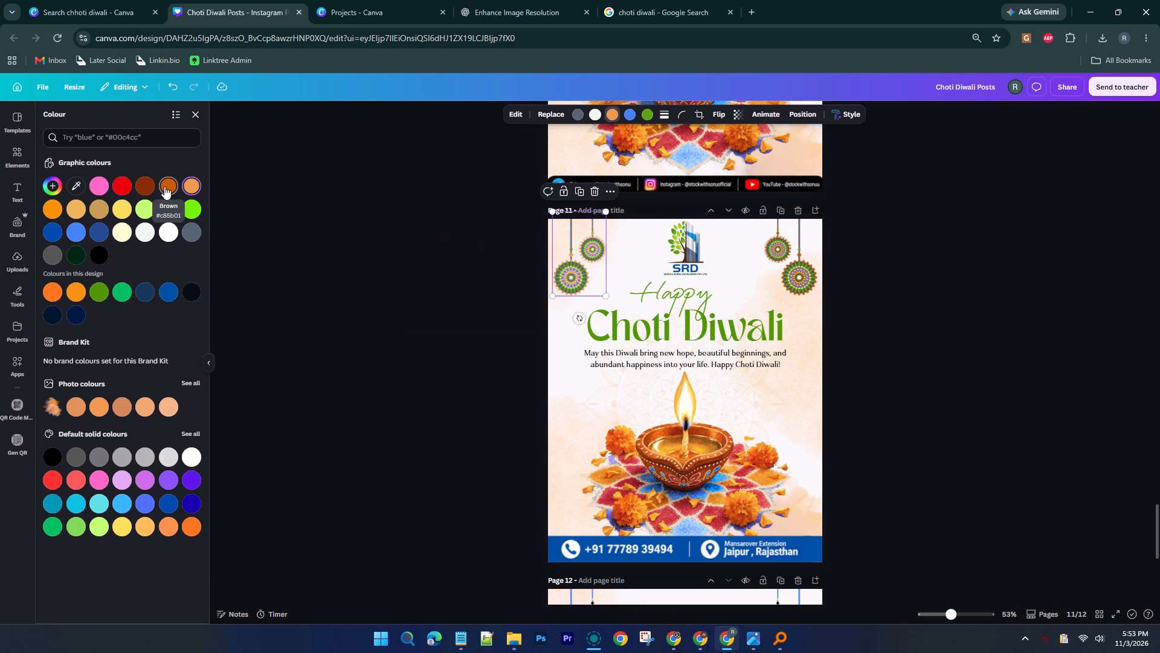
pyautogui.click(146, 186)
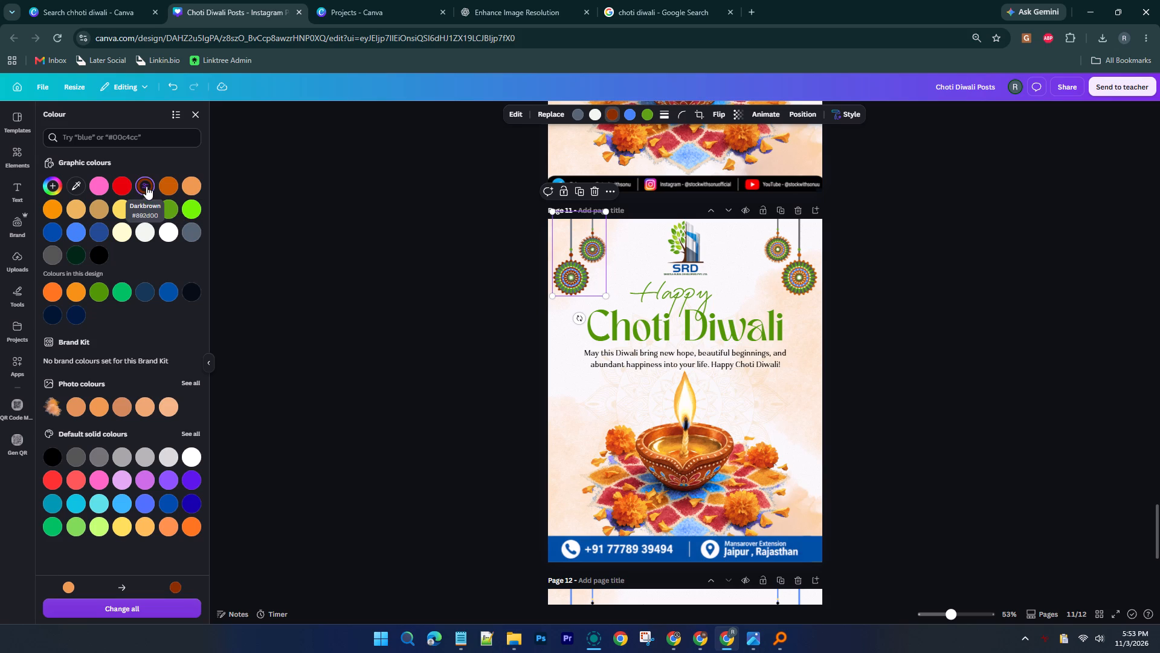
pyautogui.click(782, 239)
pyautogui.click(146, 189)
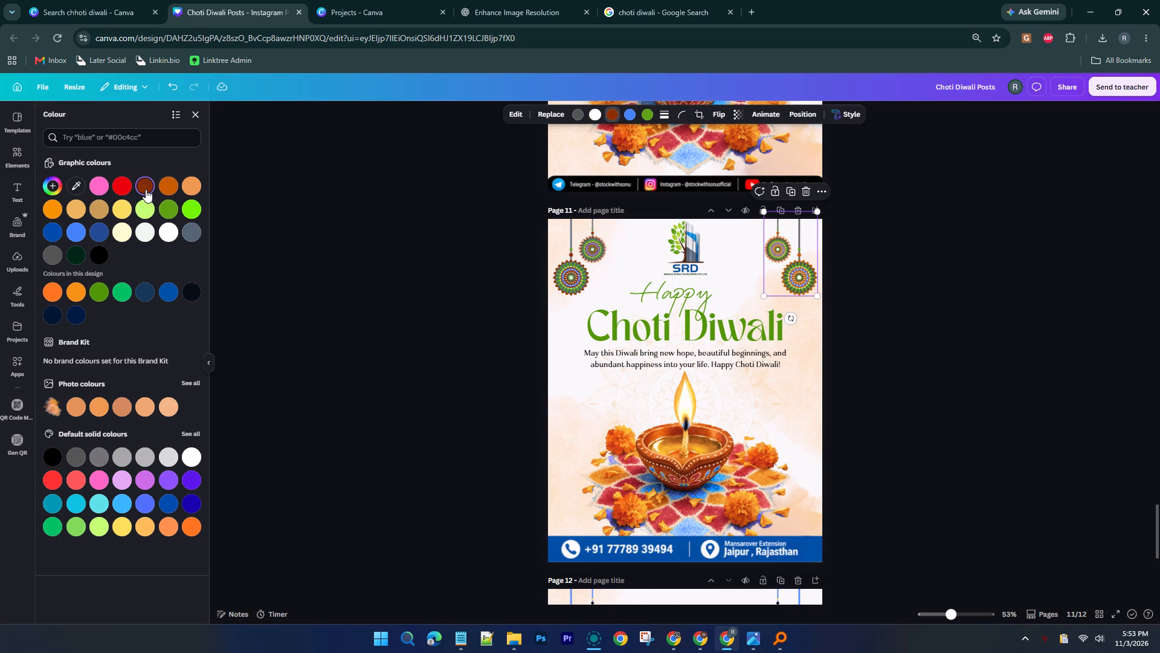
pyautogui.click(456, 223)
pyautogui.click(456, 223)
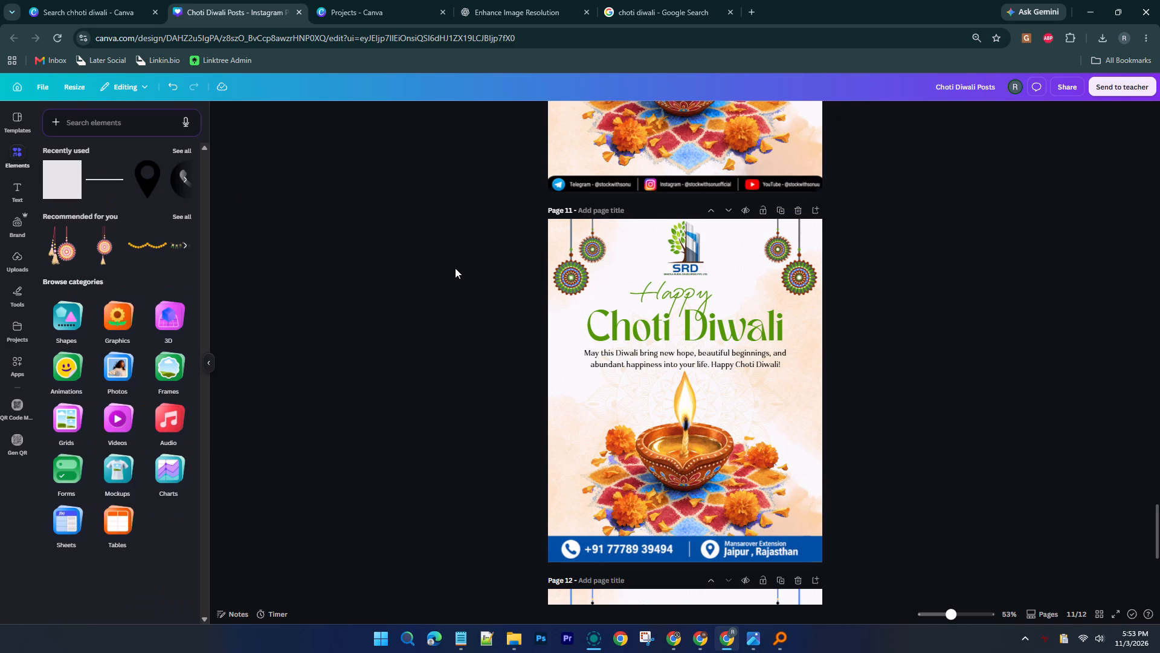
# Switch to the Notepad client list and turn SRD under CHOTI DIWALI into a bulleted entry.
pyautogui.scroll(7, 455, 268)
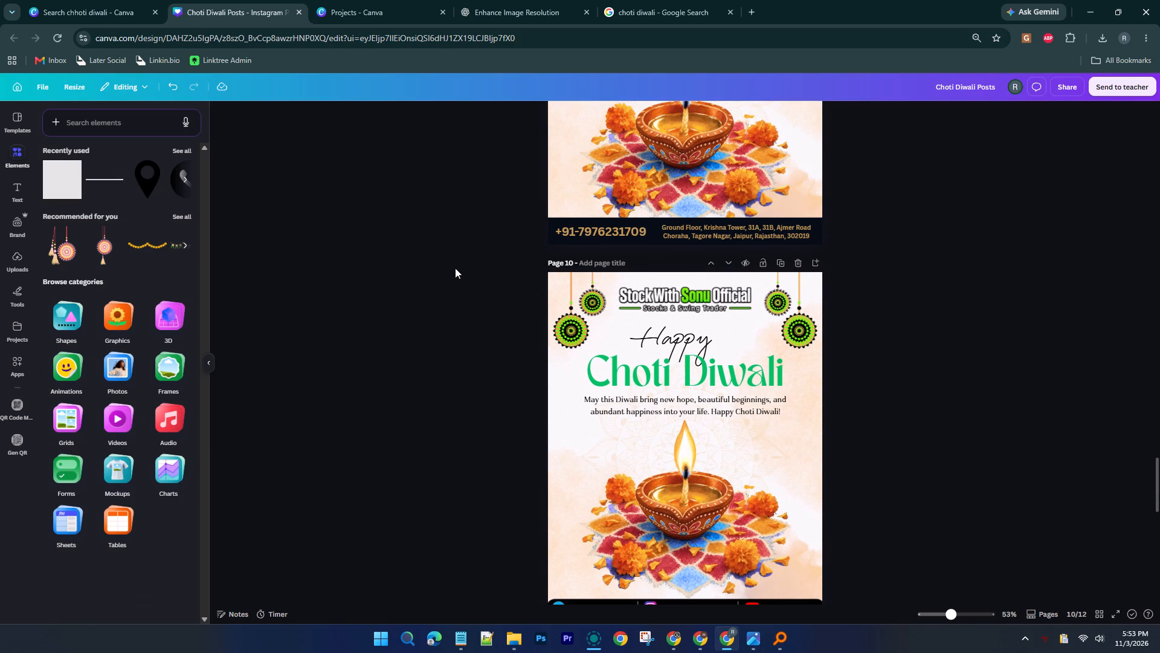
pyautogui.scroll(-7, 455, 268)
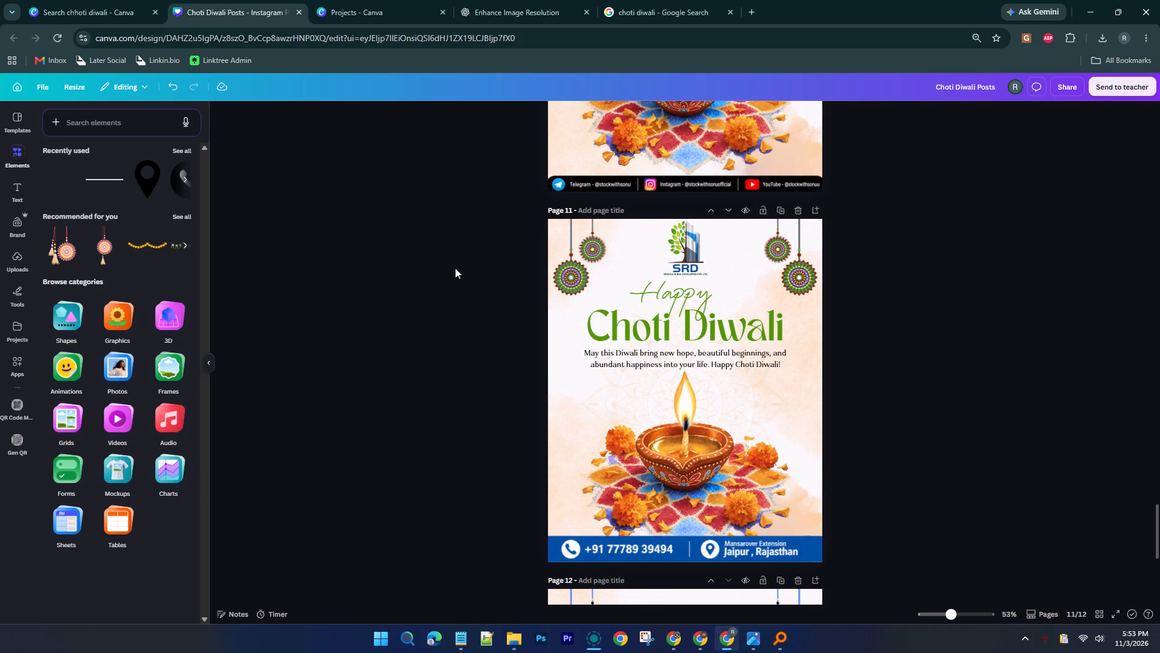
pyautogui.scroll(-5, 455, 268)
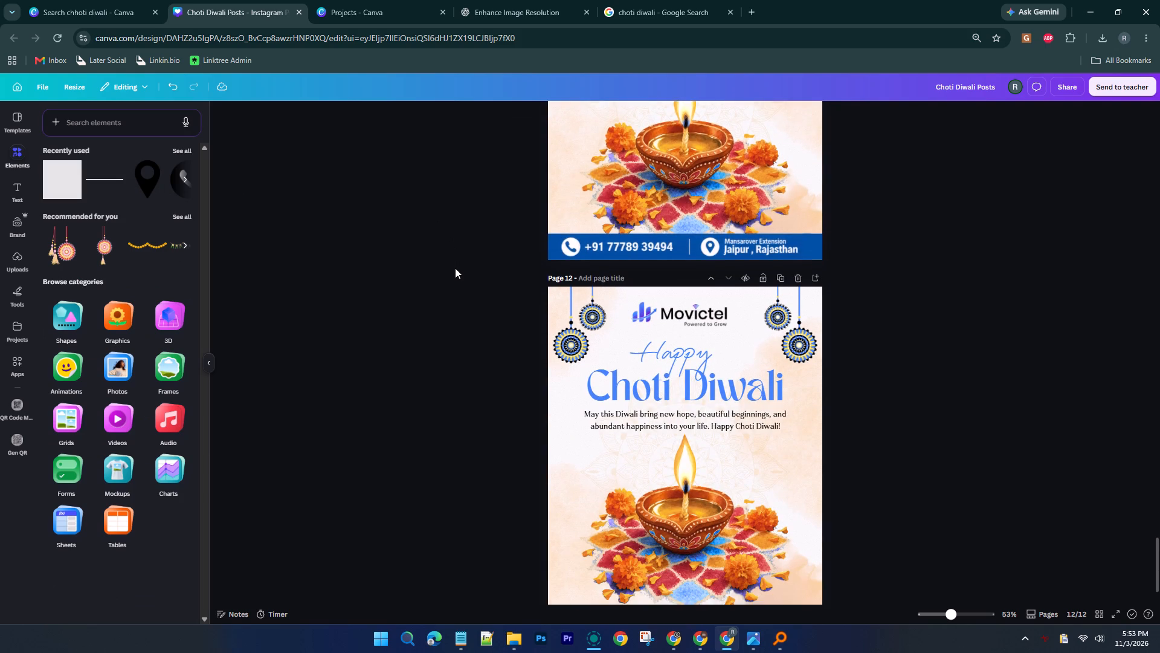
pyautogui.scroll(-1, 455, 268)
pyautogui.click(465, 643)
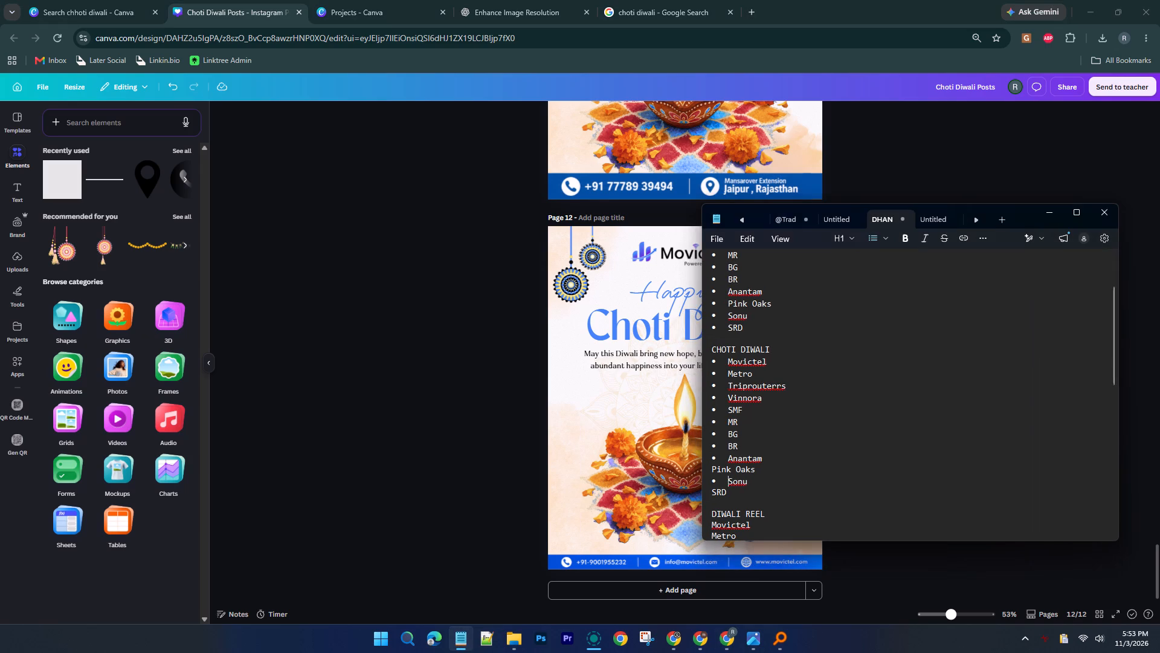
pyautogui.click(715, 494)
pyautogui.press('Left')
pyautogui.press('-')
pyautogui.press('space')
pyautogui.click(1046, 207)
# Delete the Movictel logo from page 12.
pyautogui.click(694, 256)
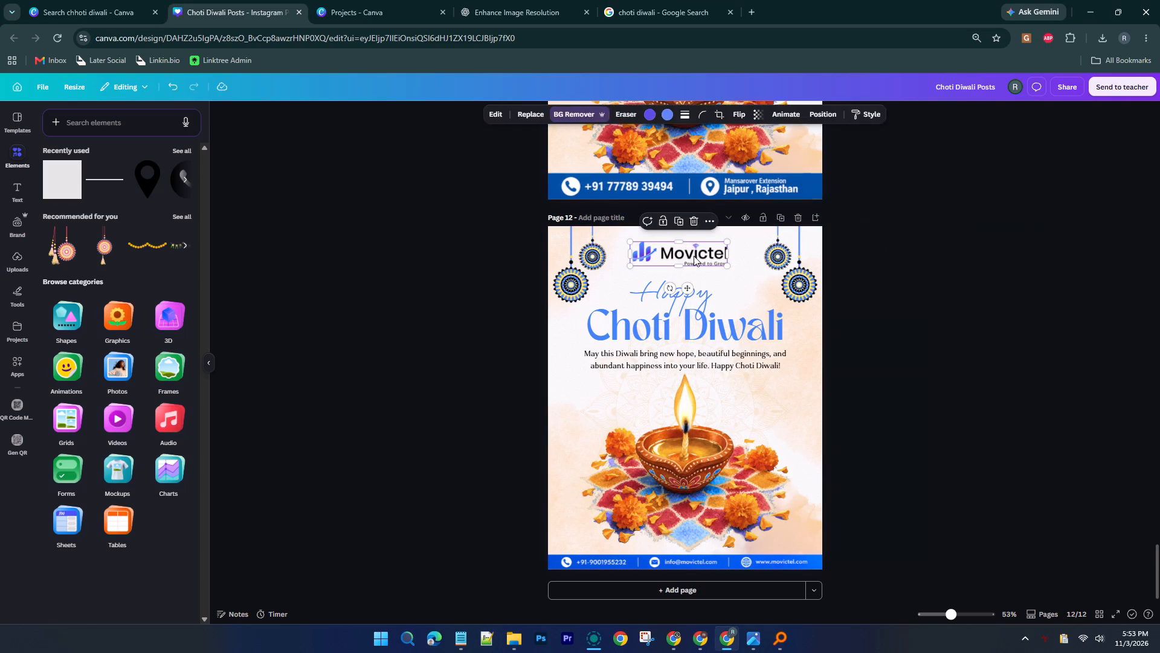
pyautogui.press('Delete')
# Place the Pink_Oaks_Floral_Logo-removebg-preview image from the Client Logos folder in File Explorer onto page 12.
pyautogui.click(23, 262)
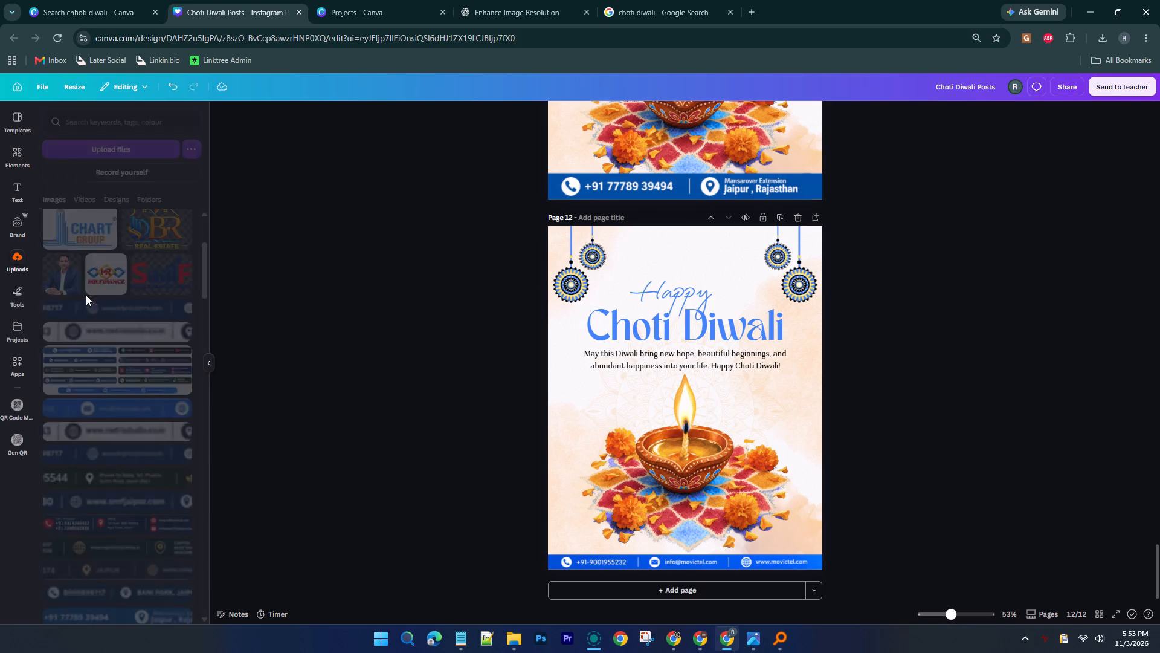
pyautogui.scroll(-11, 120, 368)
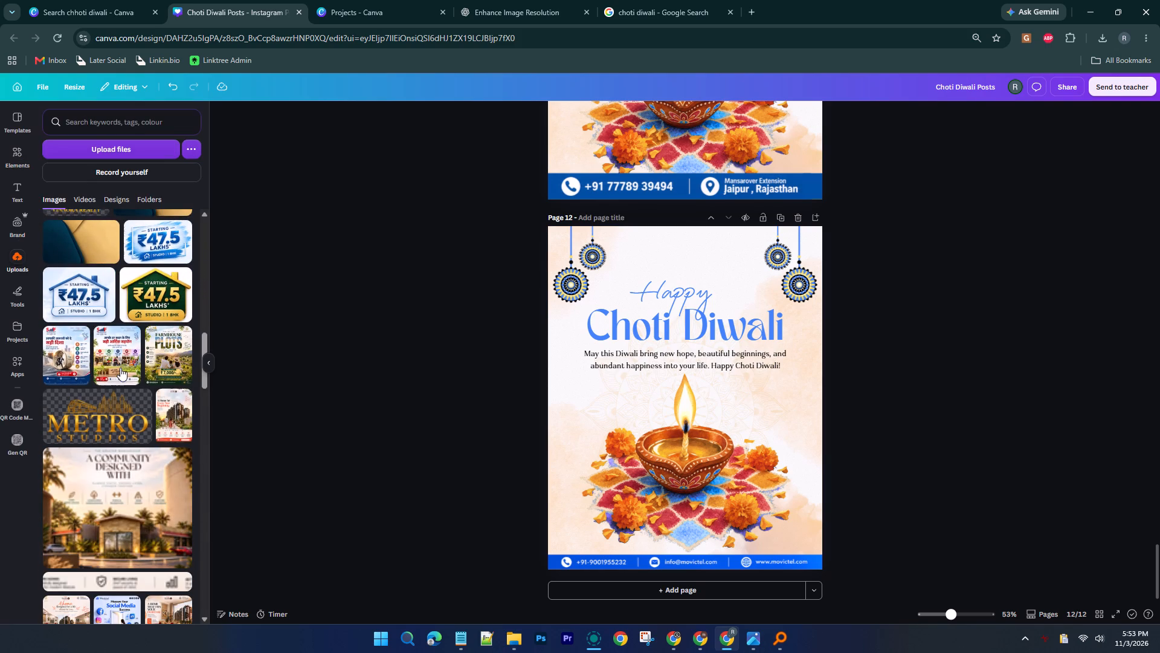
pyautogui.click(509, 642)
pyautogui.click(461, 573)
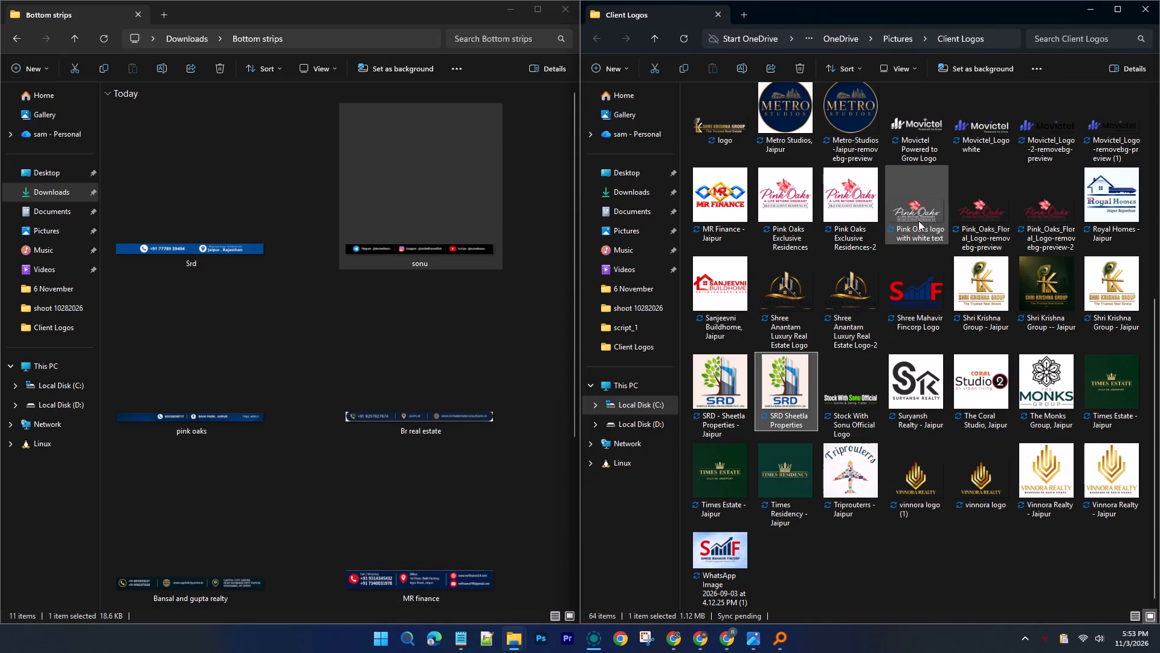
pyautogui.click(979, 213)
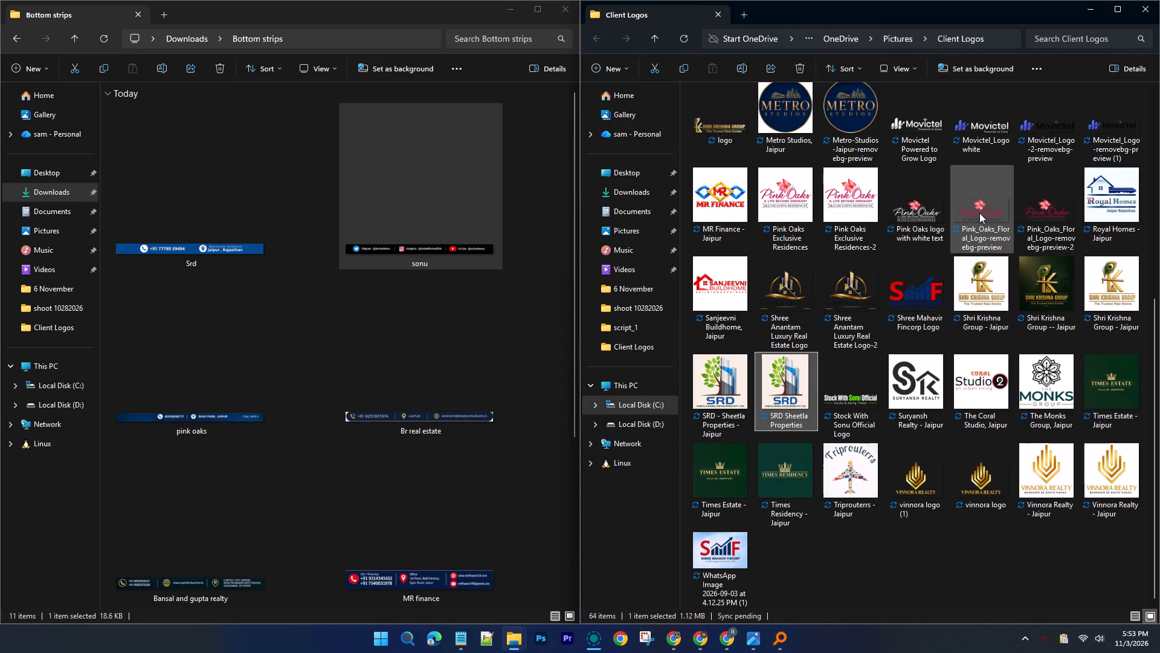
pyautogui.click(1031, 220)
pyautogui.moveTo(987, 221); pyautogui.dragTo(681, 342)
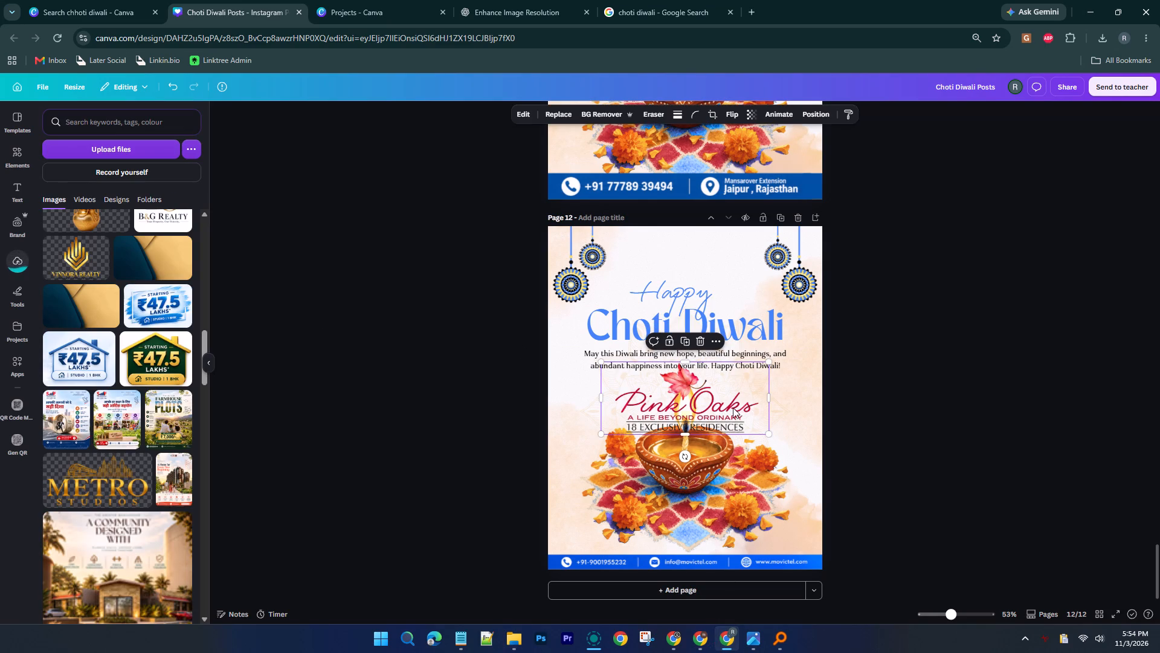
# Move the Pink Oaks logo above page 12's heading, shrink it to fit between the hanging ornaments, and centre it.
pyautogui.moveTo(733, 408); pyautogui.dragTo(730, 270)
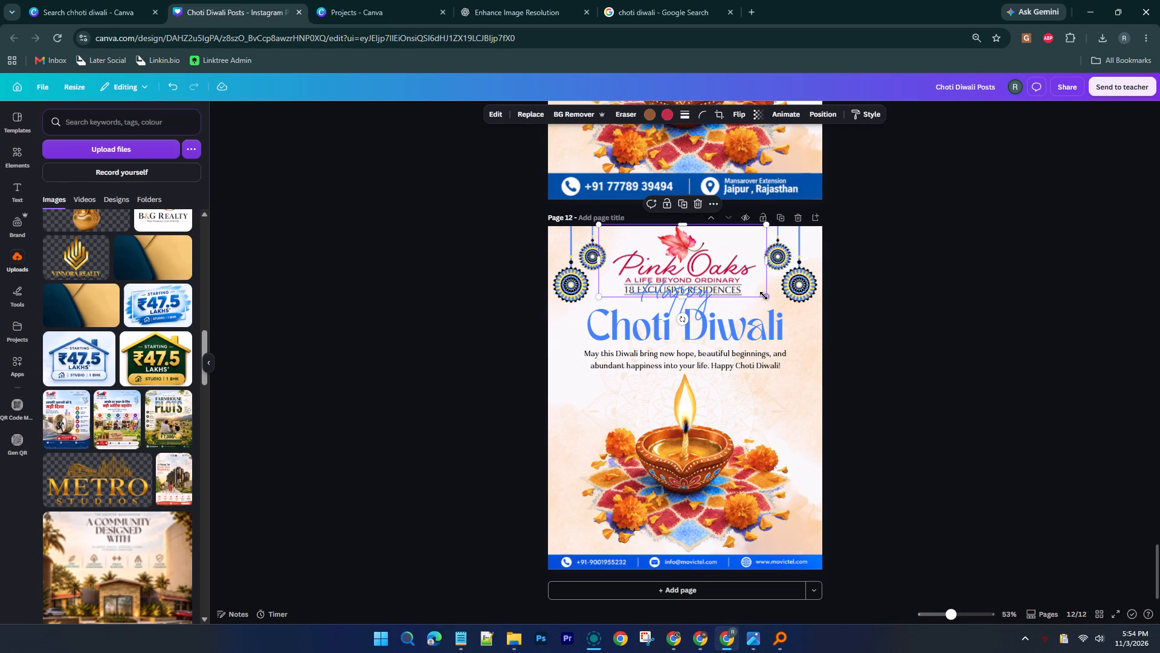
pyautogui.moveTo(765, 296); pyautogui.dragTo(723, 252)
pyautogui.moveTo(671, 253); pyautogui.dragTo(694, 255)
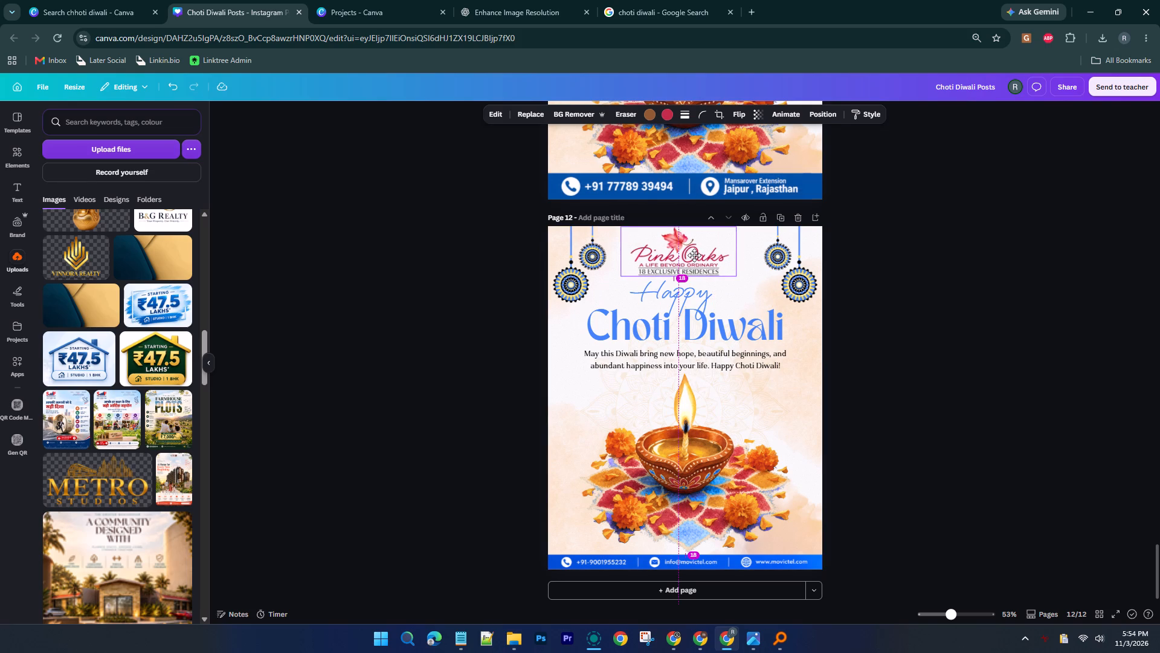
# Crop the bottom of the Pink Oaks logo on page 12 to cut off the 18 EXCLUSIVE RESIDENCES line.
pyautogui.moveTo(694, 255); pyautogui.dragTo(694, 255)
pyautogui.keyDown('ctrl'); pyautogui.scroll(8, 688, 259); pyautogui.keyUp('ctrl')
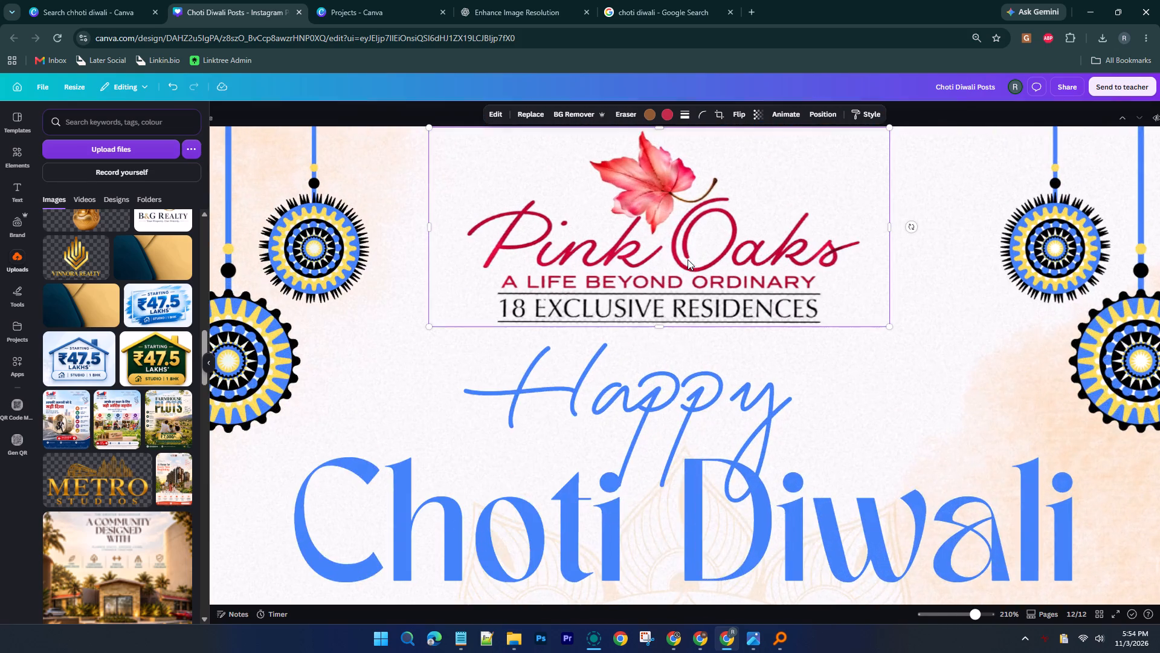
pyautogui.keyDown('ctrl'); pyautogui.scroll(6, 678, 296); pyautogui.keyUp('ctrl')
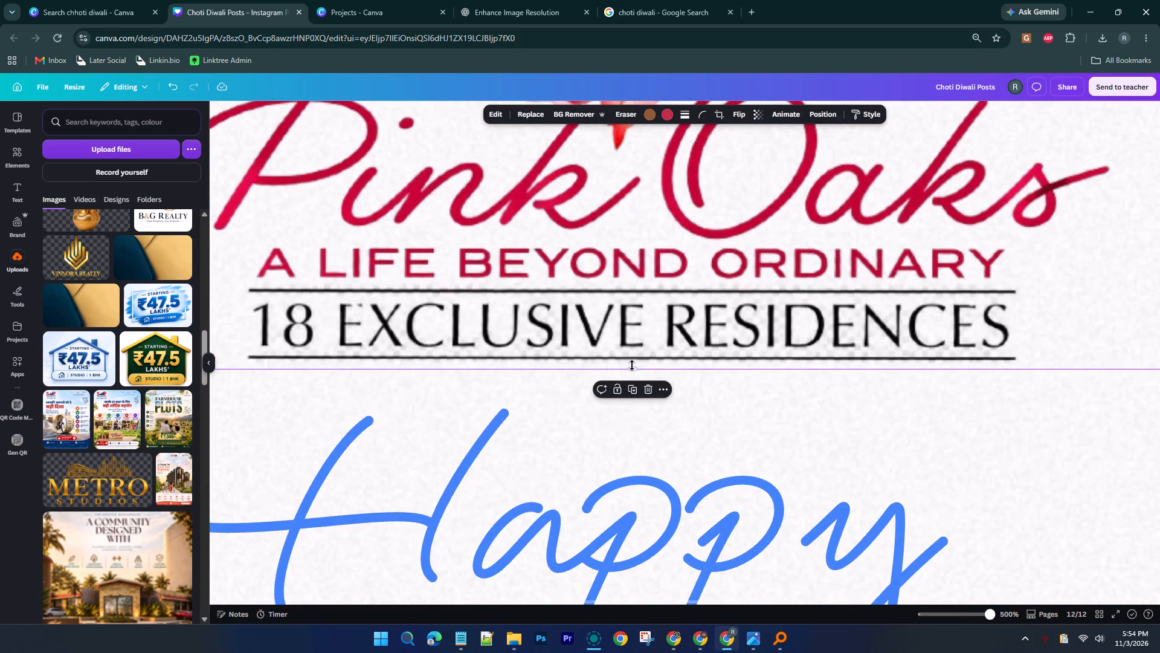
pyautogui.moveTo(633, 366); pyautogui.dragTo(657, 281)
# Remove the background from the cropped Pink Oaks logo with BG Remover.
pyautogui.click(580, 117)
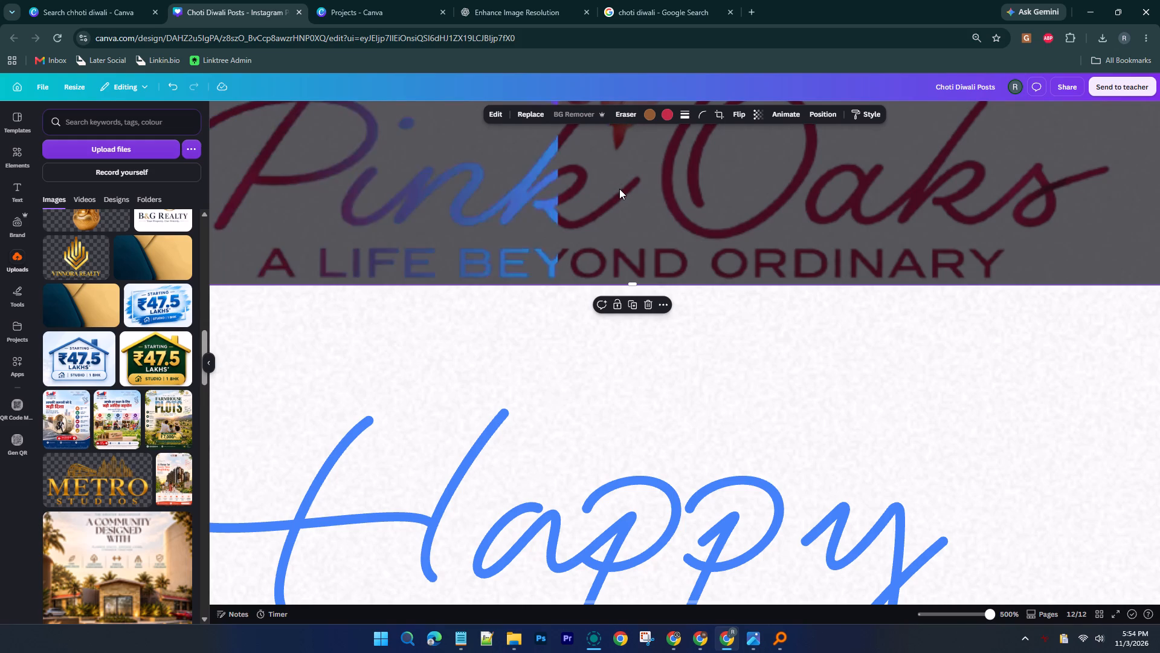
pyautogui.keyDown('ctrl'); pyautogui.scroll(-5, 619, 189); pyautogui.keyUp('ctrl')
pyautogui.scroll(2, 630, 218)
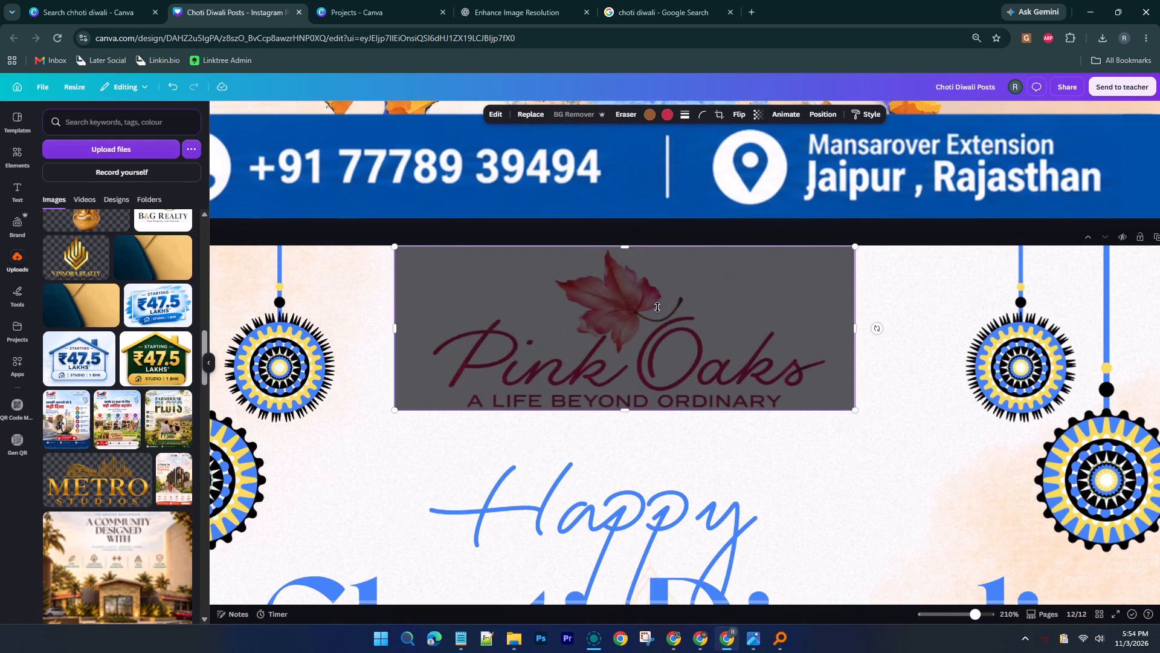
pyautogui.keyDown('ctrl'); pyautogui.scroll(-1, 668, 343); pyautogui.keyUp('ctrl')
# Enlarge the Pink Oaks logo slightly and centre it above the Happy heading, just below page 12's top edge.
pyautogui.moveTo(855, 400); pyautogui.dragTo(860, 405)
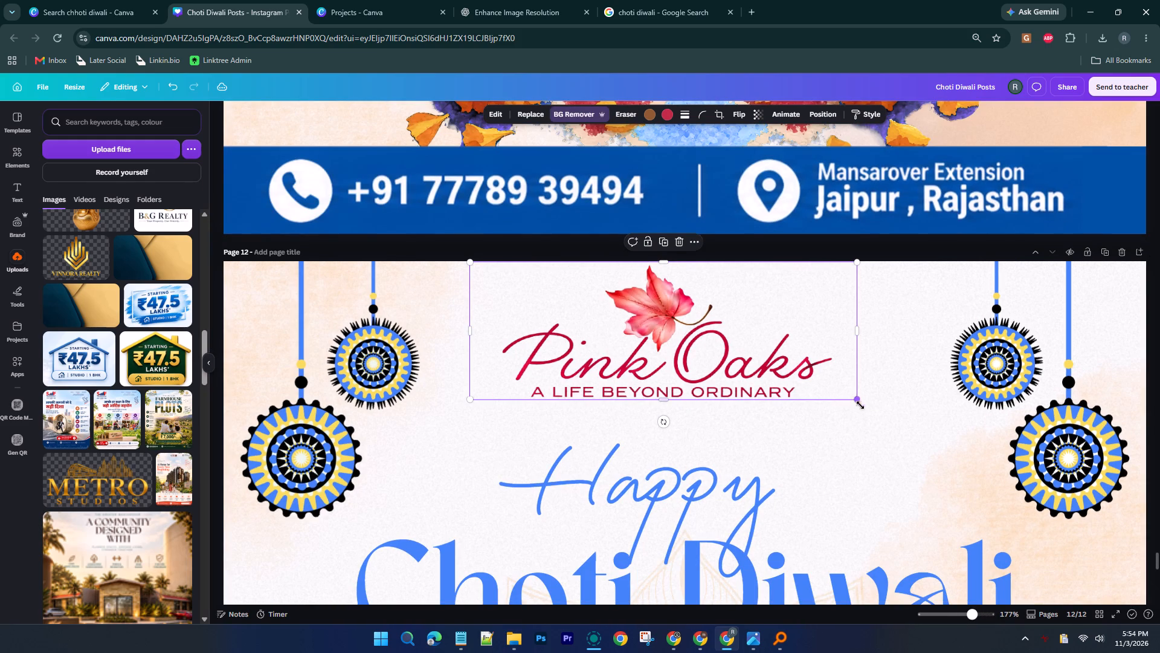
pyautogui.moveTo(860, 405); pyautogui.dragTo(884, 429)
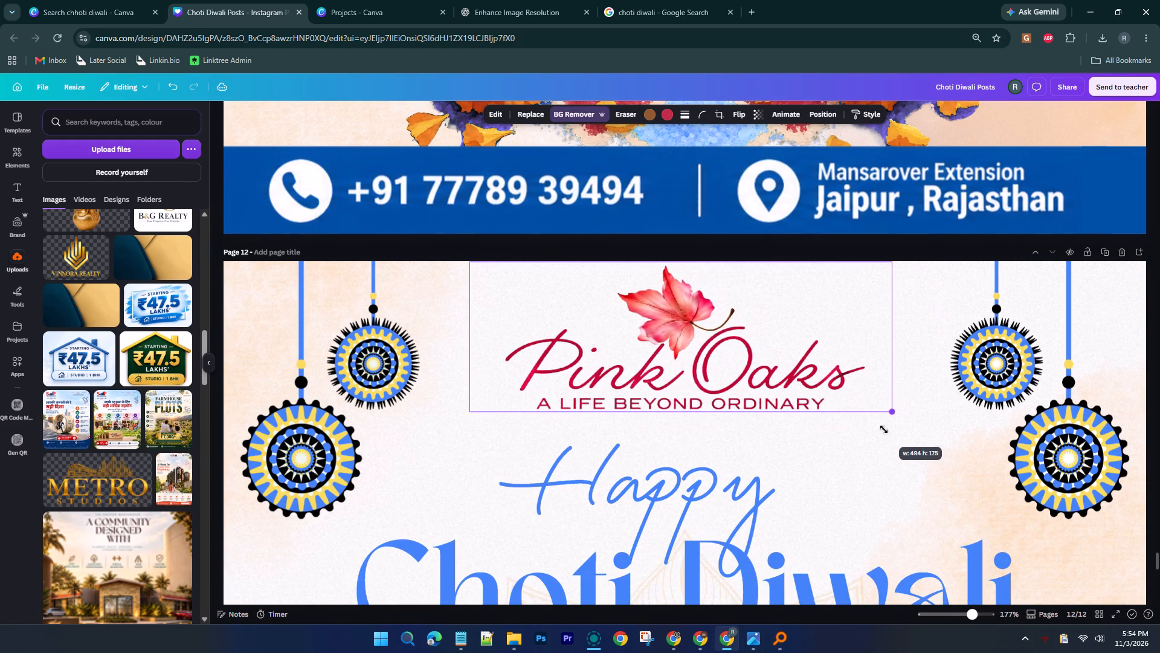
pyautogui.moveTo(884, 429); pyautogui.dragTo(880, 423)
pyautogui.moveTo(703, 330); pyautogui.dragTo(692, 337)
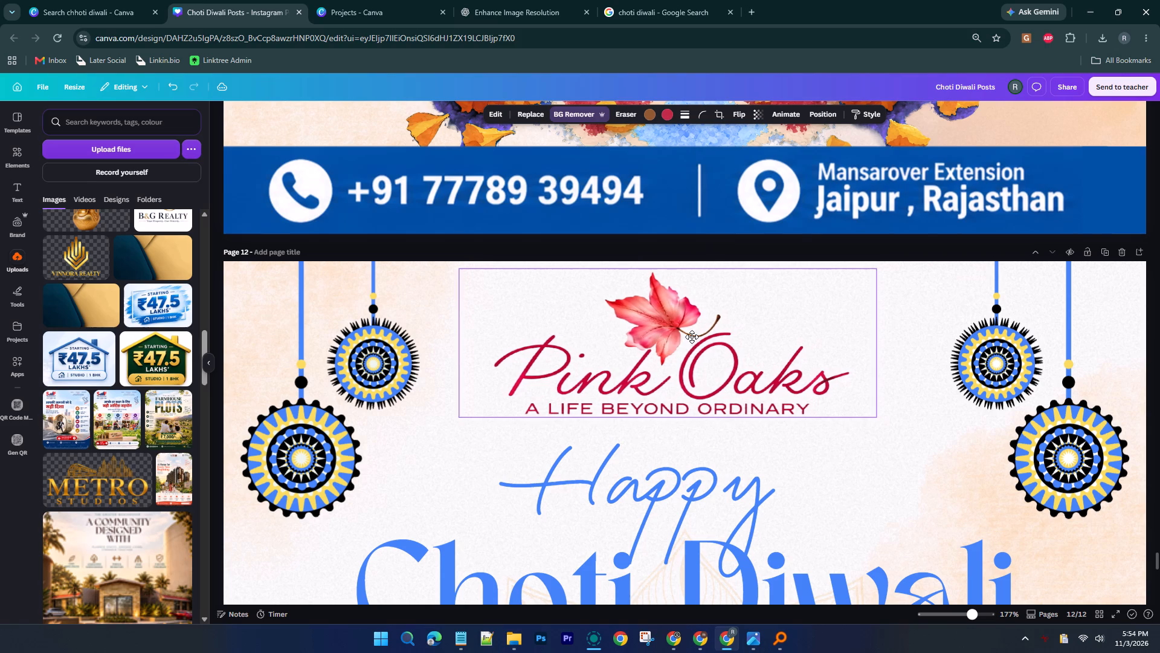
pyautogui.moveTo(692, 337); pyautogui.dragTo(690, 337)
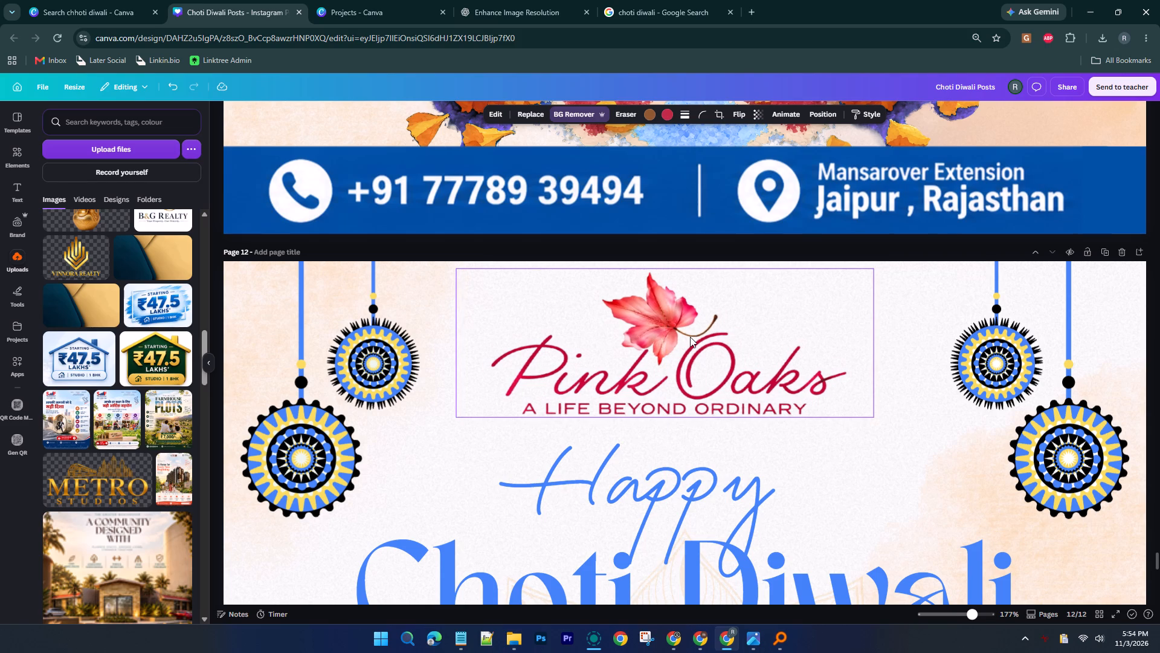
pyautogui.keyDown('ctrl'); pyautogui.scroll(-4, 690, 337); pyautogui.keyUp('ctrl')
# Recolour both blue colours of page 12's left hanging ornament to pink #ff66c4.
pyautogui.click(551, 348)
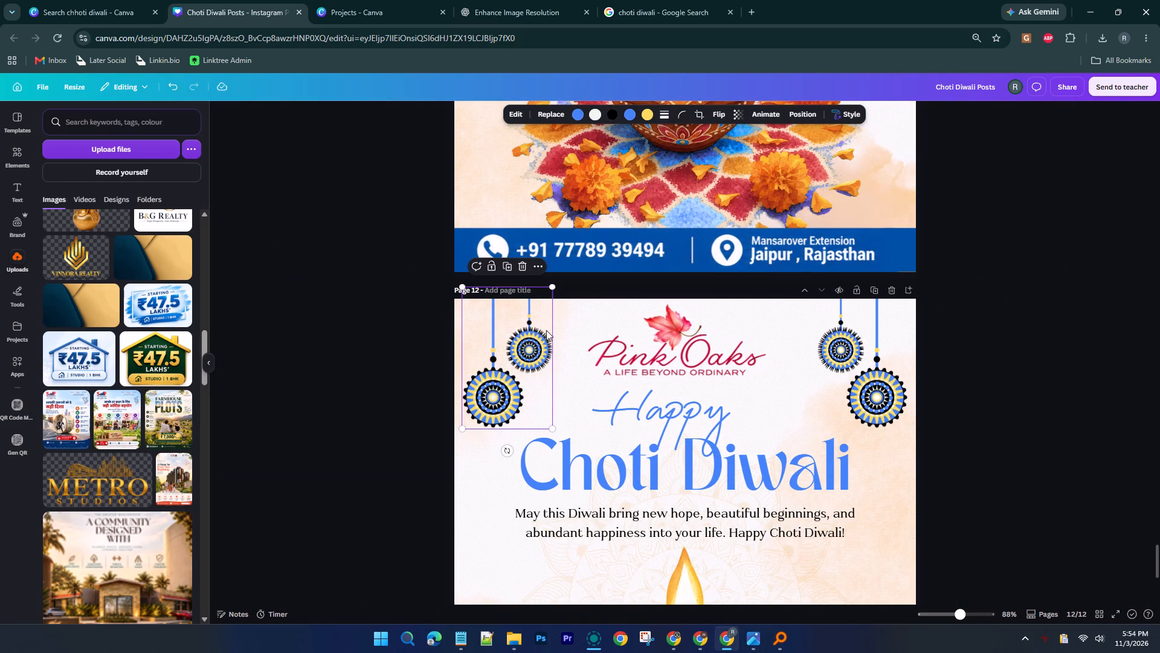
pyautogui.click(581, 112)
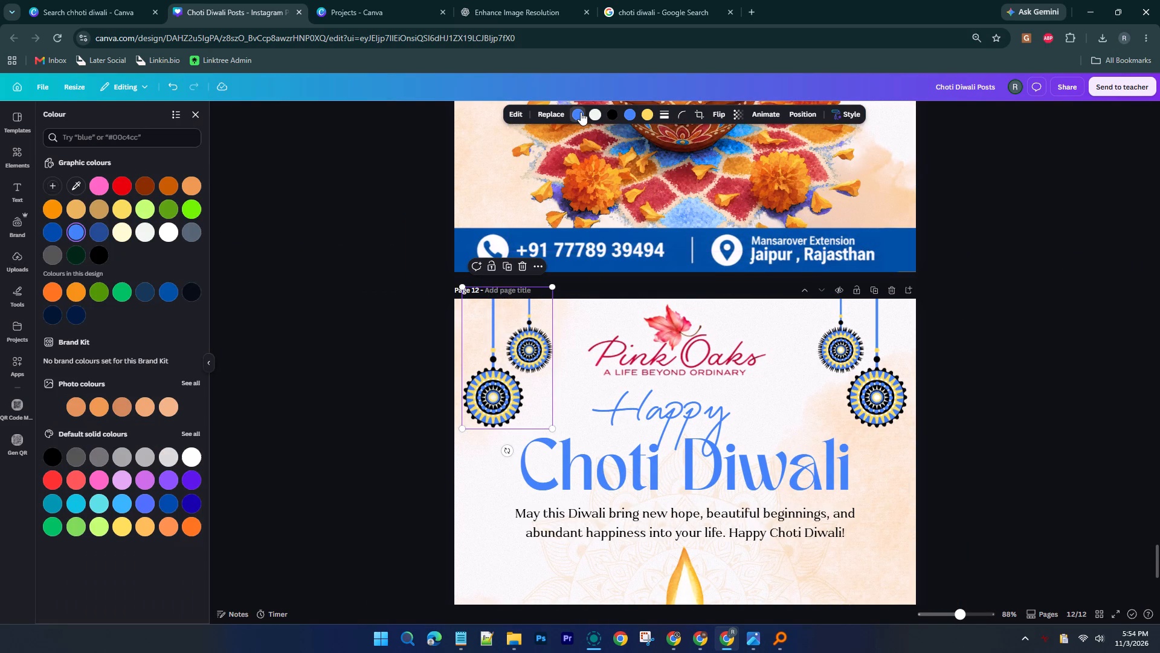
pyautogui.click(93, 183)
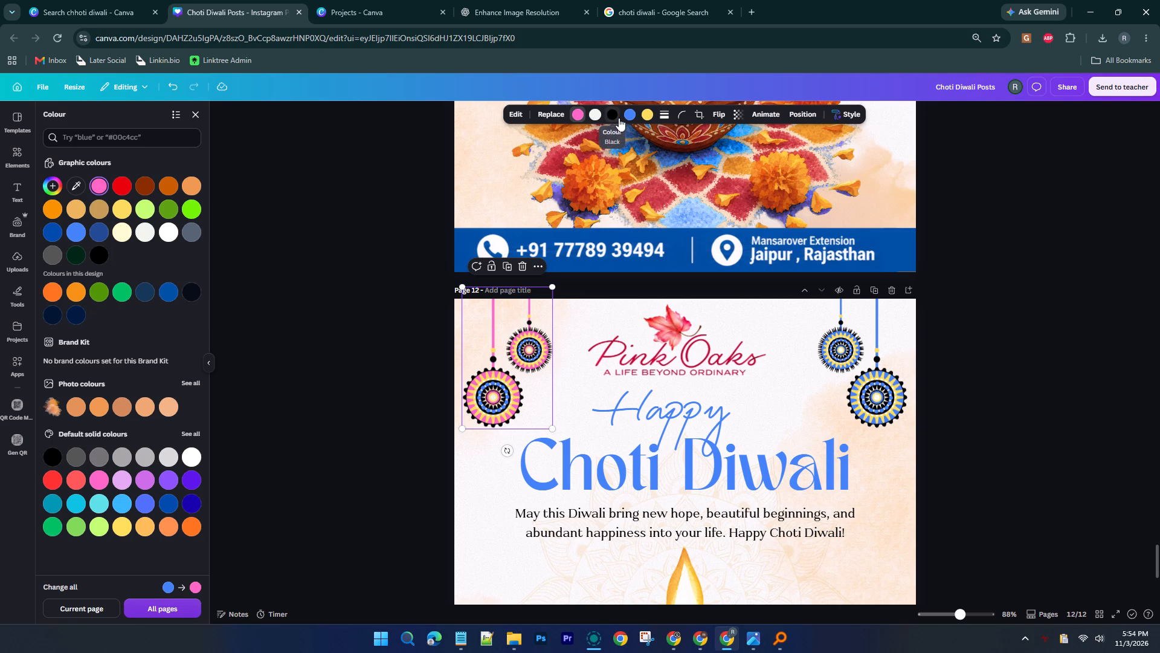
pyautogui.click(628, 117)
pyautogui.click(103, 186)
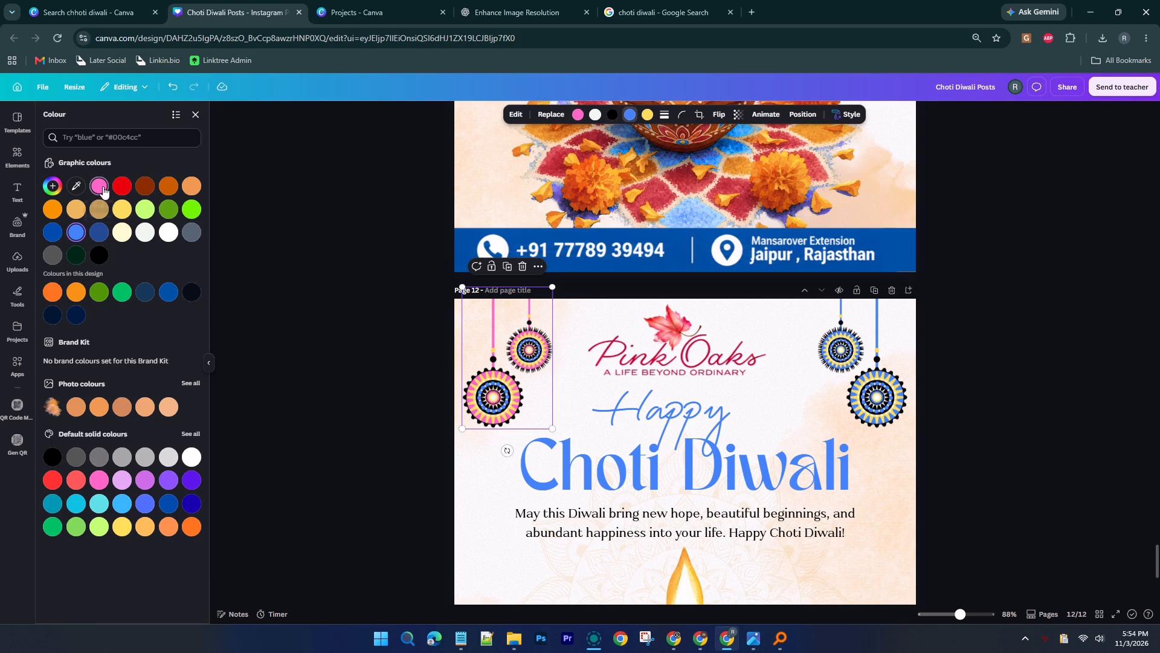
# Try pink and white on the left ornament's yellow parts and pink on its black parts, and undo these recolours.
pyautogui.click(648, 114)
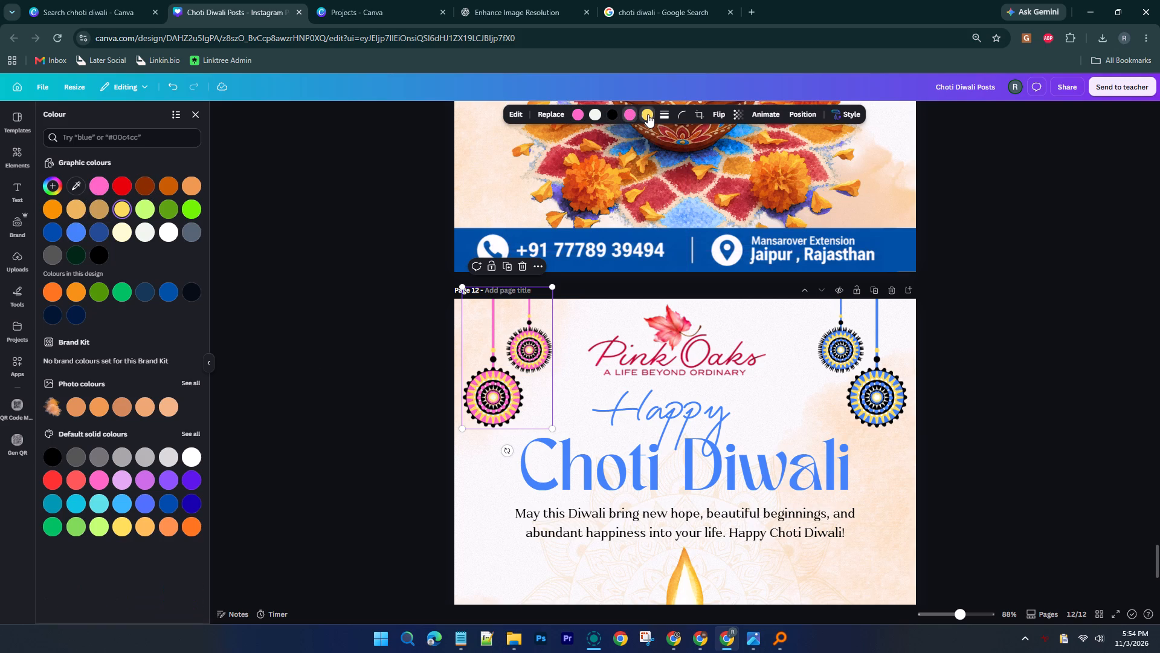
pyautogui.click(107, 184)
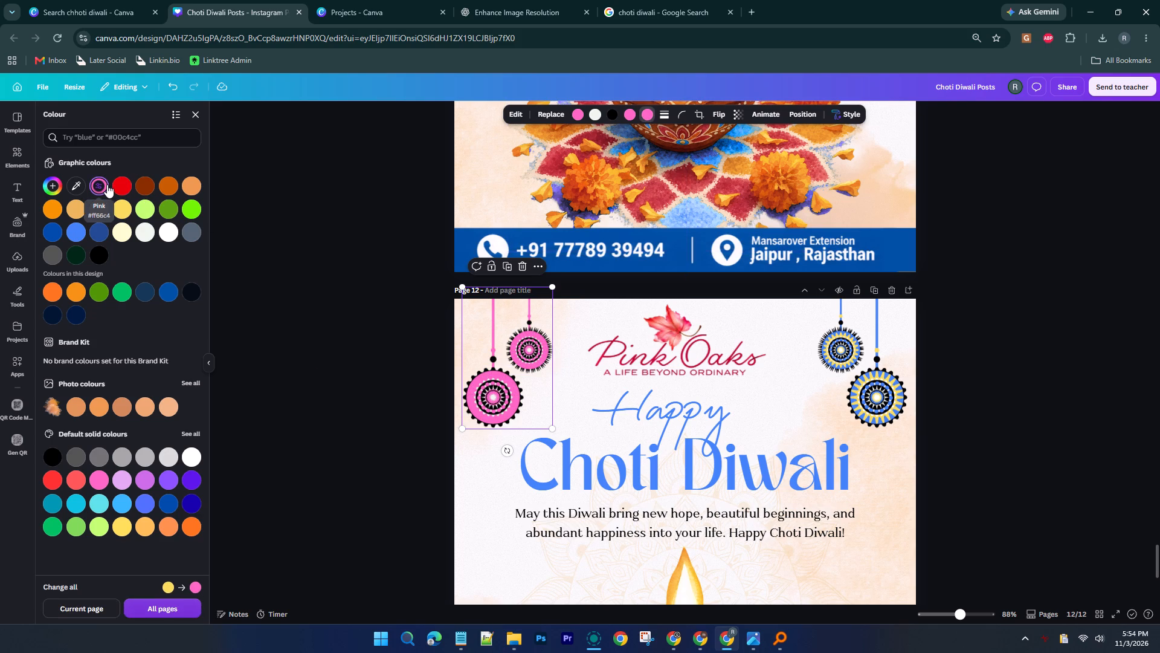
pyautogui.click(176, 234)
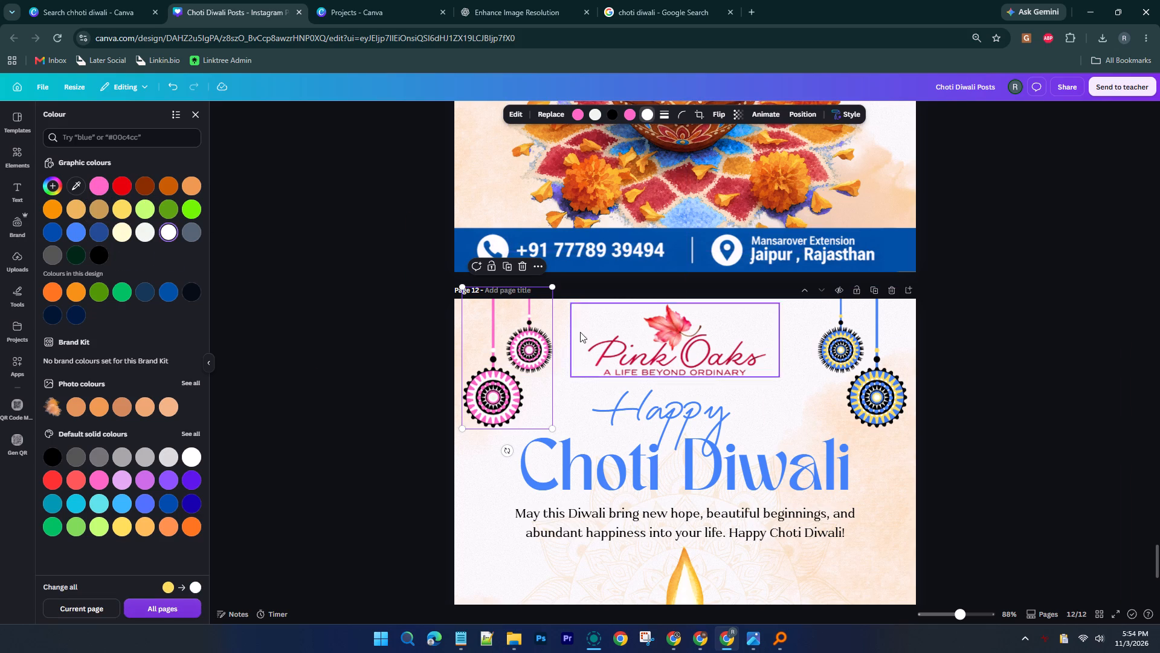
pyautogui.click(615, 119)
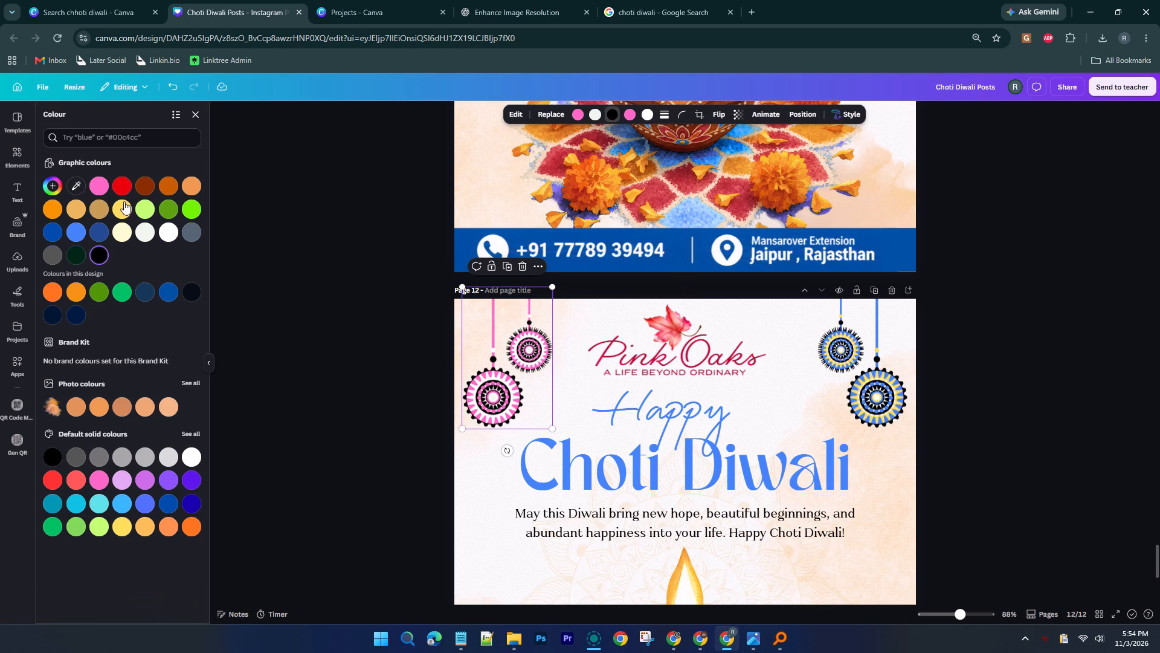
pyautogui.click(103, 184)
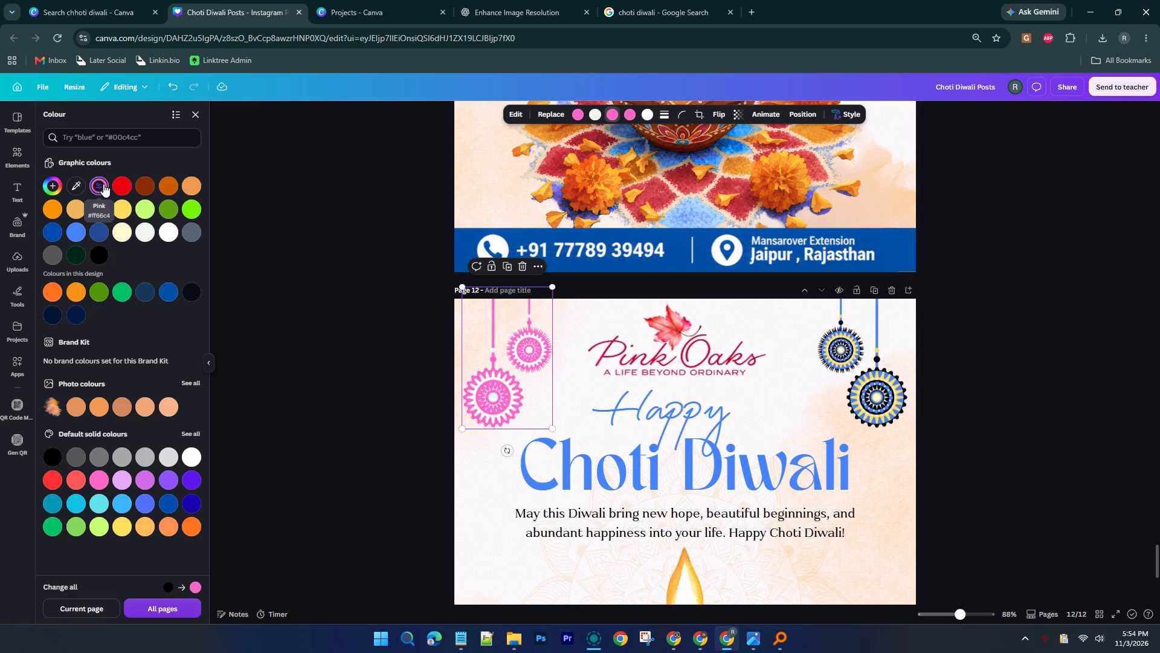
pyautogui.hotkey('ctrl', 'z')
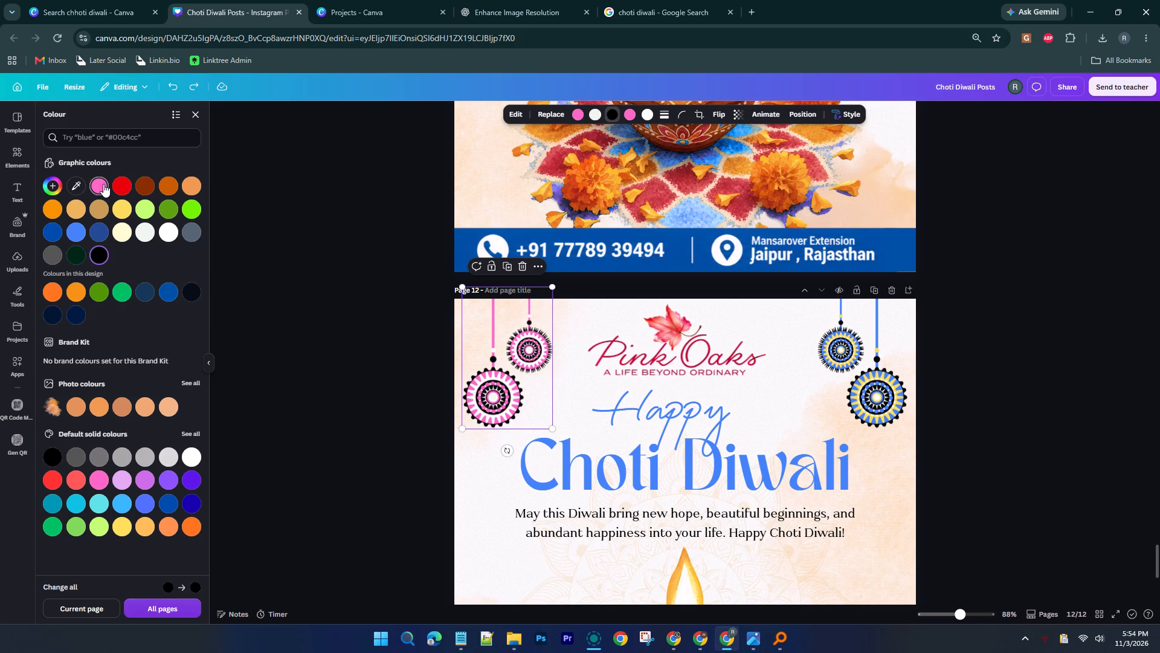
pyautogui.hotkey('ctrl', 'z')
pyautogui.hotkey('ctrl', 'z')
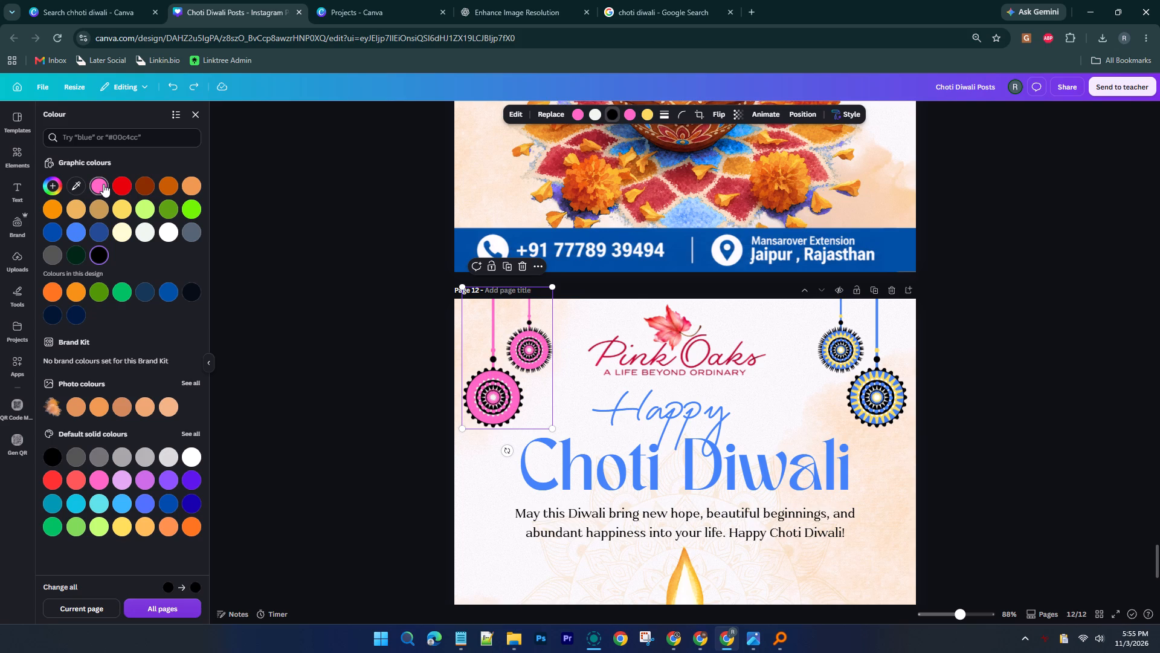
# Recolour the left ornament's black parts with crimson sampled from the Pink Oaks logo, and its yellow parts white.
pyautogui.click(80, 187)
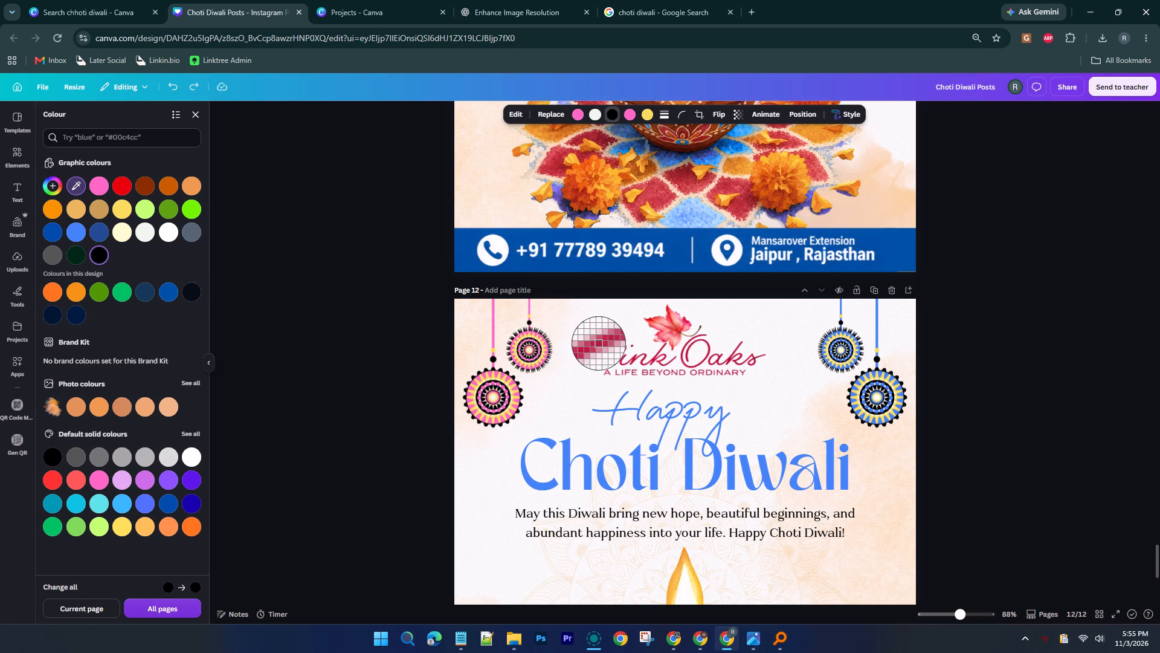
pyautogui.click(691, 340)
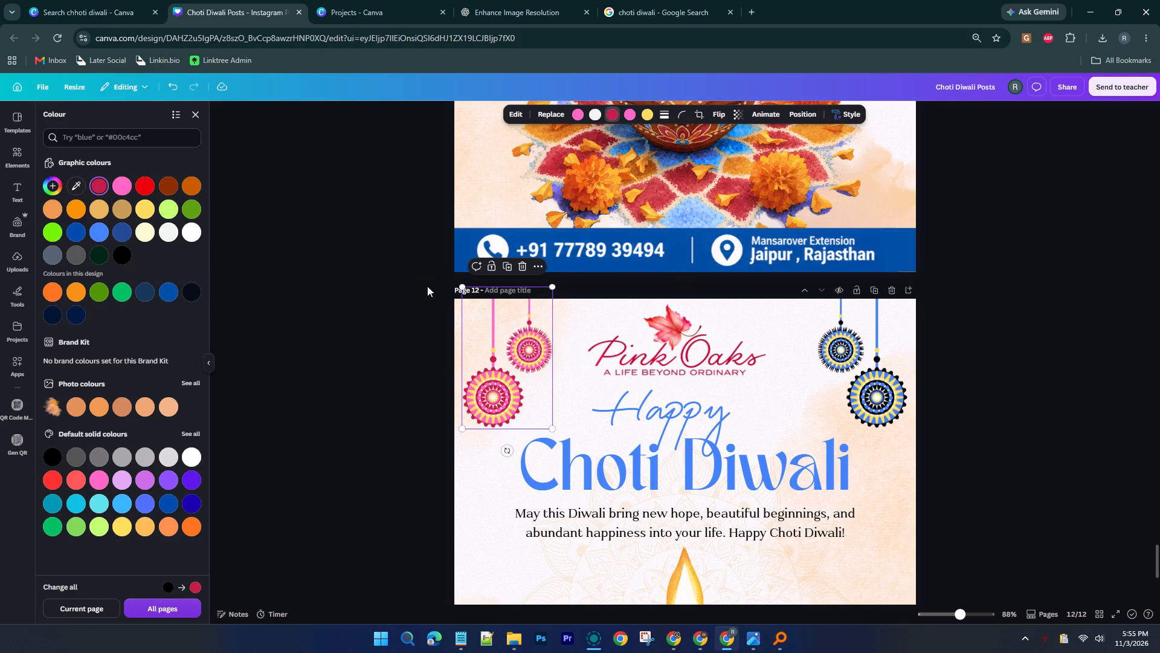
pyautogui.click(646, 115)
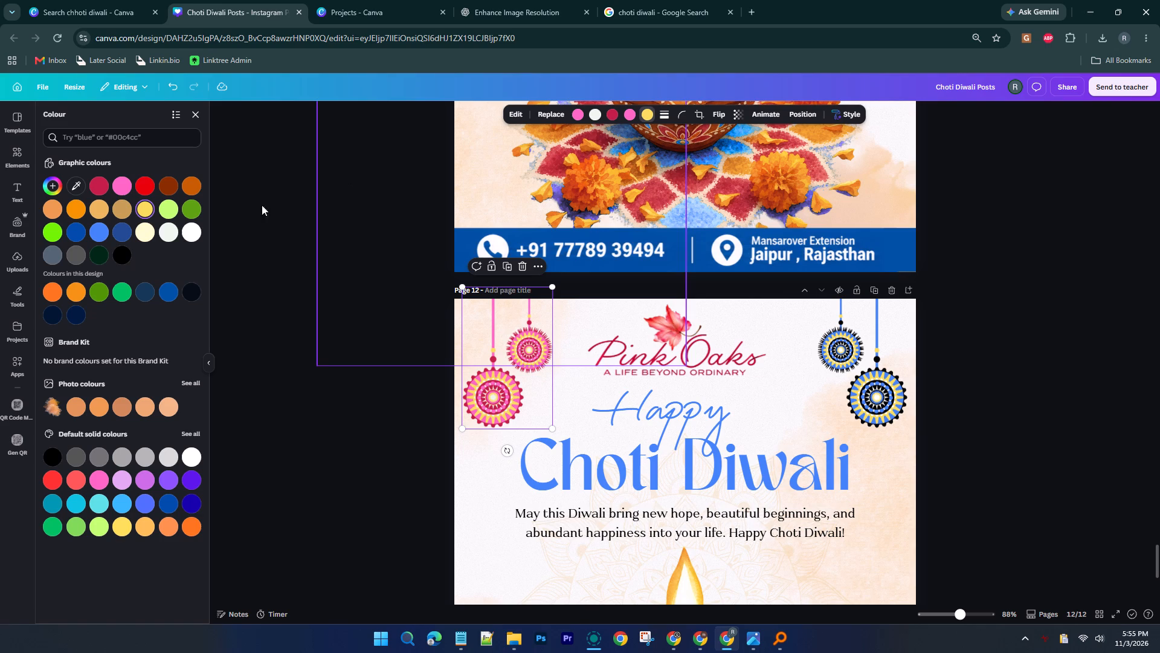
pyautogui.click(187, 230)
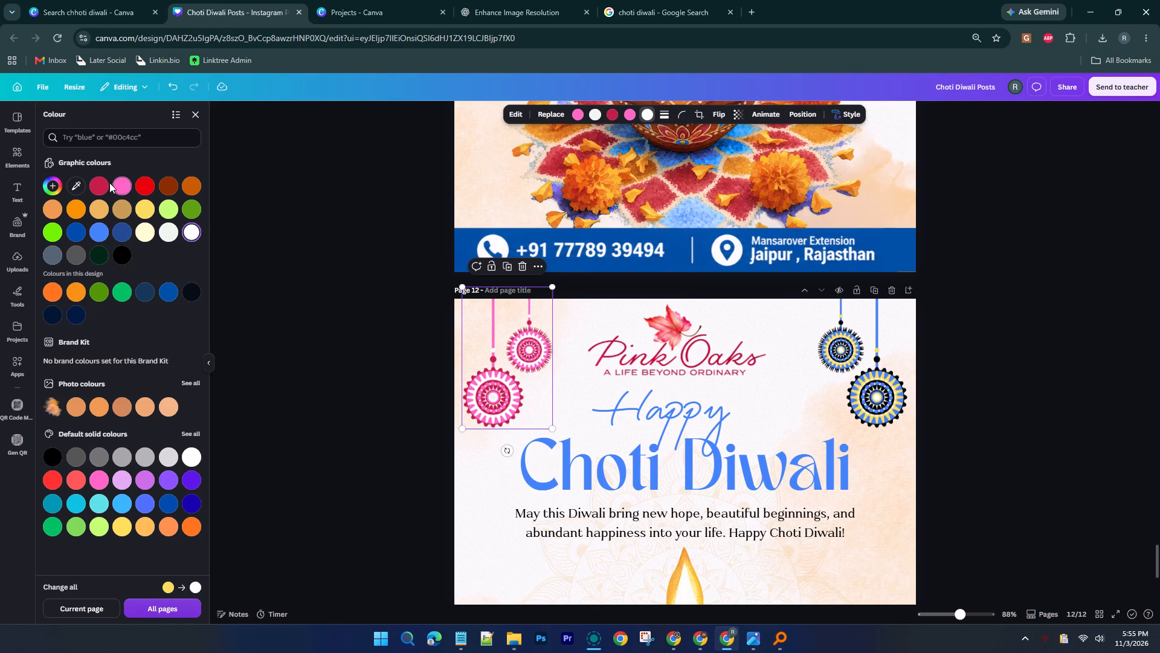
# Set the left ornament's remaining pink, off-white and white colours to the logo's crimson #c41d48.
pyautogui.click(582, 117)
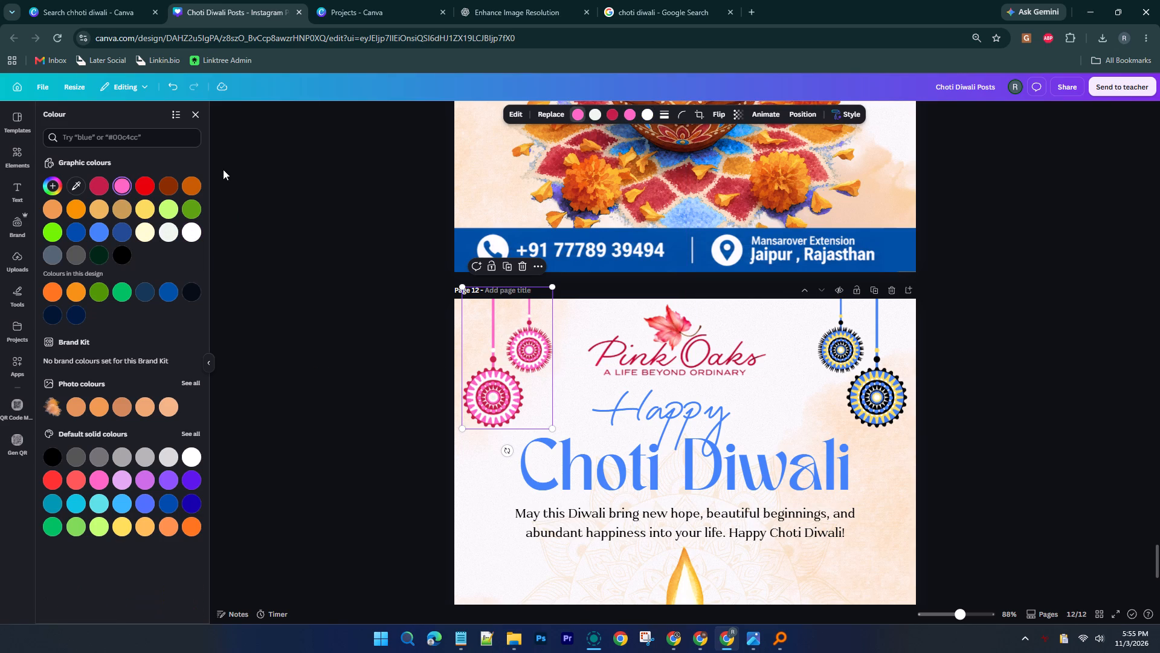
pyautogui.click(101, 184)
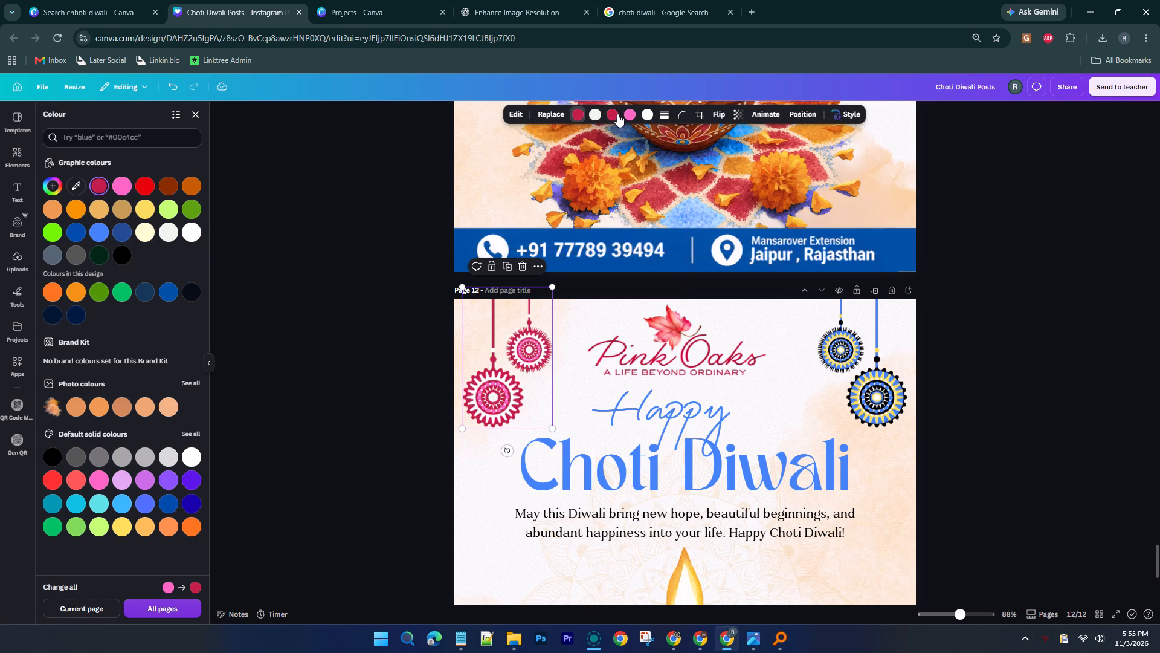
pyautogui.click(630, 116)
pyautogui.click(99, 183)
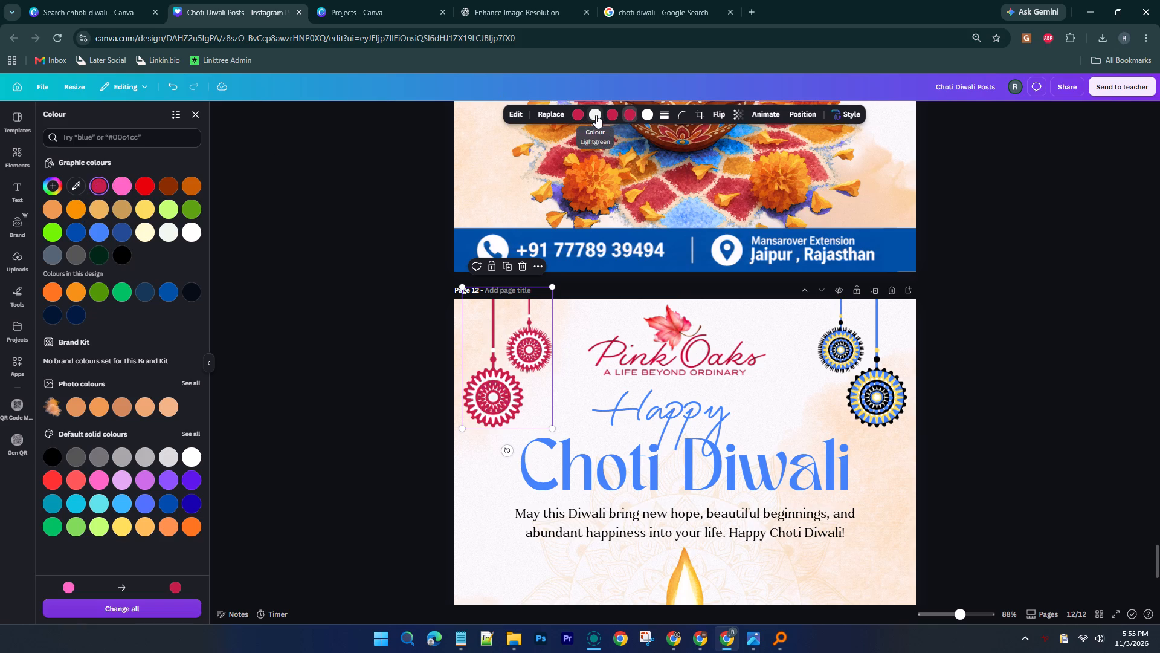
pyautogui.click(596, 115)
pyautogui.click(98, 189)
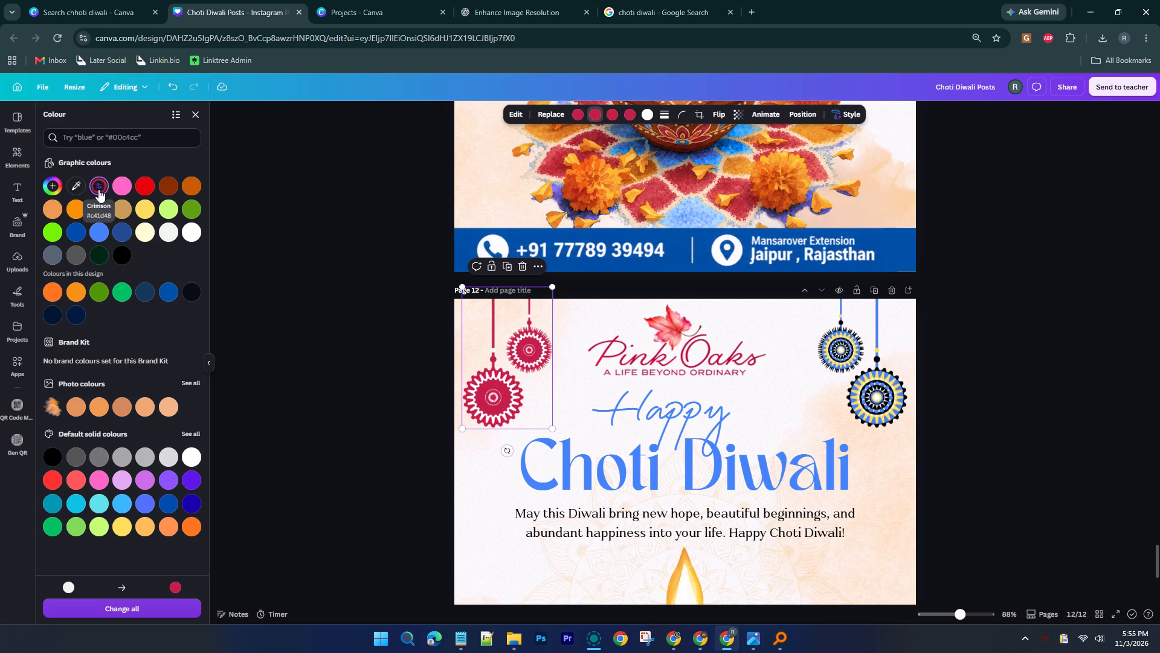
pyautogui.click(648, 114)
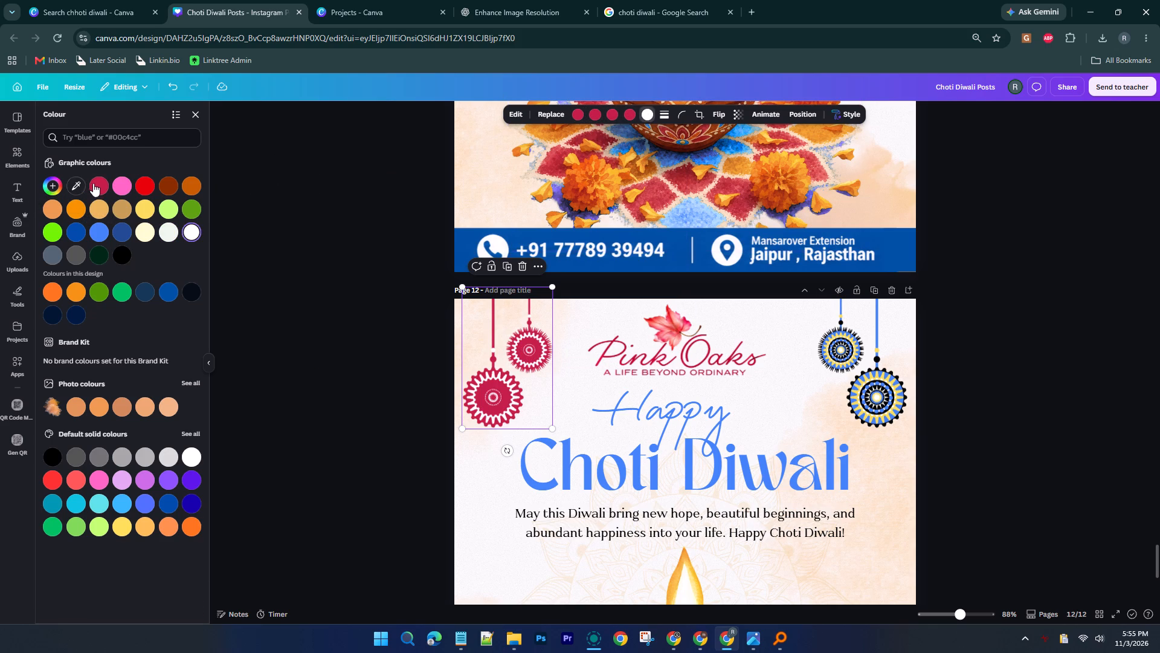
pyautogui.click(94, 183)
# Set the left ornament's first and second colours to white, trying white on the third colour before returning it to crimson.
pyautogui.click(578, 118)
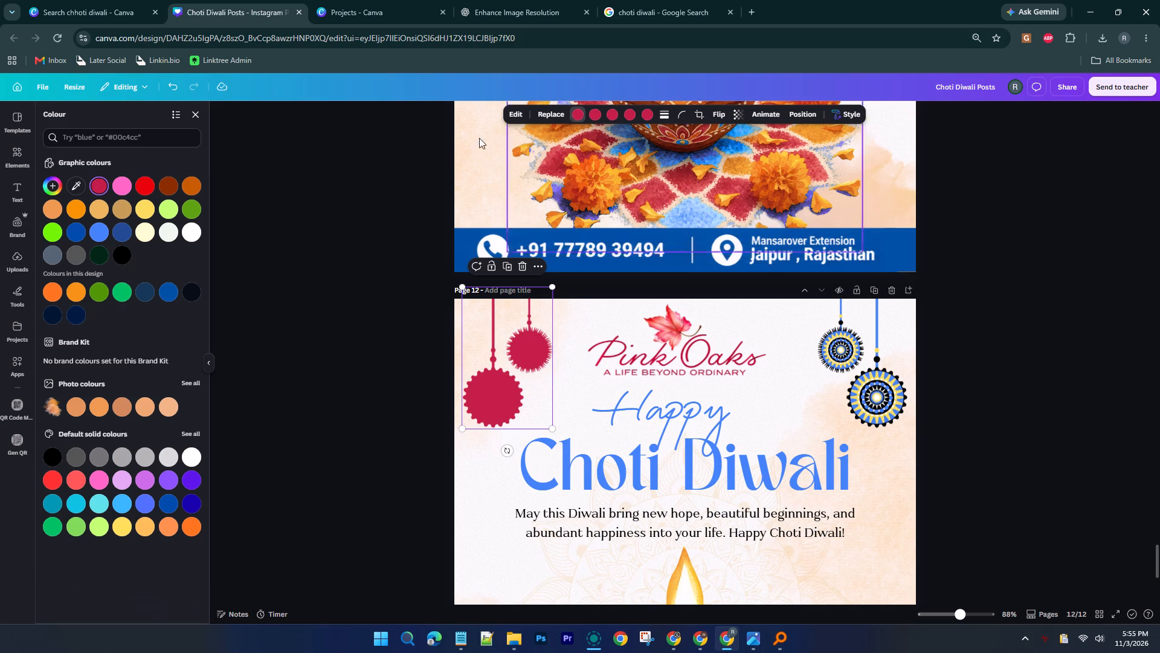
pyautogui.click(185, 230)
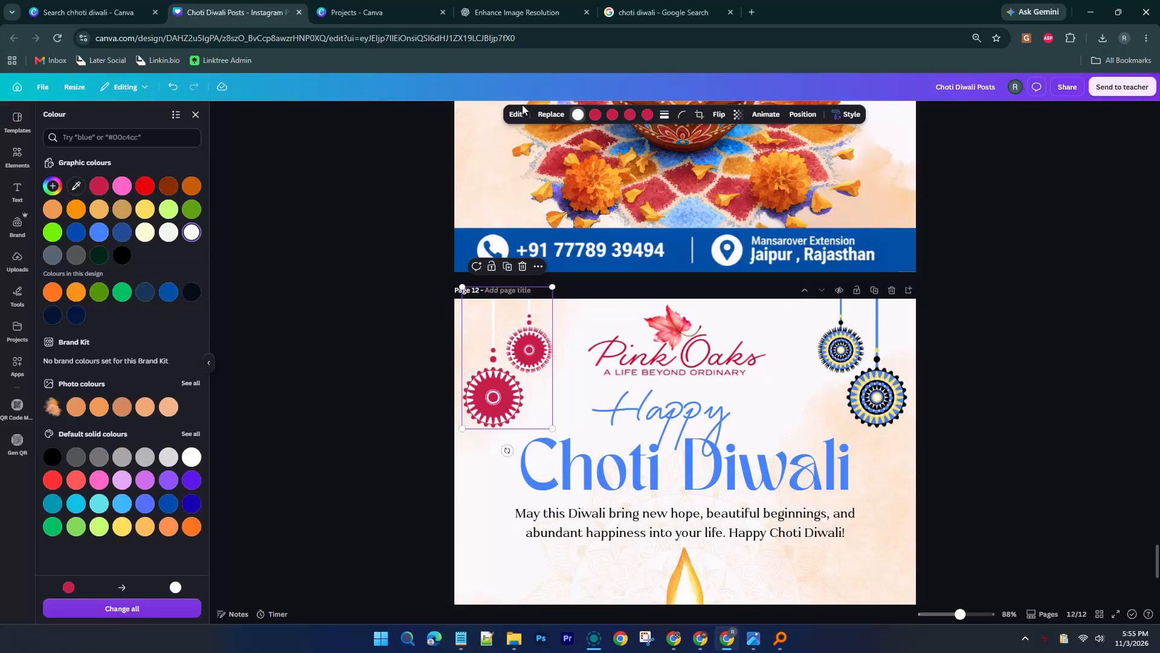
pyautogui.click(610, 112)
pyautogui.click(188, 229)
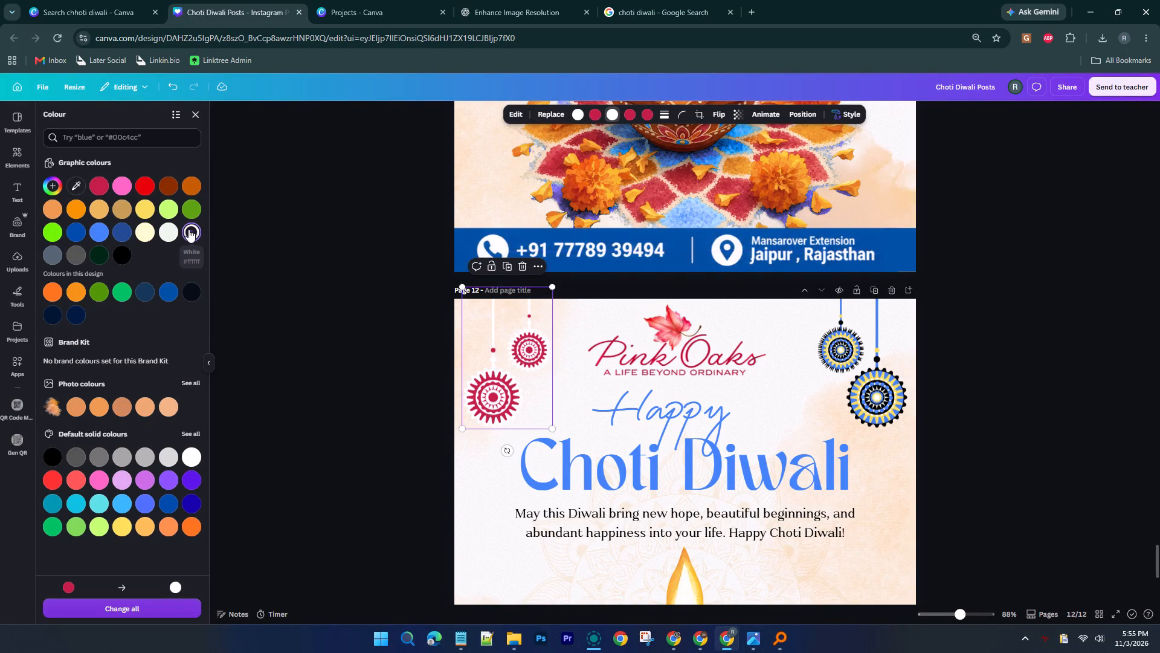
pyautogui.click(103, 181)
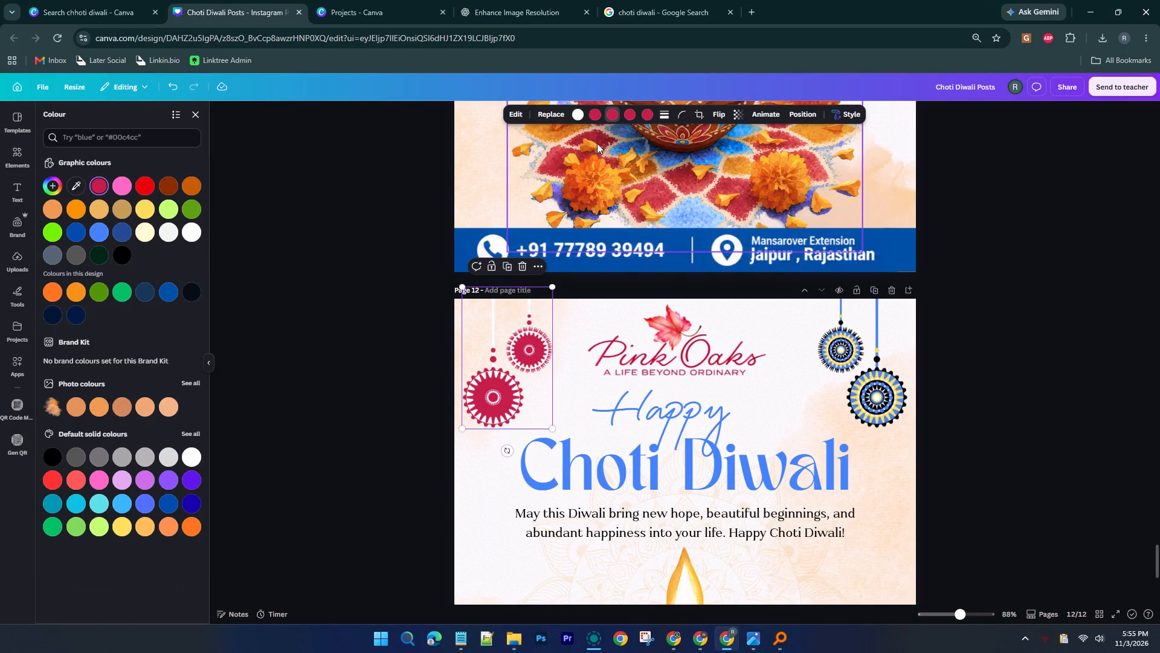
pyautogui.click(585, 117)
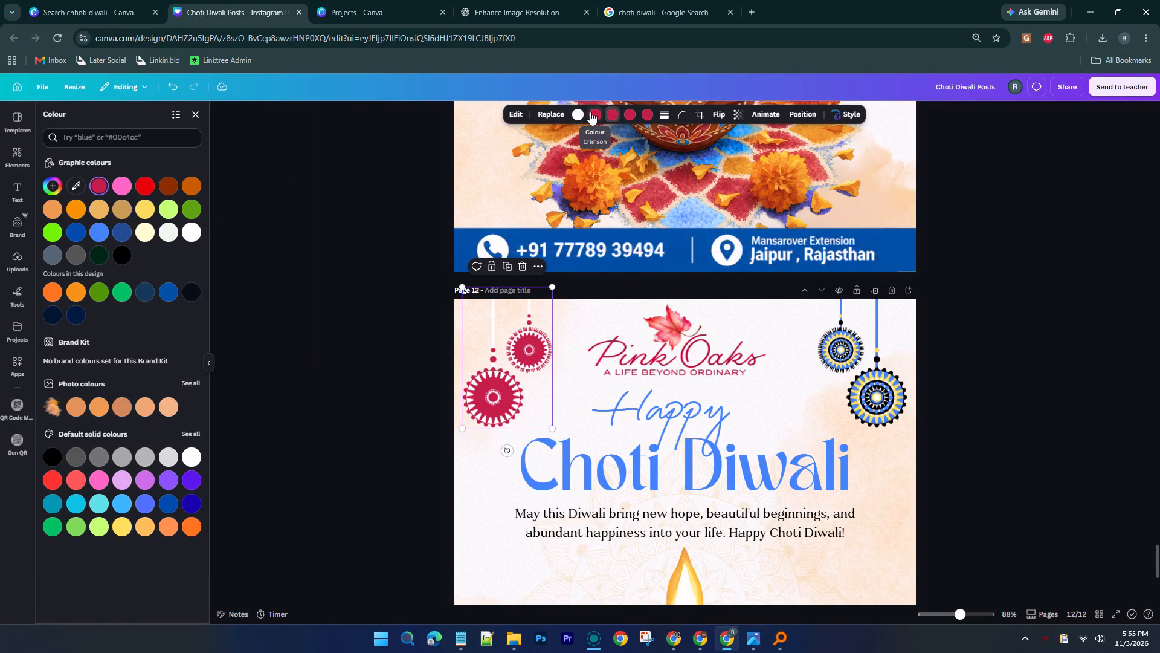
pyautogui.click(590, 112)
pyautogui.click(190, 230)
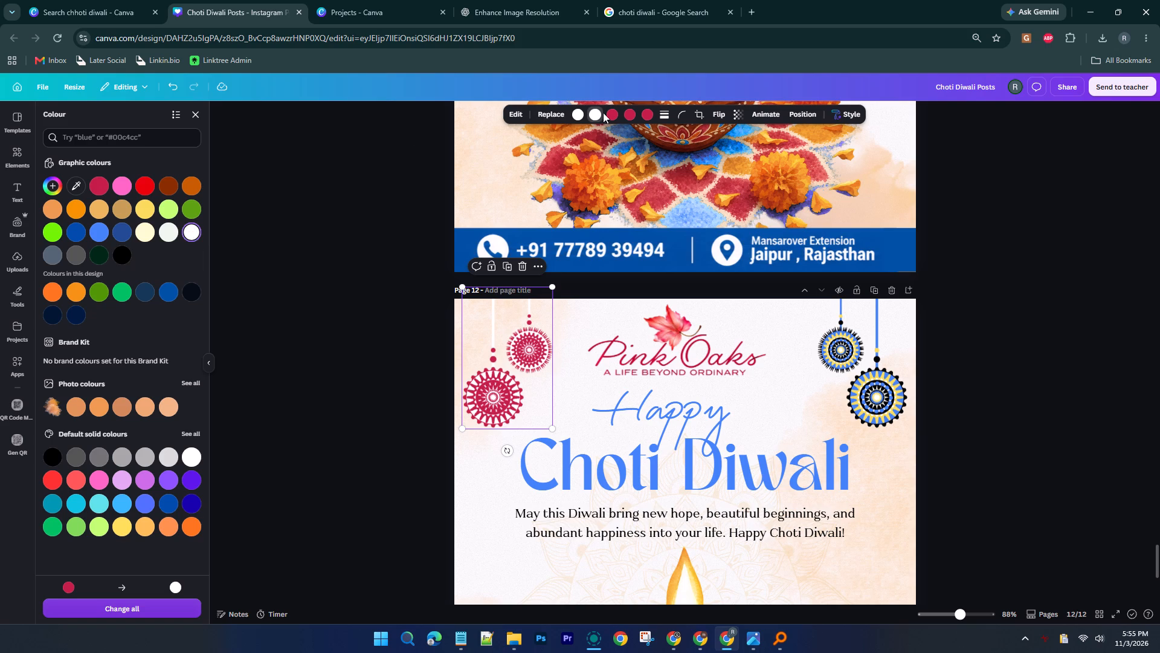
# Set the left ornament's first two colours to crimson #c41d48 and its fourth and fifth colours to white.
pyautogui.click(101, 189)
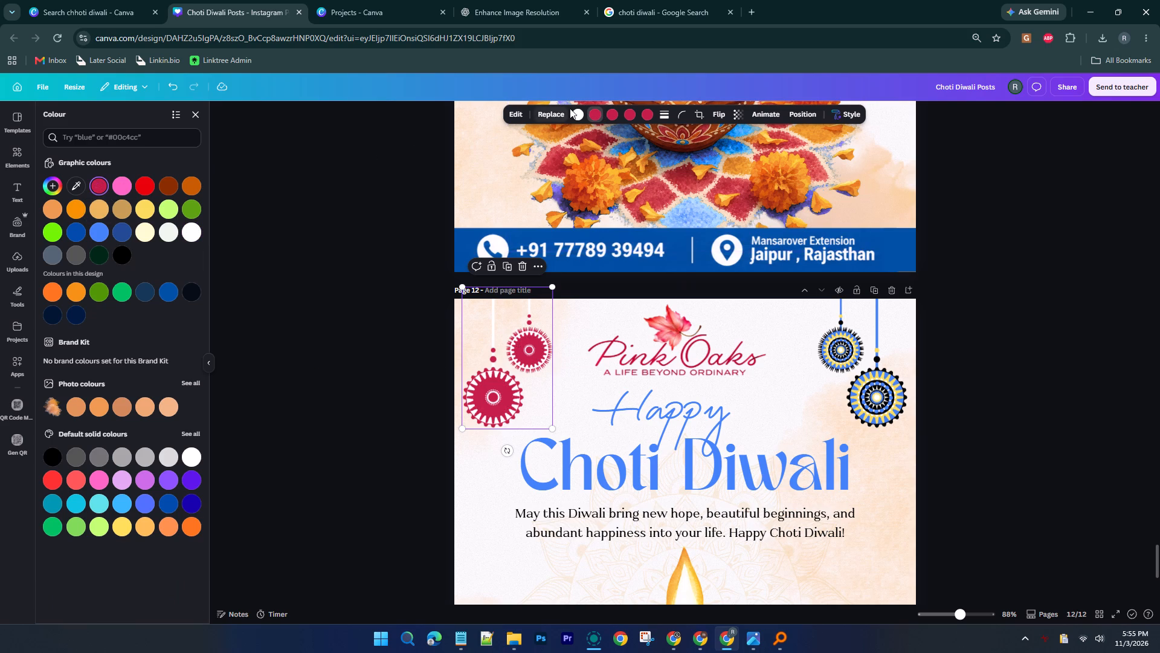
pyautogui.click(574, 109)
pyautogui.click(105, 184)
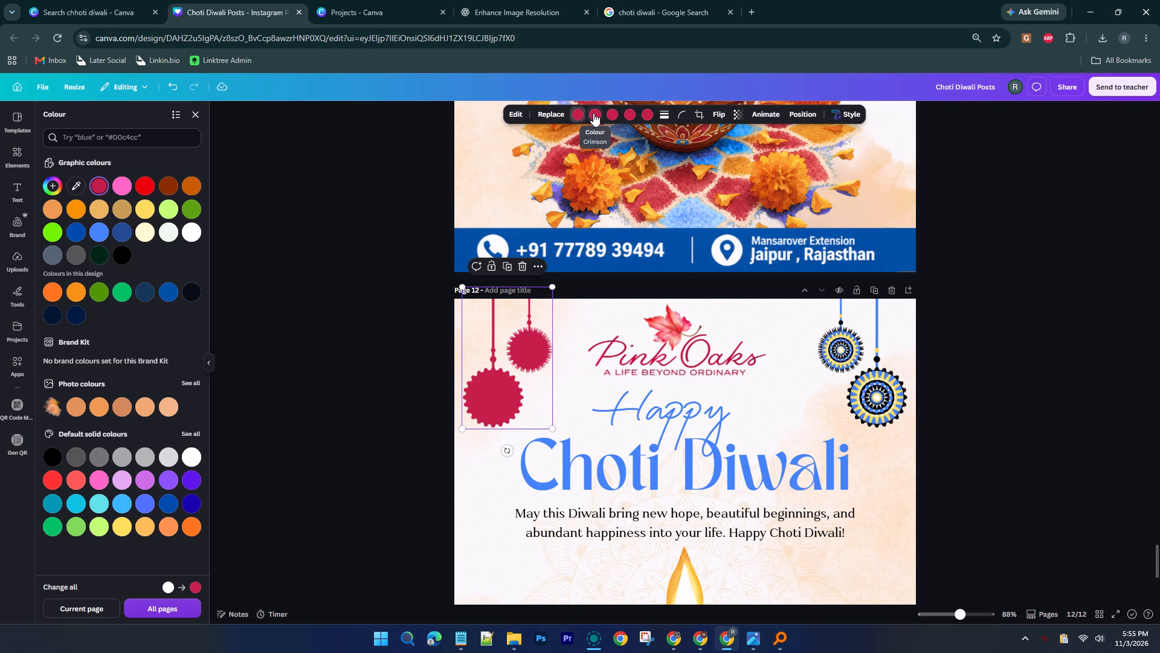
pyautogui.click(646, 115)
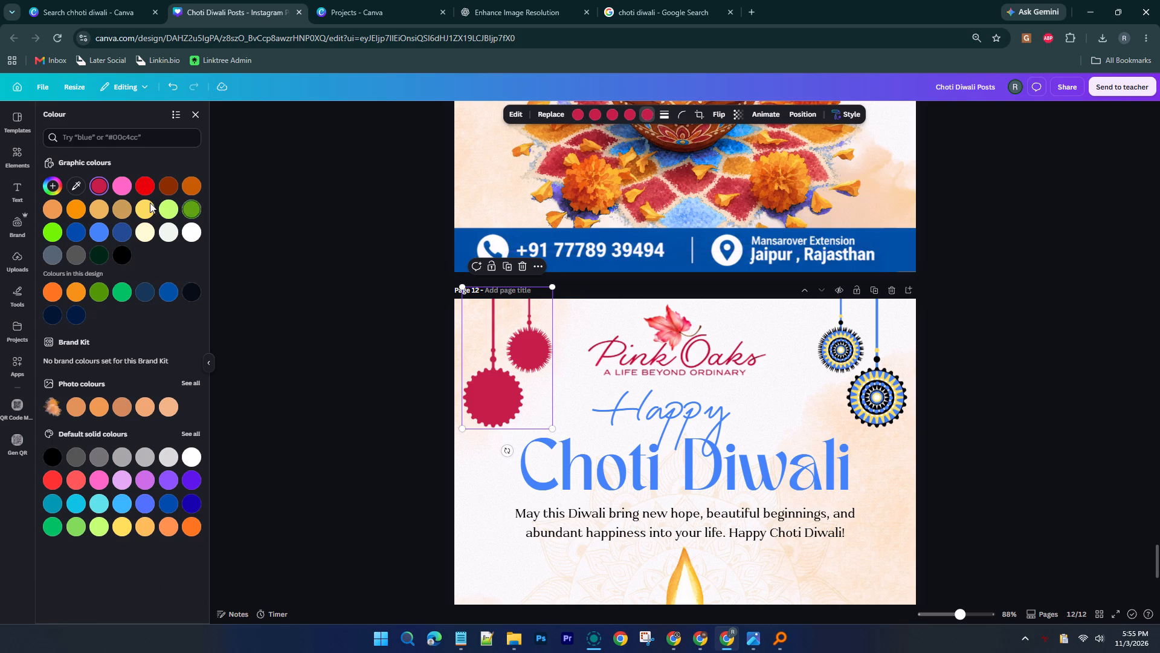
pyautogui.click(193, 226)
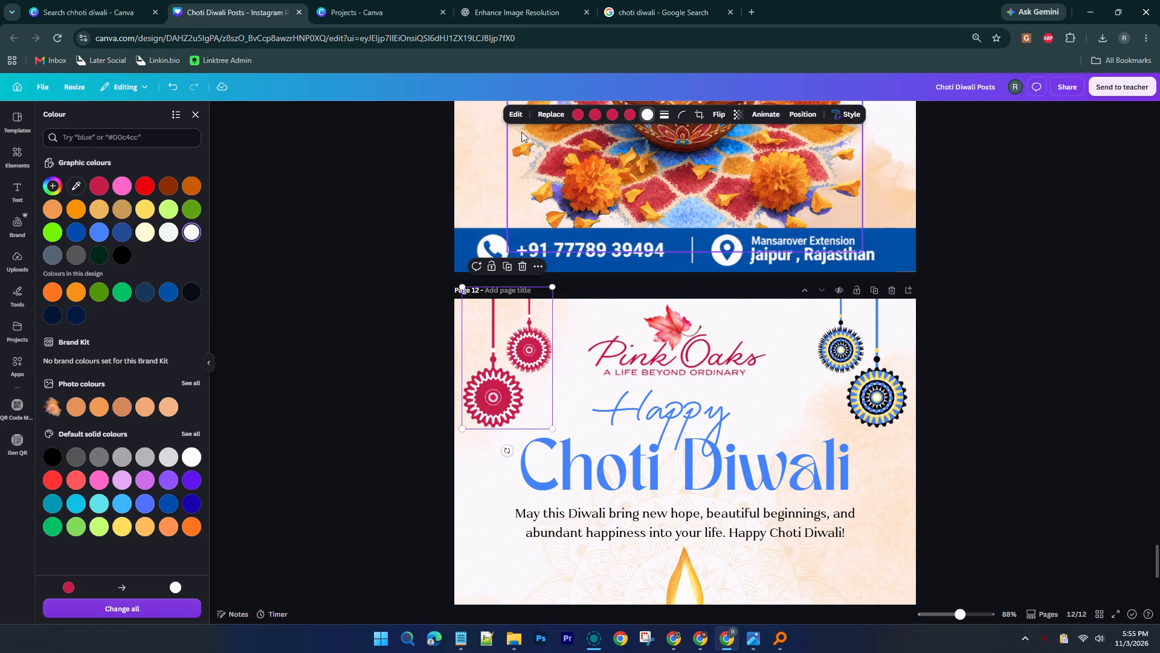
pyautogui.click(625, 118)
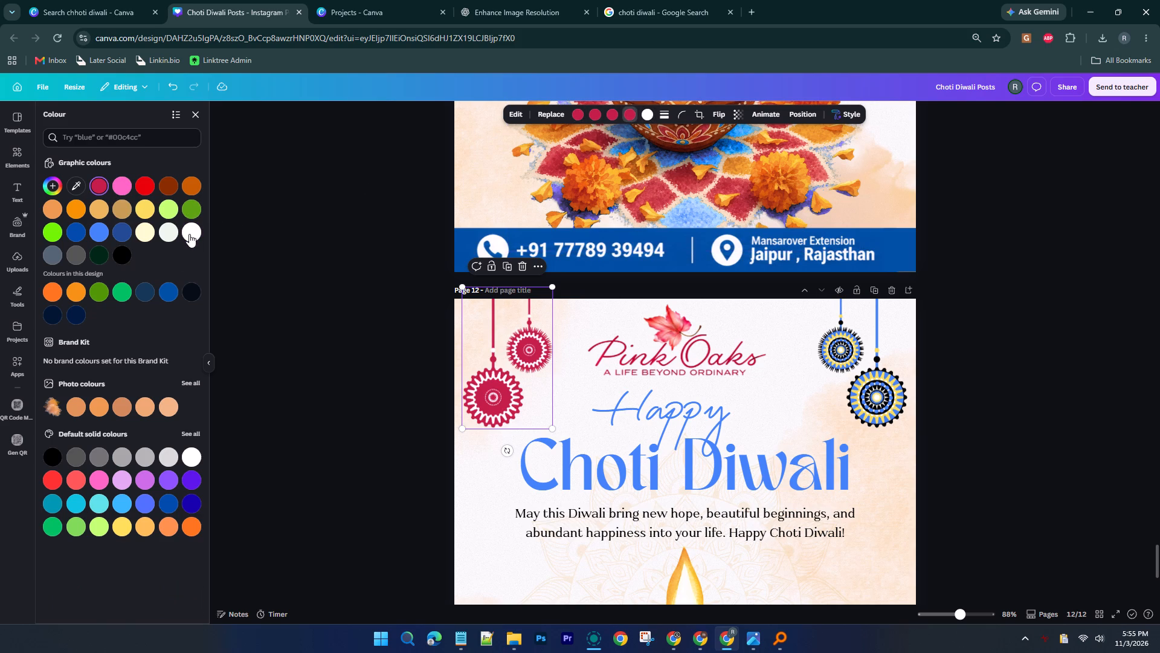
pyautogui.click(189, 234)
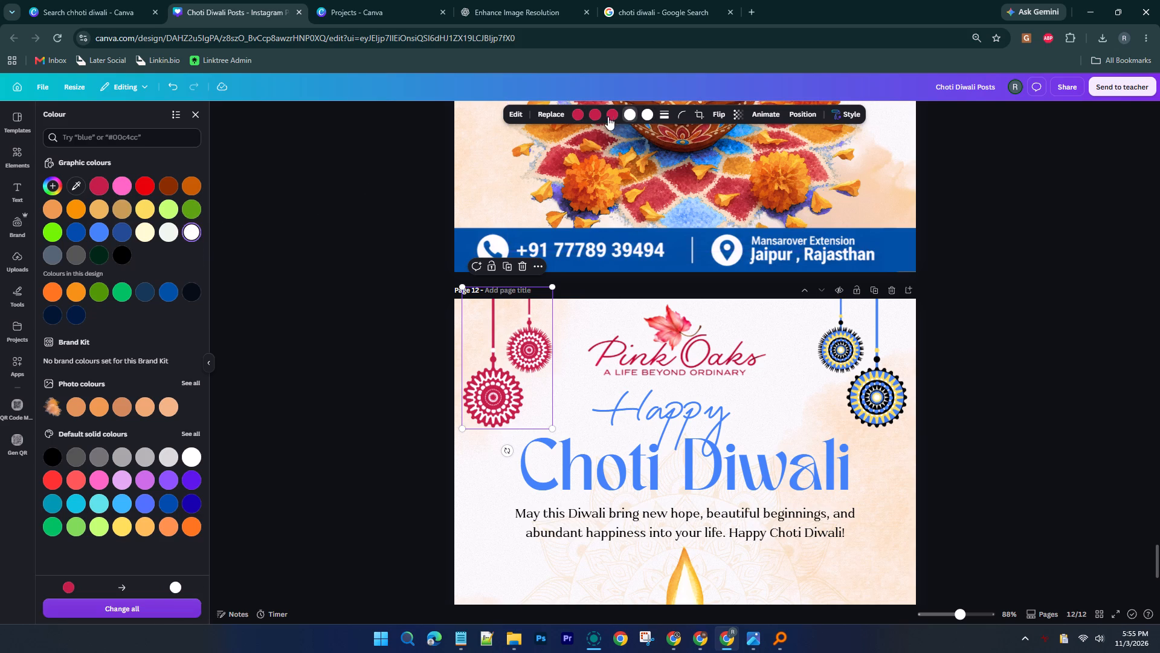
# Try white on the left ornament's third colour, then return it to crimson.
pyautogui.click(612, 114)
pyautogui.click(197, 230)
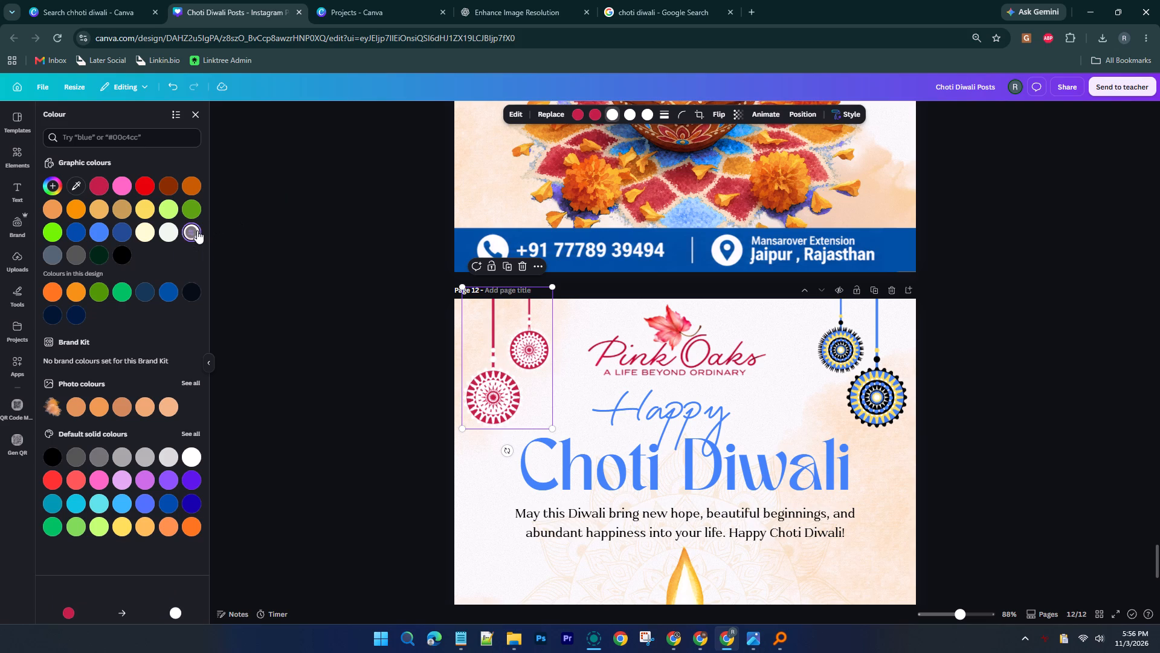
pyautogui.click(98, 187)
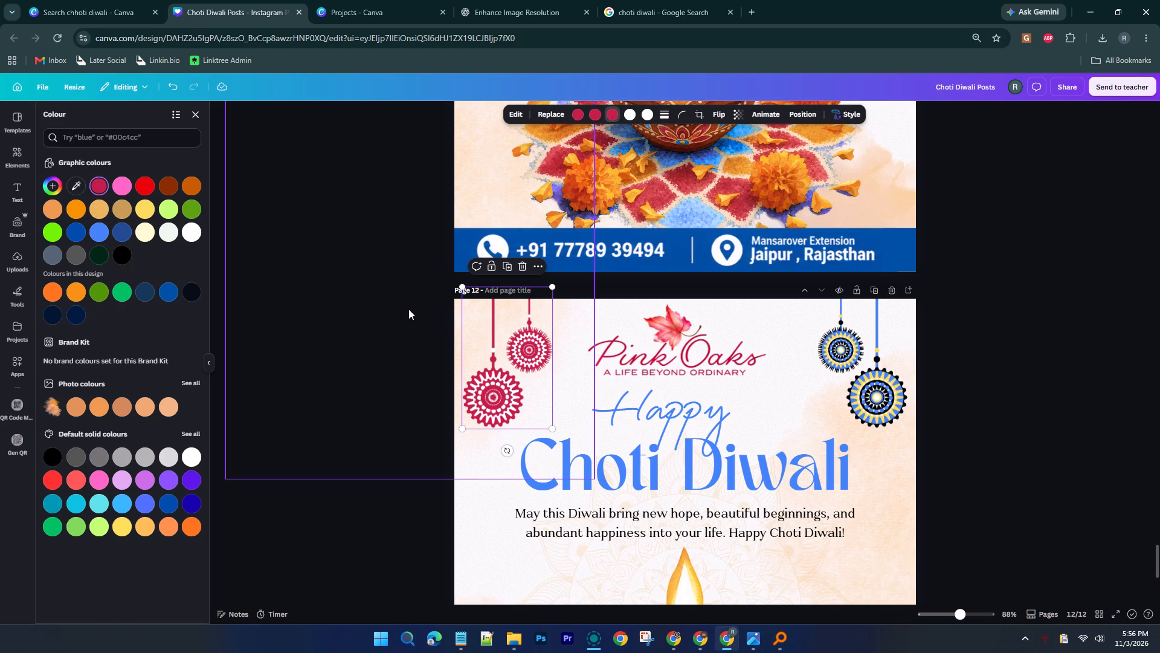
# Recolour the right ornament to match, with crimson #c41d48 for its first three colours and white for its last two.
pyautogui.click(869, 352)
pyautogui.click(580, 111)
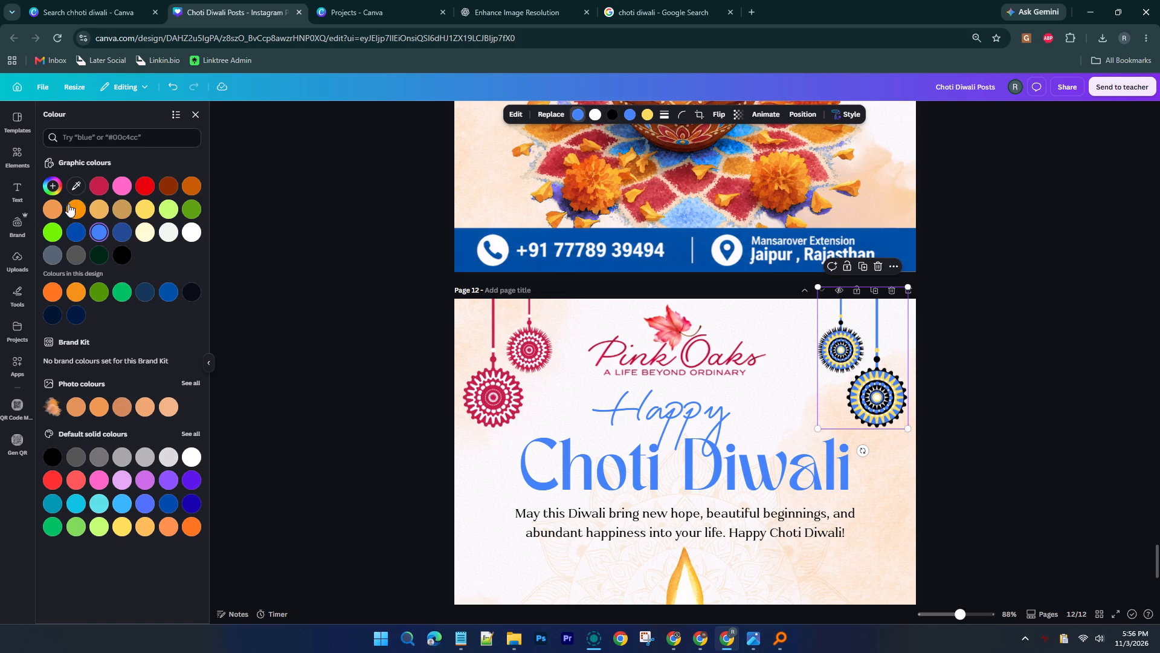
pyautogui.click(94, 189)
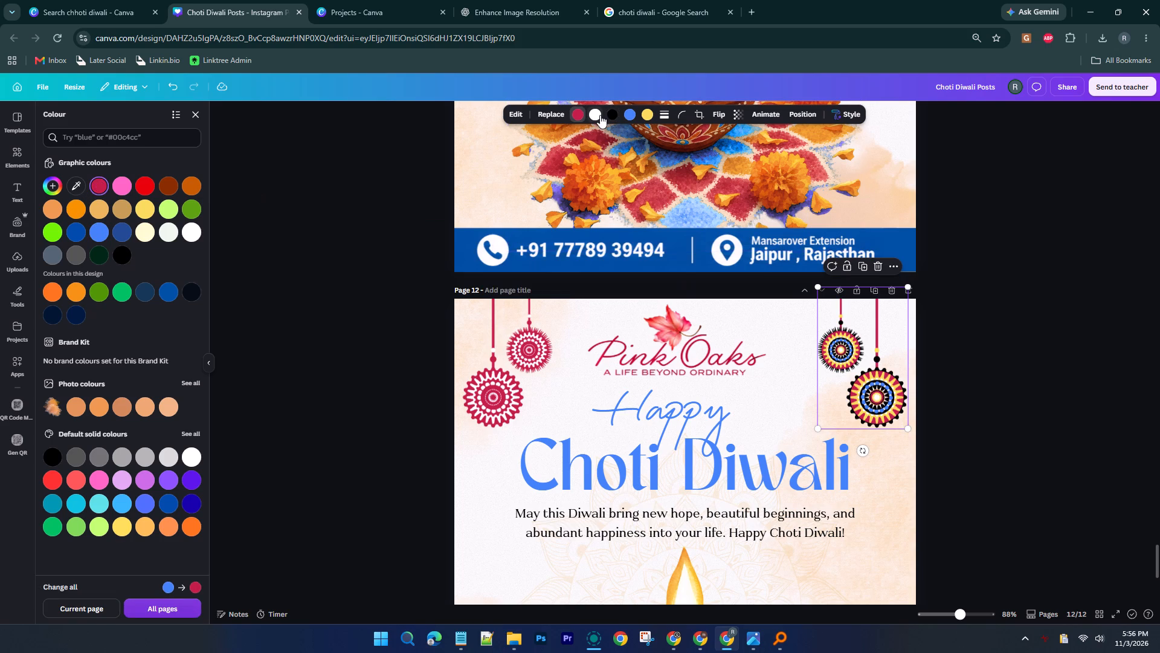
pyautogui.click(600, 115)
pyautogui.click(91, 187)
pyautogui.click(614, 115)
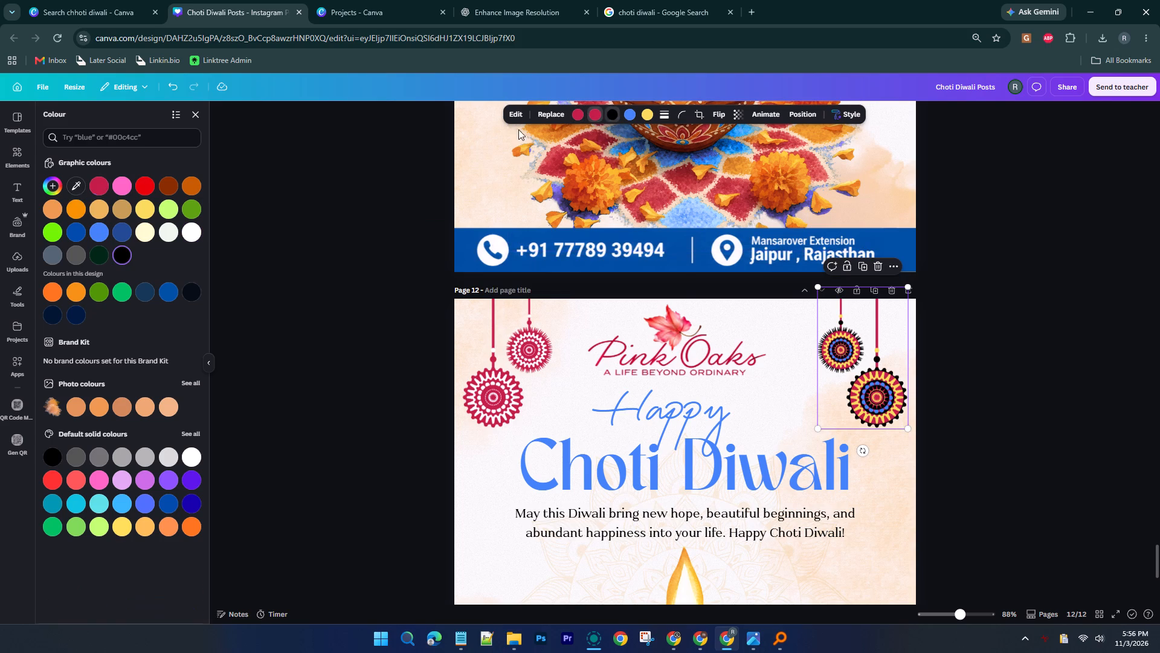
pyautogui.click(95, 189)
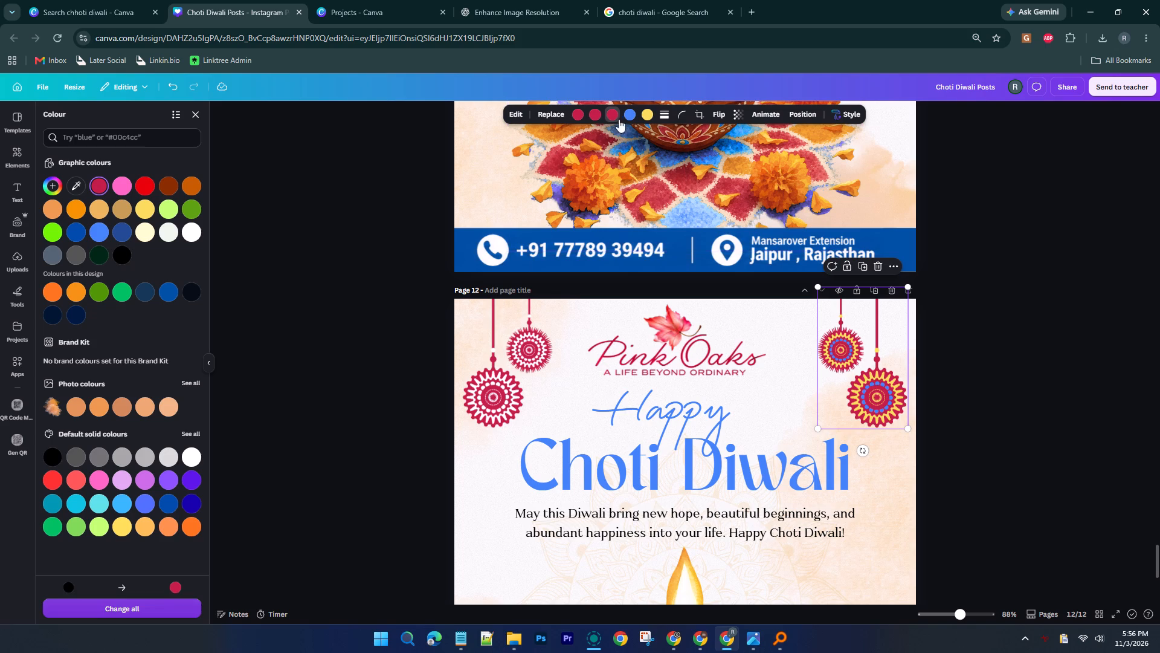
pyautogui.click(628, 113)
pyautogui.click(192, 231)
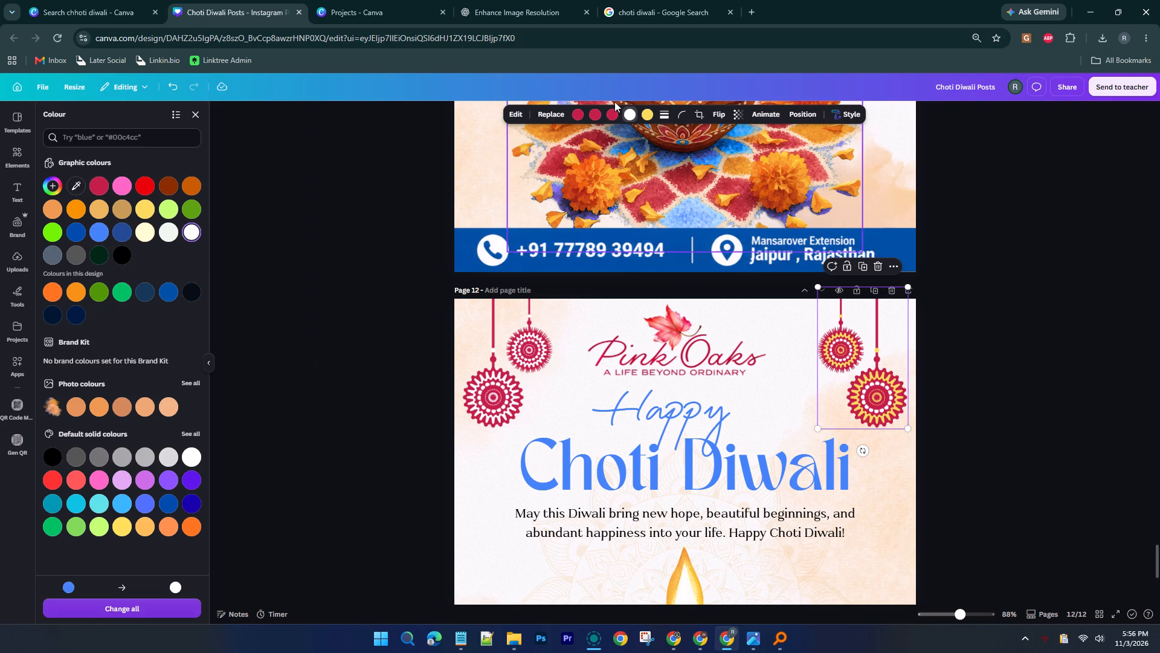
pyautogui.click(642, 114)
pyautogui.click(192, 231)
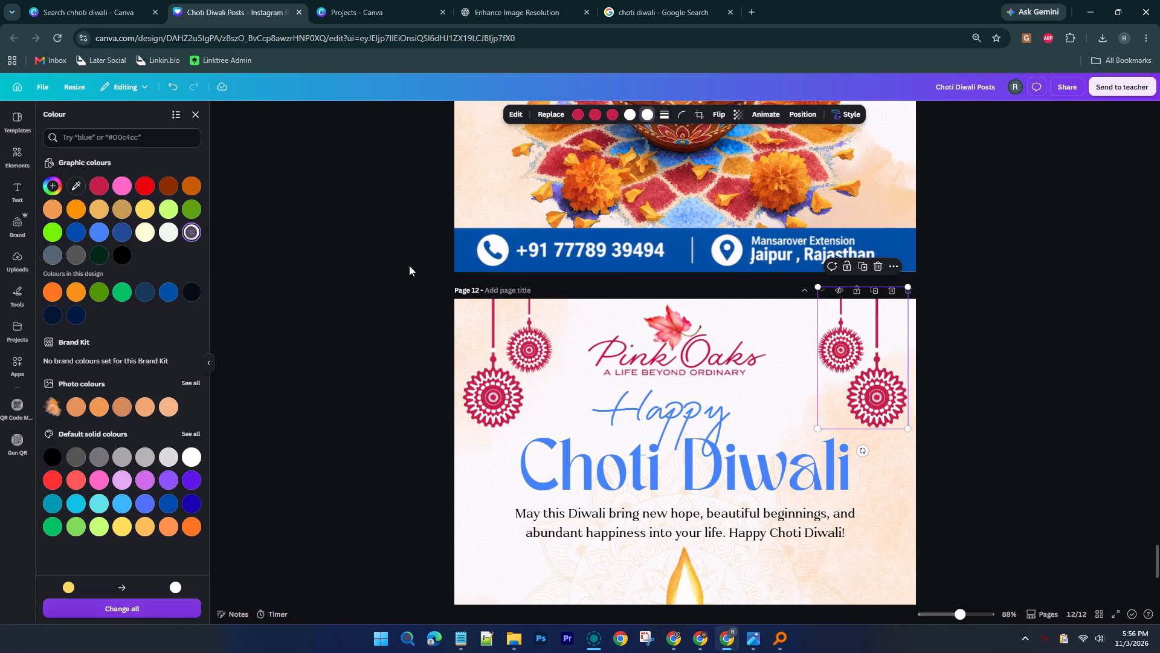
pyautogui.click(424, 302)
# Change the "Choti Diwali" and "Happy" heading text on page 12 to the logo's crimson.
pyautogui.keyDown('ctrl'); pyautogui.scroll(-2, 424, 302); pyautogui.keyUp('ctrl')
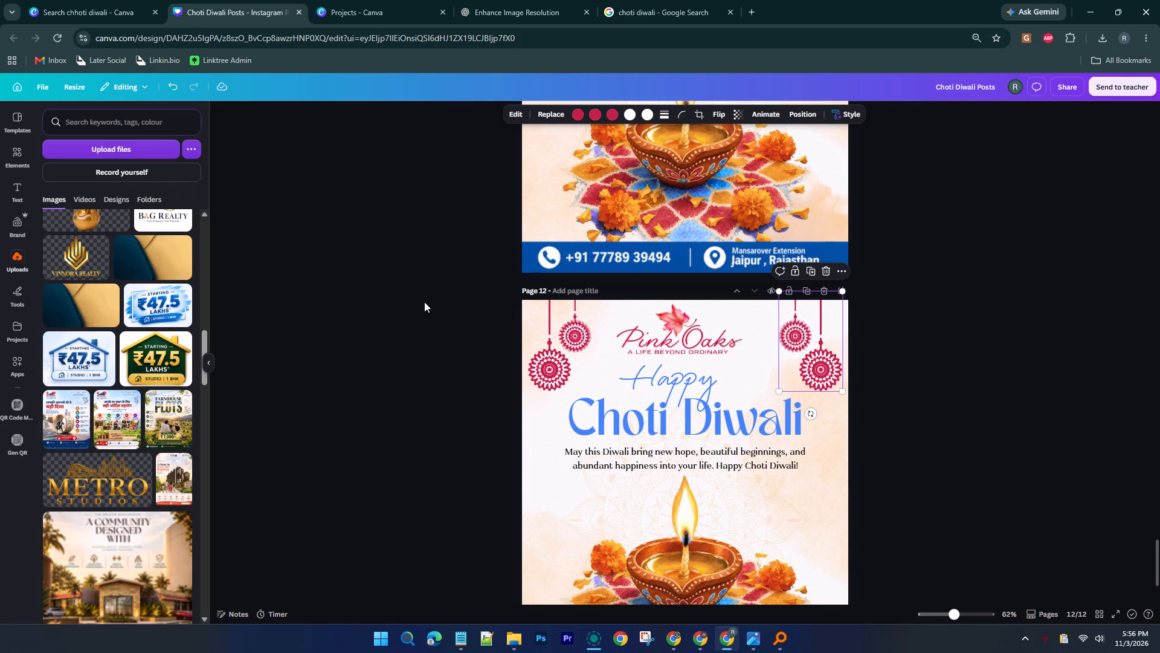
pyautogui.scroll(-1, 424, 302)
pyautogui.keyDown('ctrl'); pyautogui.scroll(-1, 424, 302); pyautogui.keyUp('ctrl')
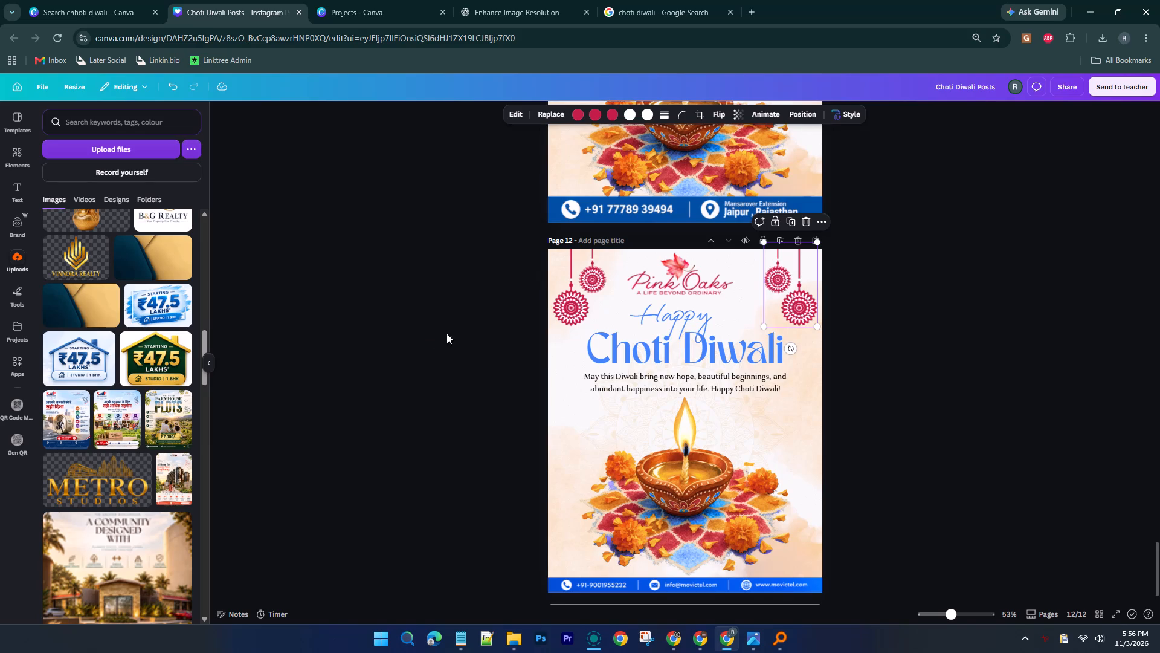
pyautogui.click(840, 332)
pyautogui.scroll(-1, 840, 332)
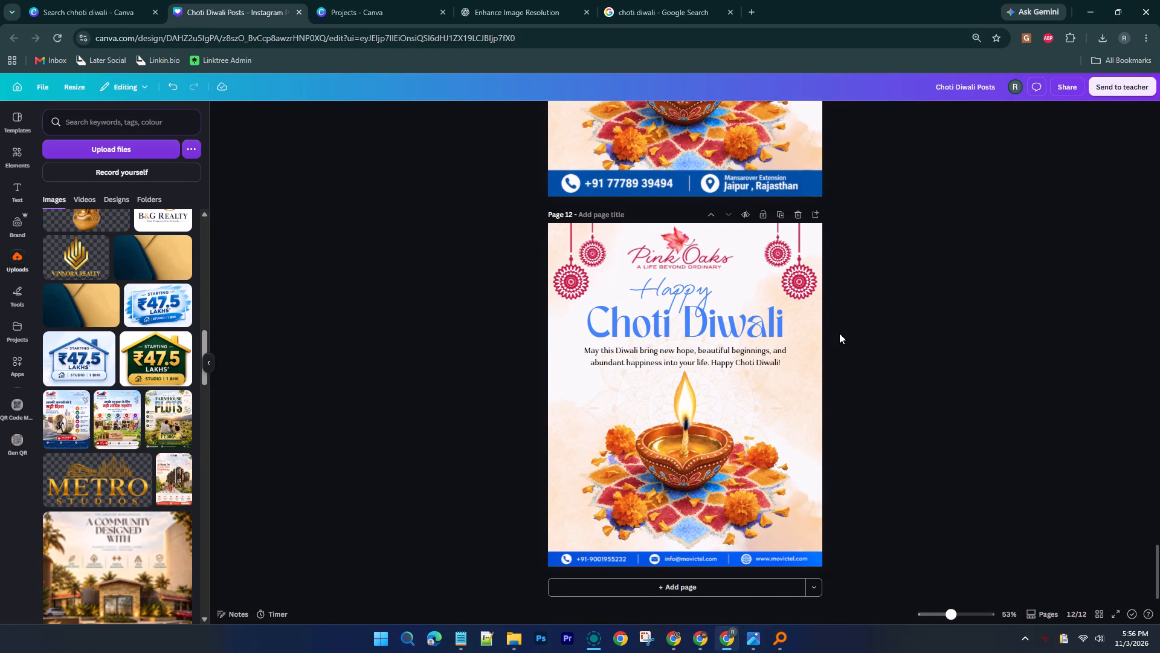
pyautogui.click(677, 320)
pyautogui.click(594, 112)
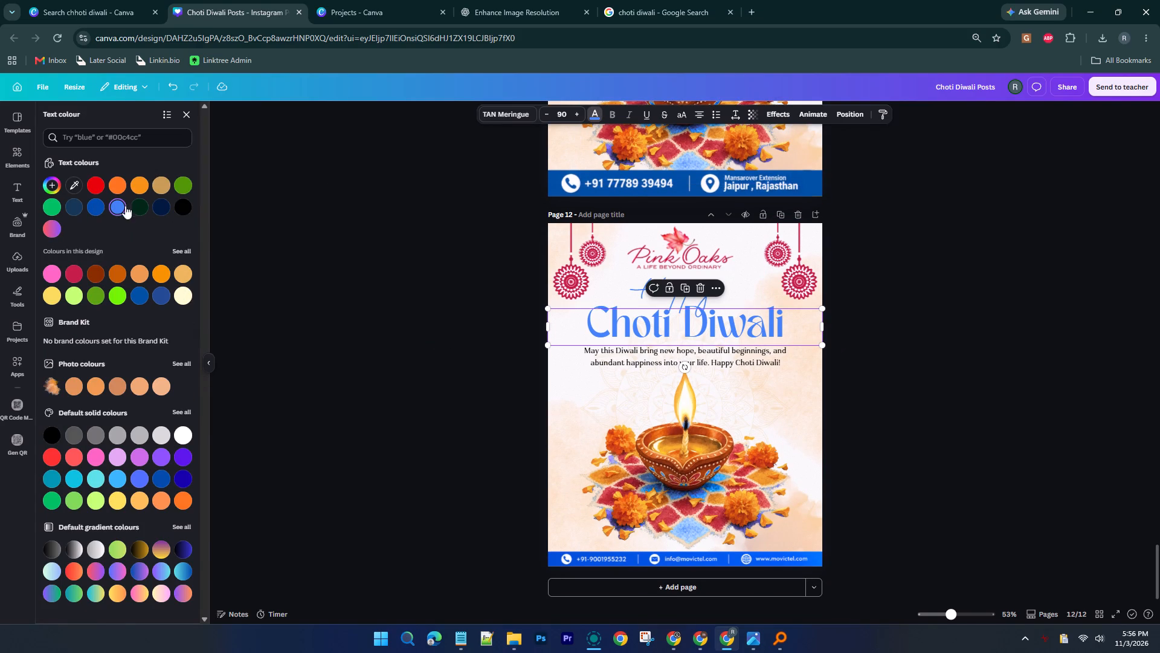
pyautogui.click(70, 275)
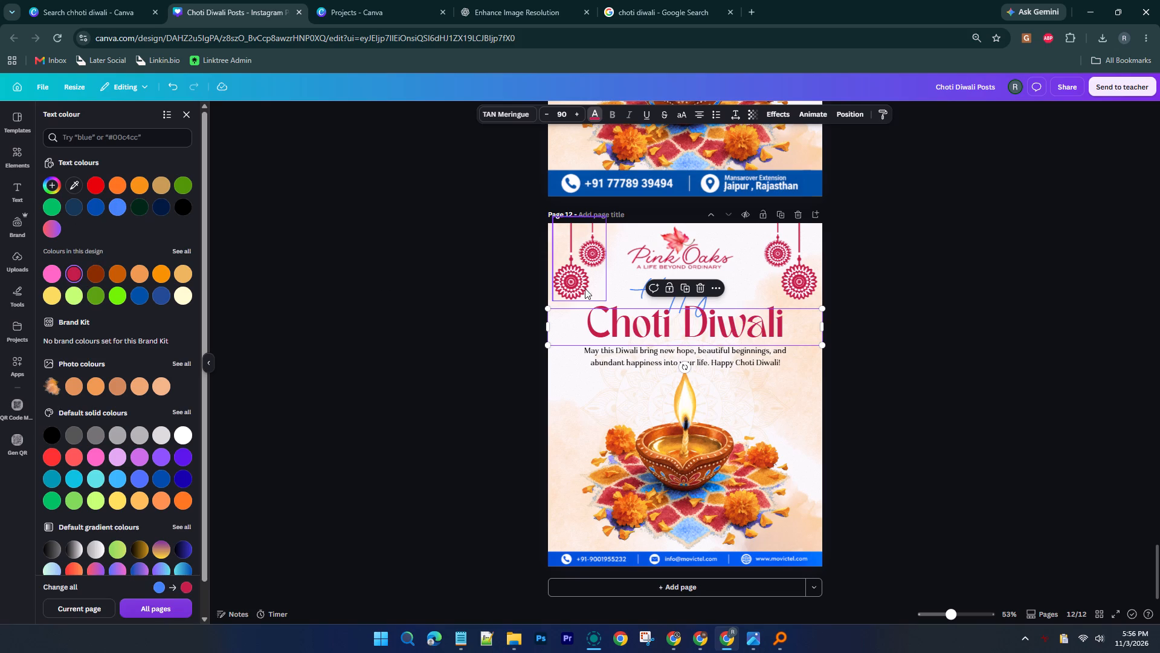
pyautogui.click(638, 288)
pyautogui.click(71, 271)
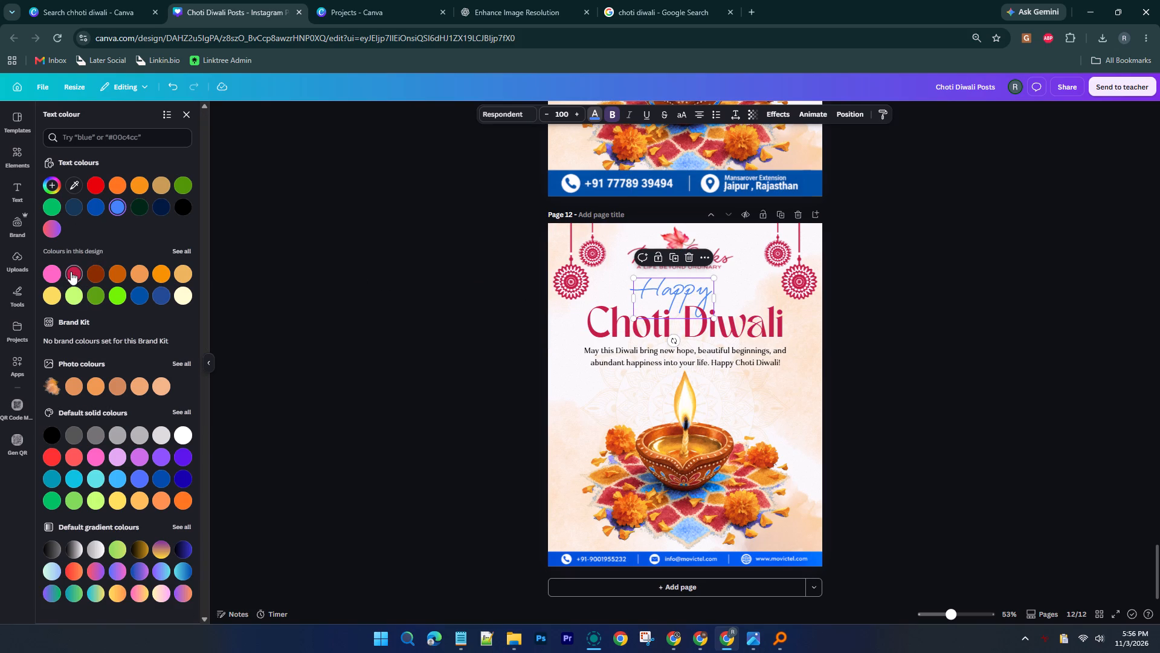
pyautogui.click(457, 308)
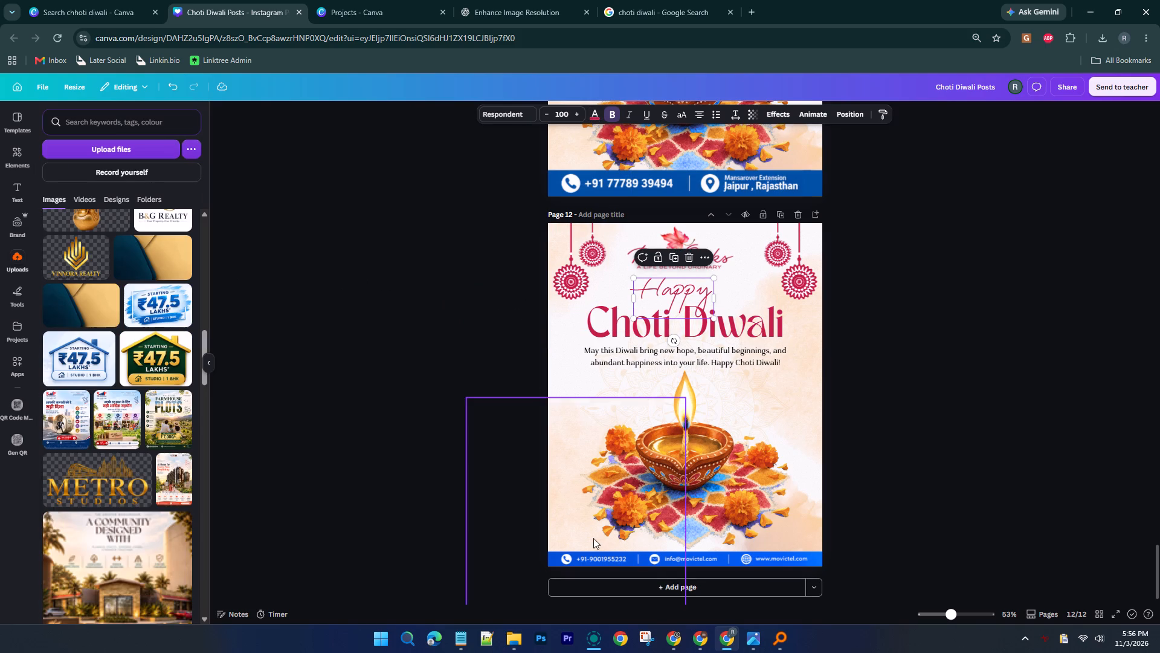
# Delete the blue Movictel contact strip from the bottom of page 12.
pyautogui.click(588, 560)
pyautogui.press('Delete')
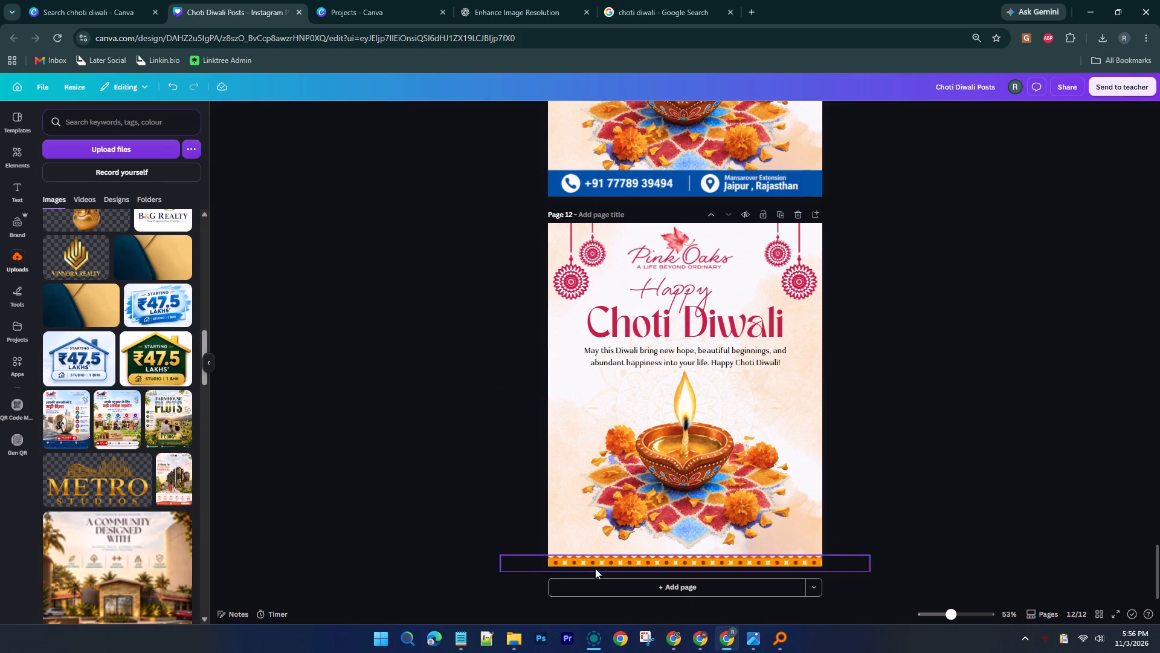
# Examine the contact banner collection image and the pink oaks strip image in the Bottom strips folder.
pyautogui.click(752, 634)
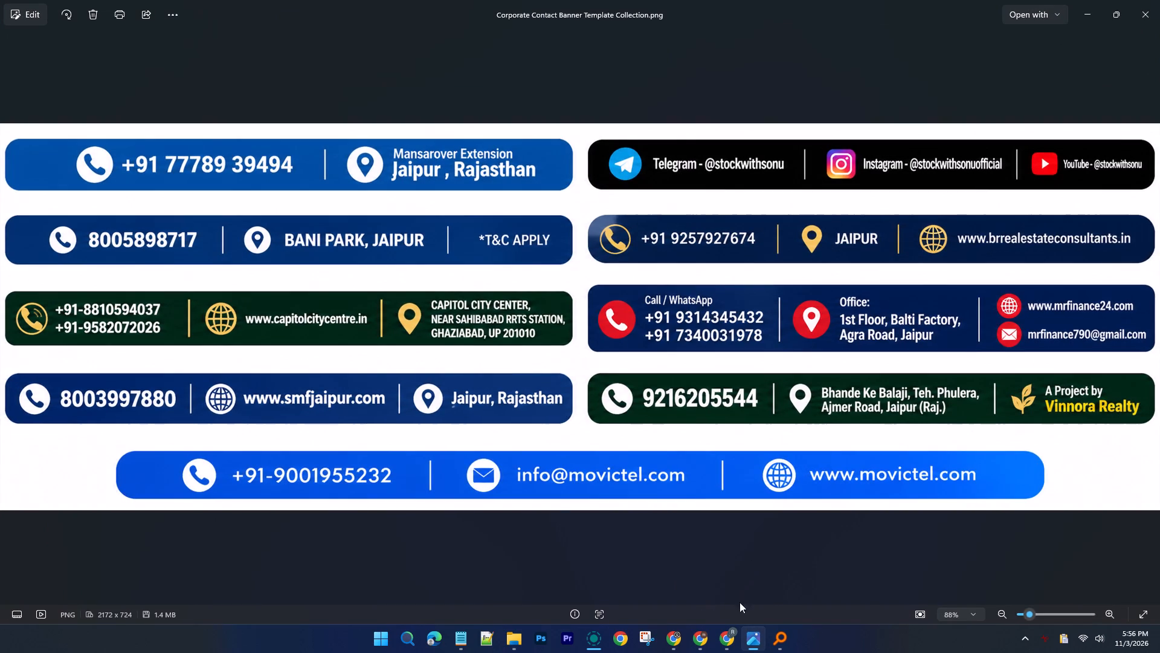
pyautogui.click(756, 634)
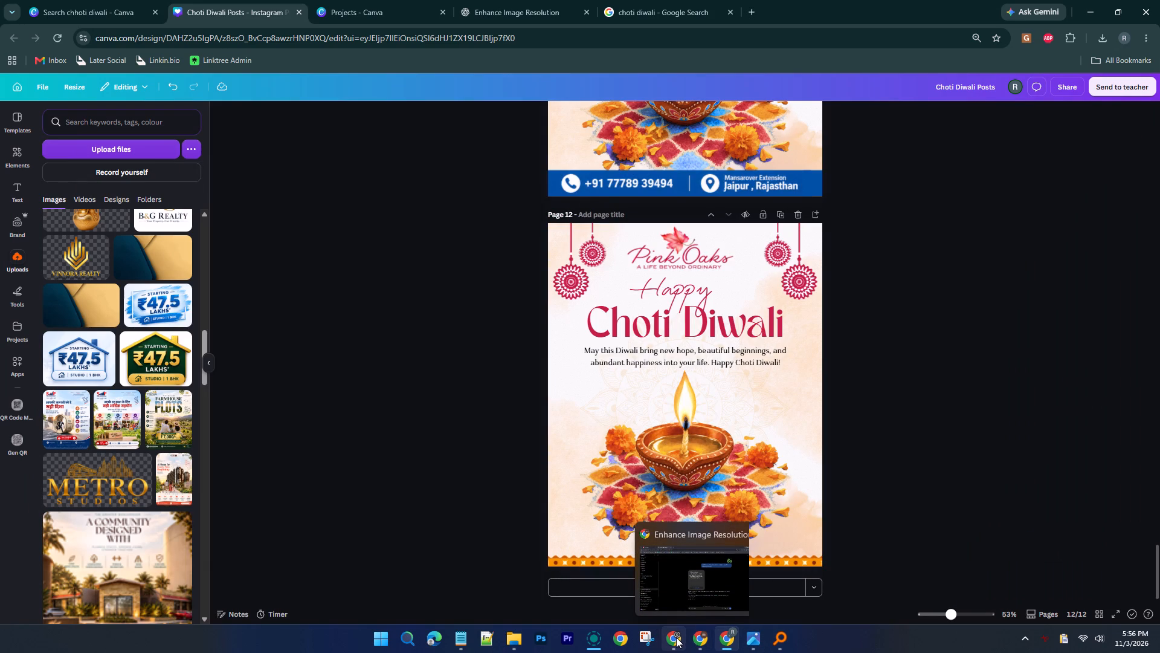
pyautogui.click(723, 642)
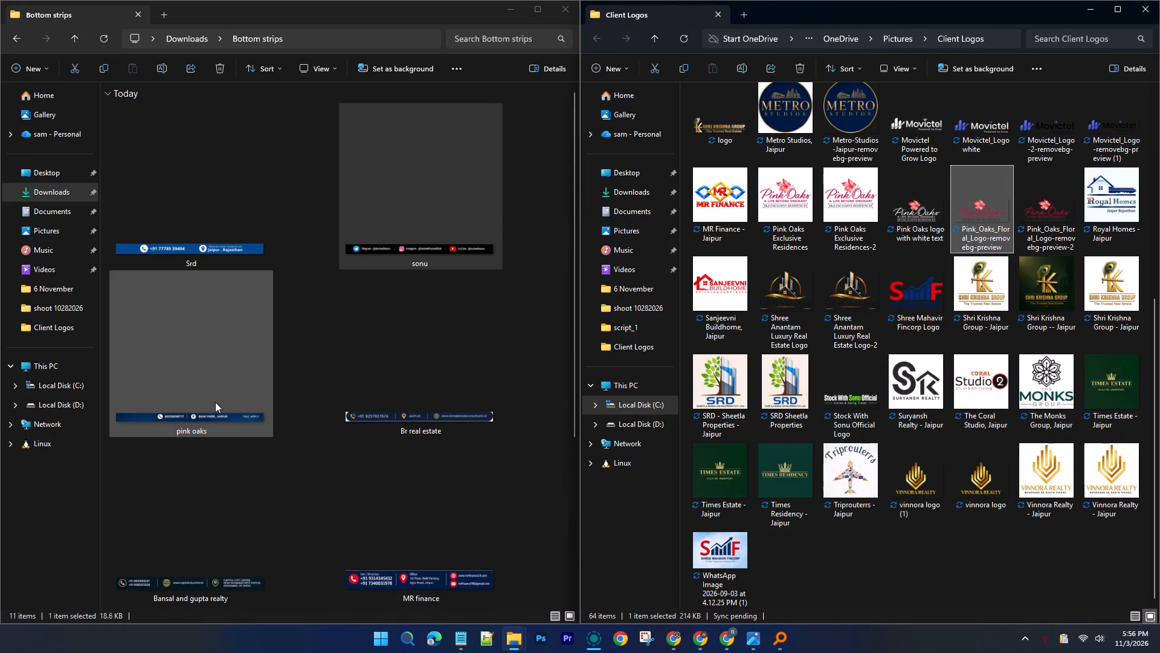
pyautogui.click(215, 402)
pyautogui.doubleClick(215, 402)
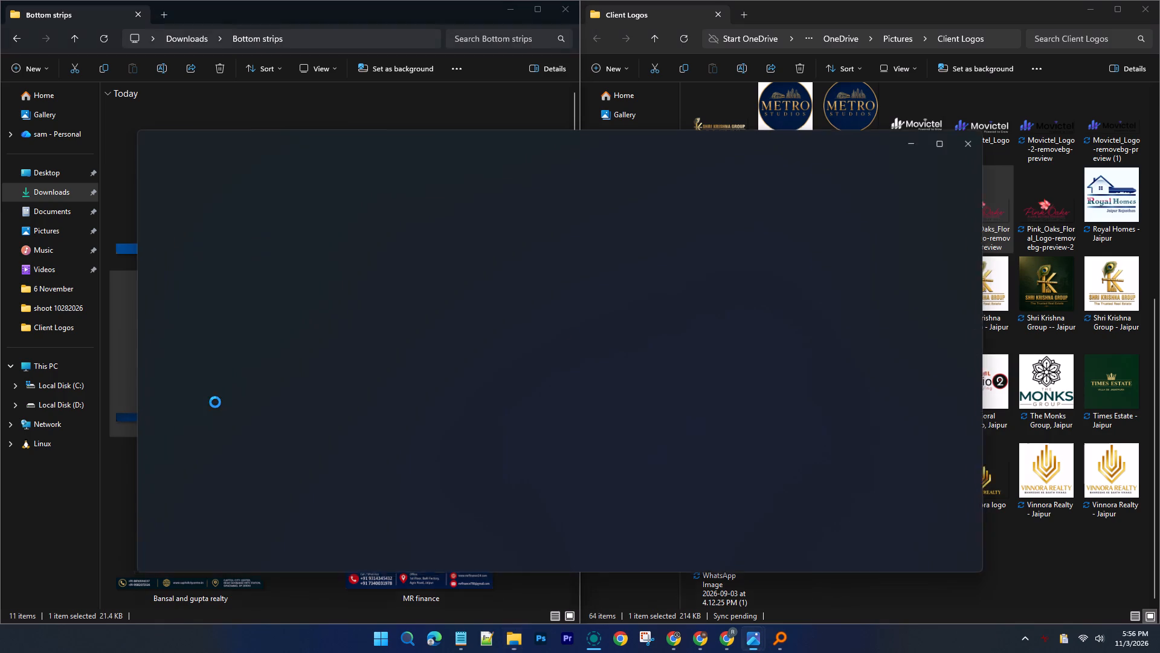
pyautogui.click(966, 144)
pyautogui.click(683, 642)
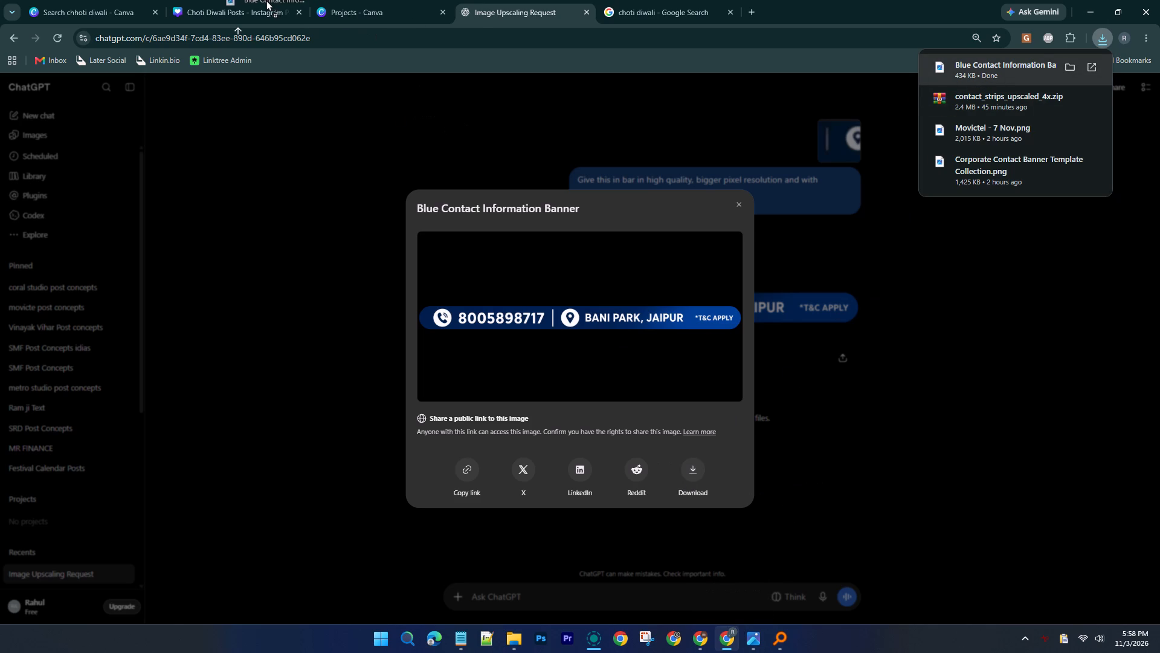
pyautogui.moveTo(266, 0); pyautogui.dragTo(605, 441)
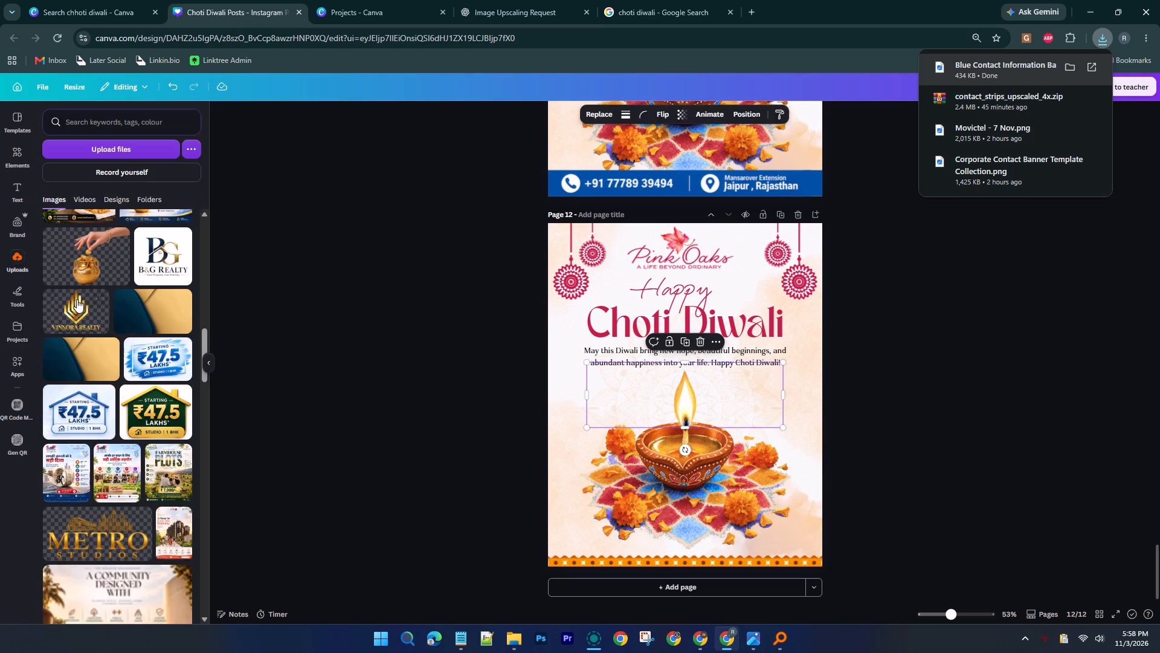
pyautogui.scroll(5, 111, 305)
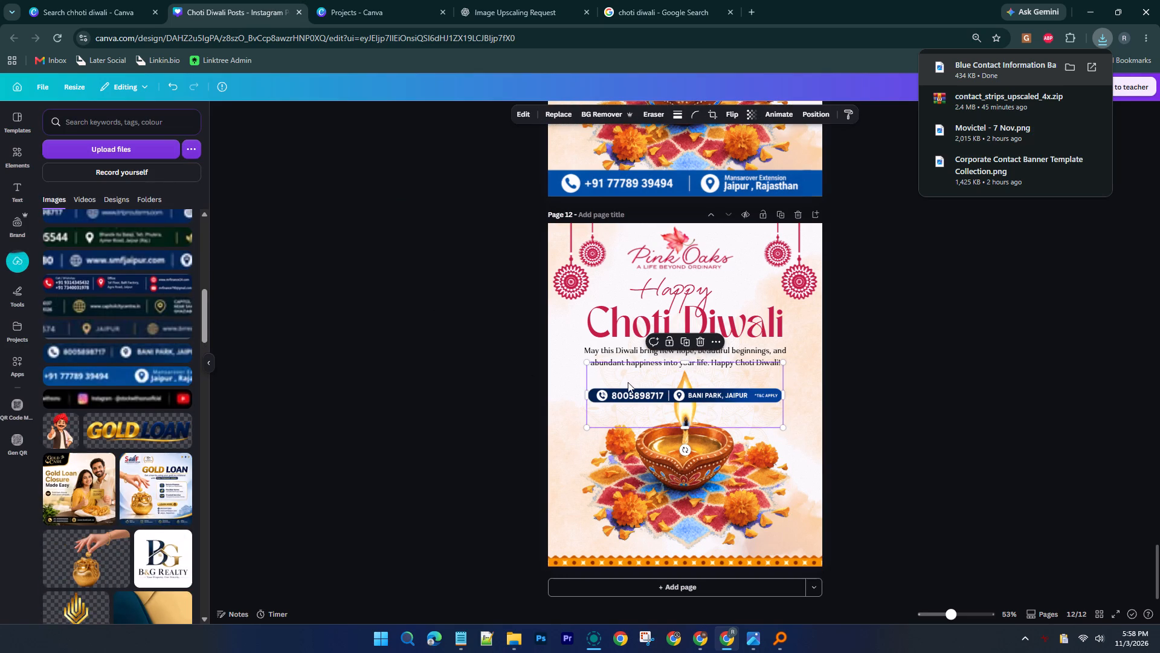
# Crop the empty space above and below the blue contact strip on page 12.
pyautogui.moveTo(690, 363); pyautogui.dragTo(695, 383)
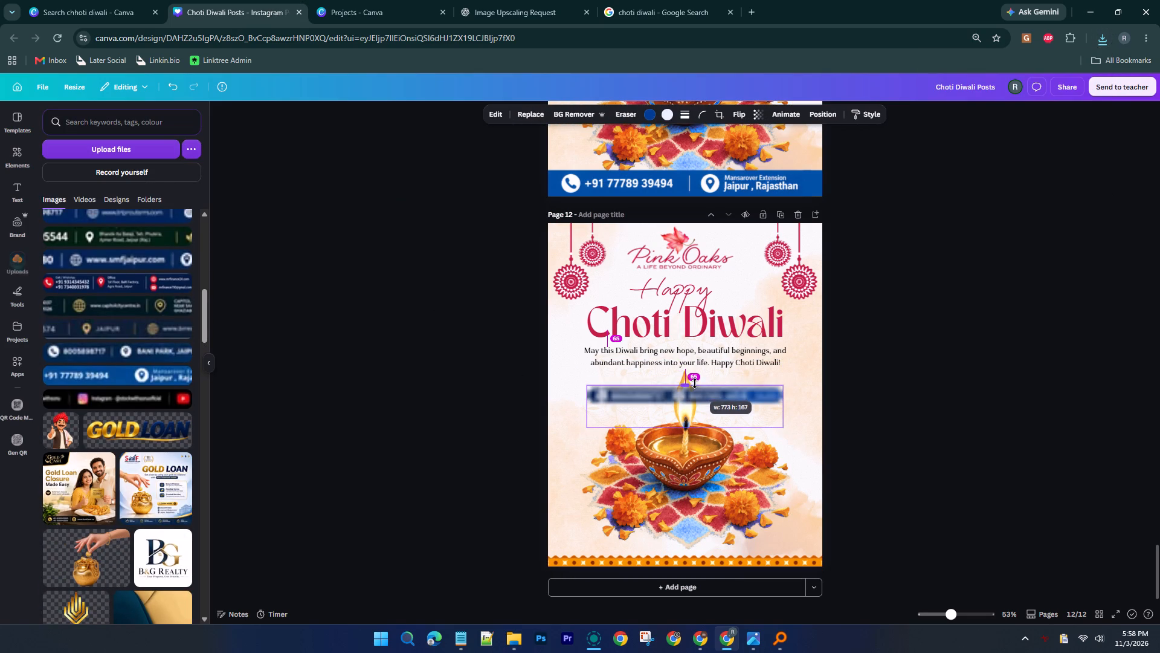
pyautogui.moveTo(695, 383); pyautogui.dragTo(695, 382)
pyautogui.moveTo(688, 426); pyautogui.dragTo(692, 406)
# Move the contact strip to page 12's bottom edge and enlarge it to span the full page width, covering the orange border.
pyautogui.moveTo(692, 391); pyautogui.dragTo(646, 557)
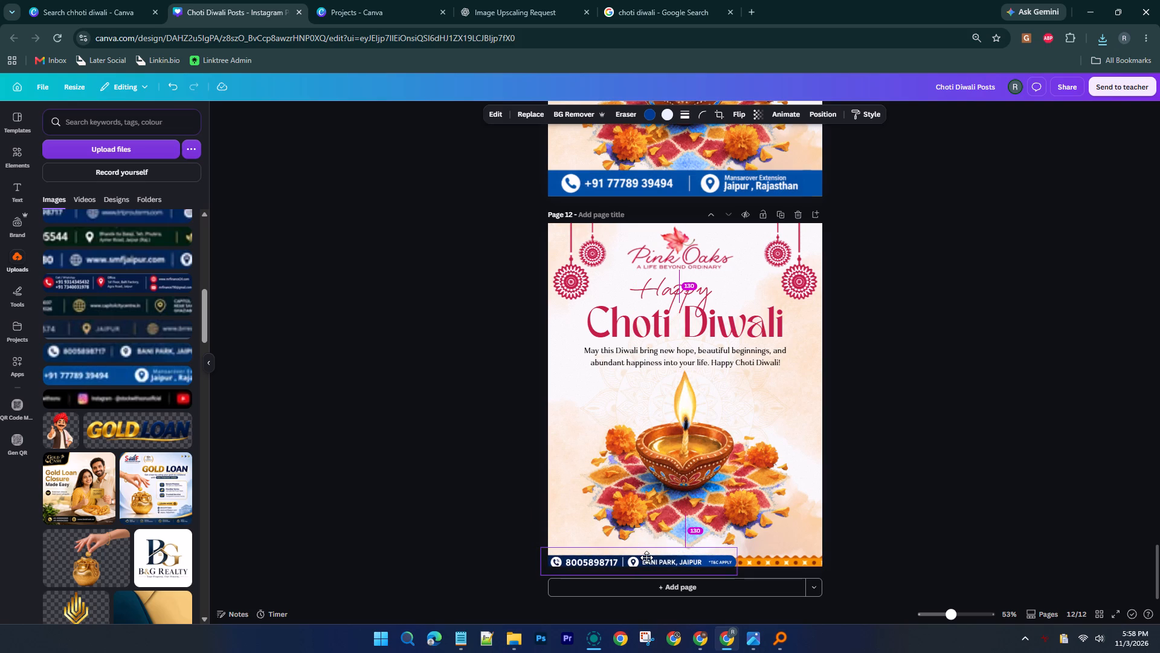
pyautogui.moveTo(646, 557); pyautogui.dragTo(646, 556)
pyautogui.keyDown('ctrl'); pyautogui.scroll(5, 564, 556); pyautogui.keyUp('ctrl')
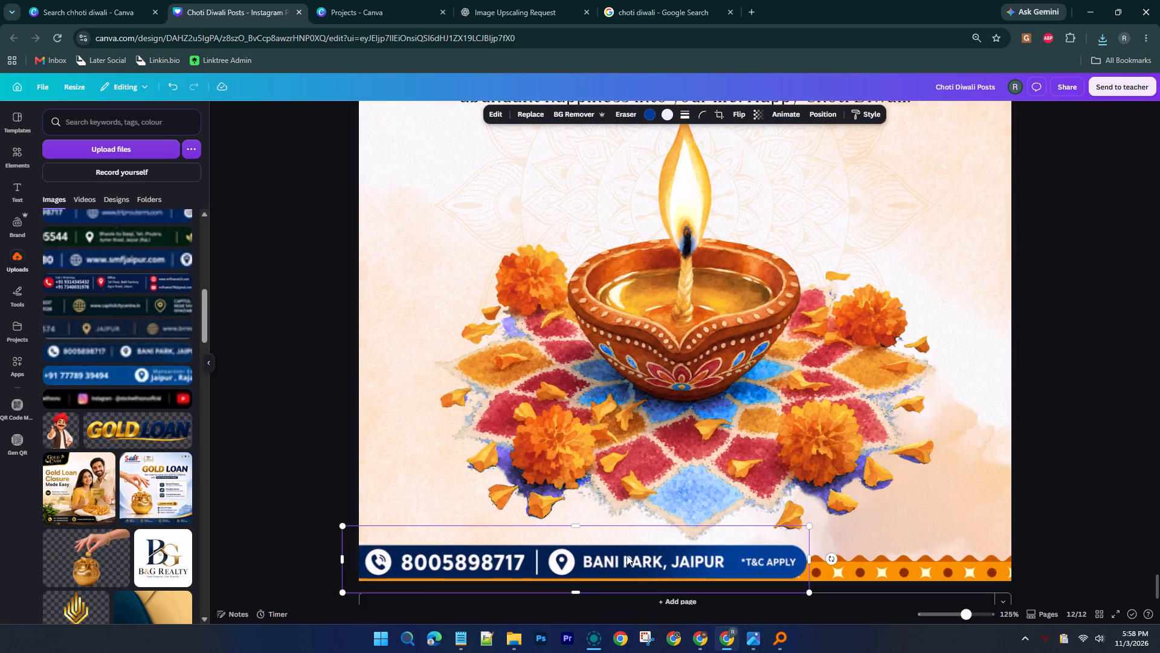
pyautogui.moveTo(809, 531); pyautogui.dragTo(1005, 528)
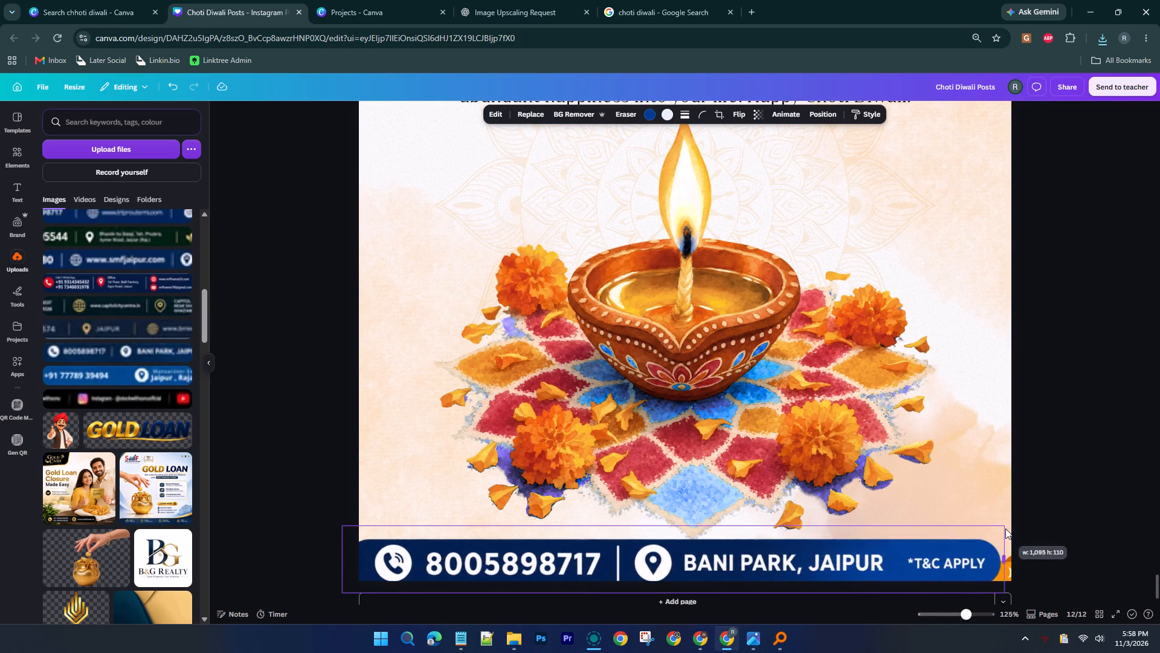
pyautogui.moveTo(1005, 528); pyautogui.dragTo(1023, 528)
pyautogui.click(743, 564)
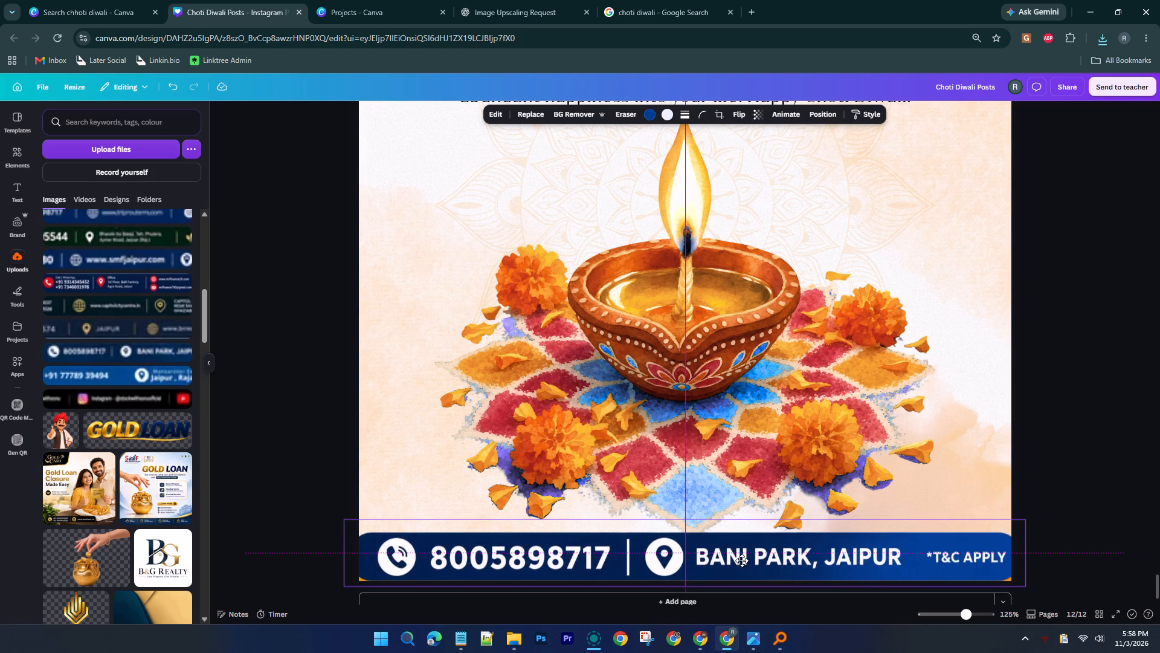
pyautogui.click(1097, 415)
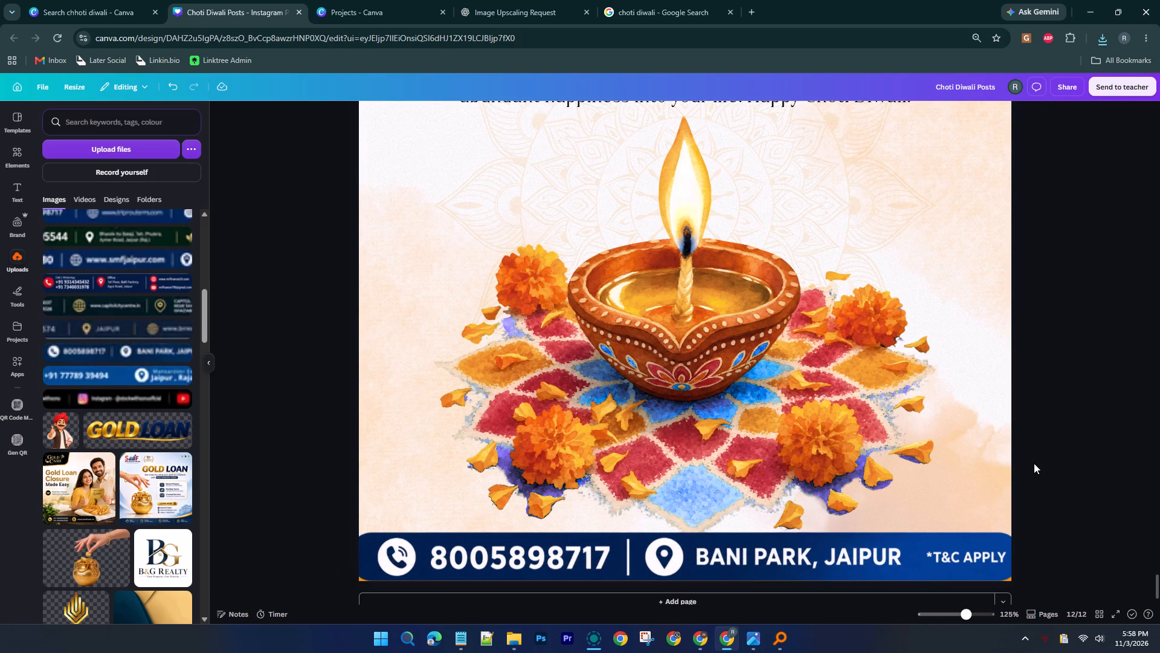
# Add a square shape to page 12, shrink it, and place it over the contact strip's bottom-left corner.
pyautogui.click(20, 164)
pyautogui.click(61, 193)
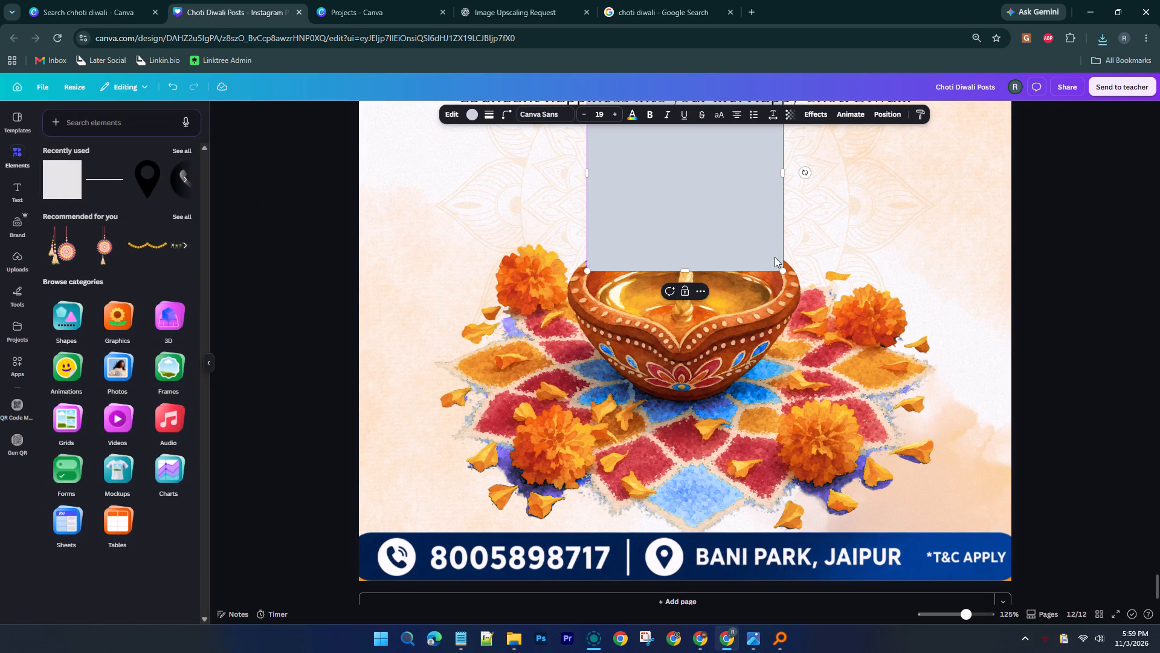
pyautogui.moveTo(784, 271); pyautogui.dragTo(656, 148)
pyautogui.moveTo(628, 138); pyautogui.dragTo(503, 450)
pyautogui.moveTo(460, 385); pyautogui.dragTo(500, 426)
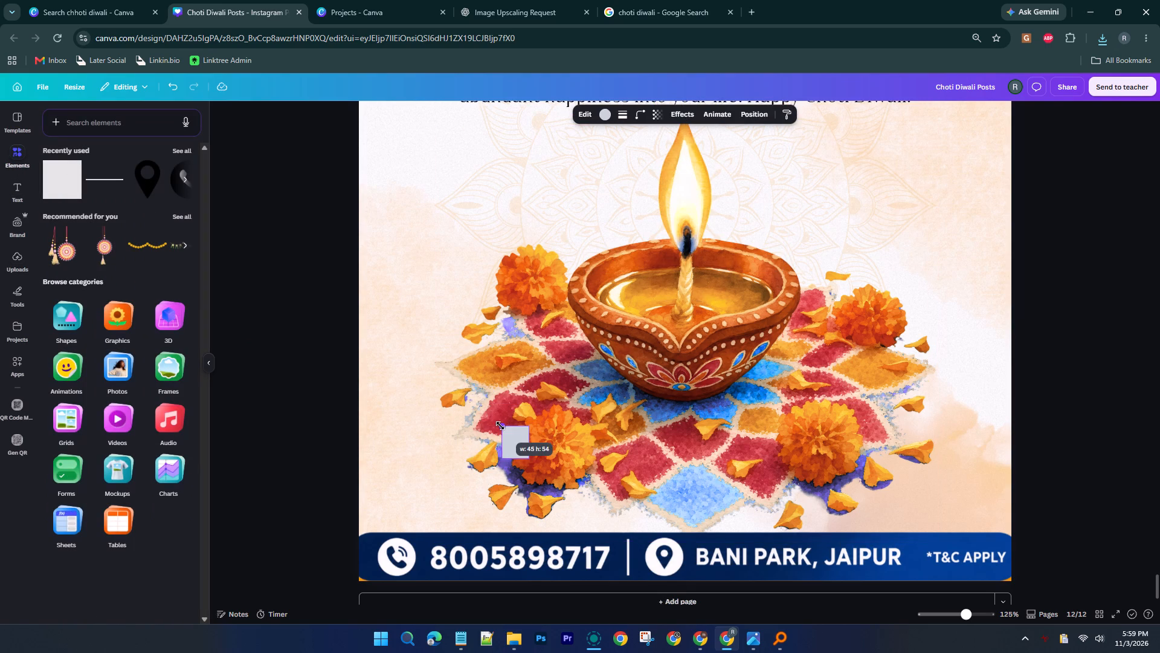
pyautogui.moveTo(500, 426); pyautogui.dragTo(503, 435)
pyautogui.moveTo(517, 447); pyautogui.dragTo(364, 573)
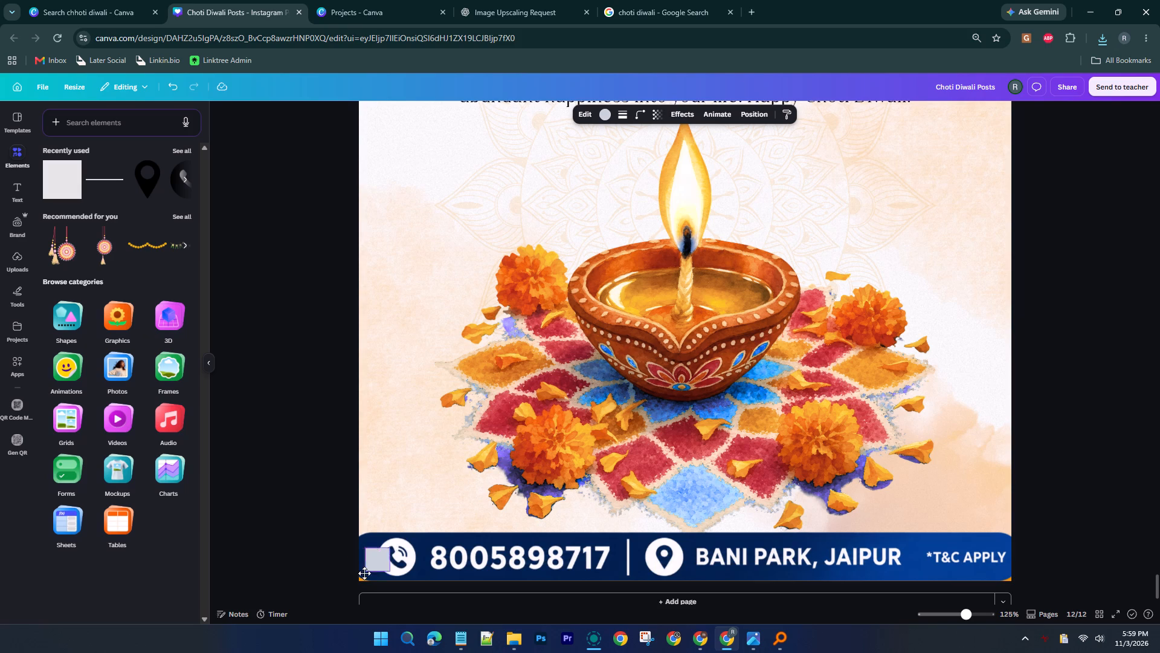
pyautogui.moveTo(364, 573); pyautogui.dragTo(362, 573)
# Fill the small square with the dark navy sampled from the left end of the contact strip.
pyautogui.click(608, 108)
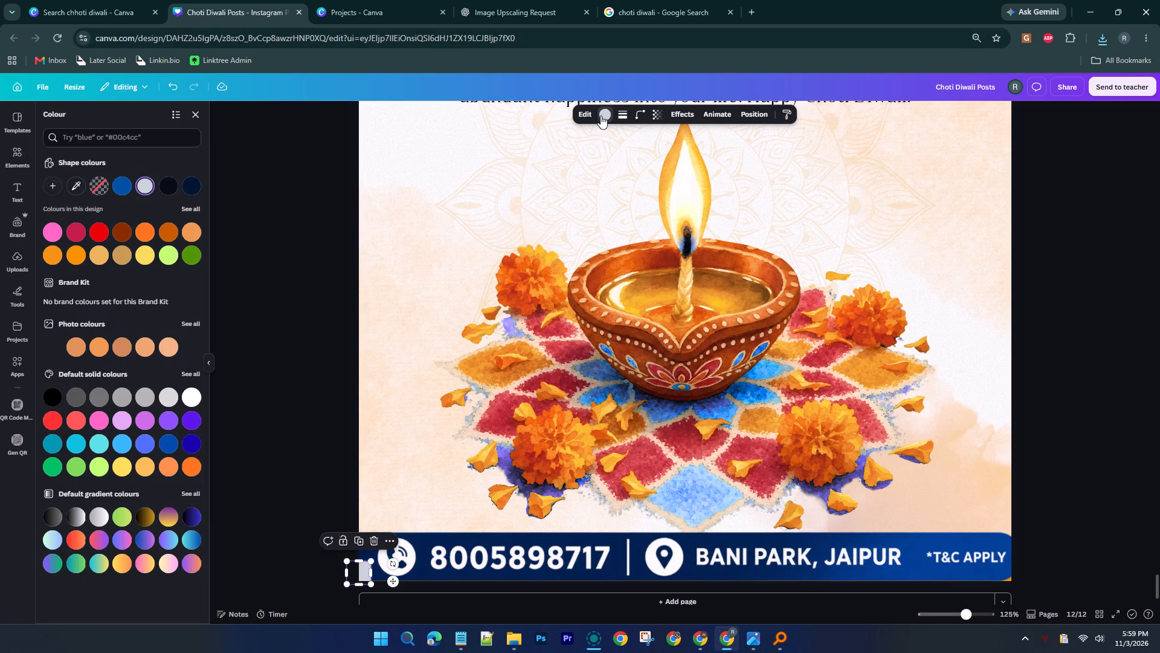
pyautogui.click(80, 185)
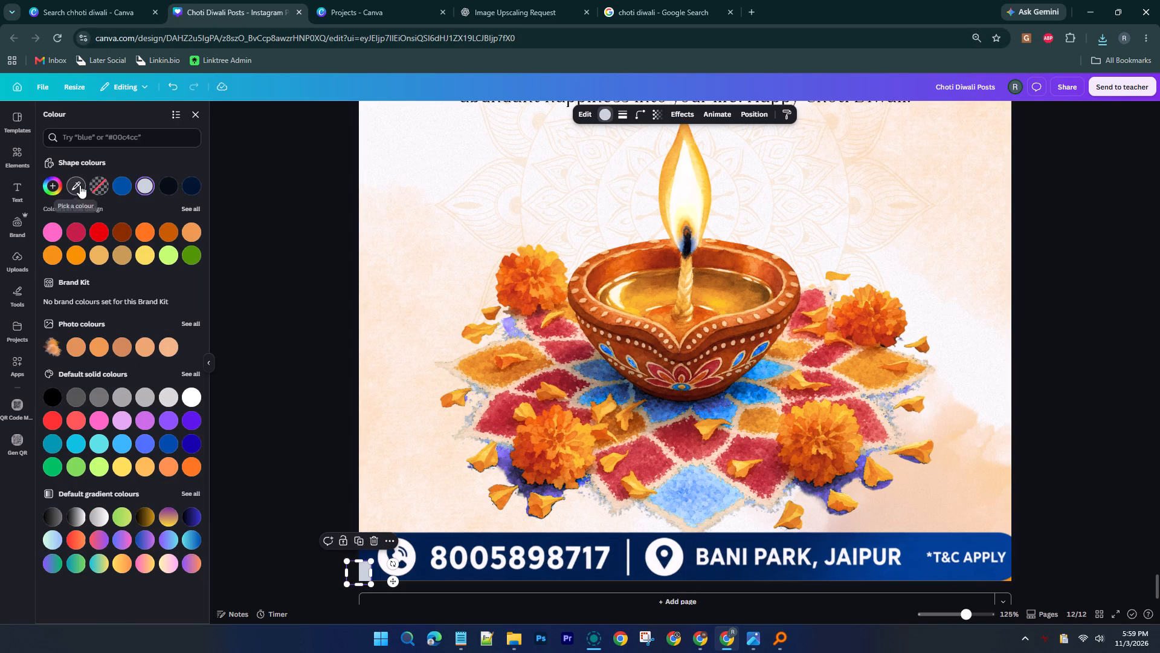
pyautogui.click(366, 538)
pyautogui.click(326, 502)
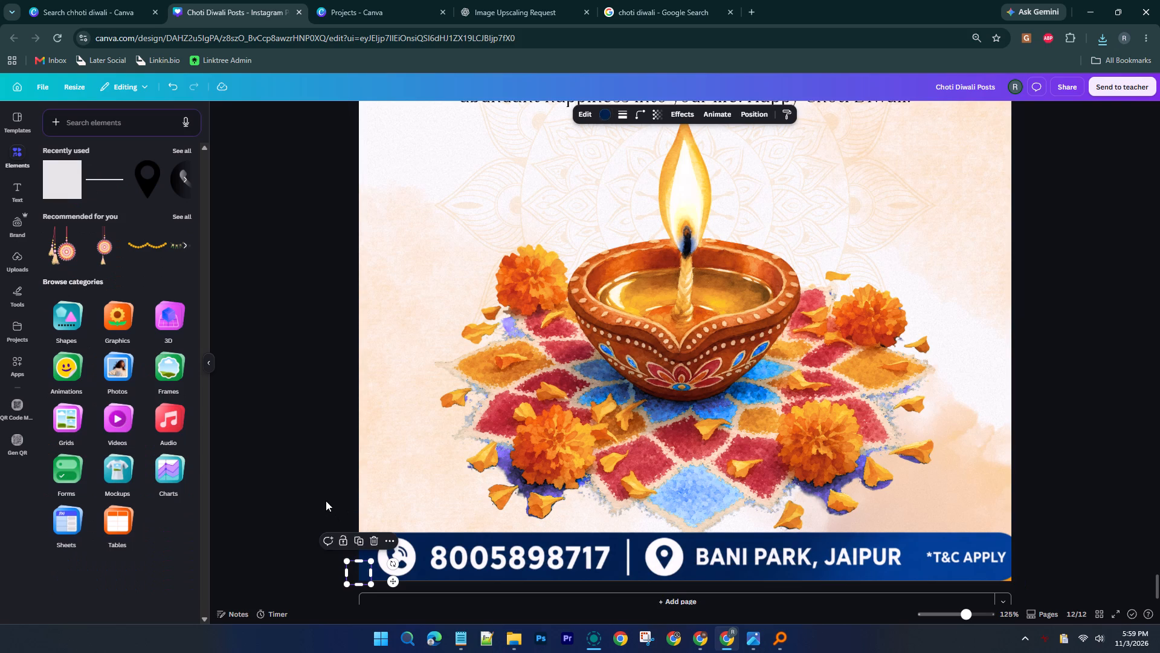
pyautogui.click(326, 499)
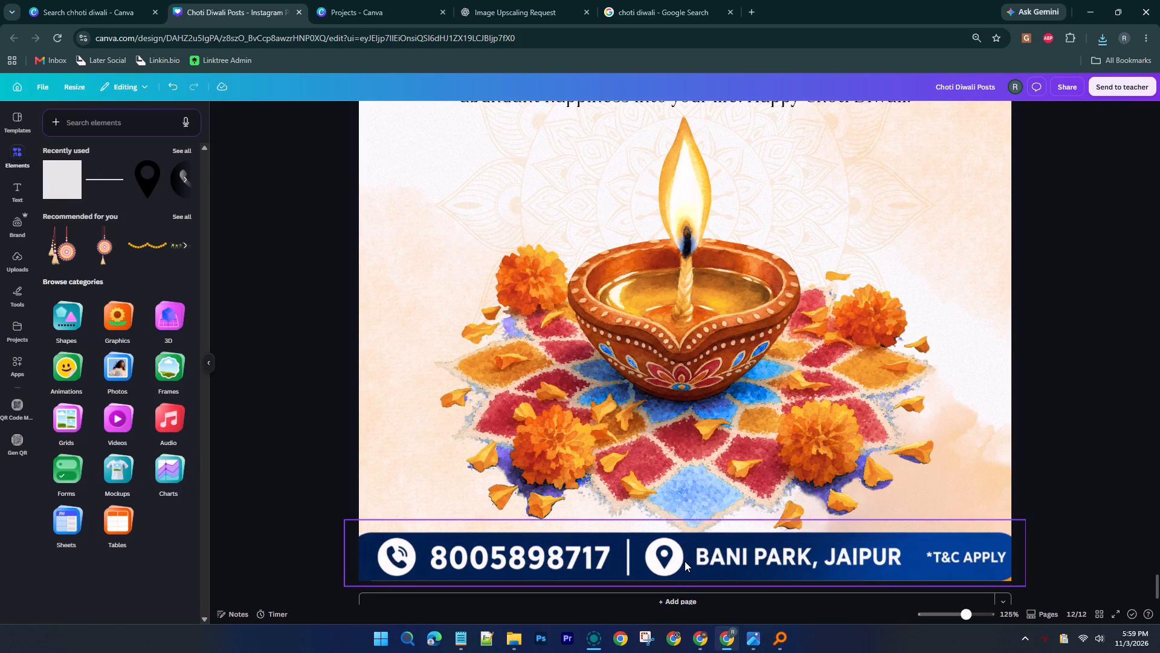
# Examine the contact strip's bottom edge on page 12 up close.
pyautogui.click(685, 561)
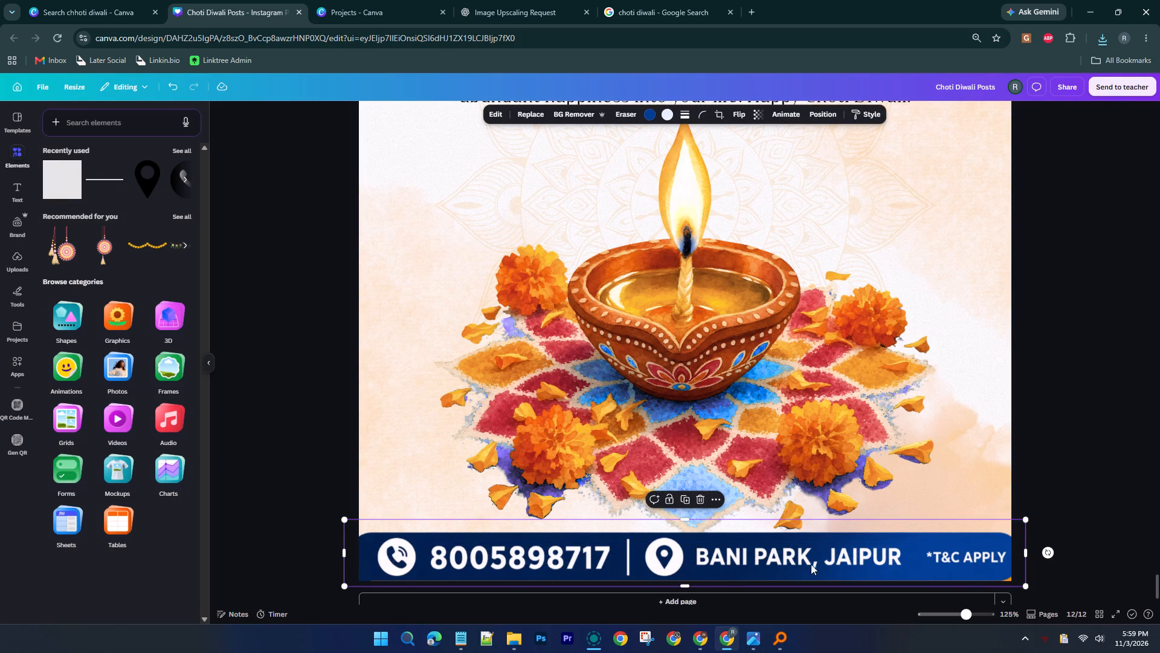
pyautogui.keyDown('ctrl'); pyautogui.scroll(8, 697, 585); pyautogui.keyUp('ctrl')
pyautogui.click(680, 571)
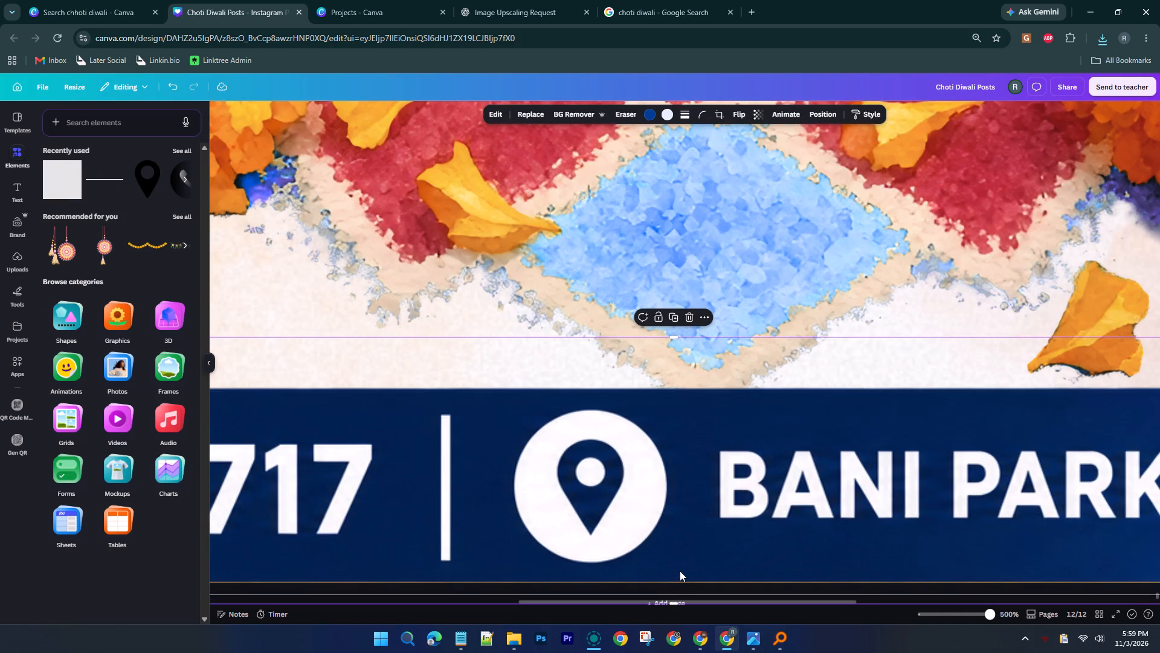
pyautogui.scroll(-2, 678, 580)
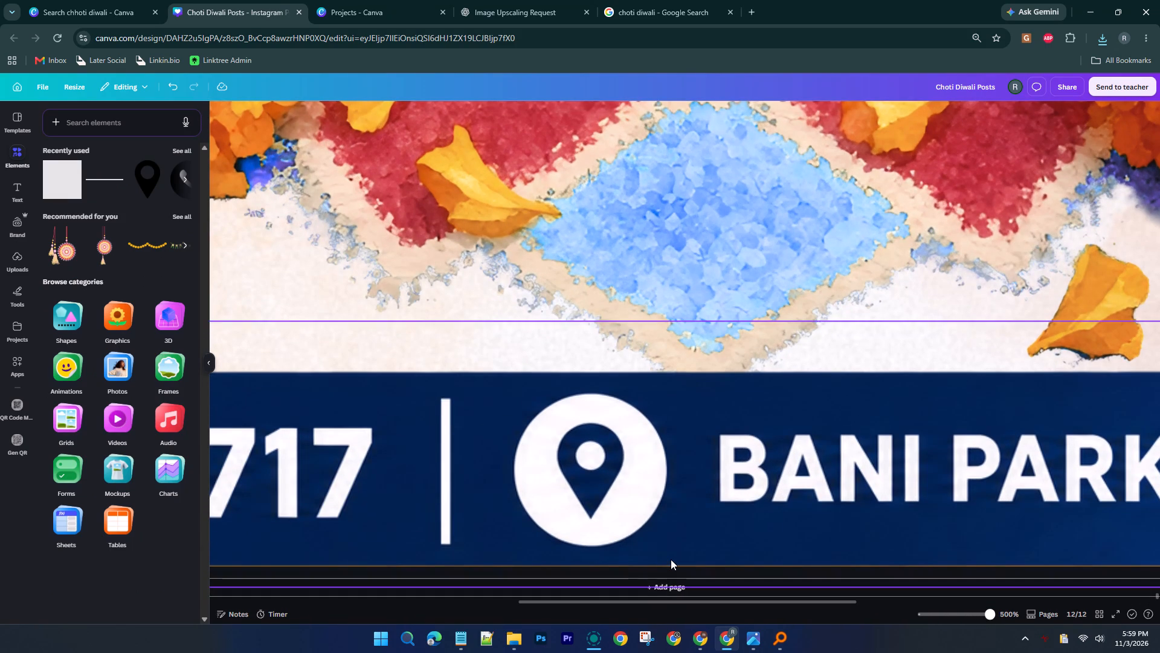
pyautogui.click(671, 559)
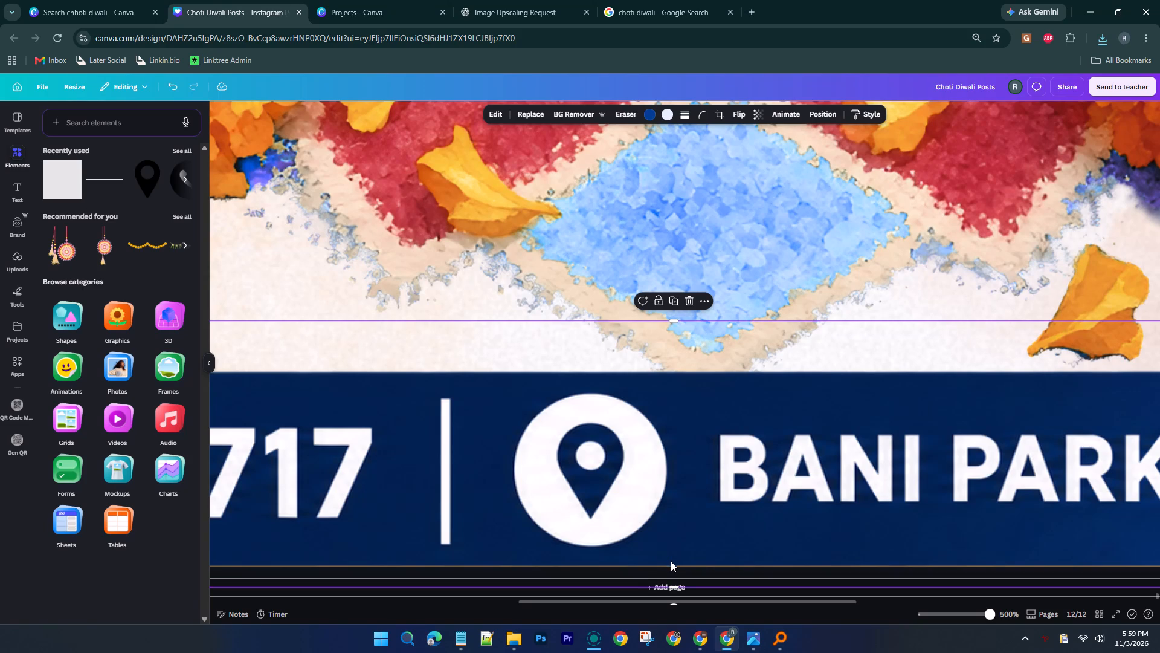
pyautogui.keyDown('ctrl'); pyautogui.scroll(-6, 750, 542); pyautogui.keyUp('ctrl')
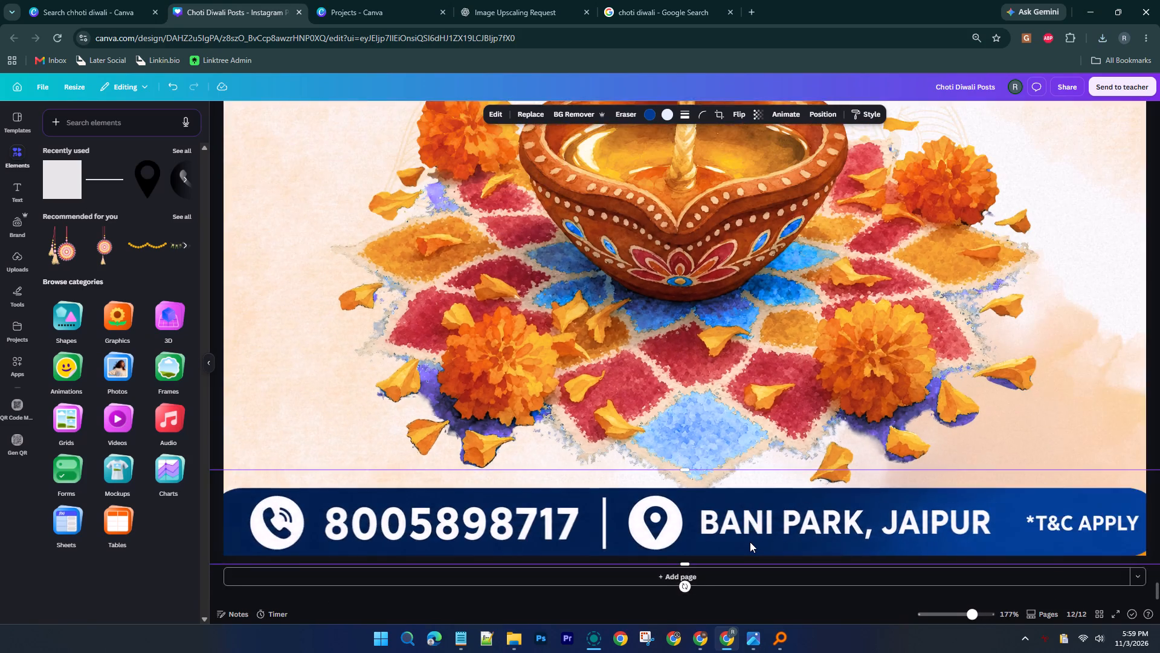
pyautogui.keyDown('ctrl'); pyautogui.scroll(-1, 750, 542); pyautogui.keyUp('ctrl')
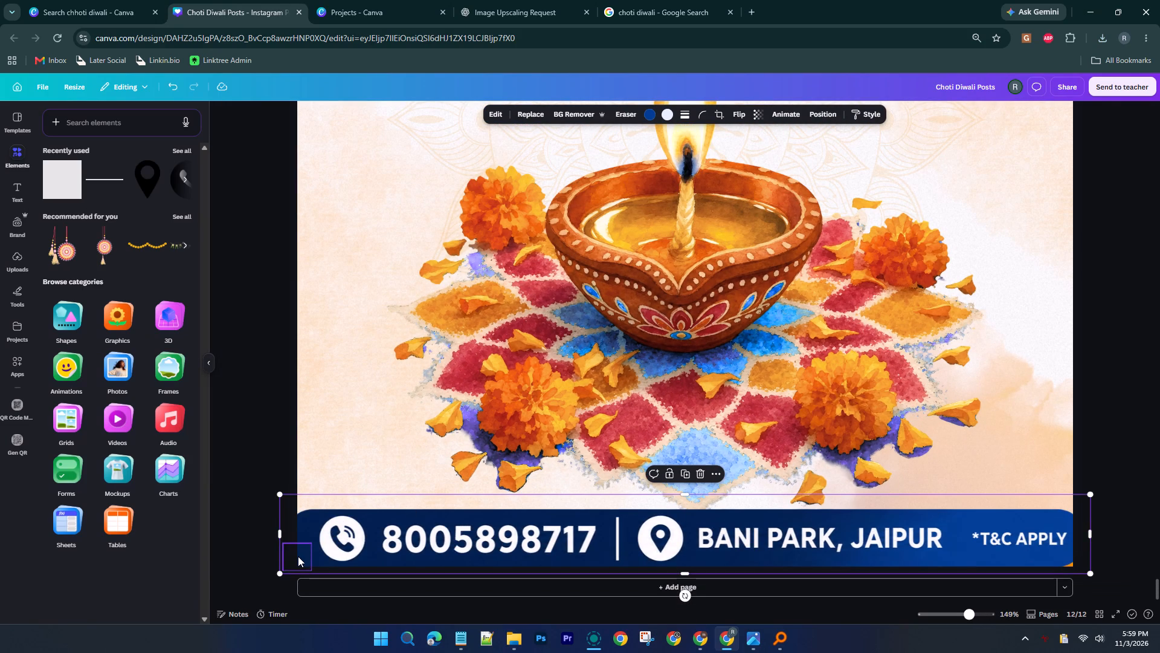
# Duplicate the navy corner square and place the copy over the contact strip's bottom-right corner.
pyautogui.click(298, 556)
pyautogui.hotkey('ctrl', 'c')
pyautogui.hotkey('ctrl', 'v')
pyautogui.moveTo(303, 563); pyautogui.dragTo(522, 550)
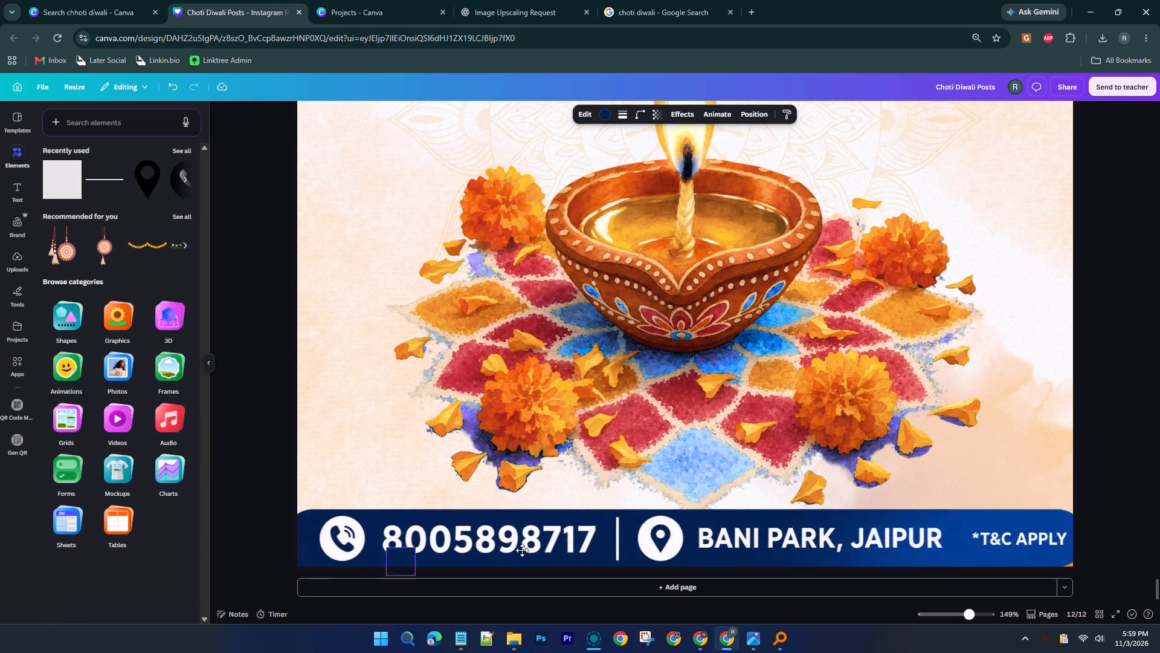
pyautogui.moveTo(522, 550); pyautogui.dragTo(1071, 564)
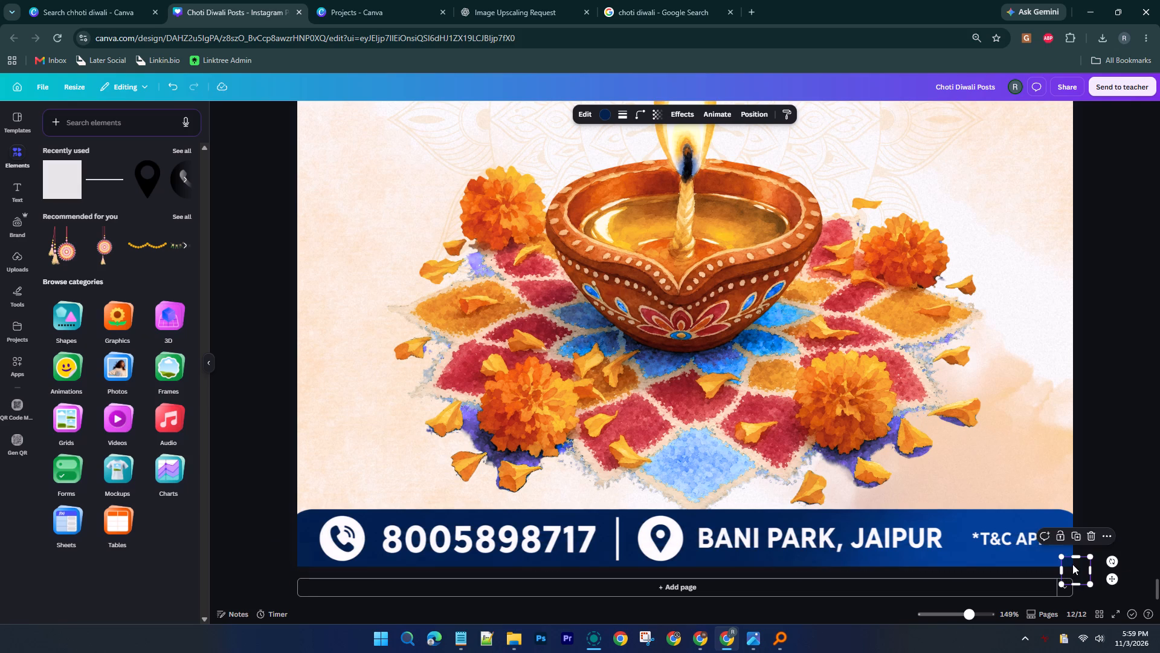
# Fill the copied square with the blue sampled from the right end of the contact strip.
pyautogui.click(604, 117)
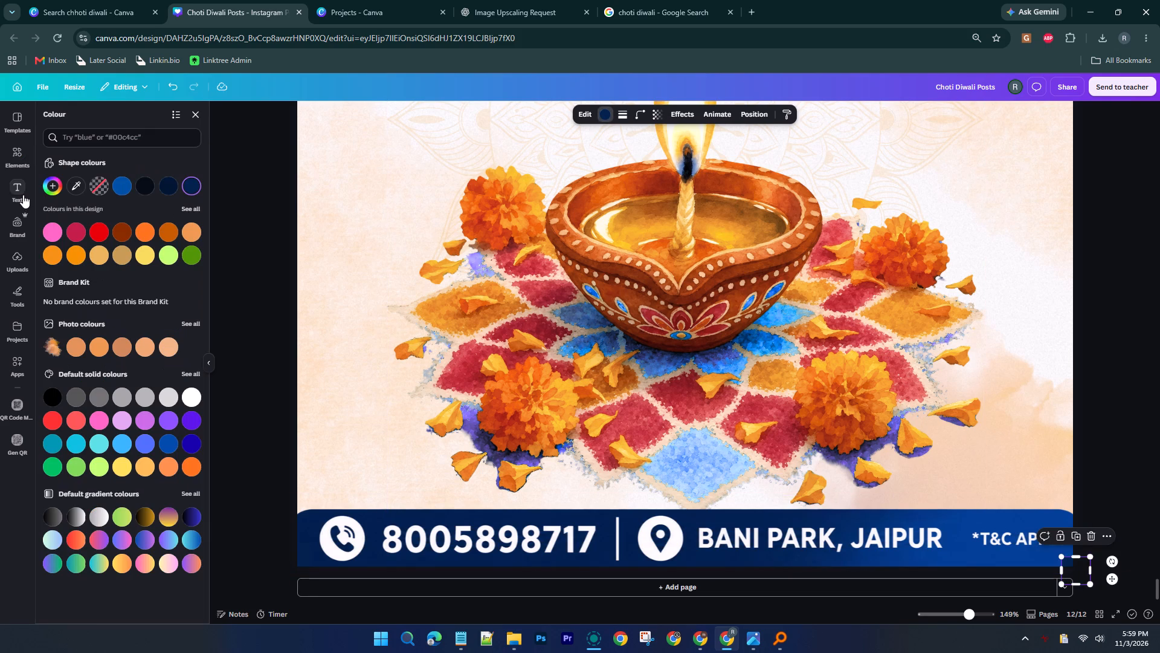
pyautogui.click(75, 183)
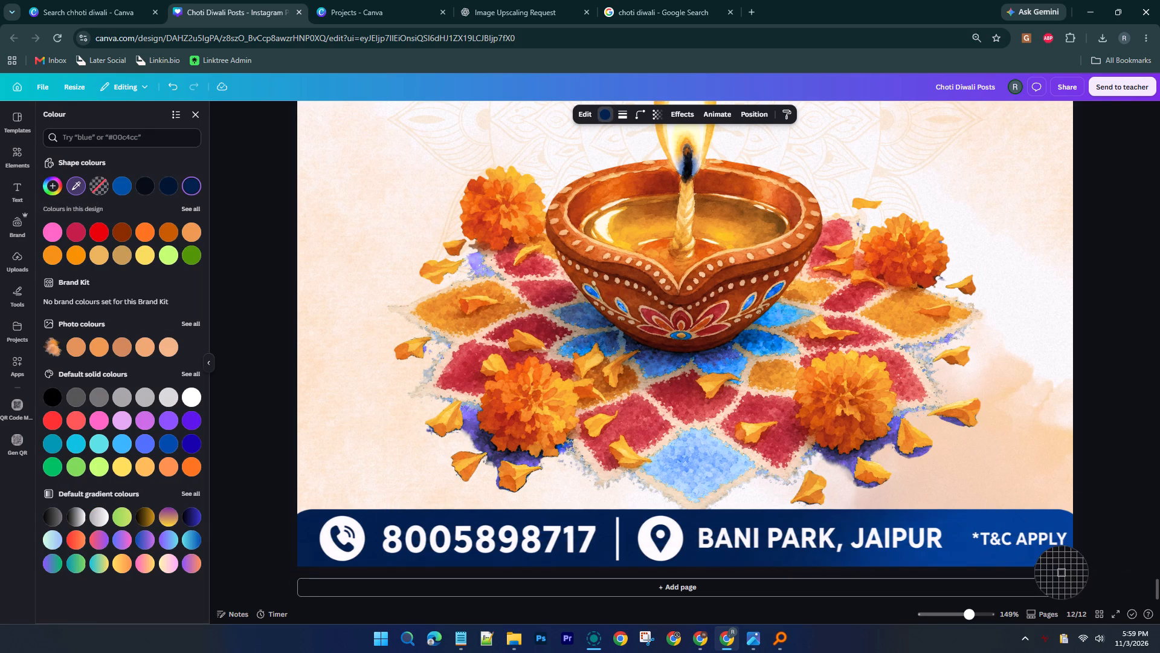
pyautogui.click(1055, 554)
pyautogui.click(1103, 468)
pyautogui.click(1103, 468)
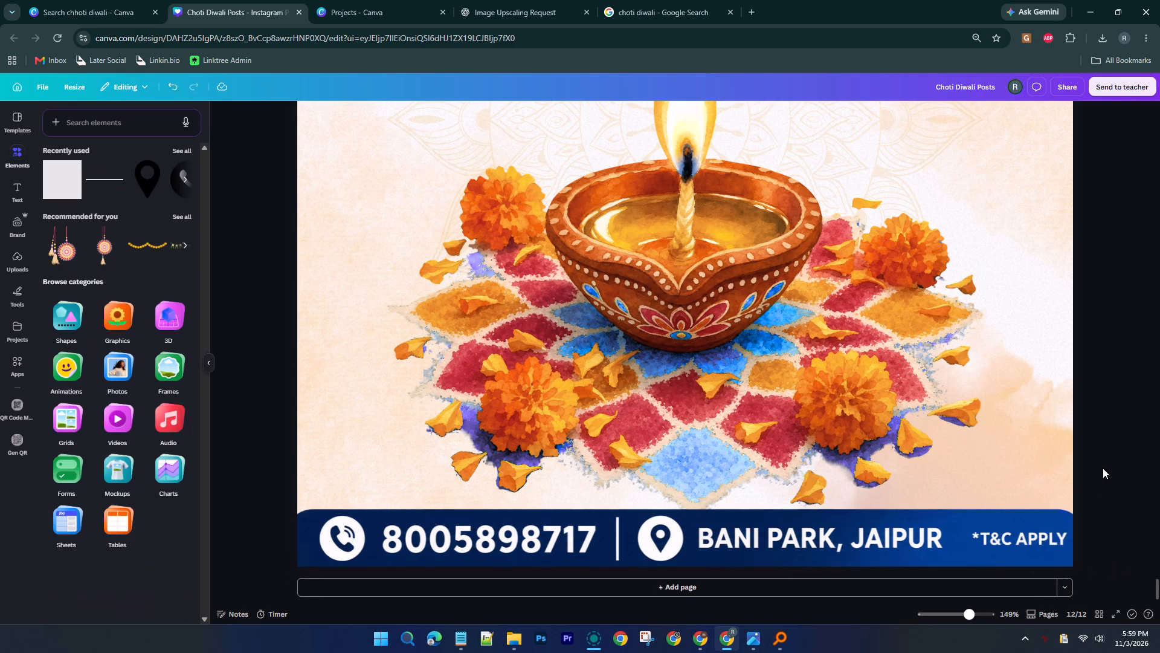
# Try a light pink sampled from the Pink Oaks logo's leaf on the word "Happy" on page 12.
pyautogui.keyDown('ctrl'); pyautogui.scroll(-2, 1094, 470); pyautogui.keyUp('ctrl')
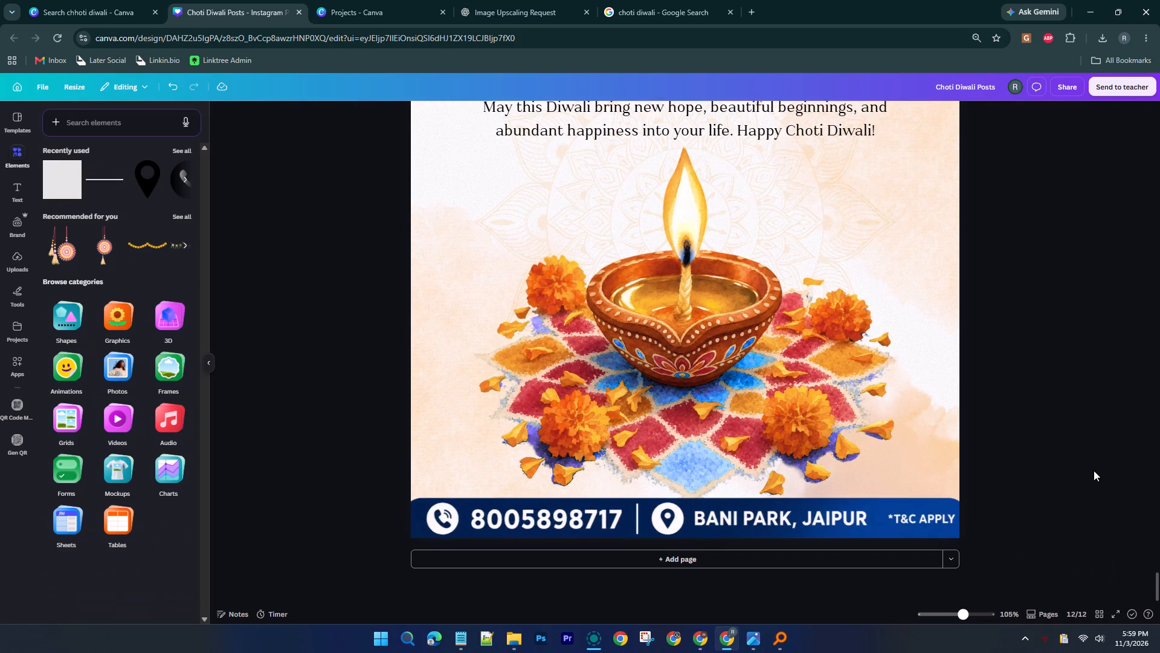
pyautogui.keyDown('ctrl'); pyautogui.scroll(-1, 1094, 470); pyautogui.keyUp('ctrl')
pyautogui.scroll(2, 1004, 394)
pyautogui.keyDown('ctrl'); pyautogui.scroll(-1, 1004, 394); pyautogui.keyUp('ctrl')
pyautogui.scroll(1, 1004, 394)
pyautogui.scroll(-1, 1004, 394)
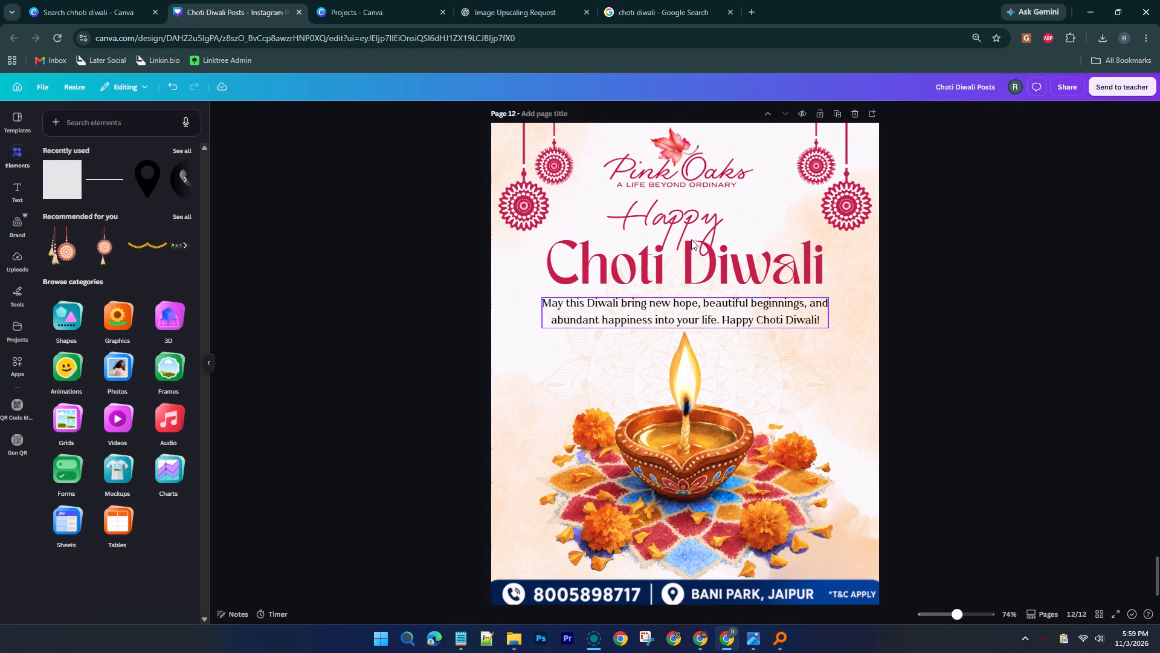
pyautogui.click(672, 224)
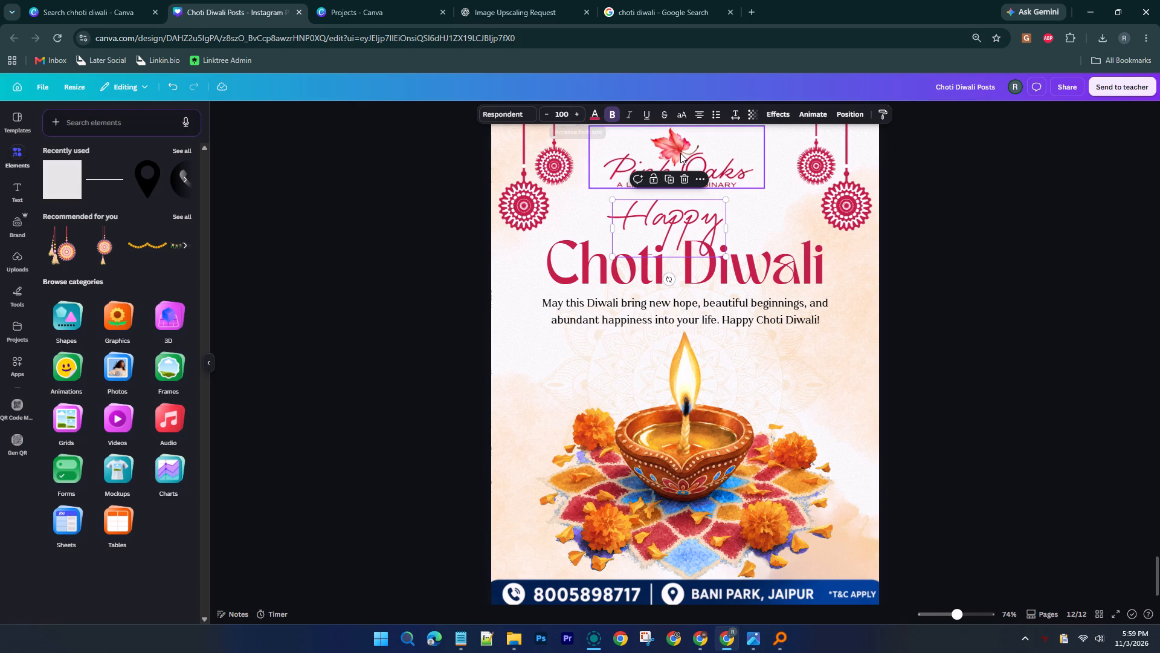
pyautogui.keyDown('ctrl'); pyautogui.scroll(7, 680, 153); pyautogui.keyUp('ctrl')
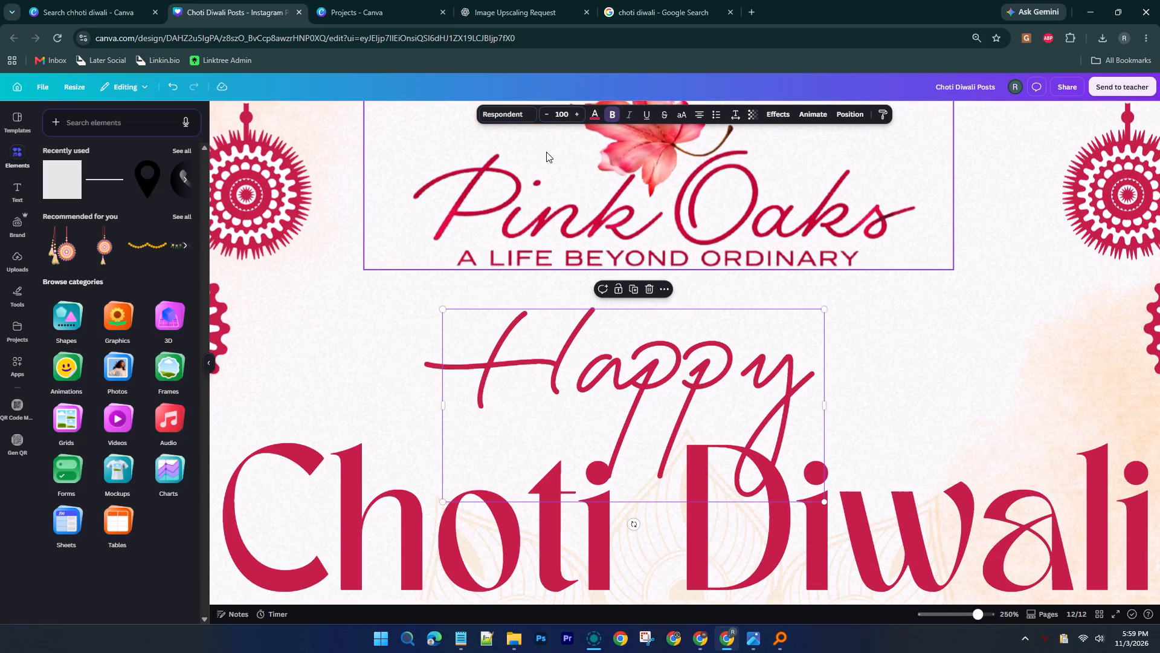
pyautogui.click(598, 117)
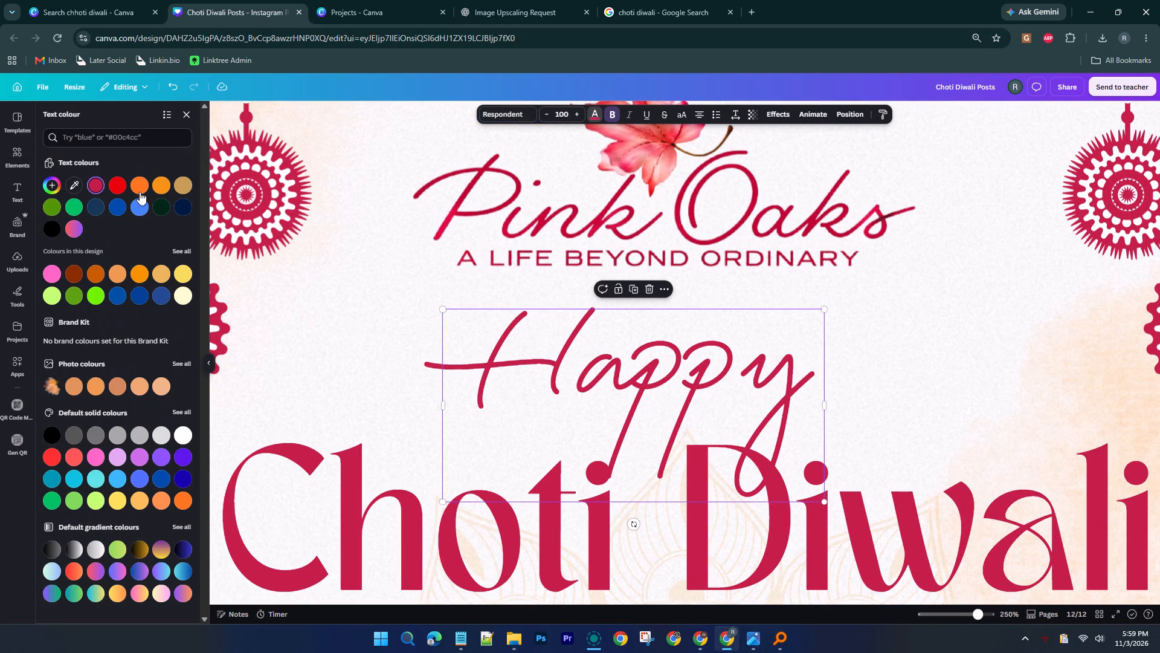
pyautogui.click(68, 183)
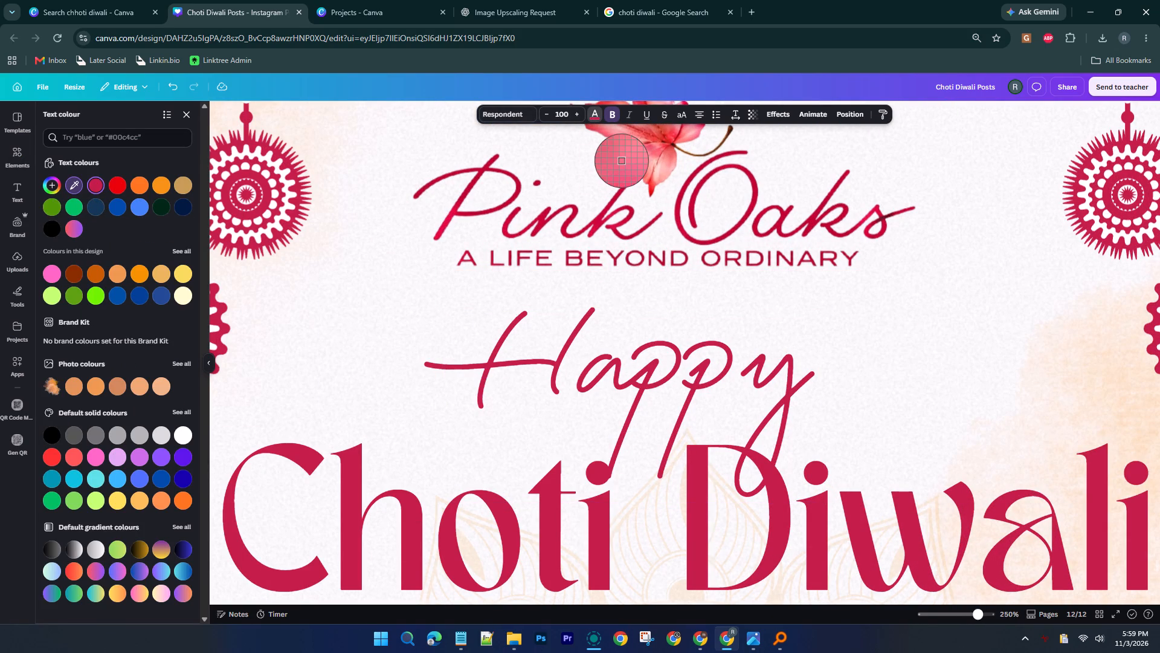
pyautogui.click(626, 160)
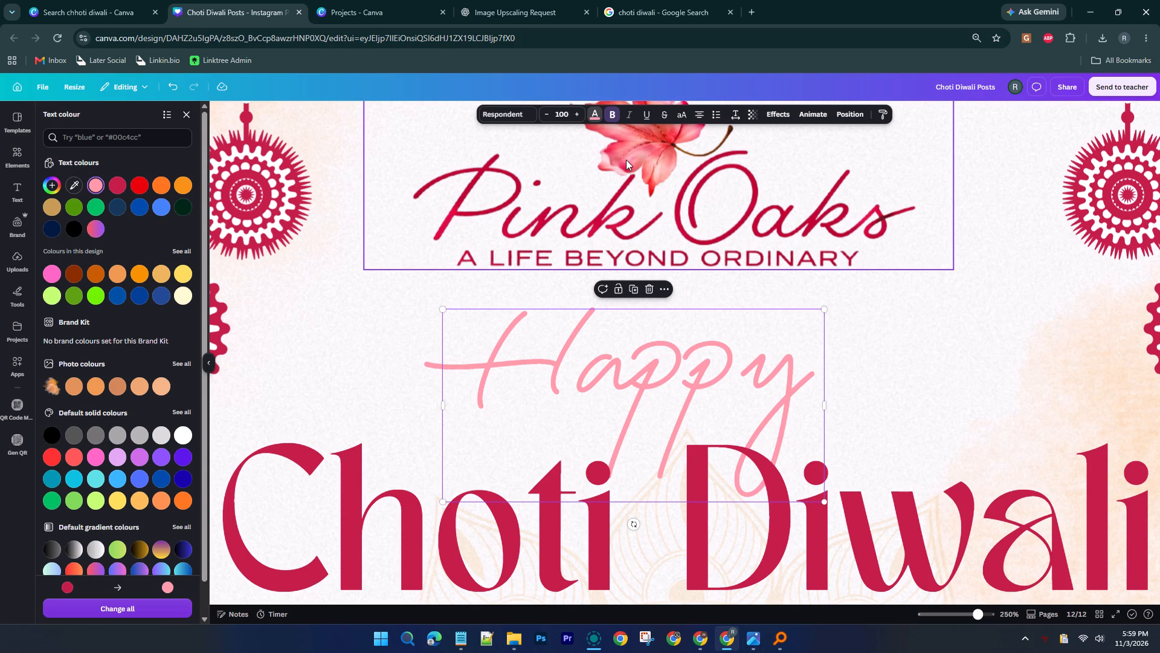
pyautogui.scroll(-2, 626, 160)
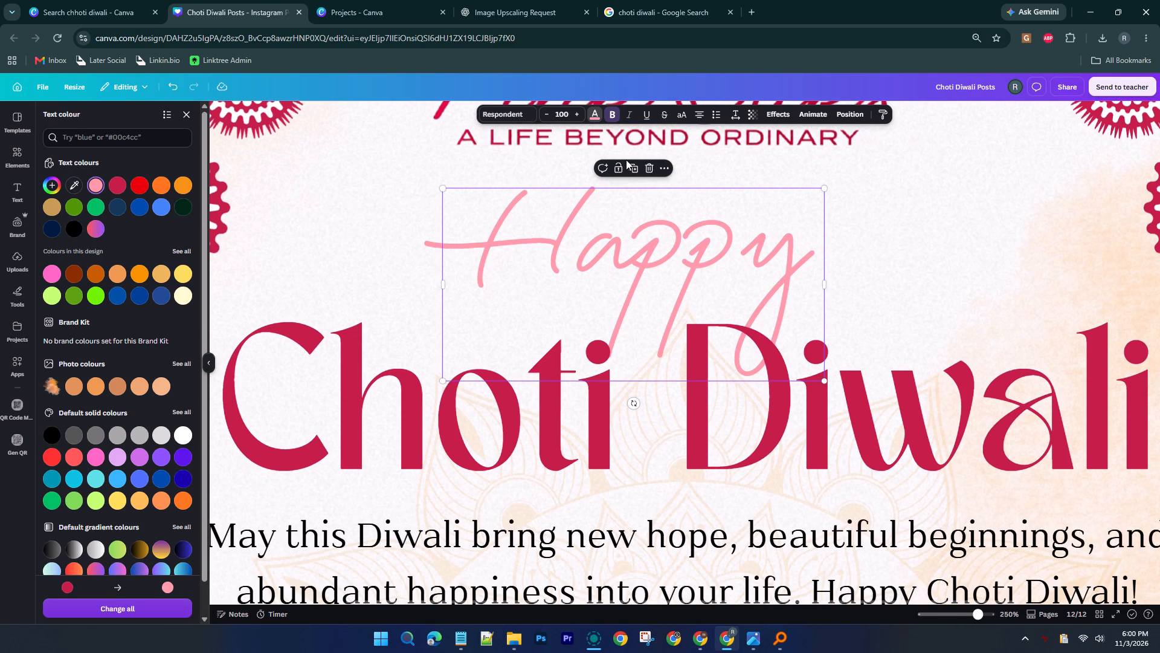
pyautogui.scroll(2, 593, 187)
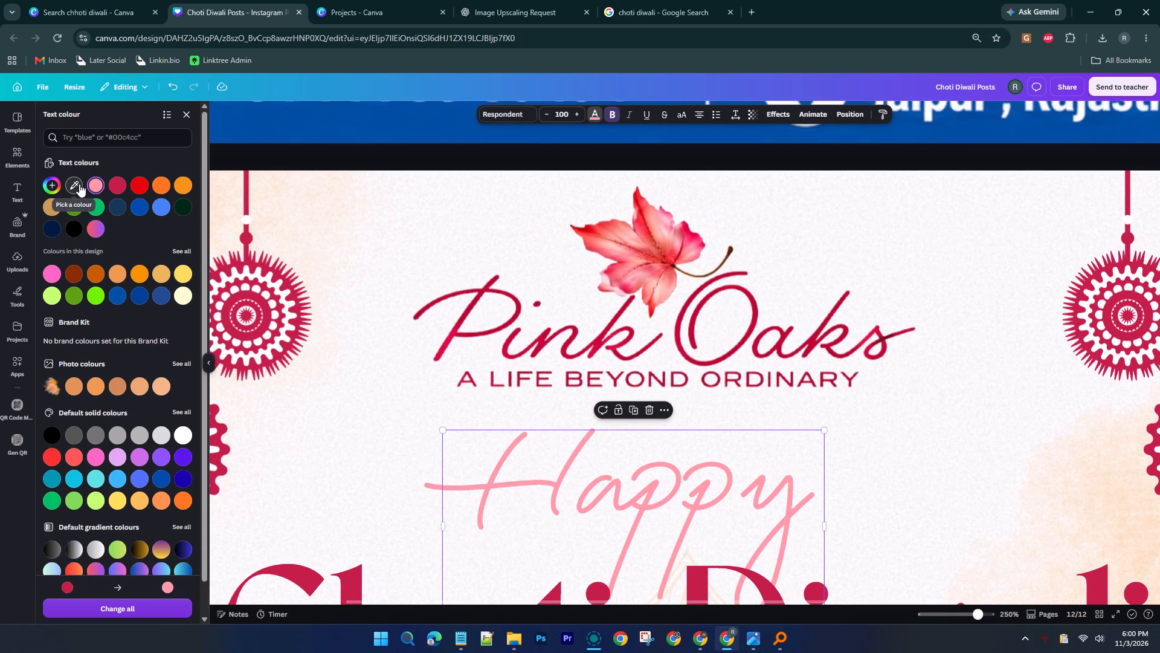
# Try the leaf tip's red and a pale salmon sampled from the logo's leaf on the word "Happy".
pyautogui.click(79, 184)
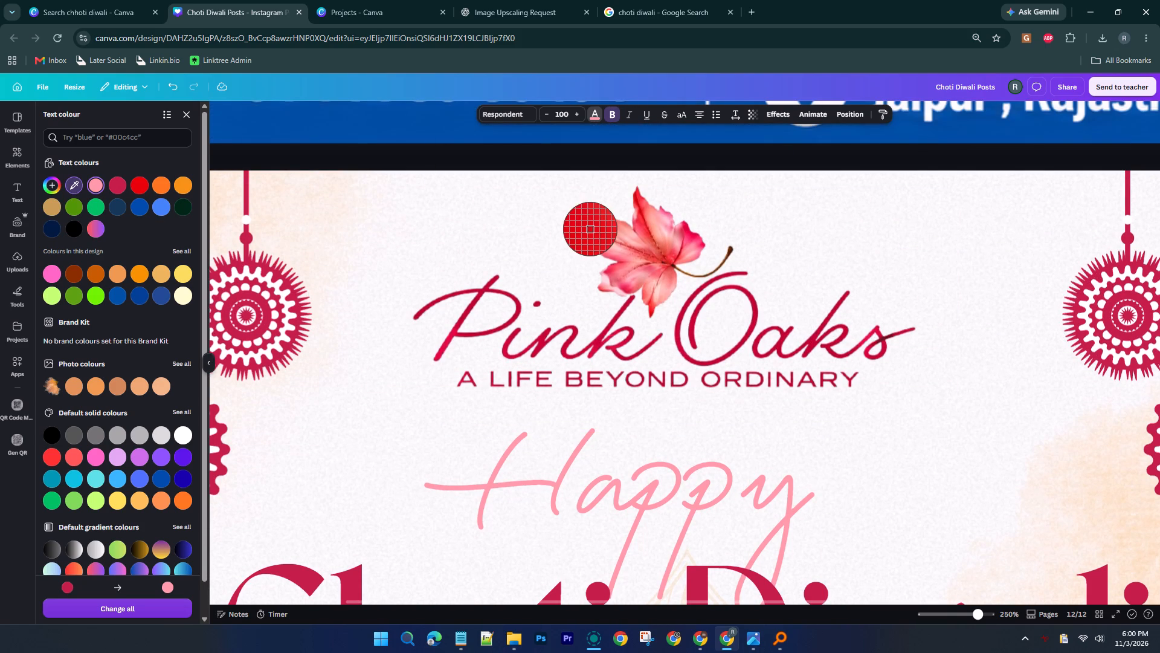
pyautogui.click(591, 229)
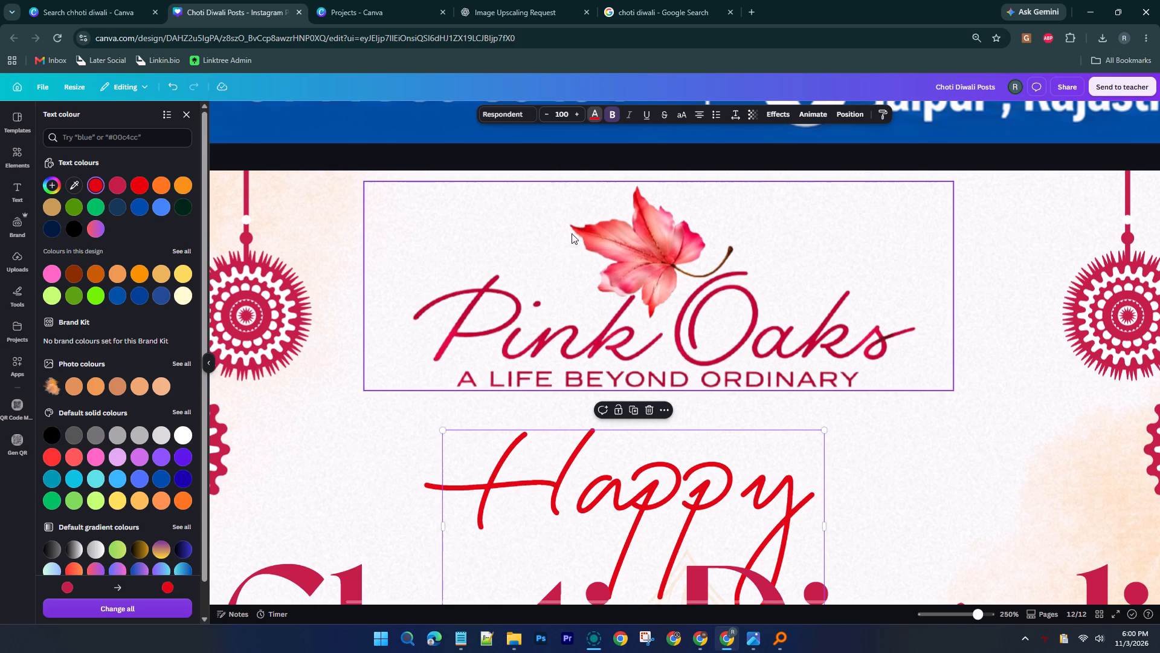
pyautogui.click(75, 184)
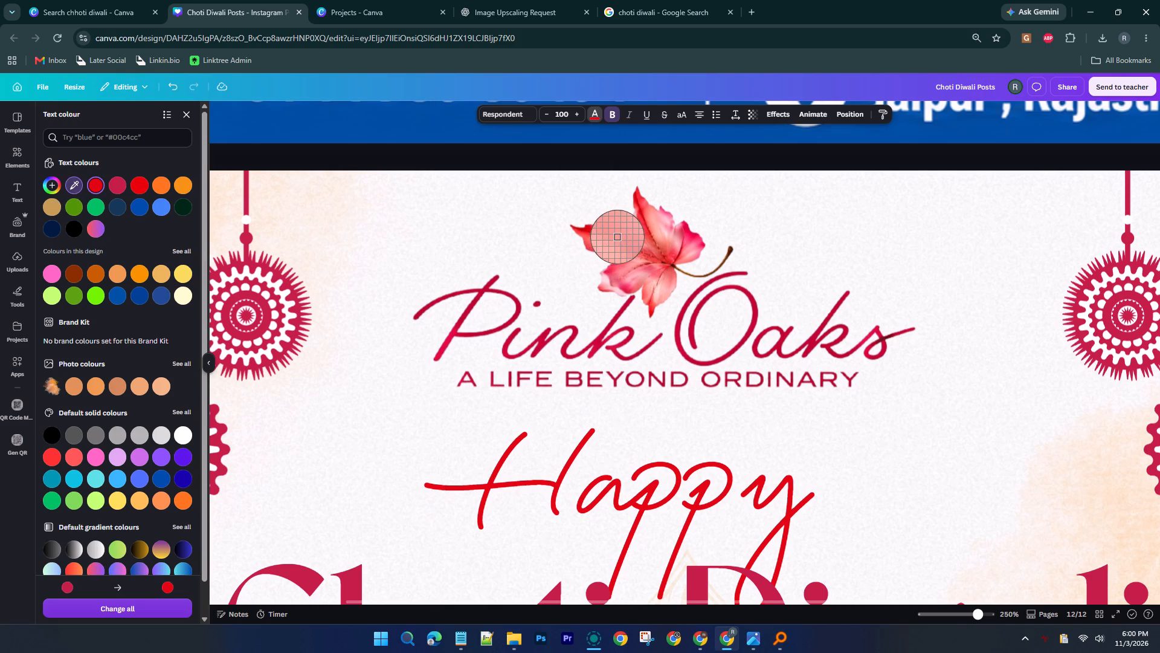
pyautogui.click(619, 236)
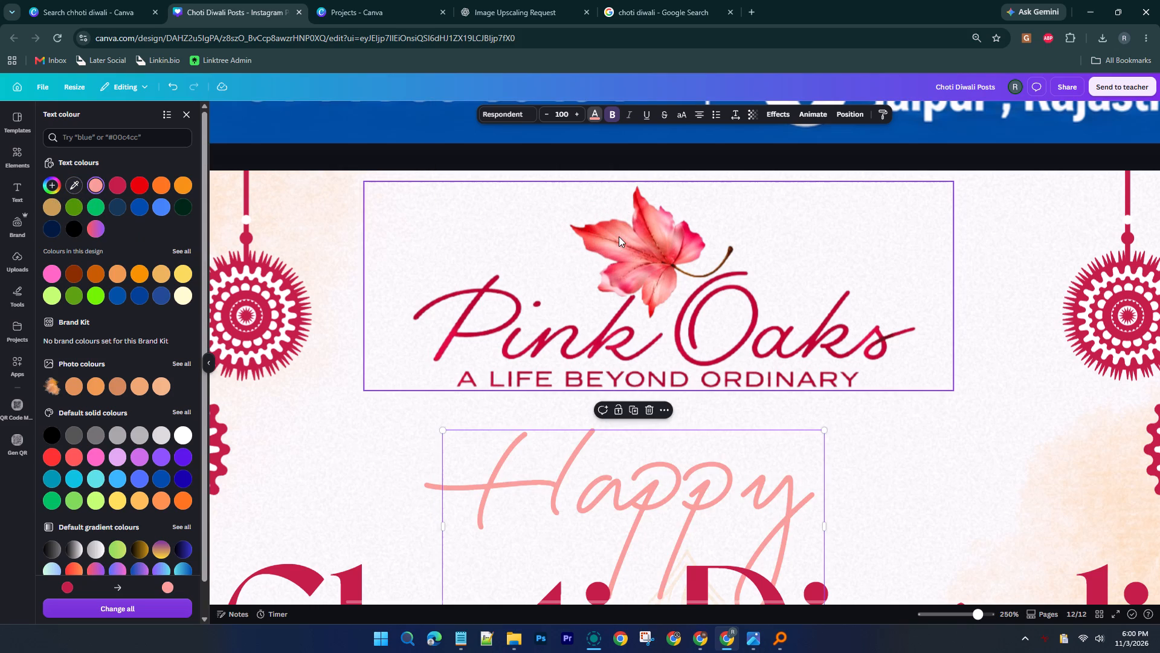
# Recolour the word "Happy" with the coral pink sampled from near the centre of the logo's leaf.
pyautogui.click(72, 186)
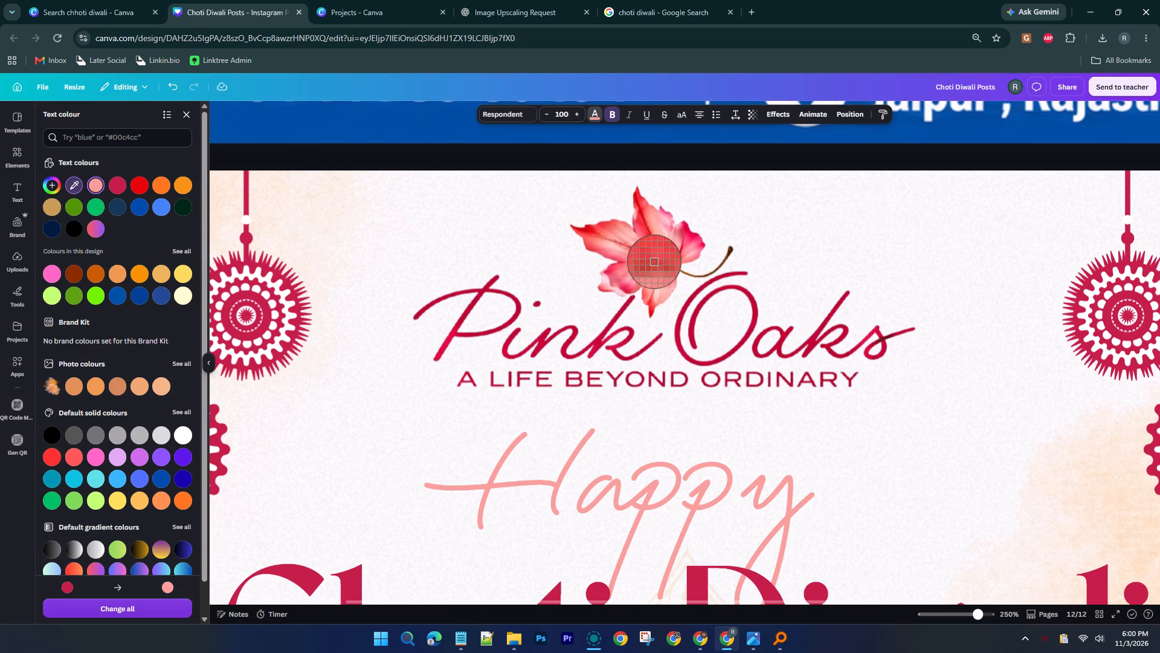
pyautogui.click(660, 270)
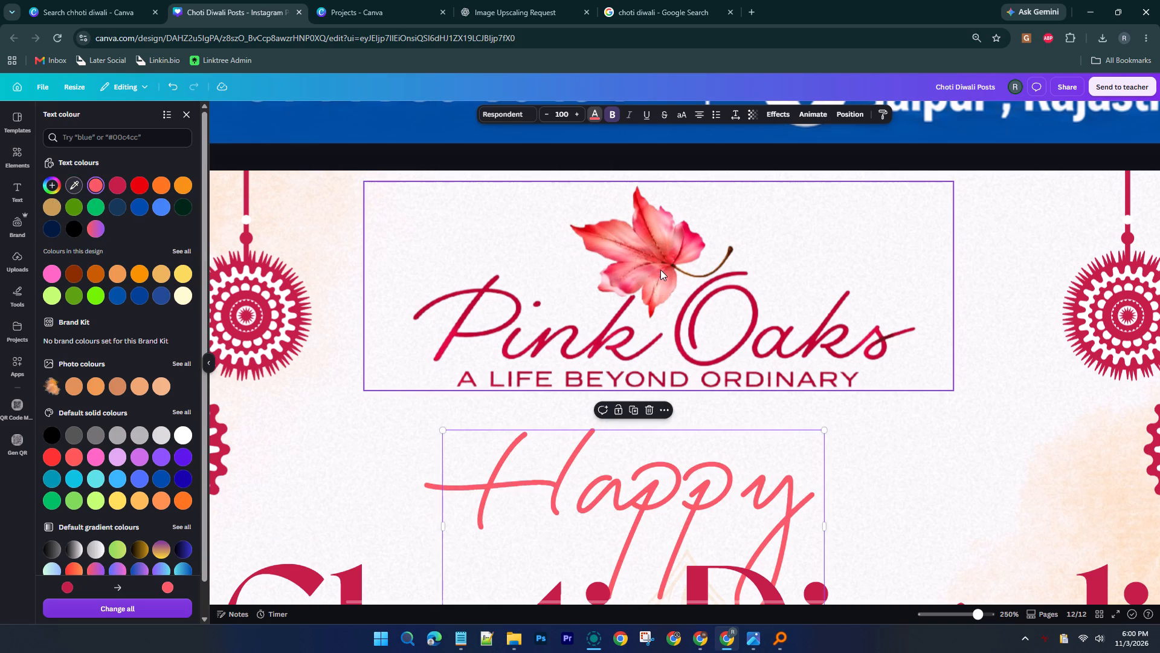
pyautogui.keyDown('ctrl'); pyautogui.scroll(-5, 660, 270); pyautogui.keyUp('ctrl')
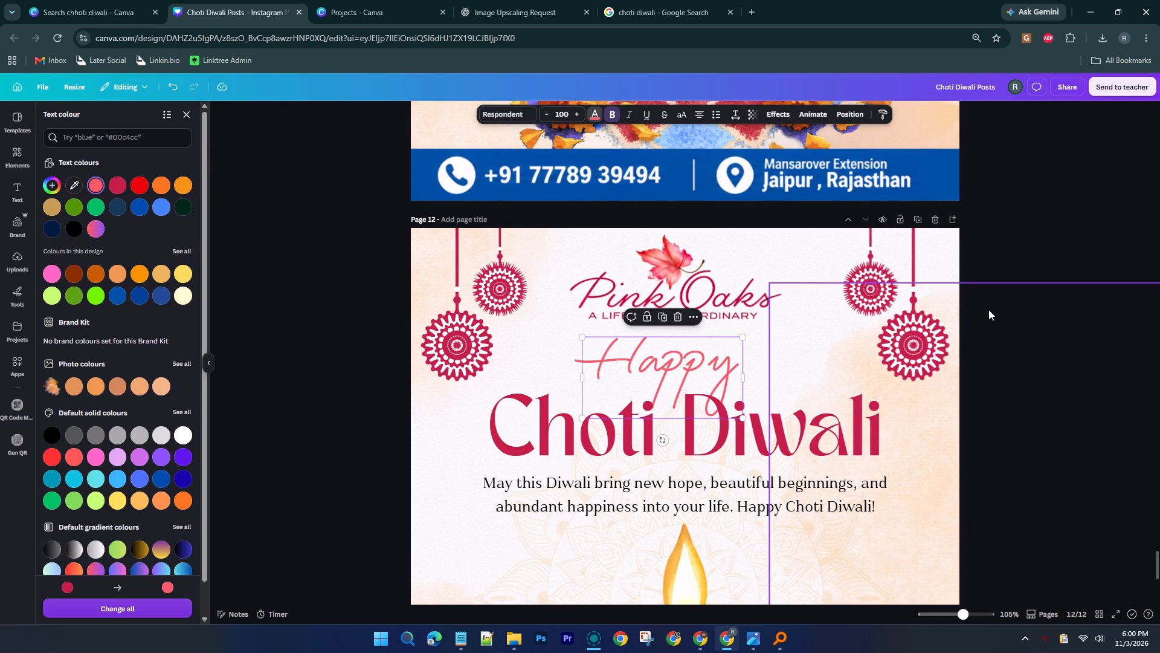
pyautogui.click(1051, 307)
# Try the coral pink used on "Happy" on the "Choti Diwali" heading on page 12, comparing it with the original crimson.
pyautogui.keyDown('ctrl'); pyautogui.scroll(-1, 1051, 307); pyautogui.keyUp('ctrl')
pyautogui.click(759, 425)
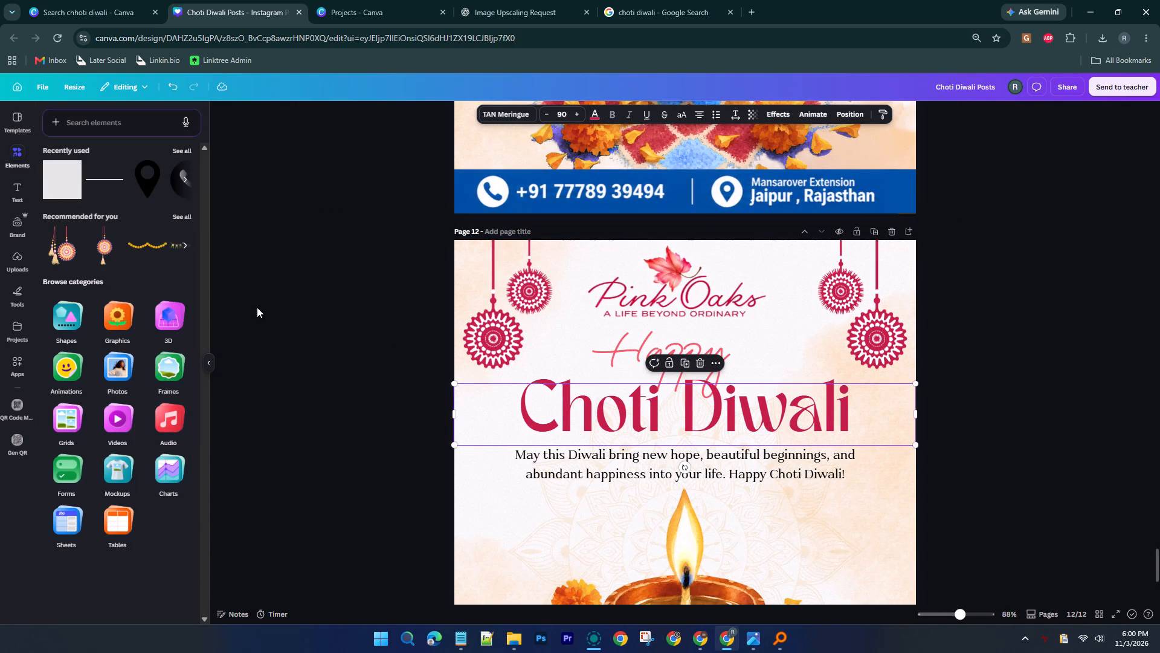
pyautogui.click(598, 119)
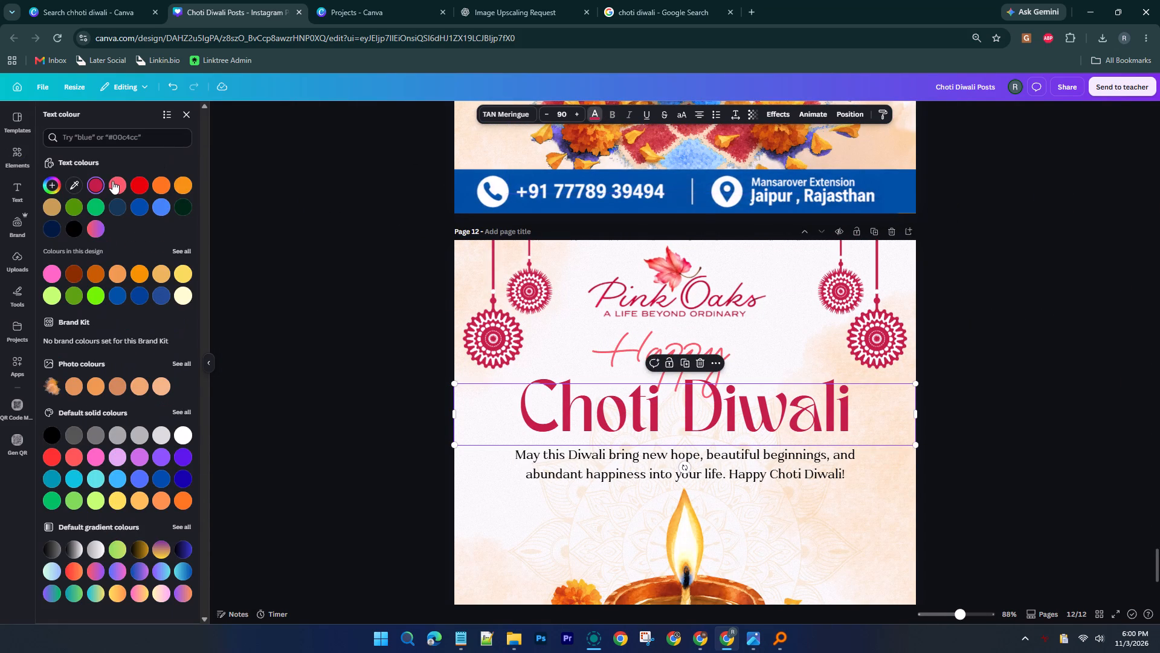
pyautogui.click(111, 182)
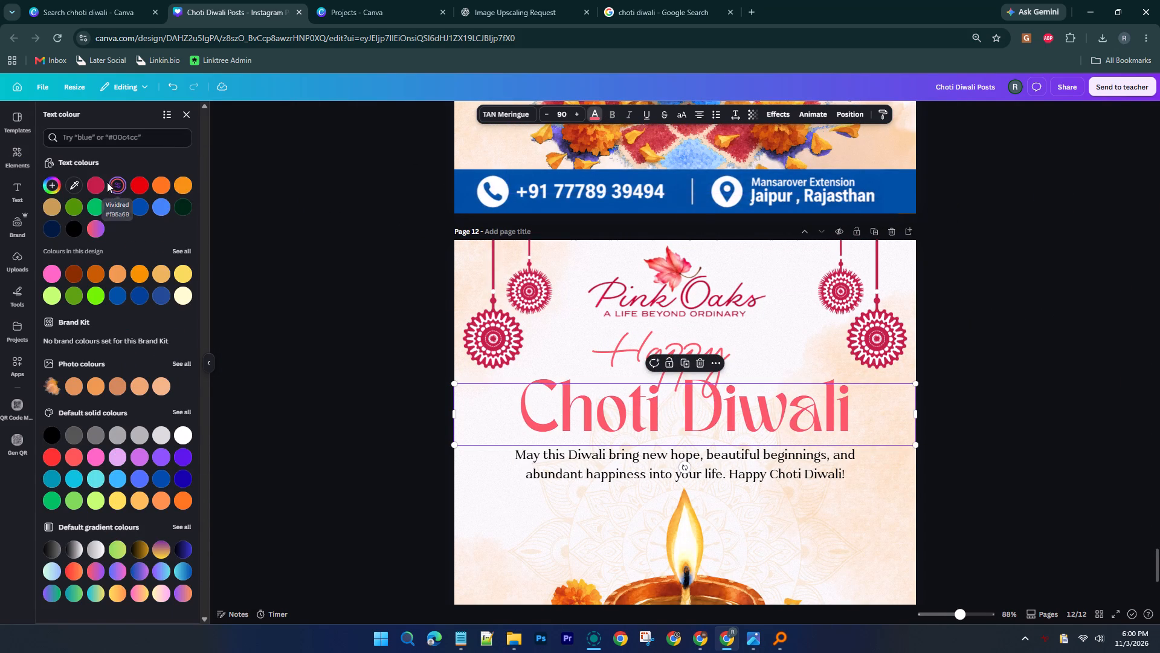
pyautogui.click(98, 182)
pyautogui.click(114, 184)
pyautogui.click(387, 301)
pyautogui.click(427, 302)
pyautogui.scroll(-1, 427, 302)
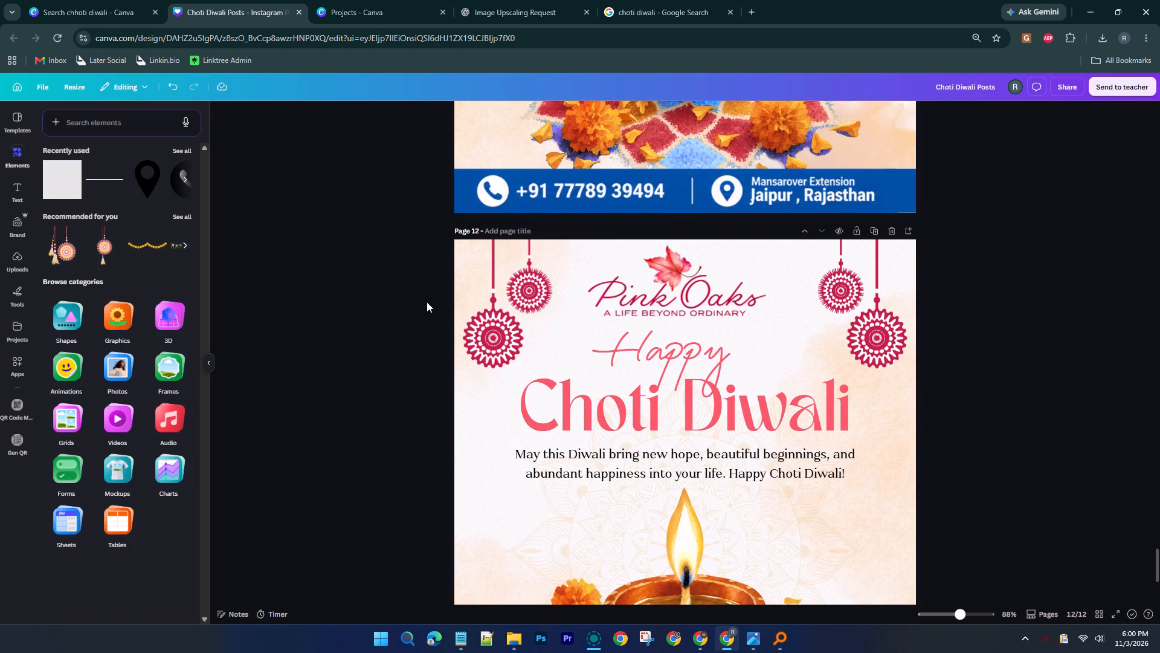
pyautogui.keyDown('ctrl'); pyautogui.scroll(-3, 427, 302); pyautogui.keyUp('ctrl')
# Undo the coral pink on the "Choti Diwali" heading and the preceding colour changes to the word "Happy" on page 12.
pyautogui.hotkey('ctrl', 'z')
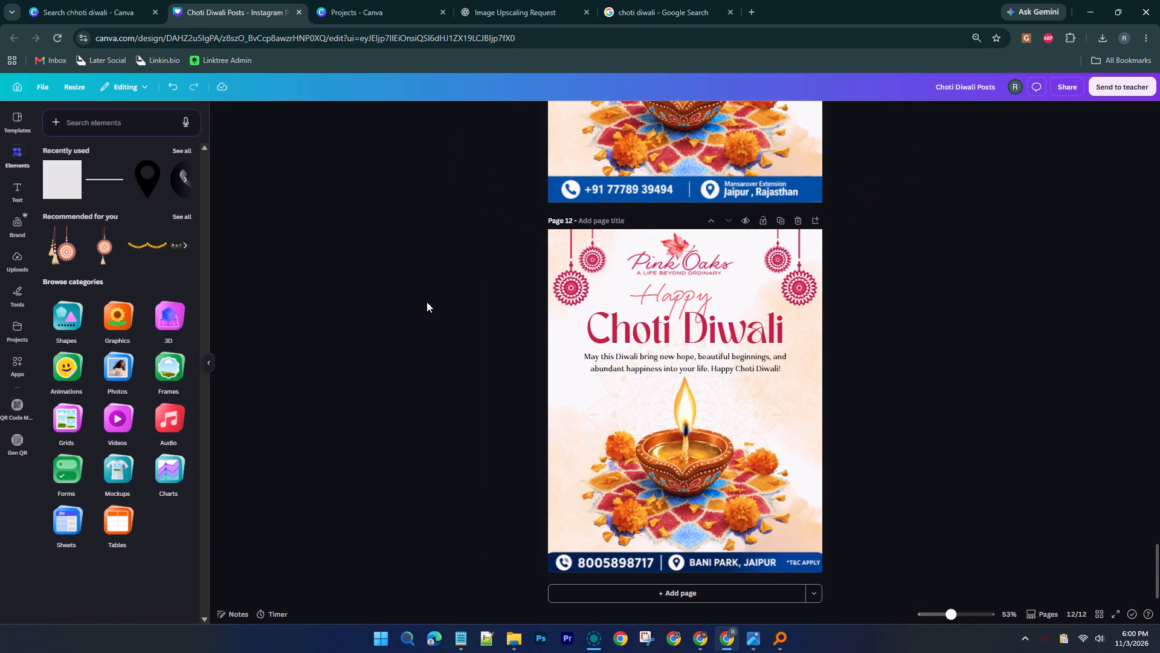
pyautogui.hotkey('ctrl', 'z')
pyautogui.hotkey('ctrl', 'z')
pyautogui.hotkey('ctrl', 'z')
pyautogui.hotkey('ctrl', 'z')
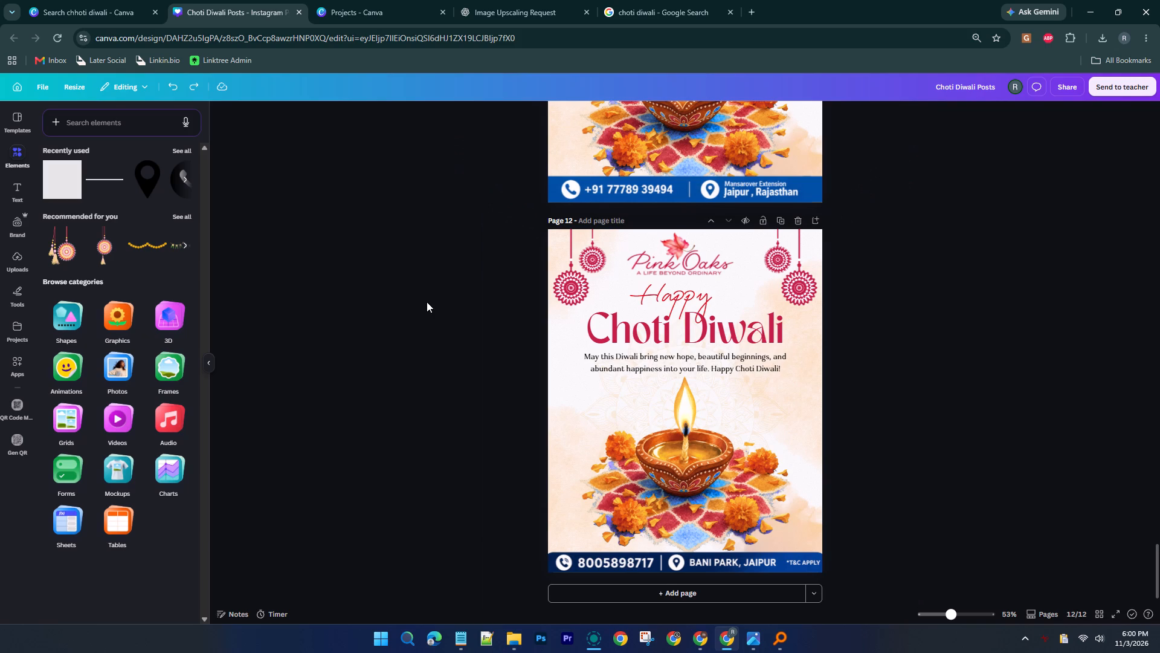
pyautogui.scroll(-1, 427, 302)
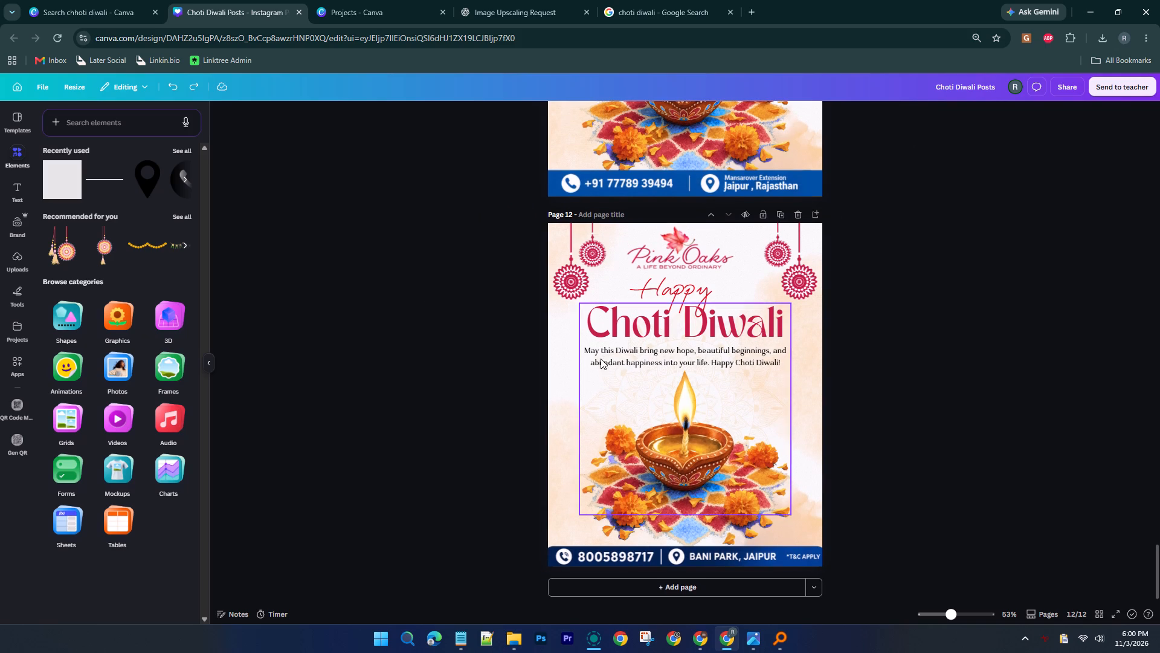
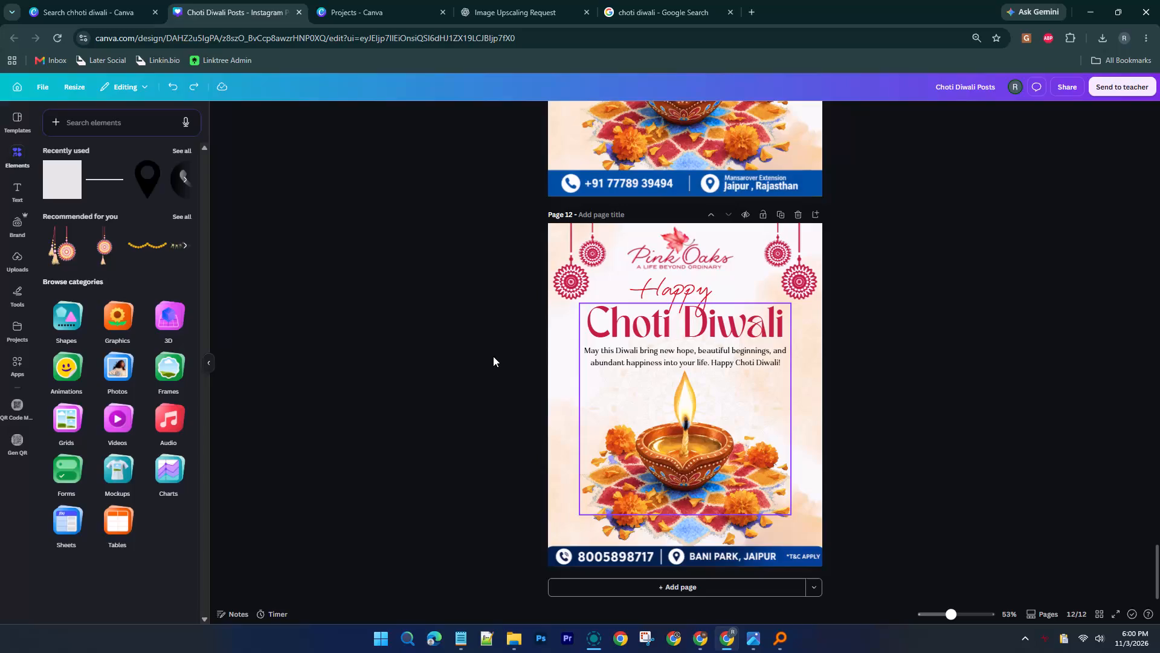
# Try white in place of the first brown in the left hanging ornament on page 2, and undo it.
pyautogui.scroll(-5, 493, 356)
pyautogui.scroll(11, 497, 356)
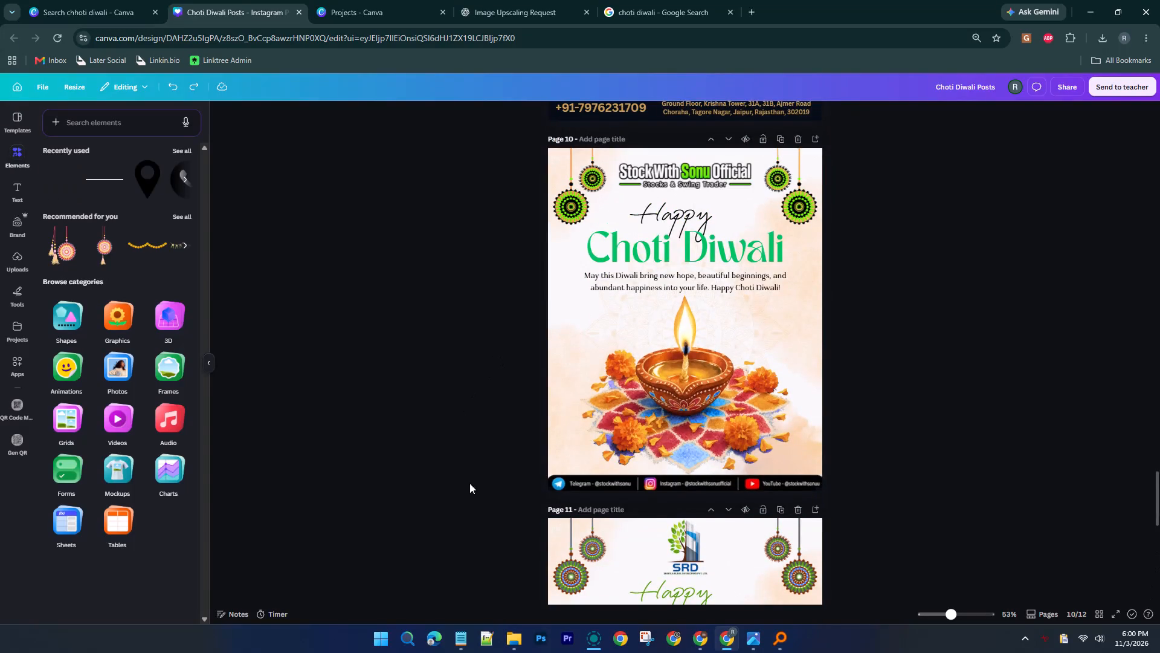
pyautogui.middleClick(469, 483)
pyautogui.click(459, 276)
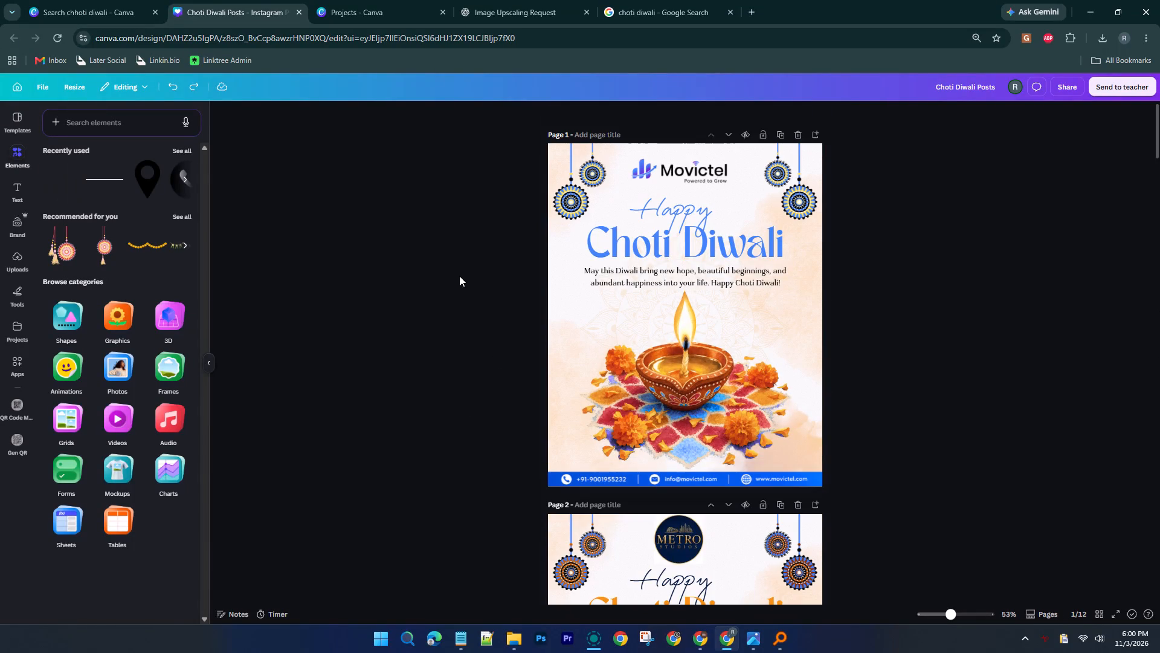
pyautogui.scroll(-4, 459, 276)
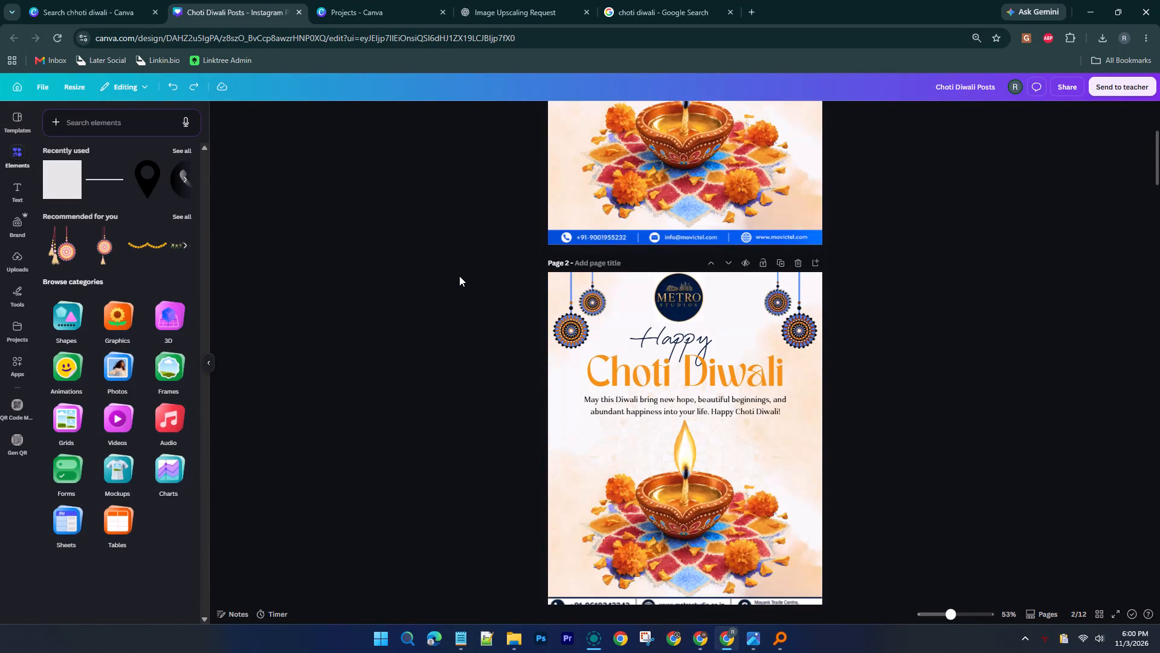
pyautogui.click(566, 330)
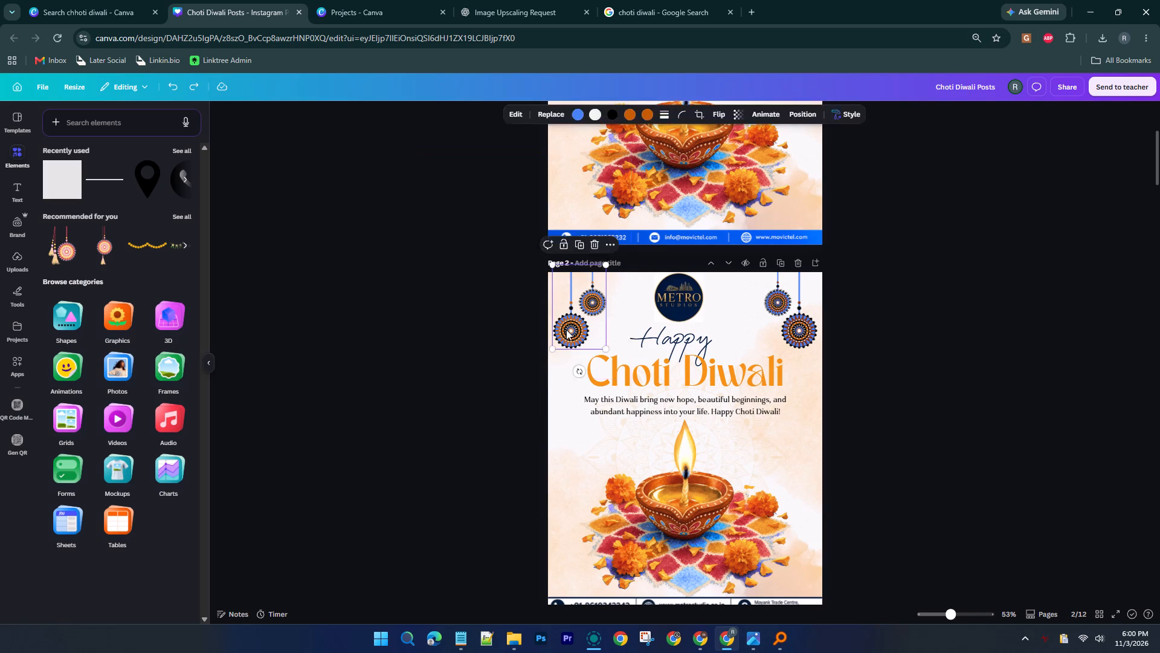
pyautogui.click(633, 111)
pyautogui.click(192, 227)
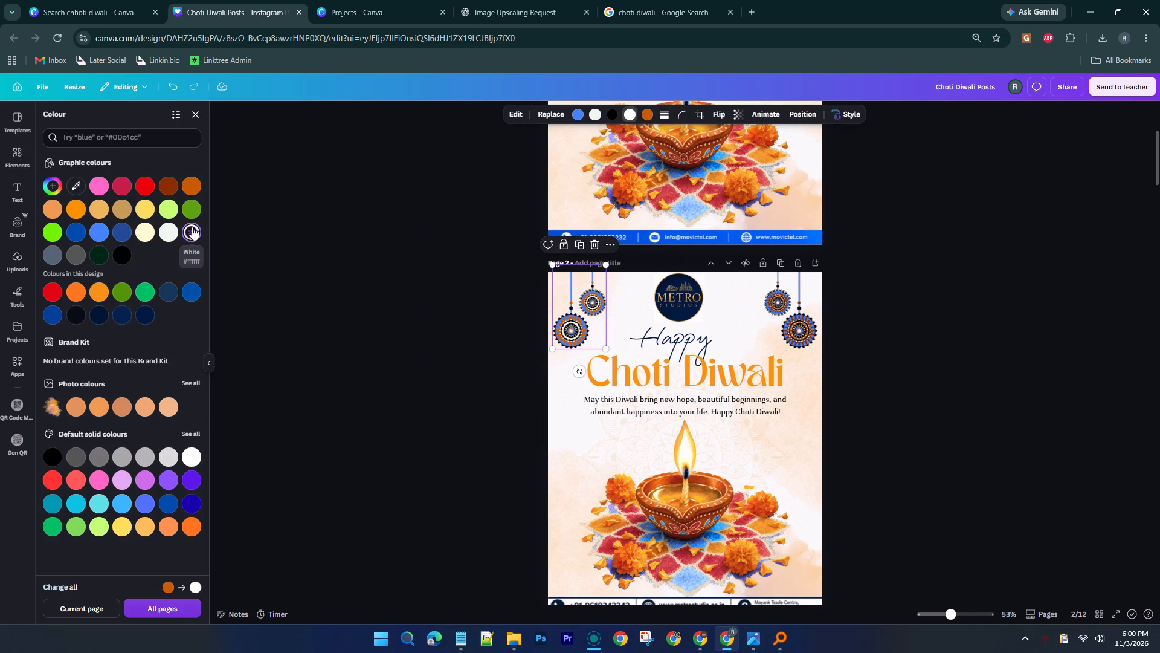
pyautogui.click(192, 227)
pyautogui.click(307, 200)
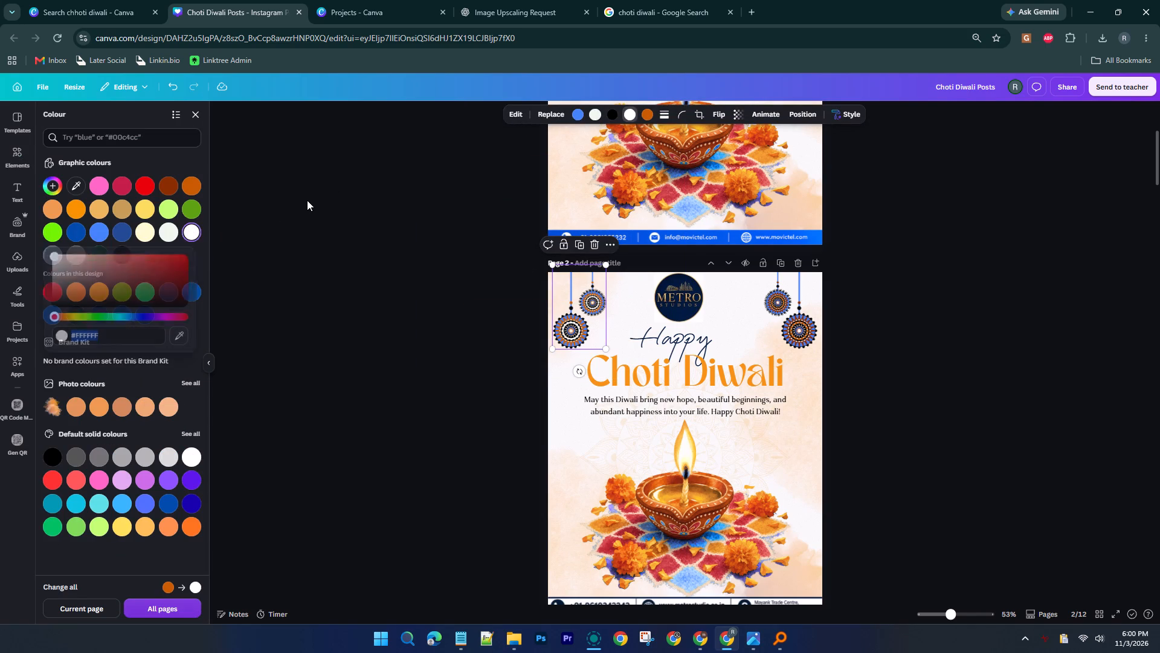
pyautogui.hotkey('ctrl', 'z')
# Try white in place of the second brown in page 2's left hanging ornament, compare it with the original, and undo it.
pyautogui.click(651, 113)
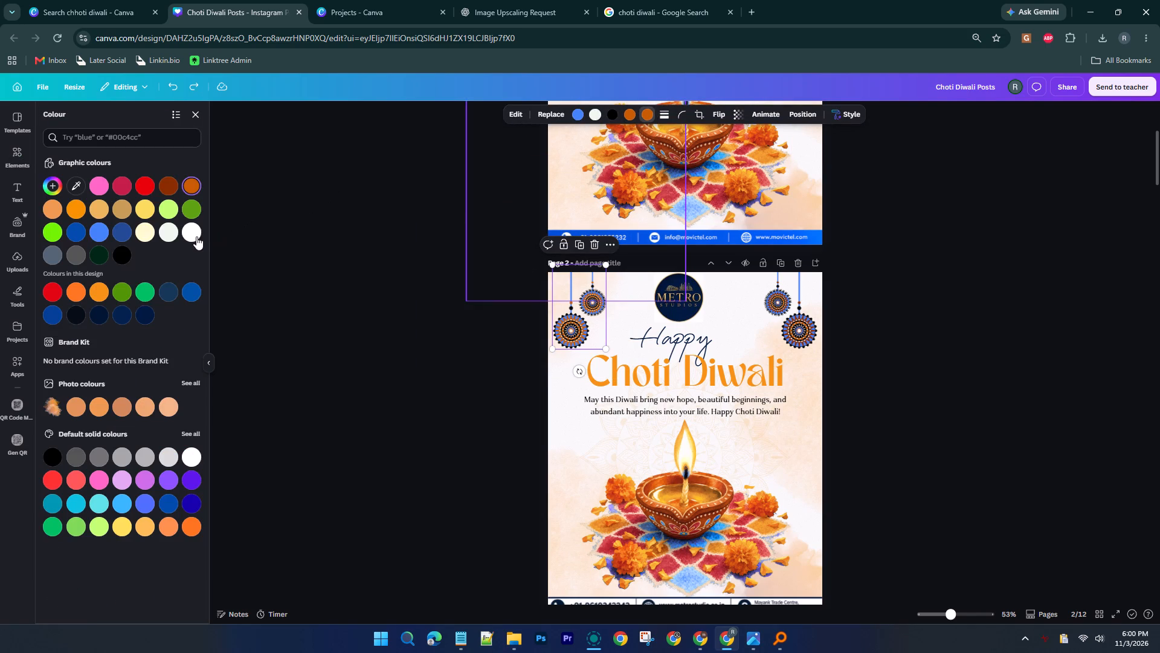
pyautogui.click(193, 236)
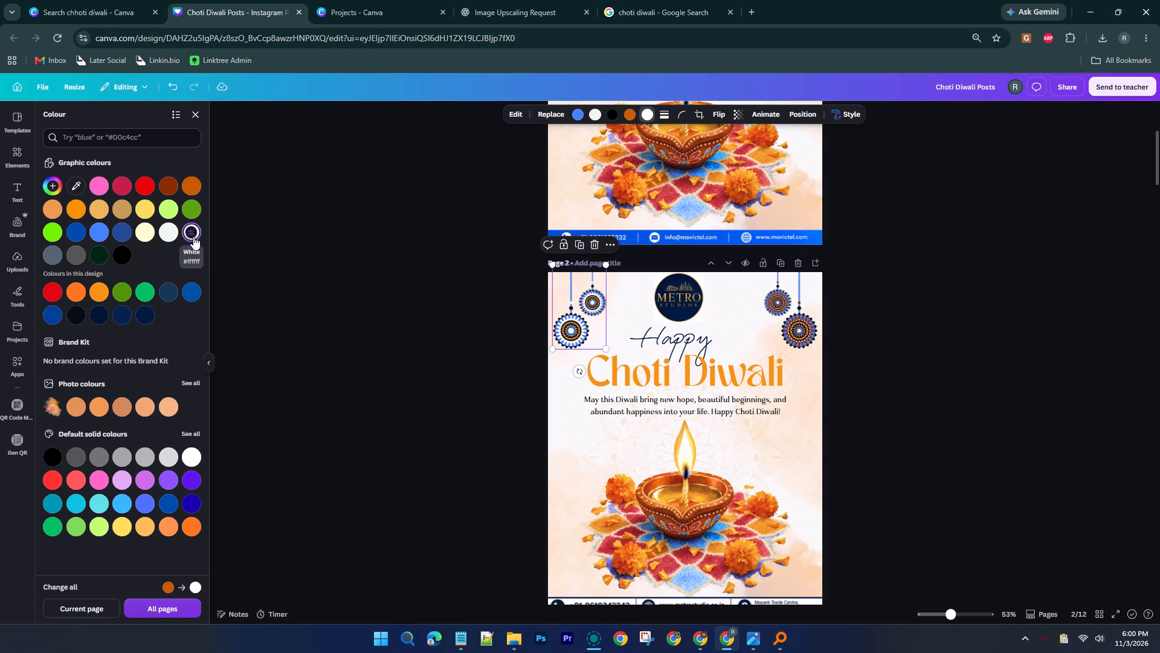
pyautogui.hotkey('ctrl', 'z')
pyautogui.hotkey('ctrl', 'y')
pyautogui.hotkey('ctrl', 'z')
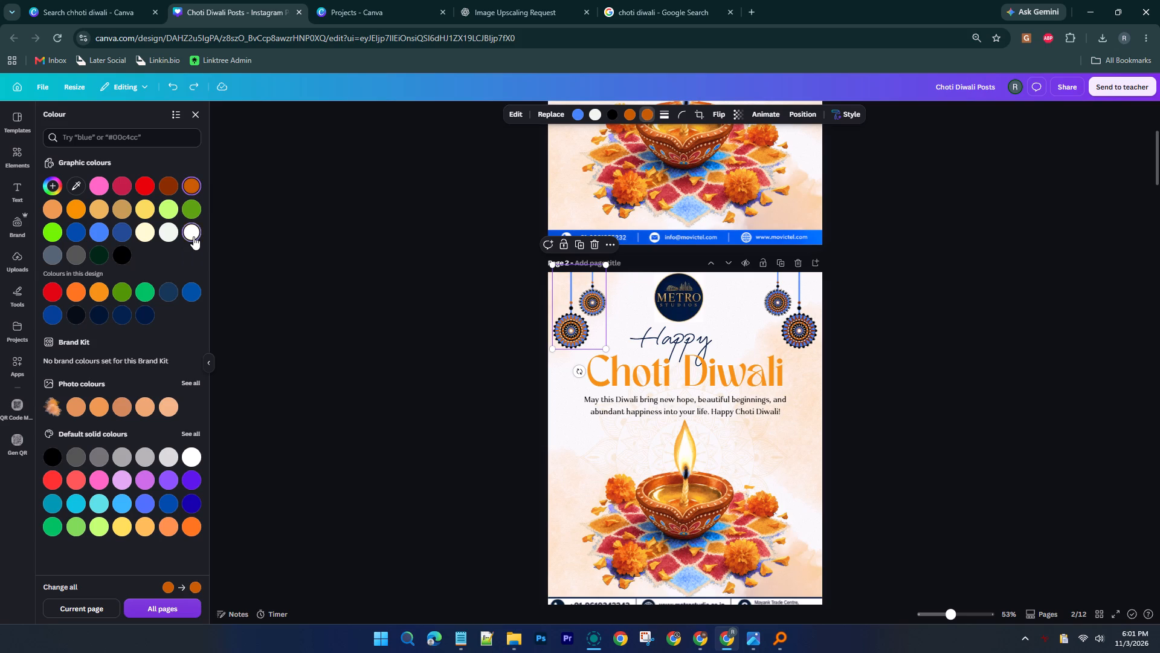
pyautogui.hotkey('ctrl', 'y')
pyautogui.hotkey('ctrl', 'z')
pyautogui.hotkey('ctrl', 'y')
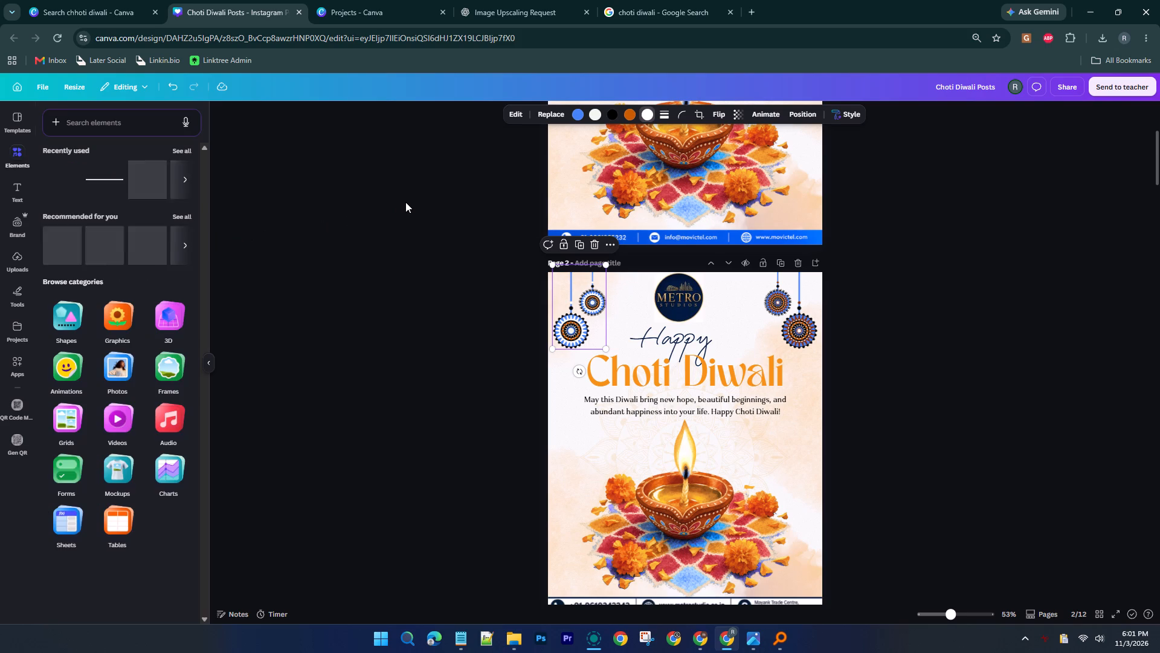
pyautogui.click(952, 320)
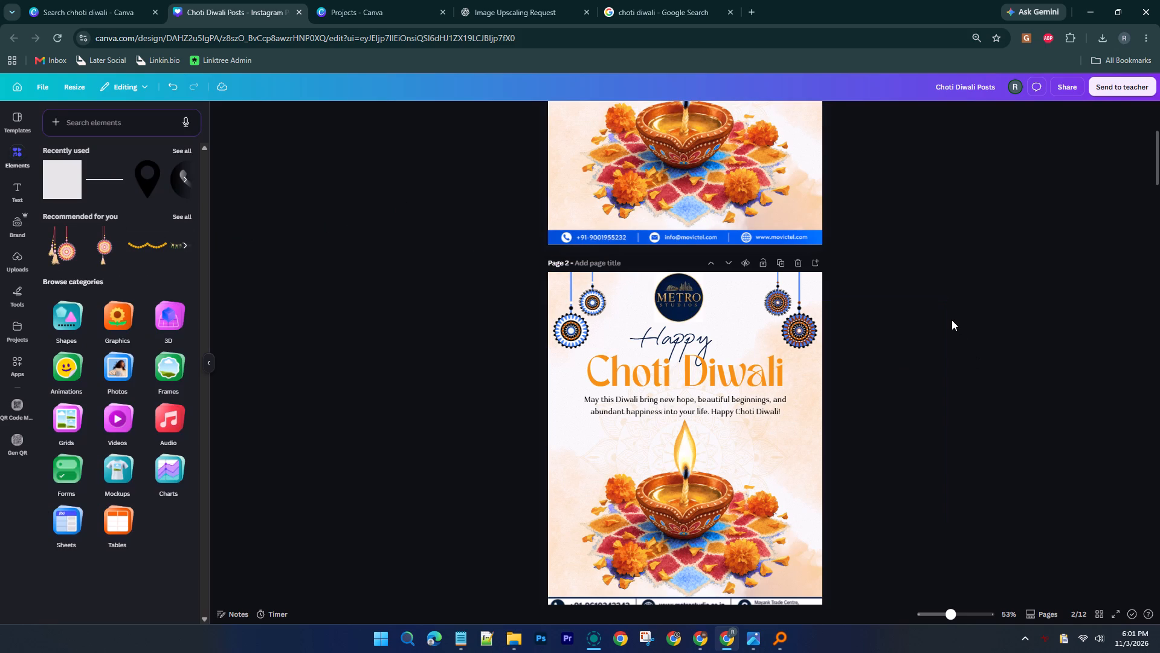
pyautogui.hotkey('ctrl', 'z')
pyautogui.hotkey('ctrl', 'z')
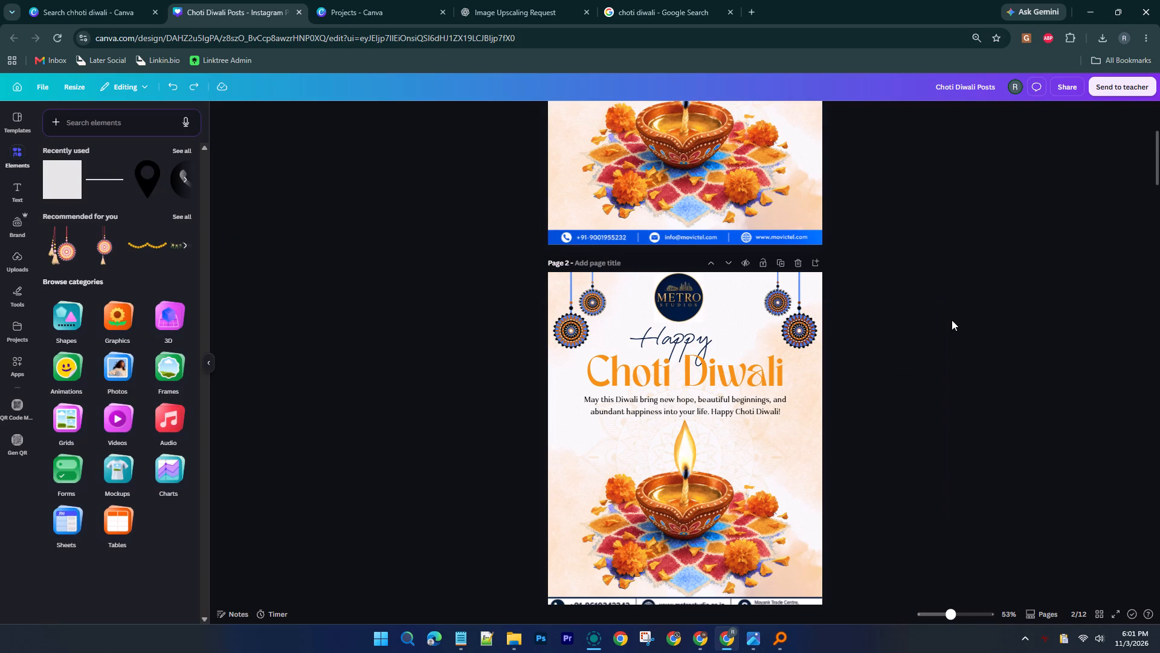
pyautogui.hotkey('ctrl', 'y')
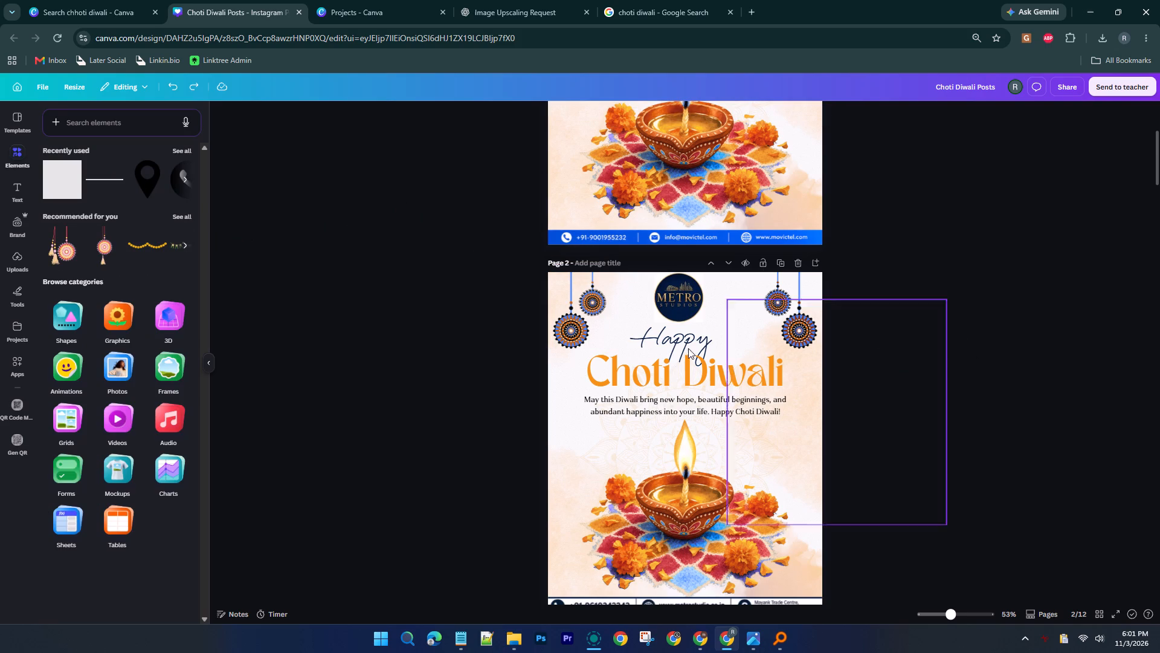
# Recolour the light blue in both hanging ornaments on page 2 to vivid blue #013f96, after trying white and darker blues on the left one.
pyautogui.click(566, 336)
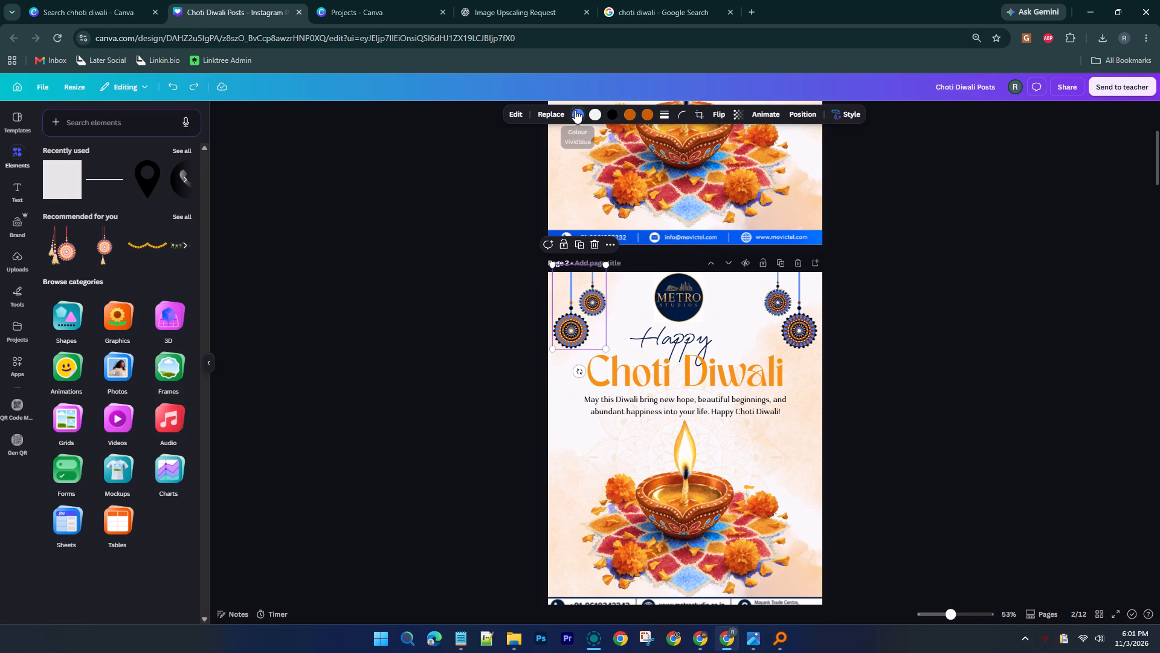
pyautogui.click(575, 110)
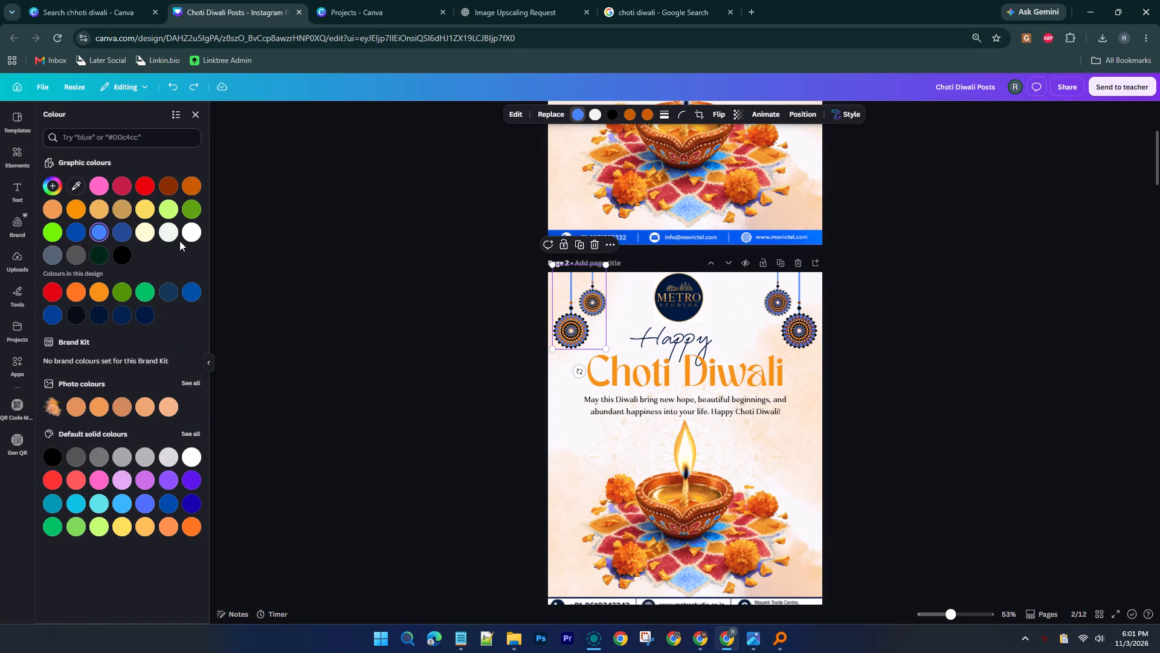
pyautogui.click(190, 234)
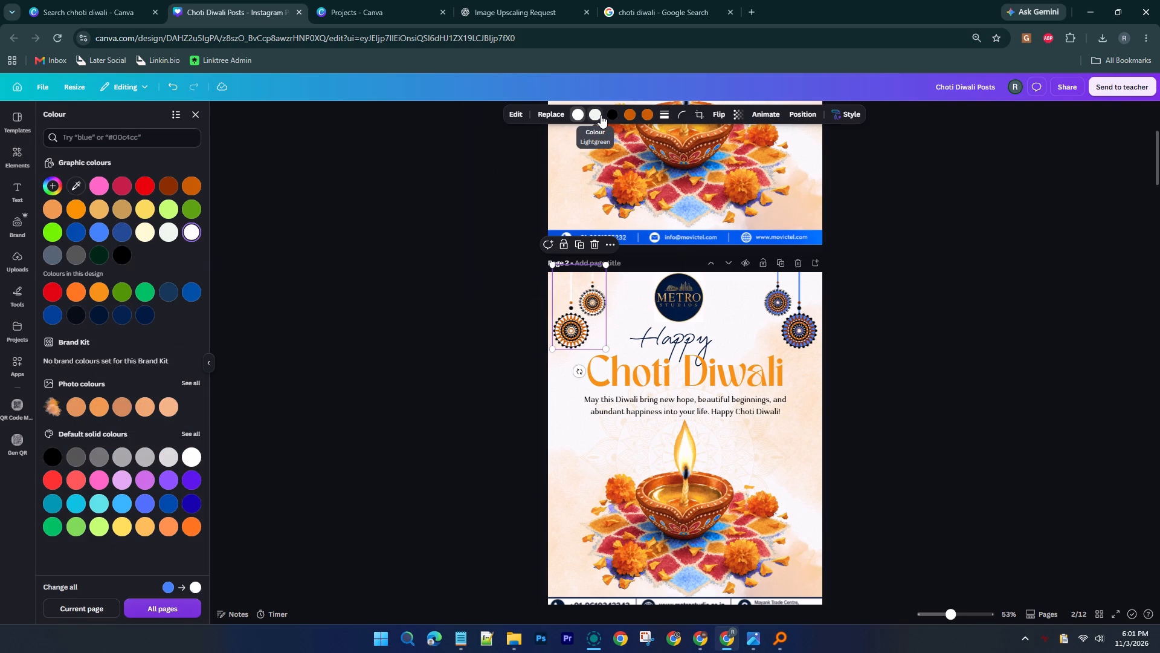
pyautogui.hotkey('ctrl', 'z')
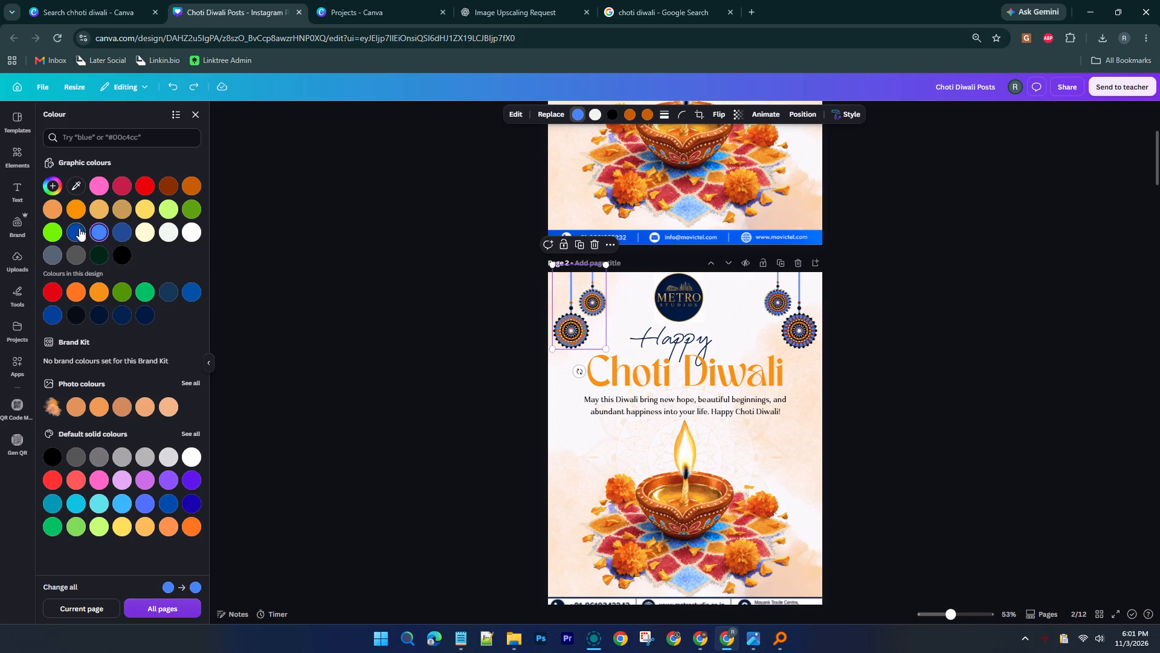
pyautogui.click(146, 321)
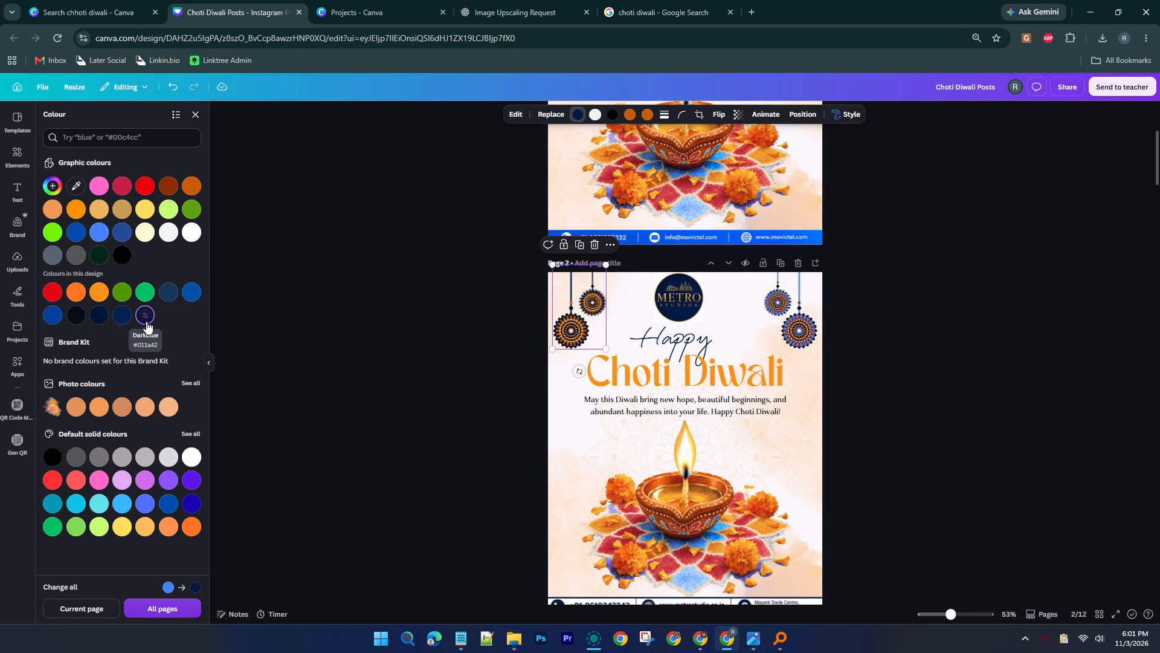
pyautogui.click(125, 314)
pyautogui.click(47, 318)
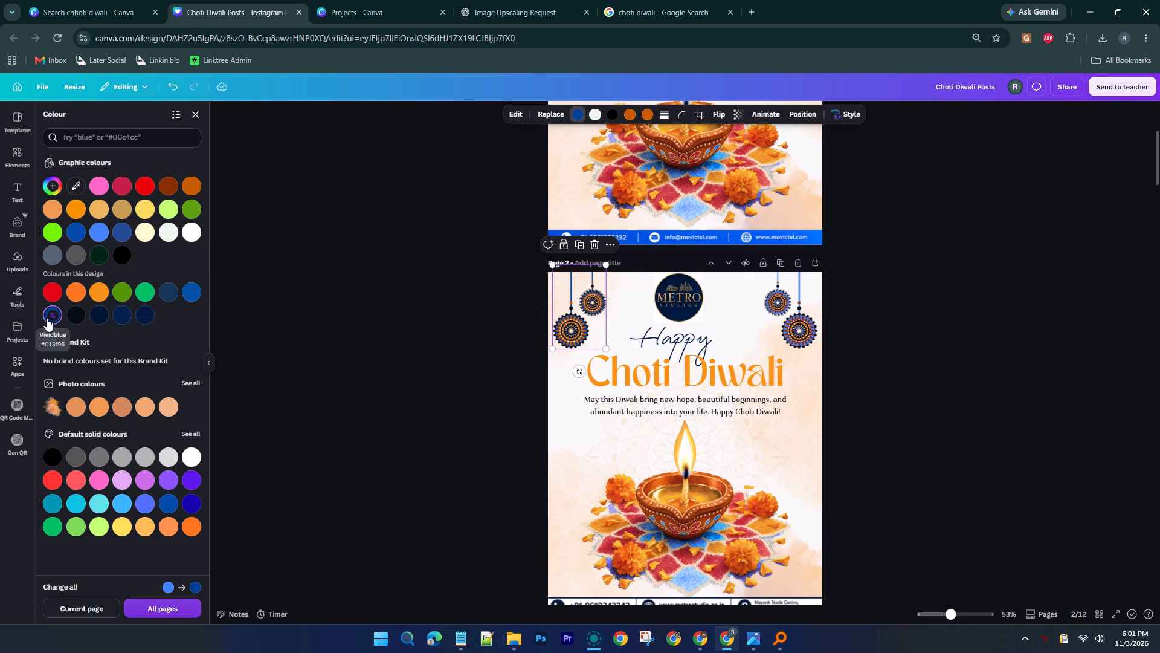
pyautogui.click(795, 310)
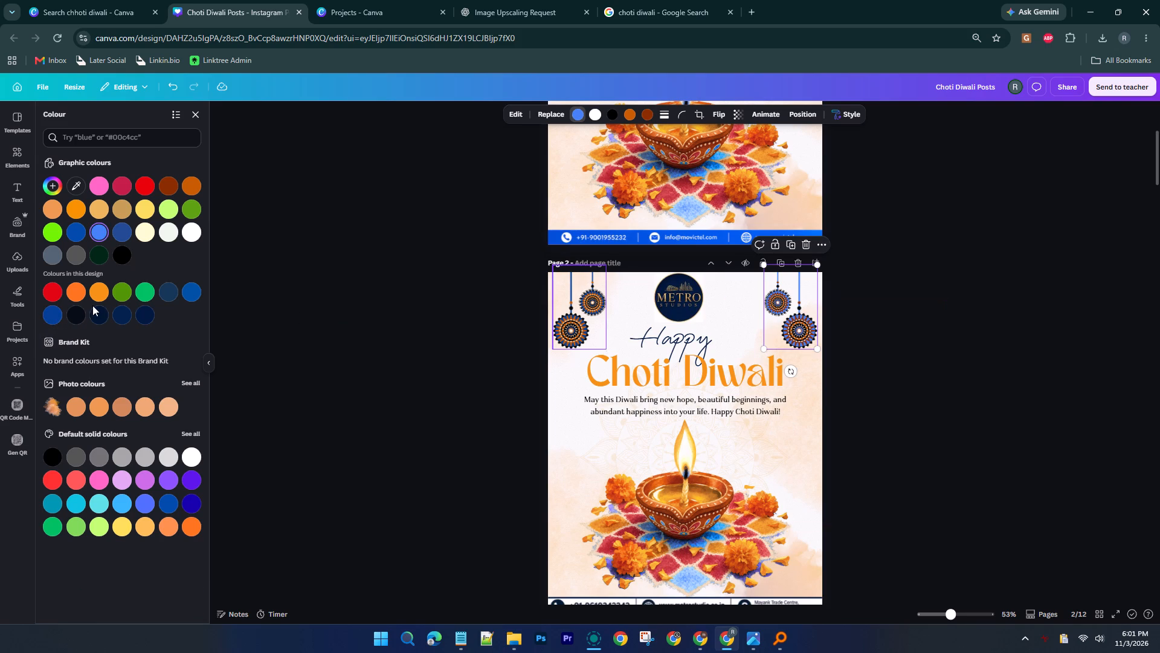
pyautogui.click(57, 316)
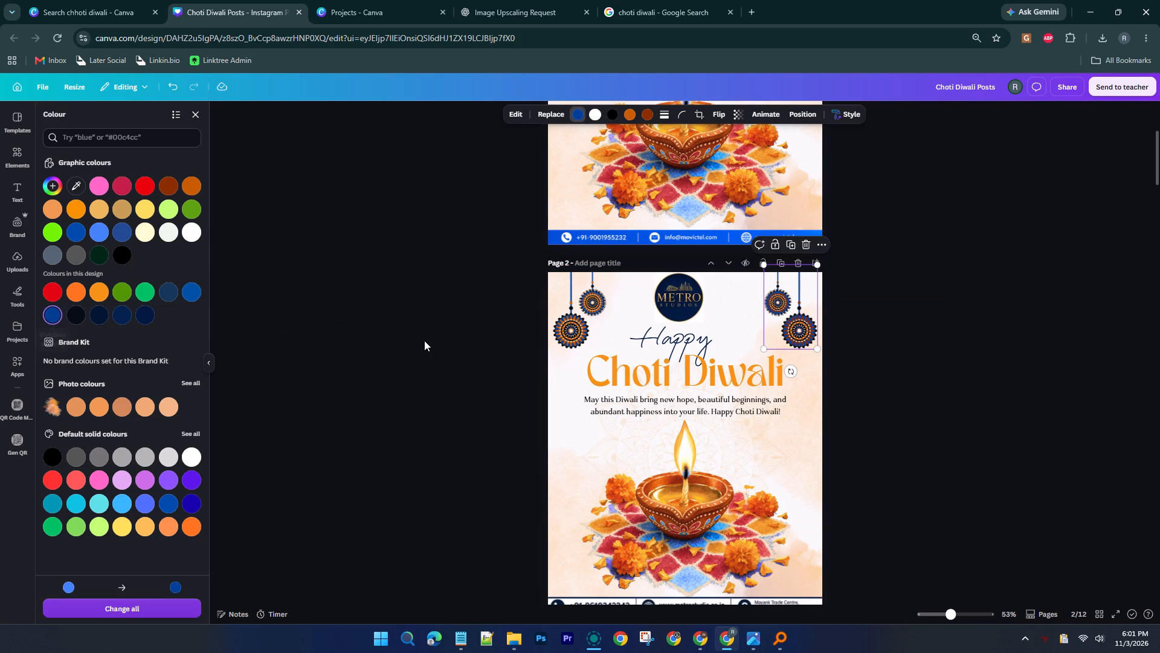
pyautogui.click(501, 341)
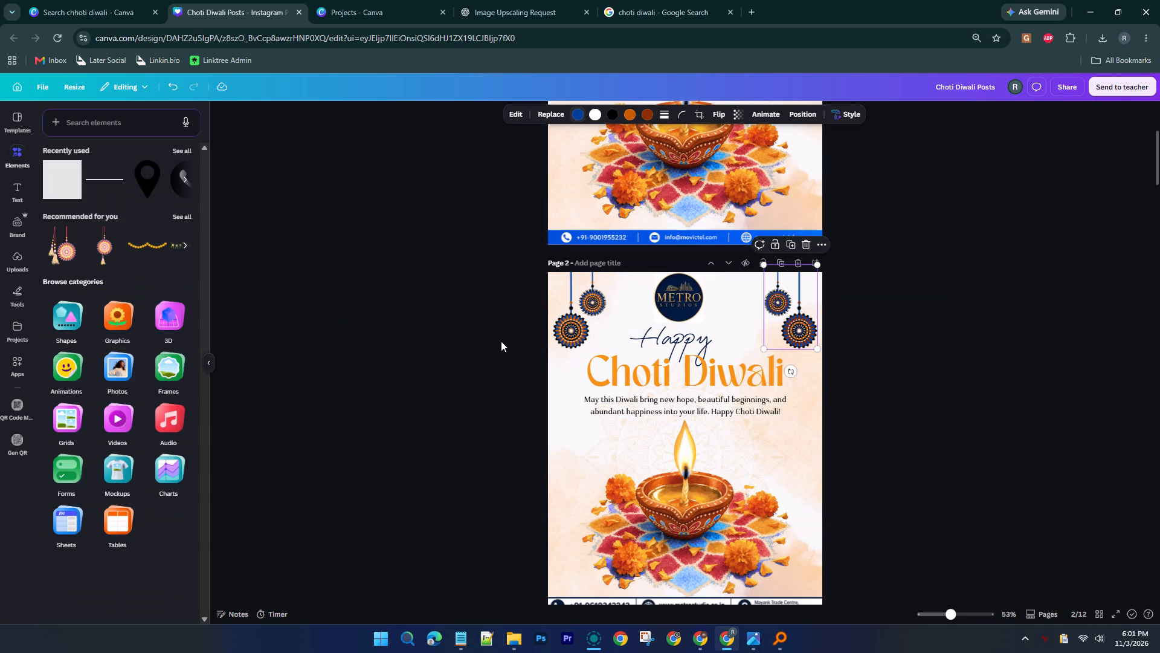
# Recolour the dark brown in page 2's right hanging ornament to the lighter orange-brown used in the left ornament.
pyautogui.click(584, 317)
pyautogui.click(792, 316)
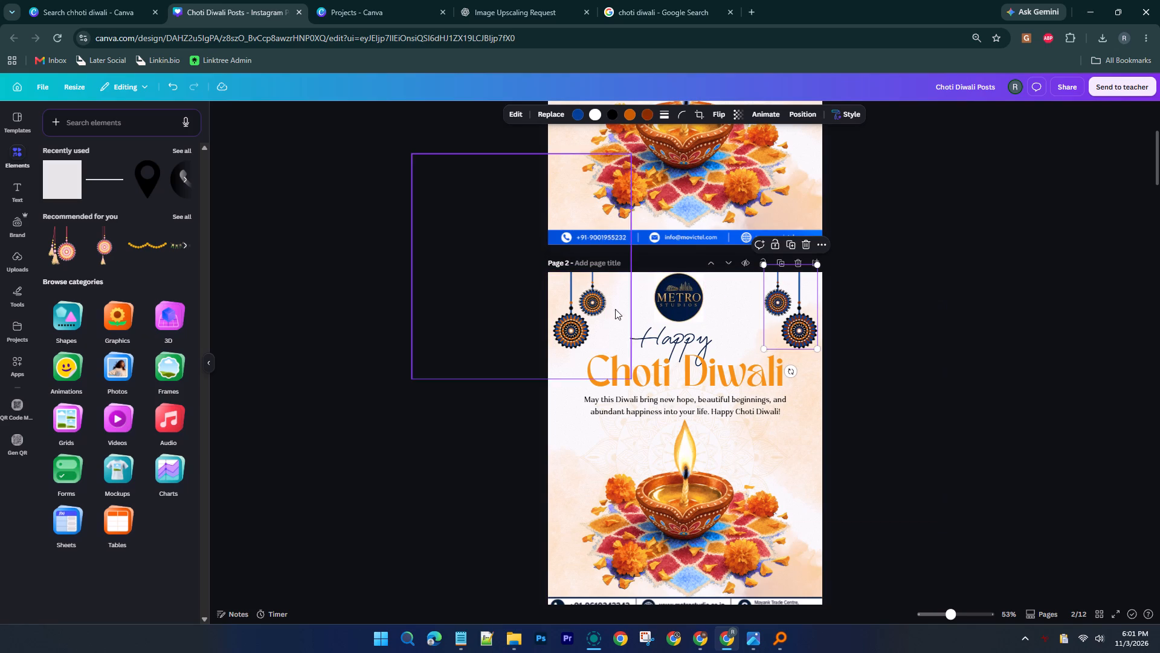
pyautogui.click(575, 313)
pyautogui.click(648, 112)
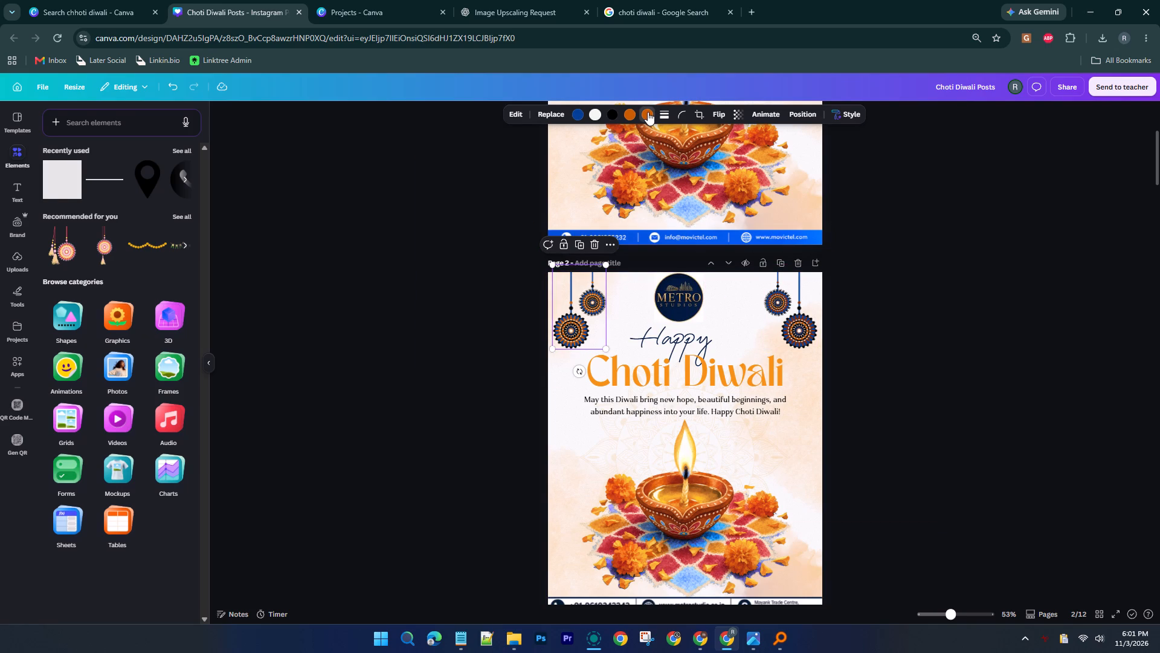
pyautogui.click(804, 327)
pyautogui.click(185, 185)
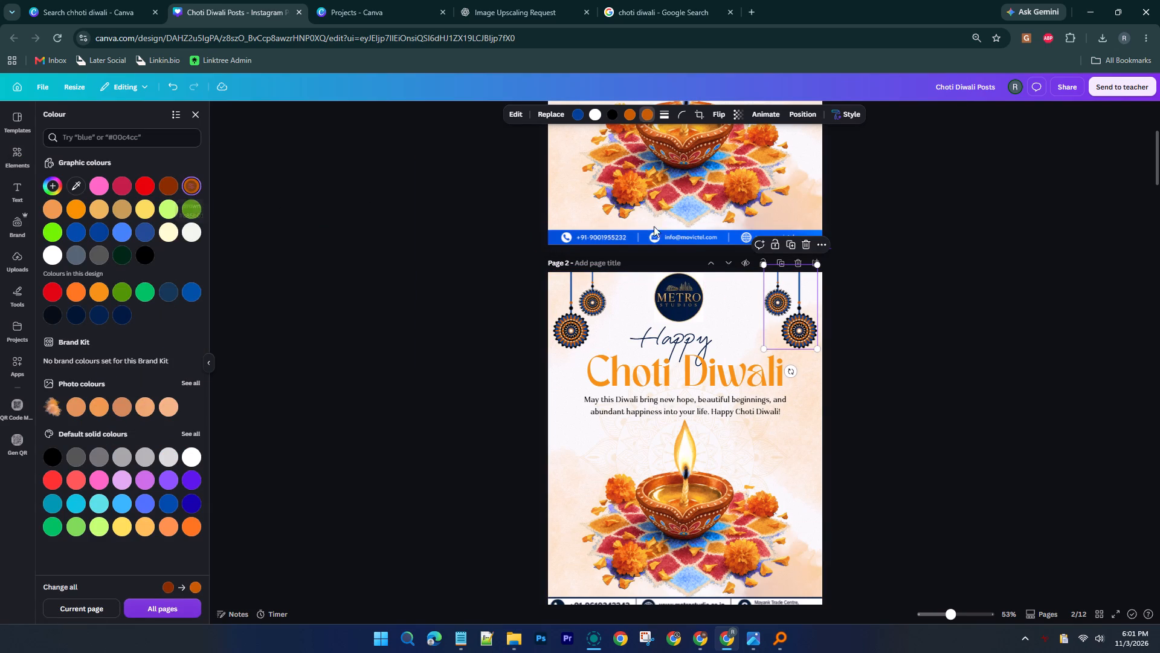
pyautogui.click(898, 313)
pyautogui.click(840, 314)
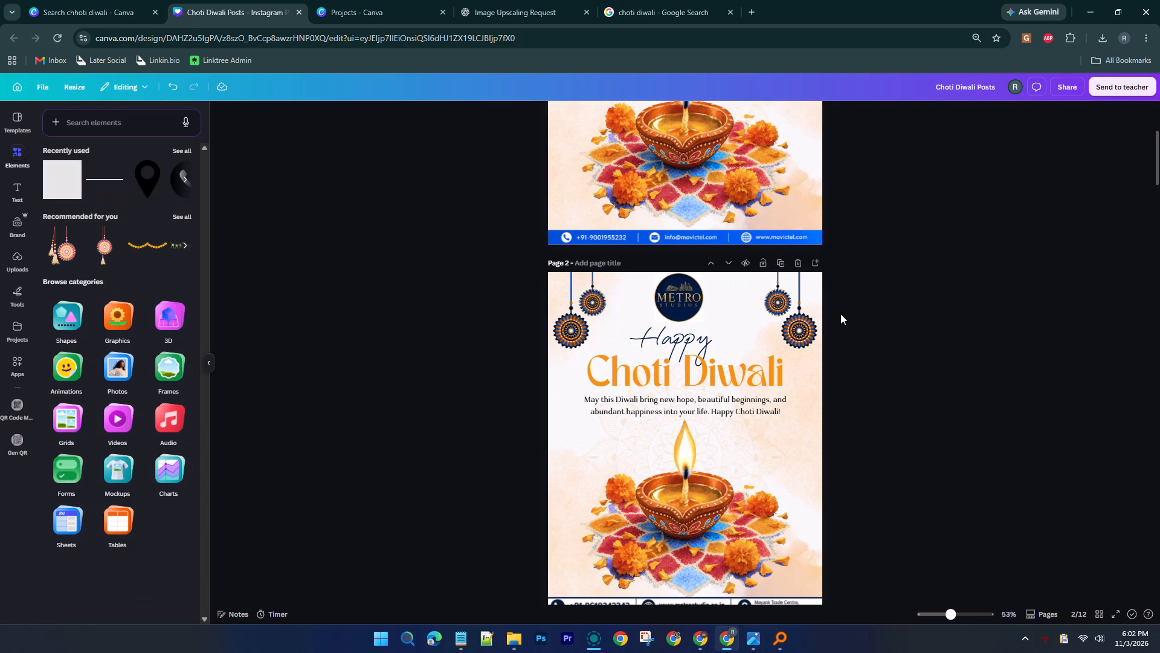
# Recolour the "Choti Diwali" heading on page 2 to the ornaments' orange-brown, after trying the dark brown.
pyautogui.scroll(-1, 840, 314)
pyautogui.click(738, 311)
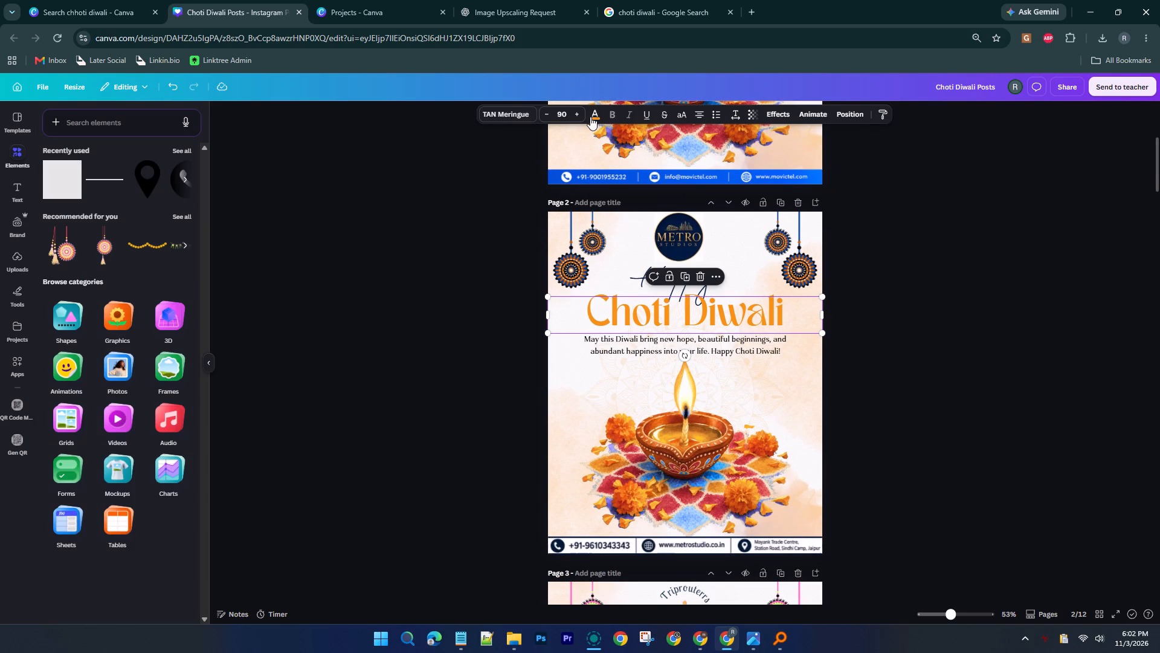
pyautogui.click(590, 117)
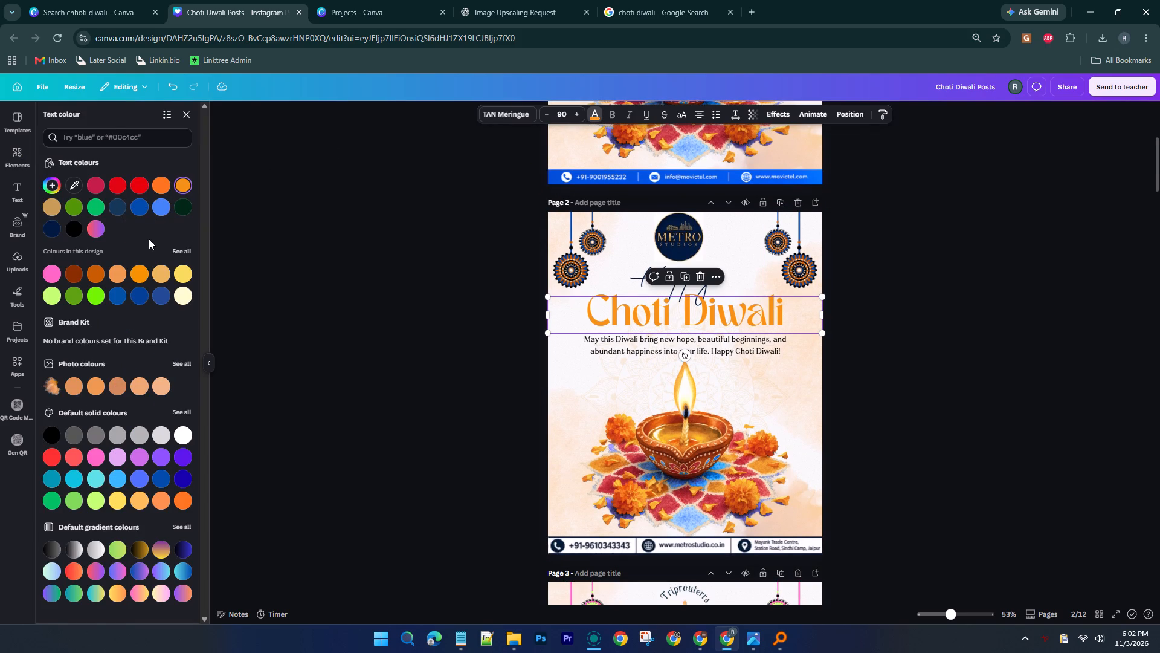
pyautogui.click(76, 270)
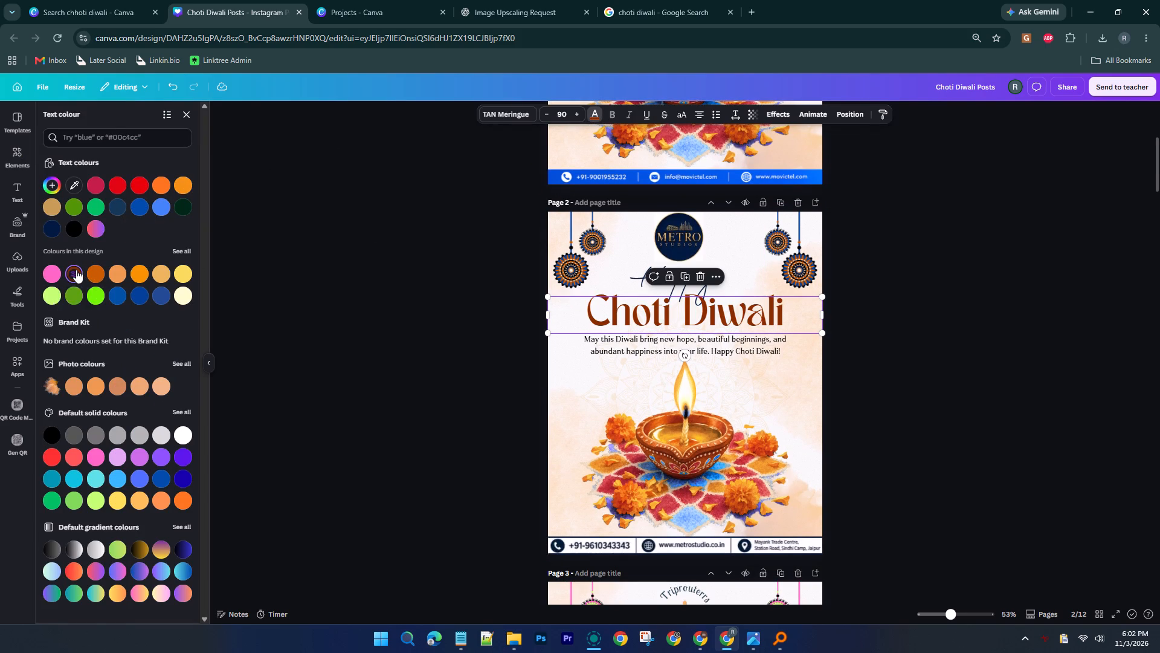
pyautogui.click(88, 273)
pyautogui.doubleClick(949, 267)
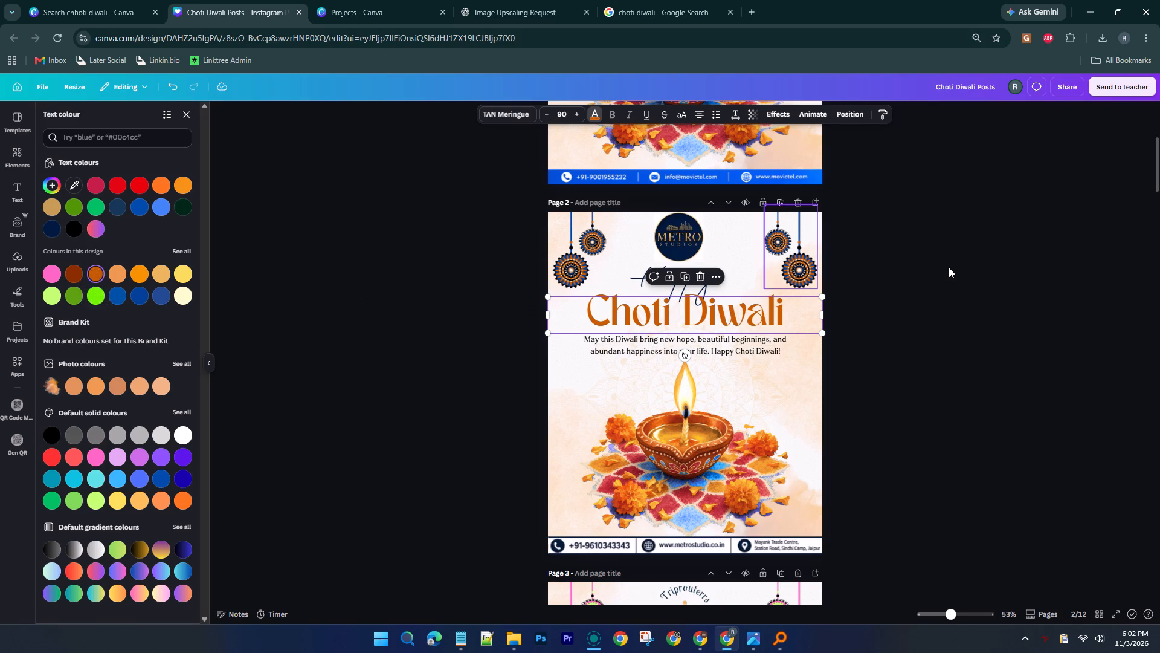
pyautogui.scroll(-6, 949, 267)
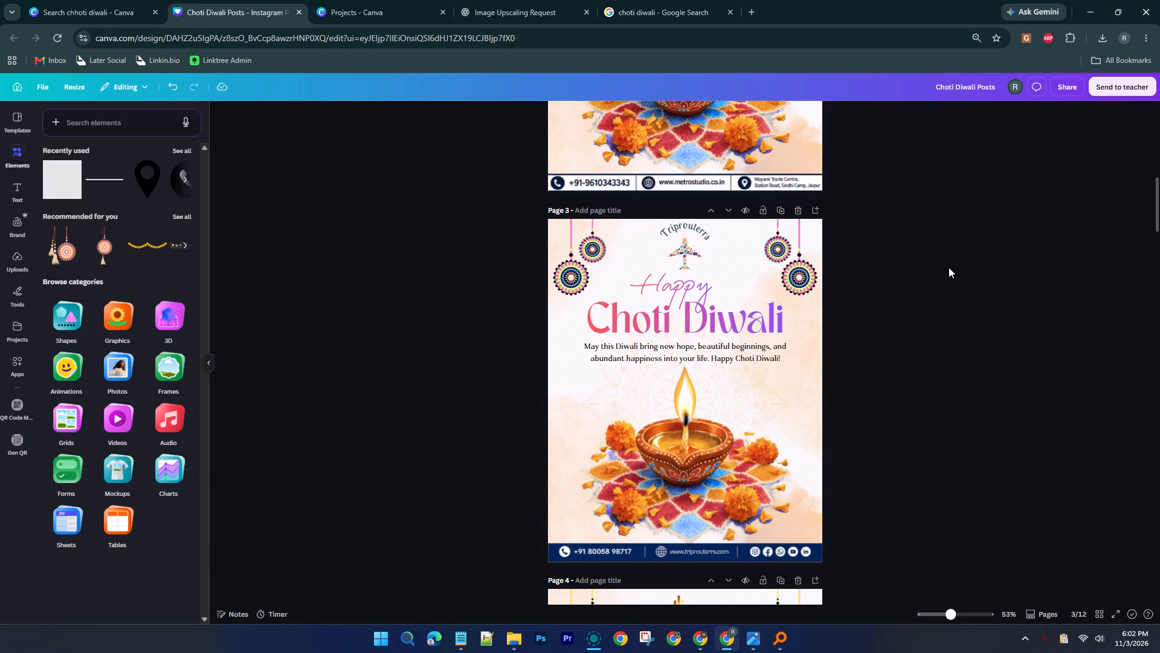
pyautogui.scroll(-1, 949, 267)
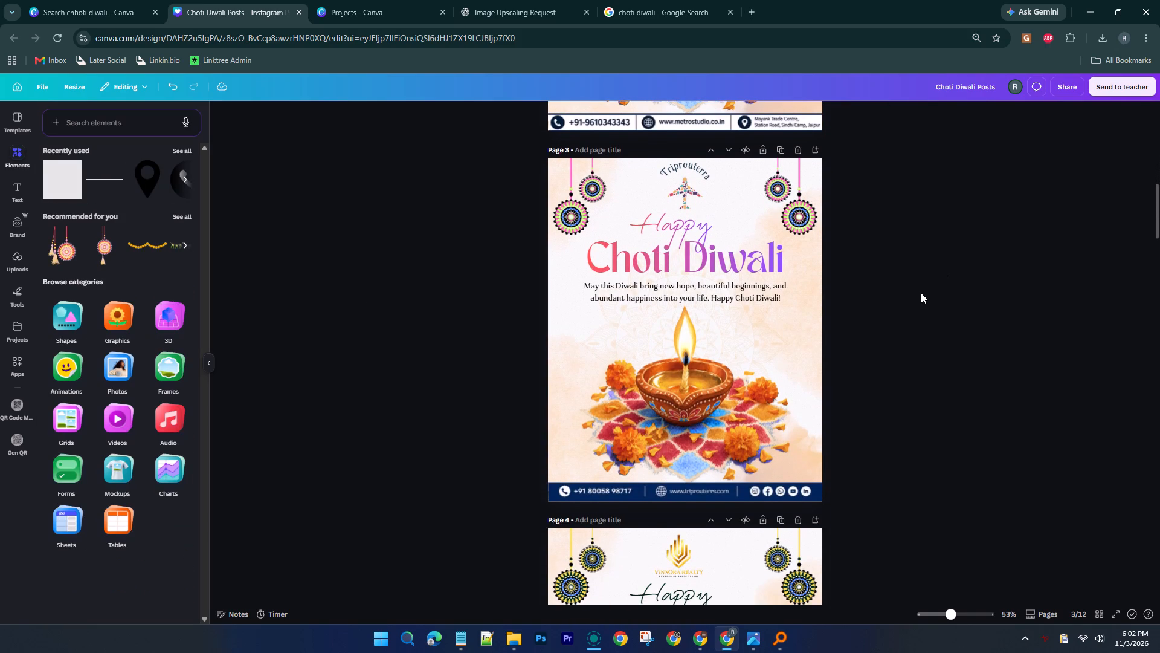
# Review the ornament, heading and contact-strip colours on pages 3 to 12 of the design.
pyautogui.scroll(-5, 921, 293)
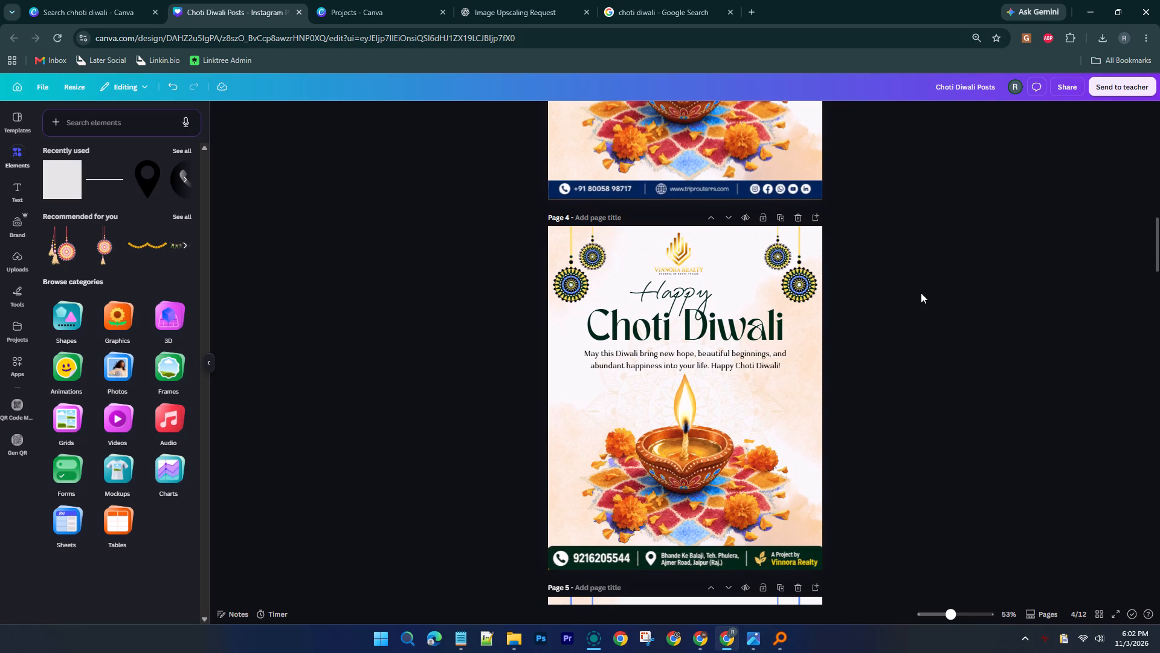
pyautogui.scroll(-3, 921, 293)
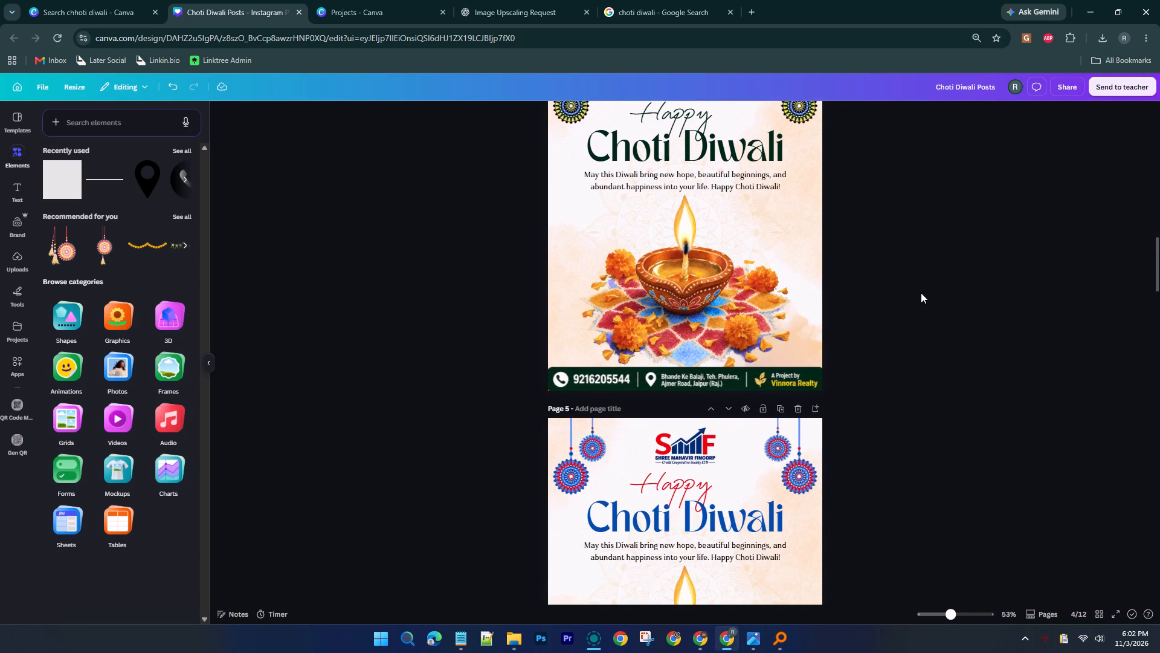
pyautogui.scroll(-4, 921, 293)
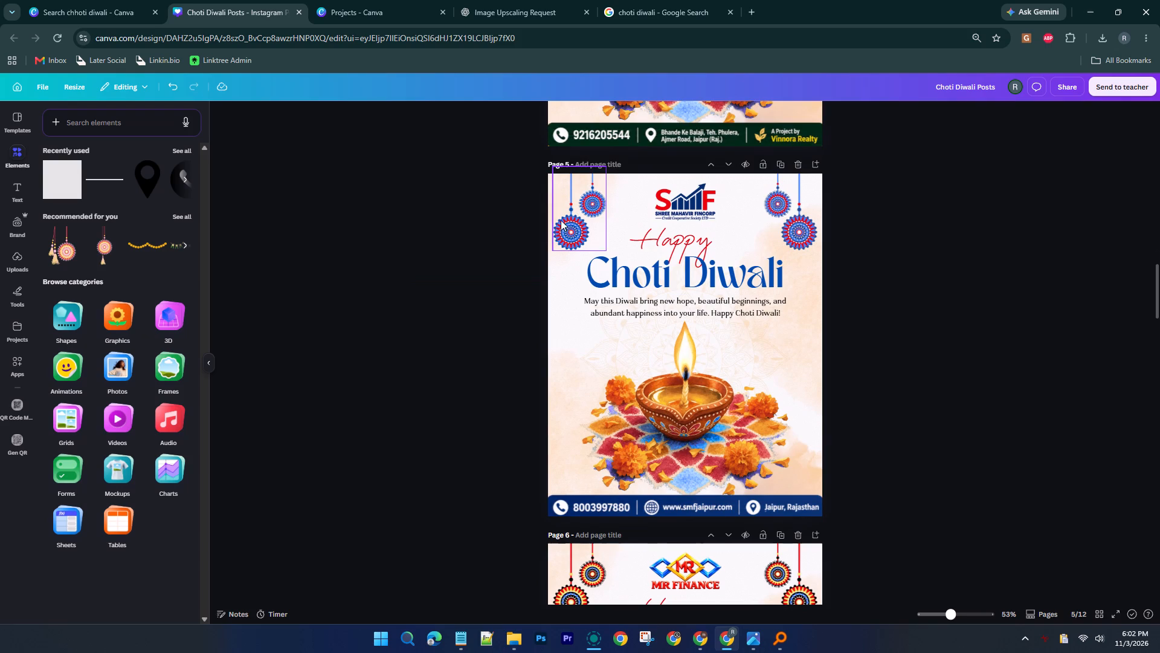
pyautogui.scroll(-6, 536, 254)
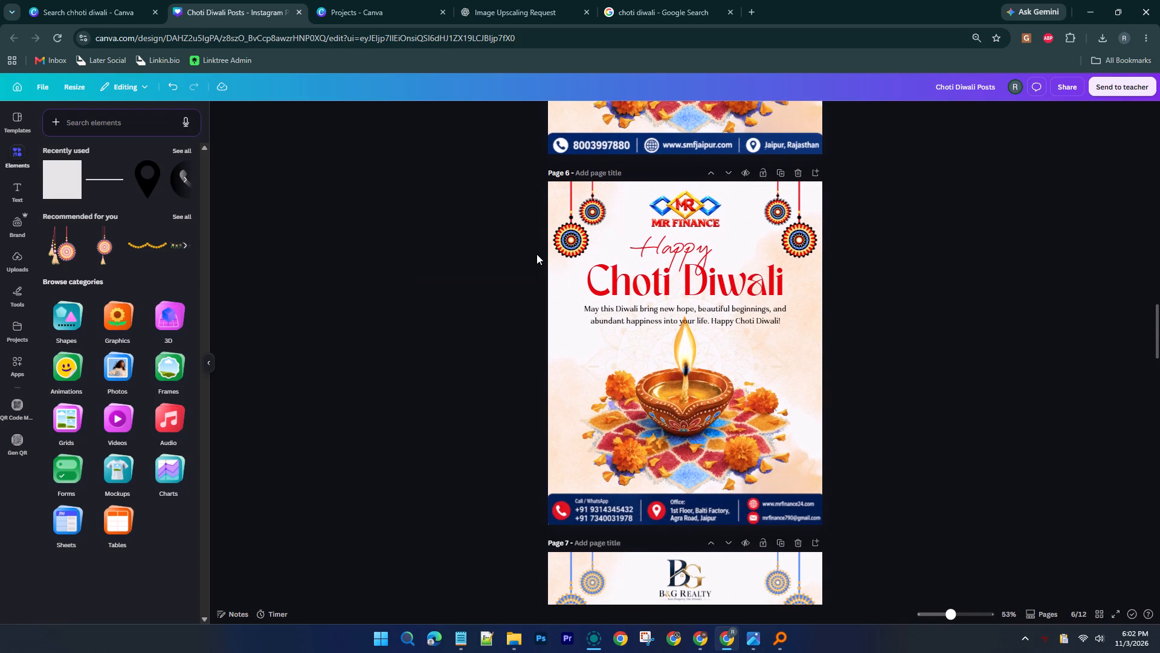
pyautogui.scroll(-6, 536, 254)
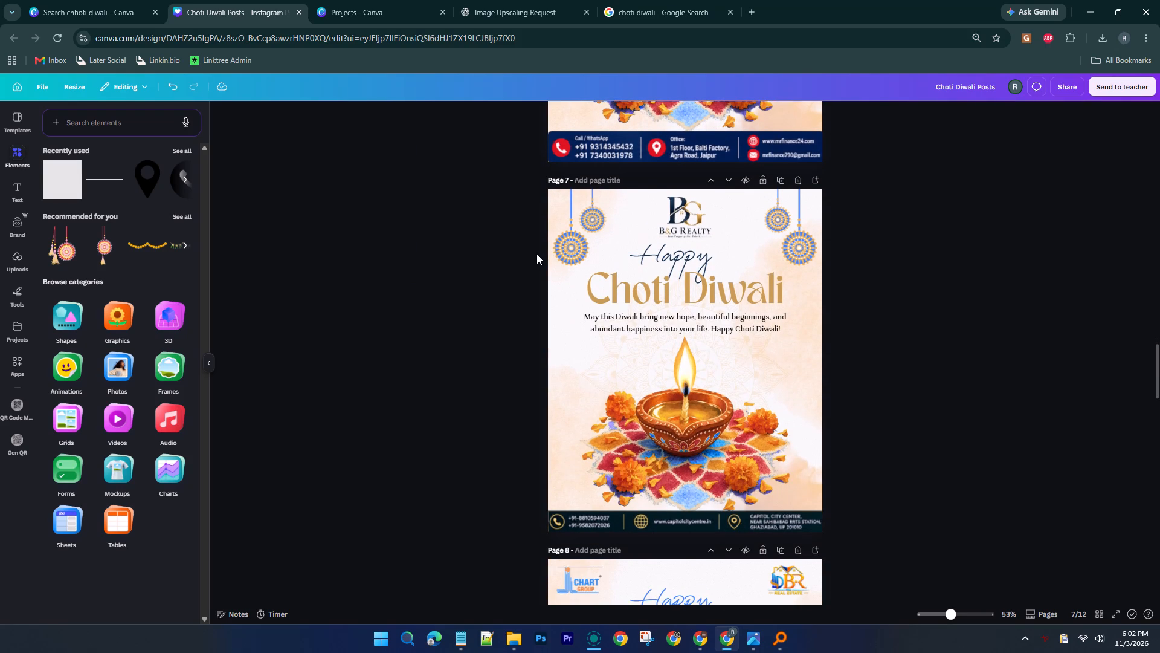
pyautogui.scroll(-1, 536, 254)
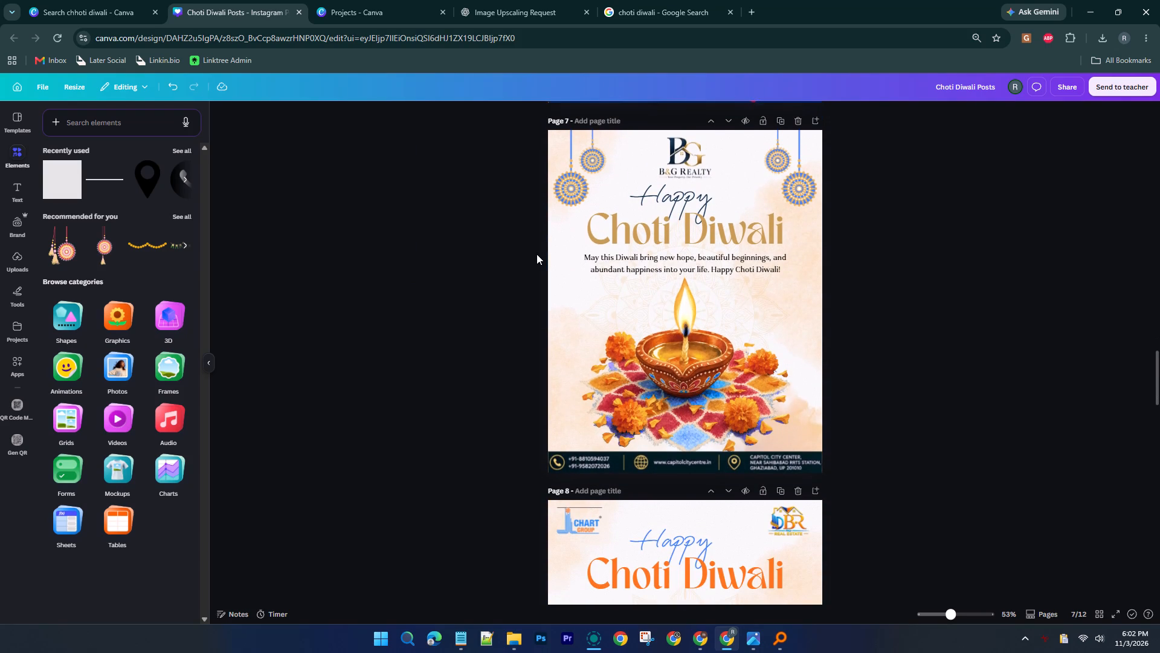
pyautogui.scroll(-5, 536, 254)
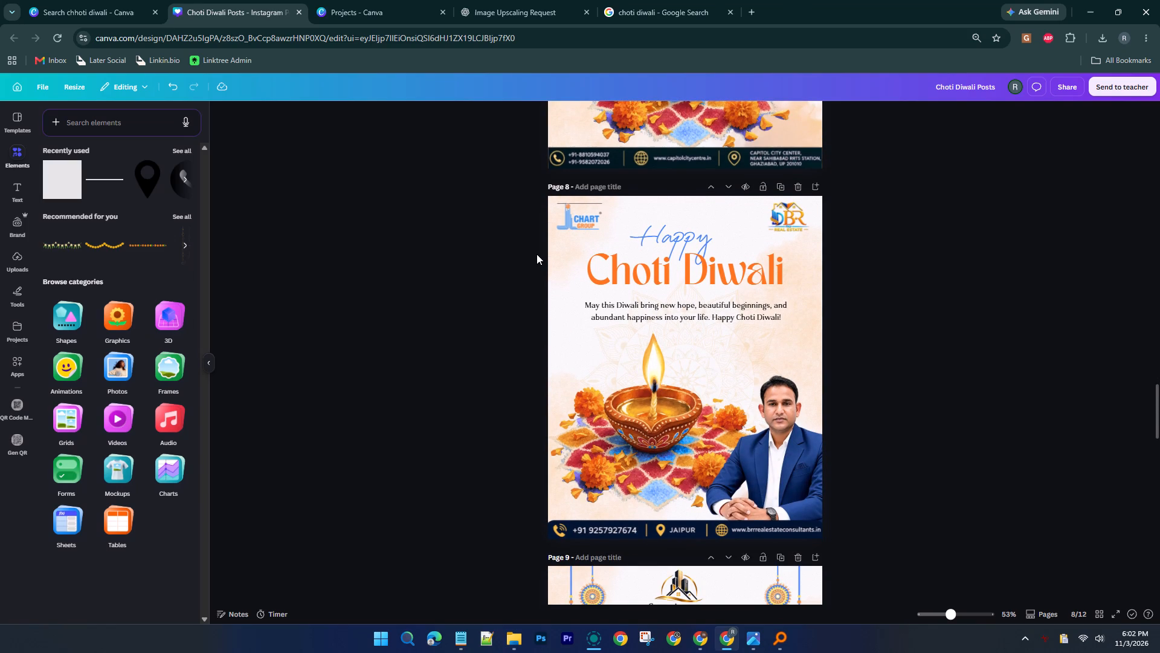
pyautogui.scroll(-6, 536, 254)
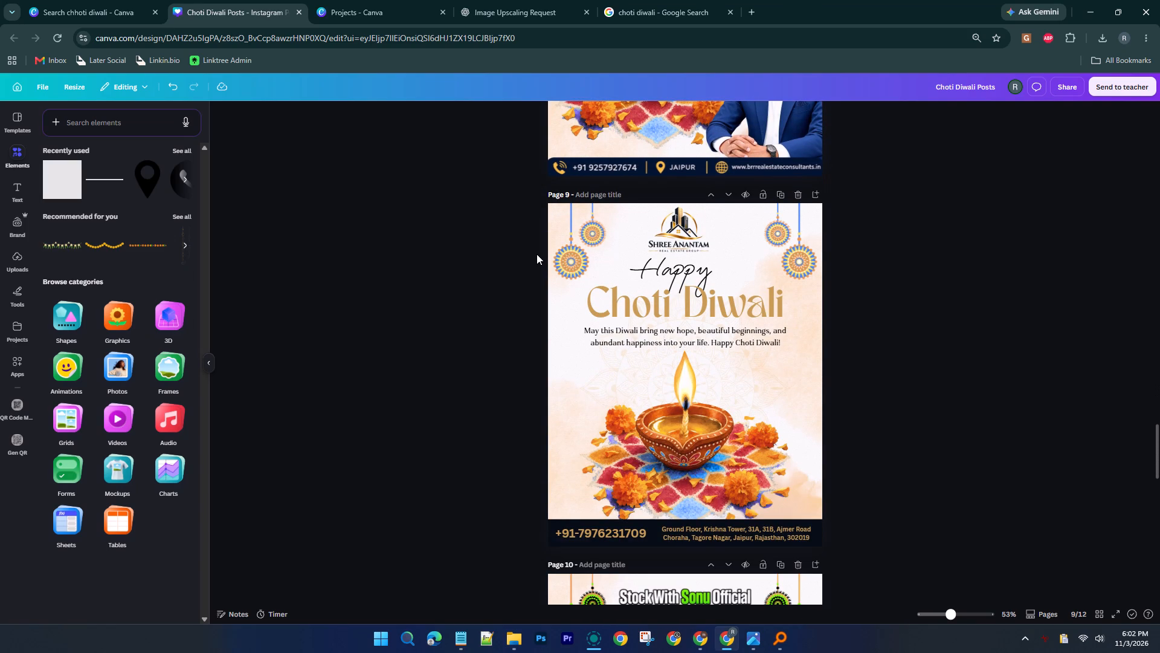
pyautogui.scroll(-6, 536, 254)
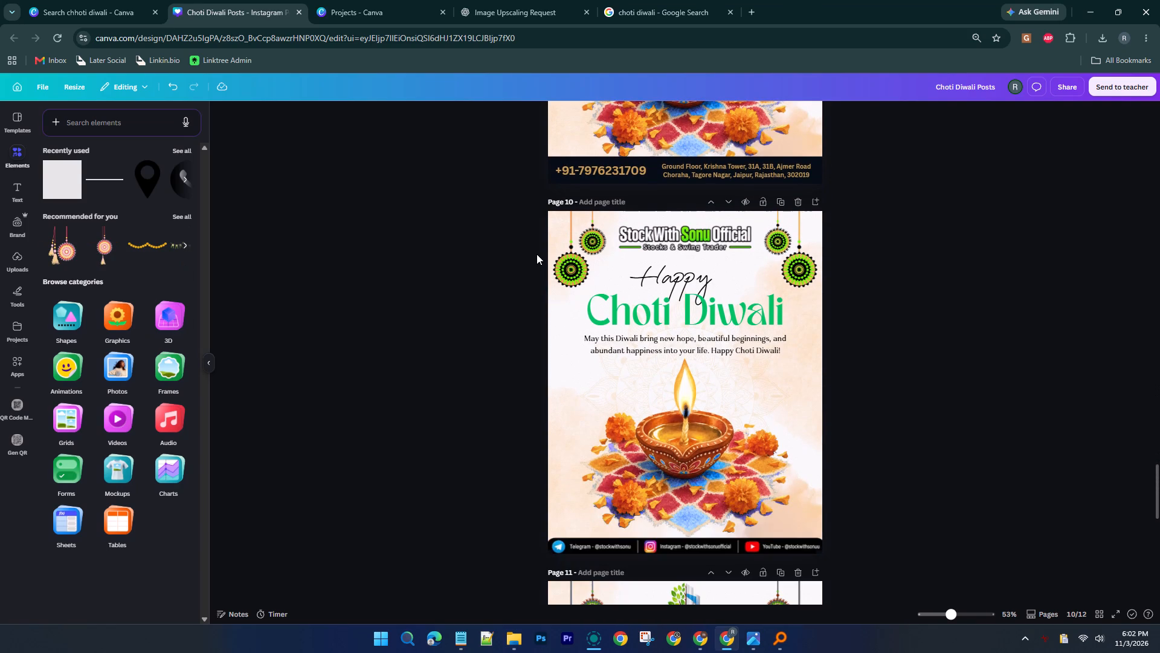
pyautogui.scroll(-1, 536, 254)
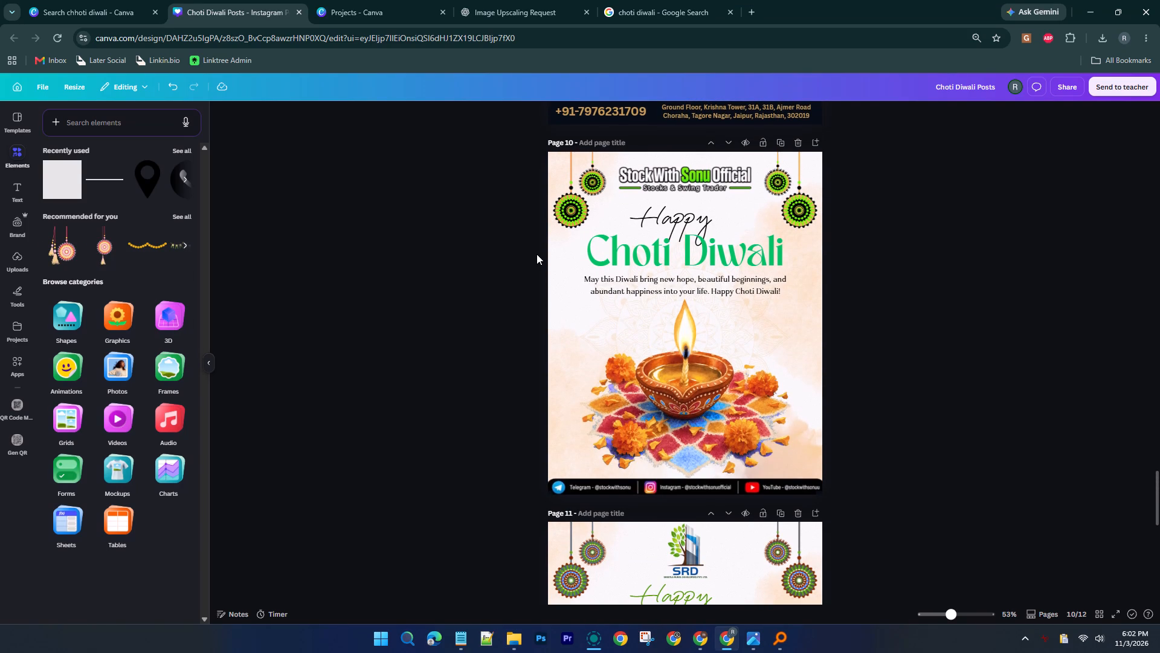
pyautogui.scroll(-6, 536, 254)
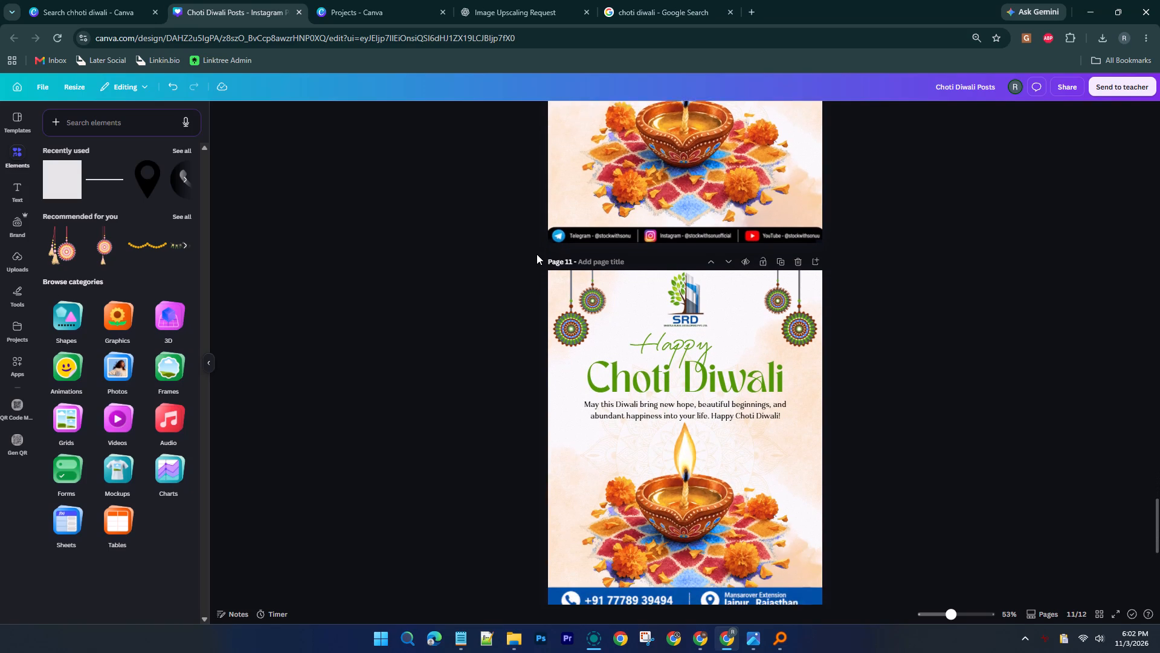
pyautogui.scroll(-6, 536, 254)
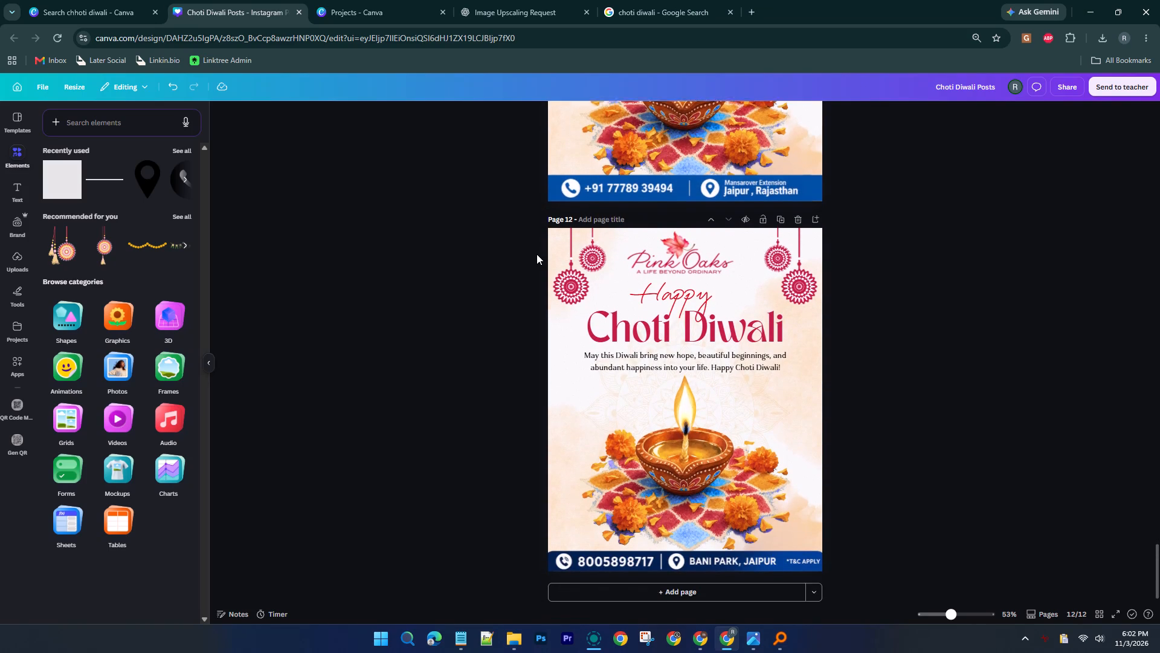
pyautogui.scroll(-3, 536, 254)
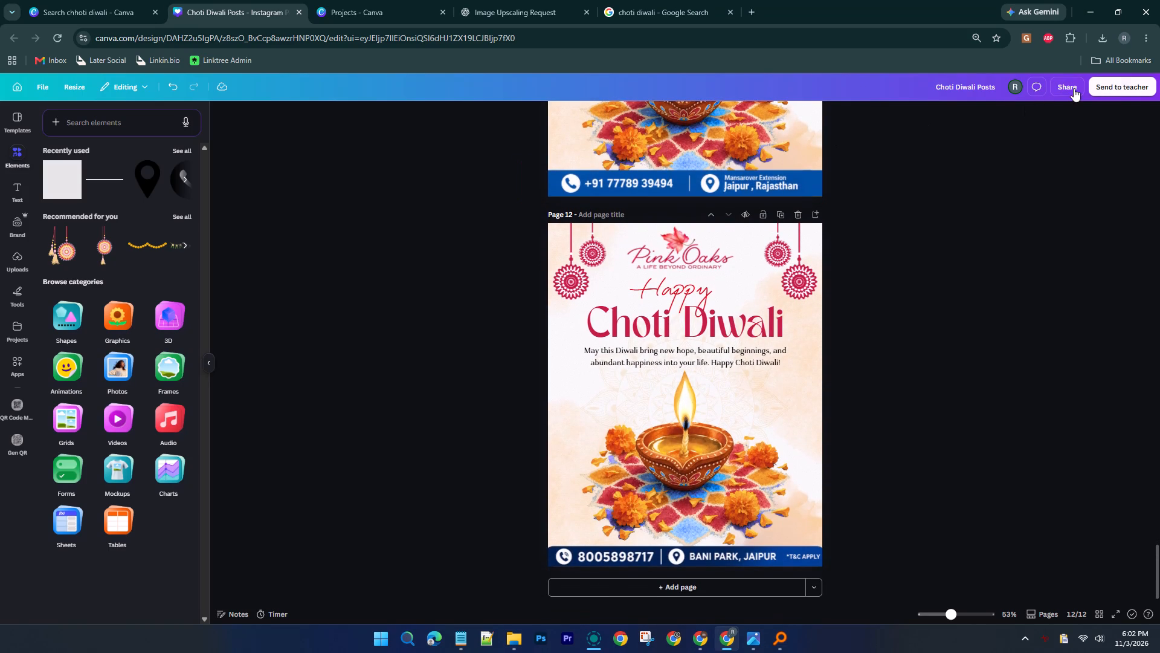
# Download all pages of the design as PNG images.
pyautogui.click(1074, 88)
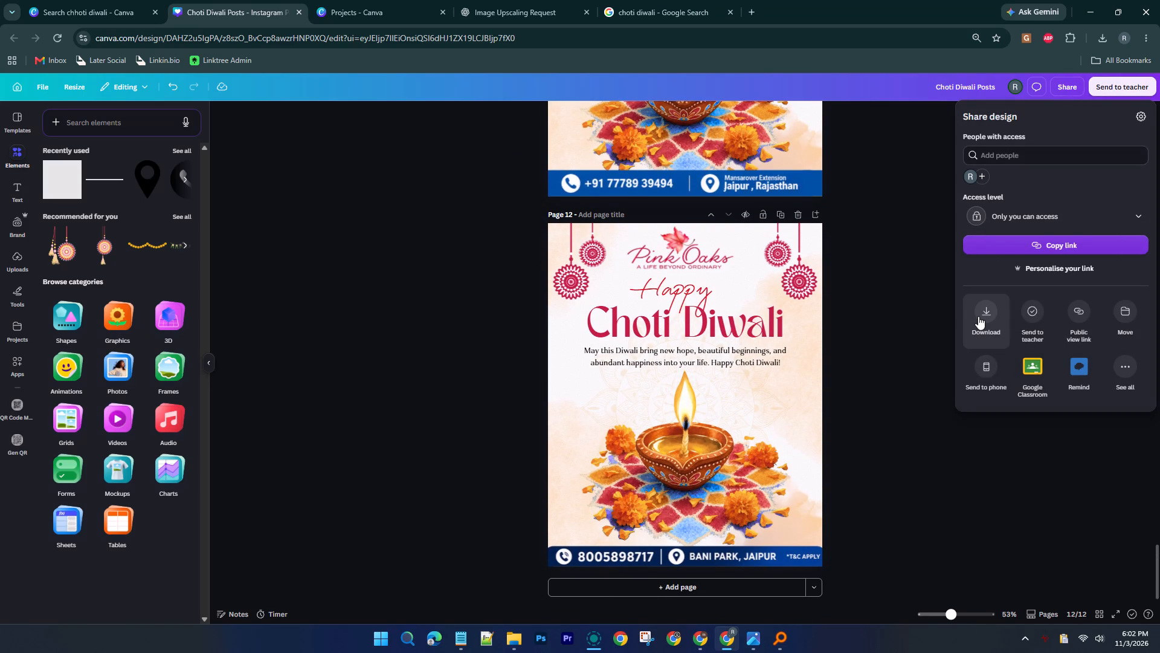
pyautogui.click(978, 316)
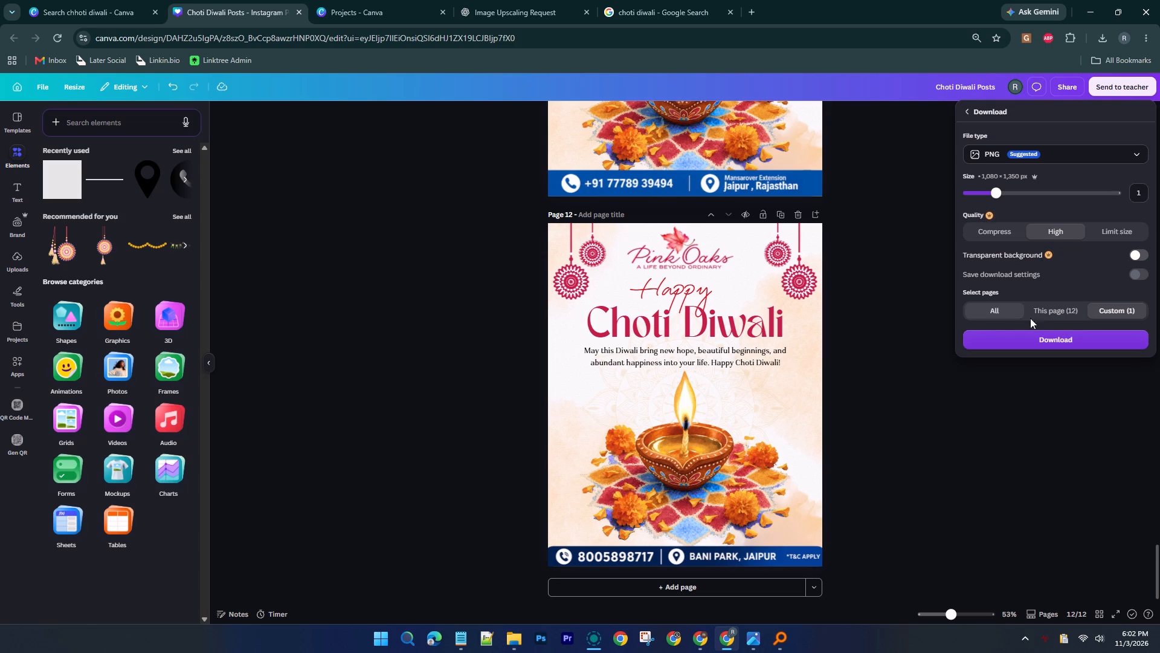
pyautogui.click(976, 307)
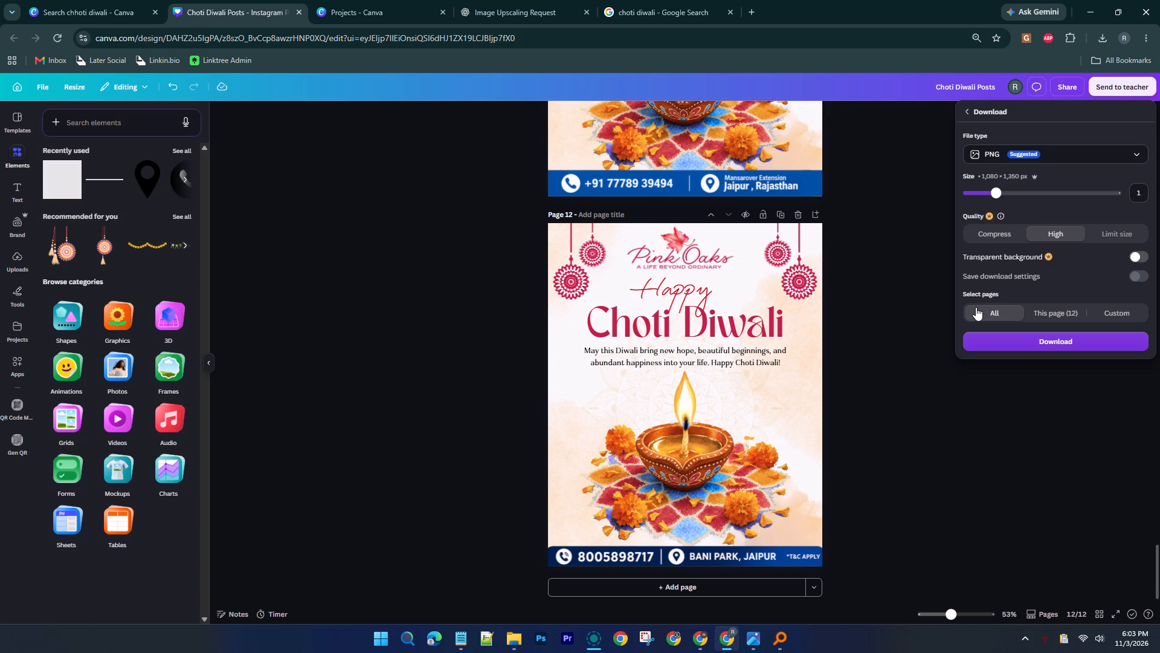
pyautogui.click(1014, 338)
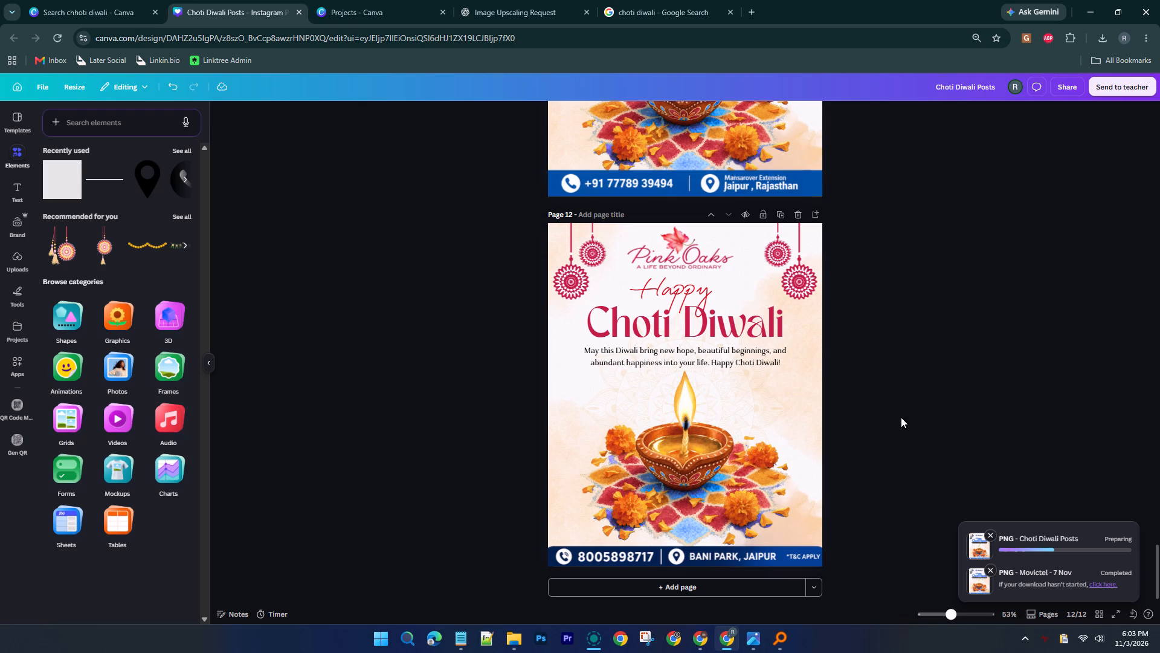
# Switch to File Explorer and extract the Choti Diwali Posts archive in Downloads into its own folder.
pyautogui.click(518, 629)
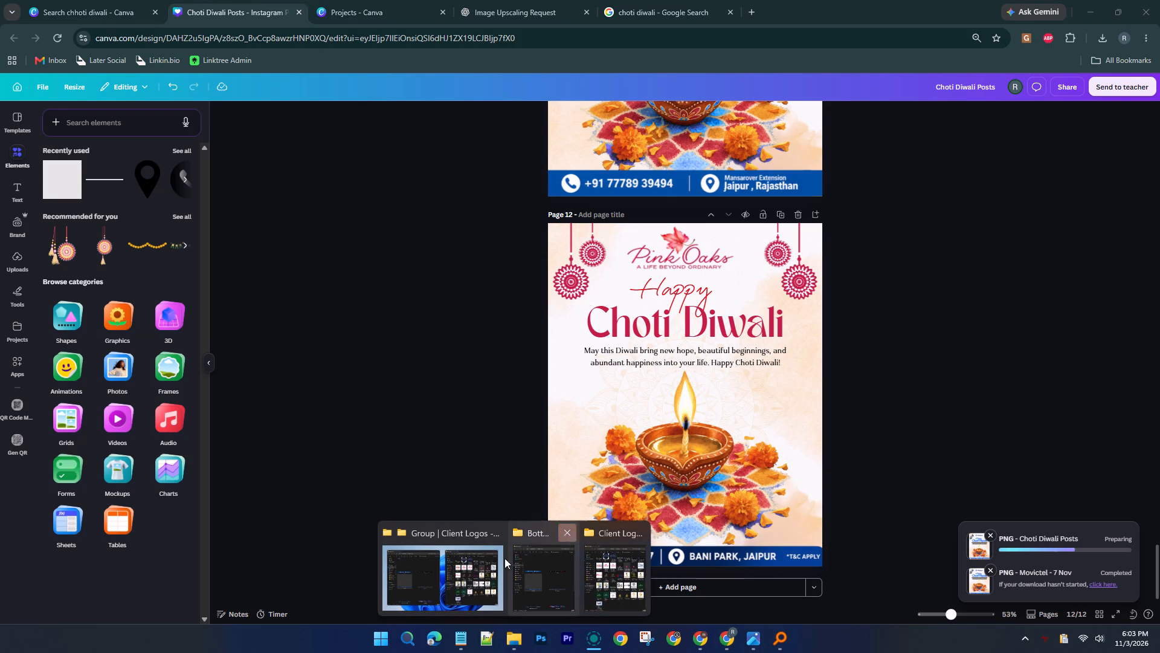
pyautogui.click(463, 563)
pyautogui.click(42, 188)
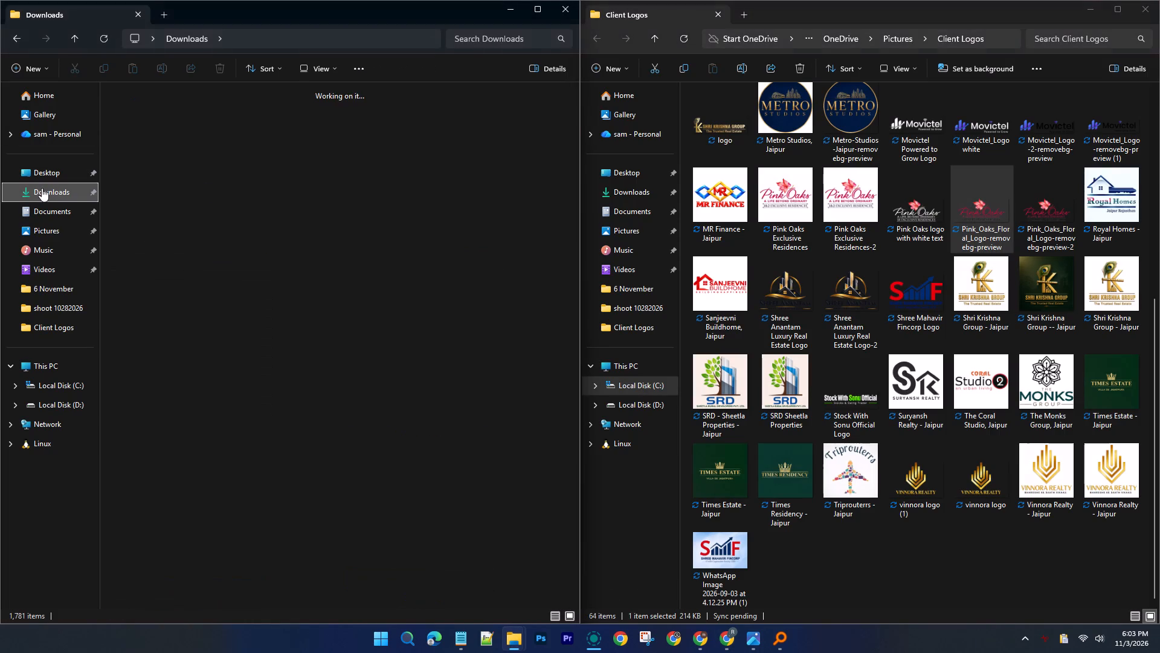
pyautogui.scroll(8, 391, 221)
pyautogui.scroll(-1, 382, 396)
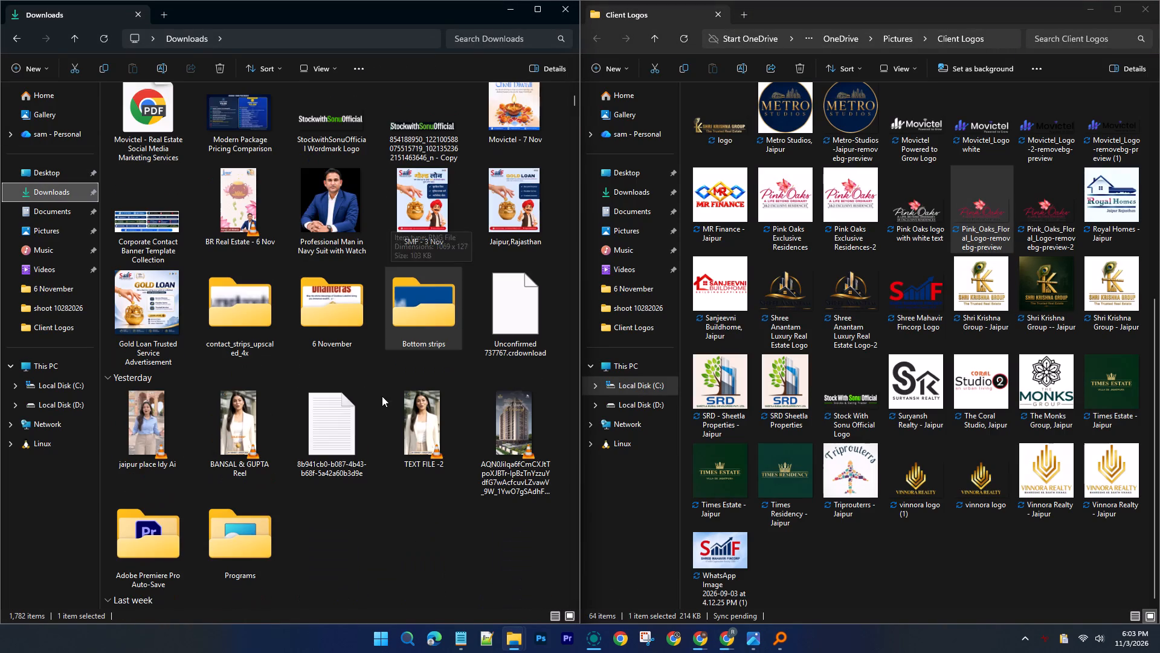
pyautogui.scroll(8, 282, 449)
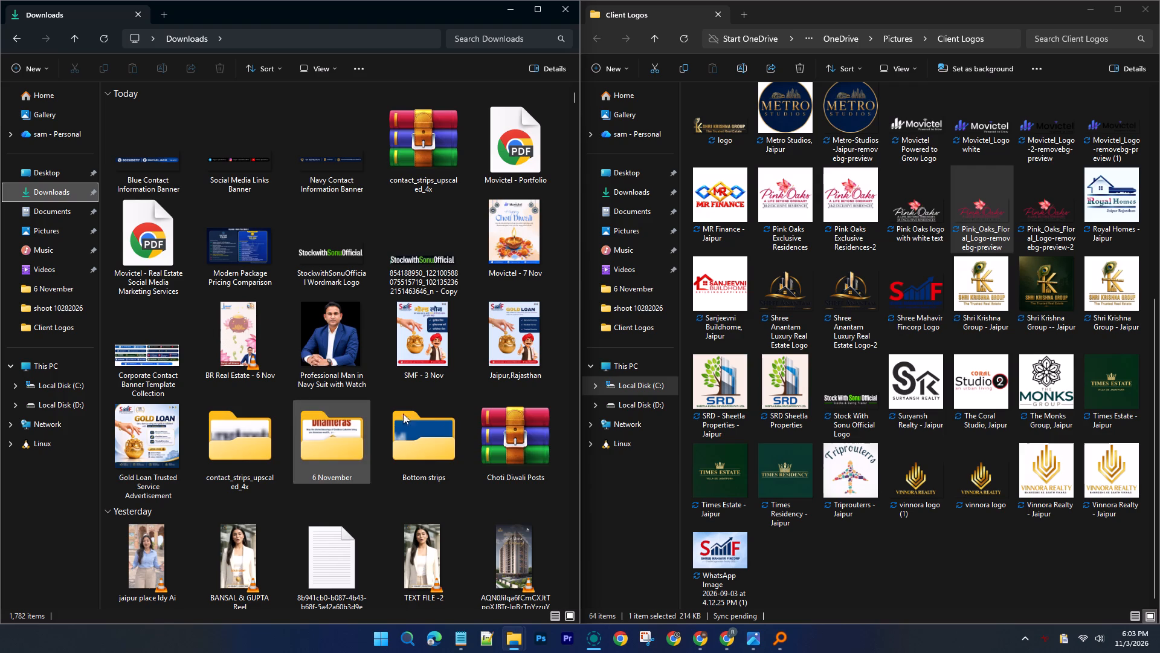
pyautogui.click(490, 437)
pyautogui.rightClick(490, 437)
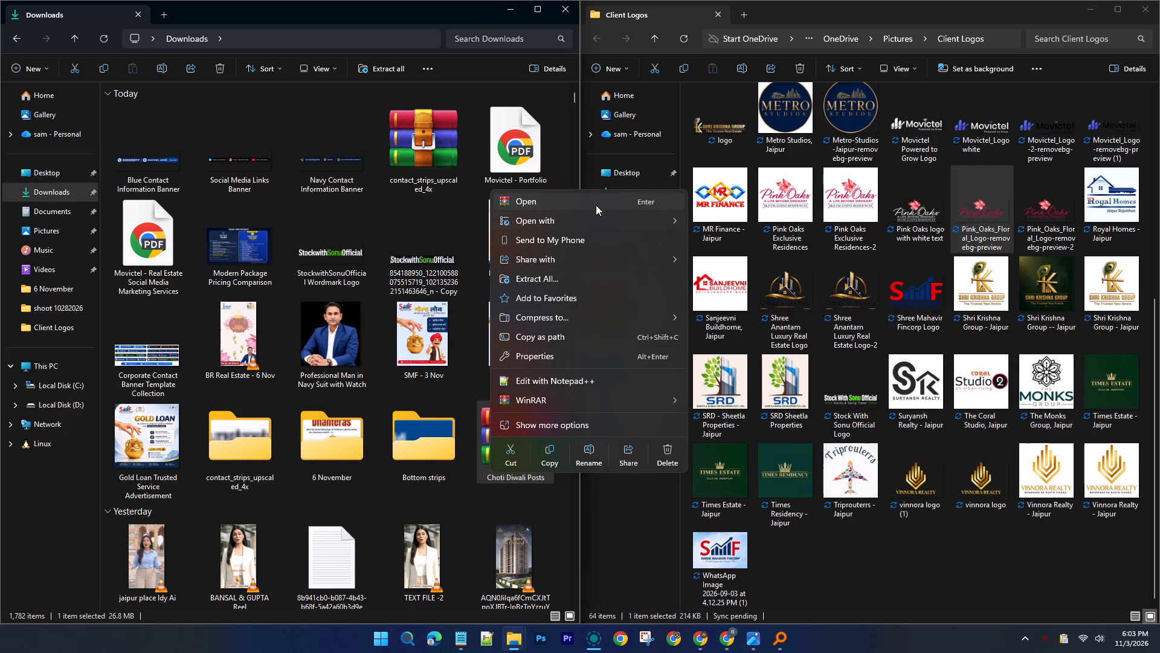
pyautogui.click(608, 403)
pyautogui.click(776, 443)
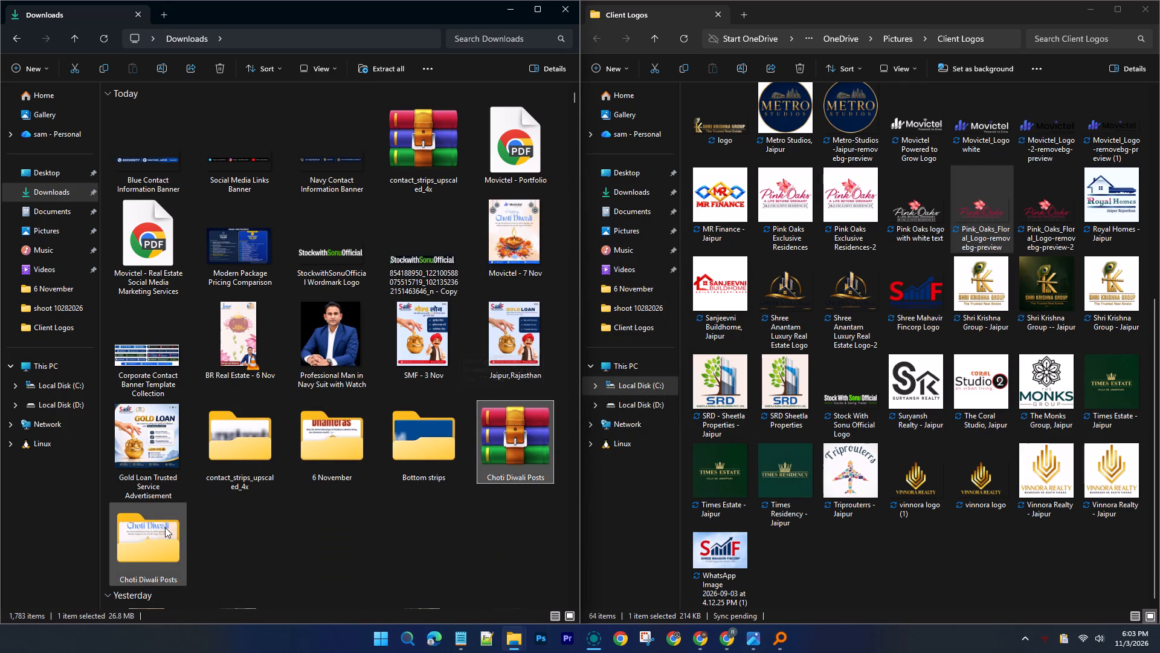
# Open the extracted Choti Diwali Posts folder and display its images as large thumbnails.
pyautogui.tripleClick(165, 527)
pyautogui.rightClick(330, 412)
pyautogui.click(422, 429)
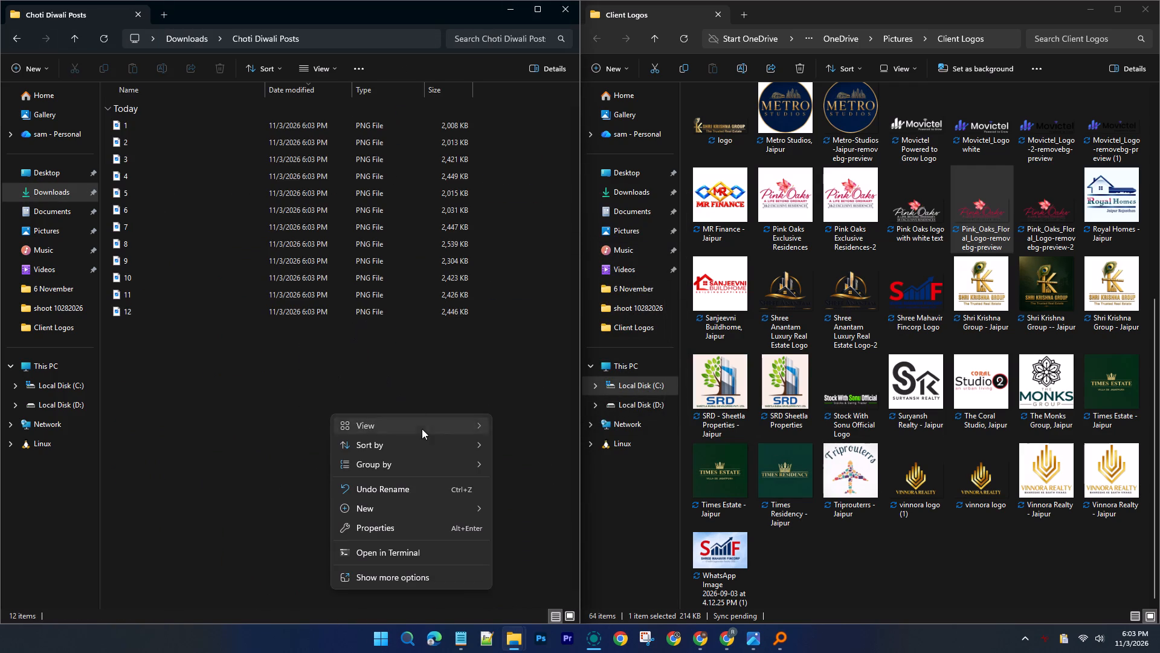
pyautogui.click(547, 424)
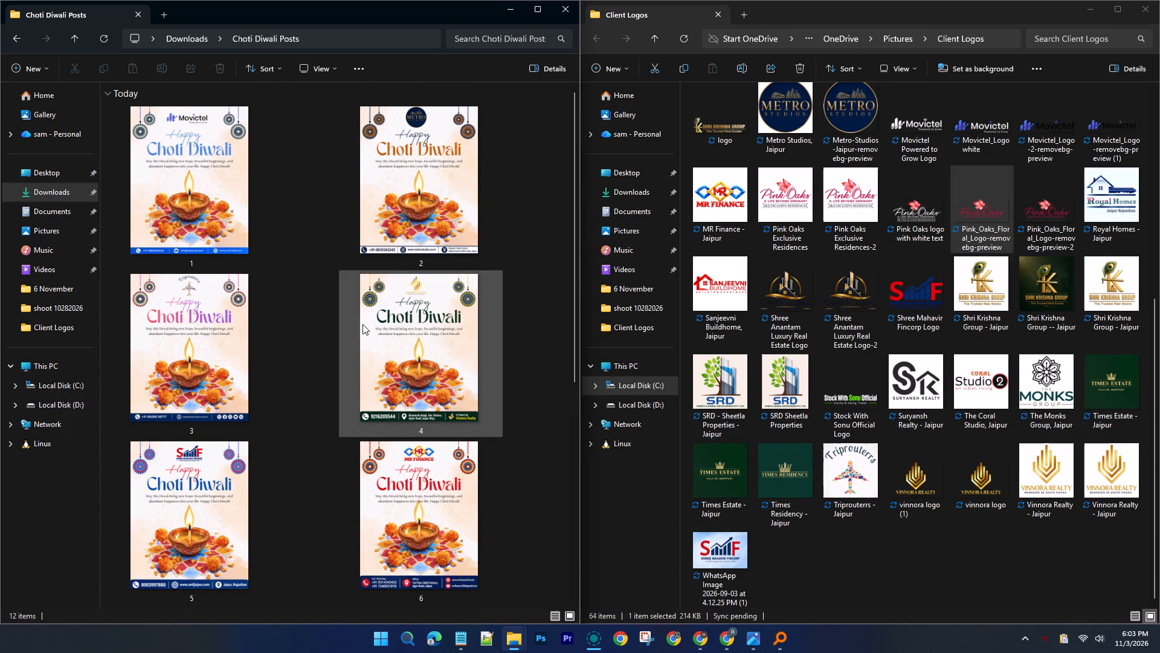
# Rename image 1 as "Movictel - 7 Nov" and copy the " - 7 Nov" suffix for reuse.
pyautogui.rightClick(192, 194)
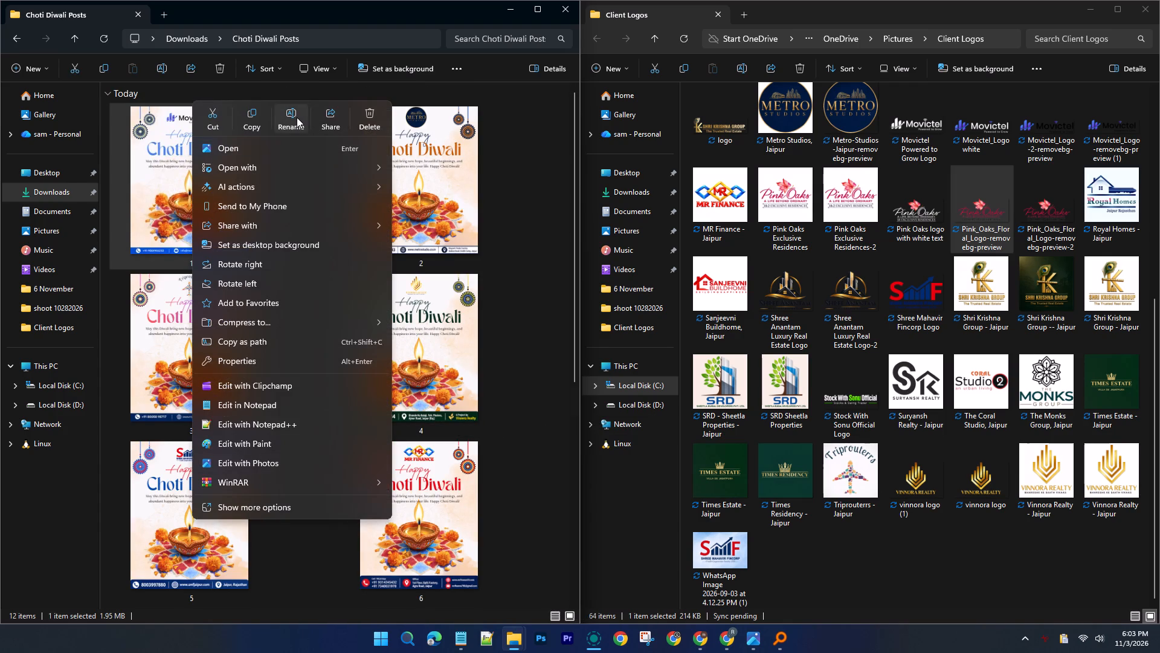
pyautogui.click(297, 117)
pyautogui.write('Movictel -')
pyautogui.press('space')
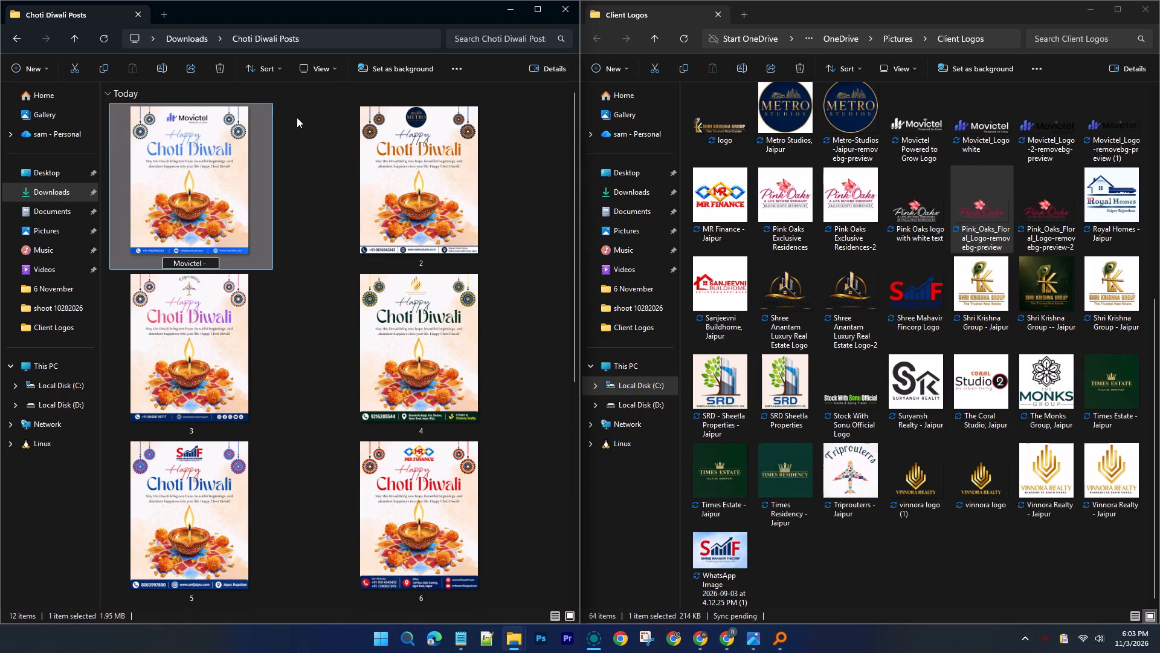
pyautogui.press('7')
pyautogui.press('space')
pyautogui.write('Nov')
pyautogui.hotkey('shift', 'Left')
pyautogui.hotkey('shift', 'Left')
pyautogui.hotkey('shift', 'Left')
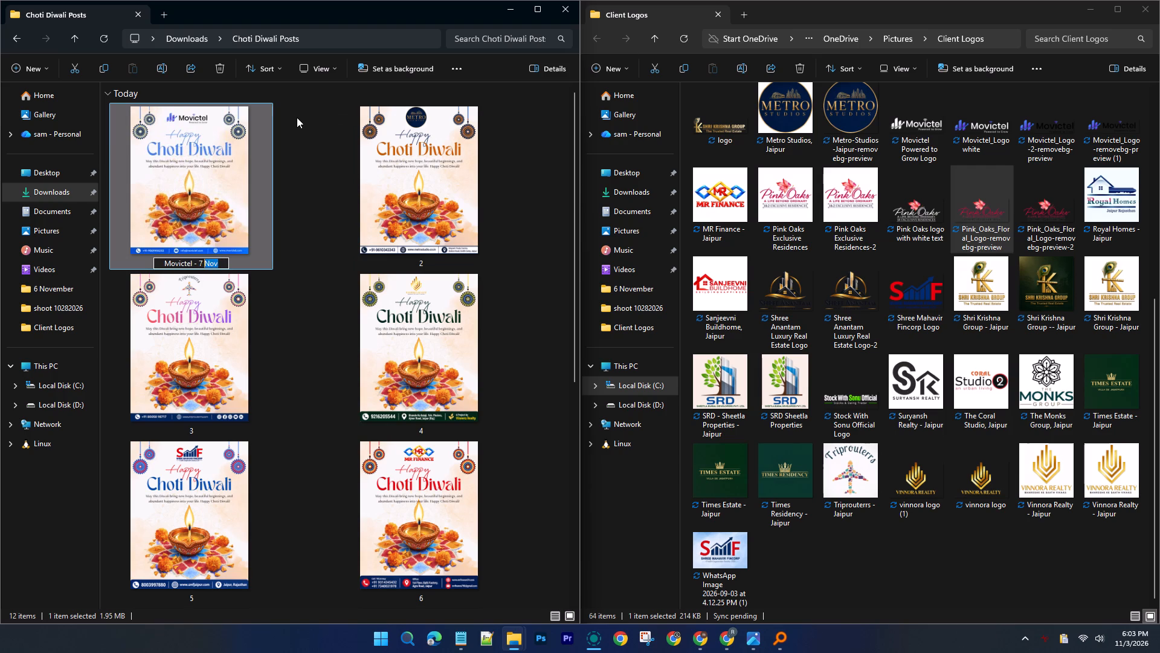
pyautogui.hotkey('shift', 'Left')
pyautogui.hotkey('shift', 'Left')
pyautogui.hotkey('shift', 'Left')
pyautogui.hotkey('shift', 'Left')
pyautogui.hotkey('shift', 'Left')
pyautogui.hotkey('ctrl', 'c')
pyautogui.press('Tab')
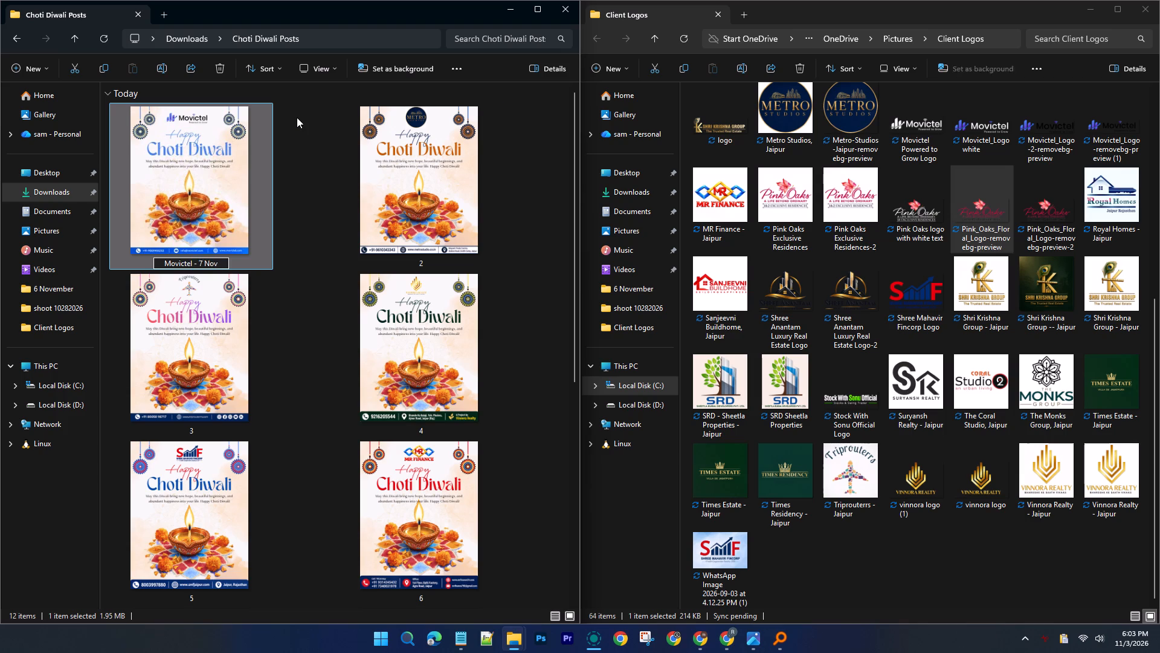
# Rename image 2 as "Metro - 7 Nov" and image 3 as "Triprouterrs - 7 Nov", reusing the copied suffix.
pyautogui.write('Metro')
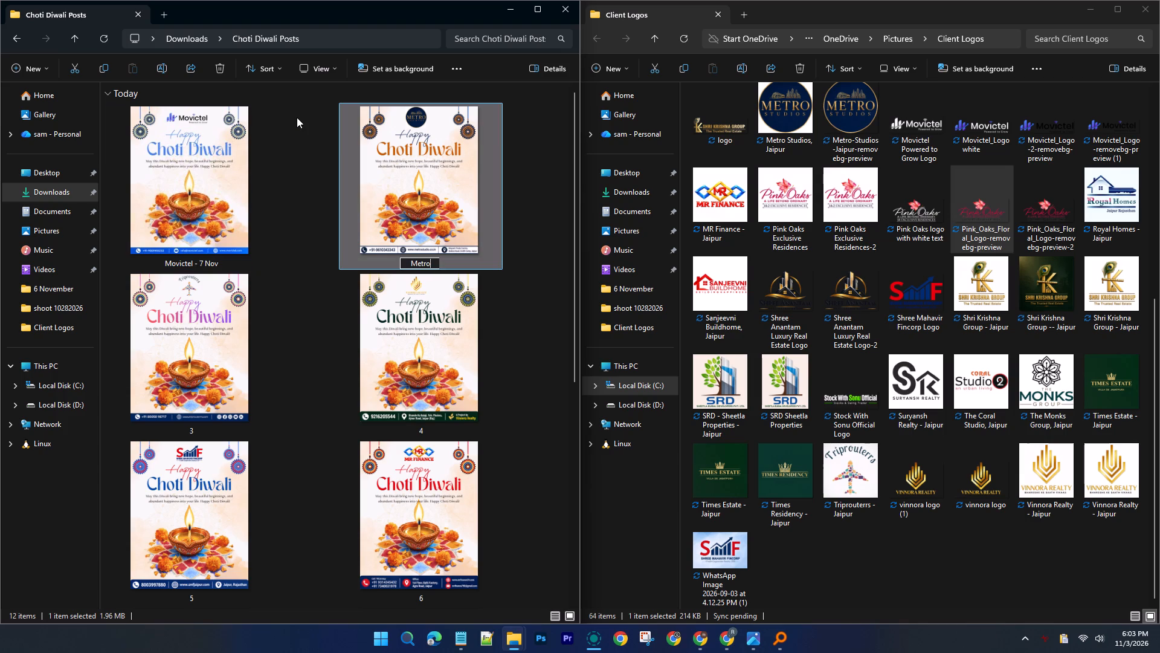
pyautogui.hotkey('ctrl', 'v')
pyautogui.press('Tab')
pyautogui.write('Tru')
pyautogui.press('BackSpace')
pyautogui.write('iprouterrs')
pyautogui.hotkey('ctrl', 'v')
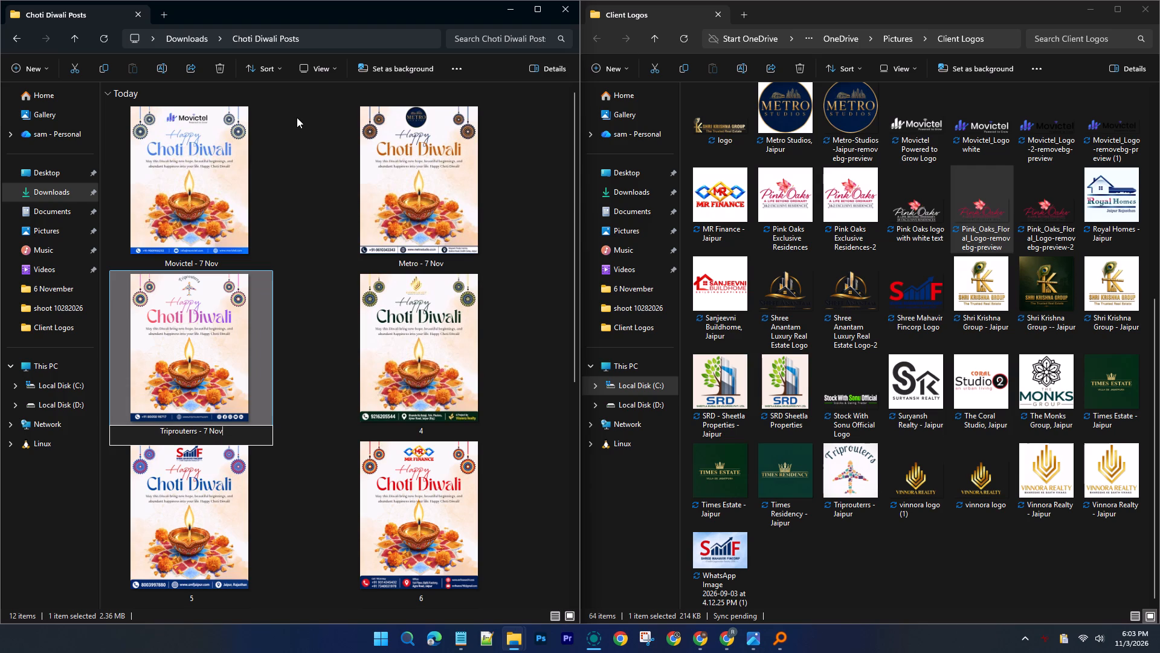
pyautogui.press('Tab')
# Rename image 4 as "Vinnora".
pyautogui.write('Vinnoa')
pyautogui.press('BackSpace')
pyautogui.write('ra')
pyautogui.press('Tab')
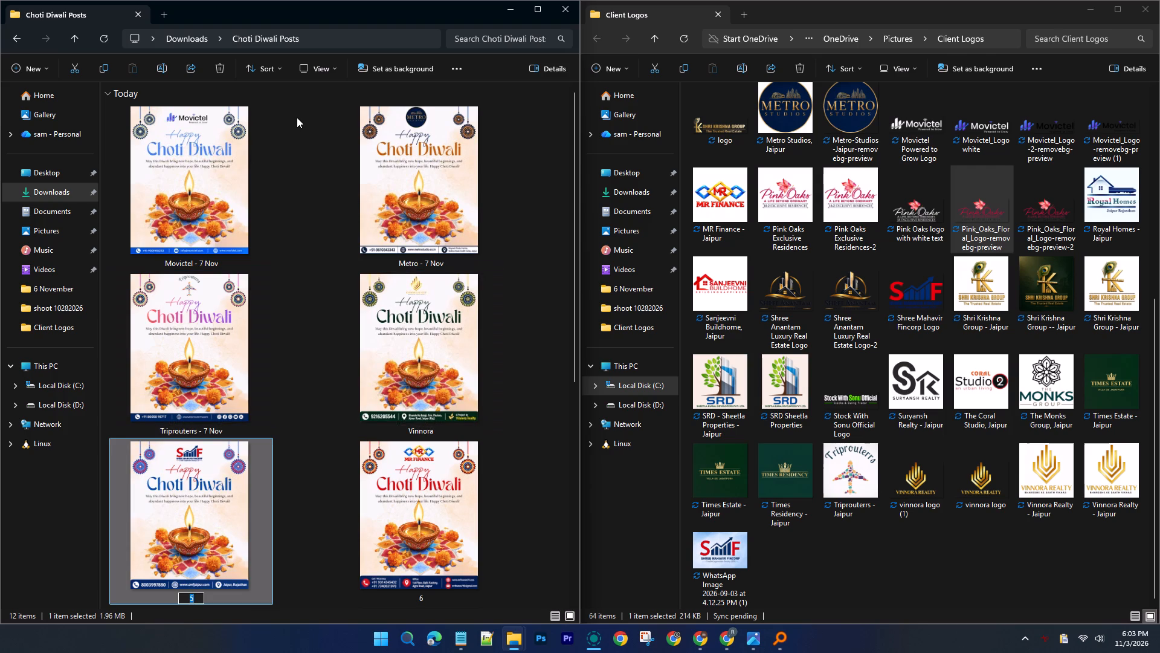
pyautogui.rightClick(412, 323)
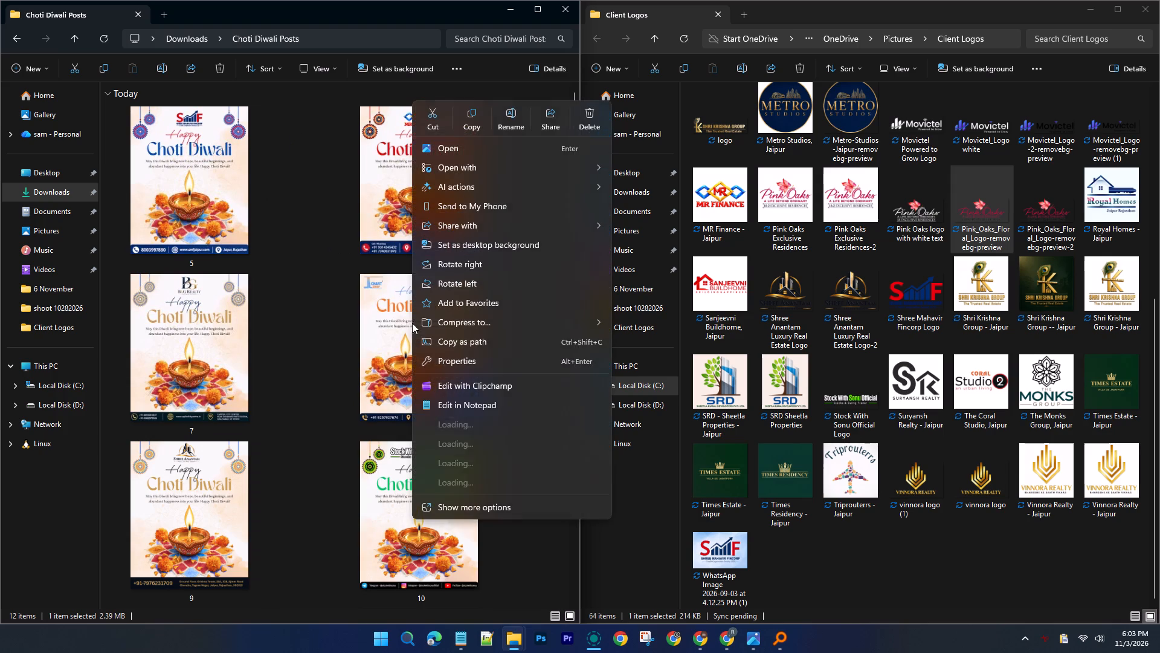
pyautogui.scroll(3, 326, 329)
pyautogui.scroll(2, 291, 255)
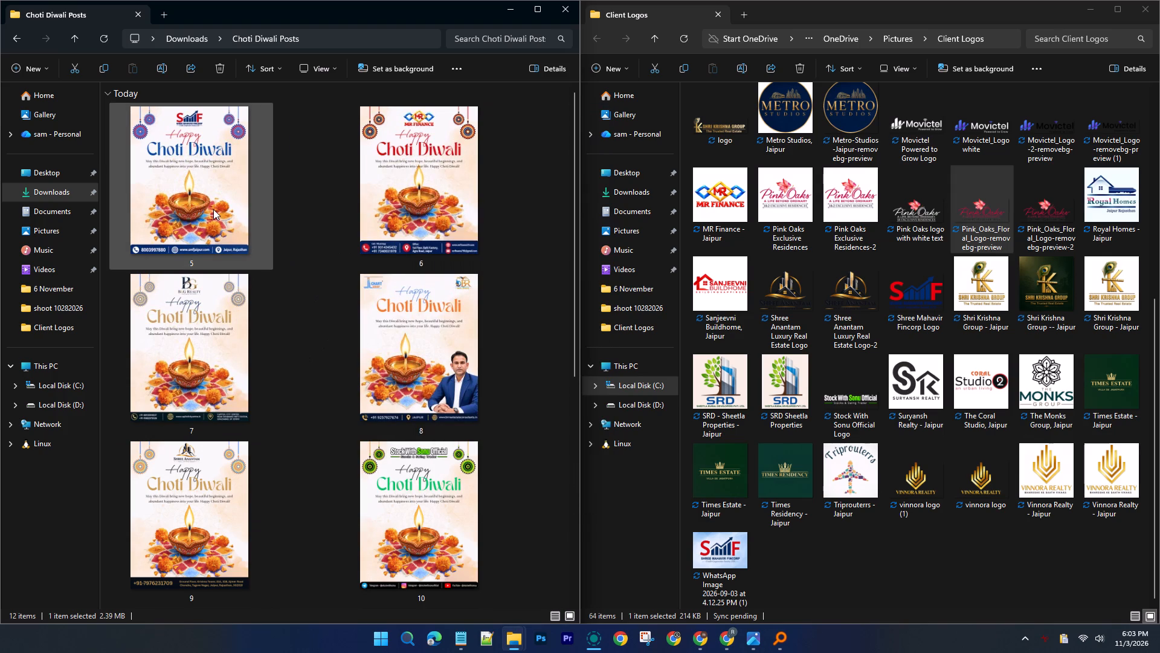
# Rename image 5 as "SMF - 7 Nov" and image 6 as "MR Finance - 7 Nov", reusing the copied suffix.
pyautogui.rightClick(213, 209)
pyautogui.click(320, 145)
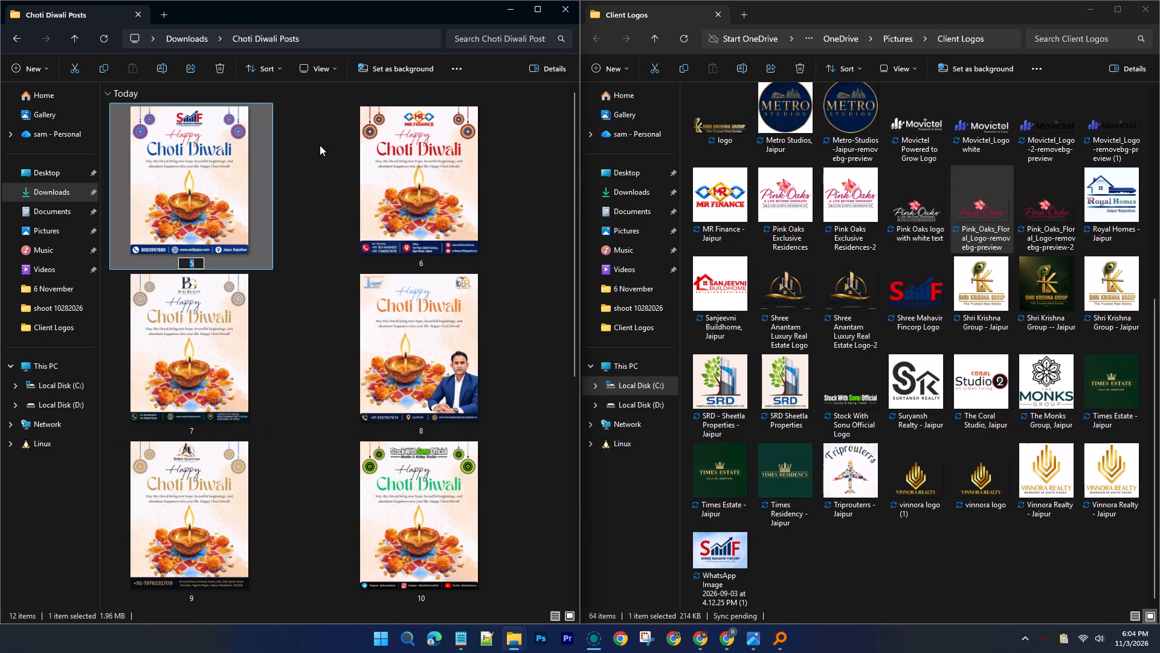
pyautogui.write('SMF')
pyautogui.hotkey('ctrl', 'v')
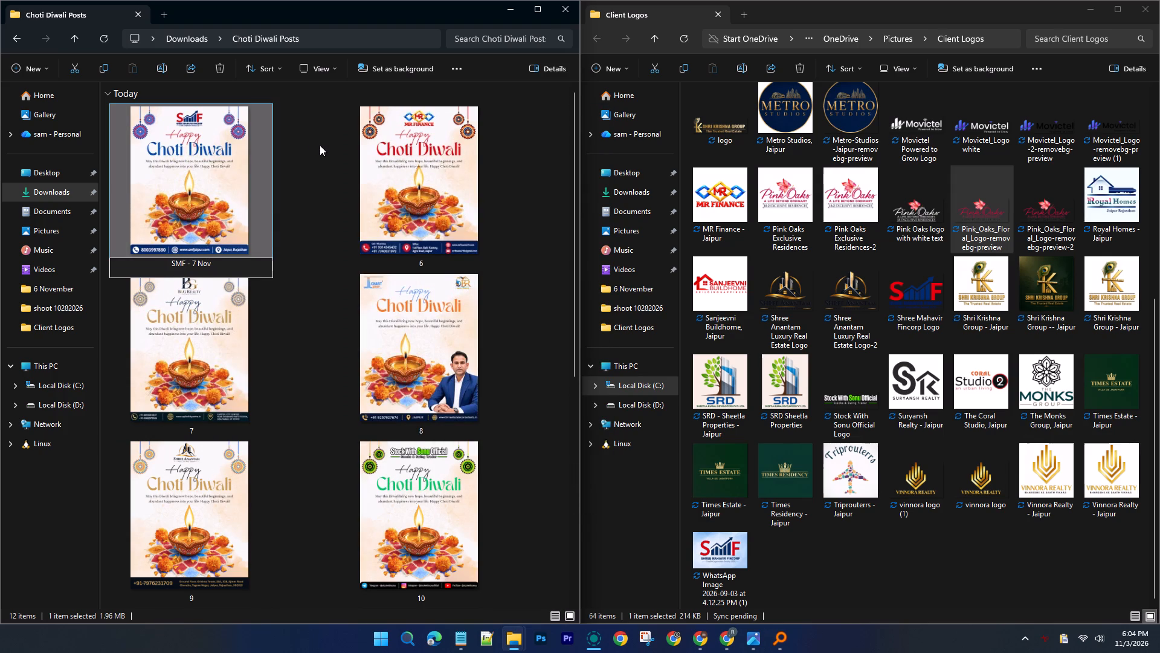
pyautogui.press('Tab')
pyautogui.write('MR')
pyautogui.press('space')
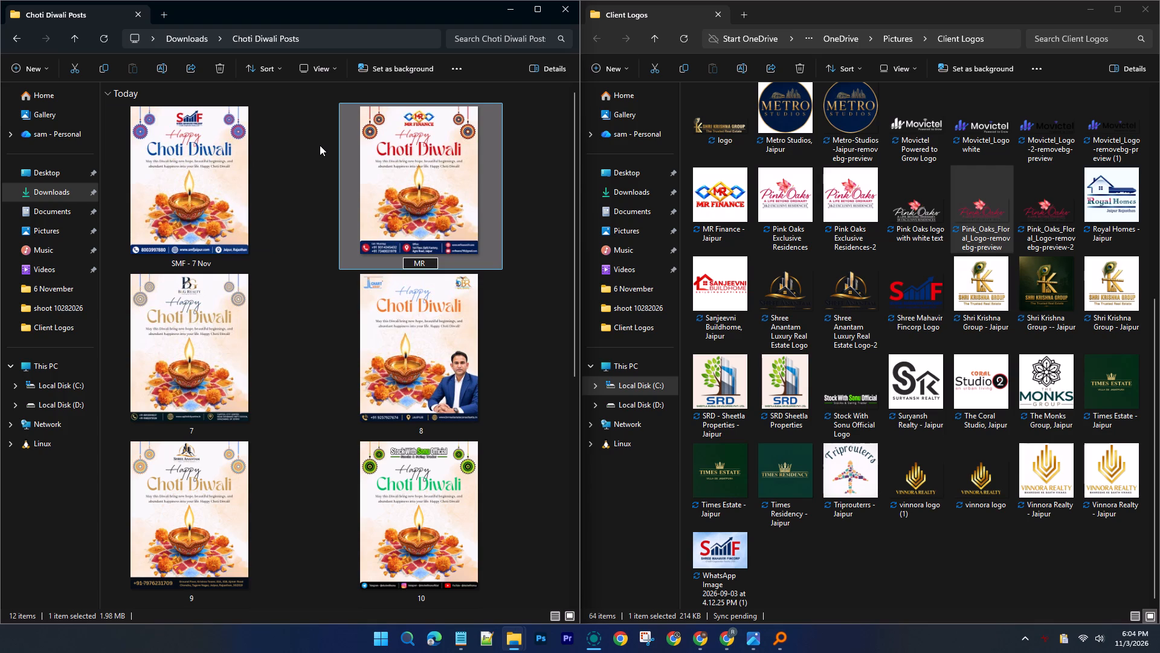
pyautogui.write('Finance')
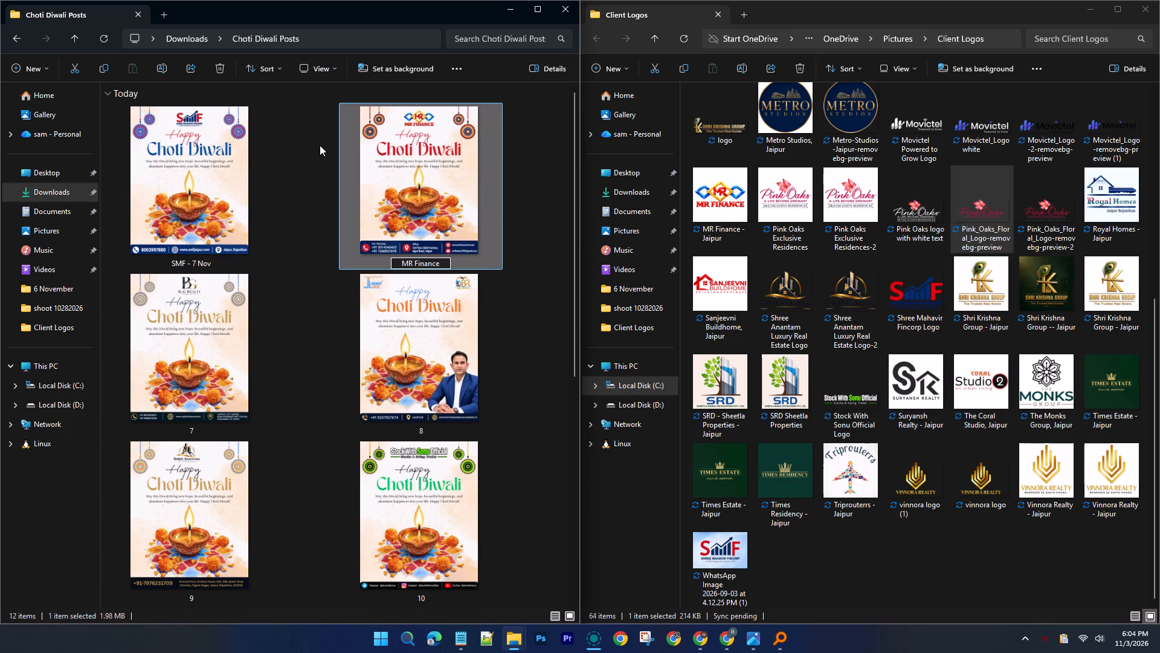
pyautogui.hotkey('ctrl', 'v')
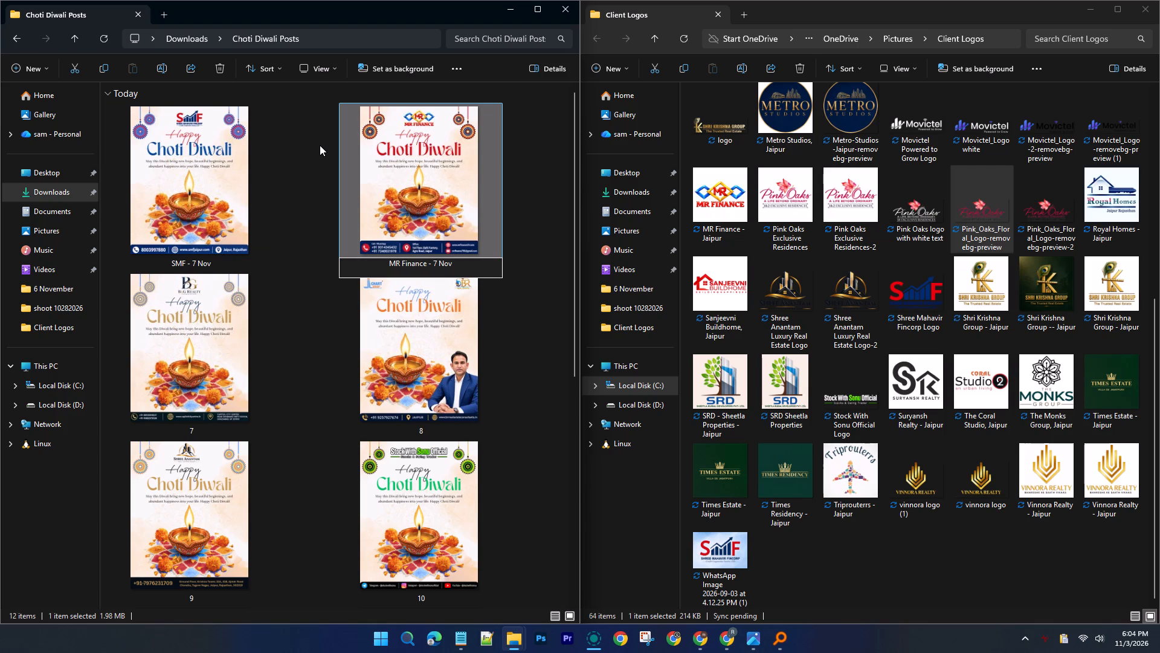
pyautogui.press('Tab')
# Rename image 7 as "B&G Realty - 7 Nov" and image 8 as "BR - 7 Nov", reusing the copied suffix.
pyautogui.hotkey('shift', 'b')
pyautogui.write('&G Realty')
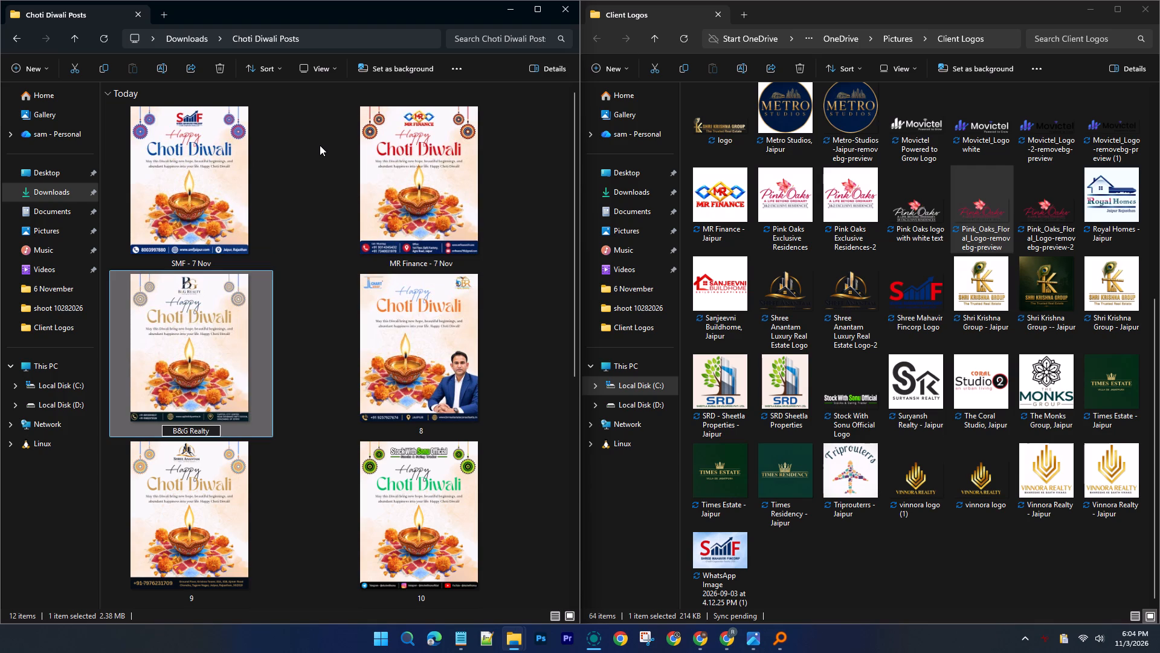
pyautogui.hotkey('ctrl', 'v')
pyautogui.press('Tab')
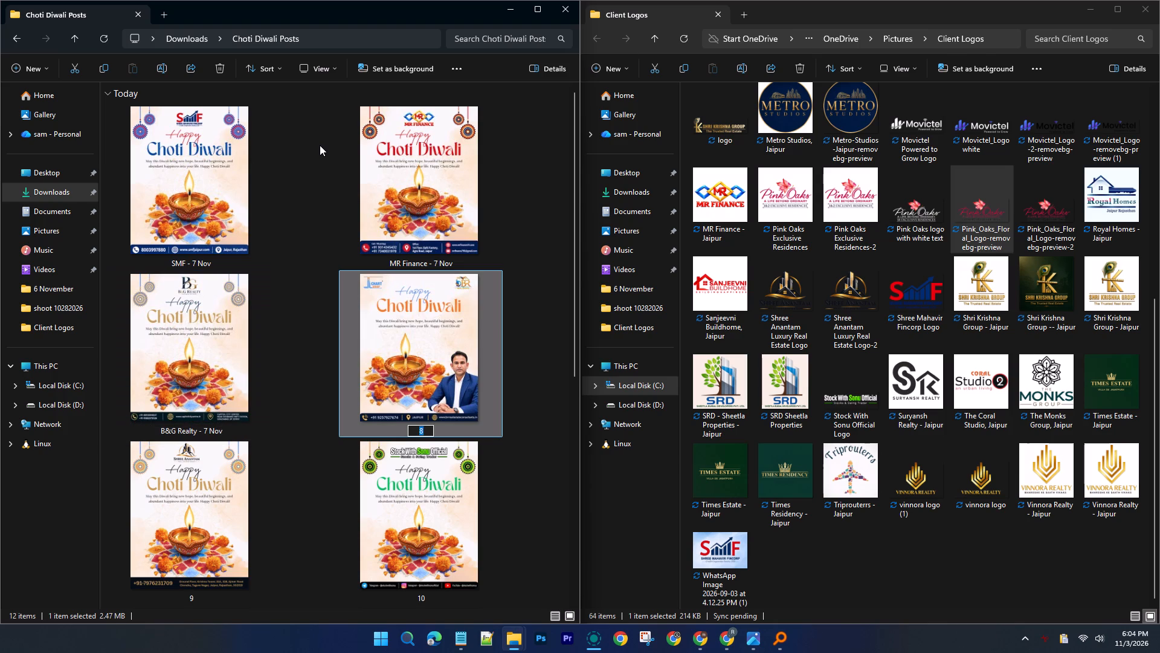
pyautogui.write('BR')
pyautogui.hotkey('ctrl', 'v')
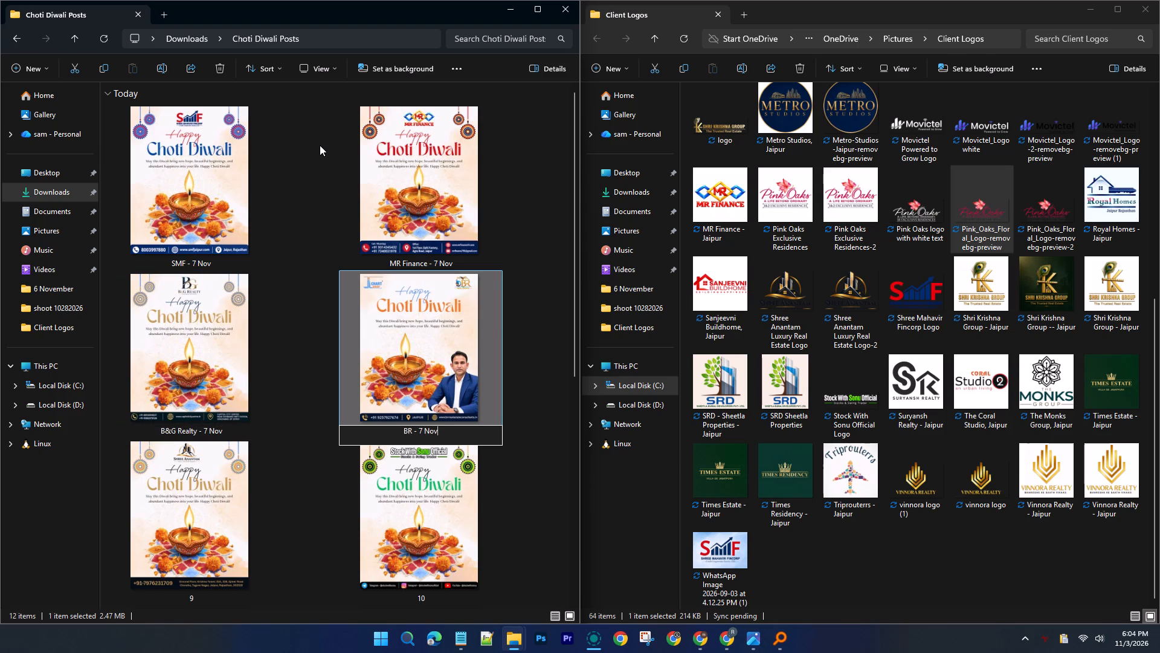
pyautogui.press('Tab')
# Rename image 9 as "Shree Anantam - 7 Nov" and image 10 as "Stock with Sonu - 7 Nov", reusing the copied suffix.
pyautogui.hotkey('shift', 'a')
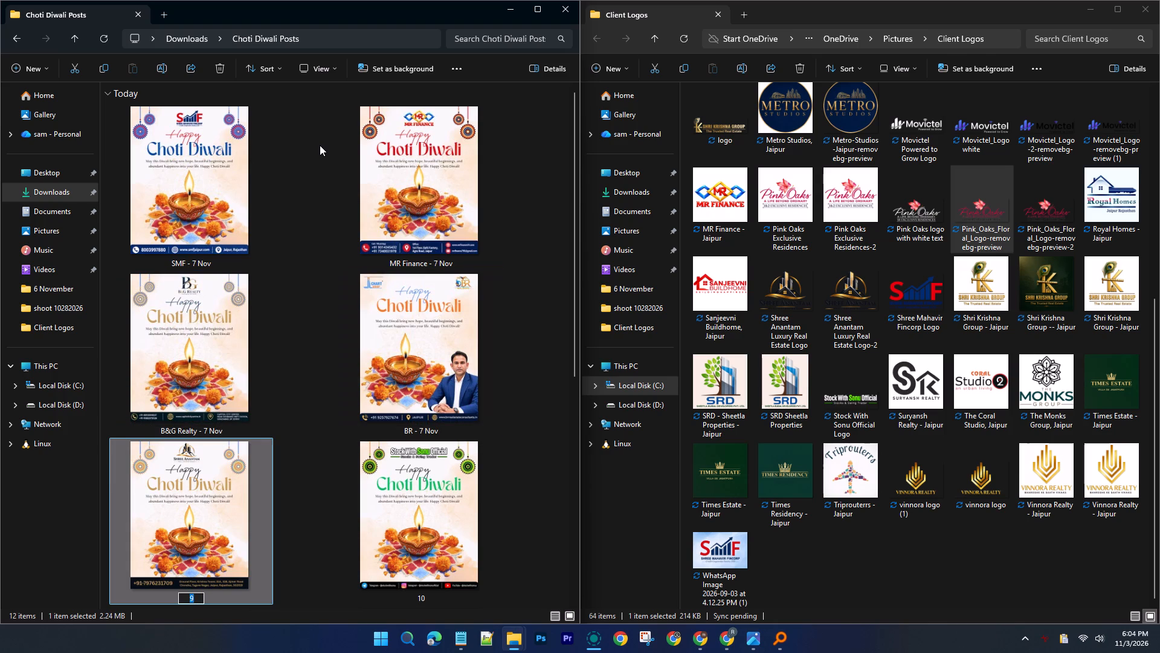
pyautogui.hotkey('shift', 'BackSpace')
pyautogui.write('Shree Anantam')
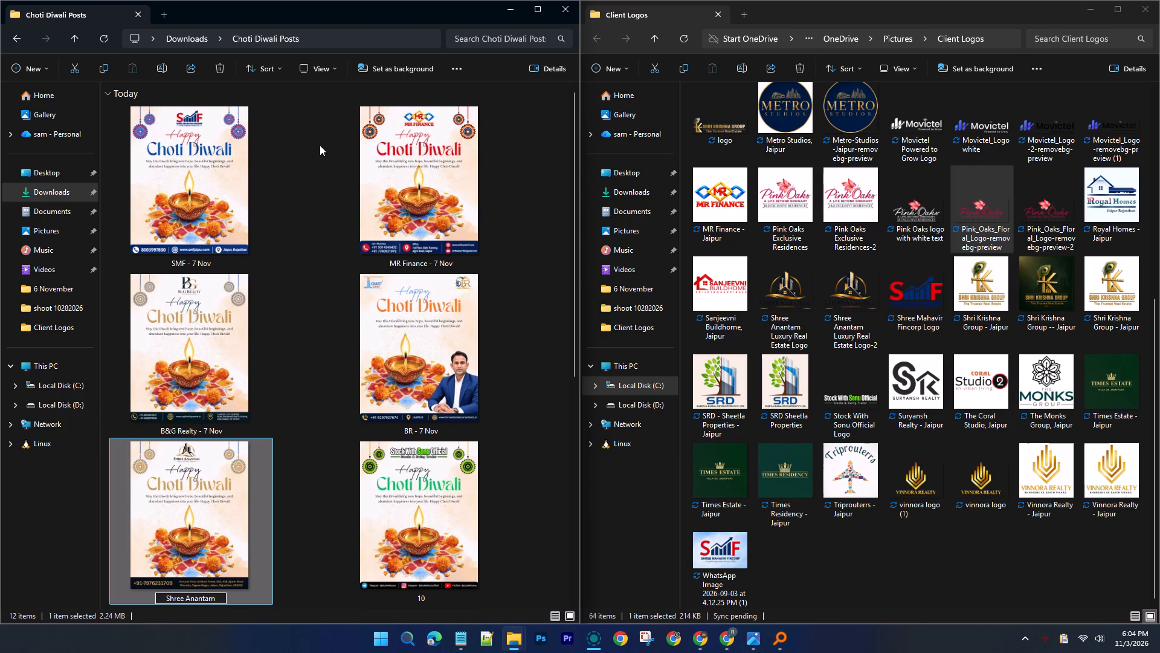
pyautogui.hotkey('ctrl', 'v')
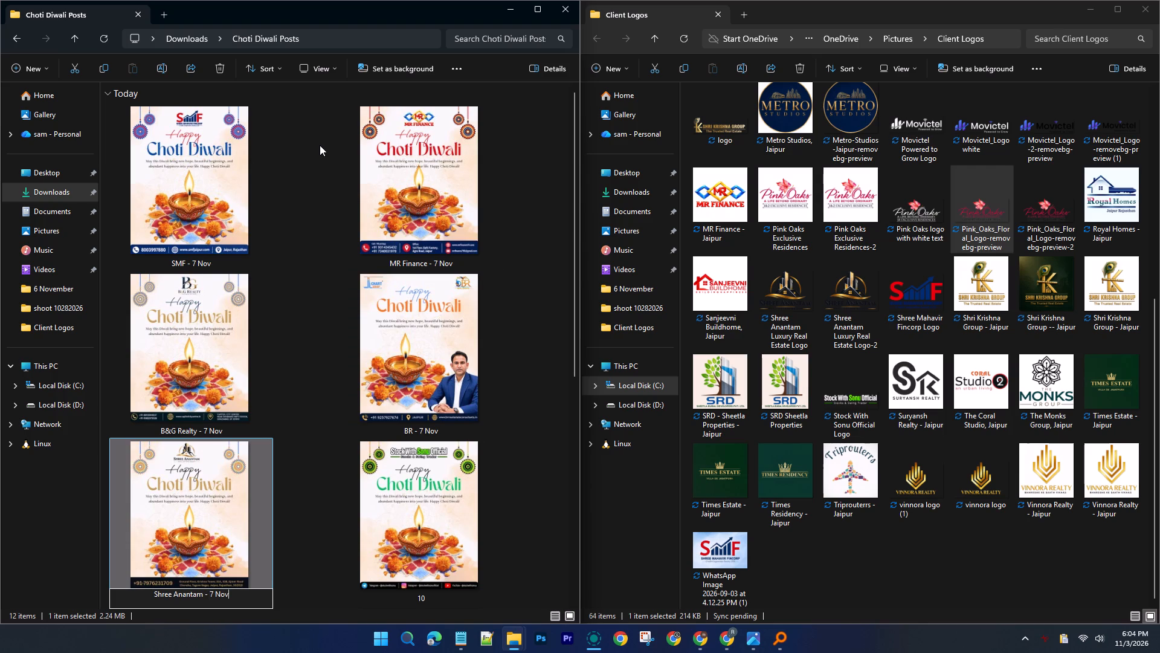
pyautogui.press('Tab')
pyautogui.write('Stock with Sonu')
pyautogui.hotkey('ctrl', 'v')
pyautogui.press('Tab')
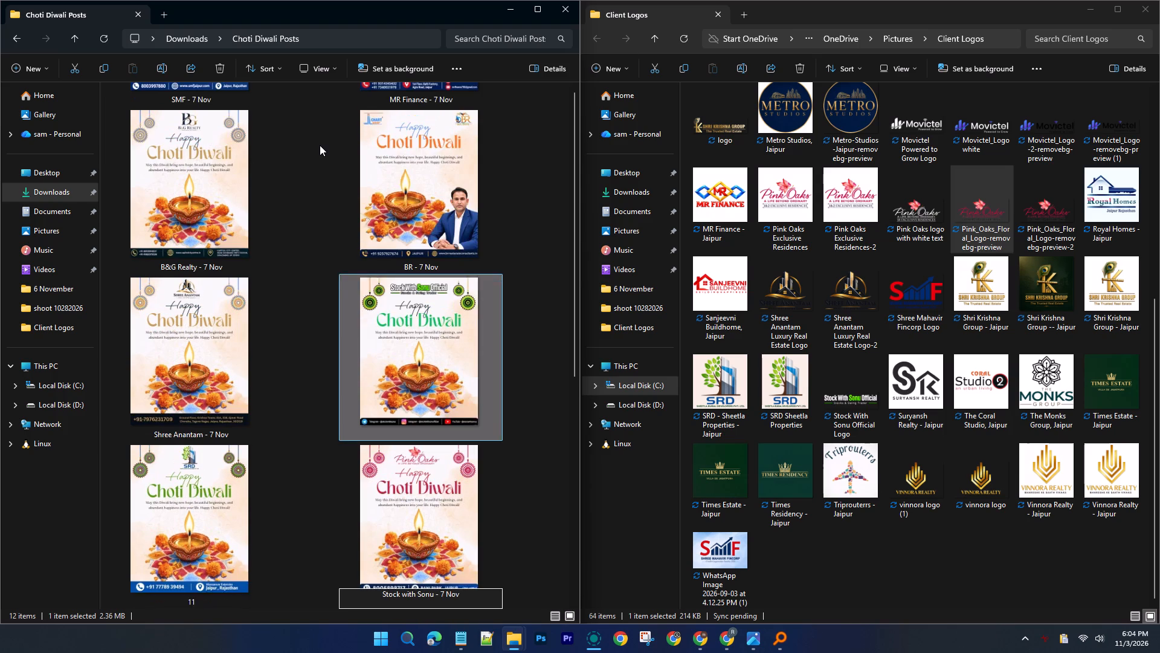
# Rename image 11 as "SRD - 7 Nov" and try to rename image 12 as "Pink Oaks - 7 Nov", reusing the copied suffix.
pyautogui.write('SRD')
pyautogui.hotkey('ctrl', 'v')
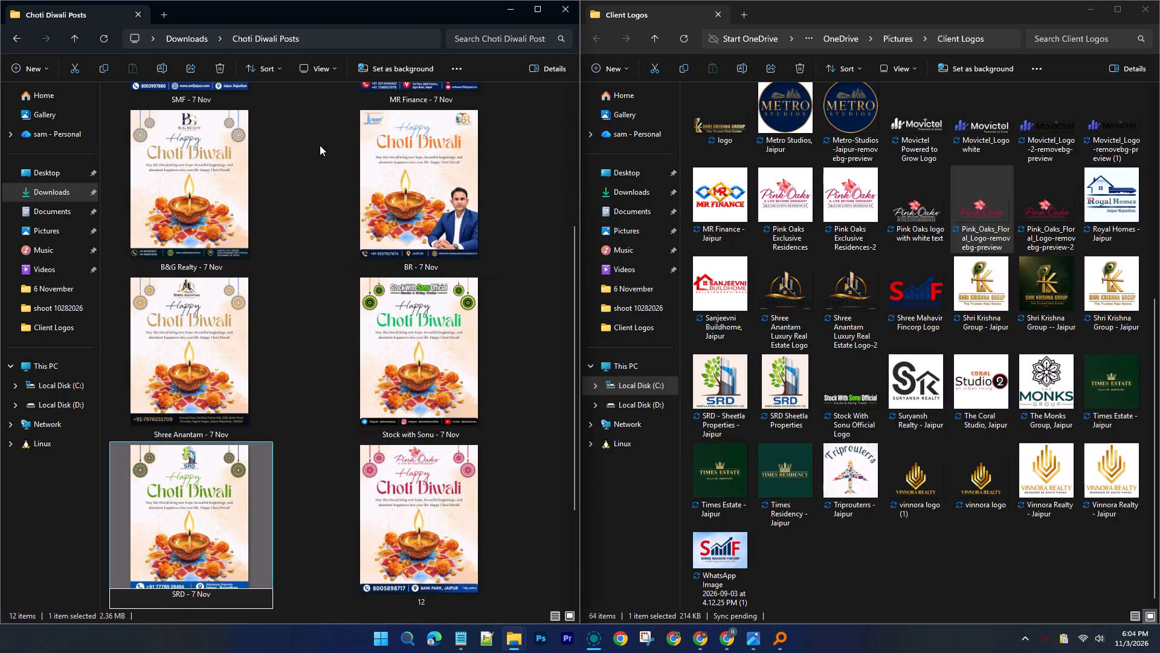
pyautogui.press('Tab')
pyautogui.write('Pink Oaks')
pyautogui.hotkey('ctrl', 'v')
pyautogui.press('Tab')
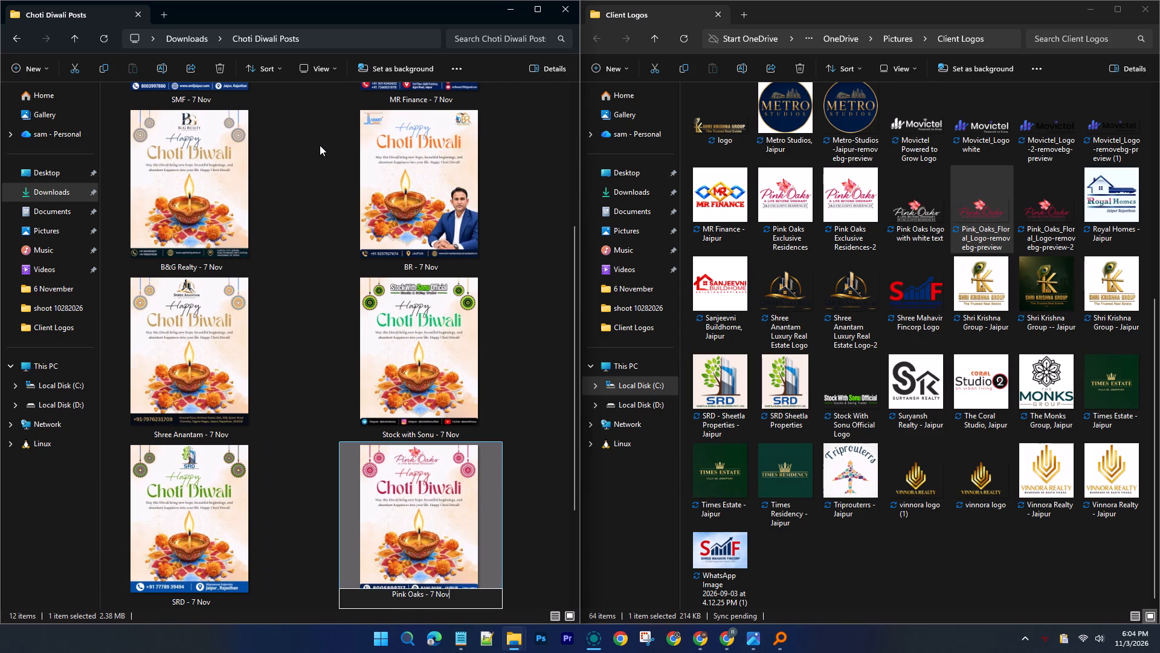
pyautogui.press('Tab')
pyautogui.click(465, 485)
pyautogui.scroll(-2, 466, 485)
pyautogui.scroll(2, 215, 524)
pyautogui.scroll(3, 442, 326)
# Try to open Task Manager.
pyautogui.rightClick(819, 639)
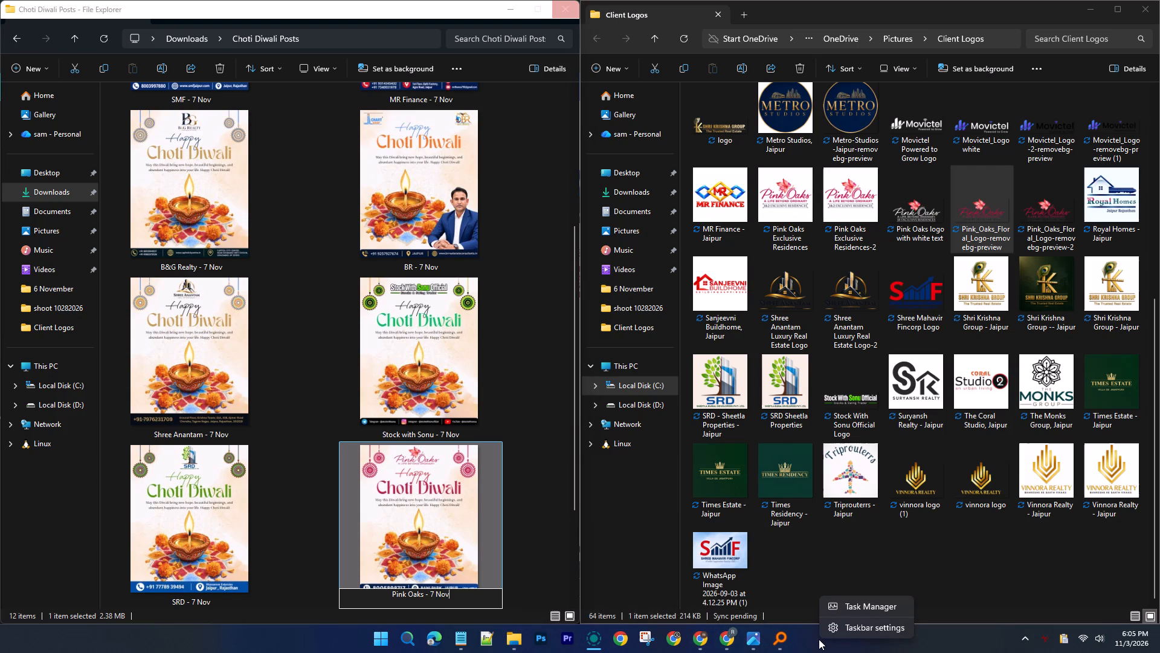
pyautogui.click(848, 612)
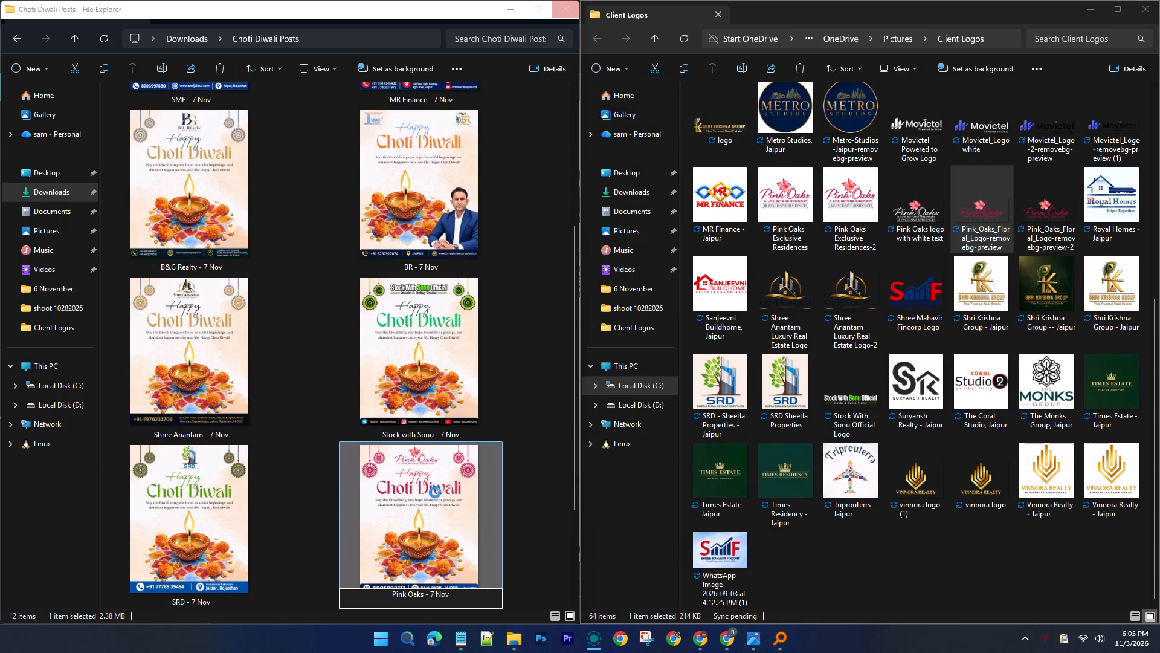
# In the Client Logos window, go to Downloads and open the extracted Choti Diwali Posts folder.
pyautogui.click(829, 380)
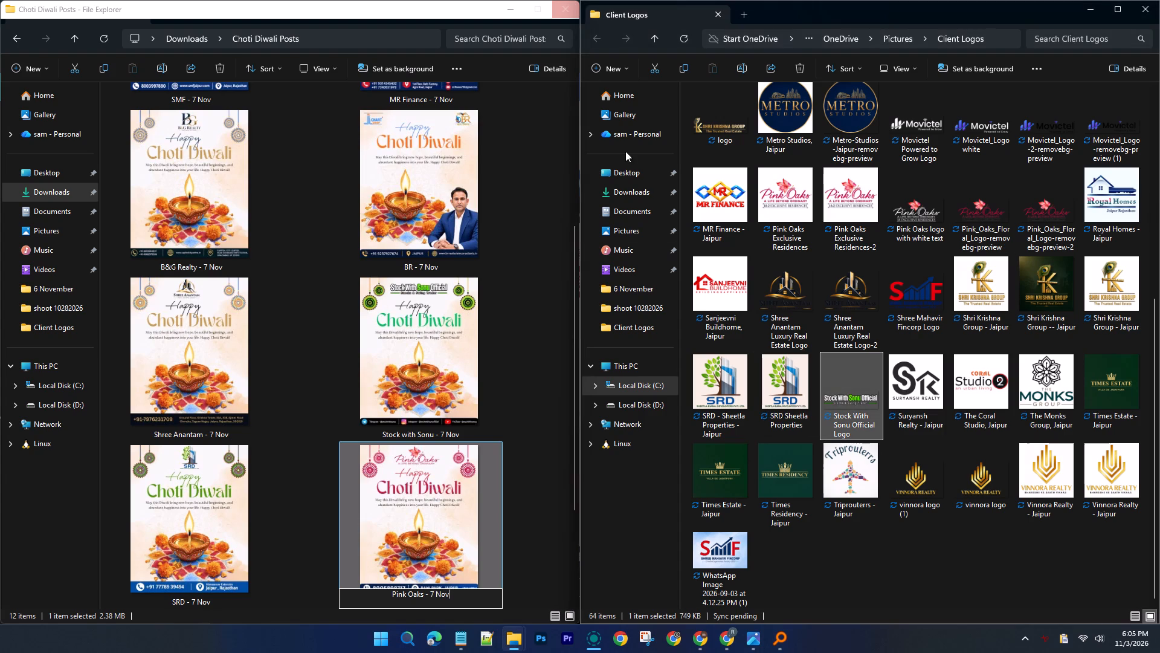
pyautogui.click(631, 187)
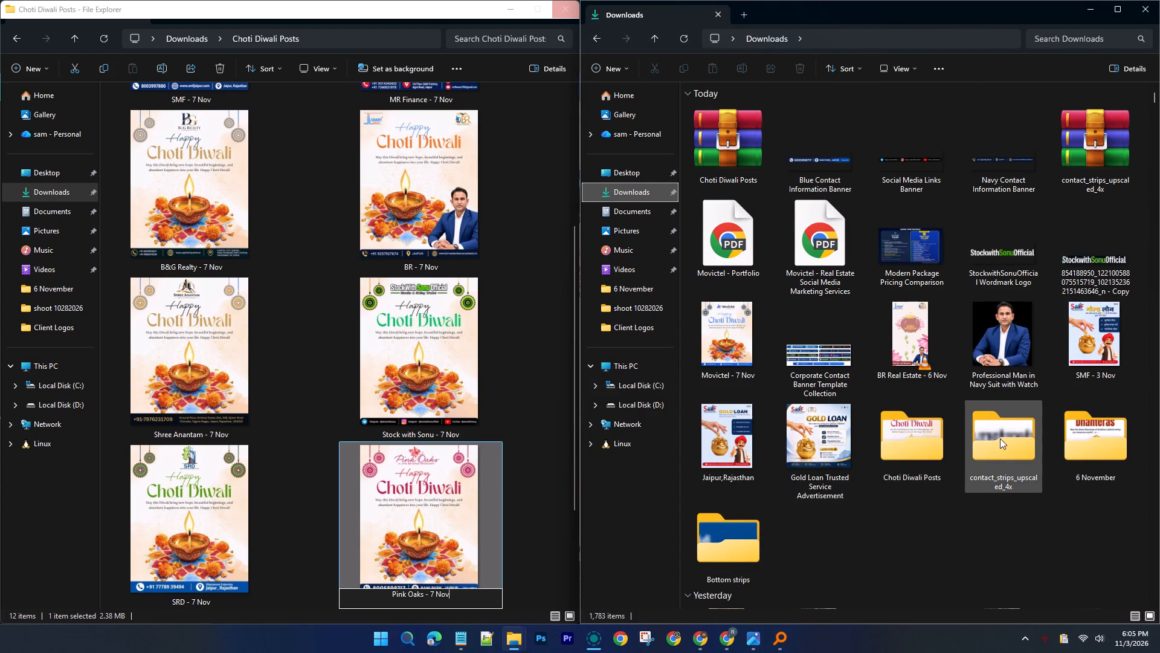
pyautogui.scroll(-4, 1000, 438)
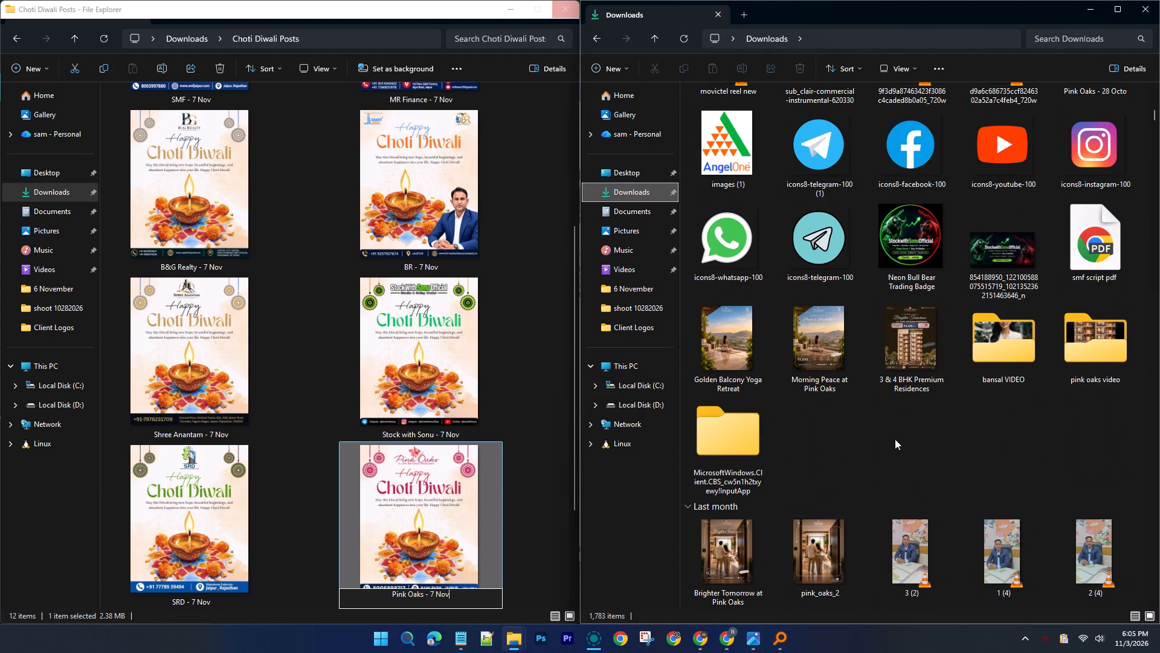
pyautogui.click(1120, 339)
pyautogui.scroll(1, 826, 386)
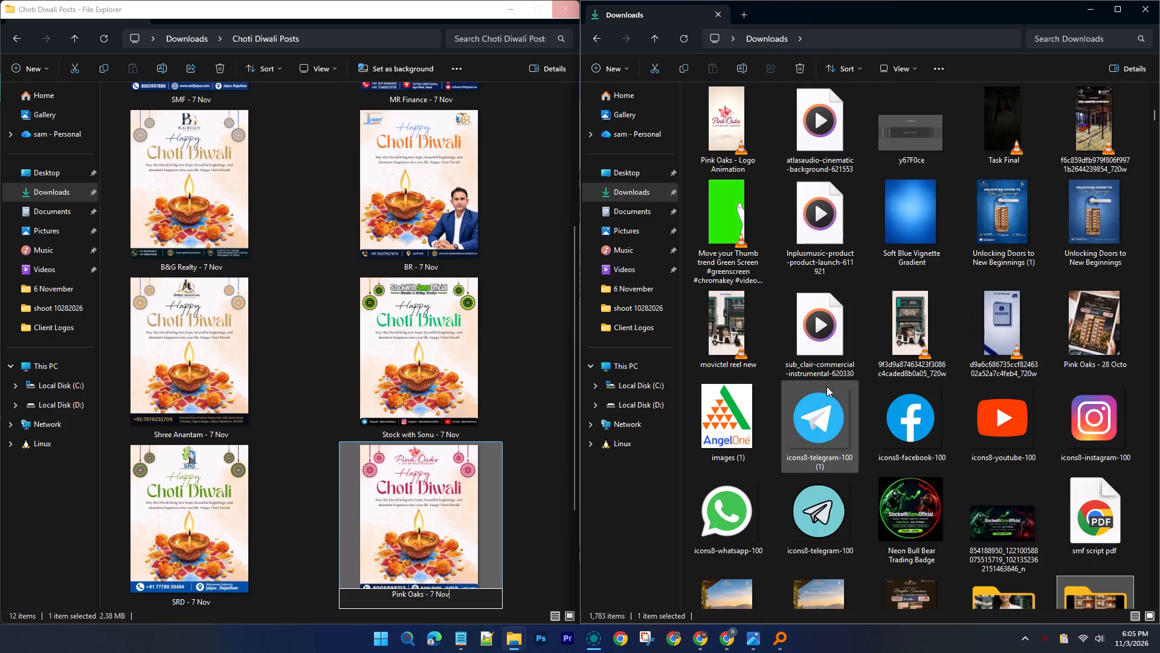
pyautogui.scroll(3, 826, 386)
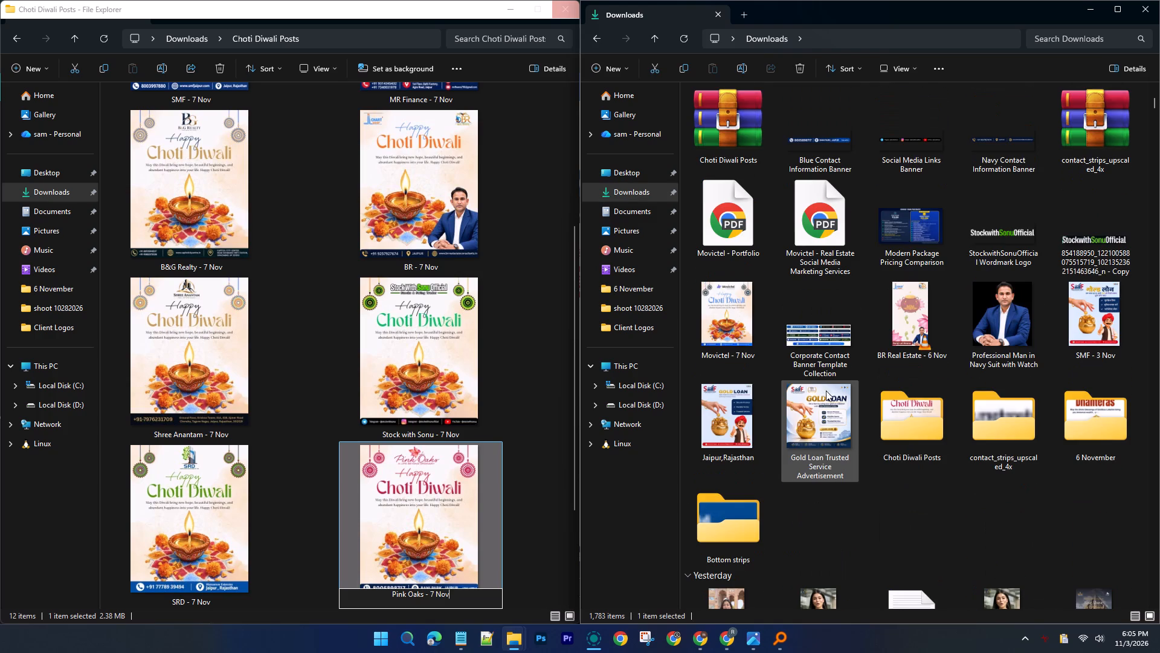
pyautogui.scroll(1, 826, 395)
pyautogui.doubleClick(910, 421)
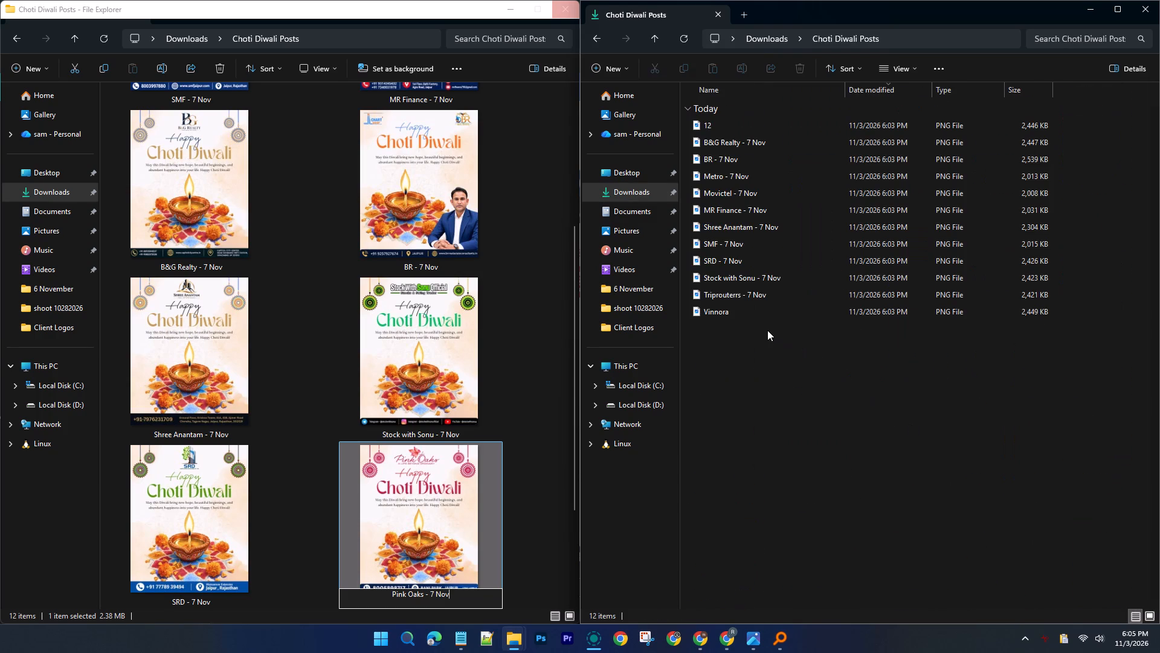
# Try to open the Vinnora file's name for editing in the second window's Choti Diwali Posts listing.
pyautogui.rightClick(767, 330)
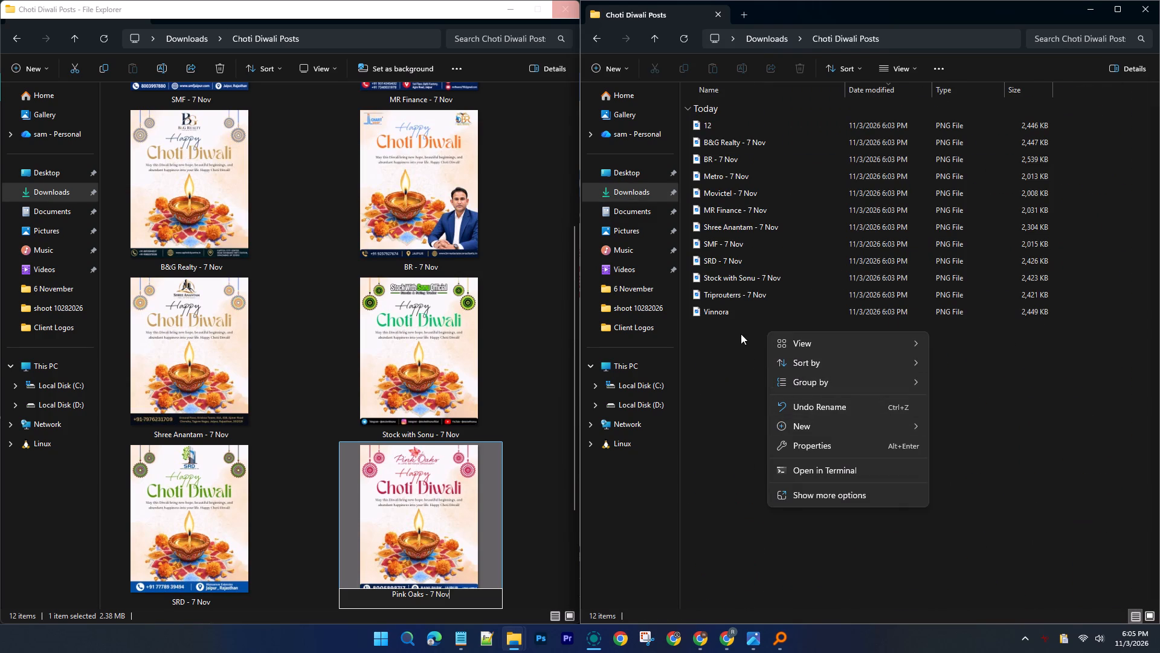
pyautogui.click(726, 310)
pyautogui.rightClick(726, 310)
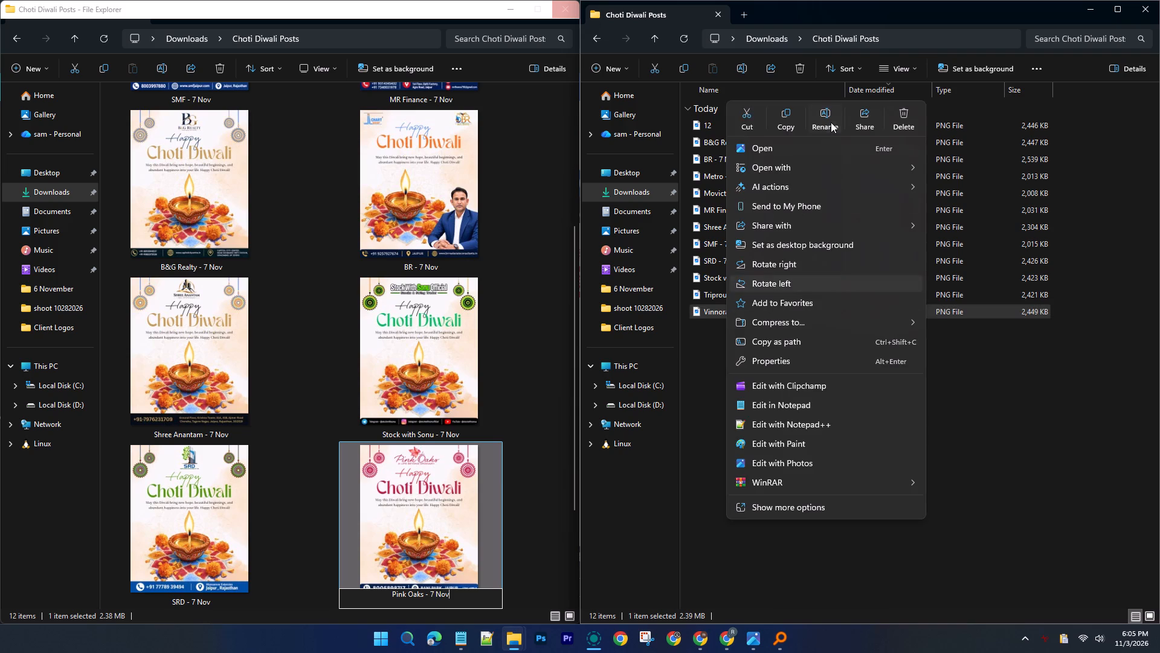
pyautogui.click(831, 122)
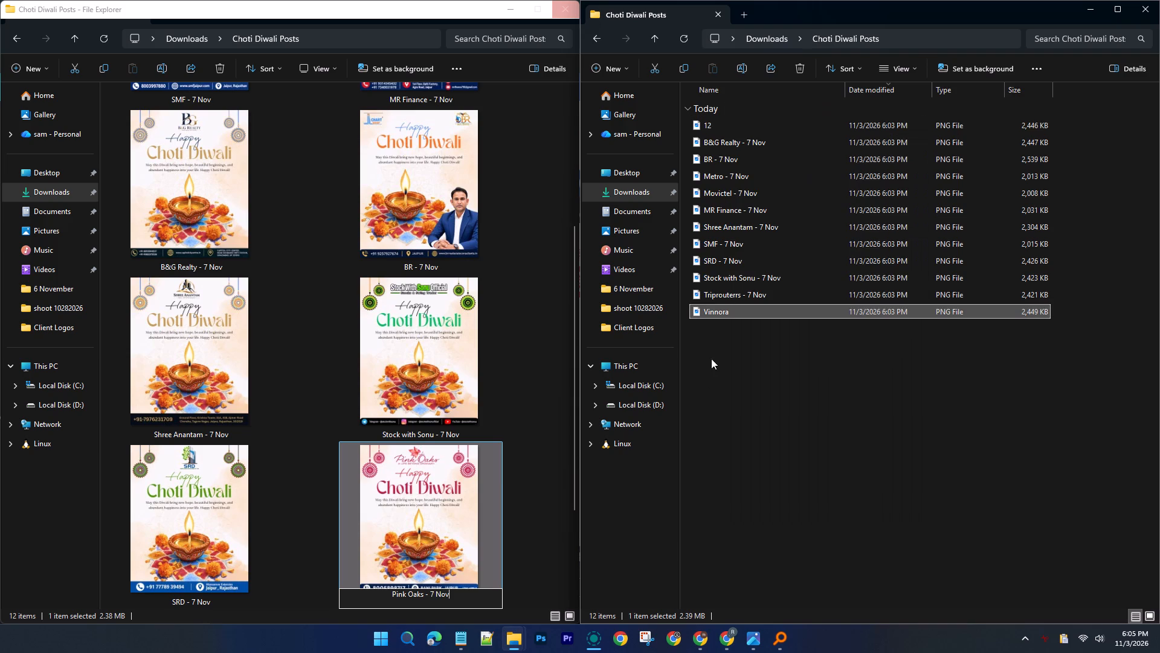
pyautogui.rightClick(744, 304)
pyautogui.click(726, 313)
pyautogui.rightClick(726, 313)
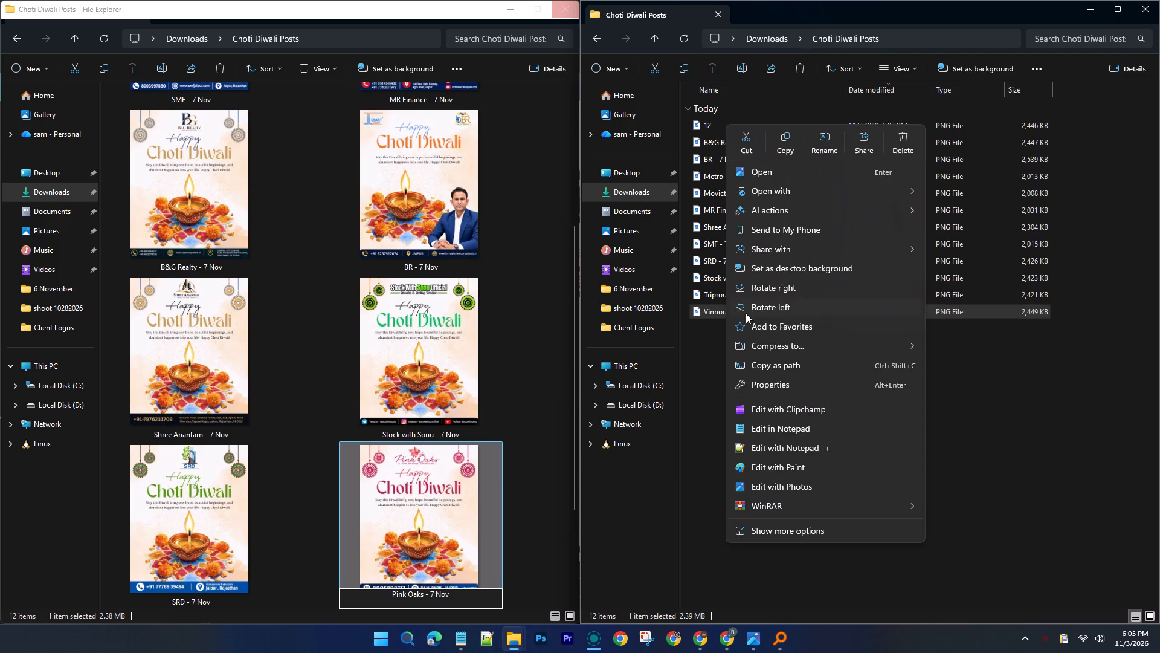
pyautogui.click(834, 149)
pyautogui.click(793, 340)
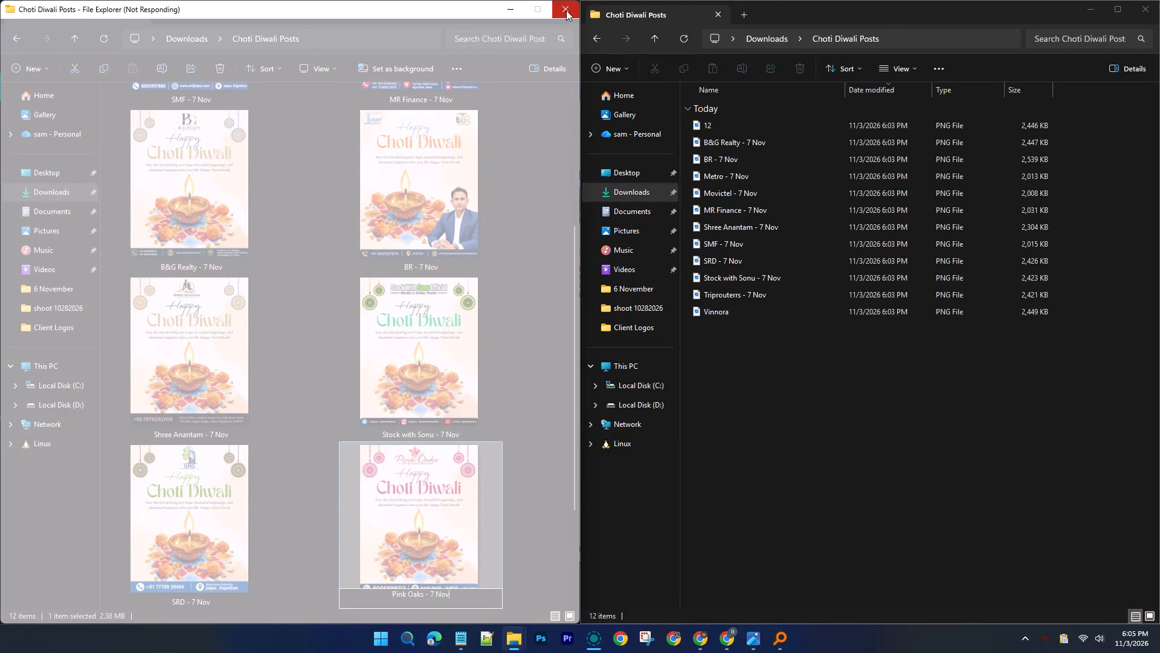
# Switch to a new File Explorer window, open the Choti Diwali Posts folder in Downloads and display its files as large thumbnails.
pyautogui.rightClick(857, 644)
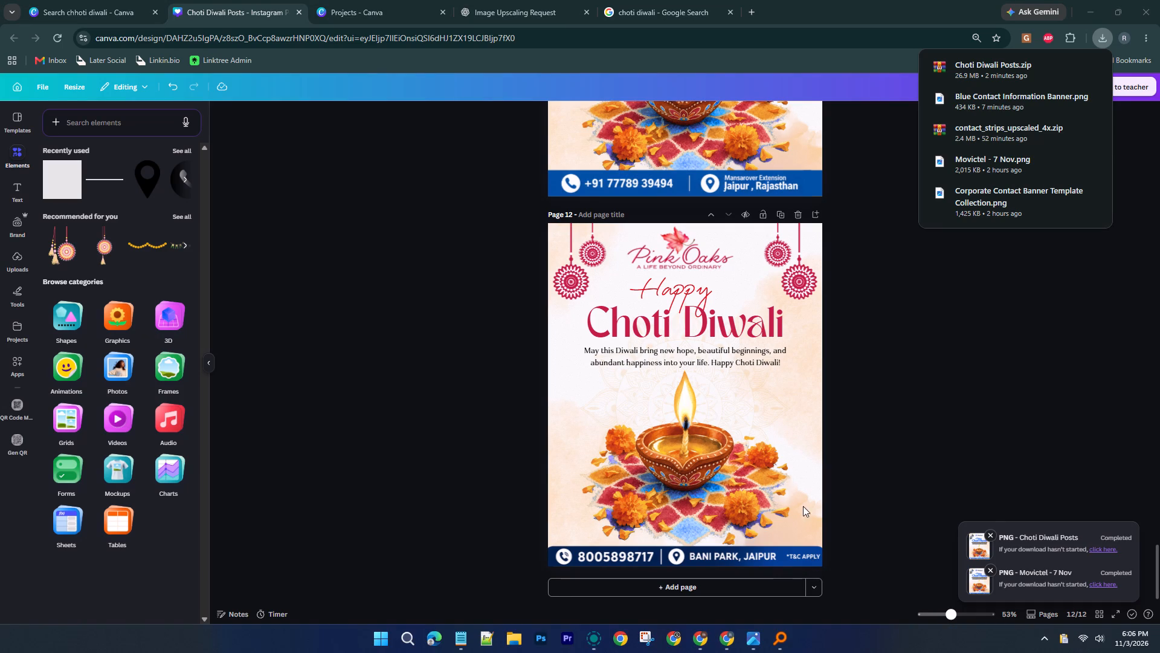
pyautogui.click(986, 329)
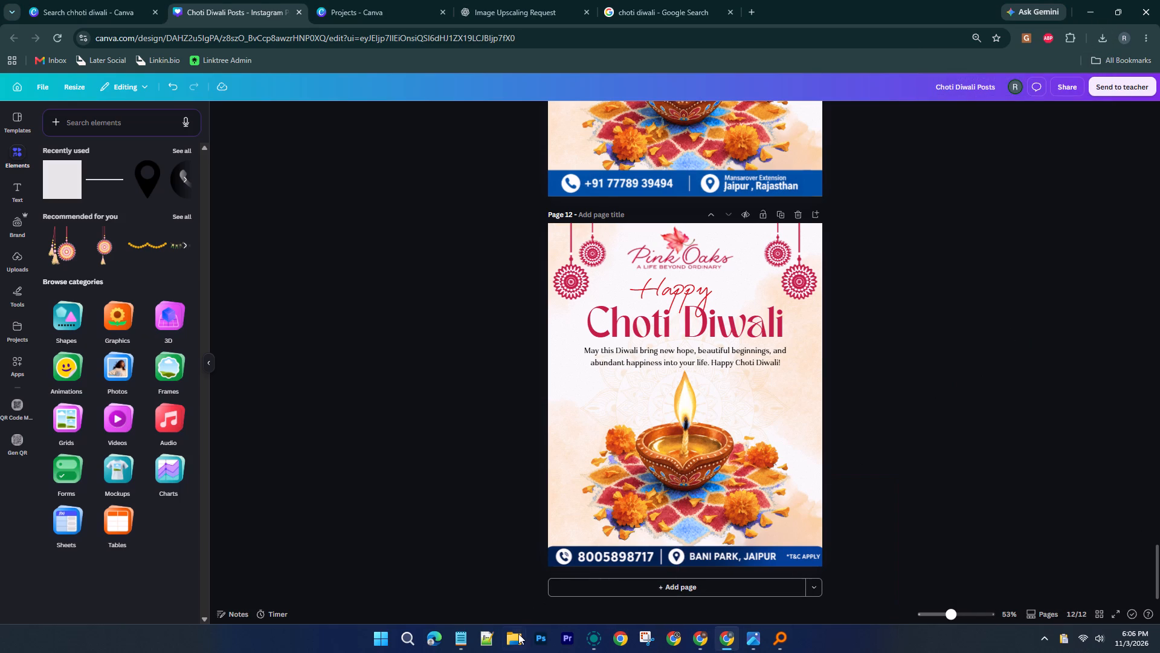
pyautogui.click(518, 634)
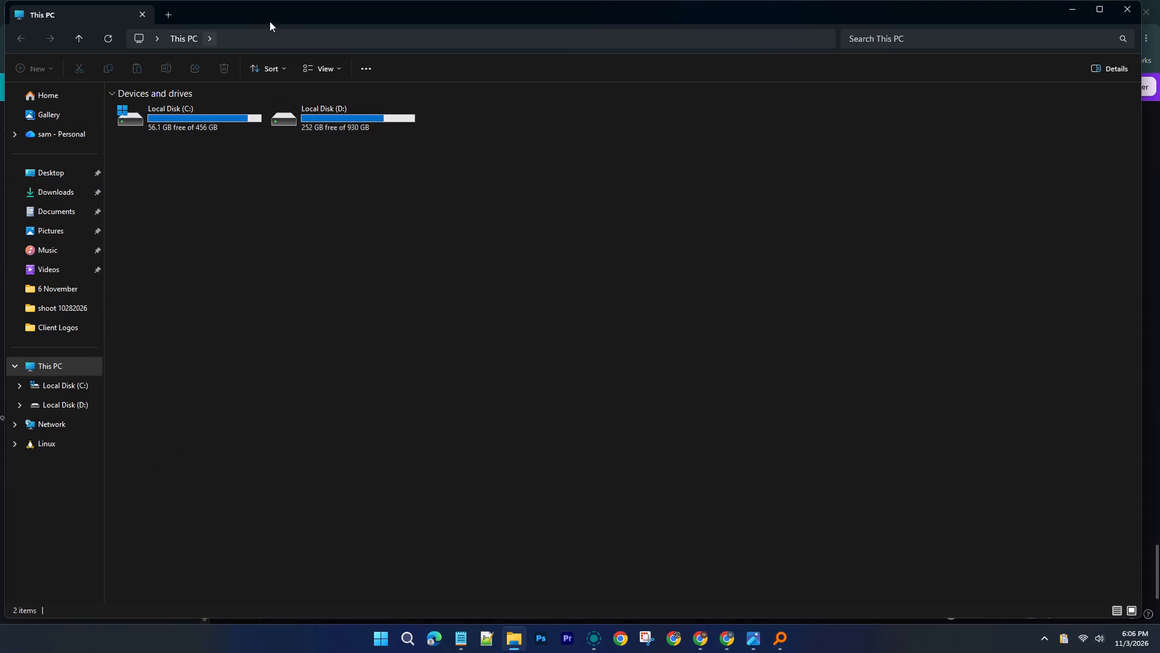
pyautogui.doubleClick(280, 16)
pyautogui.click(40, 189)
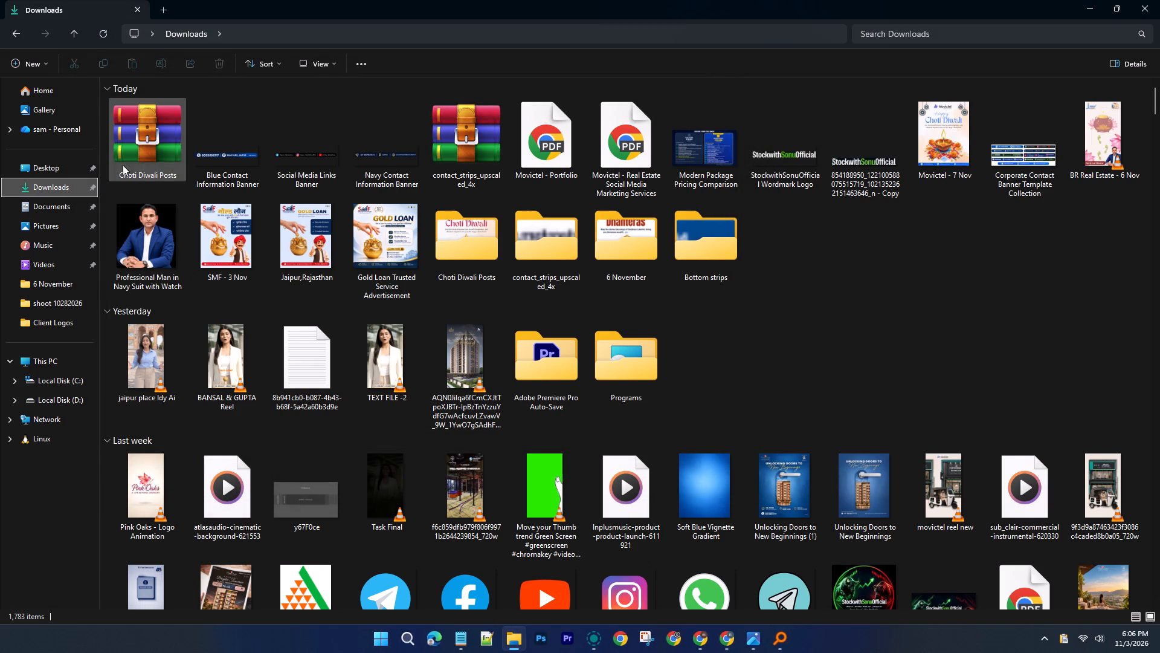
pyautogui.doubleClick(489, 254)
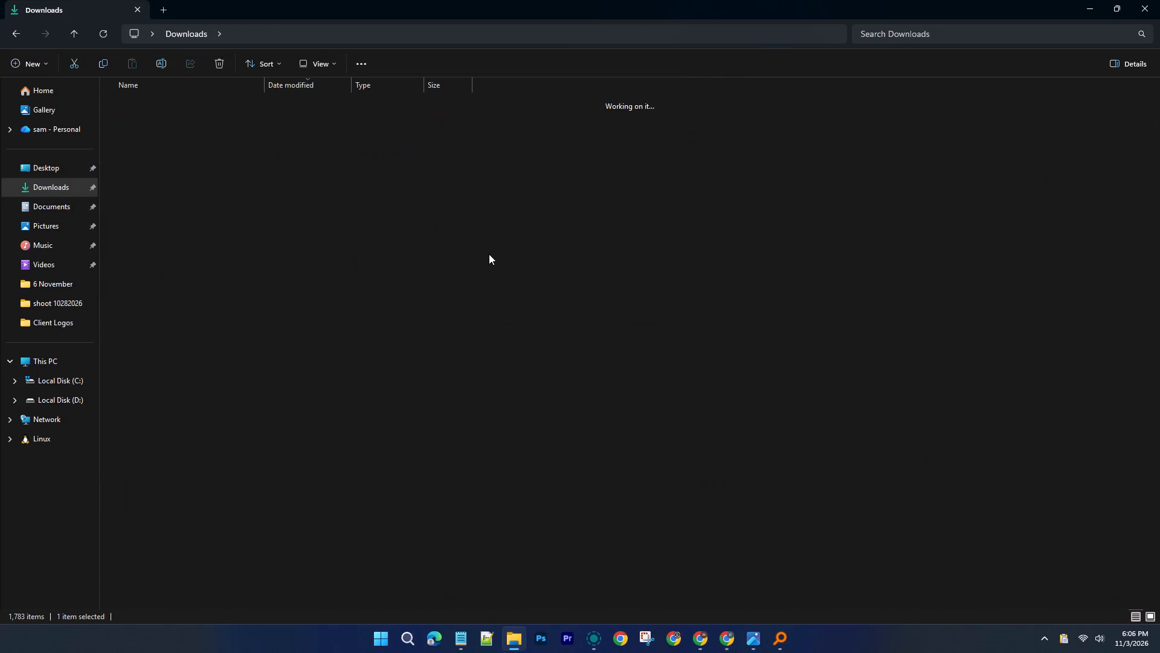
pyautogui.rightClick(246, 336)
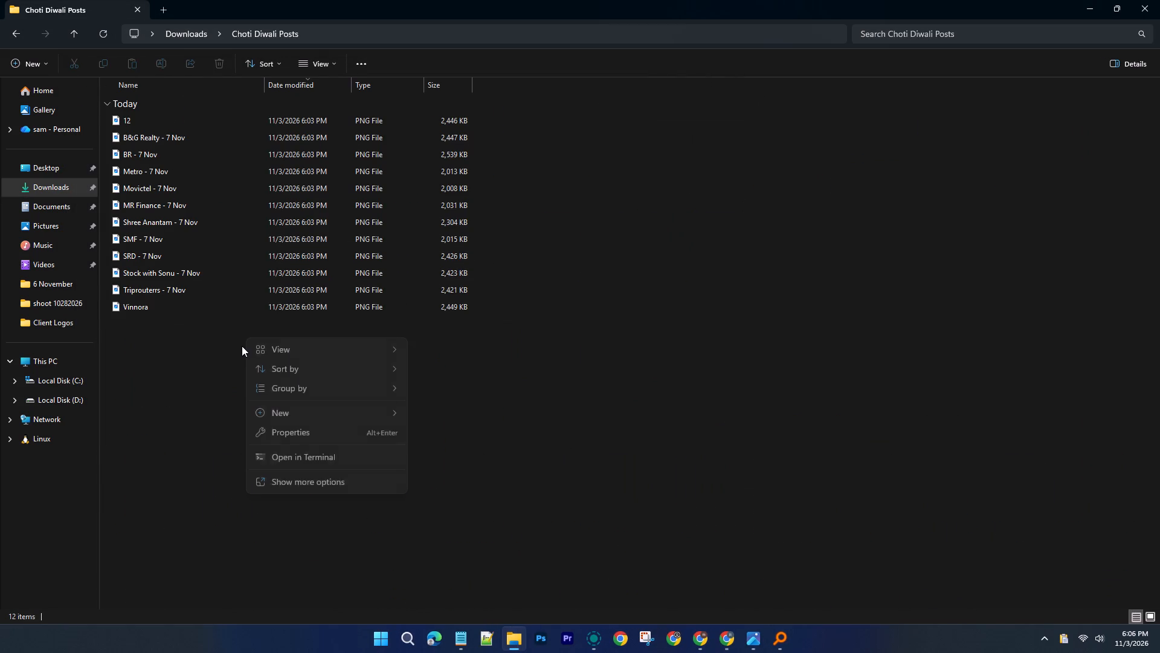
pyautogui.click(286, 348)
pyautogui.click(461, 349)
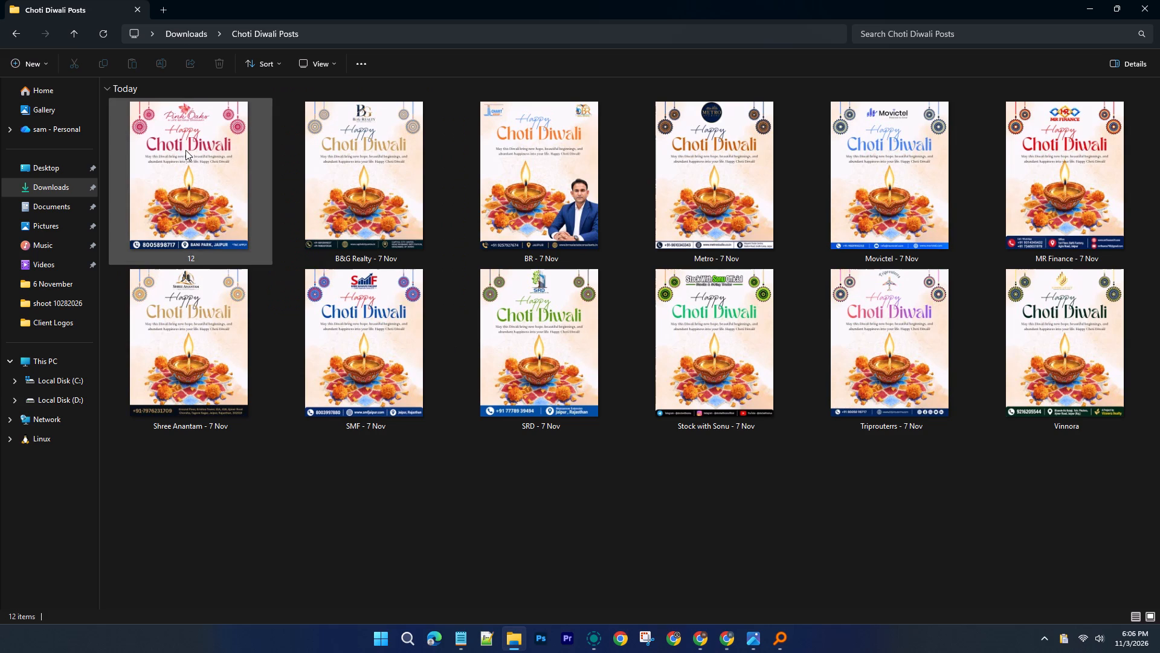
# Rename image 12 as "Pink Oaks - 7 Nov", reusing the copied suffix.
pyautogui.rightClick(185, 150)
pyautogui.click(284, 129)
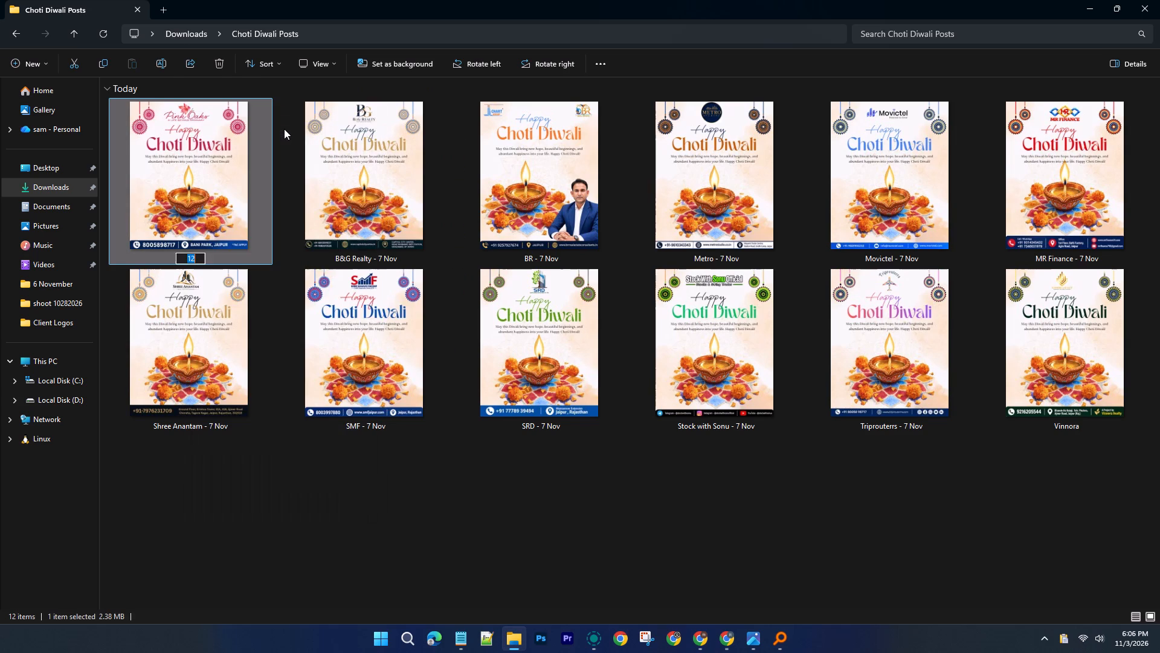
pyautogui.write('Pink Oaks')
pyautogui.hotkey('ctrl', 'v')
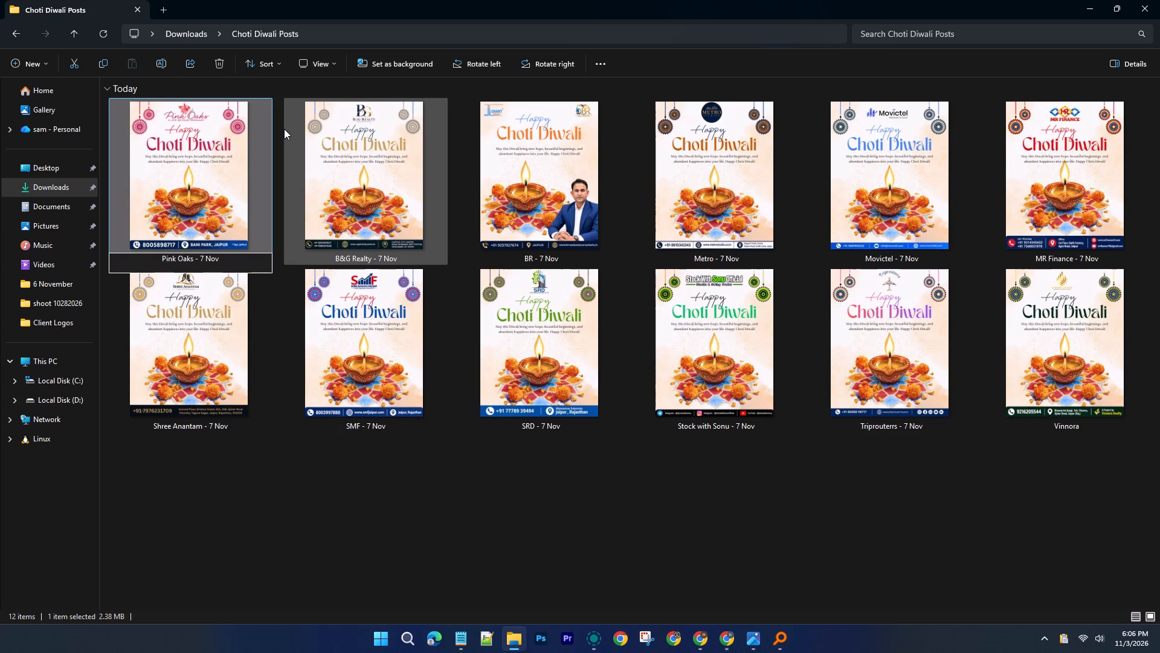
pyautogui.click(1021, 360)
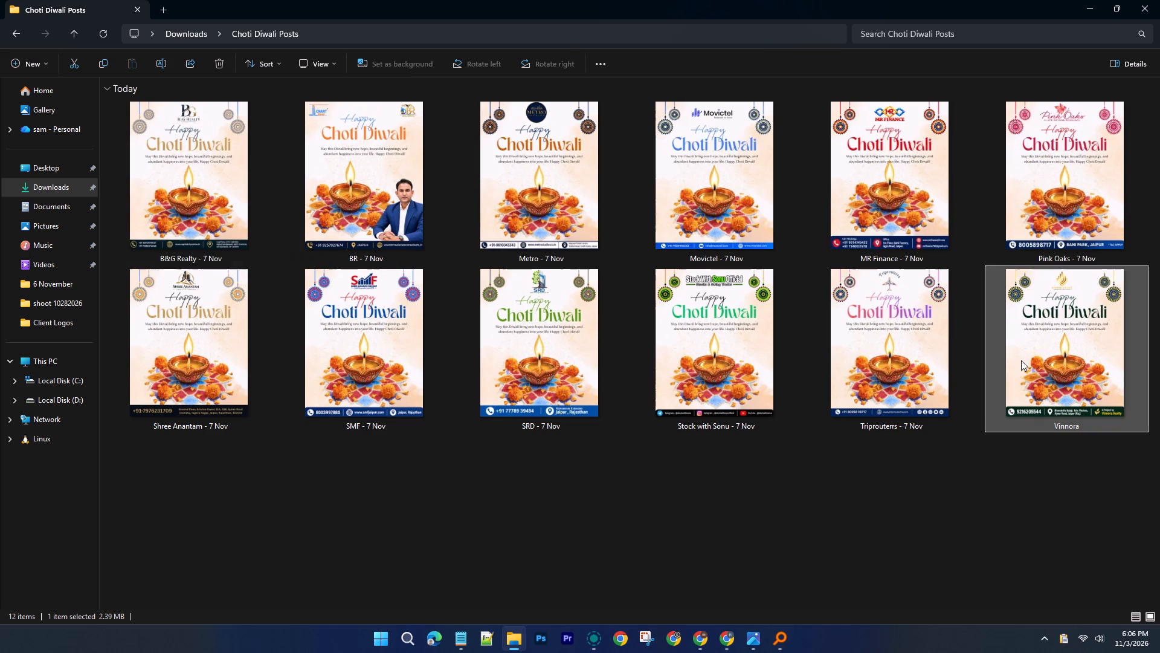
# Append the copied suffix to the Vinnora file so its name is "Vinnora - 7 Nov".
pyautogui.rightClick(1021, 360)
pyautogui.click(916, 117)
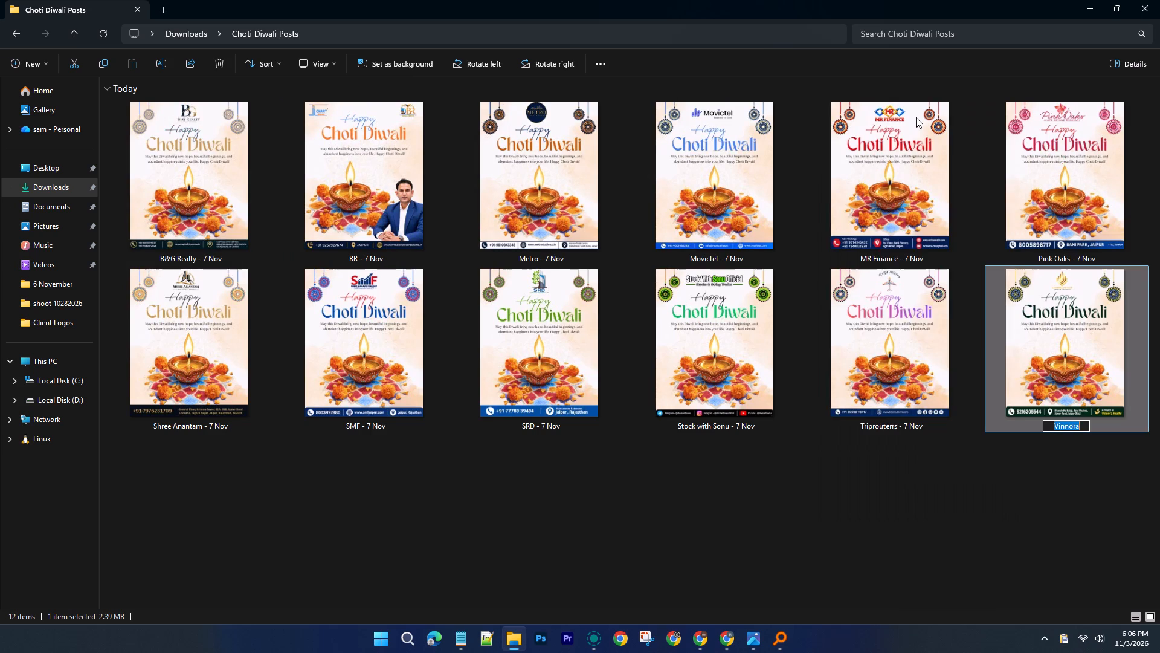
pyautogui.press('Right')
pyautogui.hotkey('ctrl', 'v')
pyautogui.press('Return')
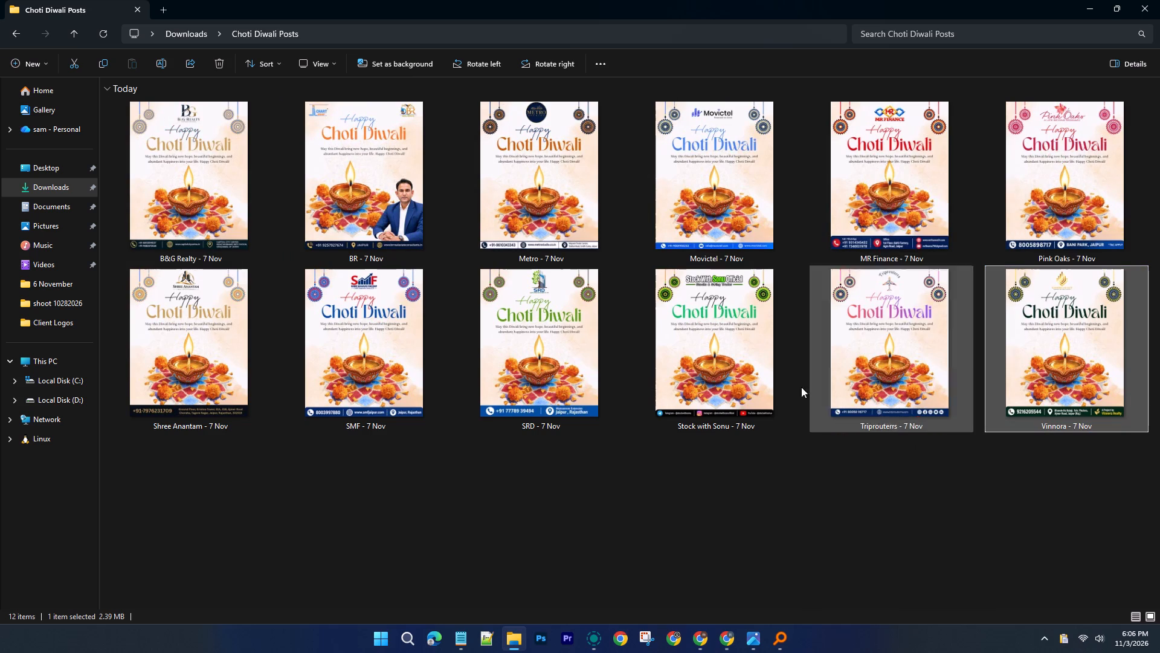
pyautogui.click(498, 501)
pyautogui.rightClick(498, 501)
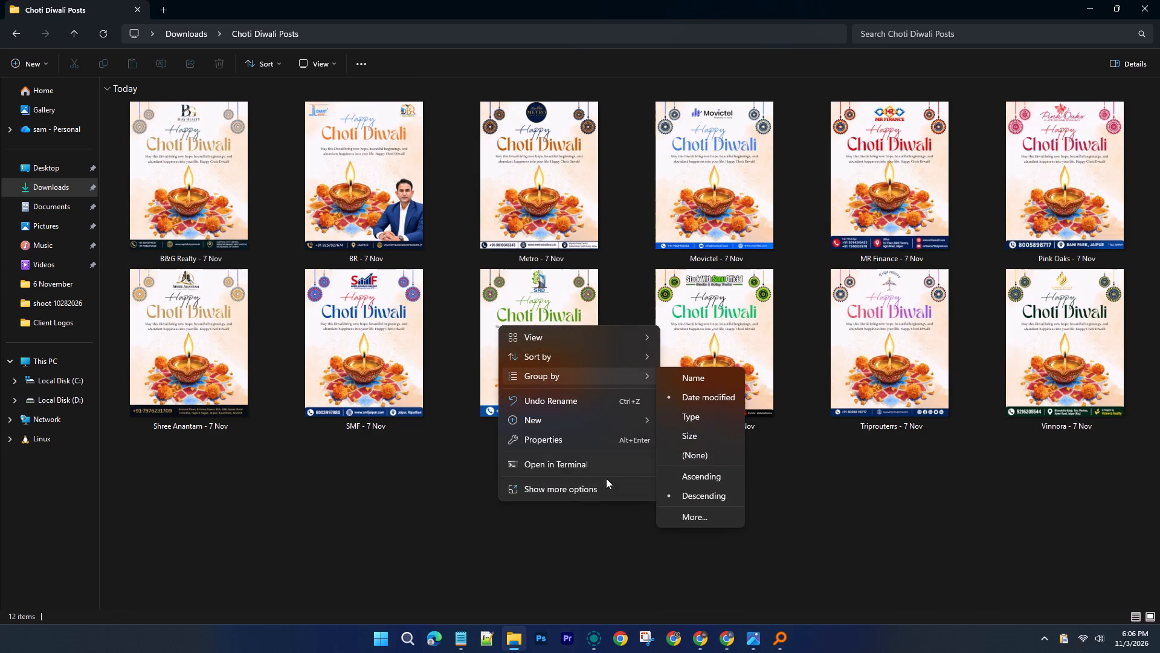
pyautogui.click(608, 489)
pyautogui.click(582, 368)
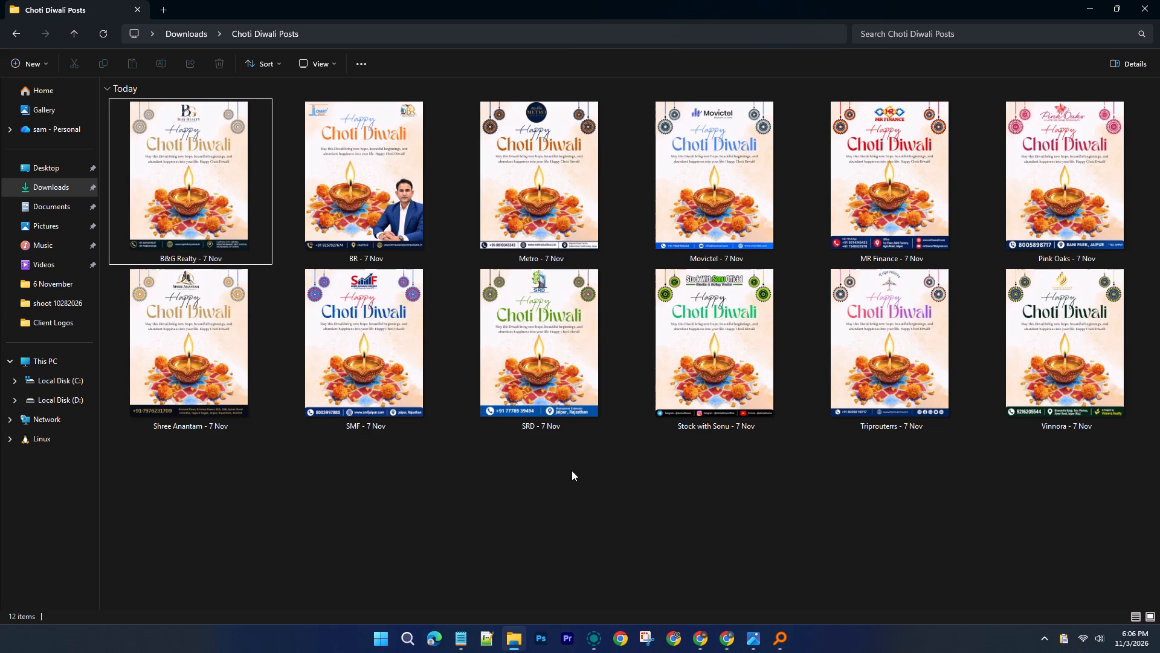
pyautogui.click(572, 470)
# Return to Downloads and rename the extracted Choti Diwali Posts folder as "7 November".
pyautogui.click(12, 36)
pyautogui.rightClick(466, 253)
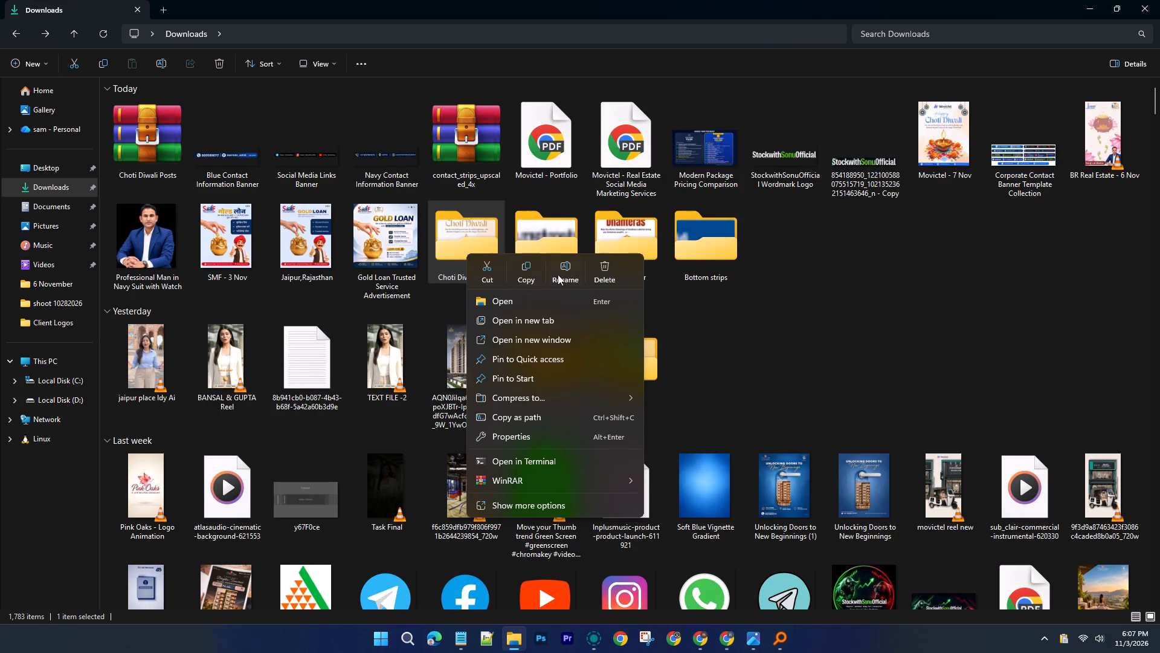
pyautogui.click(561, 273)
pyautogui.write('7 November')
pyautogui.press('Return')
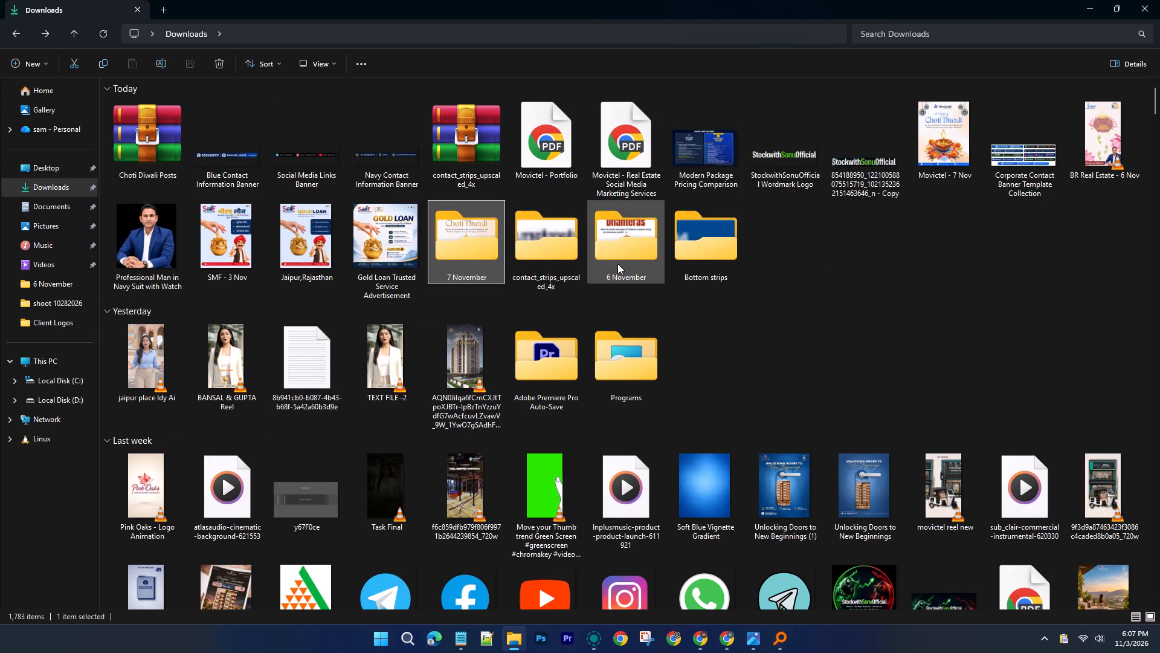
# Open the 6 November folder to view its Dhanteras files, then return to Downloads.
pyautogui.doubleClick(617, 264)
pyautogui.rightClick(617, 264)
pyautogui.click(639, 276)
pyautogui.click(818, 283)
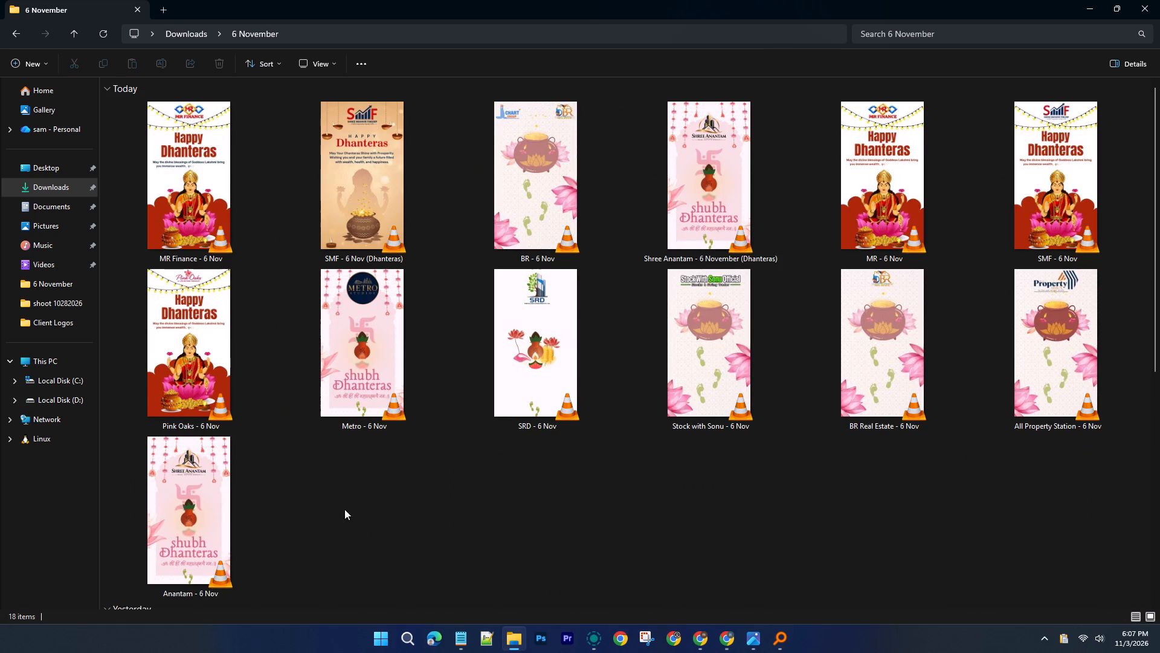
pyautogui.click(16, 37)
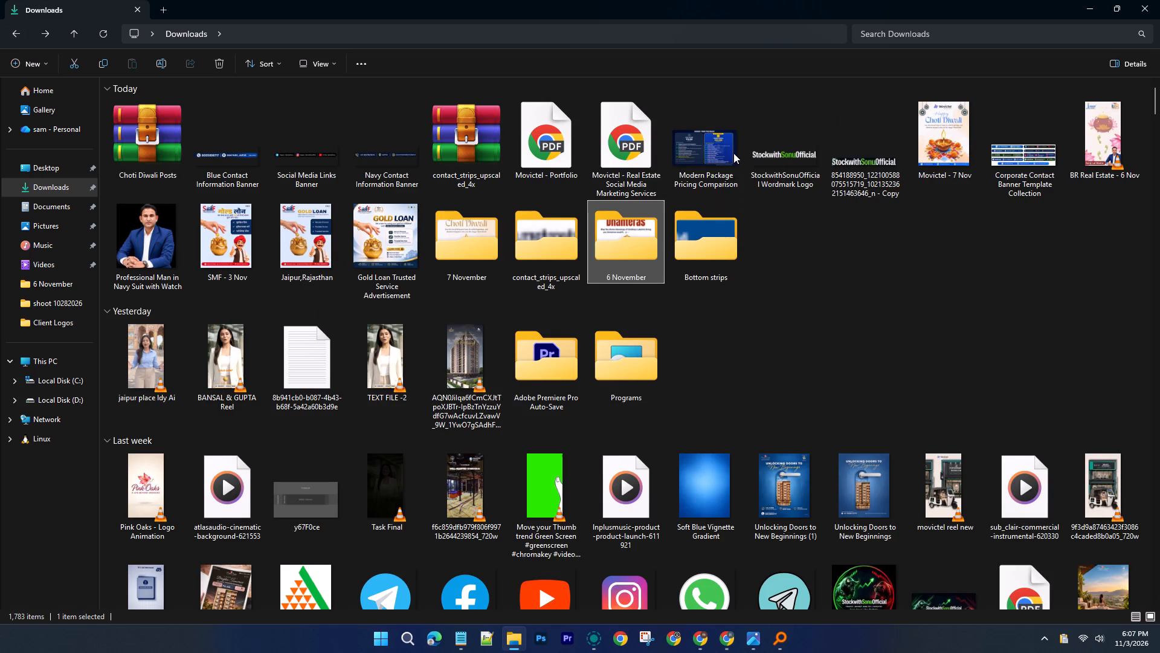
# Move the StockwithSonuOfficial Wordmark Logo from Downloads into the Client Logos folder in Pictures.
pyautogui.click(801, 172)
pyautogui.hotkey('ctrl', 'x')
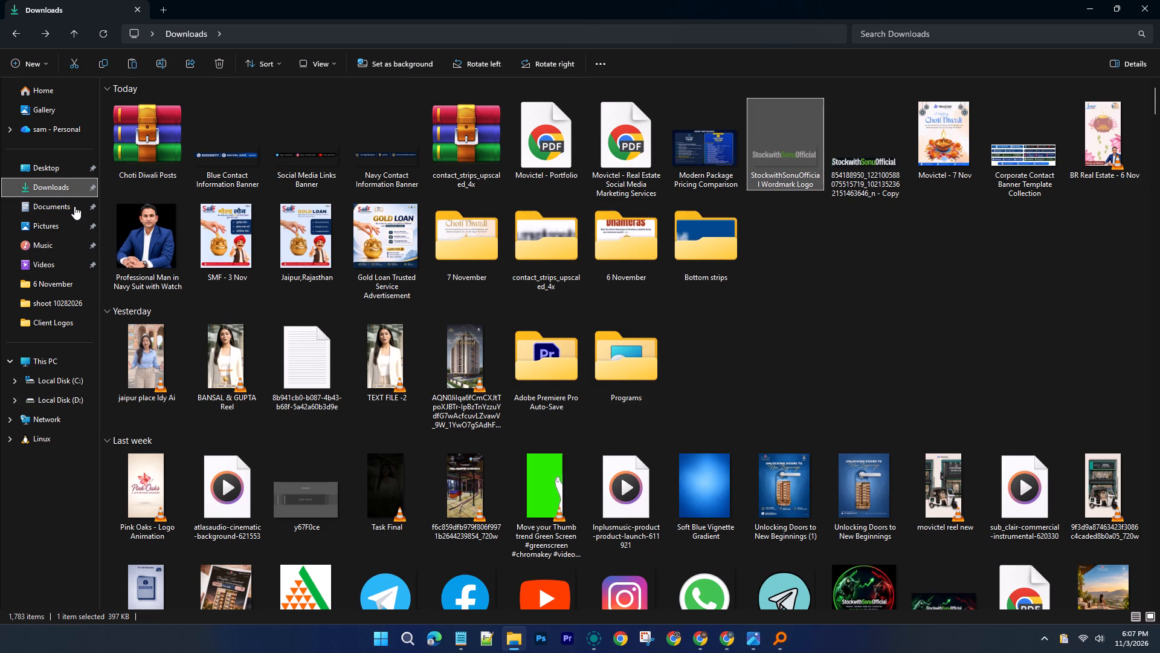
pyautogui.click(64, 222)
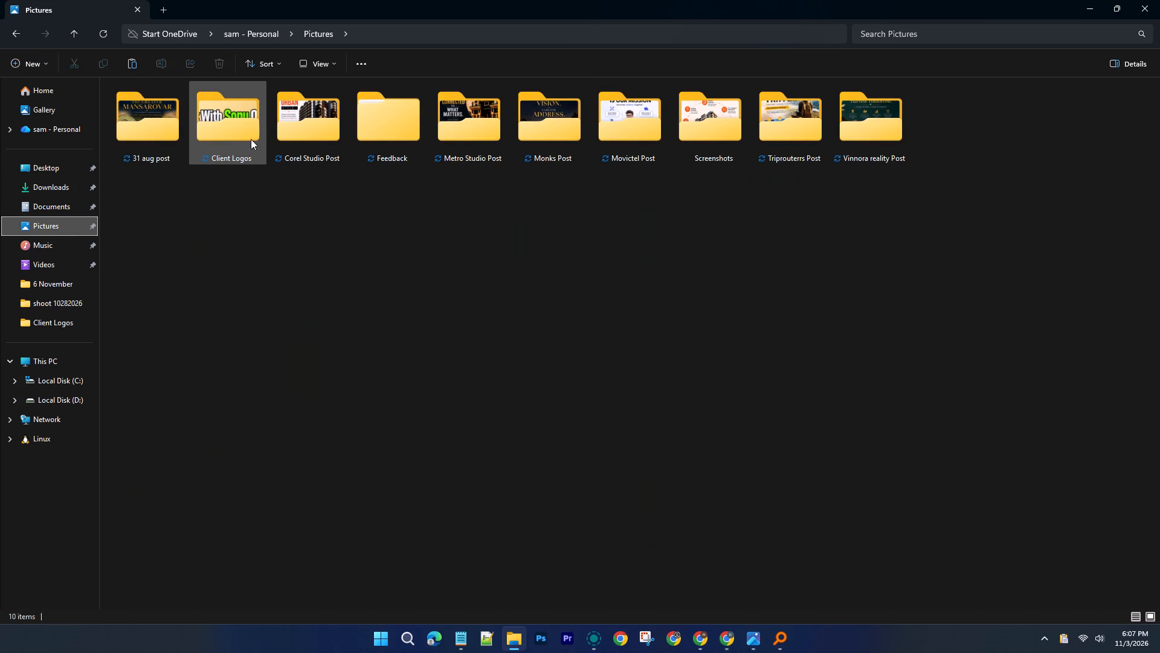
pyautogui.doubleClick(243, 136)
pyautogui.hotkey('ctrl', 'v')
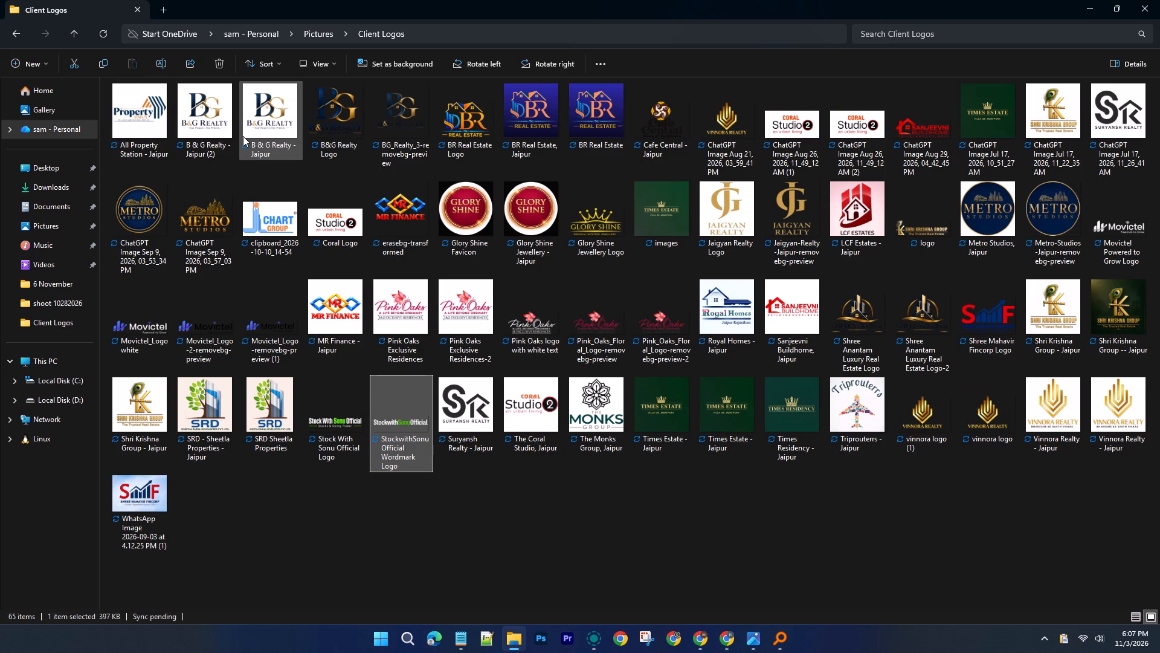
pyautogui.click(370, 530)
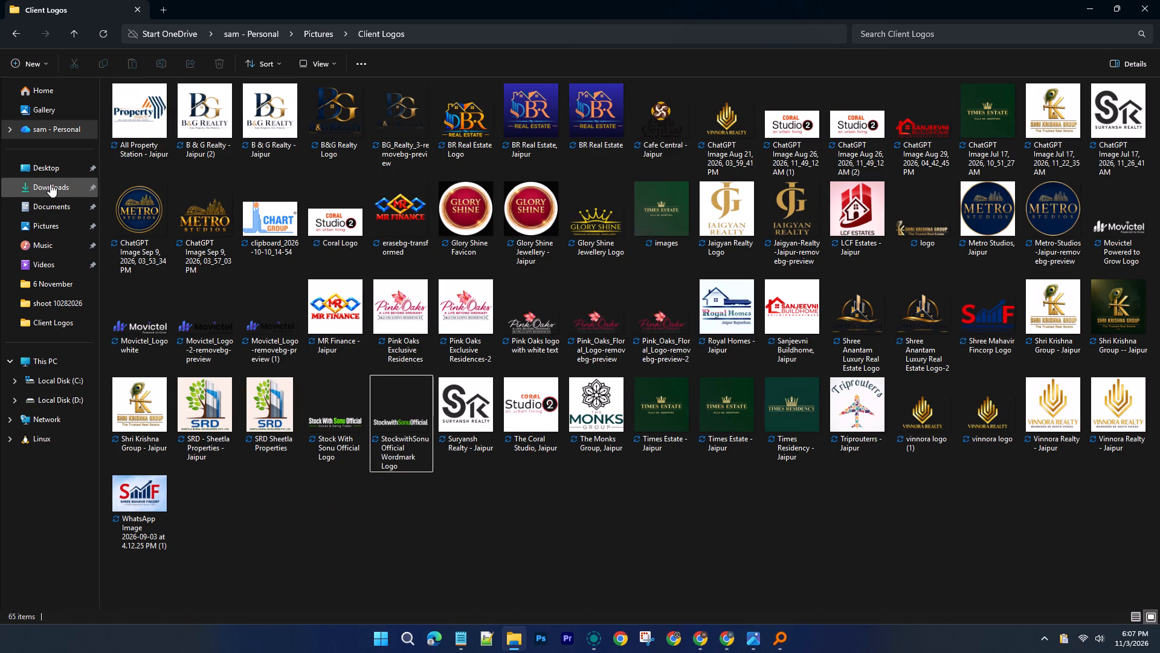
# Delete the StockwithSonuOfficial image copy and the Modern Package Pricing Comparison image from Downloads.
pyautogui.click(50, 184)
pyautogui.click(786, 170)
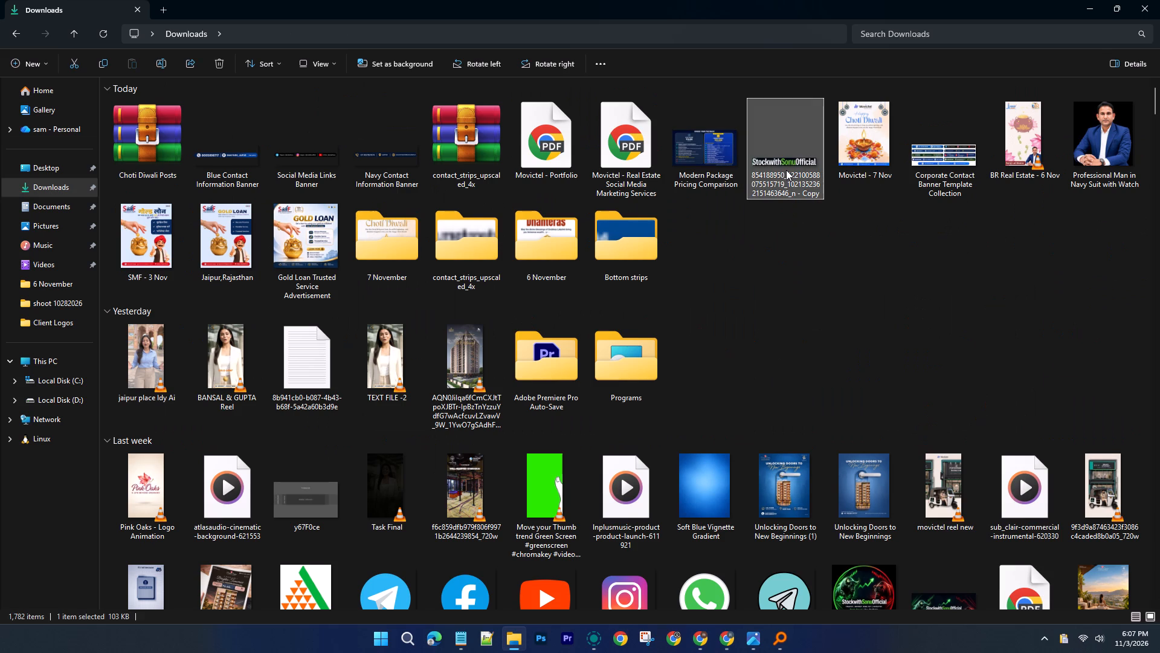
pyautogui.press('Delete')
pyautogui.click(708, 164)
pyautogui.press('Delete')
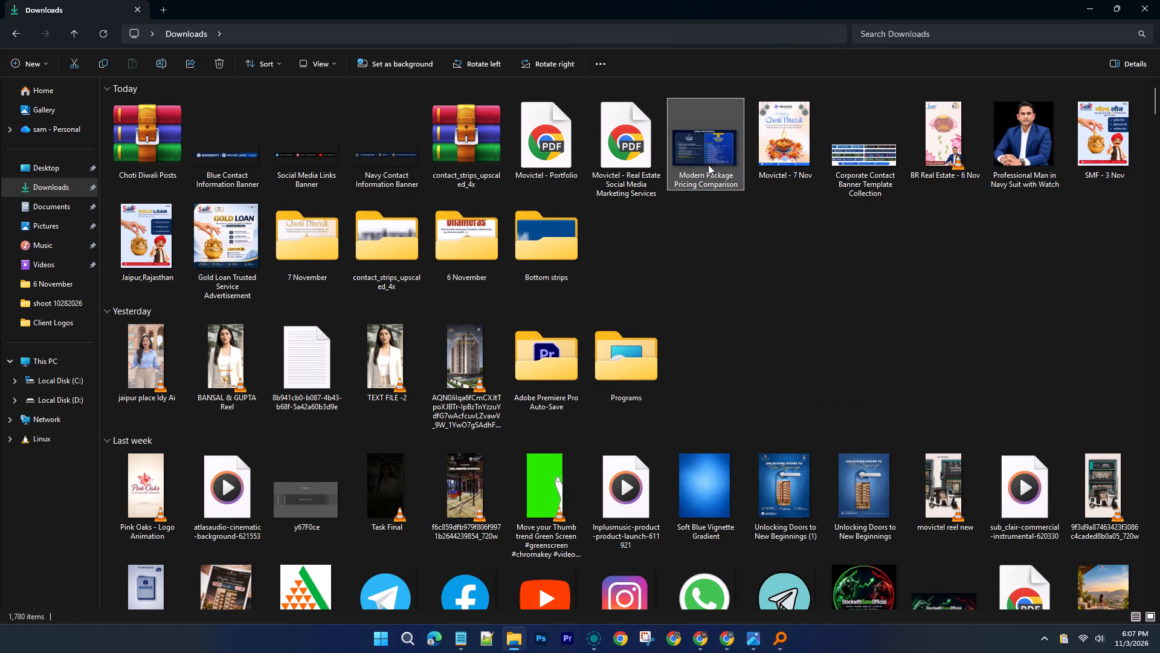
# Move the PDFs Movictel - Portfolio and Movictel - Real Estate Social Media Marketing Services from Downloads to Documents.
pyautogui.click(640, 172)
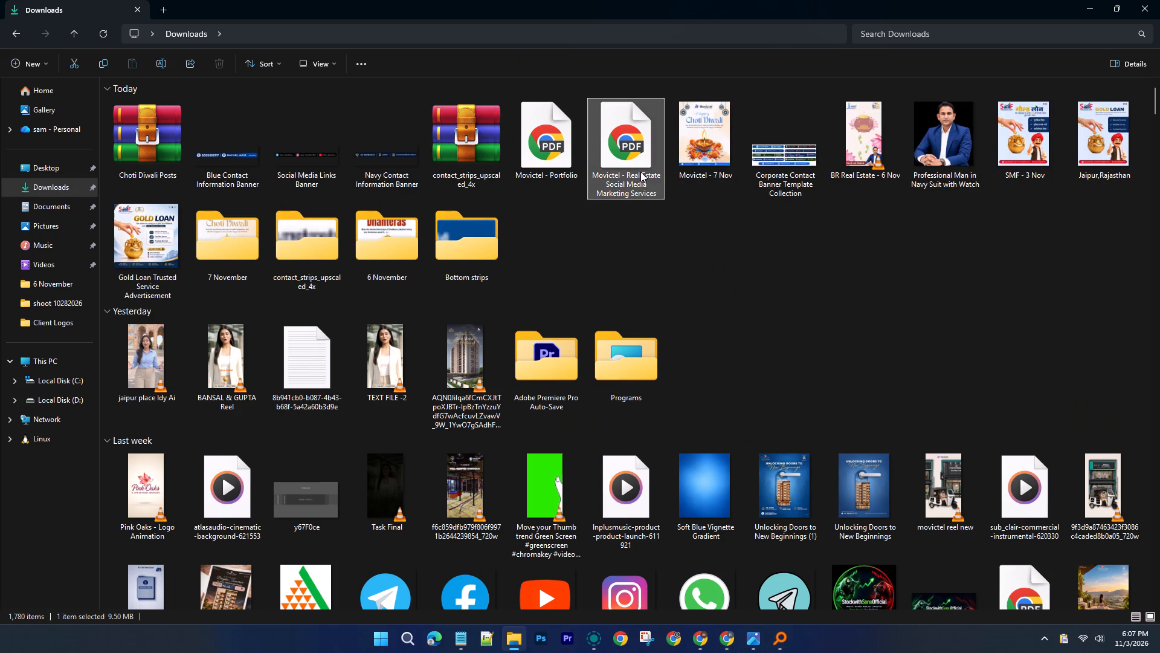
pyautogui.keyDown('ctrl'); pyautogui.click(553, 151); pyautogui.keyUp('ctrl')
pyautogui.hotkey('ctrl', 'x')
pyautogui.click(52, 209)
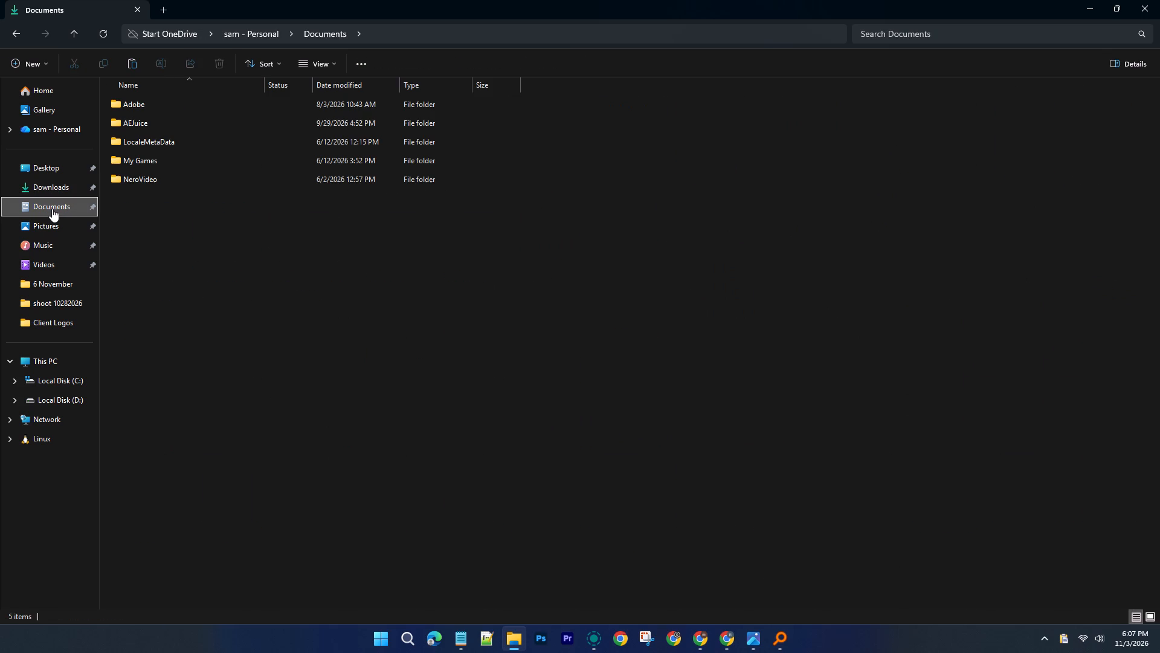
pyautogui.hotkey('ctrl', 'v')
# Move the Blue Contact Information, Social Media Links, Navy Contact Information and Corporate Contact Banner Template Collection images from Downloads into Bottom strips.
pyautogui.click(52, 190)
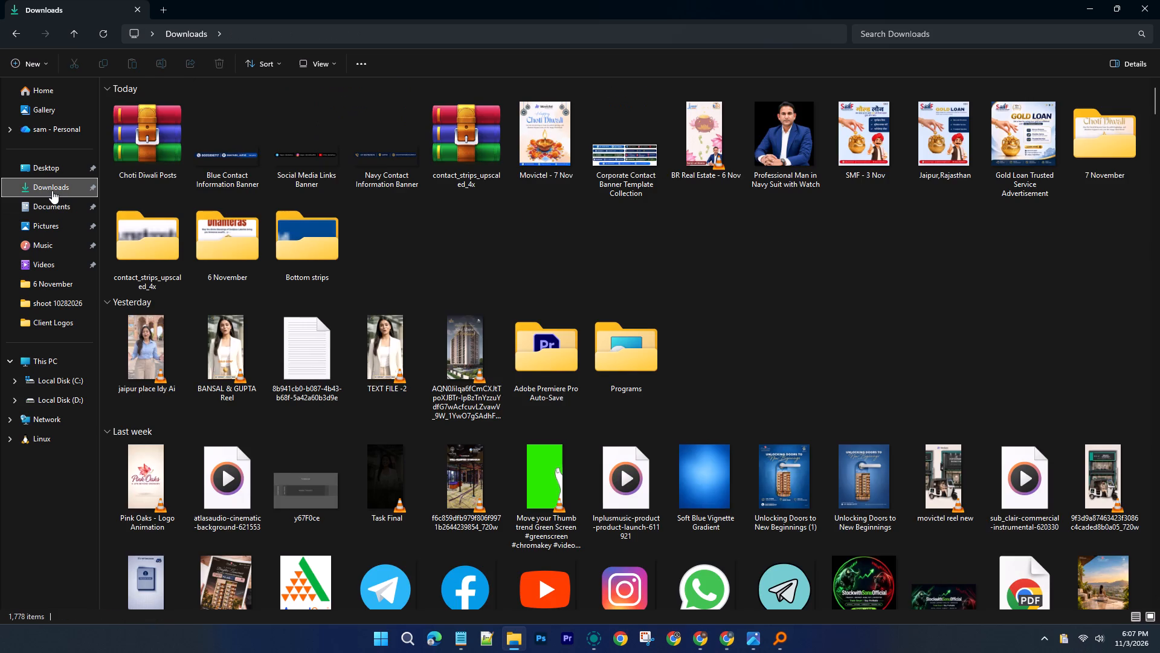
pyautogui.click(237, 172)
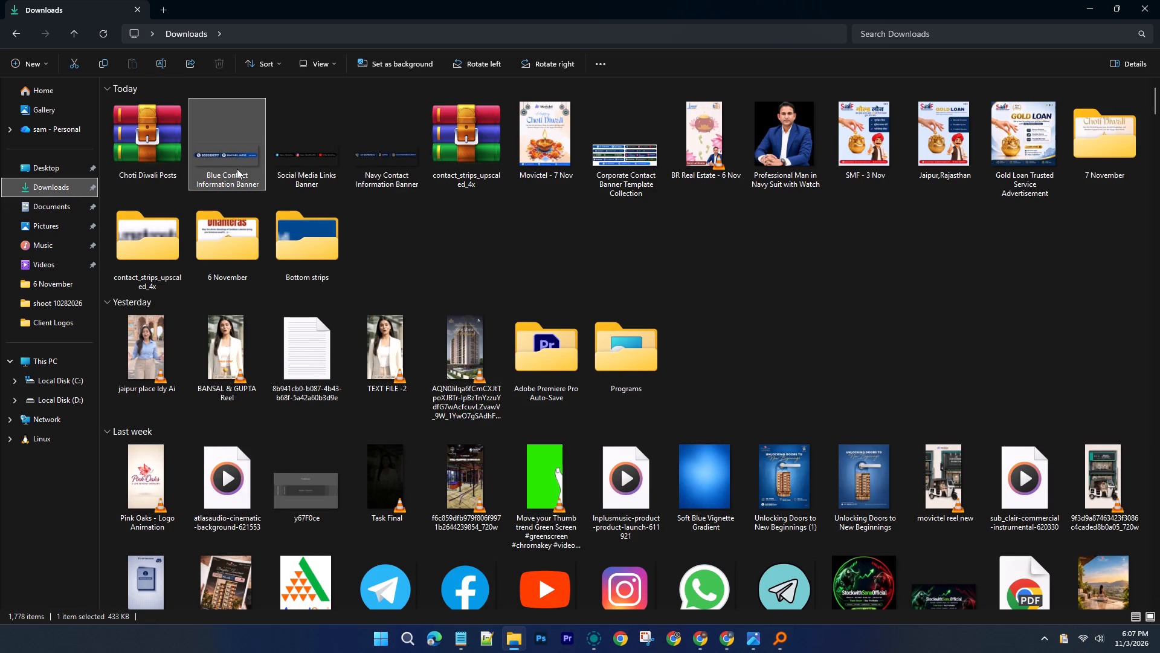
pyautogui.keyDown('shift'); pyautogui.click(293, 168); pyautogui.keyUp('shift')
pyautogui.keyDown('shift'); pyautogui.click(375, 164); pyautogui.keyUp('shift')
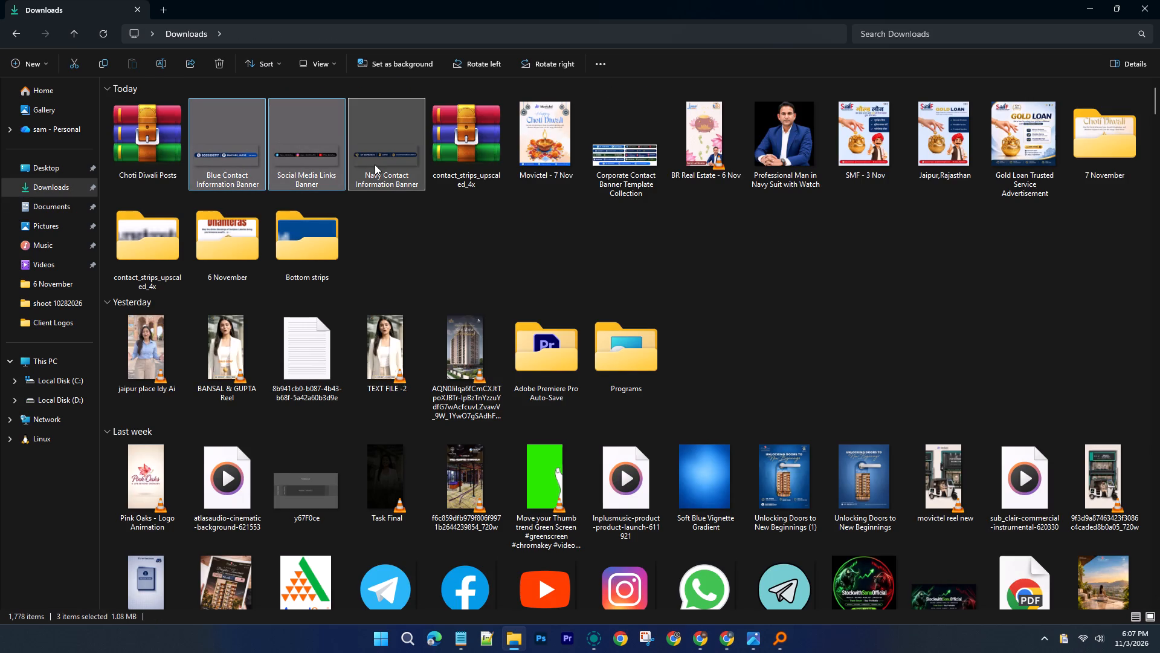
pyautogui.keyDown('ctrl'); pyautogui.click(640, 176); pyautogui.keyUp('ctrl')
pyautogui.hotkey('ctrl', 'x')
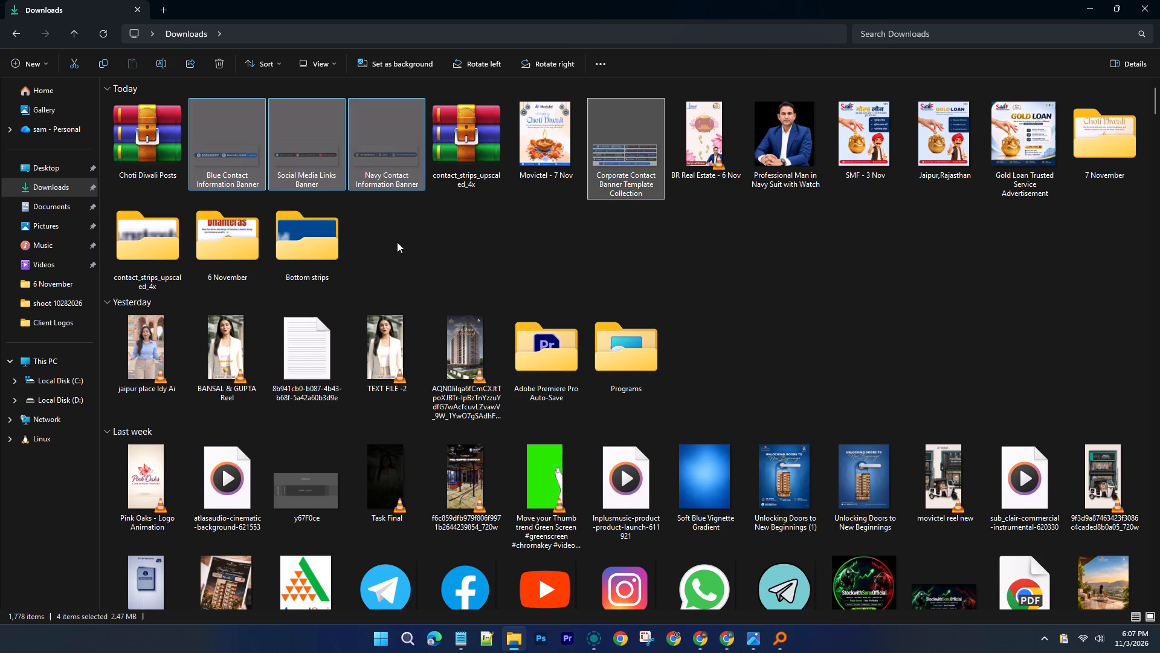
pyautogui.doubleClick(320, 249)
pyautogui.hotkey('ctrl', 'v')
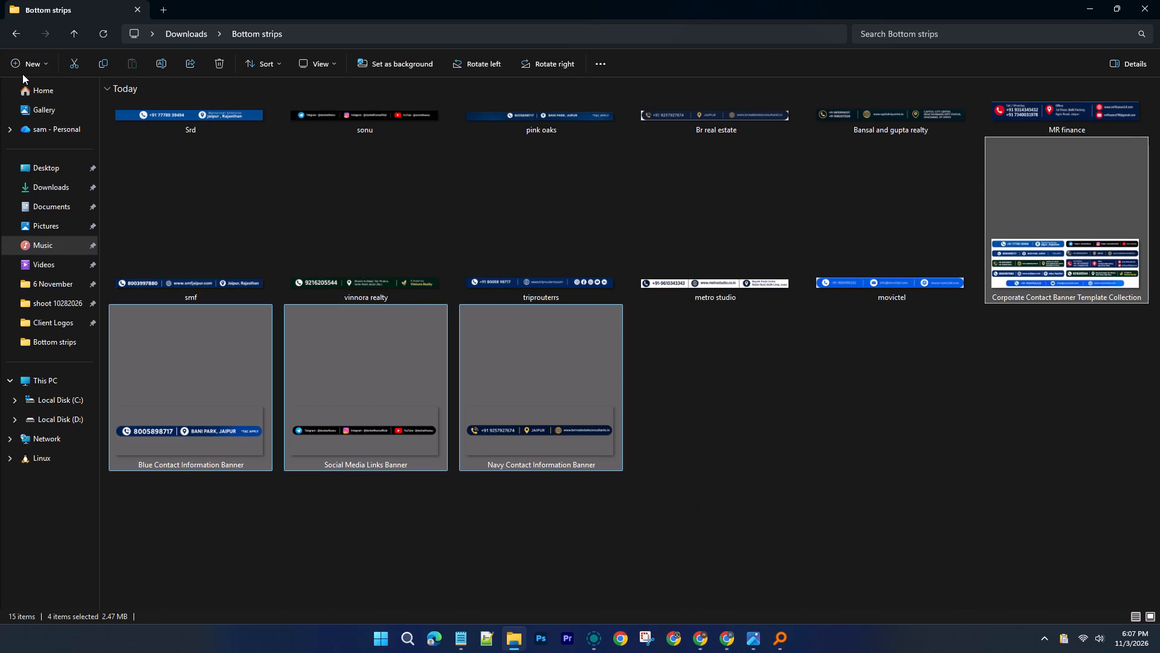
# Delete the contact_strips_upscaled_4x and Choti Diwali Posts archives from the Downloads folder.
pyautogui.click(54, 186)
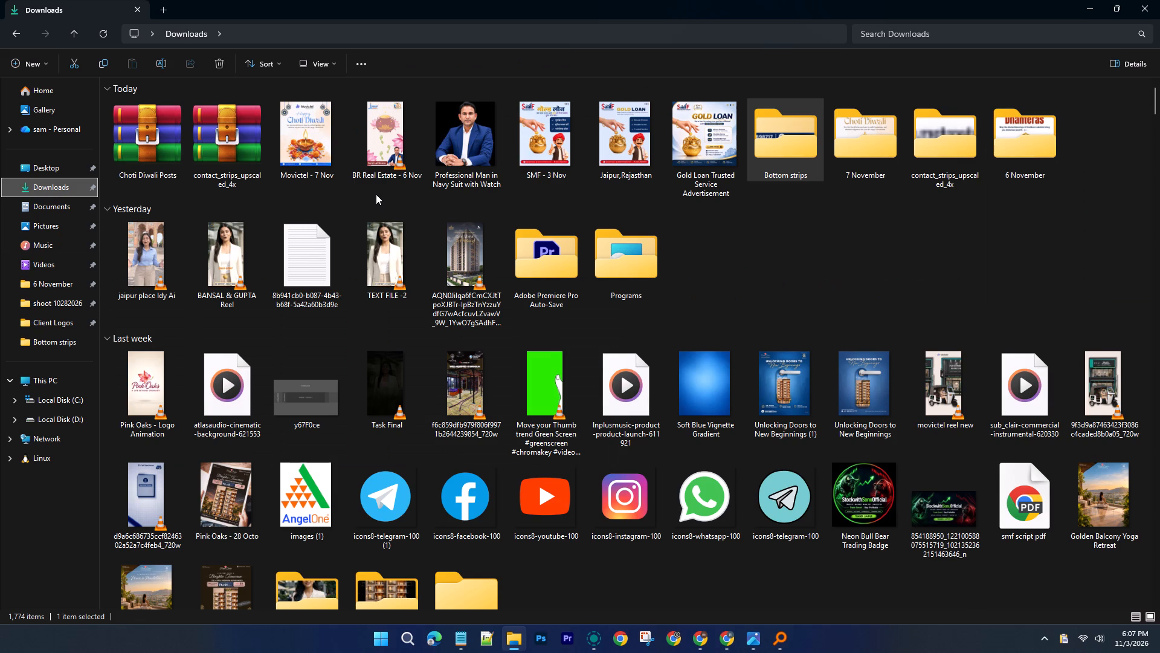
pyautogui.click(227, 175)
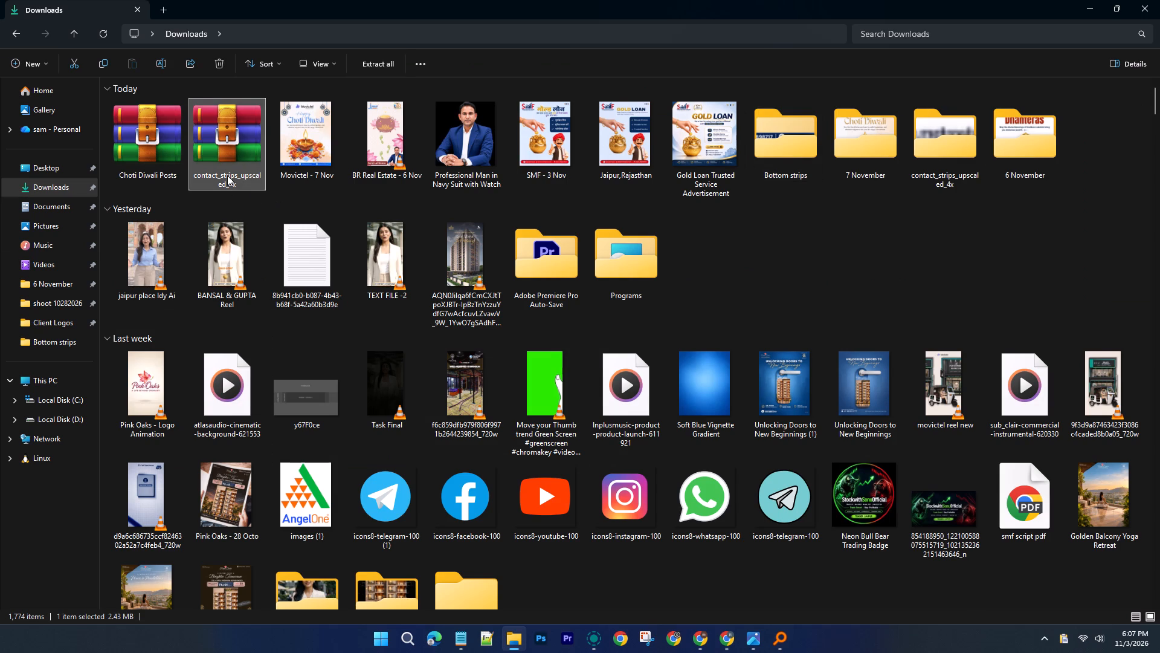
pyautogui.press('Delete')
pyautogui.click(156, 164)
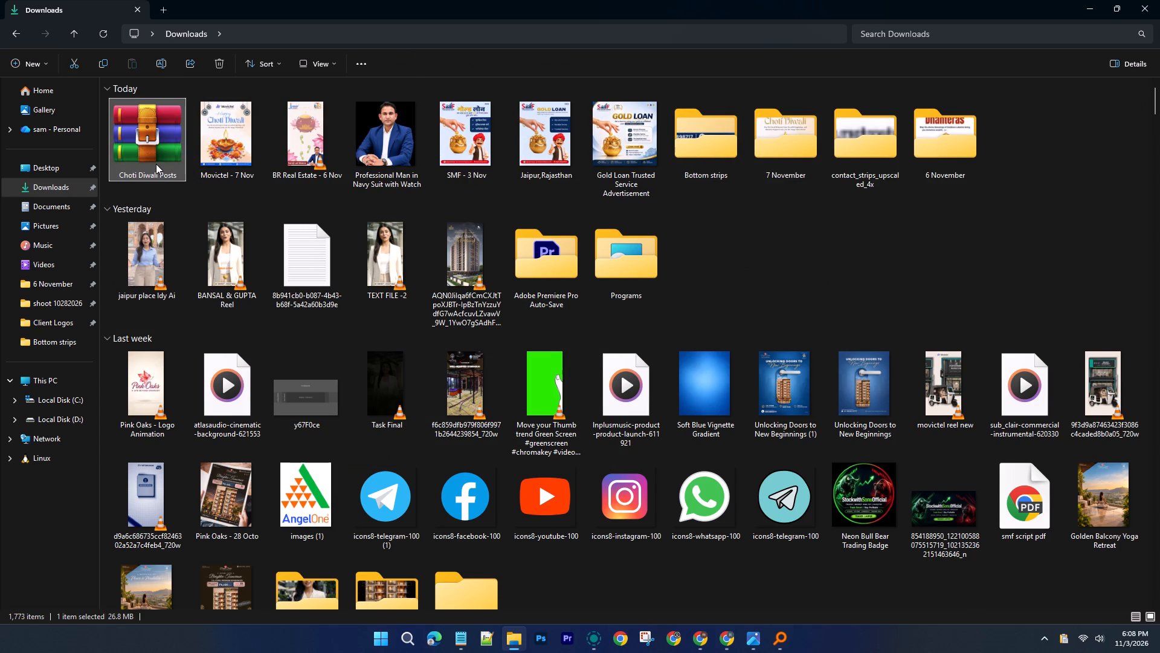
pyautogui.press('Delete')
# Open the Jaipur,Rajasthan image from Downloads to check its content, and close it again.
pyautogui.doubleClick(459, 161)
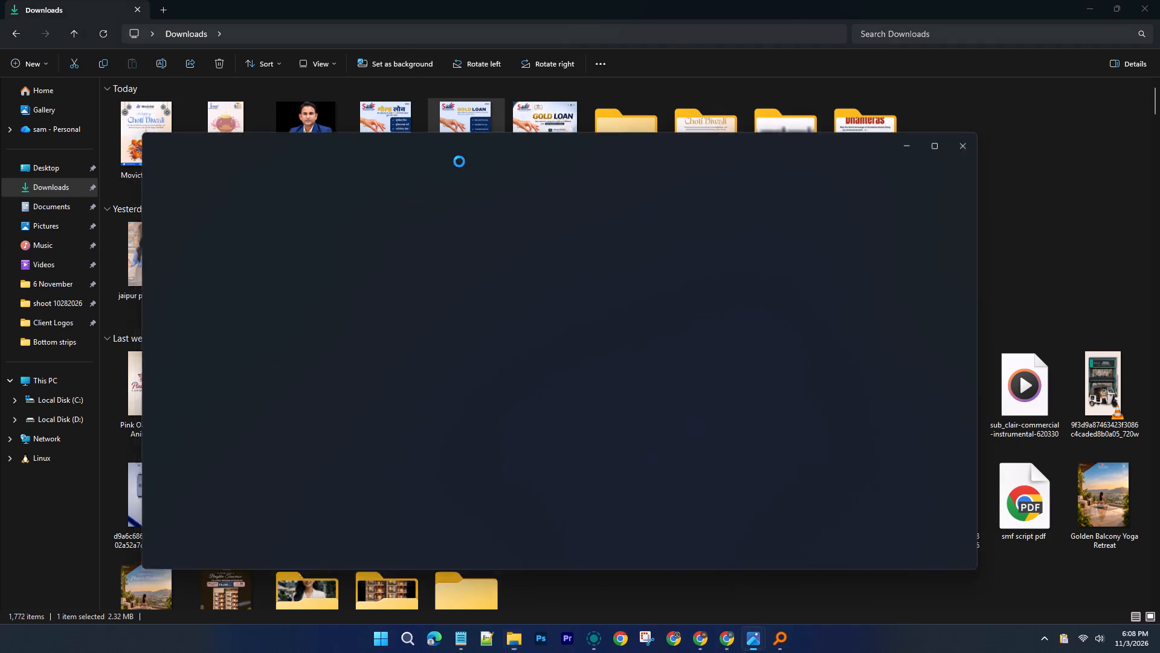
pyautogui.click(961, 138)
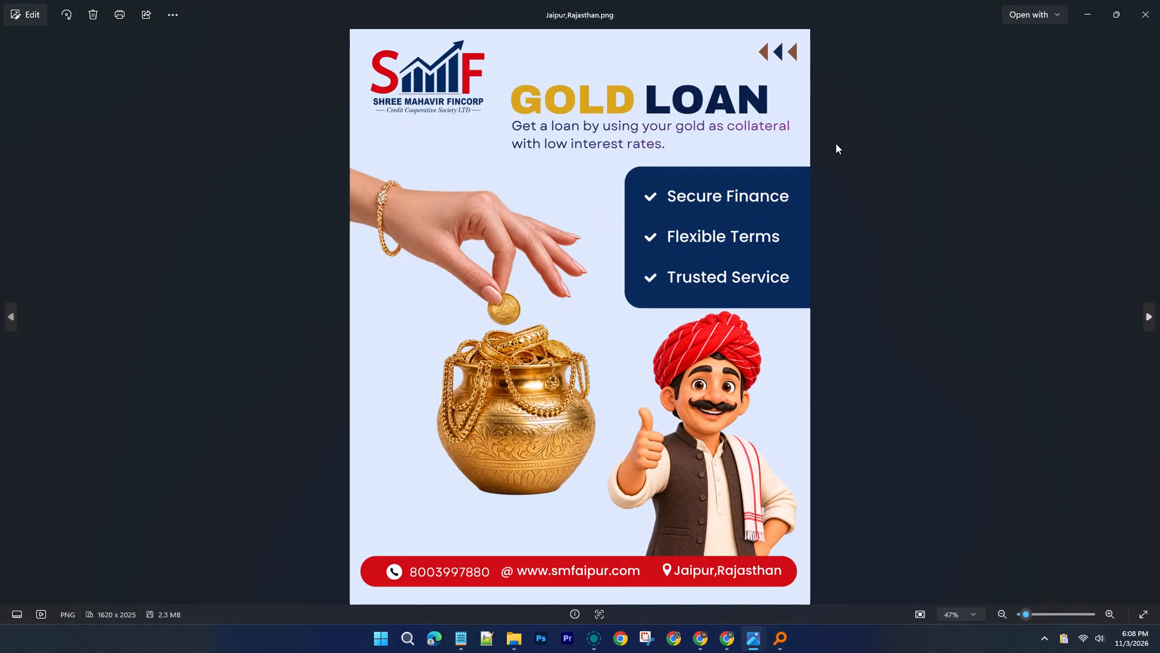
pyautogui.click(1159, 0)
pyautogui.click(418, 187)
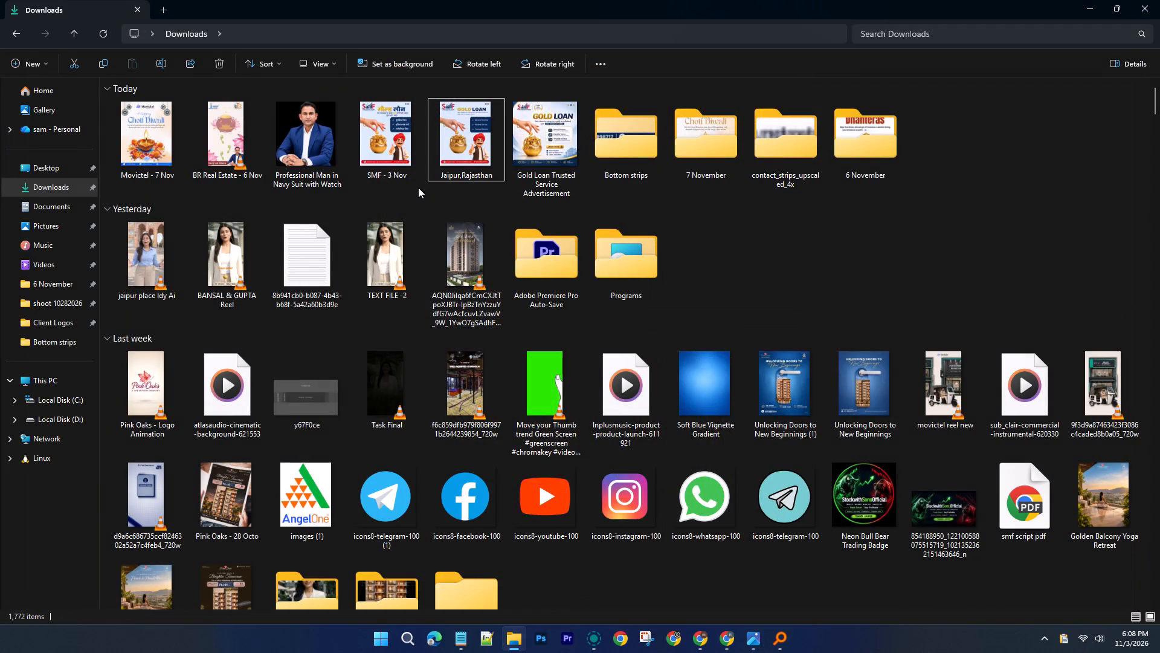
pyautogui.rightClick(608, 190)
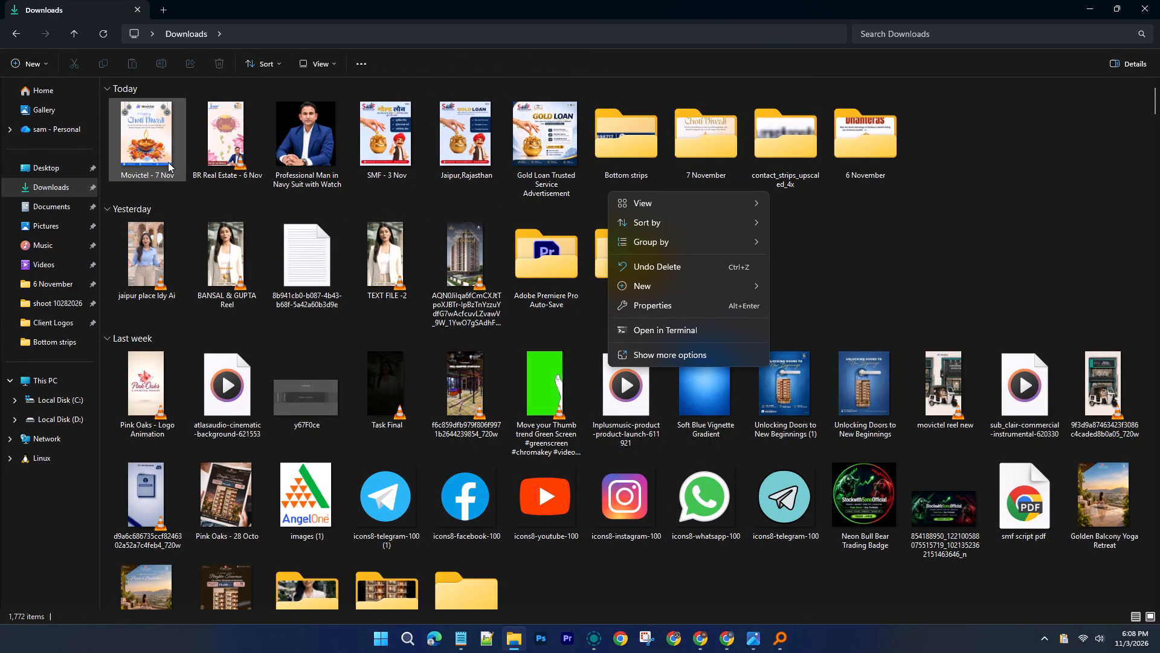
# Delete the Movictel - 7 Nov image from Downloads.
pyautogui.click(152, 152)
pyautogui.press('Delete')
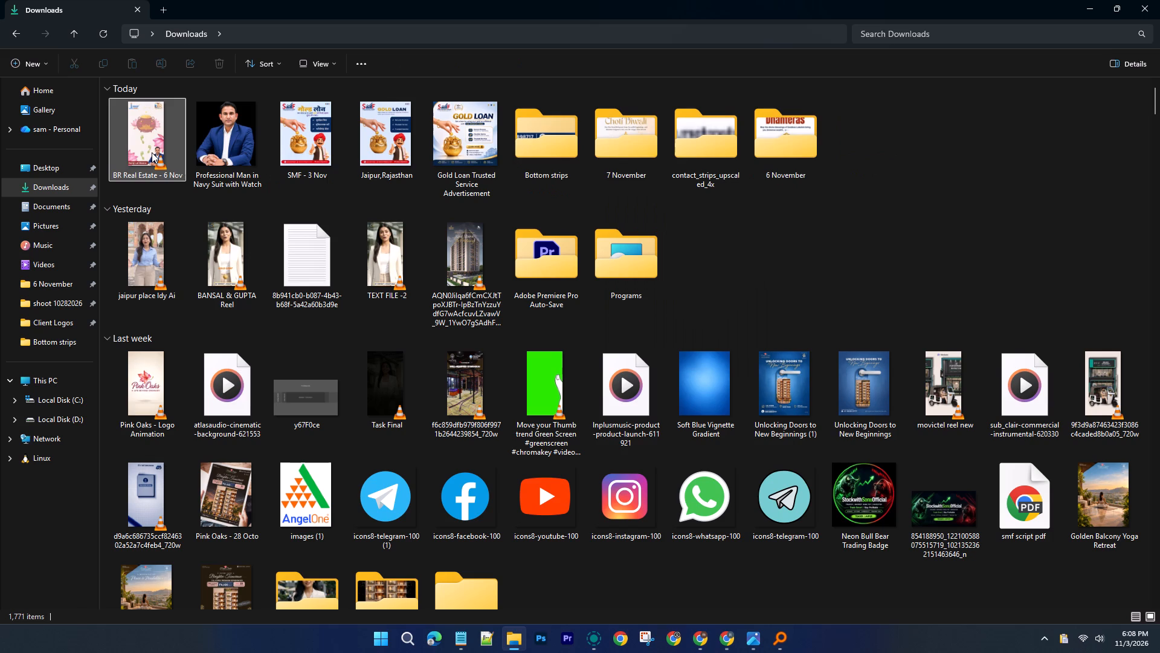
# Move the BR Real Estate - 6 Nov video from Downloads into the 6 November folder, keeping both versions of the file.
pyautogui.moveTo(143, 141); pyautogui.dragTo(801, 140)
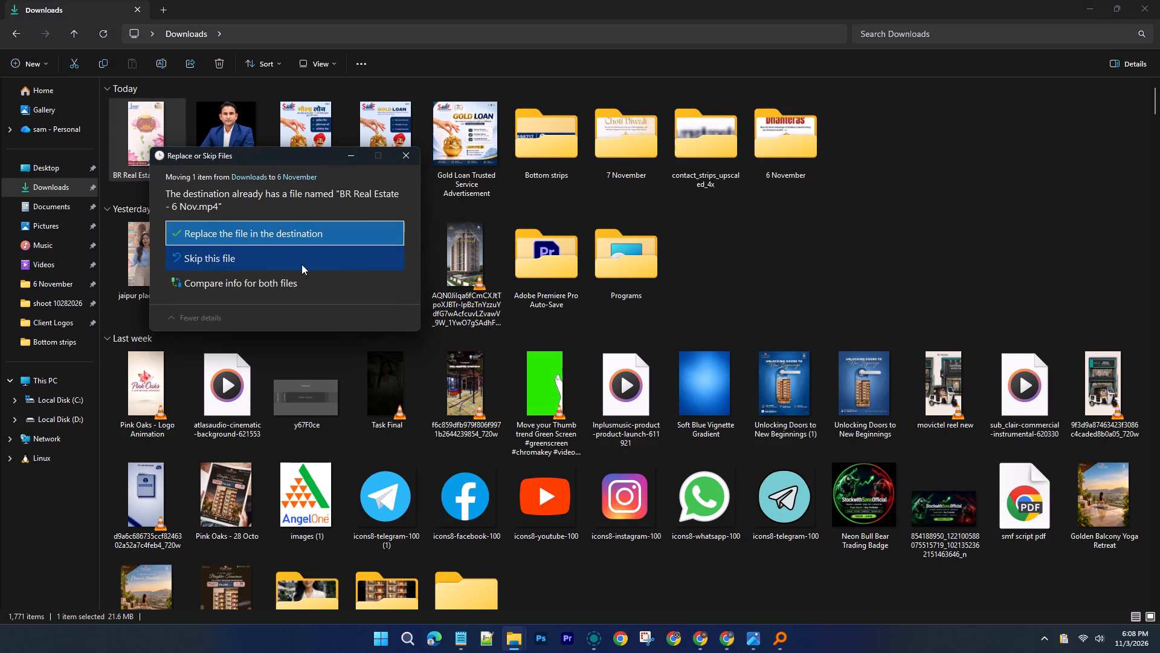
pyautogui.click(263, 284)
pyautogui.click(451, 221)
pyautogui.click(598, 223)
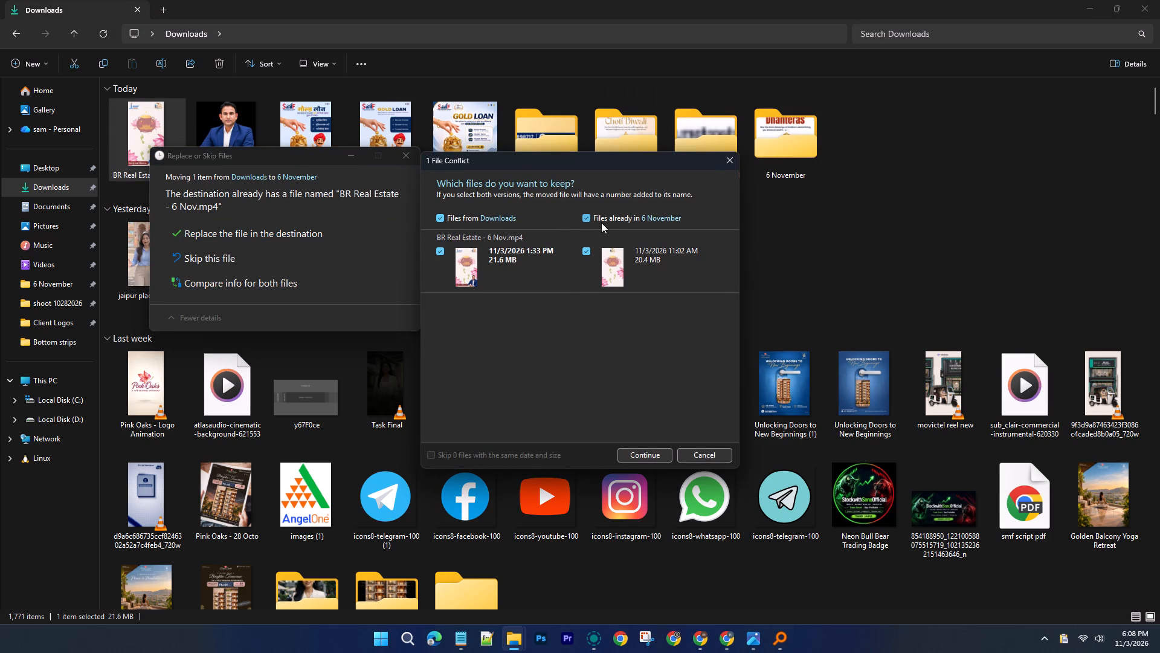
pyautogui.click(648, 452)
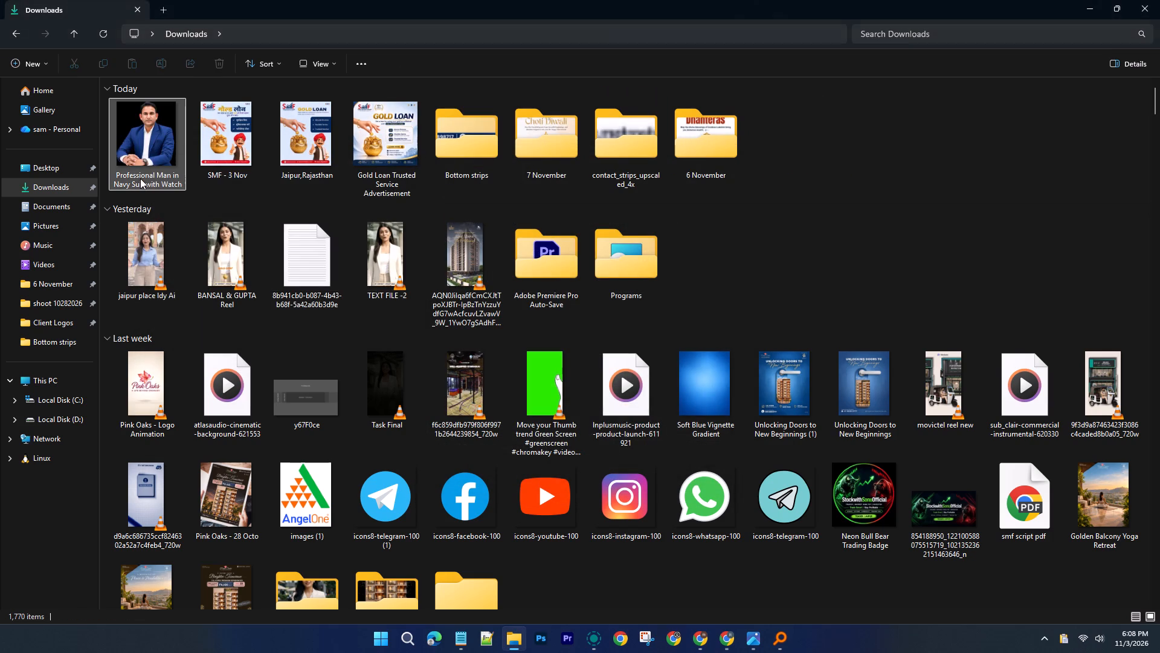